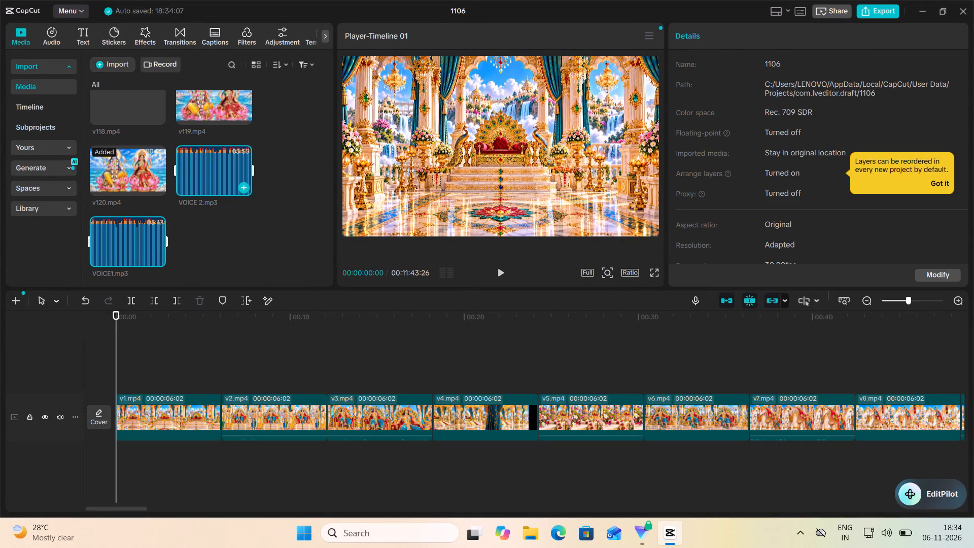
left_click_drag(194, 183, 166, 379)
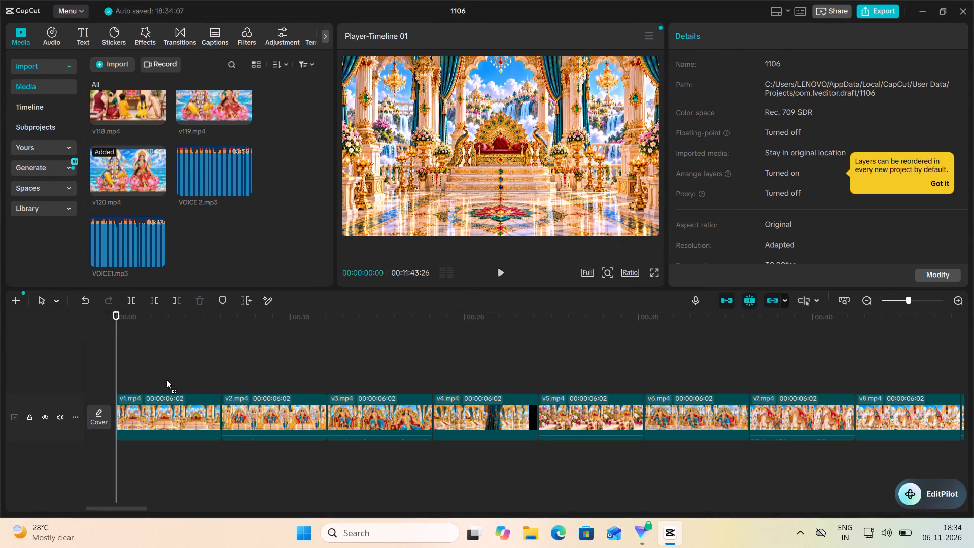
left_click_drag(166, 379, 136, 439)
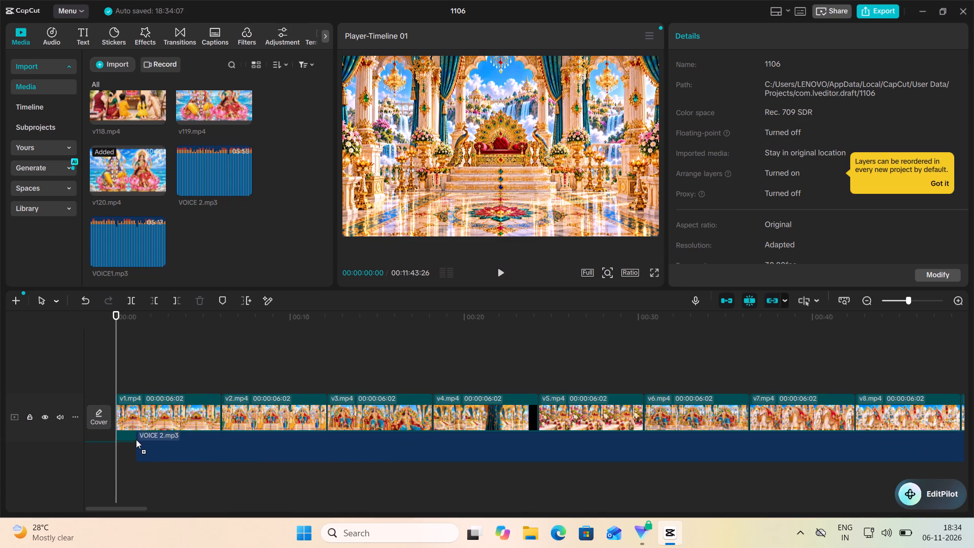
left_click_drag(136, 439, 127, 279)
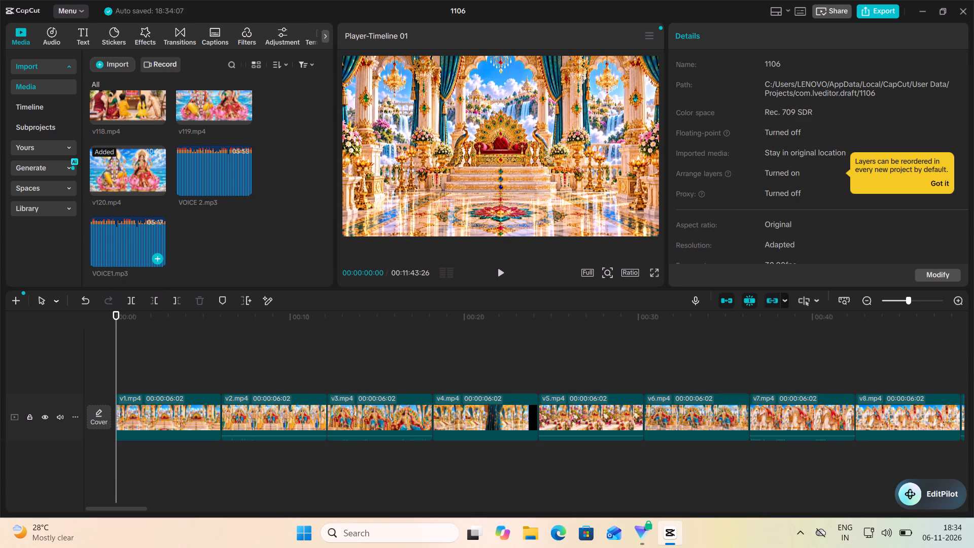
Place VOICE1.mp3 on a new audio track beneath the video clips, near the start of the timeline.
left_click_drag(136, 242, 131, 471)
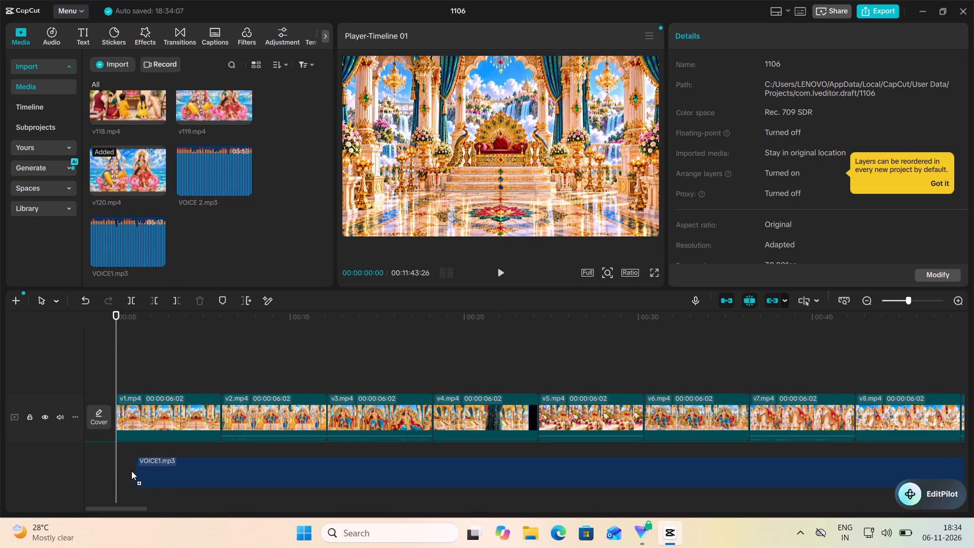
left_click_drag(131, 471, 123, 464)
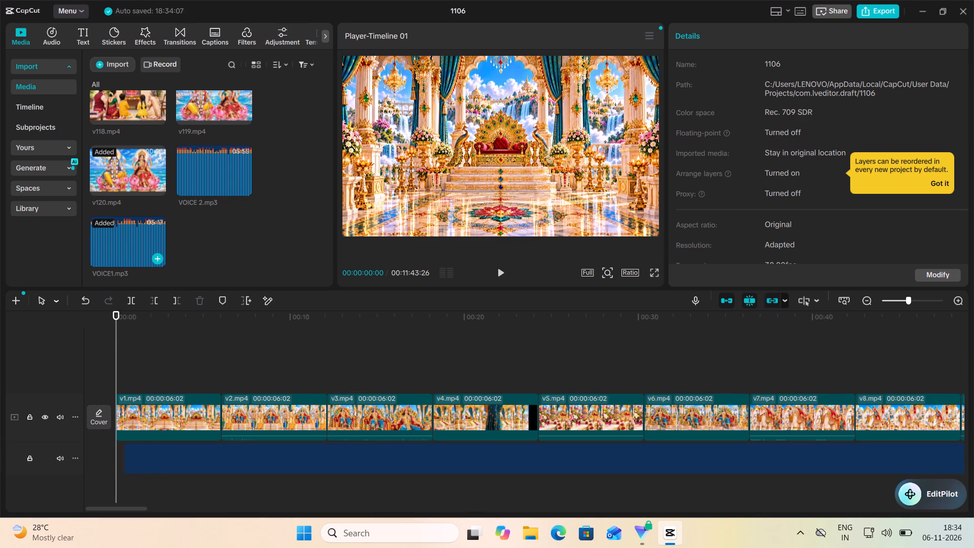
Examine the timeline to find where VOICE1.mp3 ends relative to the video clips.
scroll(573, 384, "left", 11)
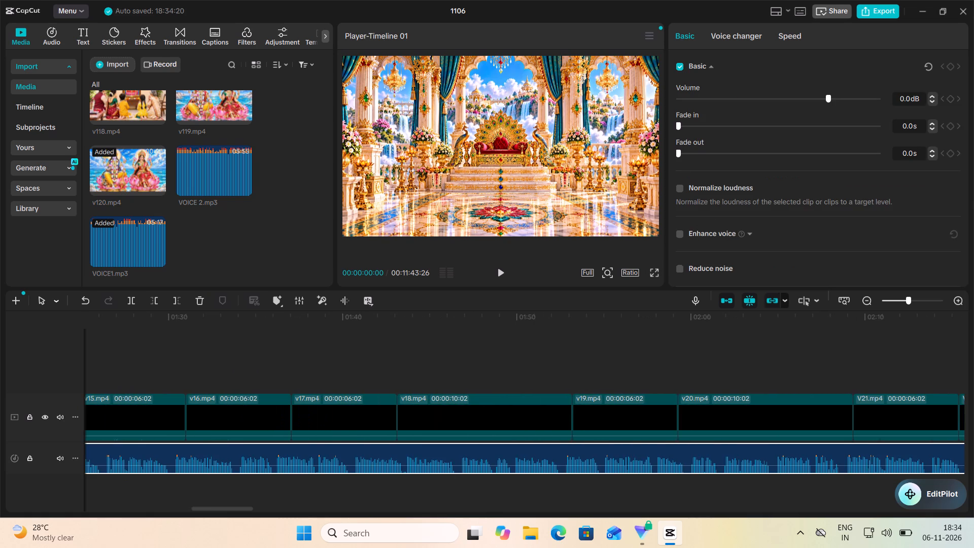
scroll(708, 374, "left", 10)
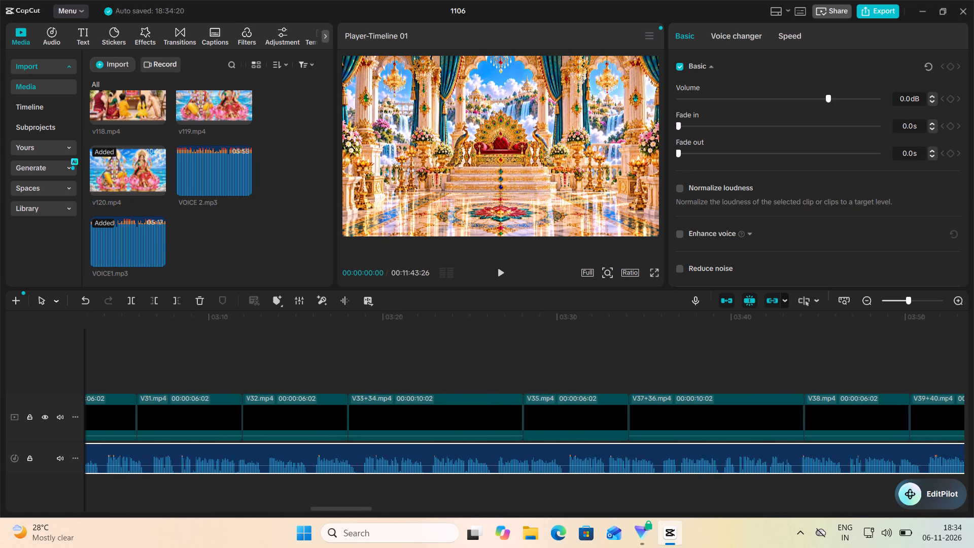
scroll(380, 337, "left", 5)
scroll(471, 340, "left", 20)
scroll(471, 340, "left", 1)
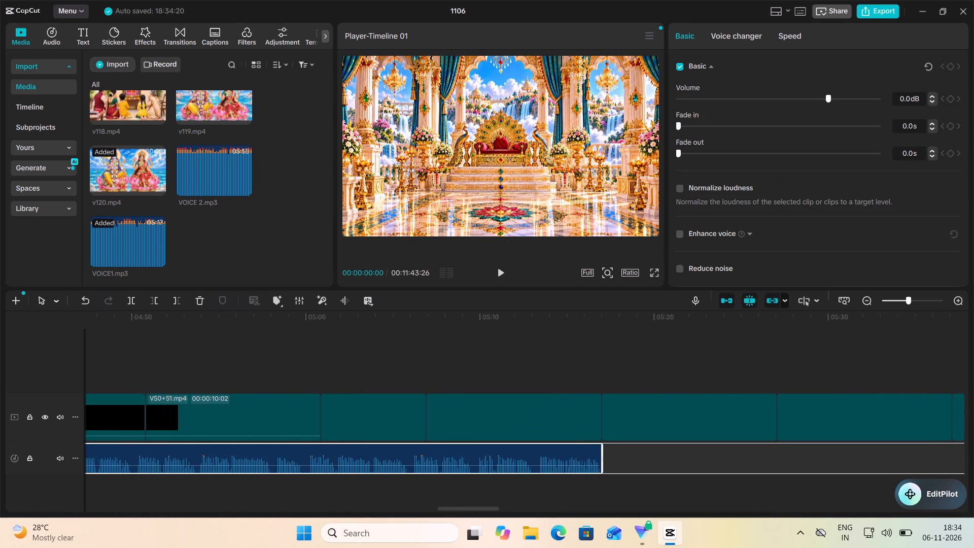
scroll(525, 346, "left", 5)
scroll(670, 371, "left", 6)
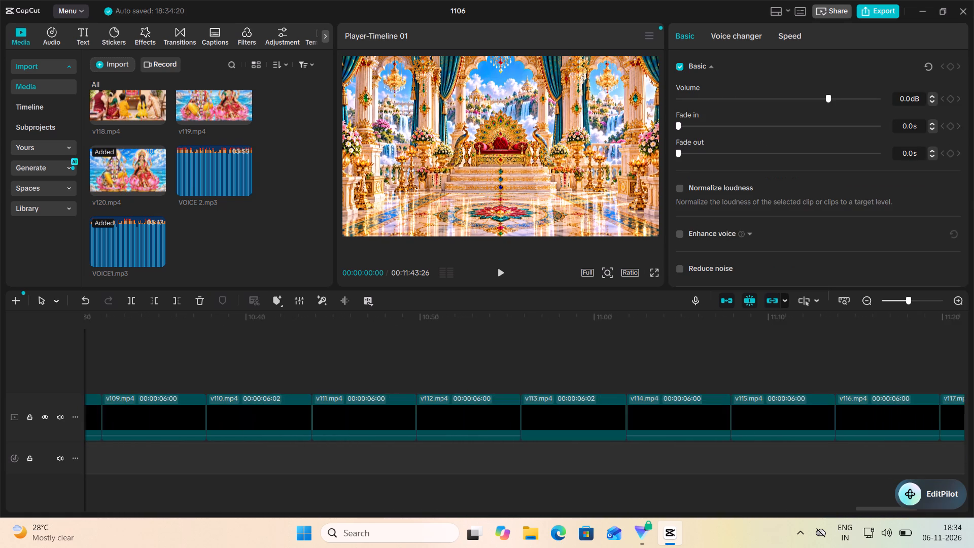
scroll(669, 373, "right", 6)
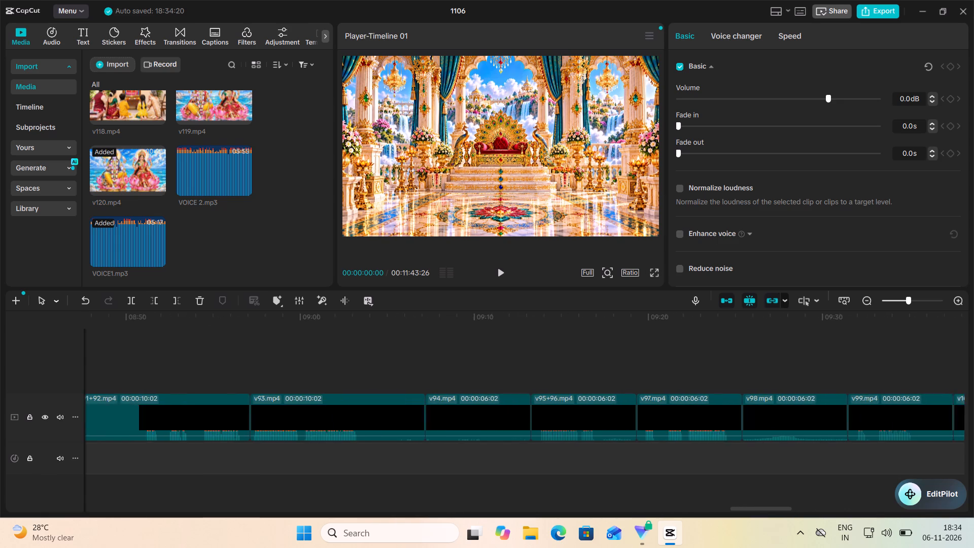
scroll(634, 373, "right", 4)
left_click(482, 368)
scroll(482, 368, "right", 1)
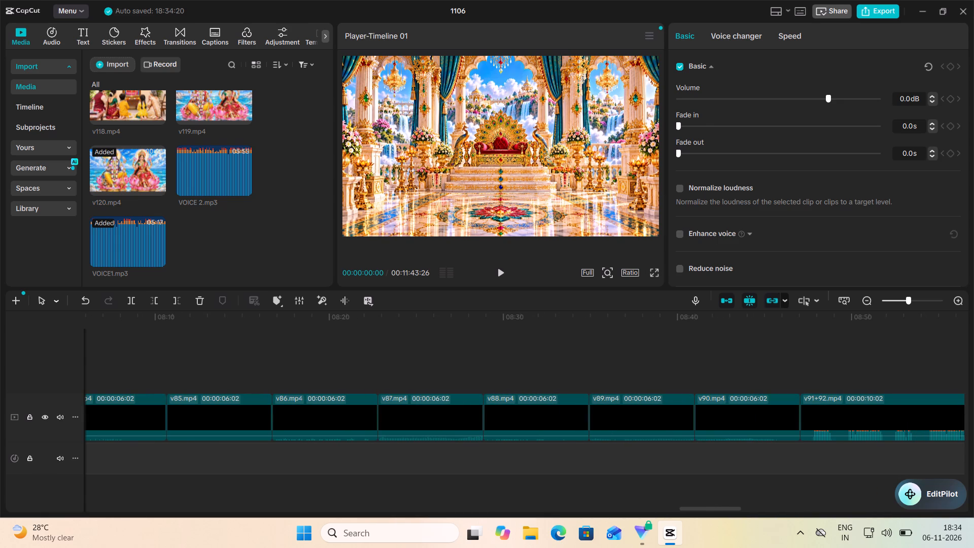
left_click_drag(482, 368, 35, 407)
scroll(482, 368, "right", 4)
scroll(402, 381, "right", 1)
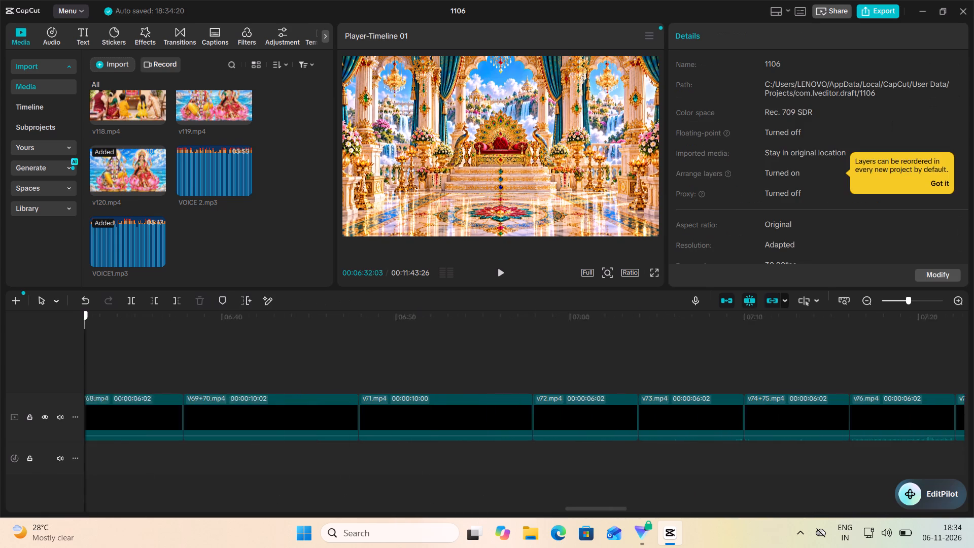
left_click_drag(35, 407, 8, 418)
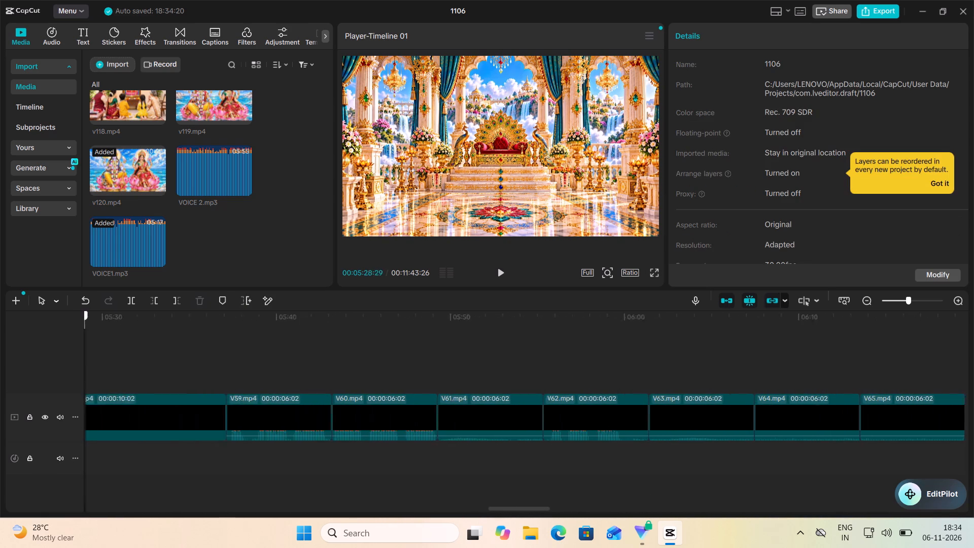
left_click_drag(8, 418, 593, 383)
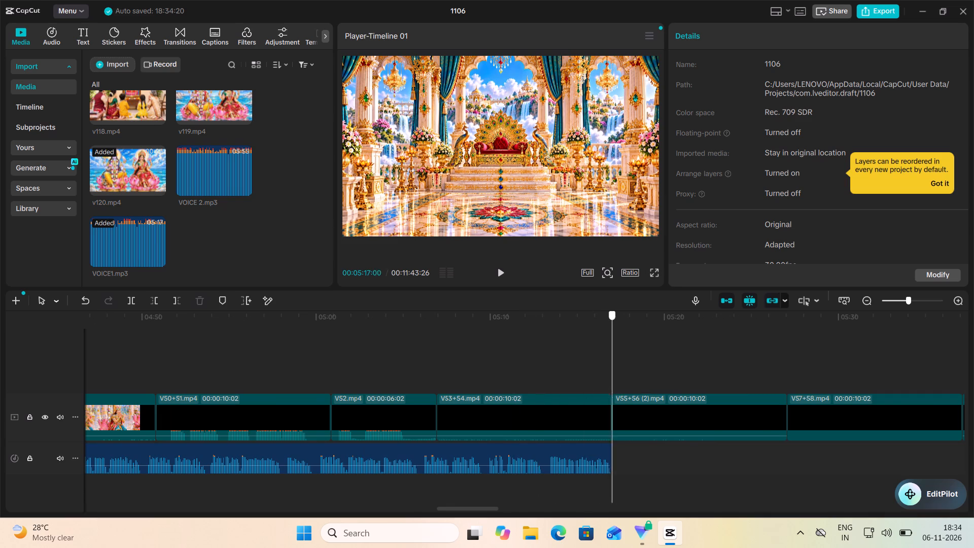
left_click_drag(593, 383, 0, 434)
Add VOICE 2.mp3 to the same audio track directly after VOICE1.mp3 and check where it ends.
left_click(894, 300)
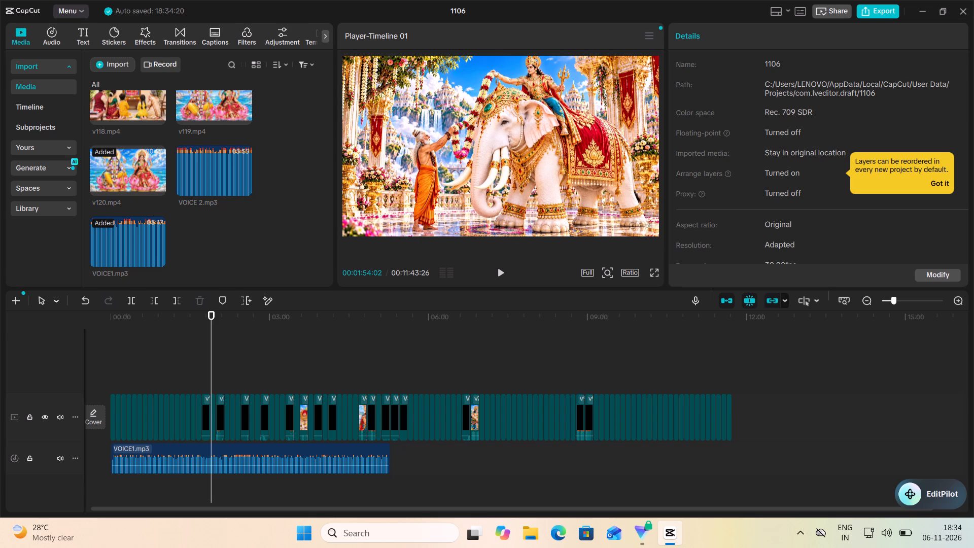
left_click_drag(200, 169, 201, 172)
left_click_drag(201, 172, 408, 466)
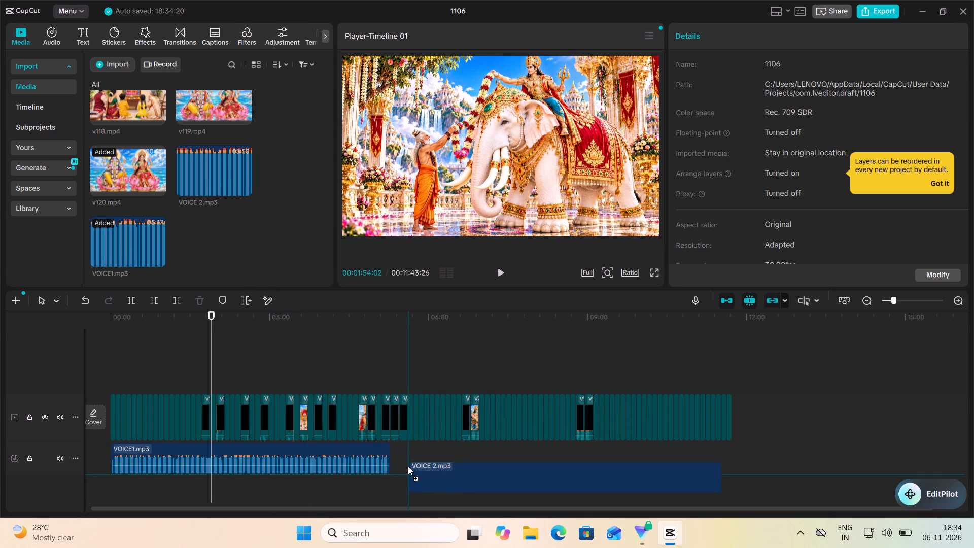
left_click_drag(408, 466, 391, 462)
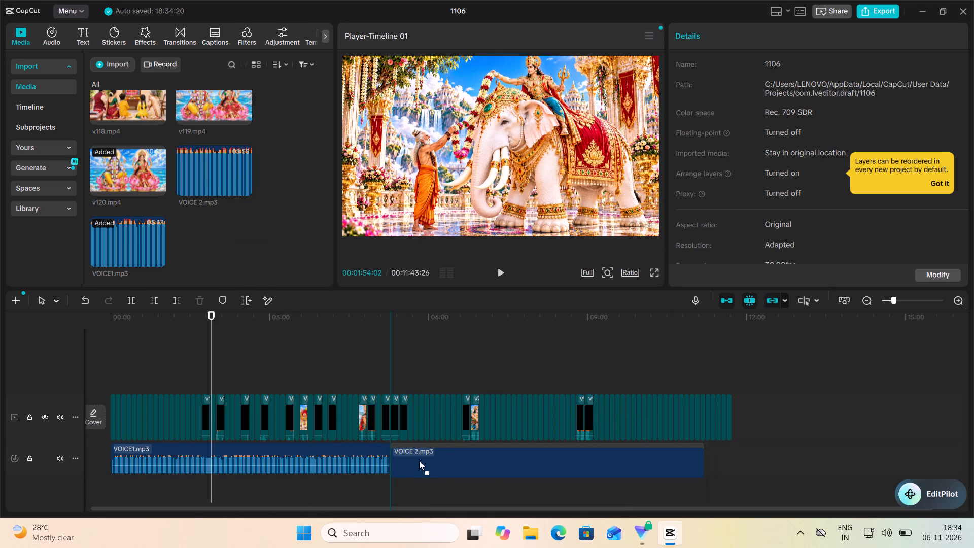
left_click(709, 335)
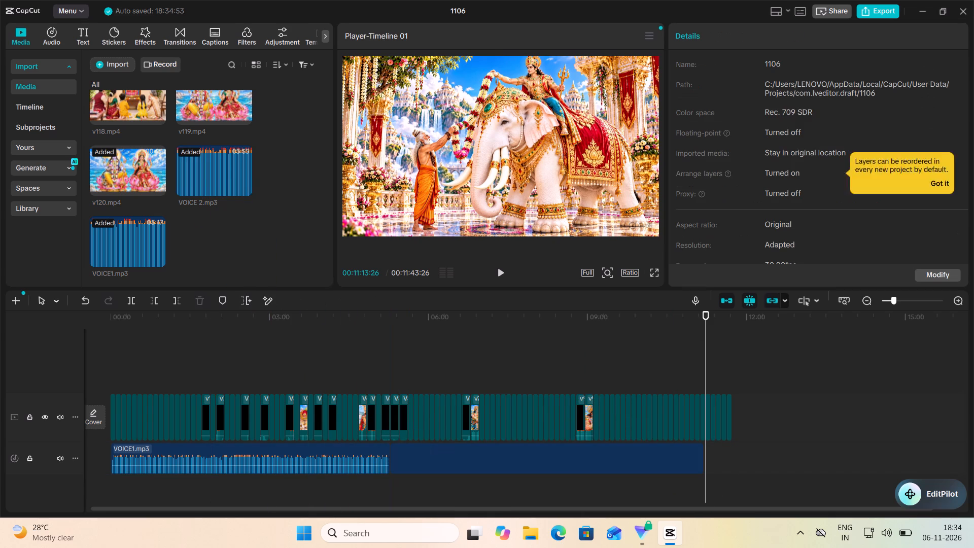
left_click(702, 341)
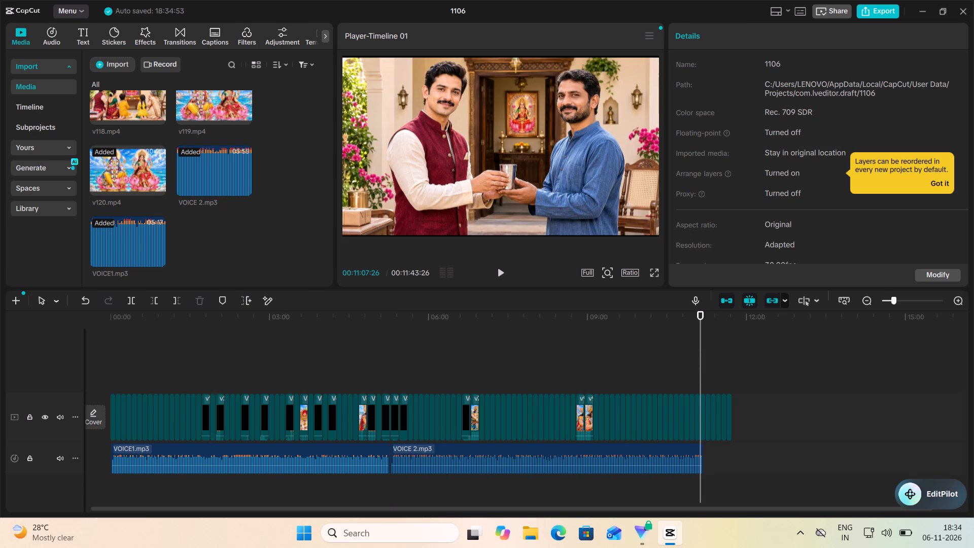
Move VOICE1.mp3 so it begins exactly at 00:00, aligned with the start of v1.mp4.
left_click(106, 344)
left_click(114, 344)
left_click(114, 344)
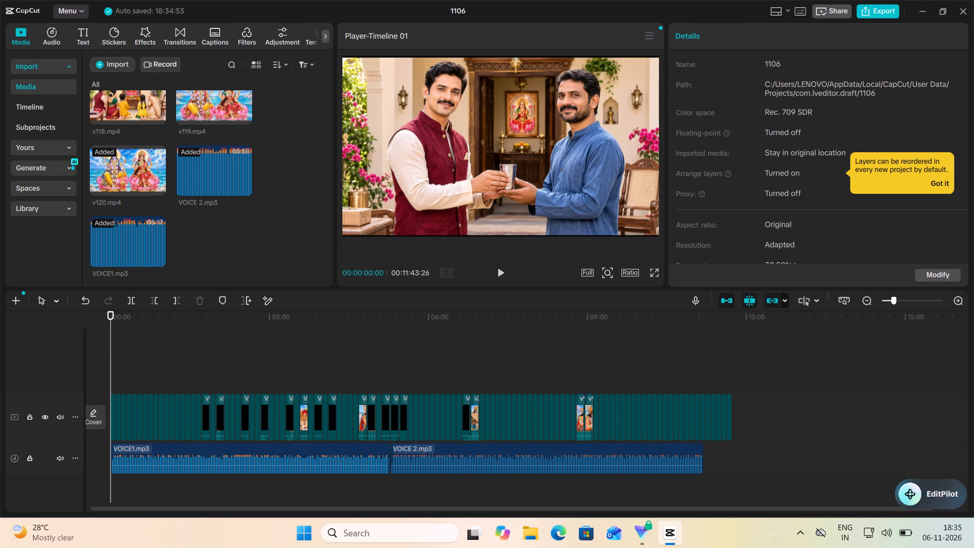
left_click(899, 300)
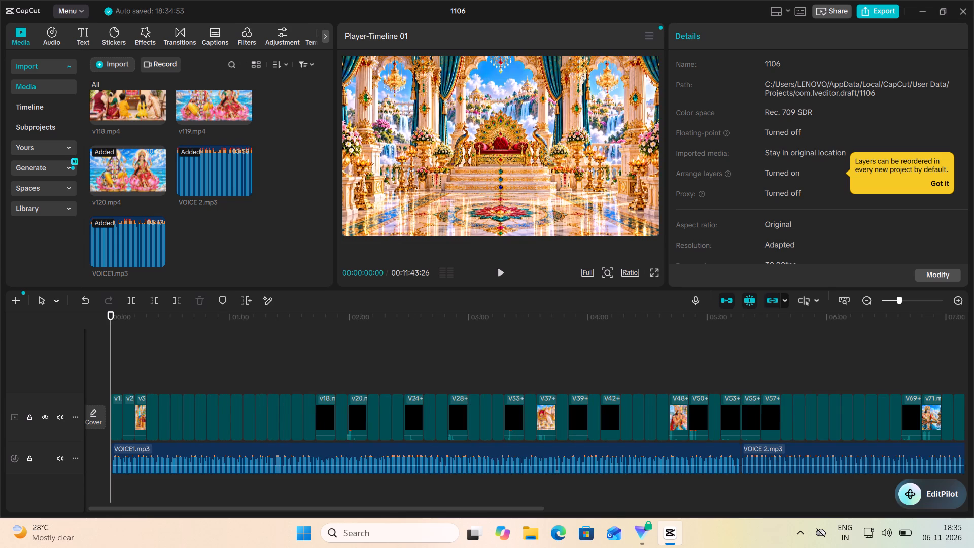
left_click(906, 296)
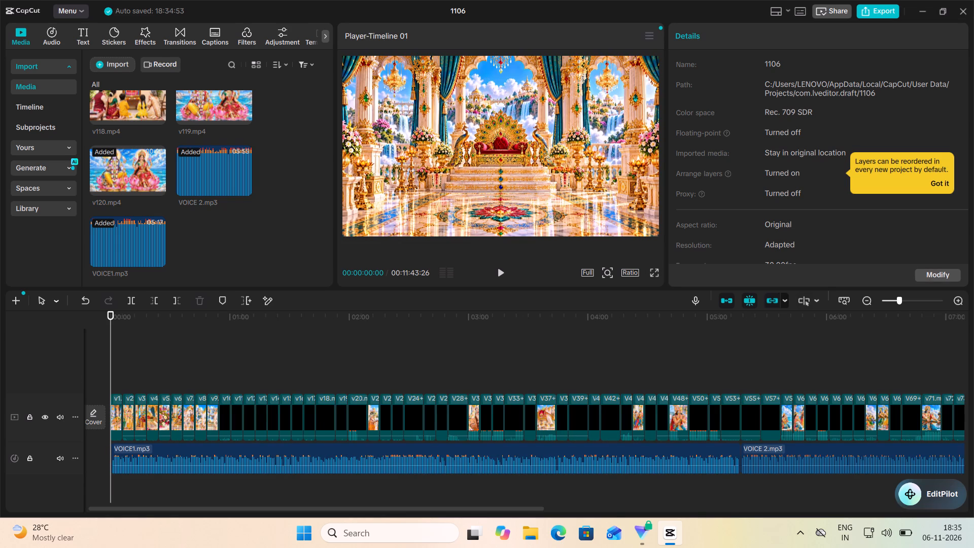
left_click(905, 302)
left_click(911, 301)
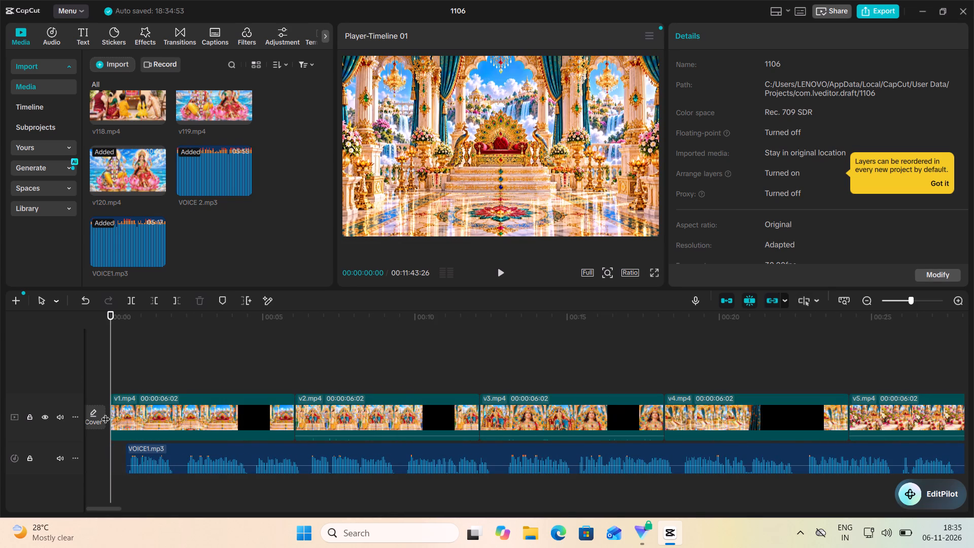
left_click_drag(155, 462, 129, 463)
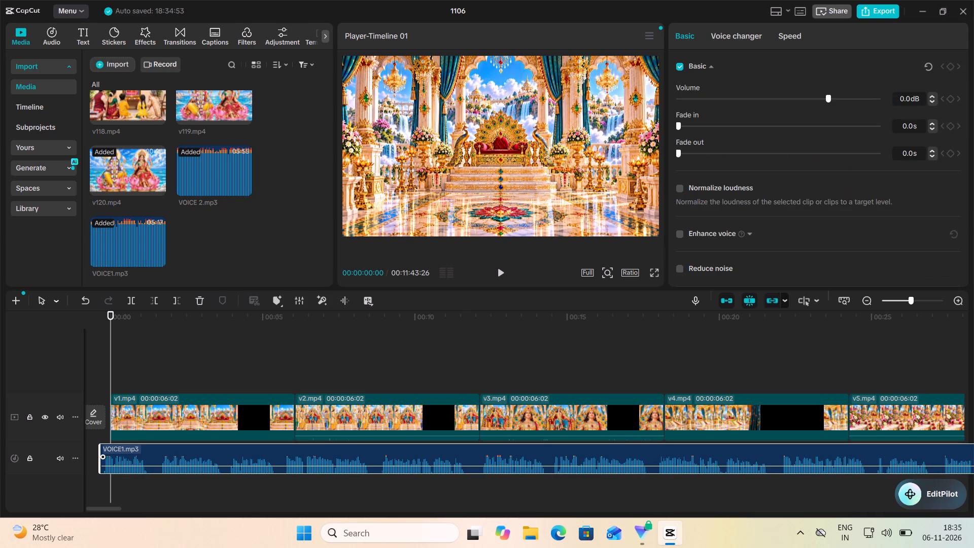
left_click_drag(129, 463, 142, 458)
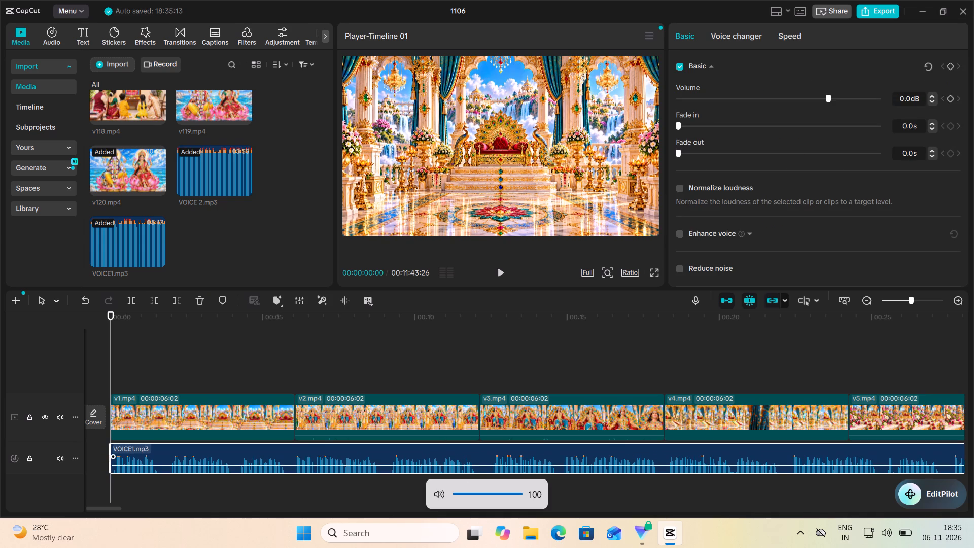
Raise the volume of VOICE1.mp3 to 20.0 dB and briefly play the opening to hear it.
left_click_drag(379, 466, 387, 438)
left_click(503, 273)
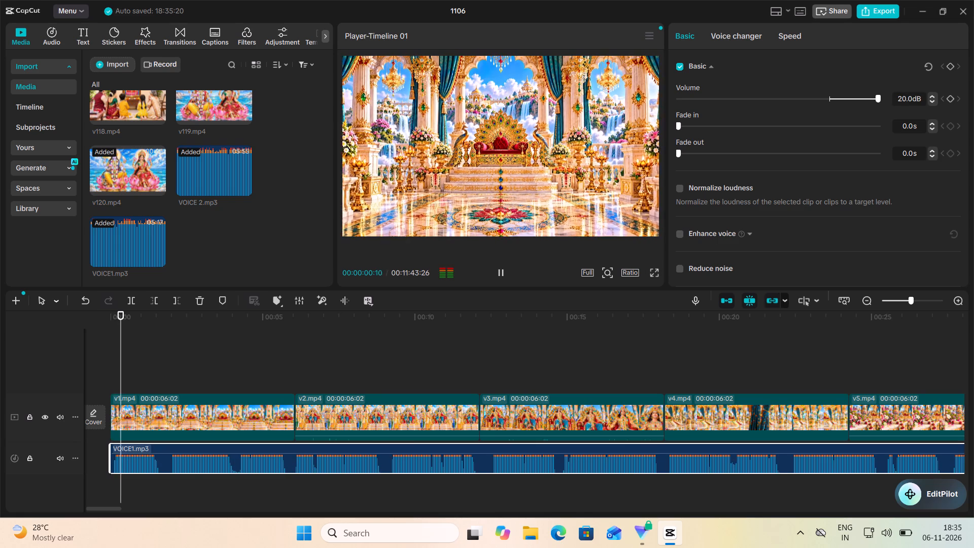
left_click(503, 273)
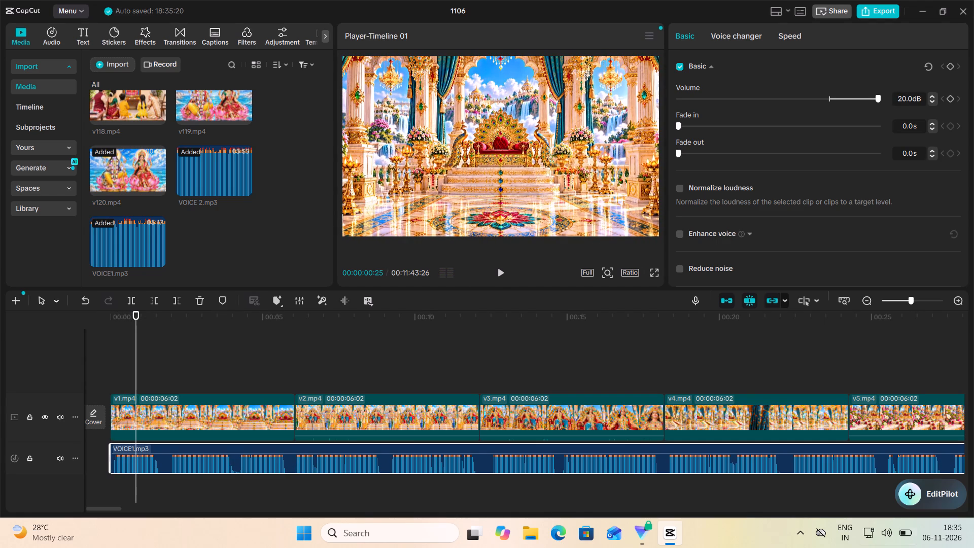
Turn on Bluetooth in Windows quick settings, connect the pTron TWS earbuds, and return to CapCut.
left_click(874, 537)
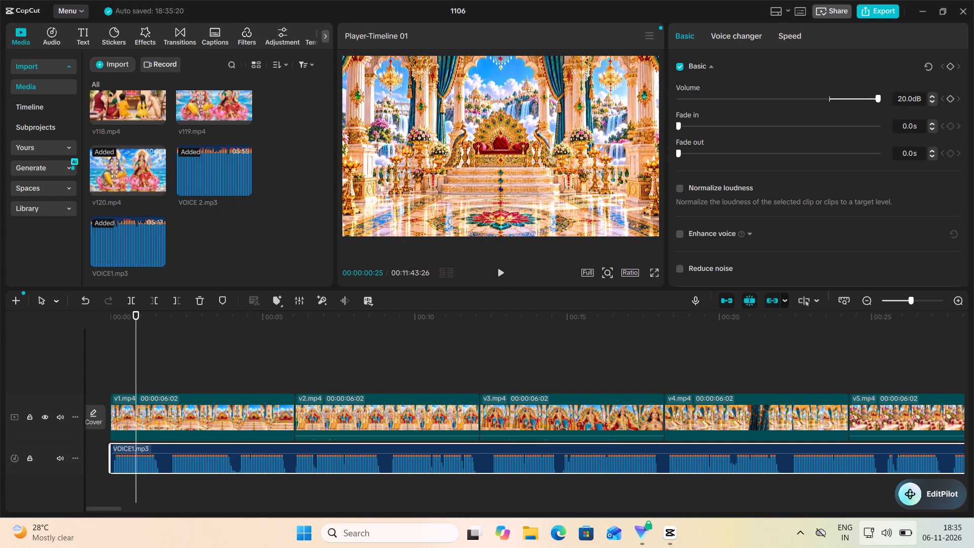
left_click(872, 532)
left_click(872, 532)
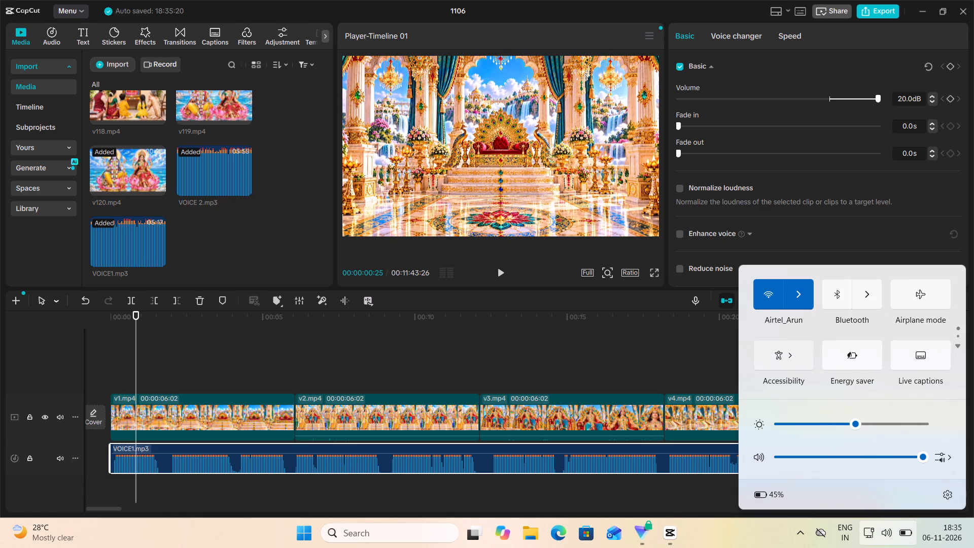
left_click(857, 301)
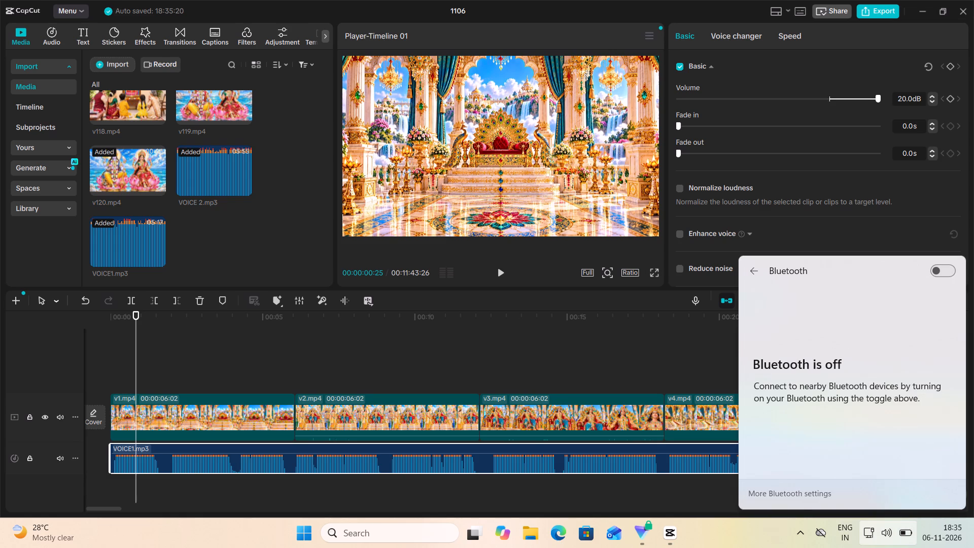
left_click(953, 271)
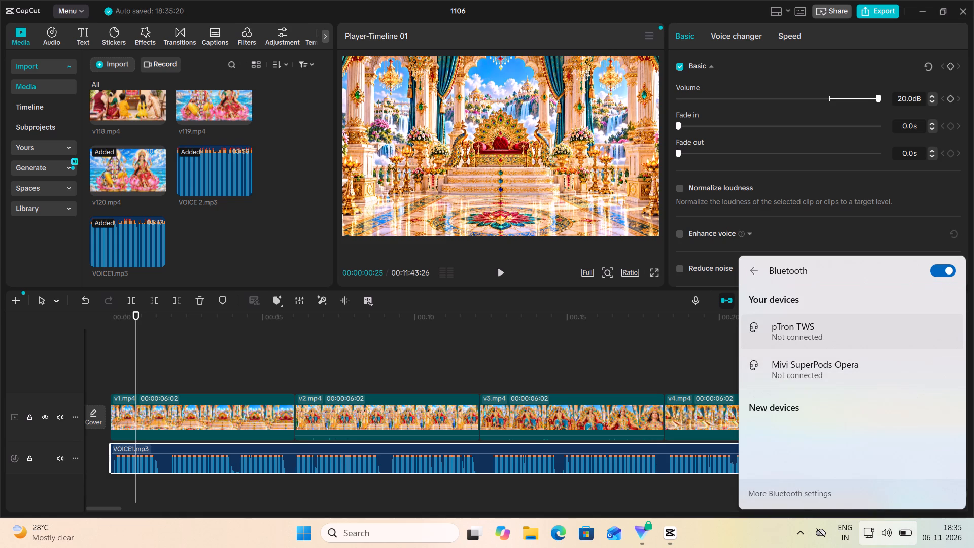
left_click(861, 317)
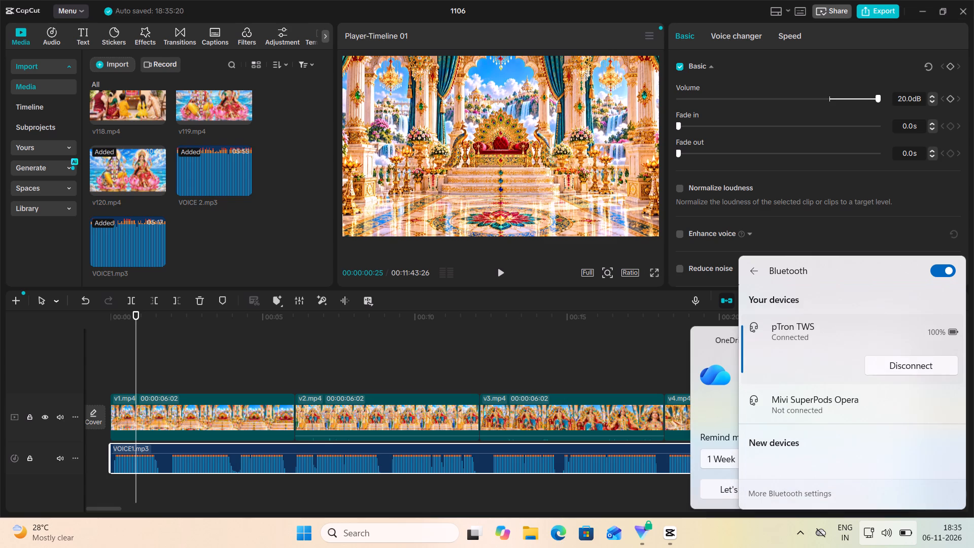
left_click(515, 354)
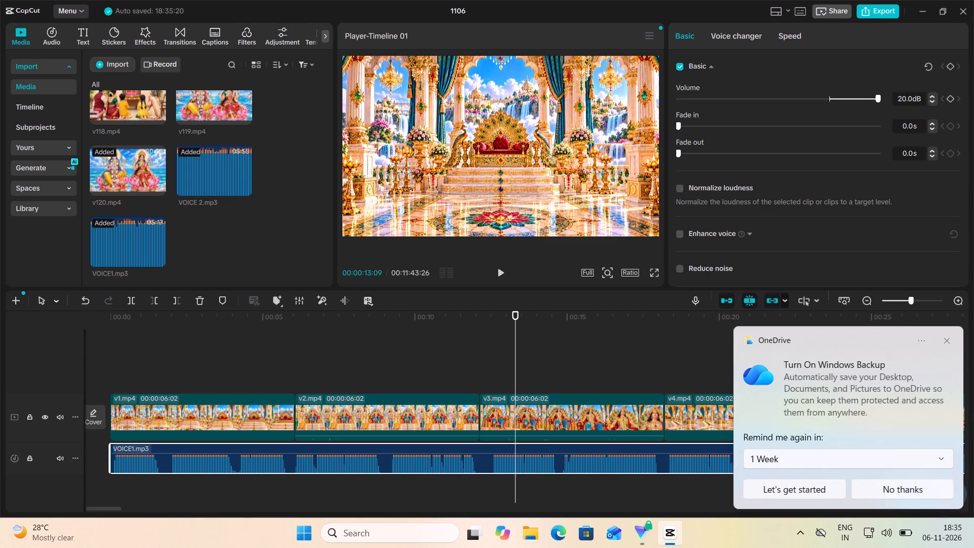
Return the playhead to the start of the timeline at 00:00:00:00.
left_click_drag(94, 358, 100, 358)
left_click(103, 357)
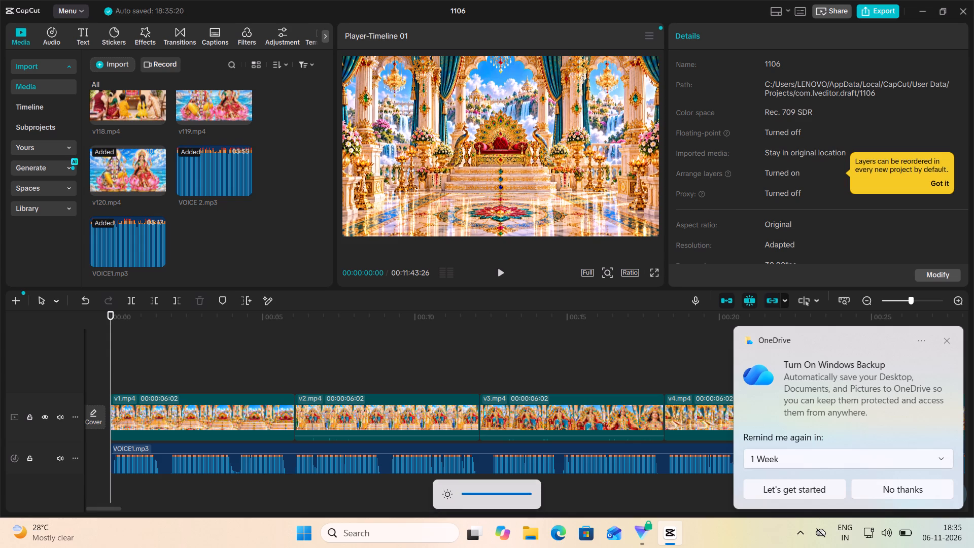
Dismiss the OneDrive backup notification and play the first five seconds of the timeline in short bursts to check VOICE1.mp3's sound.
left_click(949, 336)
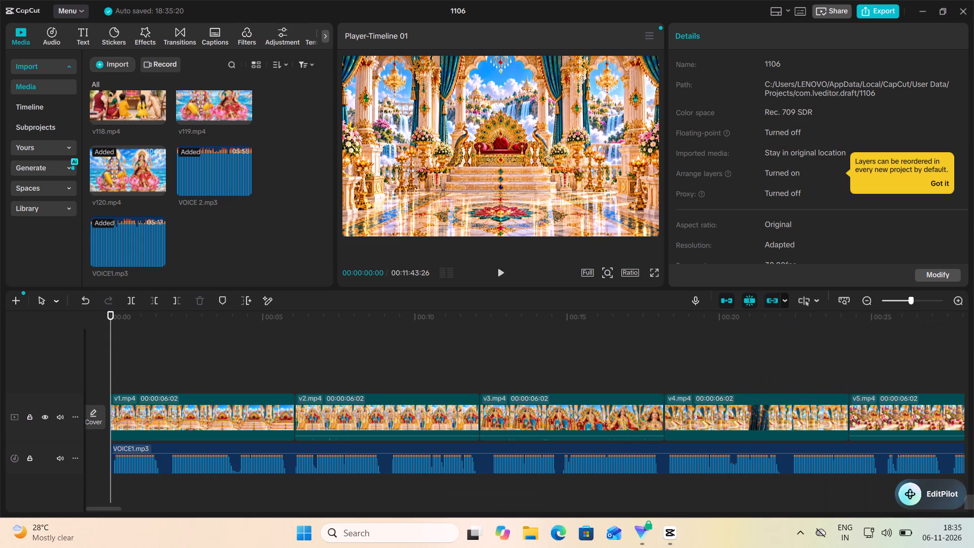
left_click(499, 271)
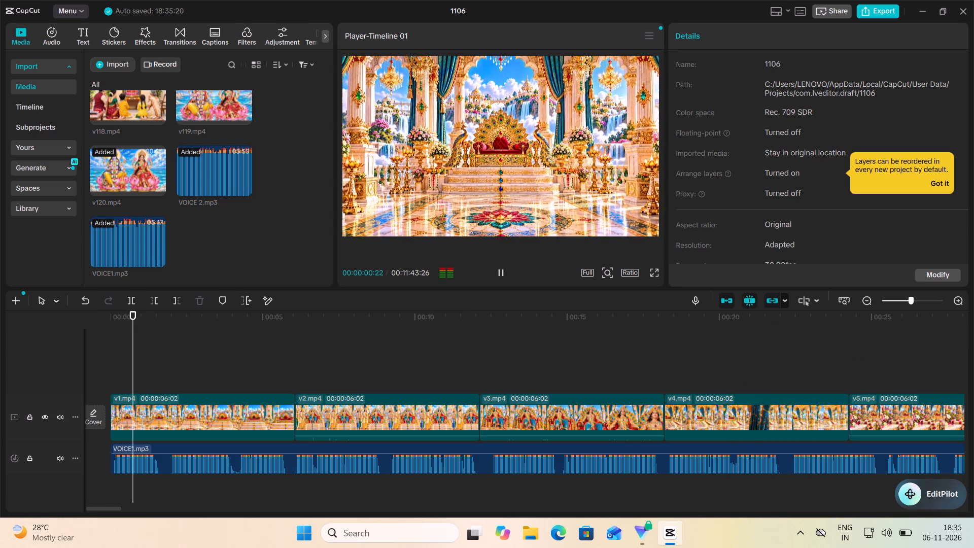
left_click(499, 272)
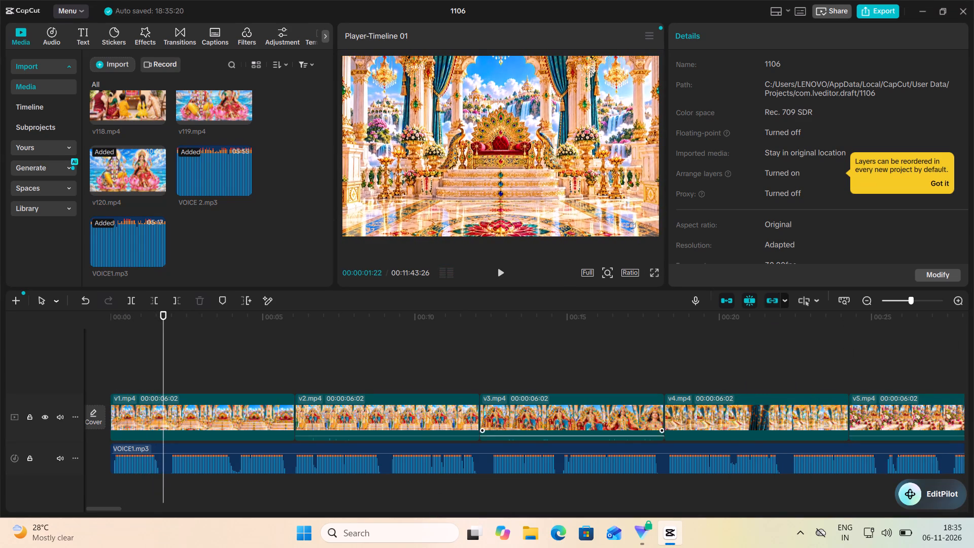
left_click(500, 272)
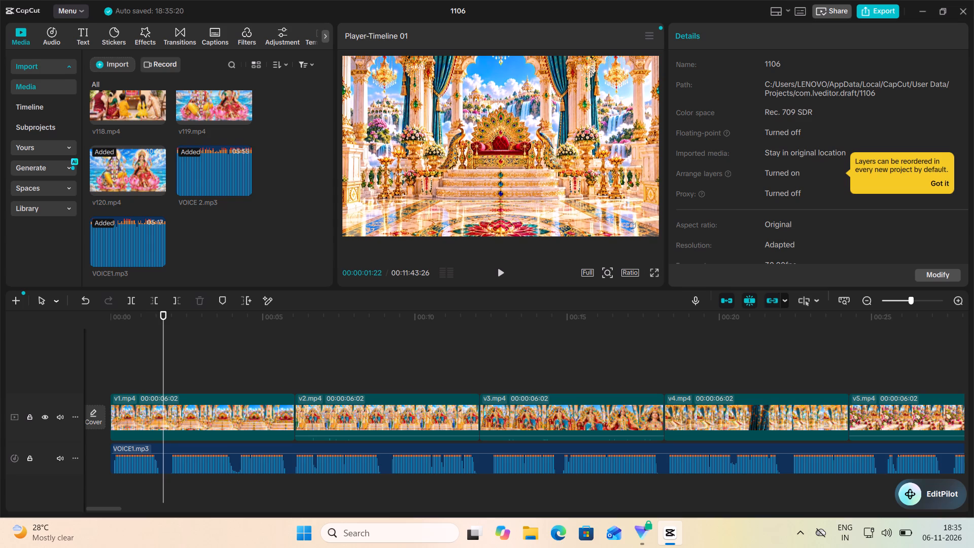
left_click(500, 272)
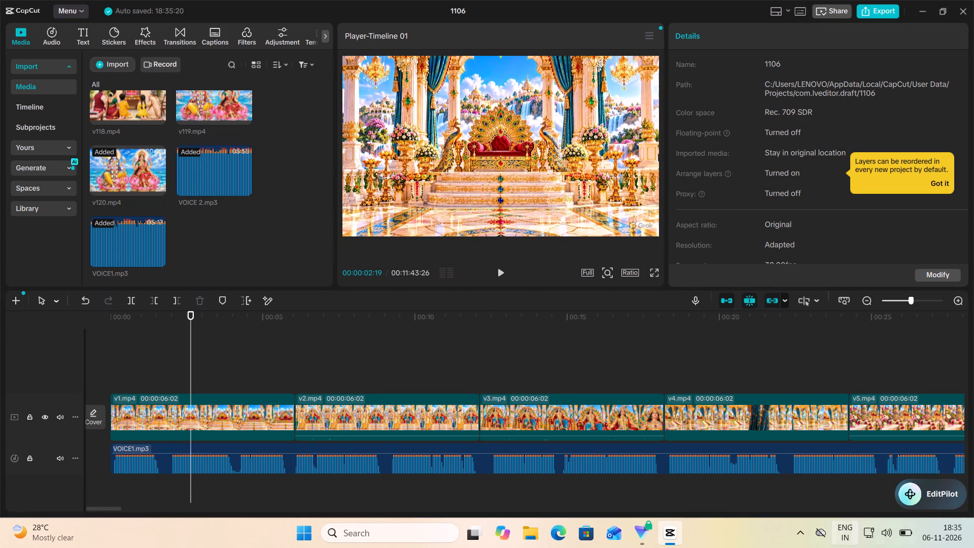
left_click(500, 272)
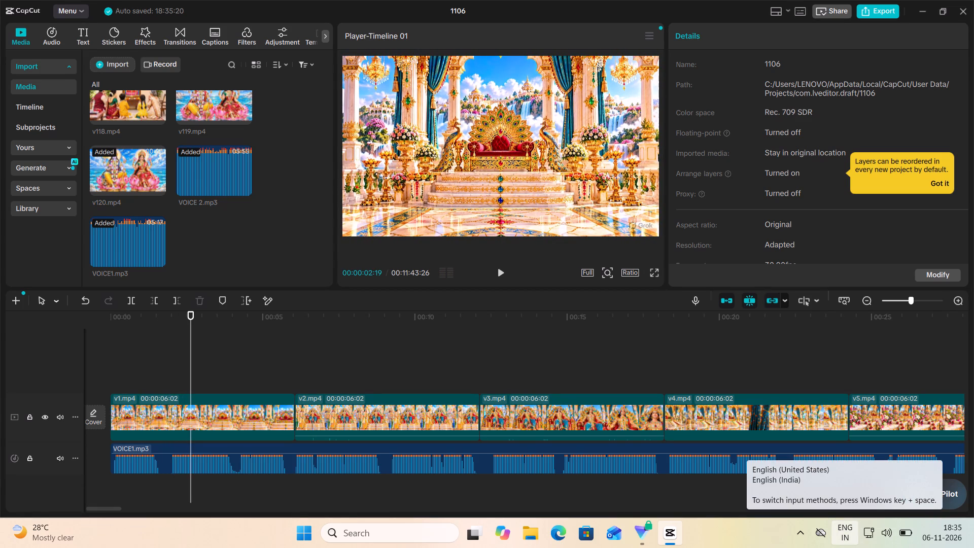
left_click(500, 272)
left_click(500, 272)
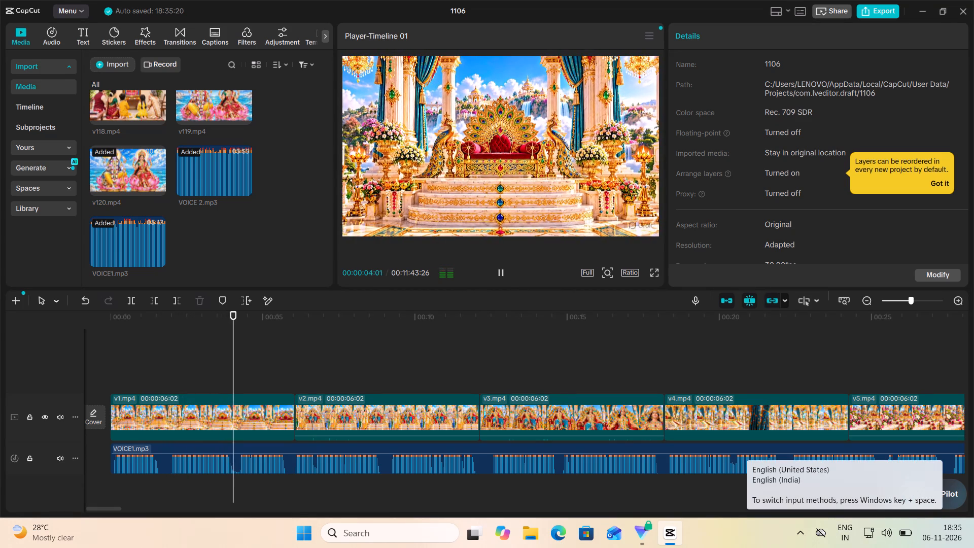
left_click(500, 272)
left_click(500, 272)
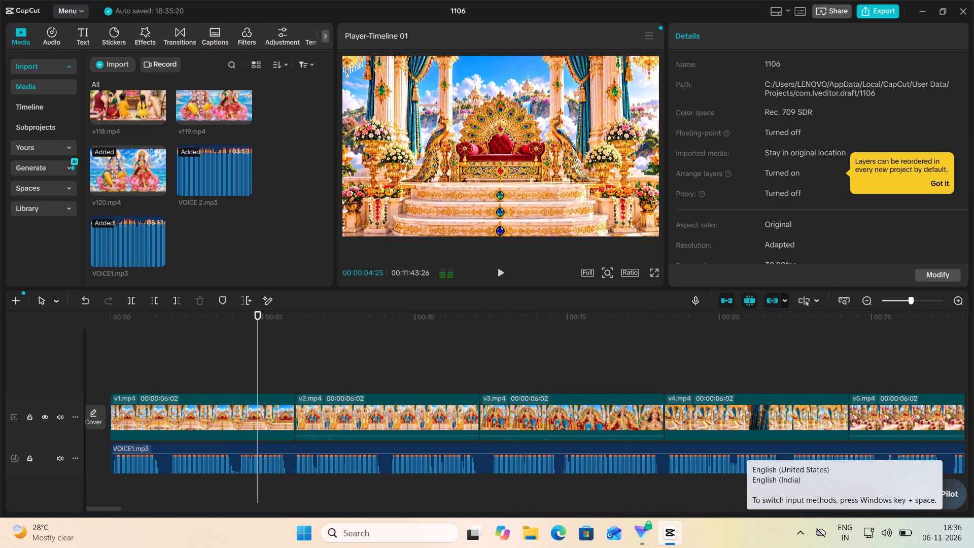
Replay the timeline from 00:00:00:00 through most of v1.mp4, checking the narration, and return the playhead to the start.
left_click(111, 364)
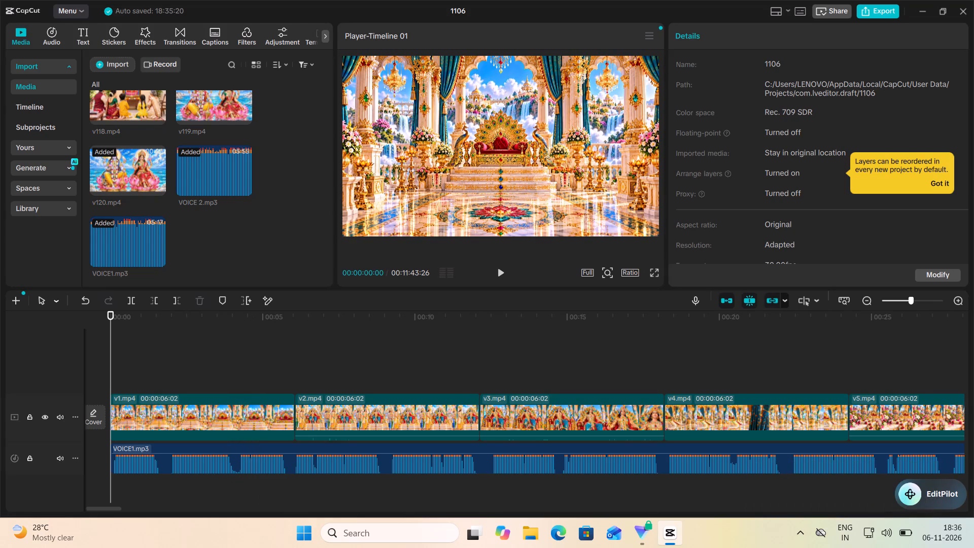
left_click(505, 268)
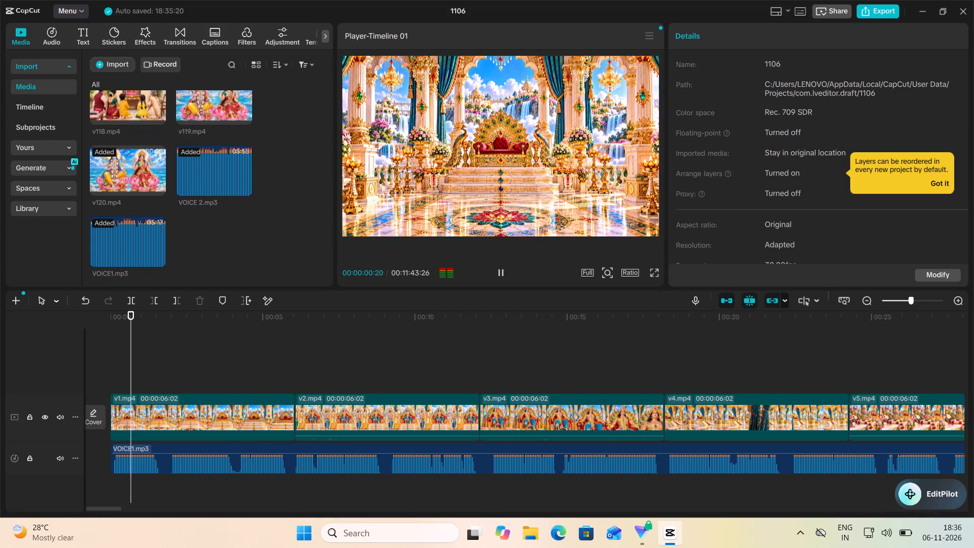
left_click(503, 271)
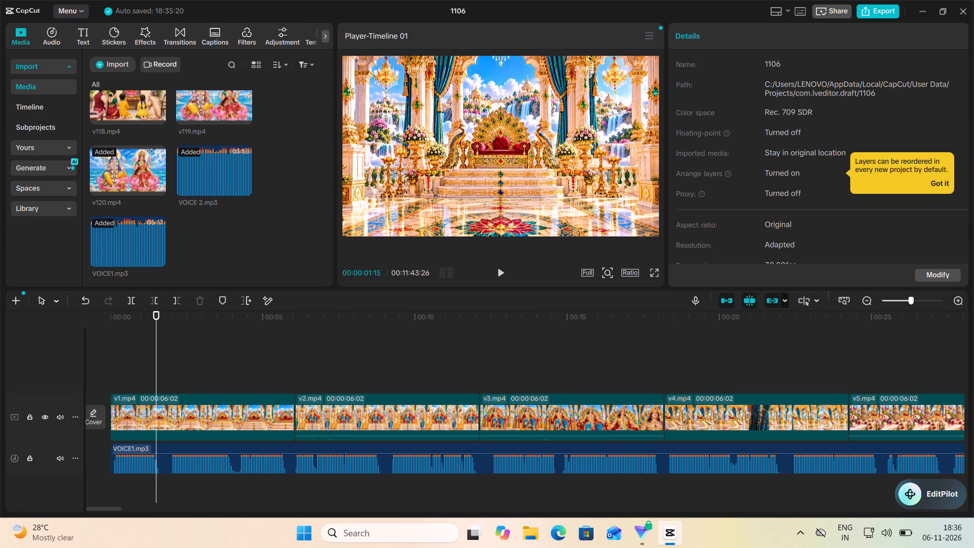
left_click(110, 369)
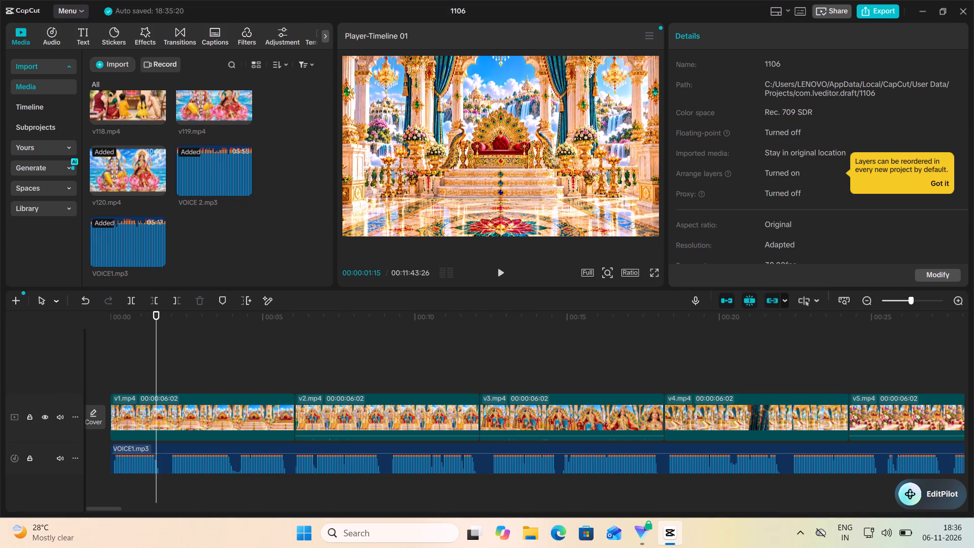
double_click(117, 367)
left_click(503, 280)
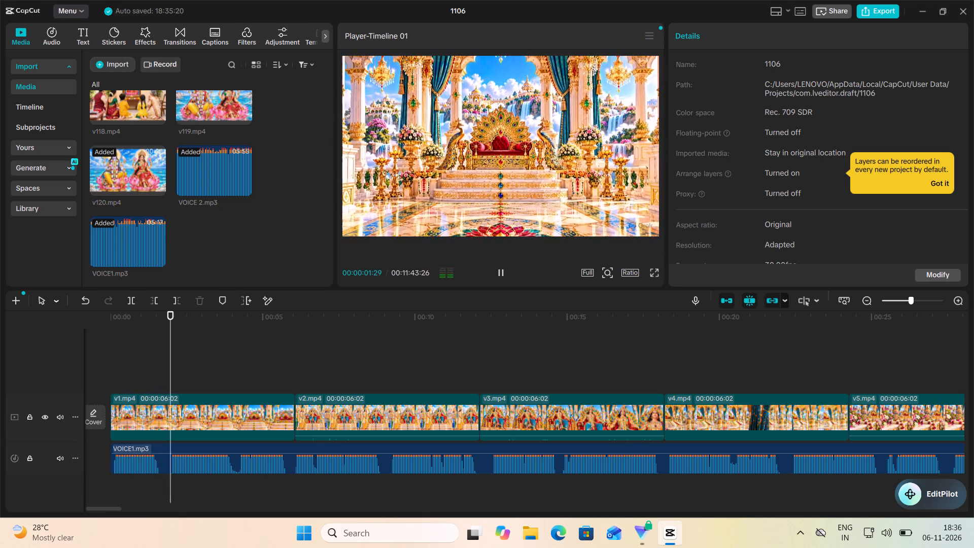
left_click(500, 278)
left_click(500, 278)
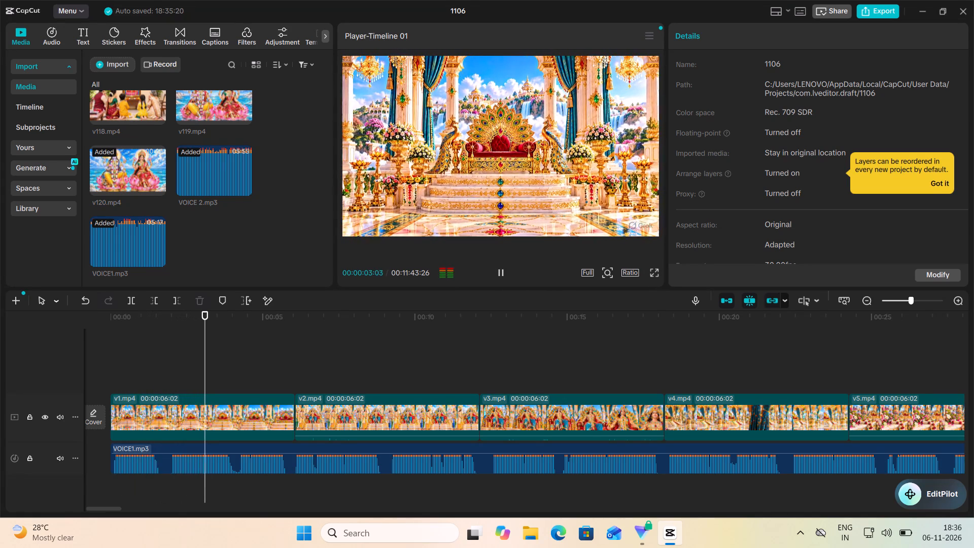
left_click(500, 278)
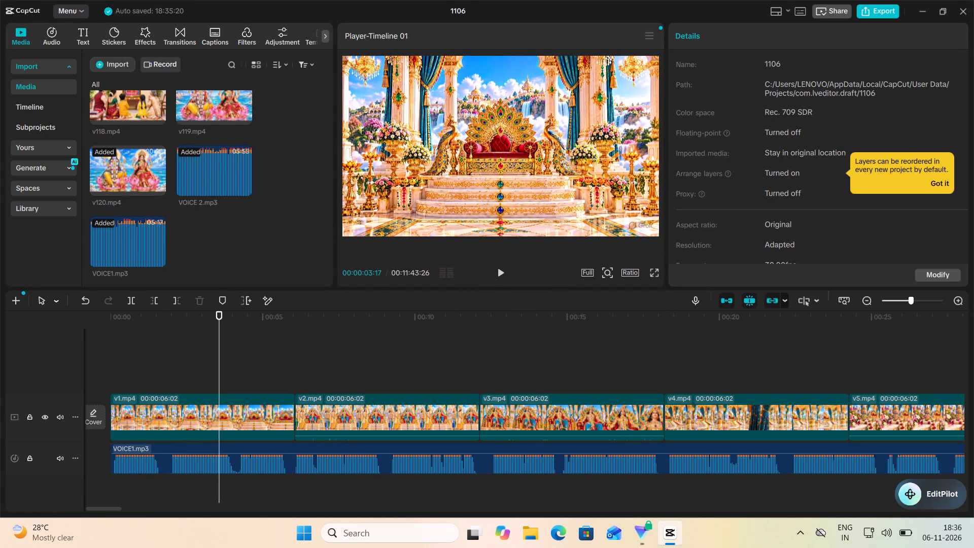
left_click(501, 277)
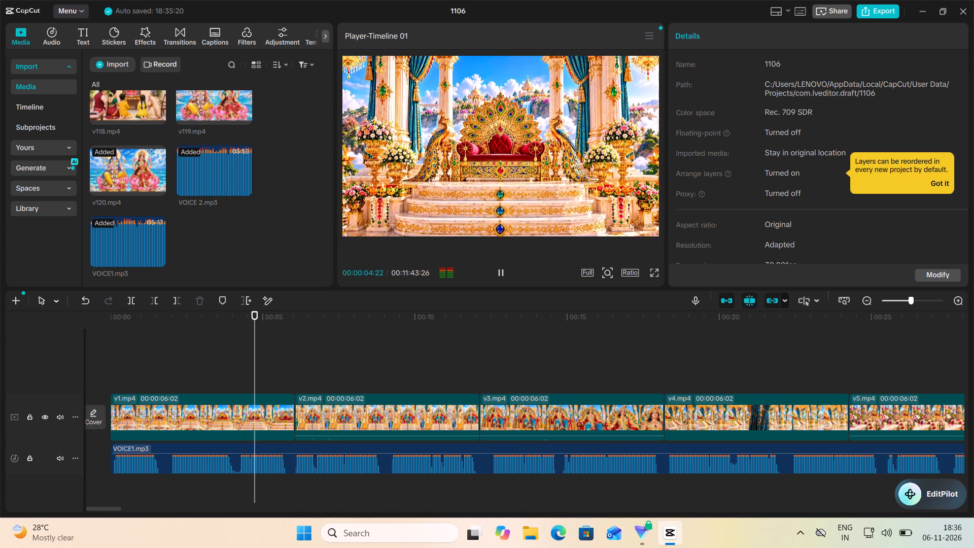
left_click(501, 277)
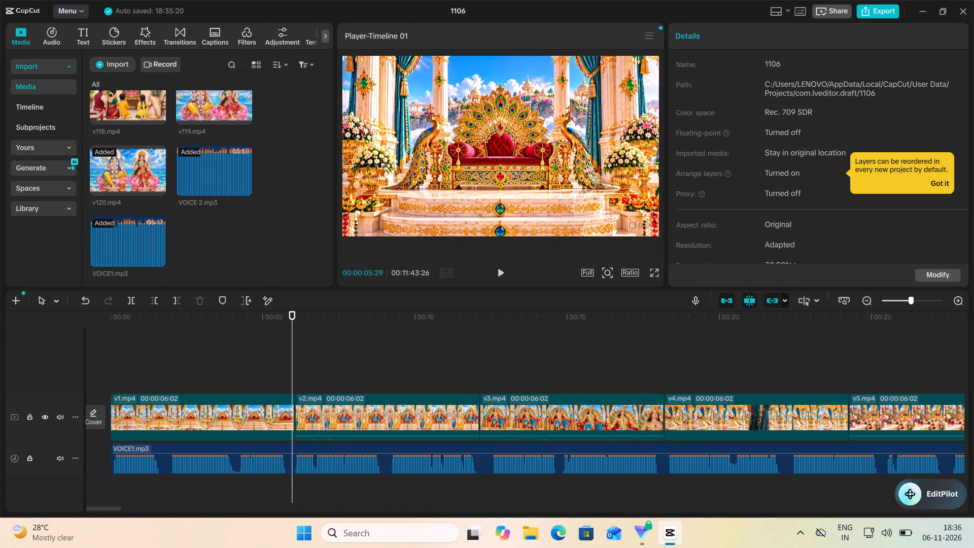
left_click(113, 373)
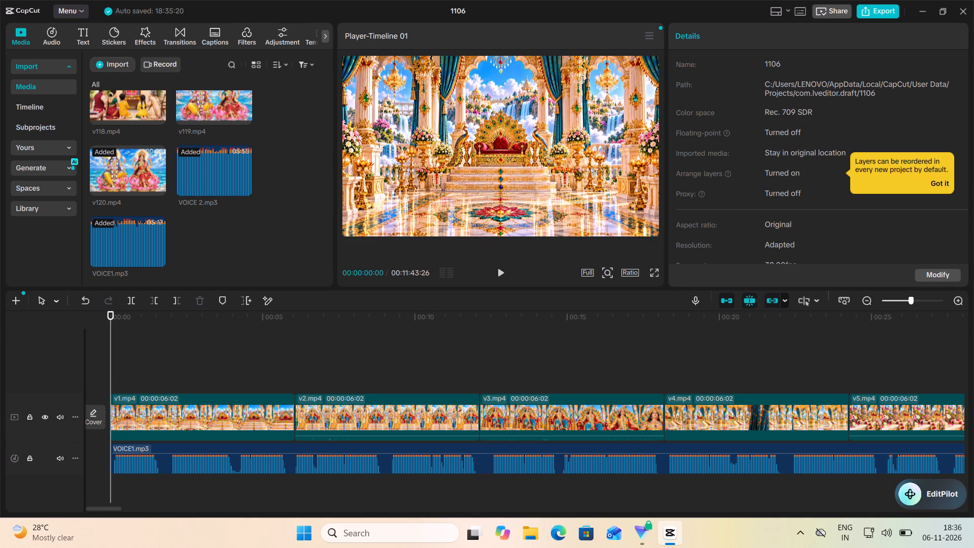
Quit the Cisco AnyConnect client running in the Windows background.
left_click(684, 360)
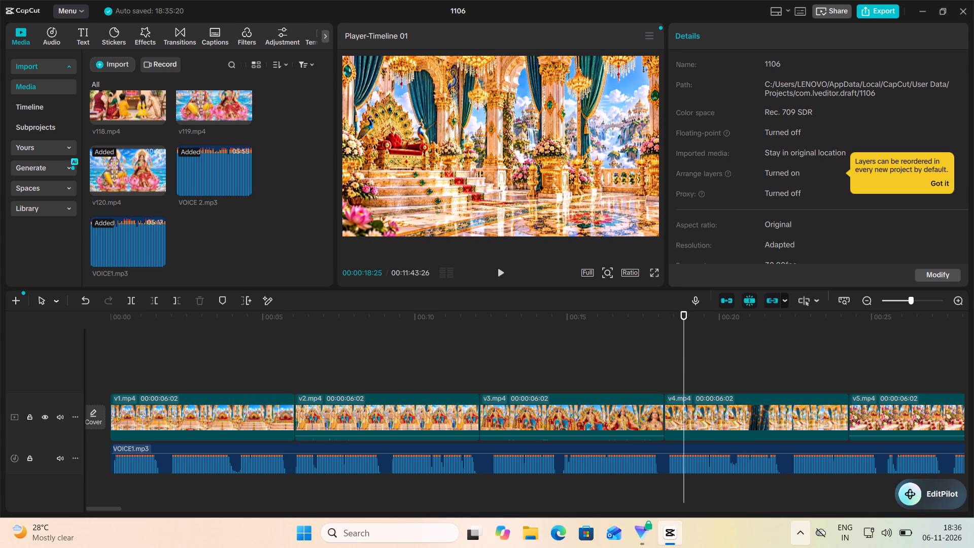
left_click(803, 532)
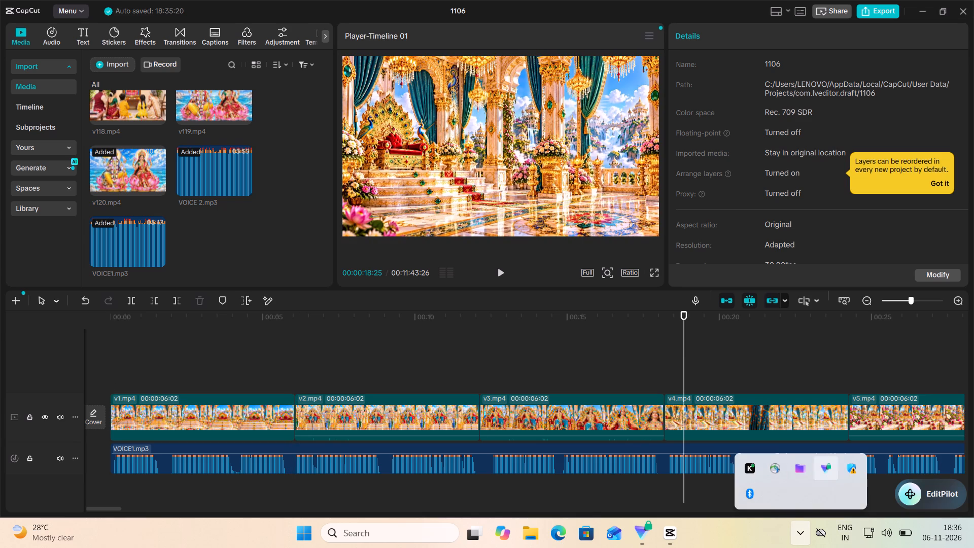
right_click(774, 465)
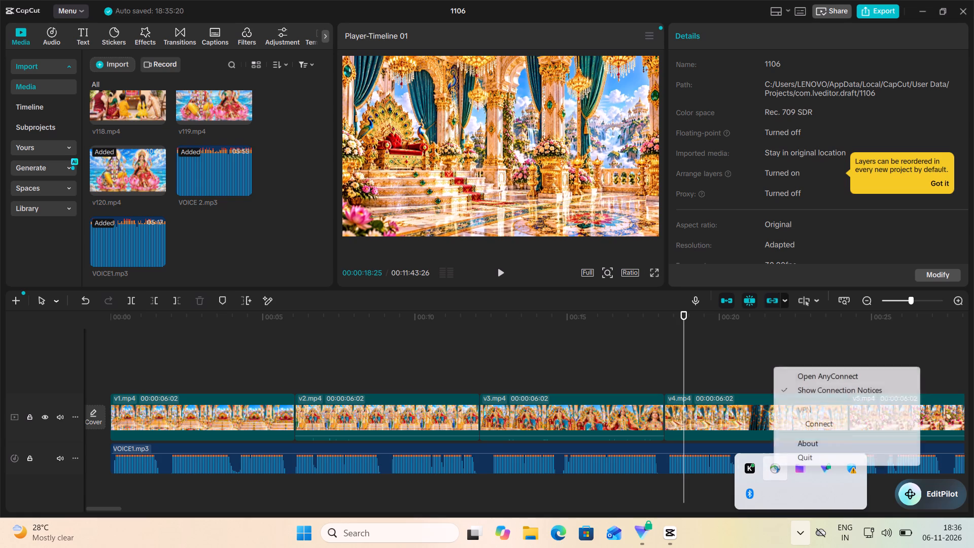
left_click(815, 457)
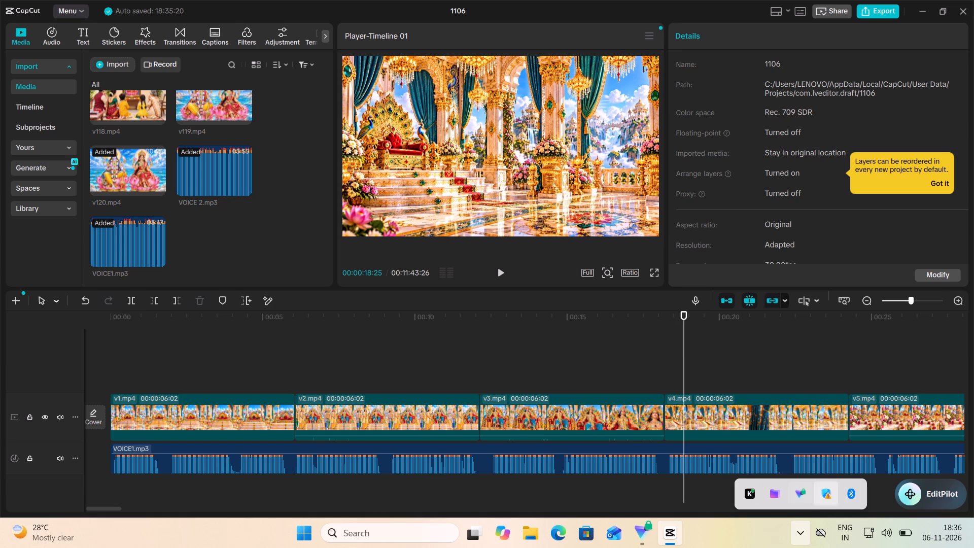
Play the opening of v1.mp4 with VOICE1.mp3 again to check the sound output.
left_click(115, 361)
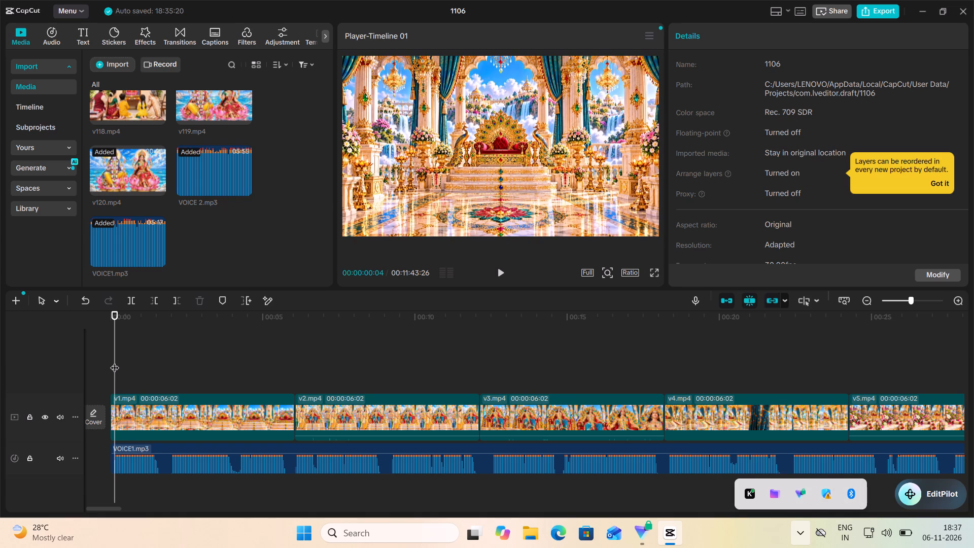
left_click(504, 276)
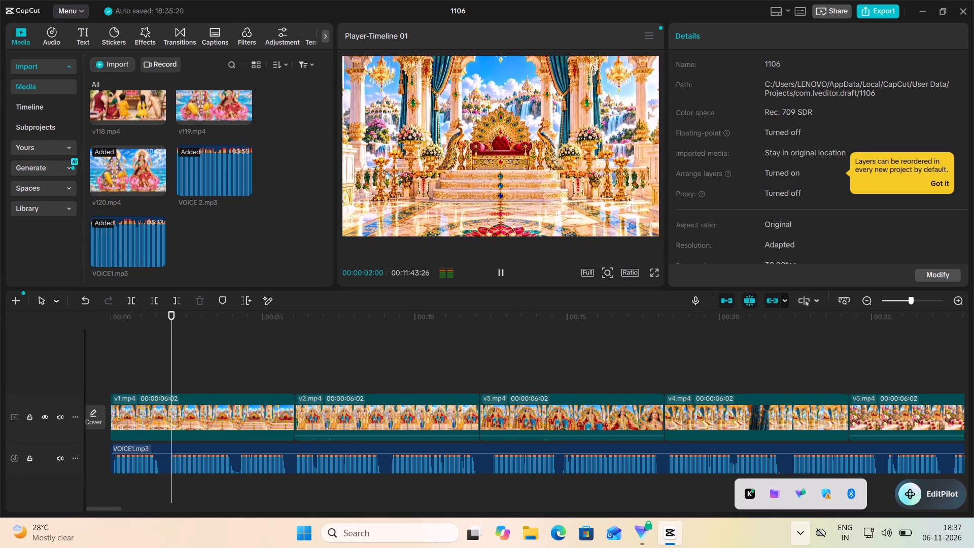
left_click(503, 276)
left_click(503, 276)
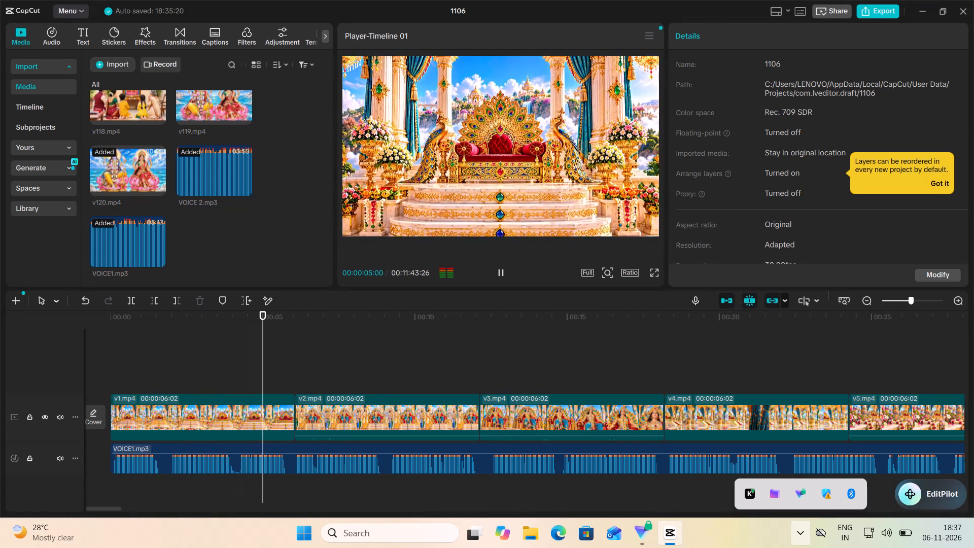
left_click(503, 276)
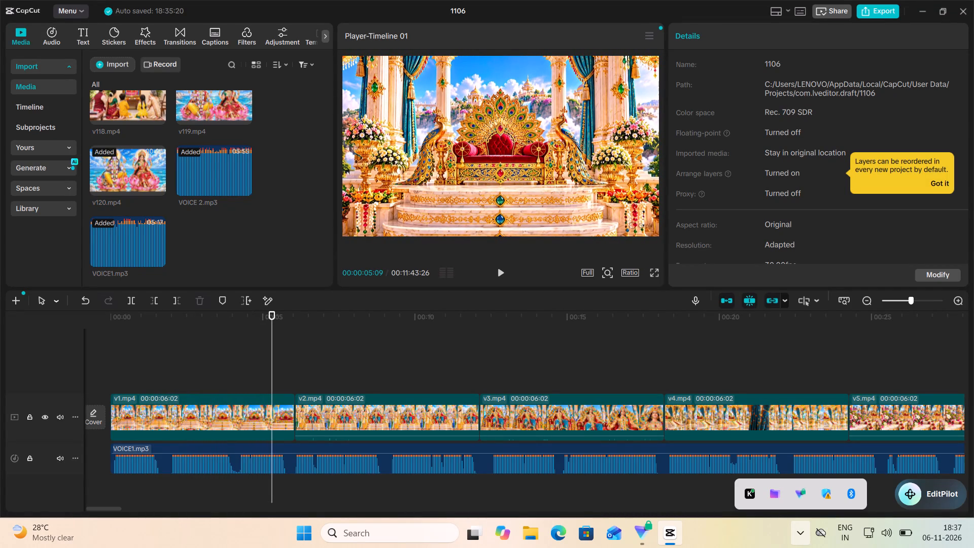
Play v1.mp4 with VOICE1.mp3 from 00:00:00:00 almost to the clip's end to check the sound output.
left_click(113, 372)
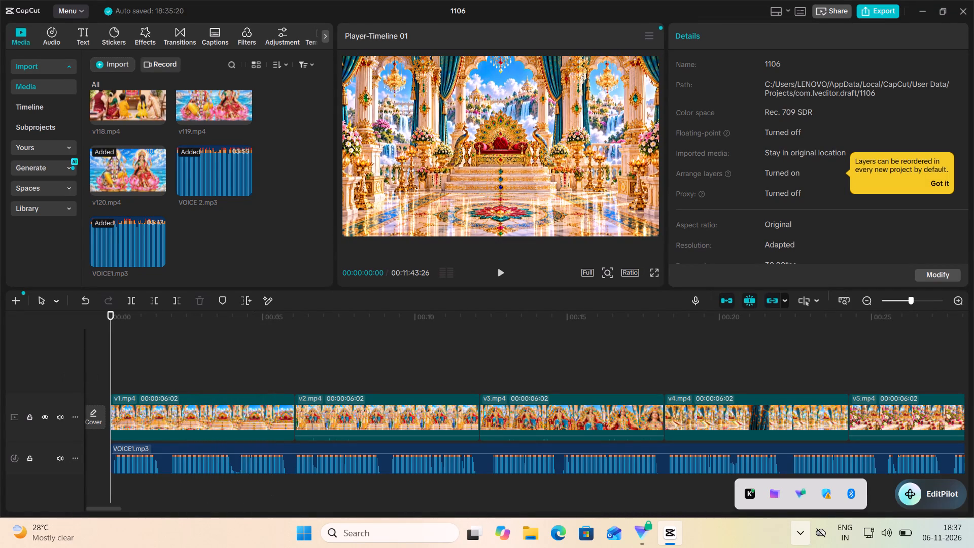
left_click(504, 271)
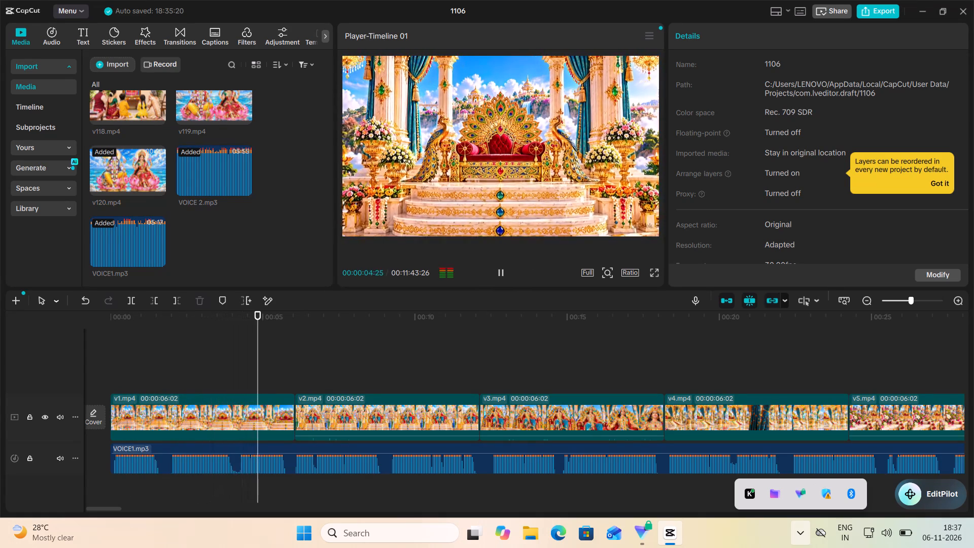
left_click(502, 271)
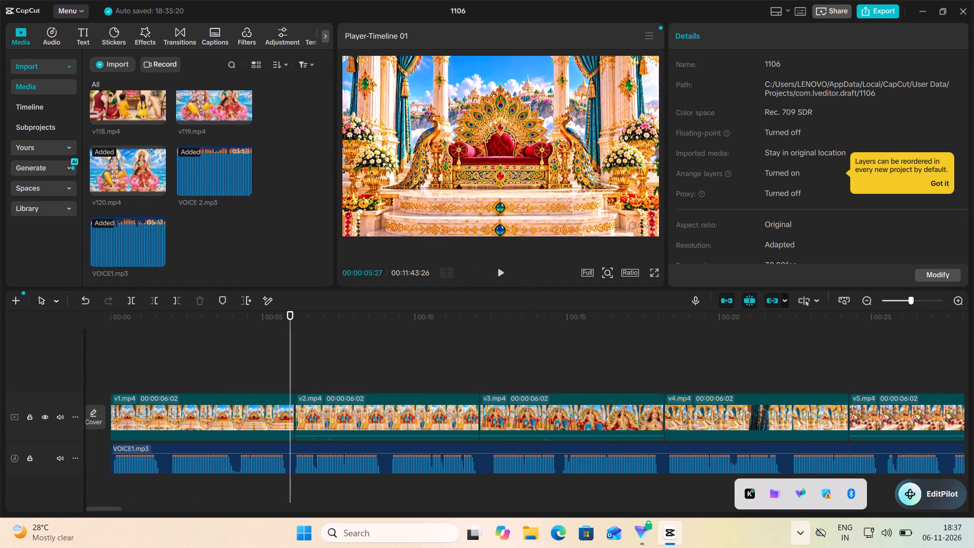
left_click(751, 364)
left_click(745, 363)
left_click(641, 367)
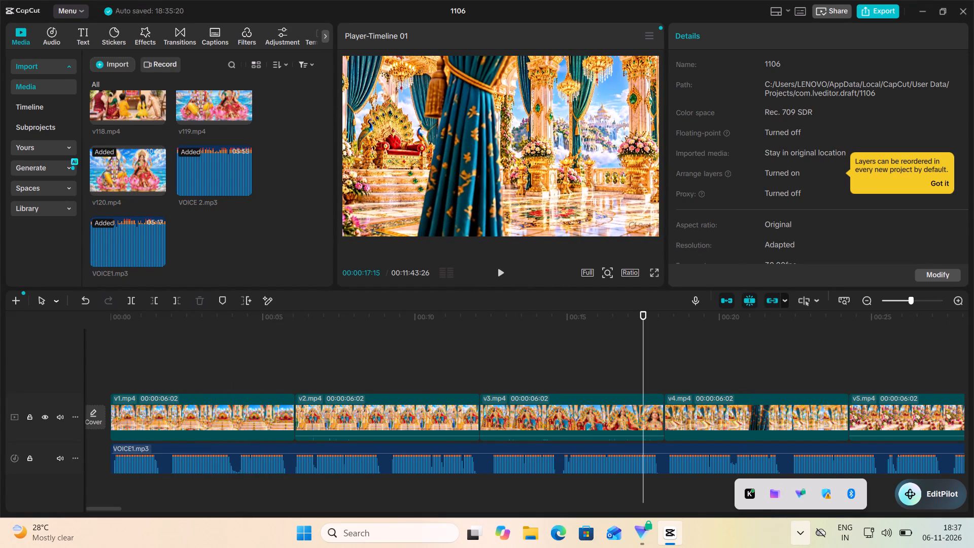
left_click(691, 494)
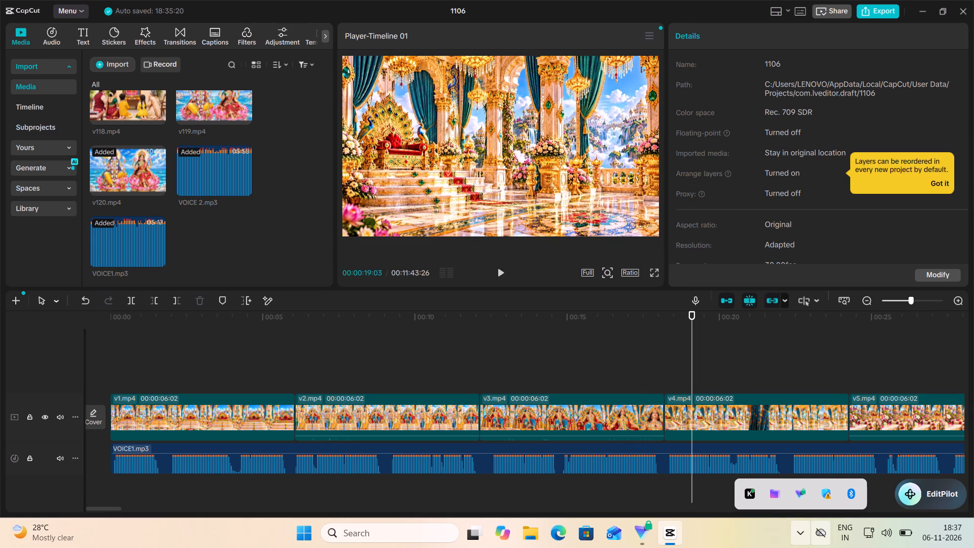
Turn Windows Bluetooth off to disconnect the pTron TWS earbuds, and try to switch it back on.
left_click(800, 532)
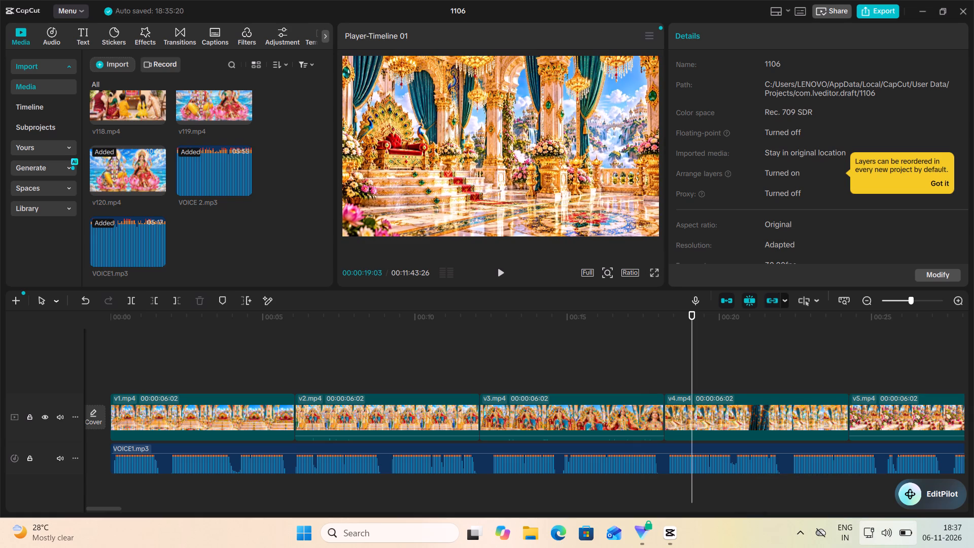
left_click(886, 530)
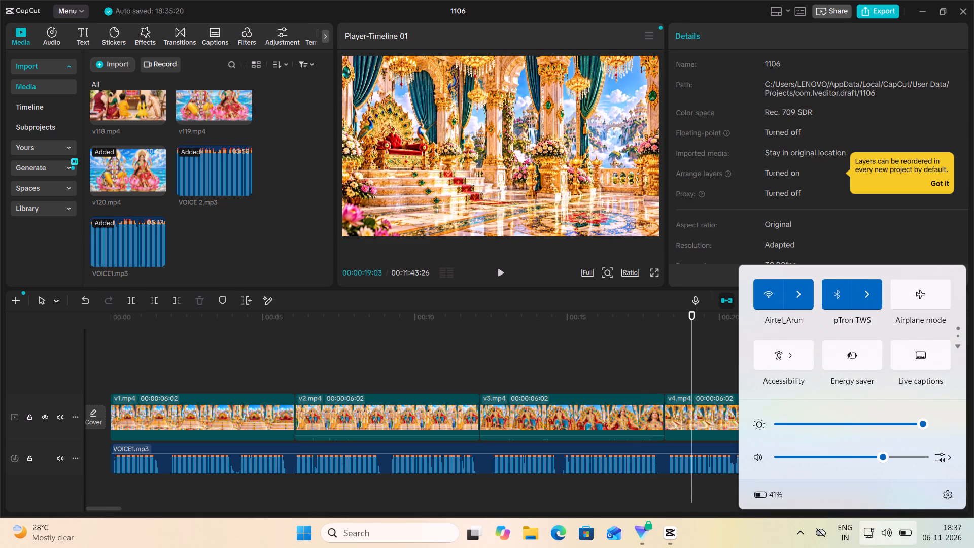
left_click(837, 295)
left_click(870, 290)
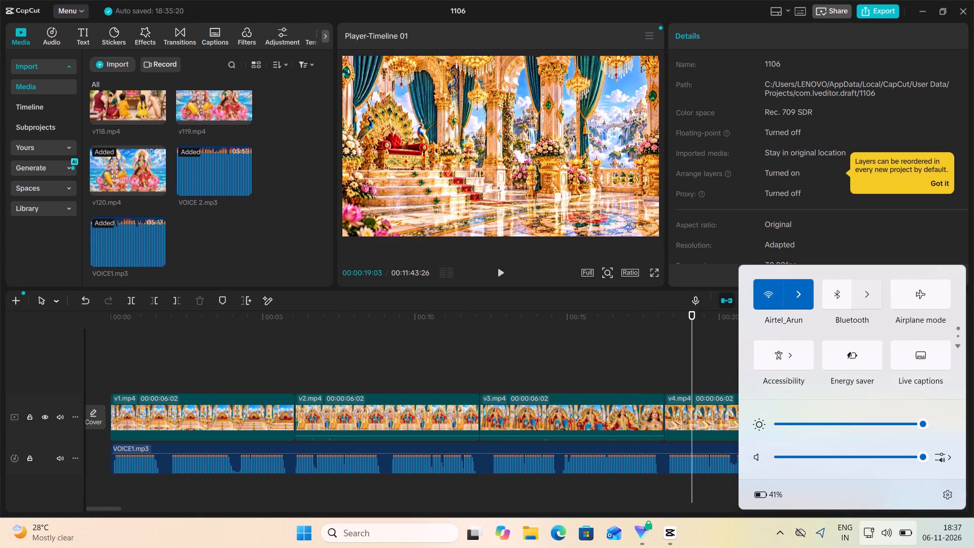
left_click(947, 271)
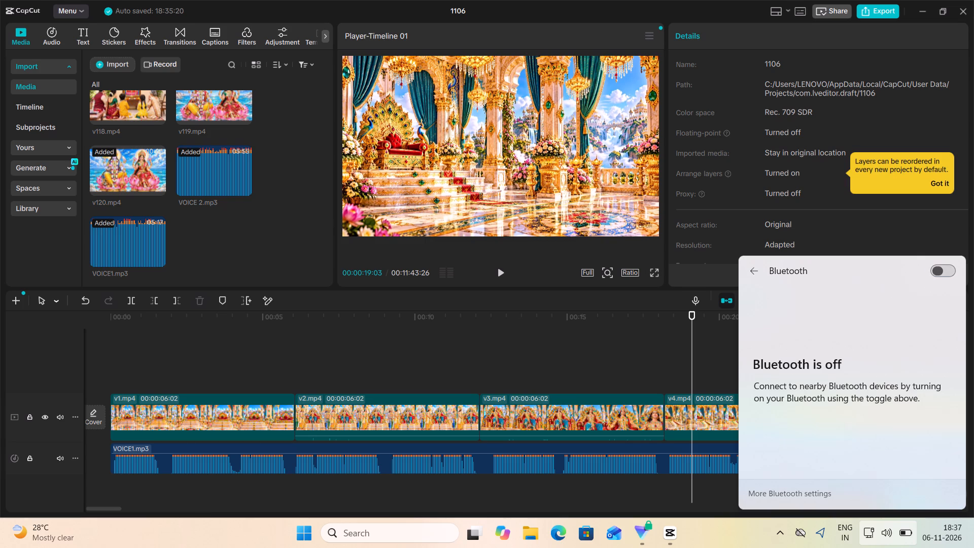
Return the playhead to 00:00:00:00 and start timeline playback to test the sound output again.
left_click(130, 364)
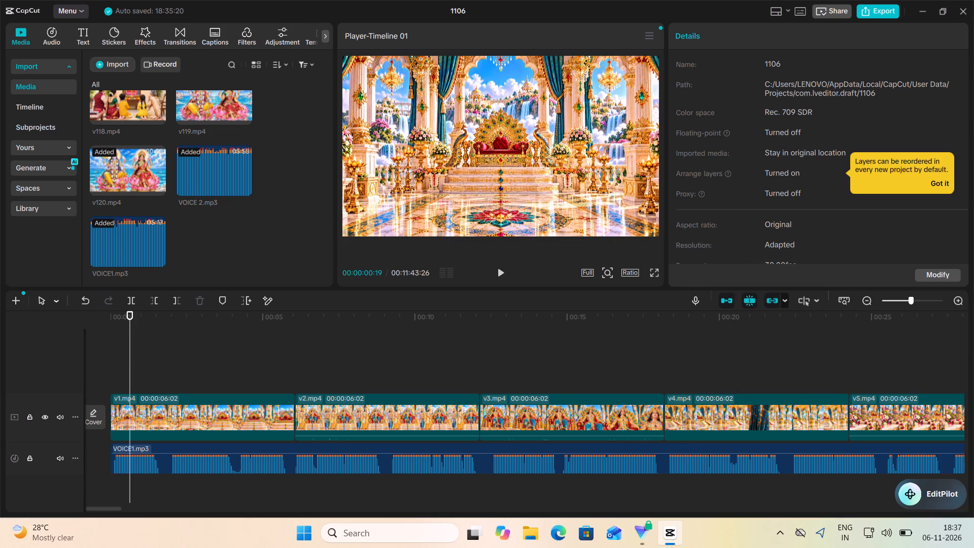
left_click(111, 364)
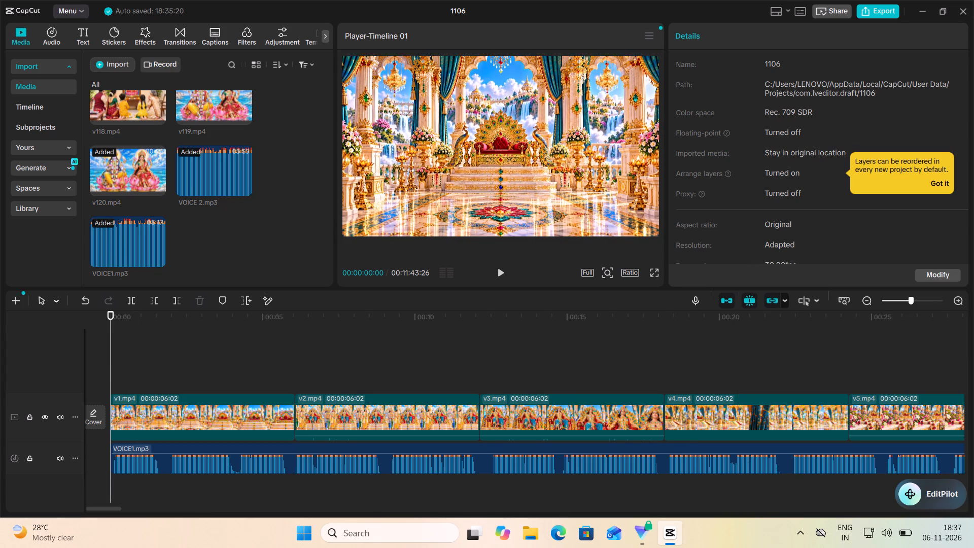
left_click(501, 269)
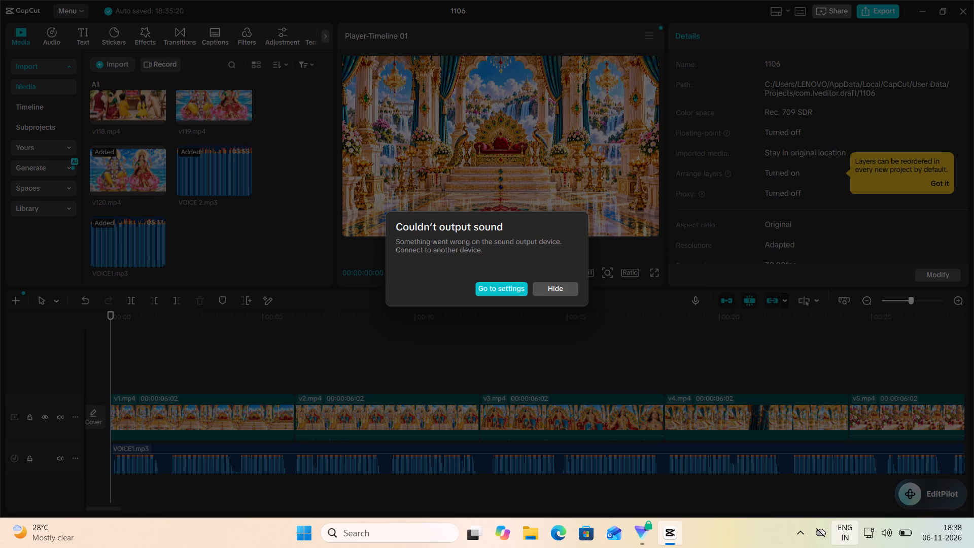
Turn off Bluetooth in Windows quick settings and hide CapCut's sound output error.
left_click(872, 530)
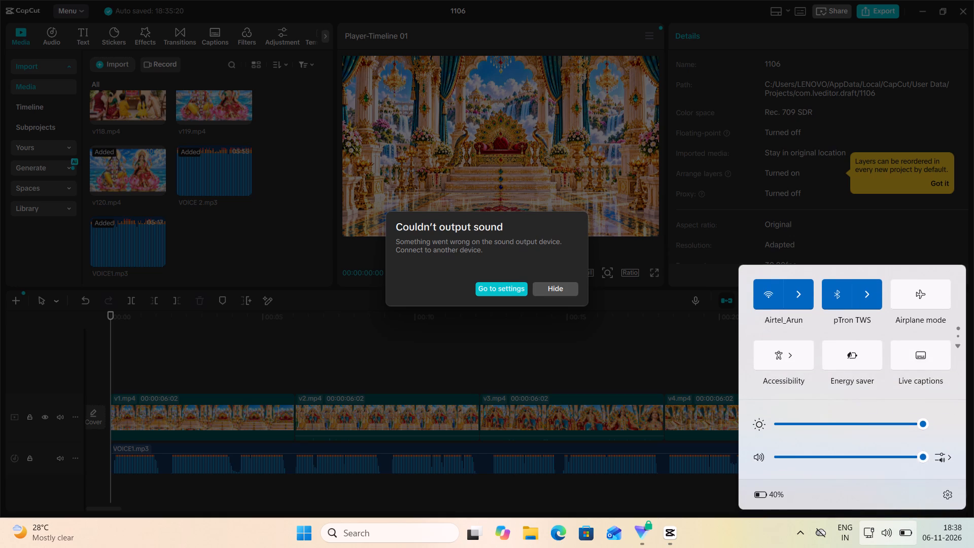
left_click(843, 302)
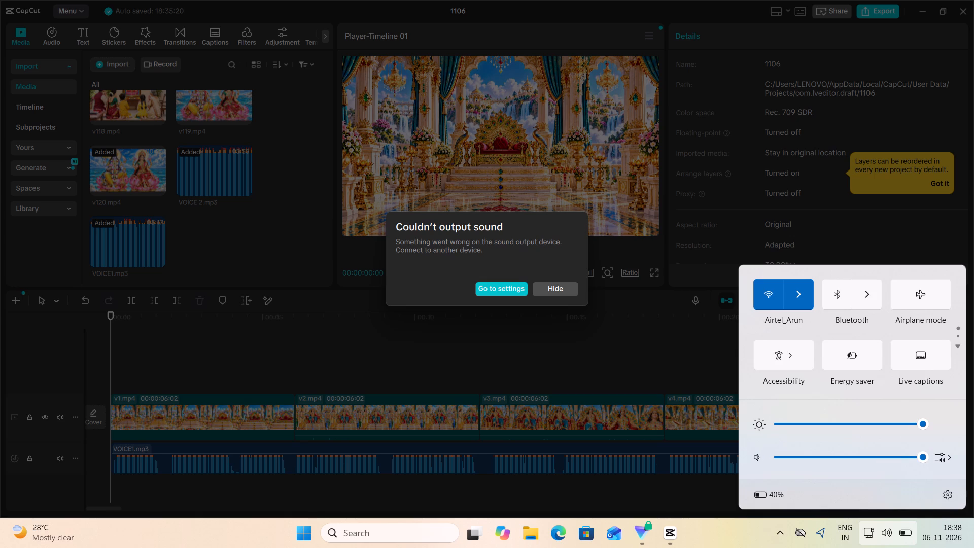
left_click(563, 295)
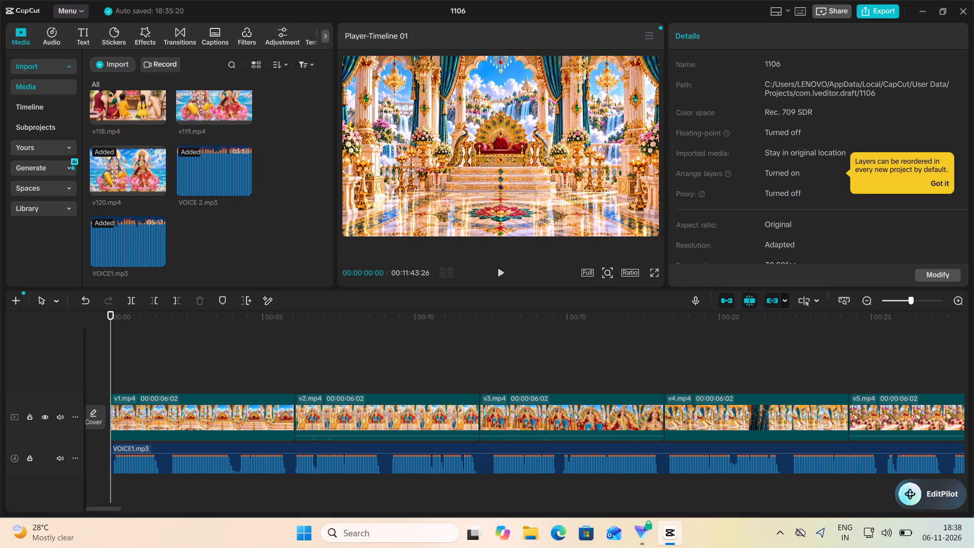
Listen to the narration from the start of the timeline into v3.mp4, pausing at 00:00:14:15.
left_click(502, 276)
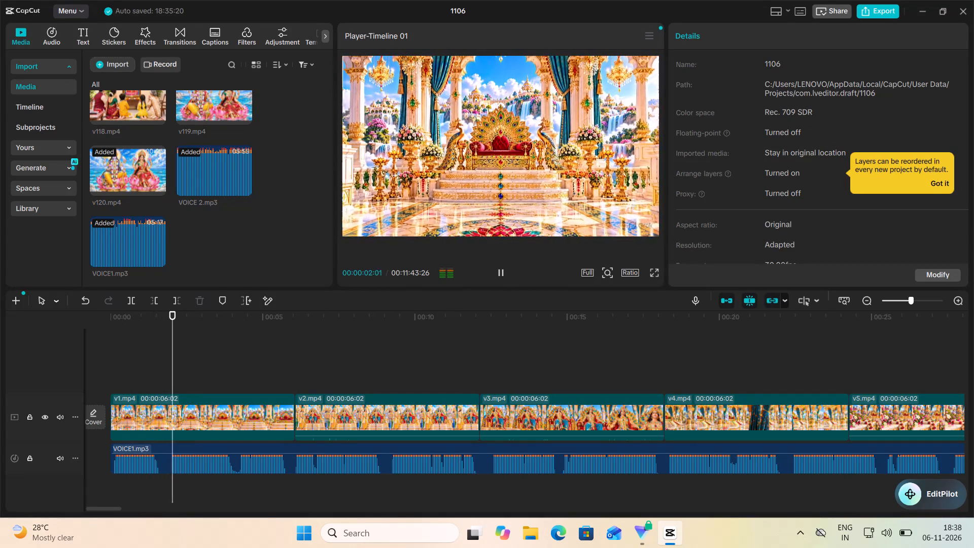
left_click(502, 276)
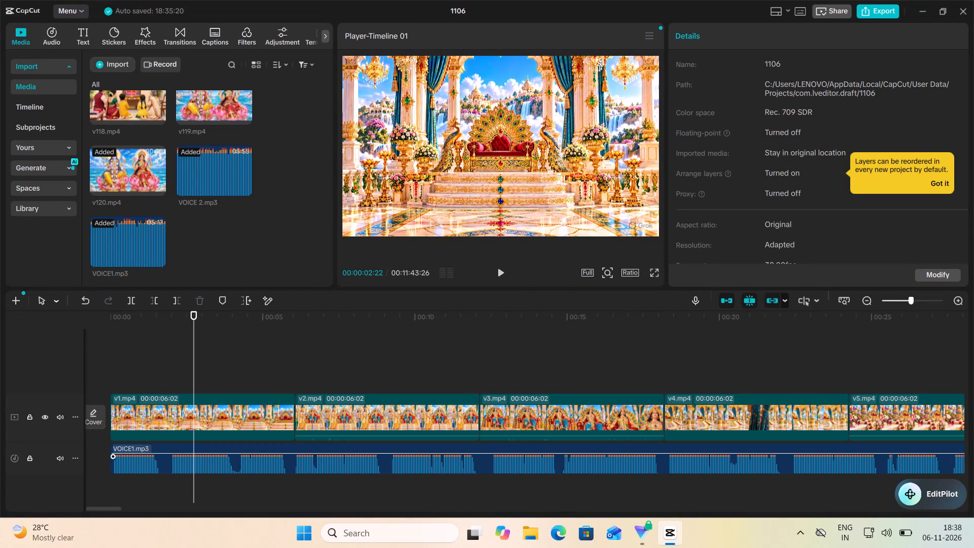
left_click(103, 363)
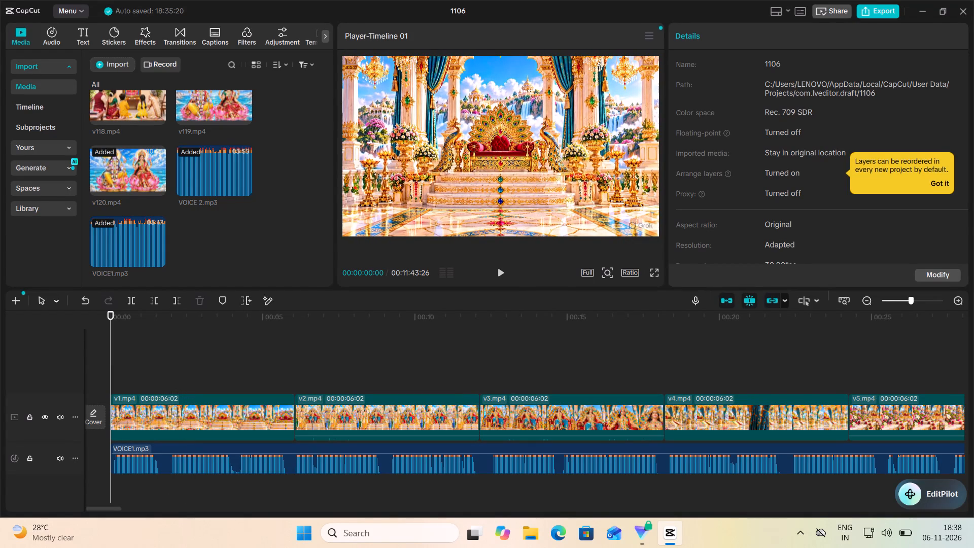
left_click(504, 276)
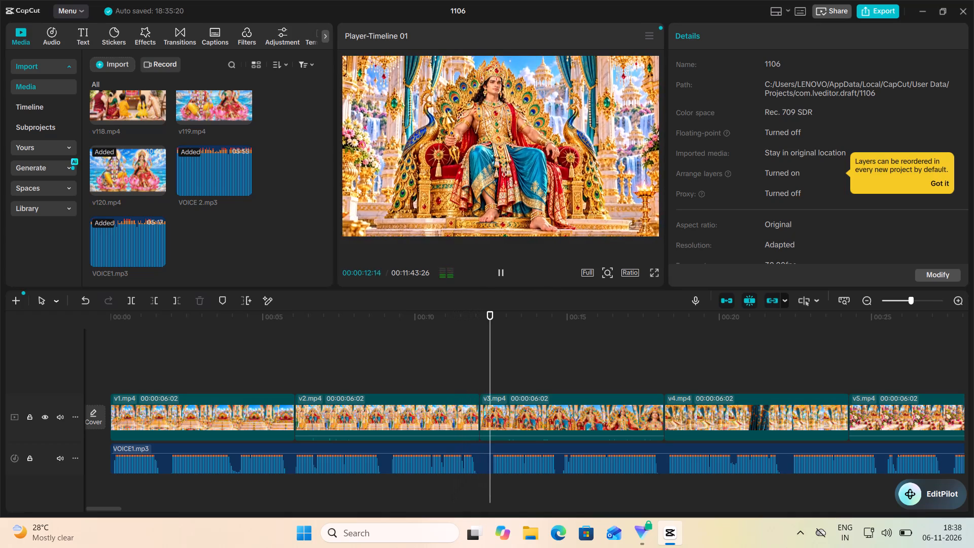
left_click(501, 276)
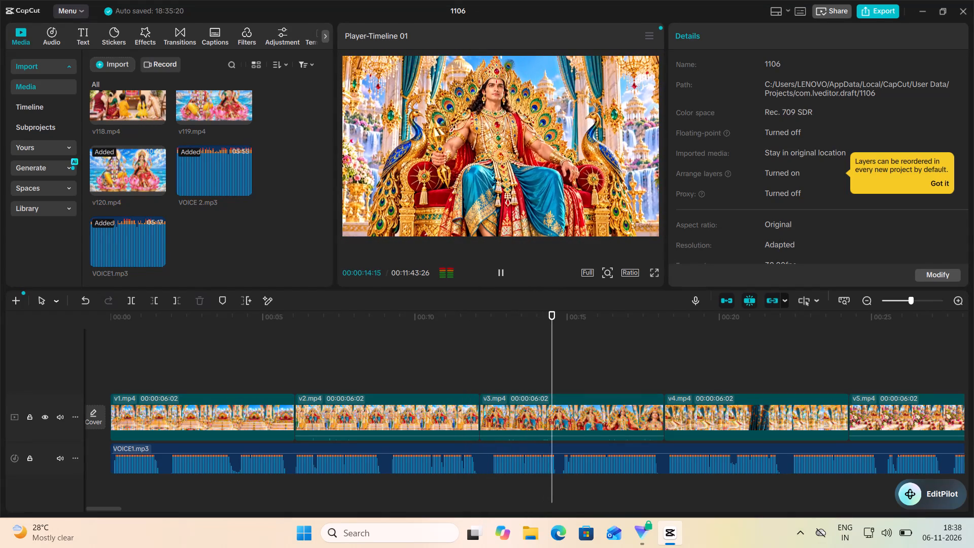
scroll(484, 382, "left", 1)
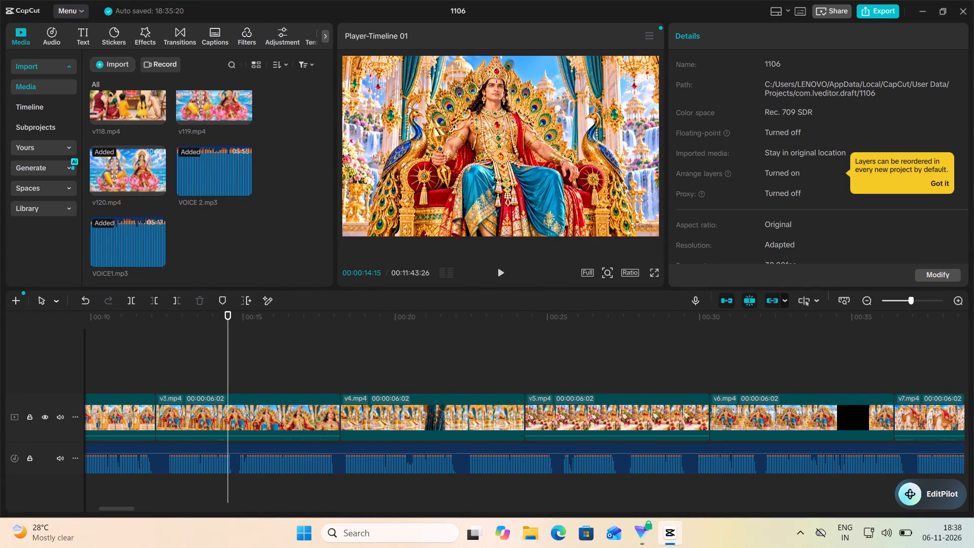
Listen to the narration from v3.mp4 into v5.mp4, and replay the passage from late v2.mp4 into v3.mp4, pausing at 00:00:14:04.
scroll(501, 286, "left", 1)
left_click(500, 270)
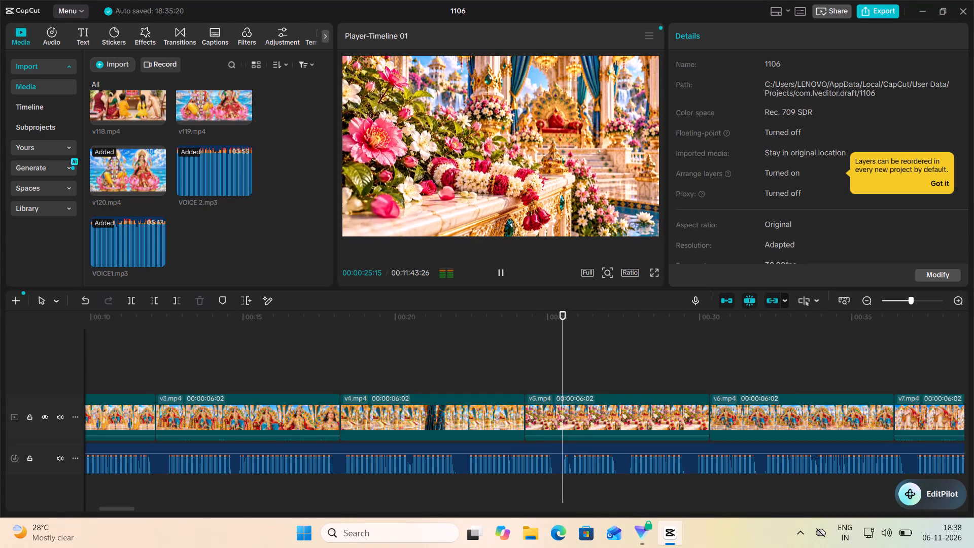
left_click(500, 276)
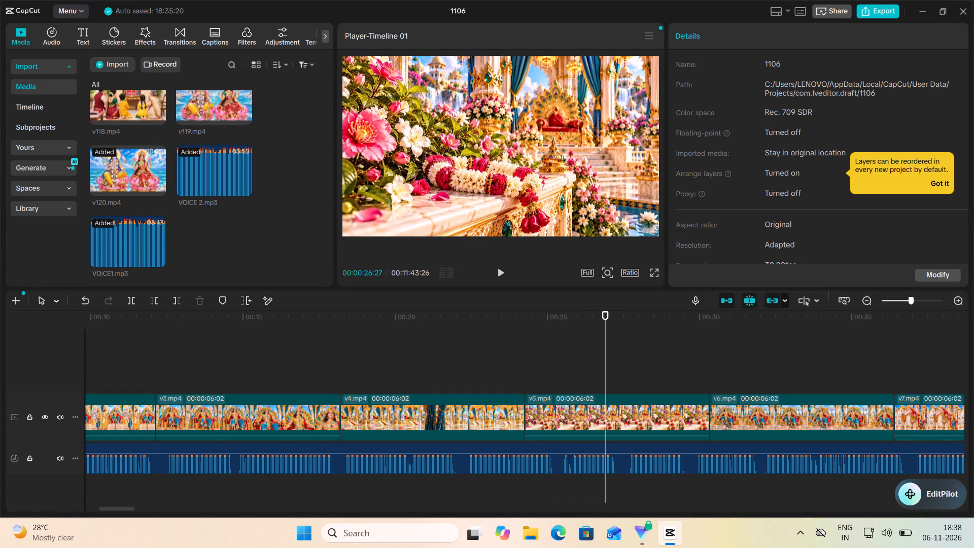
left_click(489, 419)
scroll(285, 376, "right", 8)
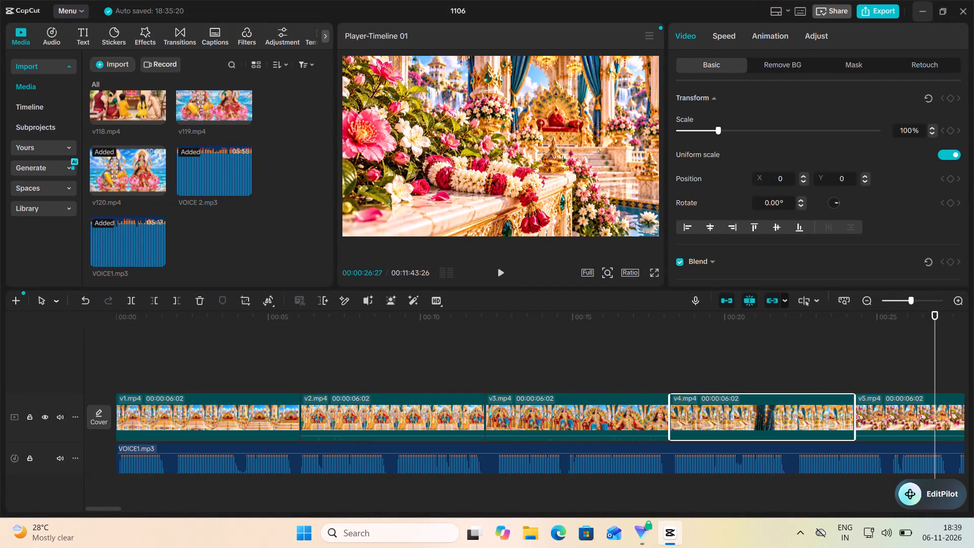
left_click(460, 346)
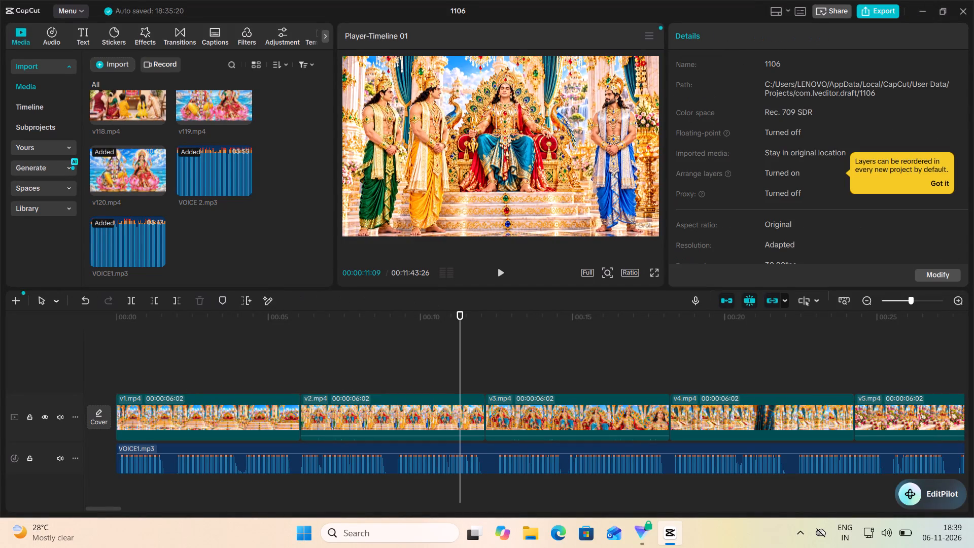
left_click(505, 273)
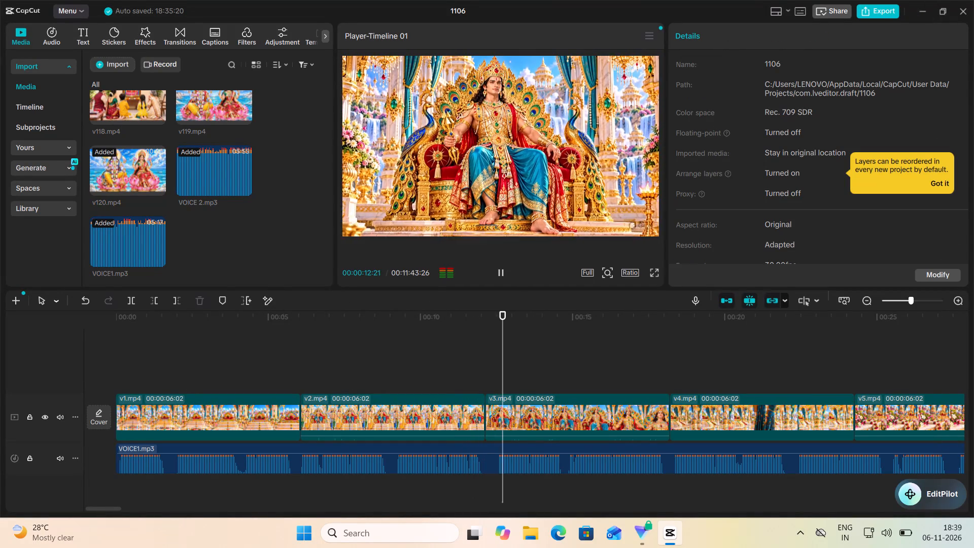
left_click(500, 276)
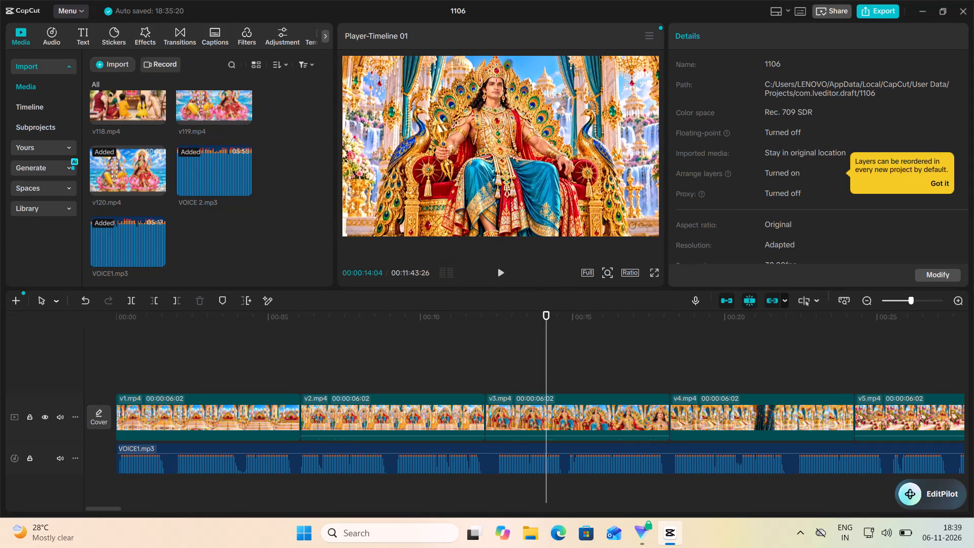
Play the timeline from the start into v2.mp4, pausing at intervals up to 00:00:08:29, to compare the clips with the narration.
left_click(114, 358)
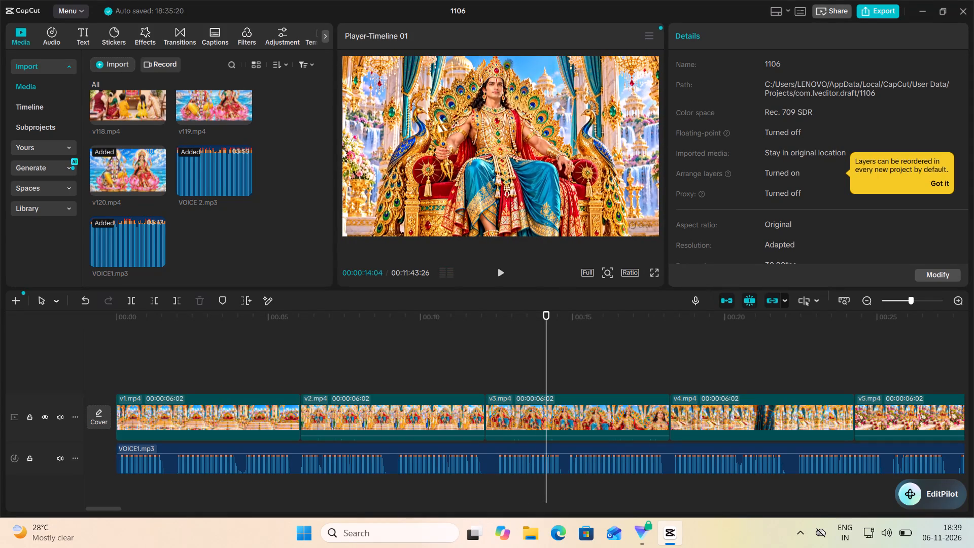
left_click(117, 357)
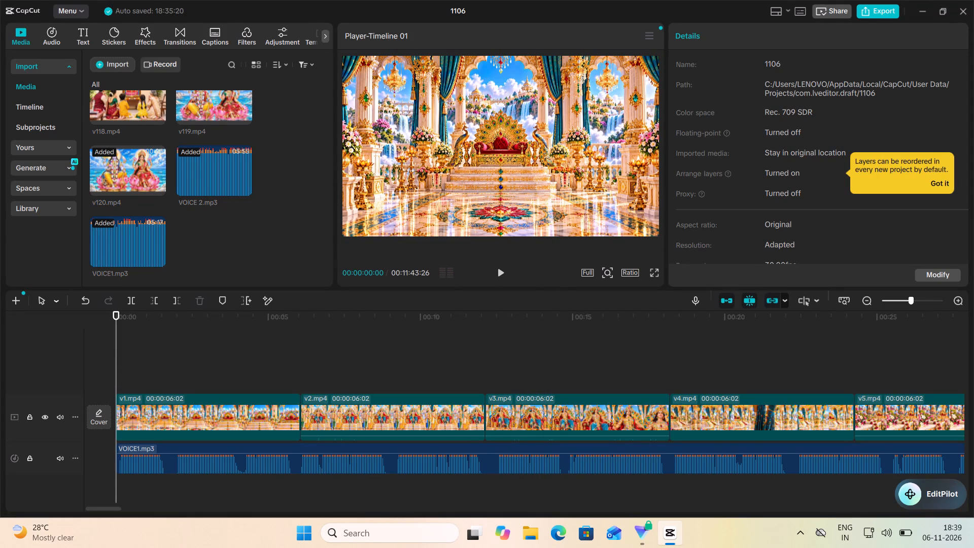
left_click(501, 273)
left_click(501, 273)
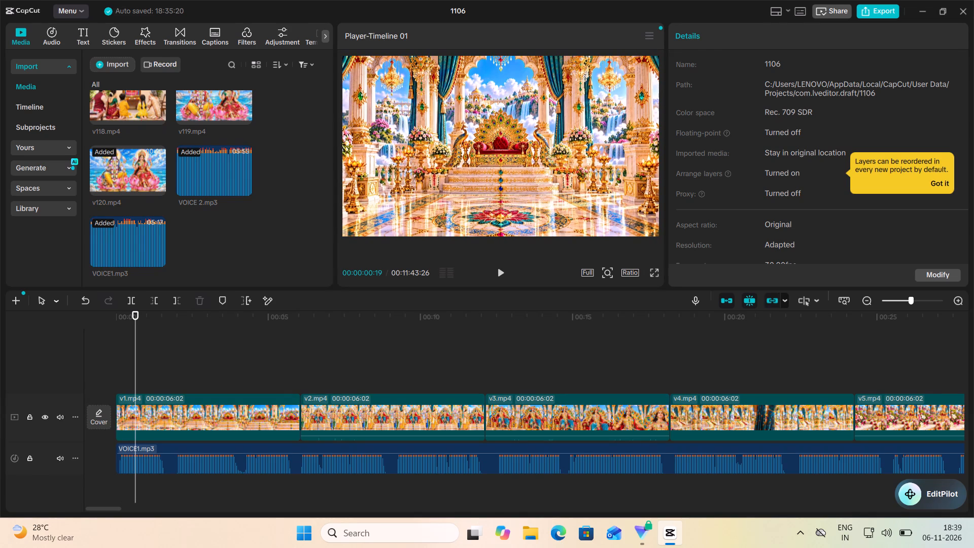
left_click(500, 273)
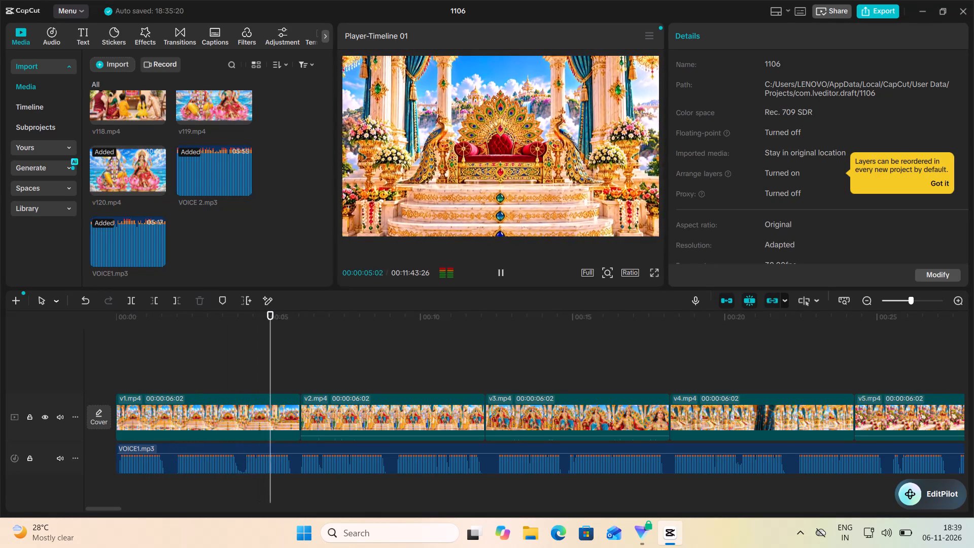
left_click(500, 273)
left_click(500, 273)
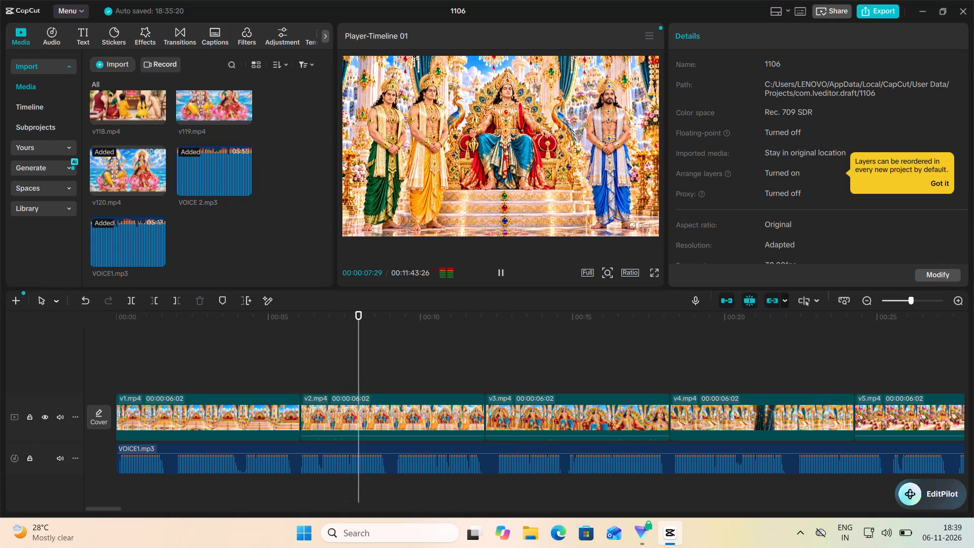
left_click(500, 273)
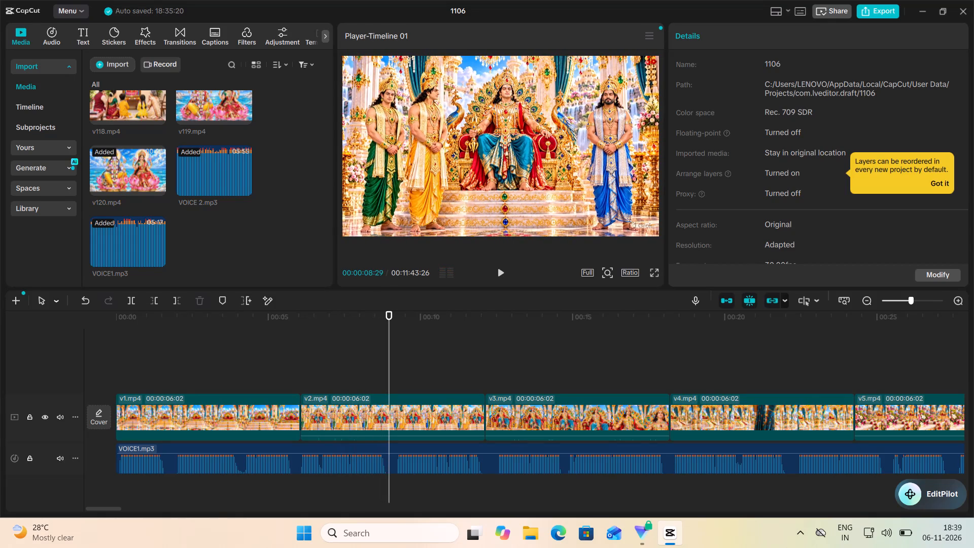
Set the playback speed of v1.mp4 to 1.45x.
left_click(254, 420)
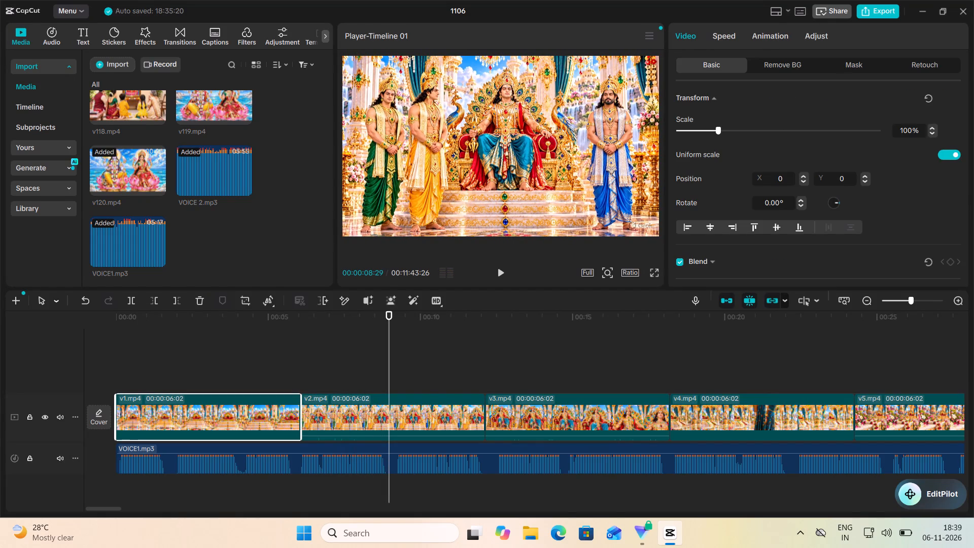
left_click(726, 38)
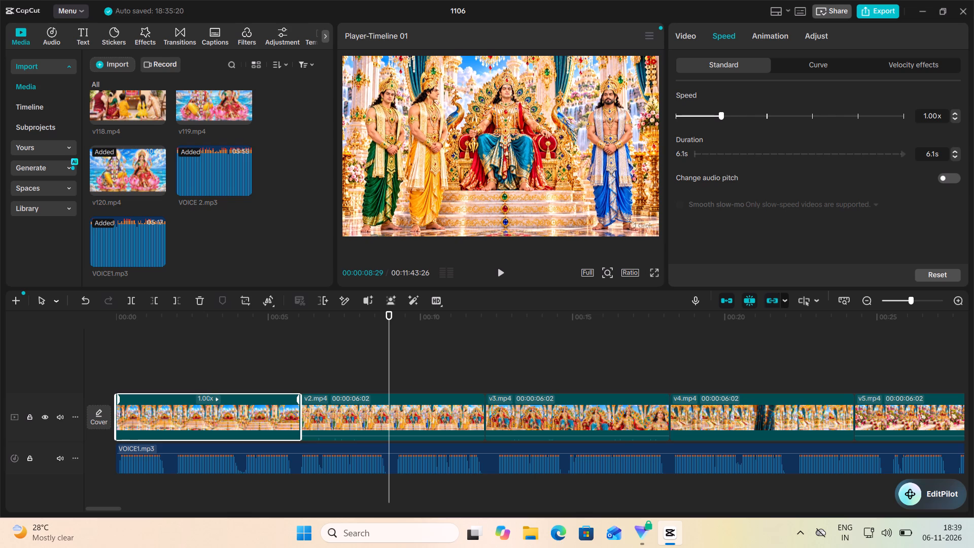
left_click(736, 115)
left_click(742, 115)
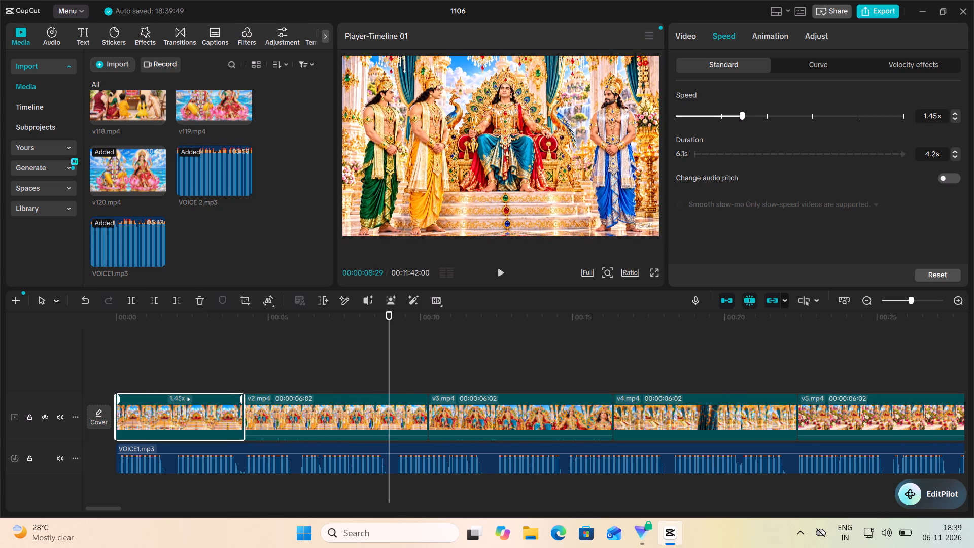
Play from within v1.mp4 into v3.mp4 to check the timing, and set the speed of v2.mp4 to 1.24x.
left_click(228, 373)
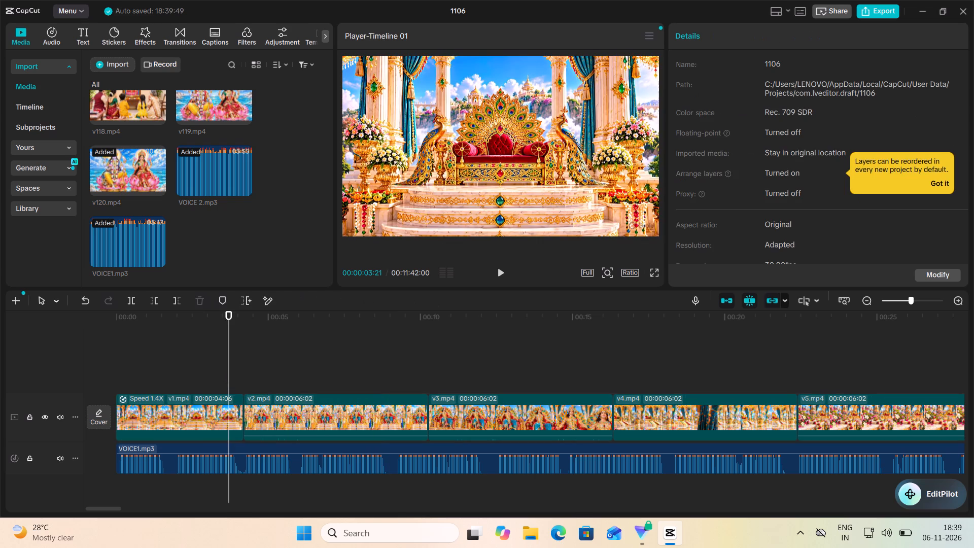
left_click(201, 368)
left_click(497, 275)
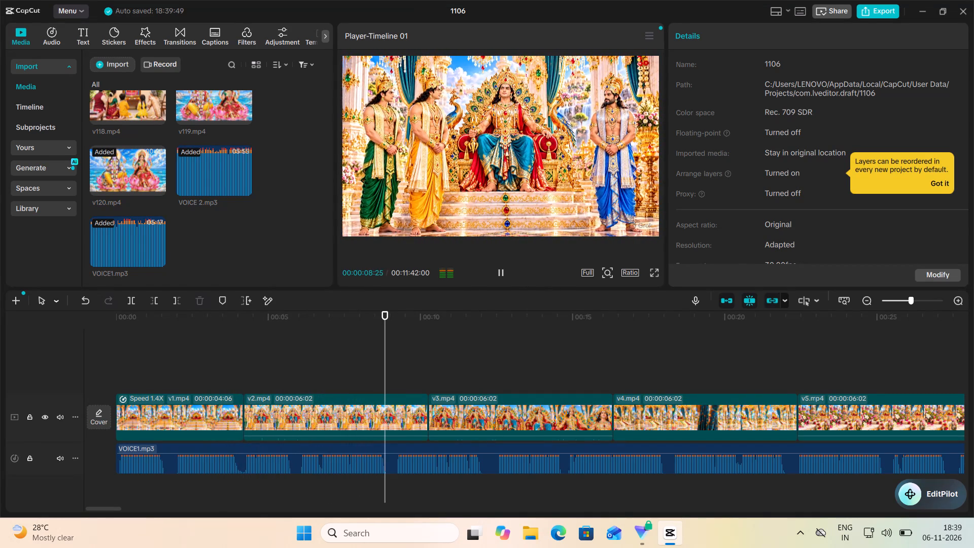
left_click(501, 275)
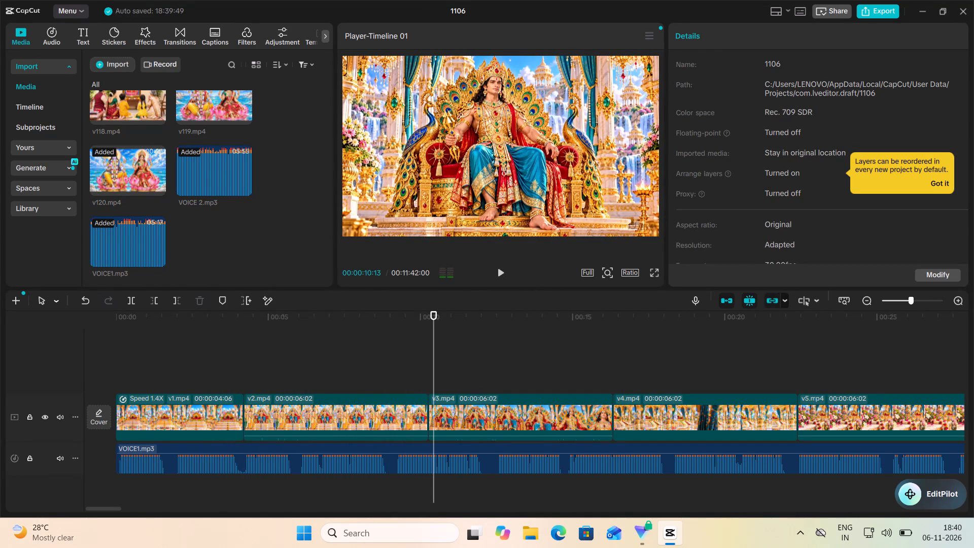
left_click(391, 408)
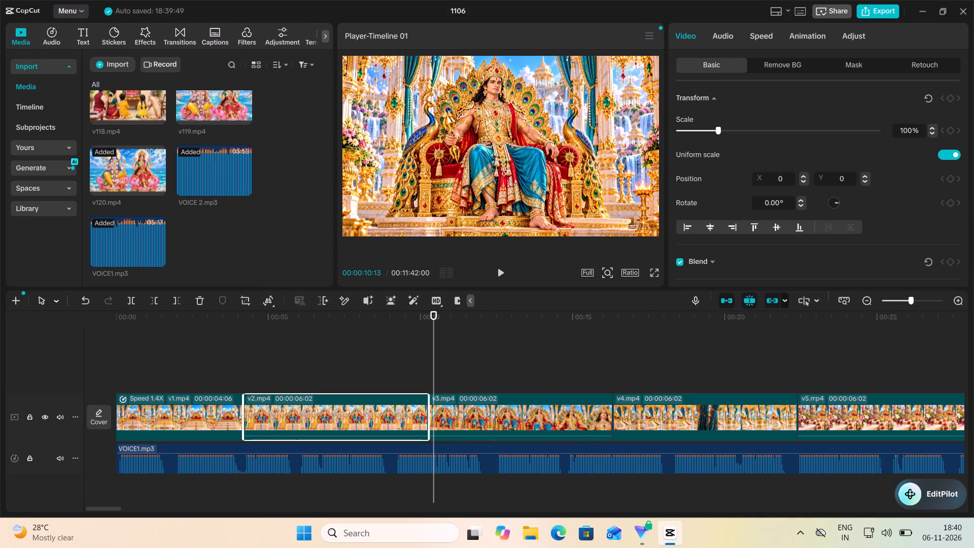
left_click(769, 36)
left_click(730, 116)
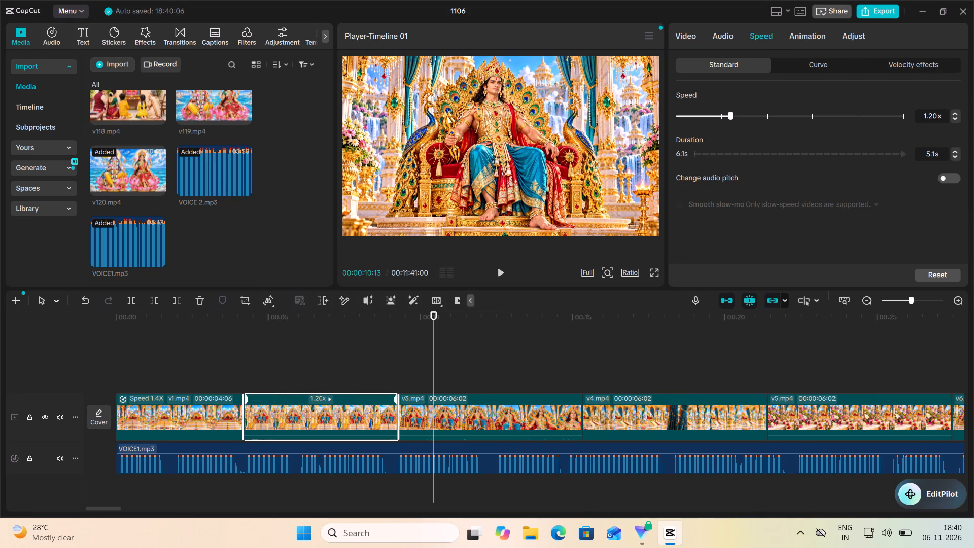
left_click(733, 117)
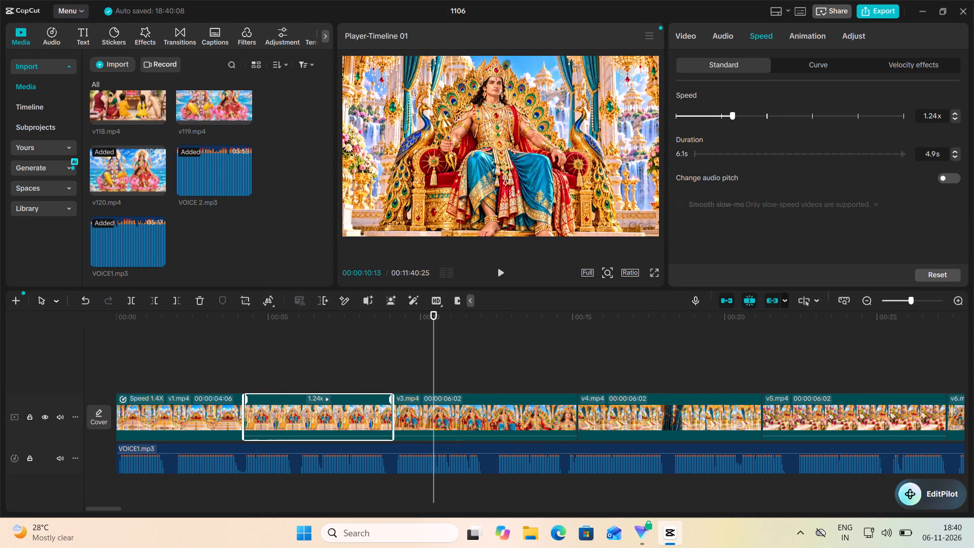
Set the project's aspect ratio to 16:9.
left_click(637, 273)
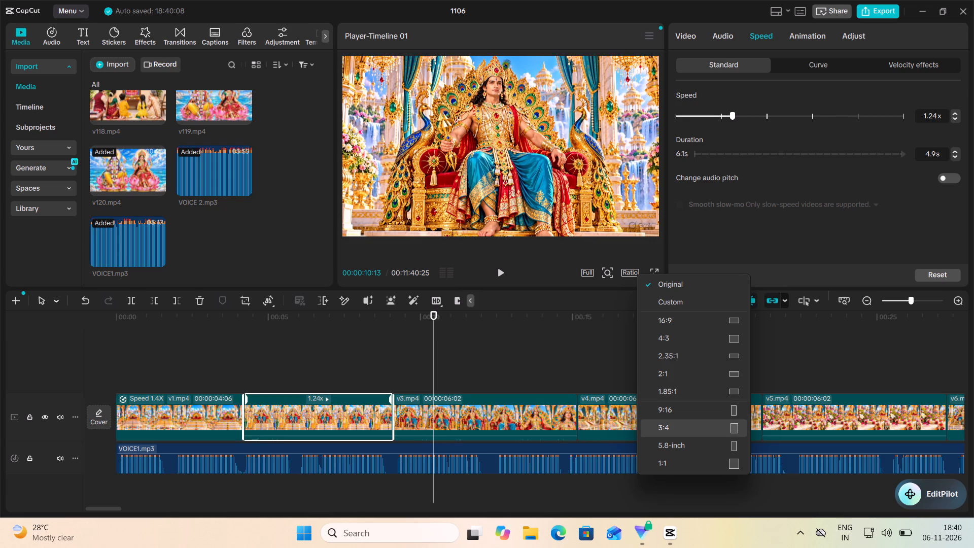
left_click(677, 325)
Listen to the narration against v3.mp4, v4.mp4 and v5.mp4 with repeated pauses, stopping at the start of v6.mp4 at 00:00:27:12.
left_click(502, 275)
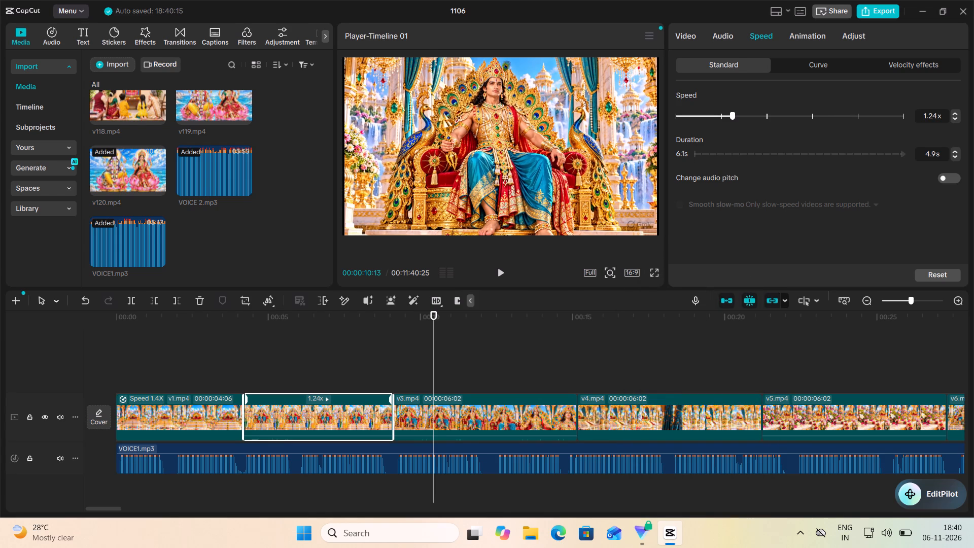
scroll(519, 355, "left", 1)
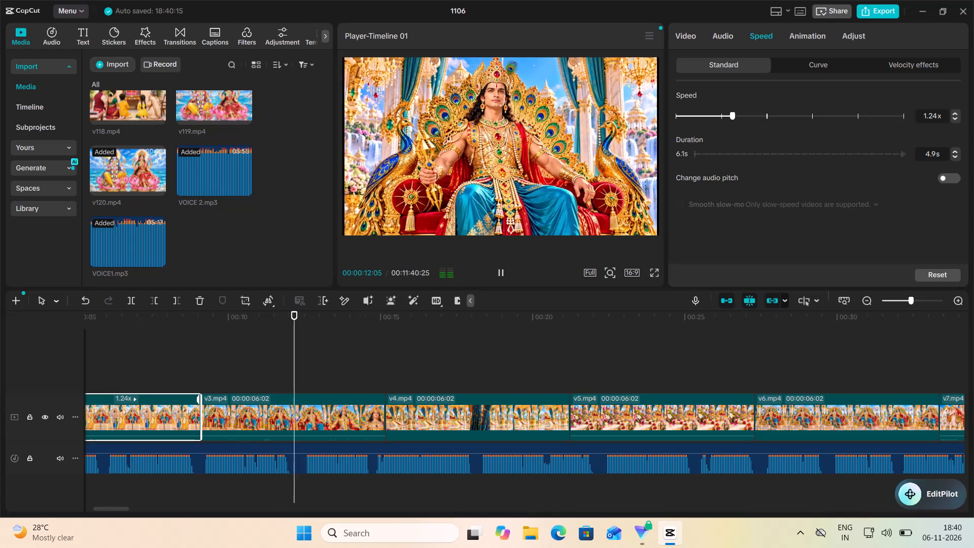
scroll(508, 283, "left", 1)
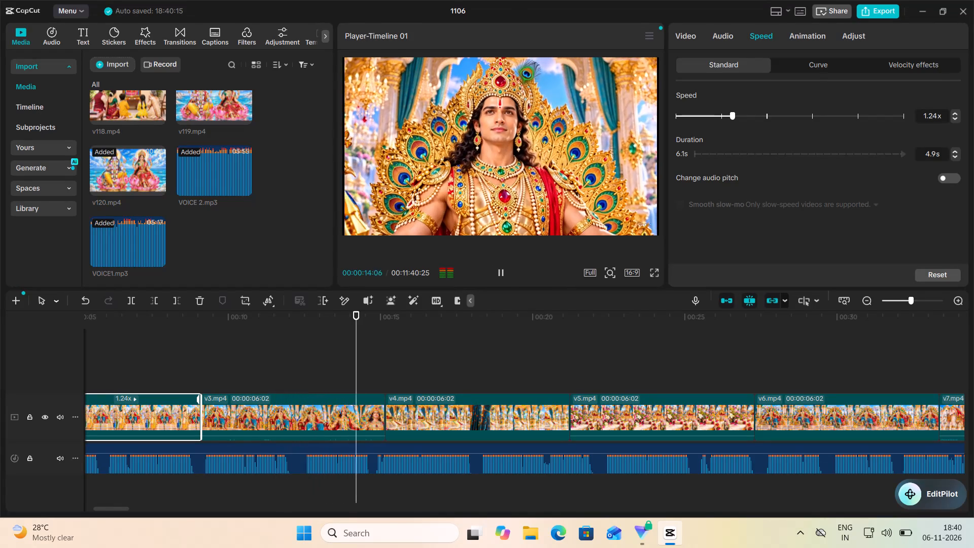
left_click(500, 275)
left_click(500, 275)
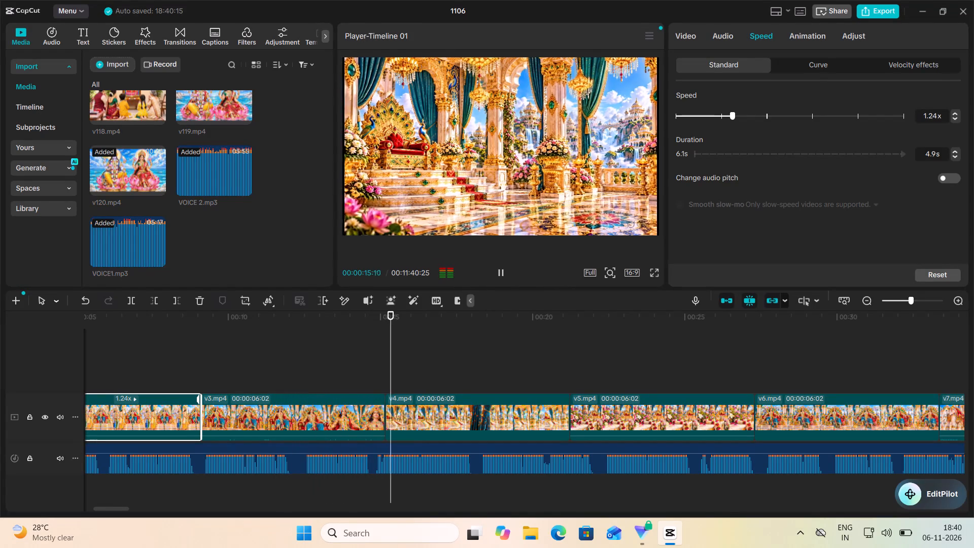
left_click(500, 275)
left_click(500, 275)
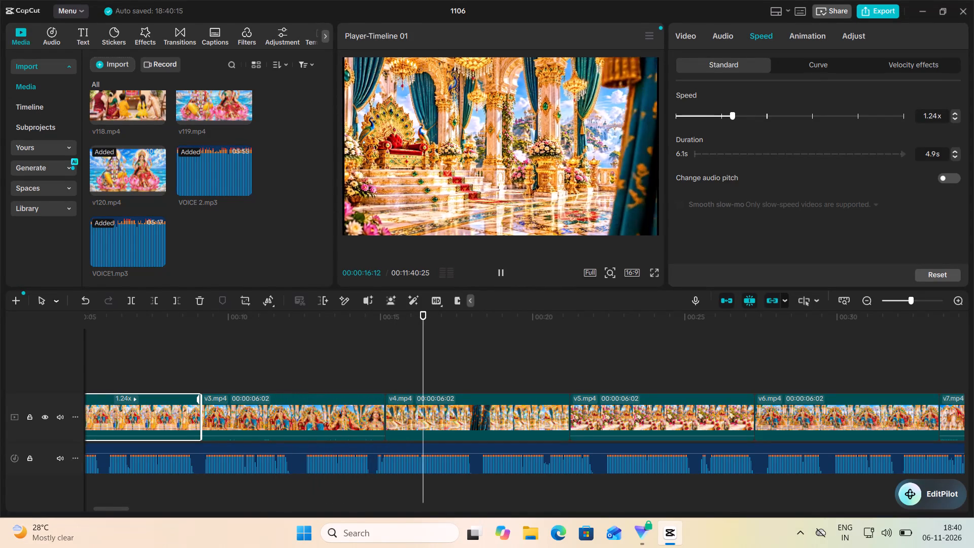
left_click(500, 275)
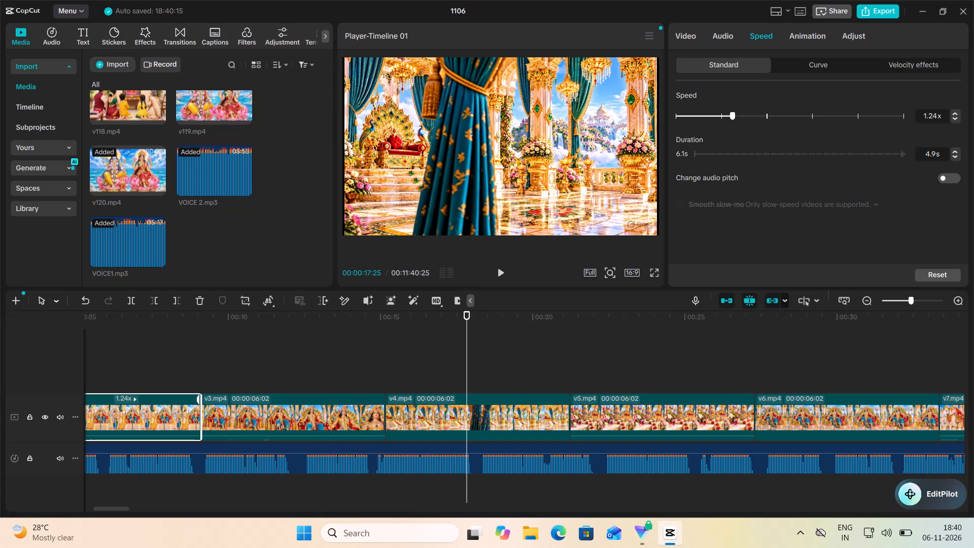
left_click(500, 275)
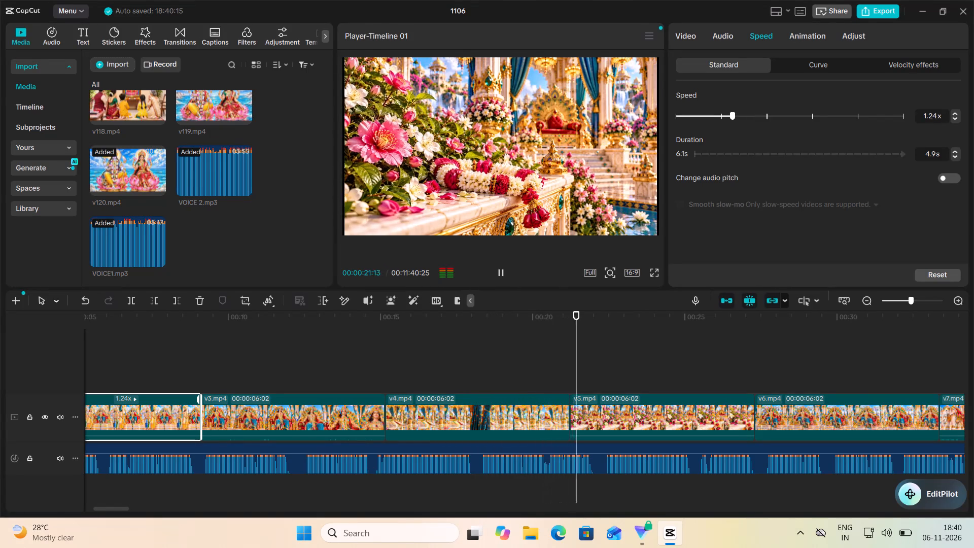
left_click(500, 275)
left_click(500, 275)
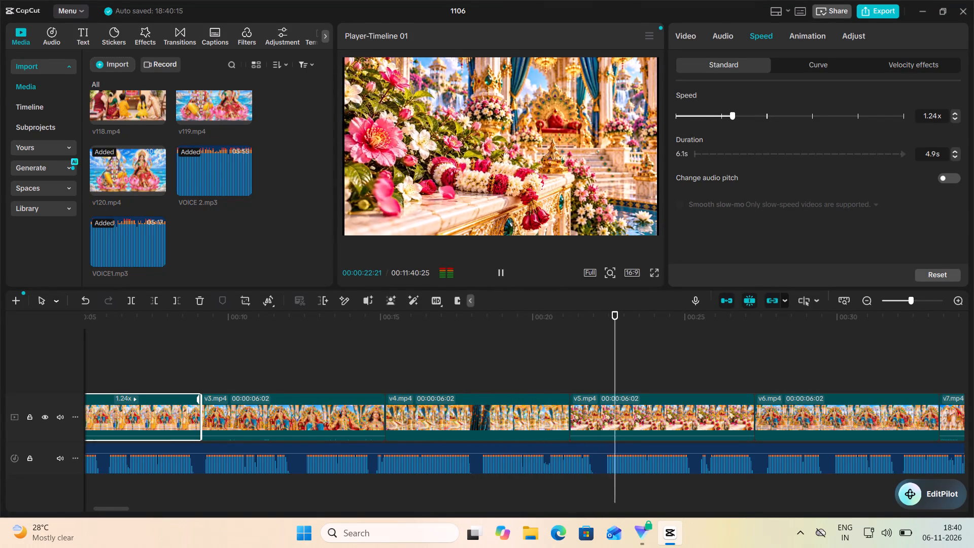
left_click(500, 275)
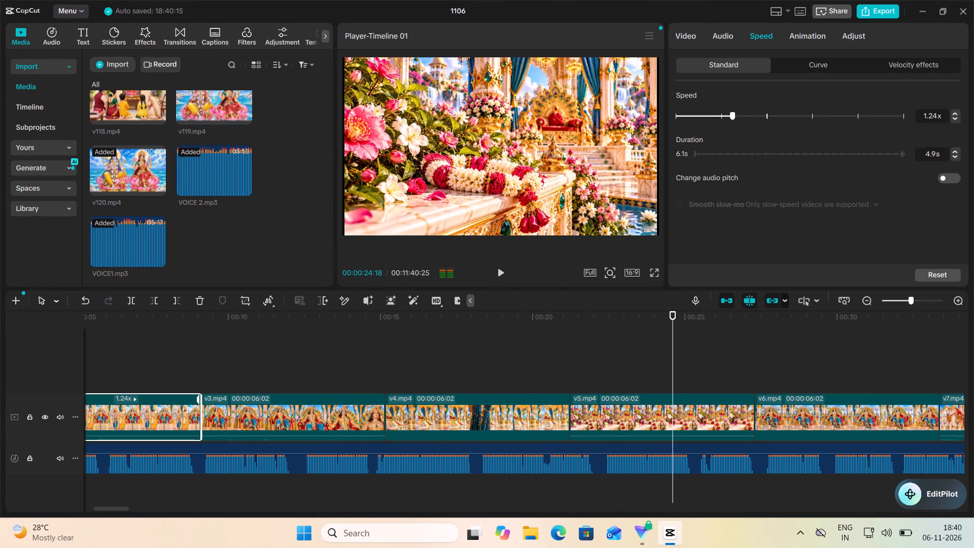
left_click(500, 275)
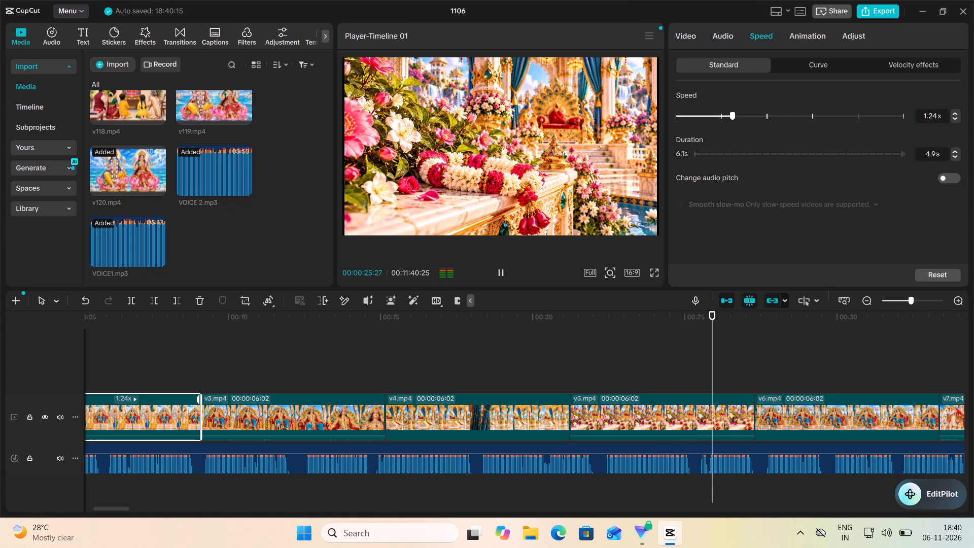
left_click(500, 275)
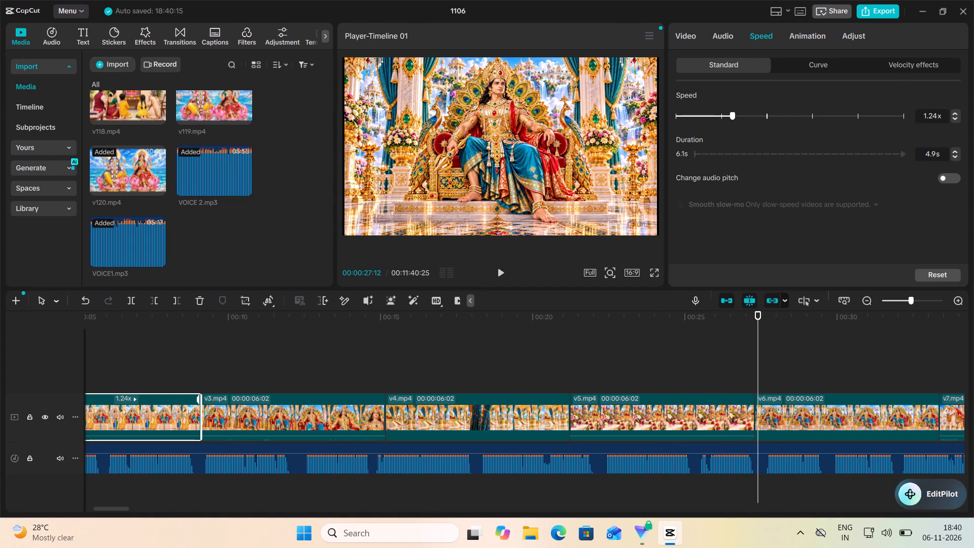
Move v4.mp4 ahead of v3.mp4 on the timeline, directly after v2.mp4.
left_click_drag(465, 410, 421, 402)
left_click_drag(421, 402, 254, 425)
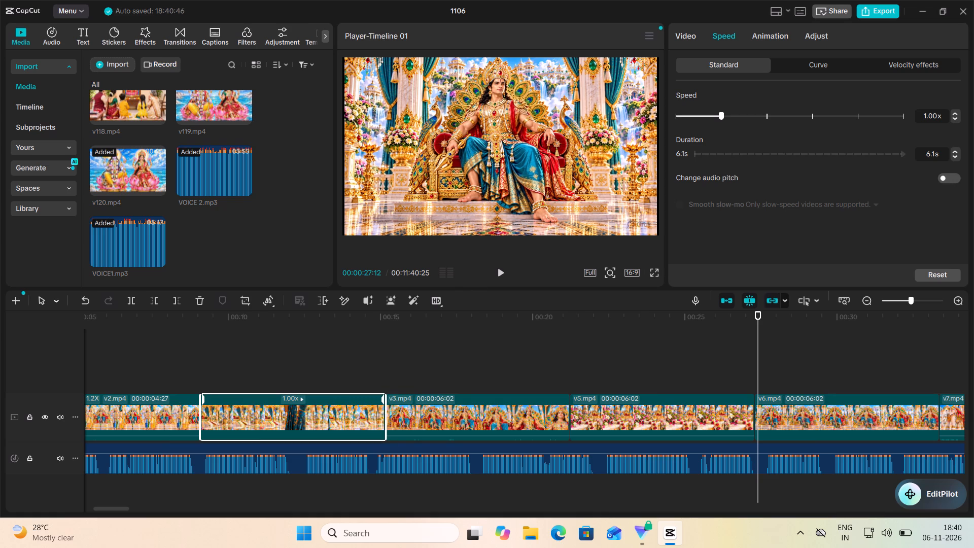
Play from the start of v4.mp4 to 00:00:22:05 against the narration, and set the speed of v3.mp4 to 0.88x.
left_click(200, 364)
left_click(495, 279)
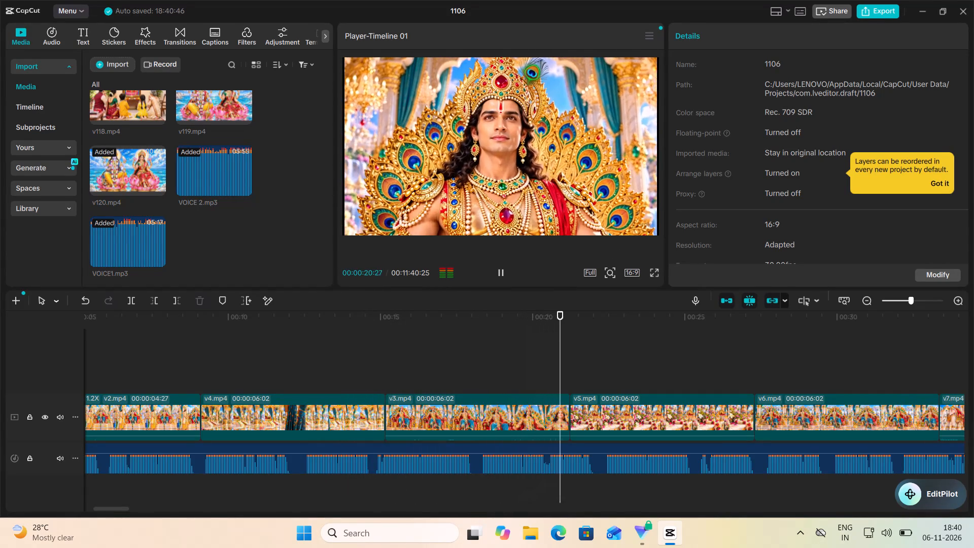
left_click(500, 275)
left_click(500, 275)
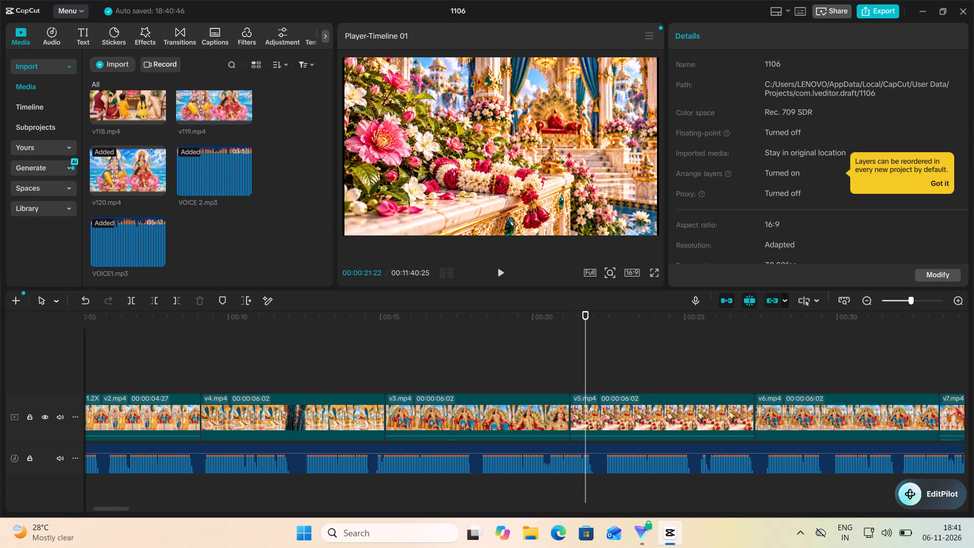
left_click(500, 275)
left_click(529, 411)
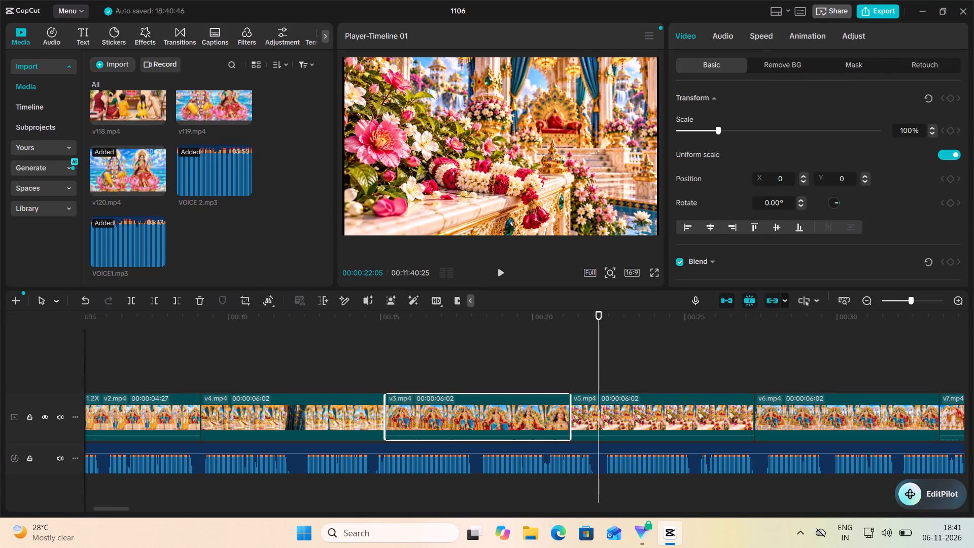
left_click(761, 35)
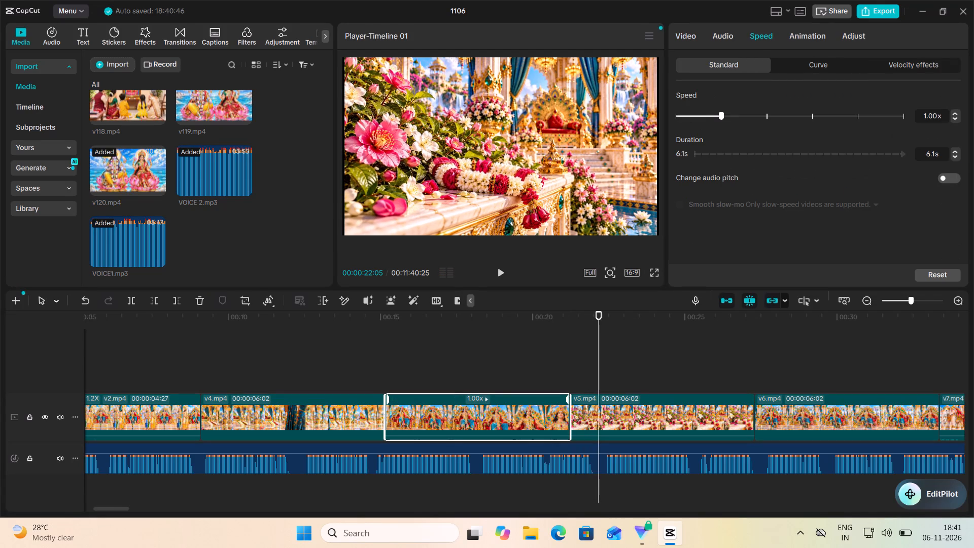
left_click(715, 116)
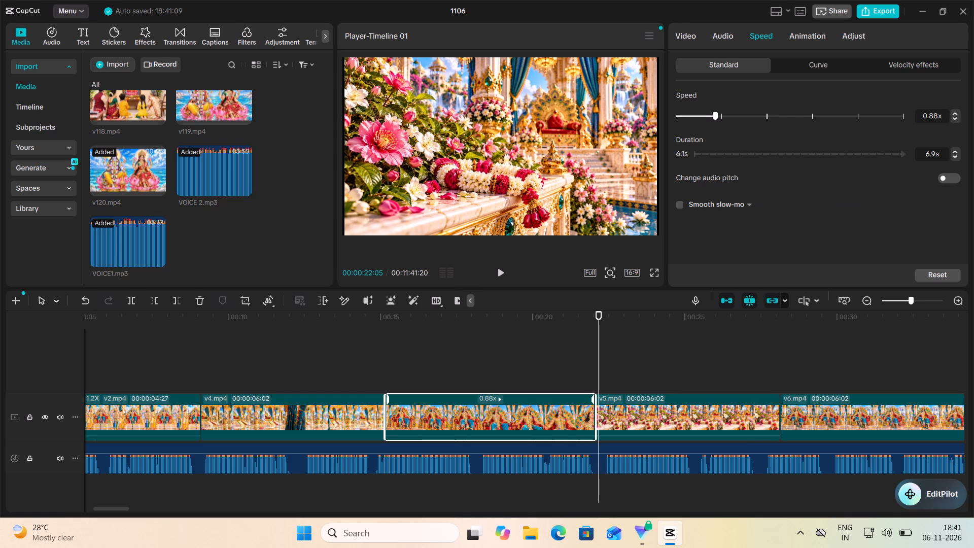
Play from within v4.mp4 into v3.mp4 to check the timing, and set the speed of v4.mp4 to 1.08x.
left_click(311, 388)
left_click(500, 280)
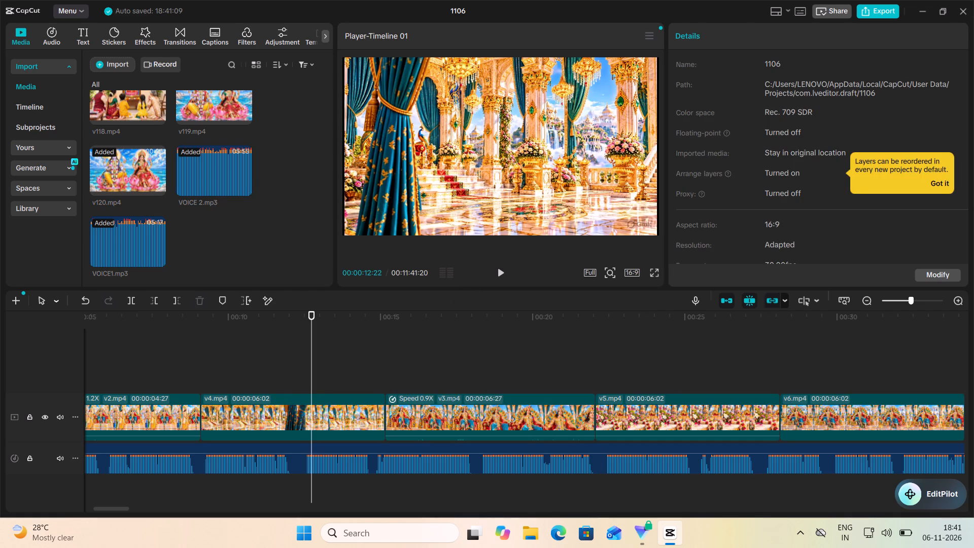
scroll(715, 388, "left", 2)
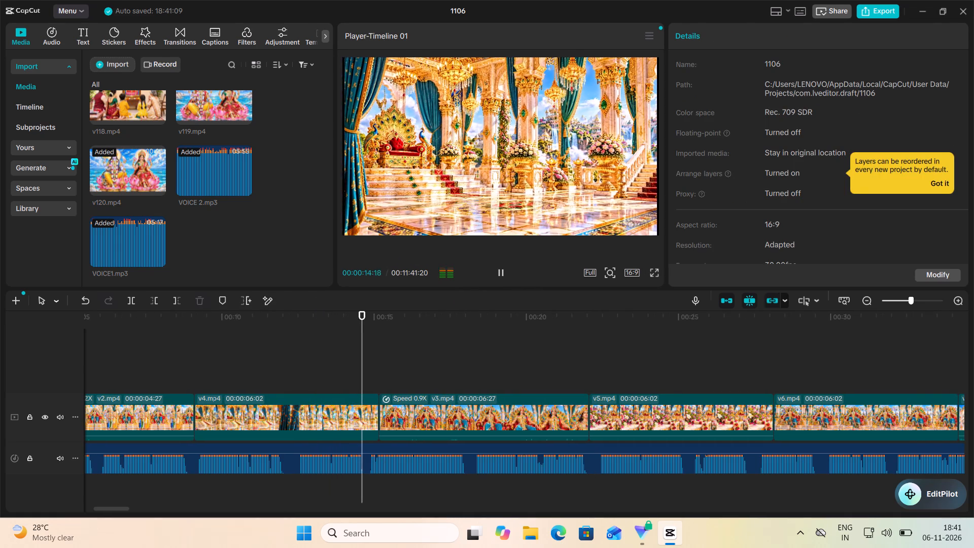
scroll(543, 369, "left", 1)
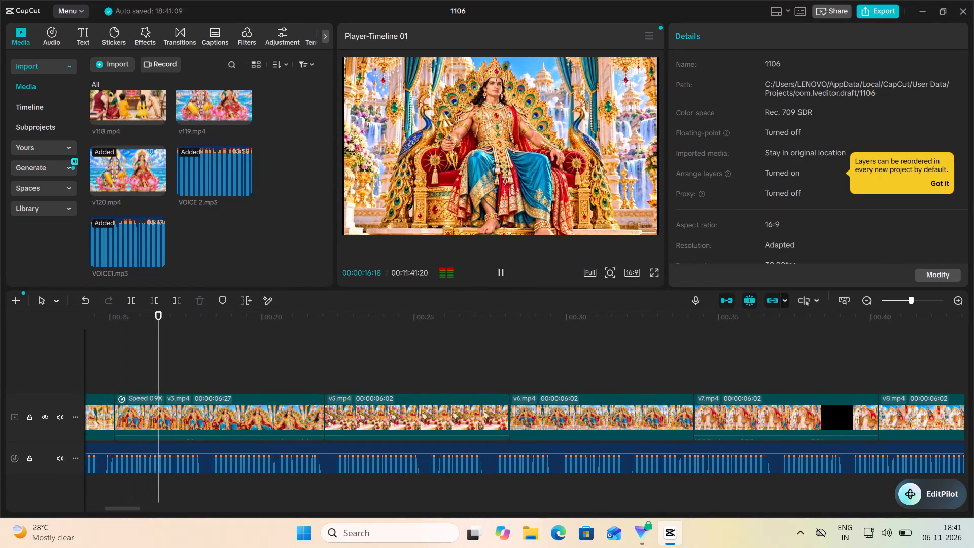
left_click(502, 271)
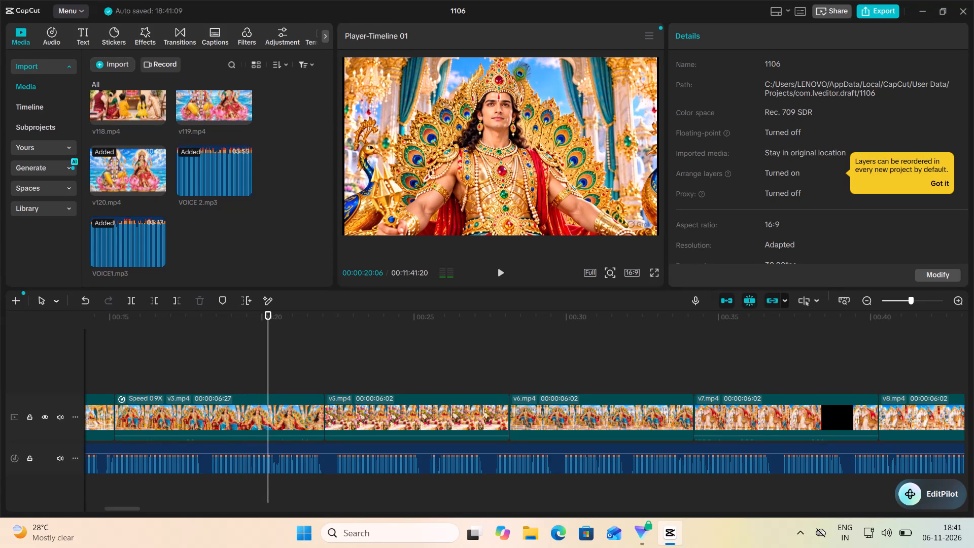
scroll(494, 280, "right", 2)
left_click(378, 416)
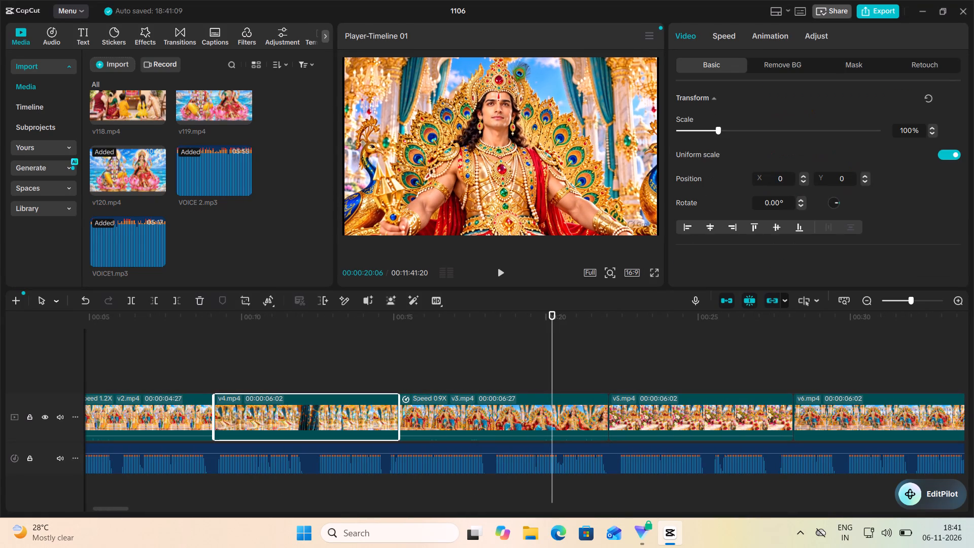
left_click(726, 37)
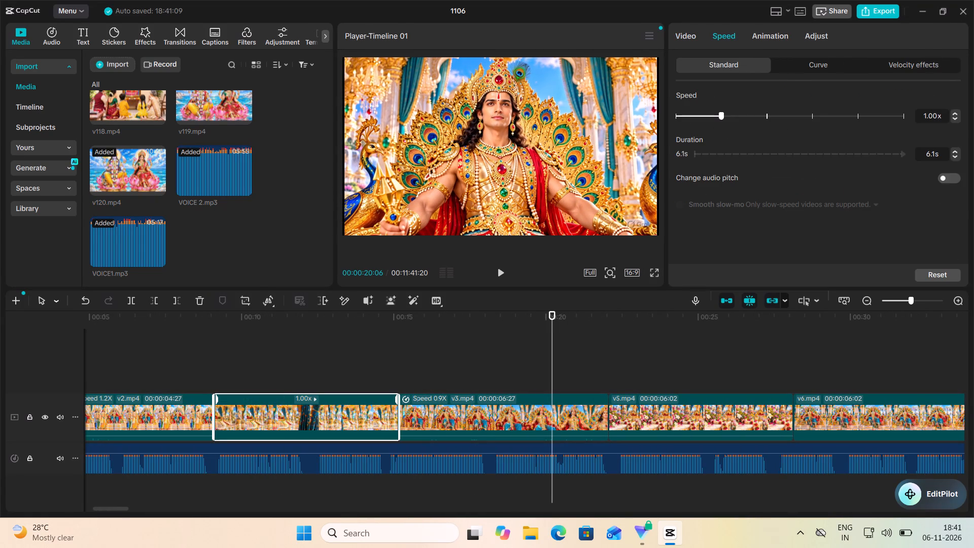
left_click(724, 115)
left_click(726, 115)
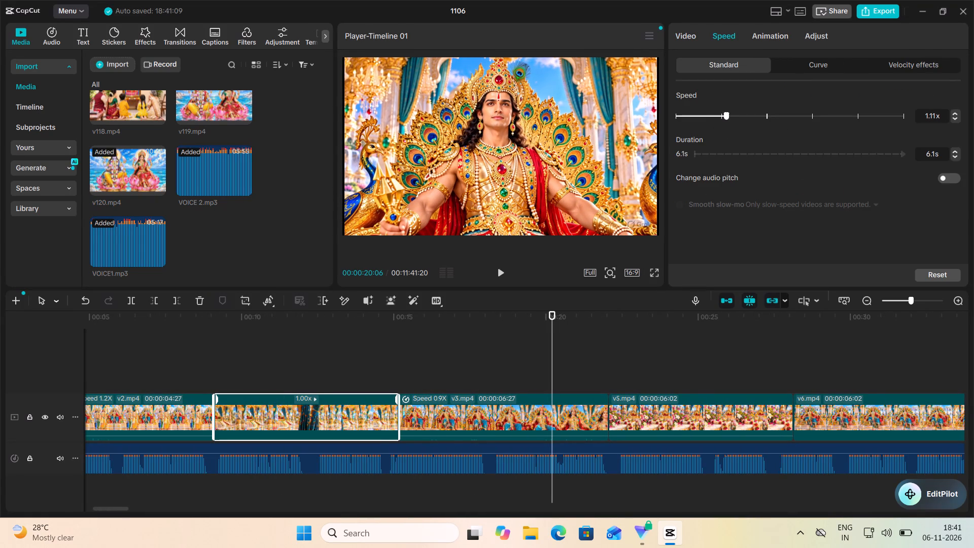
left_click(725, 116)
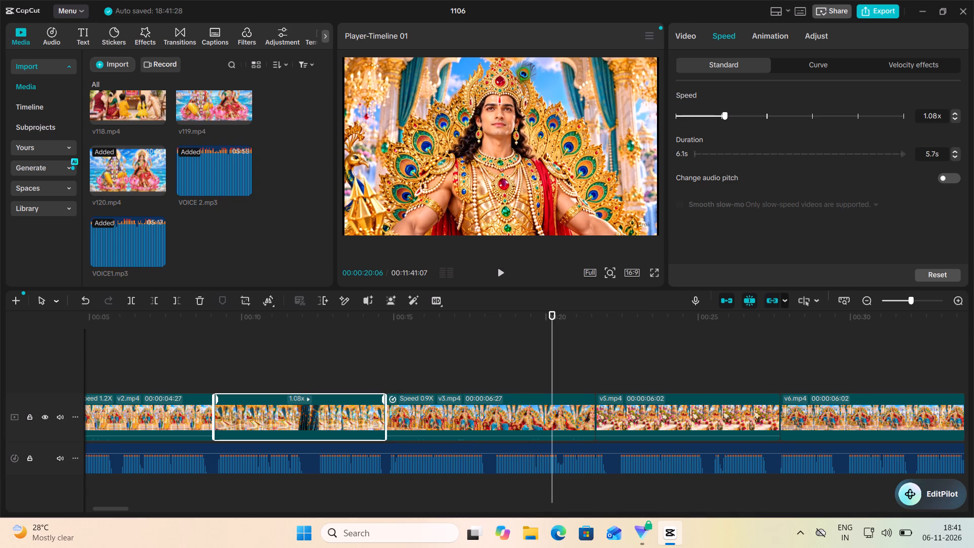
Slow v3.mp4 to about 0.8x so that it lasts 00:00:07:15.
left_click(574, 423)
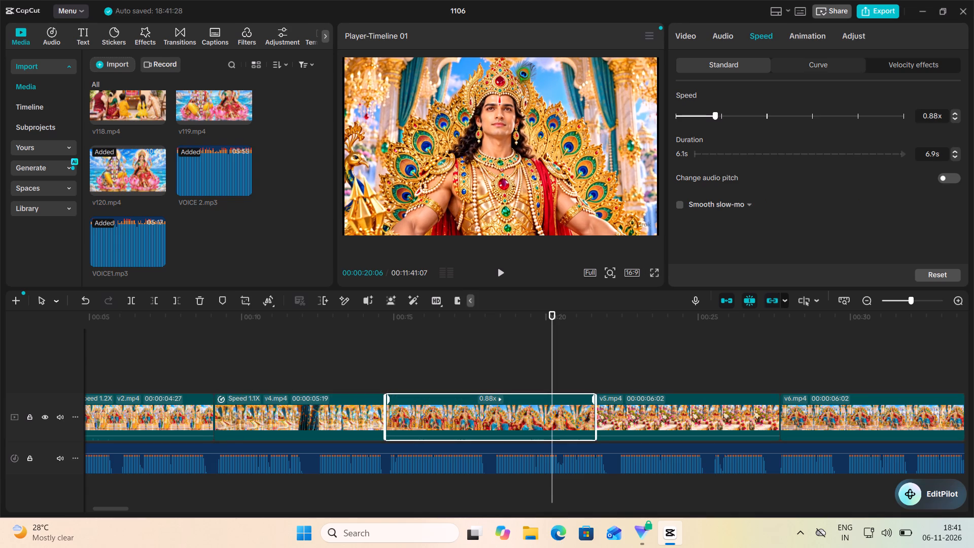
left_click(713, 115)
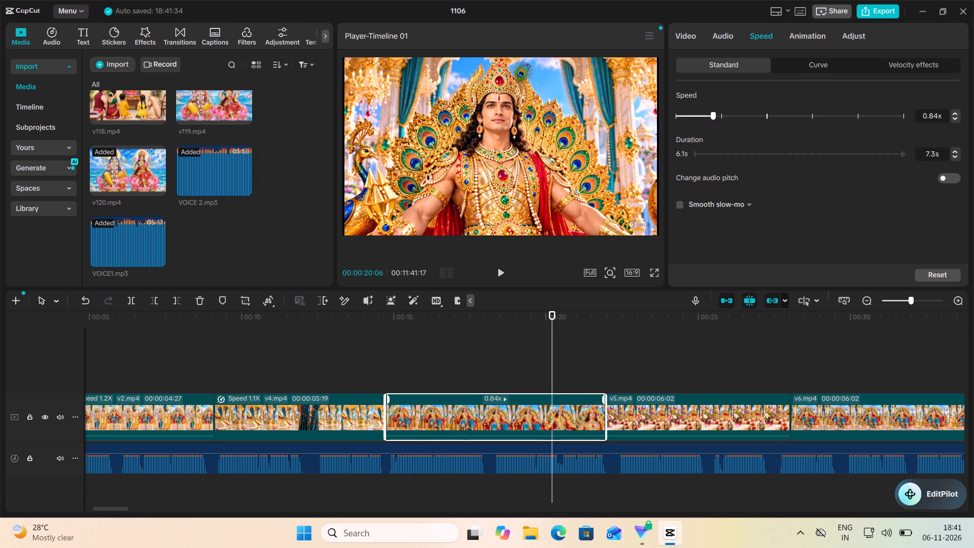
left_click(713, 115)
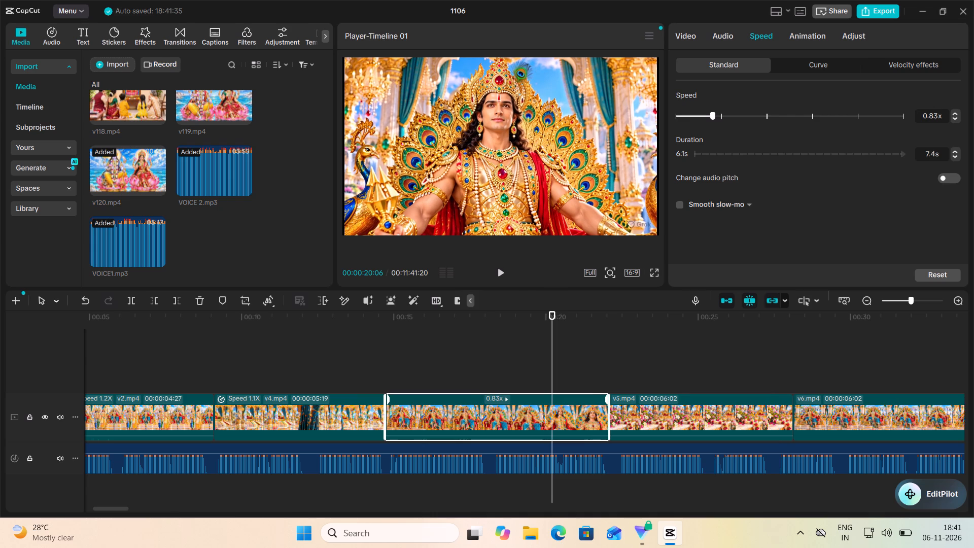
left_click(712, 115)
Listen to the narration against v3.mp4, v5.mp4 and v6.mp4 from 00:00:15:04, pausing within v7.mp4 at 00:00:36:18.
left_click(398, 368)
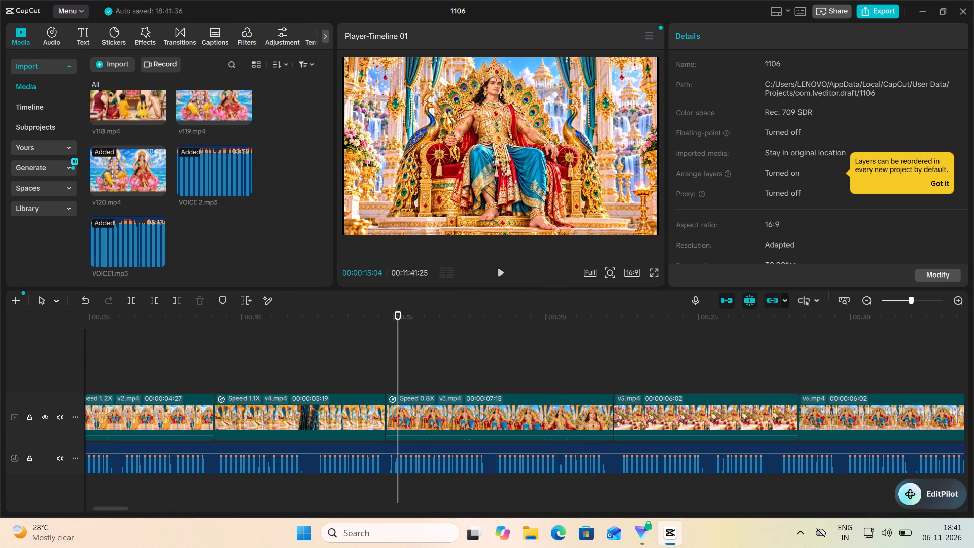
left_click(502, 269)
scroll(477, 292, "left", 1)
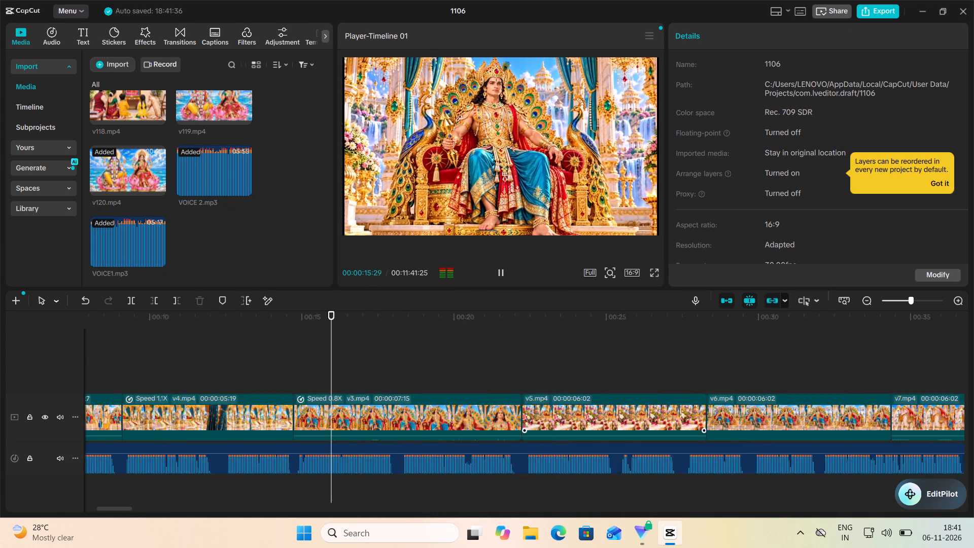
scroll(791, 425, "left", 1)
scroll(530, 374, "left", 1)
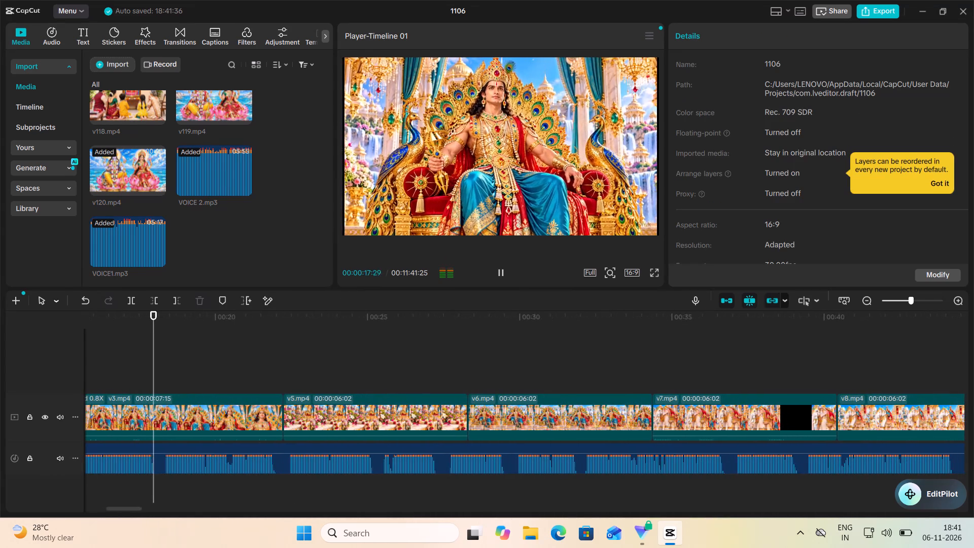
scroll(530, 374, "left", 1)
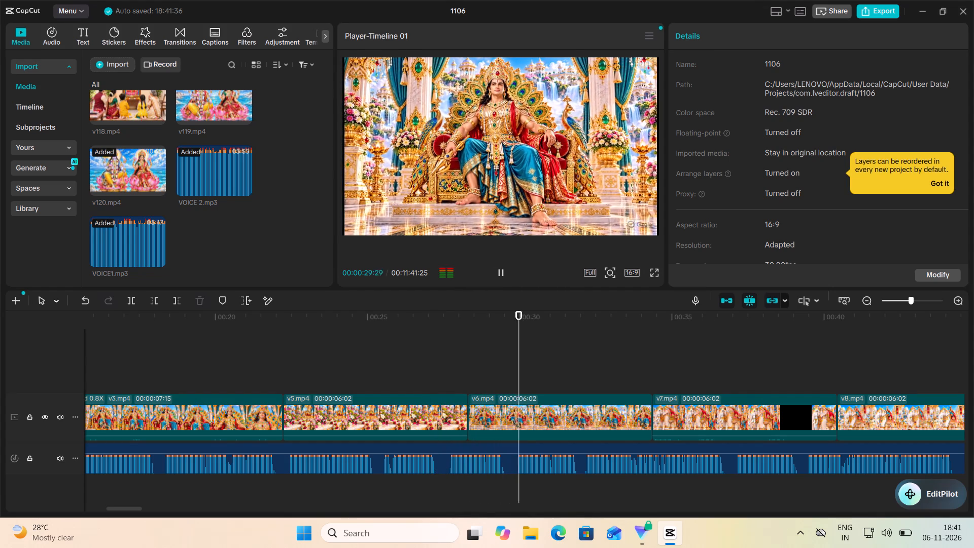
left_click(501, 278)
left_click(501, 278)
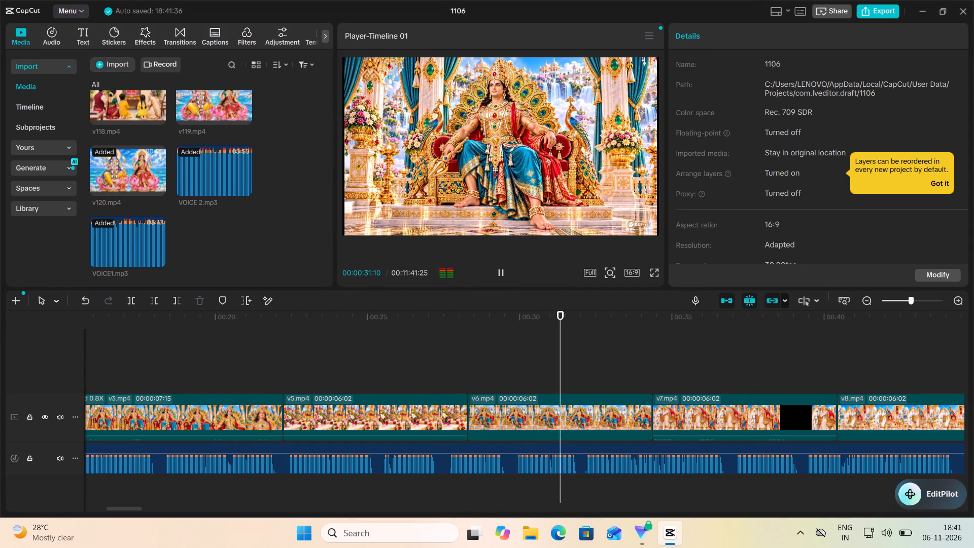
left_click(501, 278)
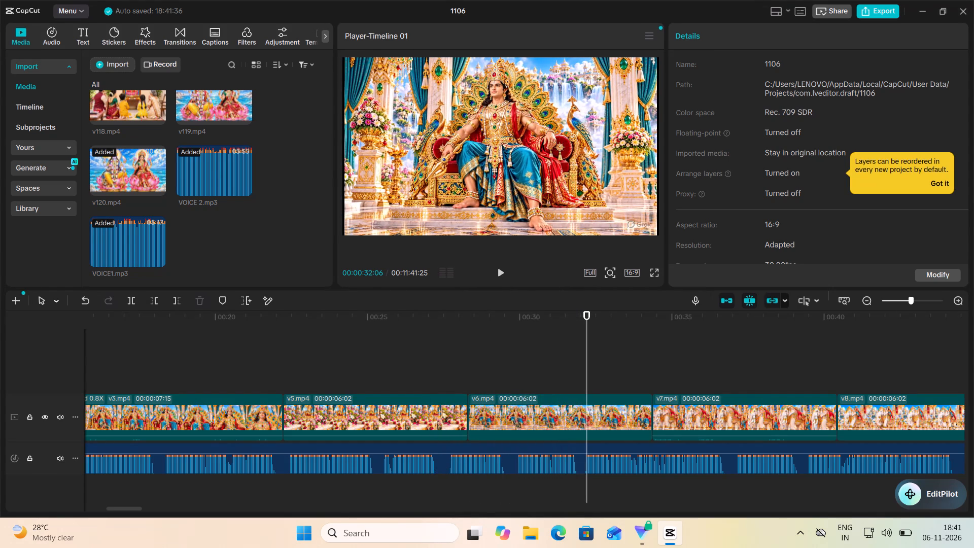
left_click(501, 278)
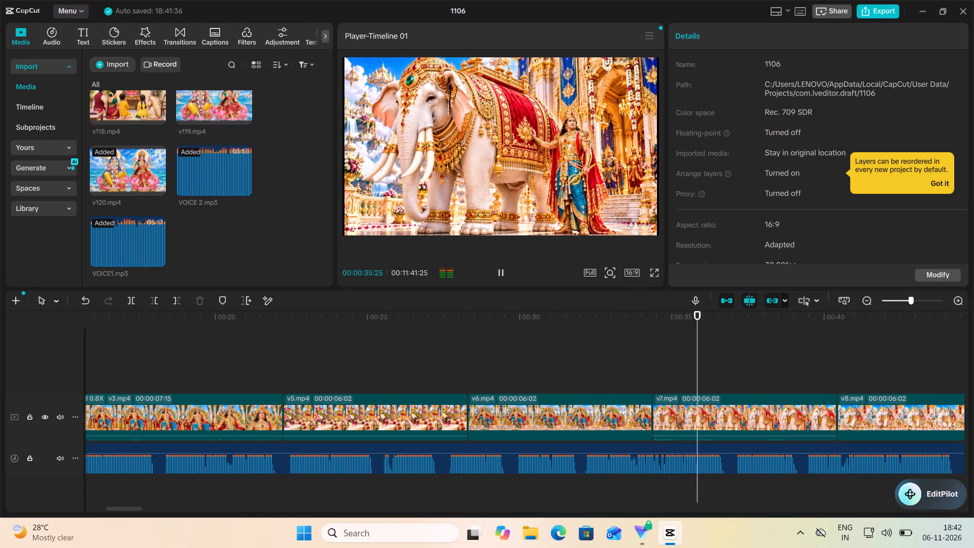
left_click(501, 278)
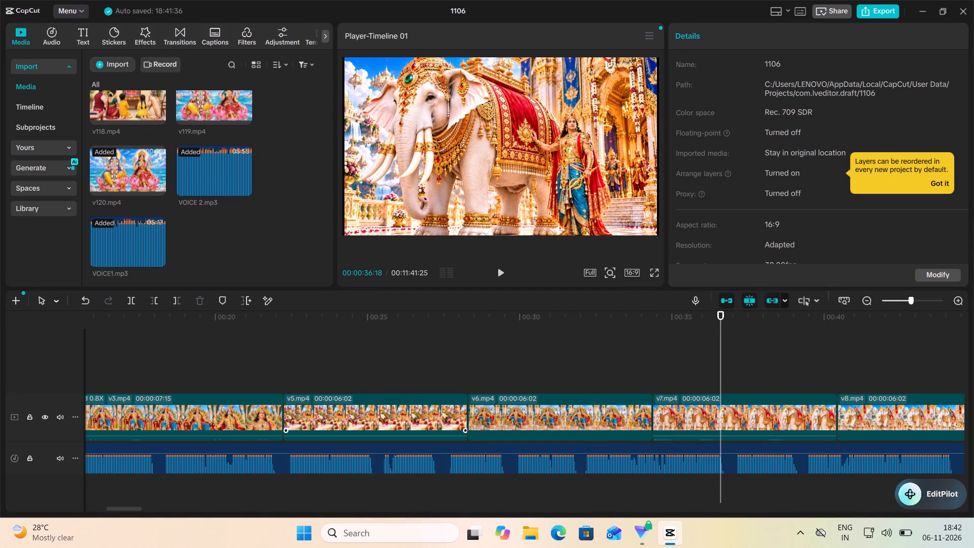
Look through the imported clips from v120.mp4 back to v76.mp4 and preview v78.mp4.
scroll(170, 148, "up", 2)
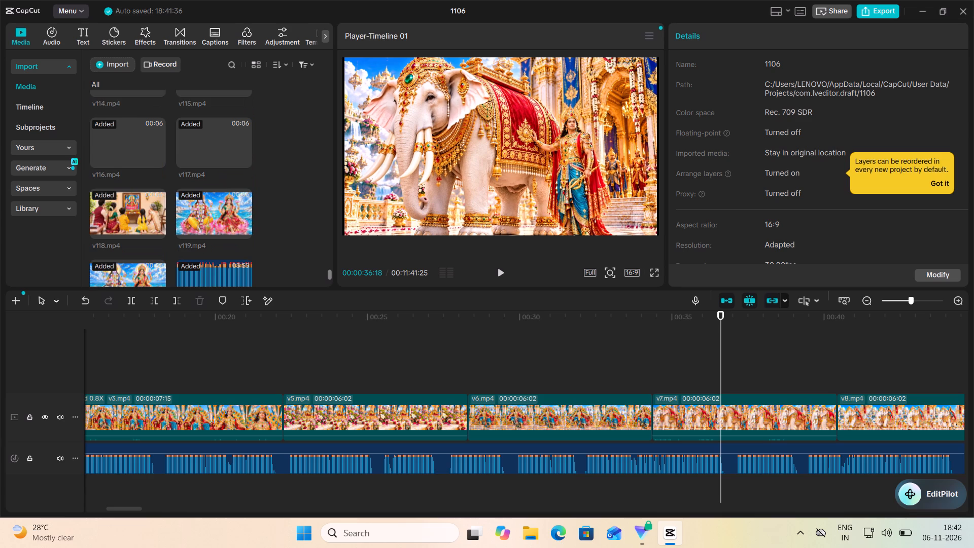
scroll(170, 147, "up", 1)
scroll(201, 184, "up", 5)
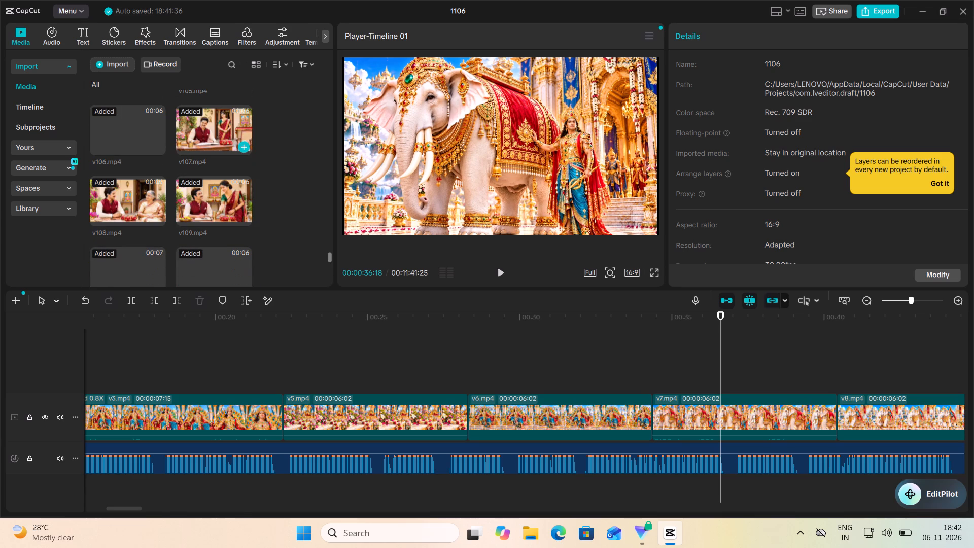
scroll(242, 129, "up", 2)
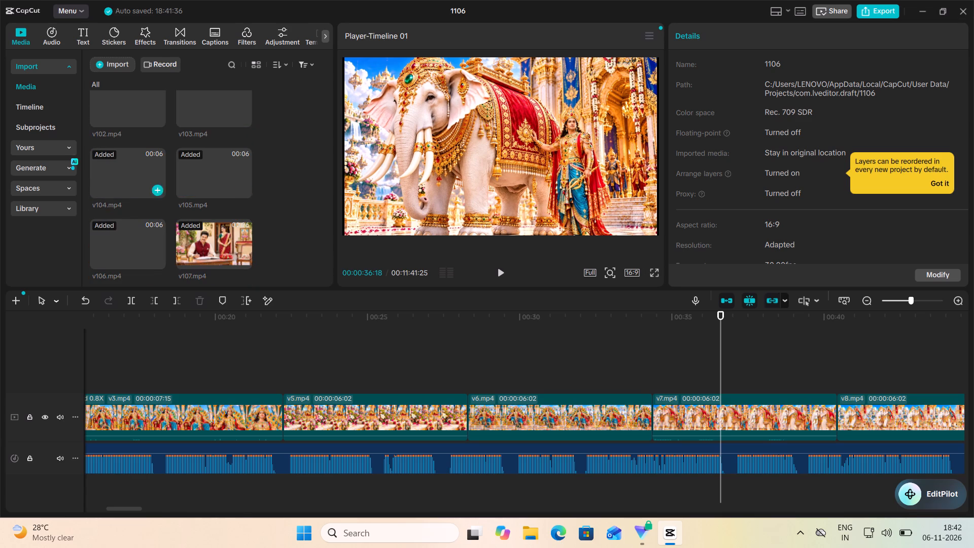
scroll(197, 153, "up", 1)
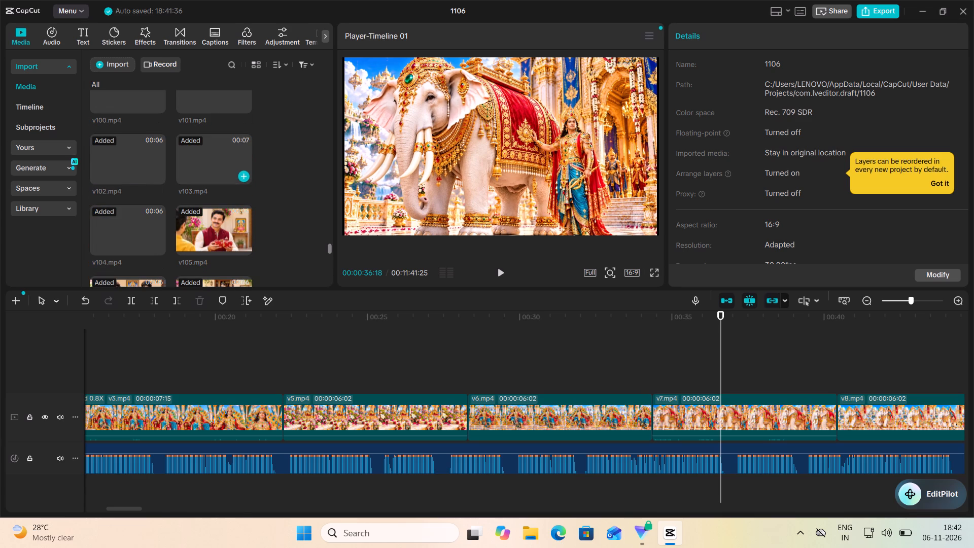
scroll(197, 153, "up", 2)
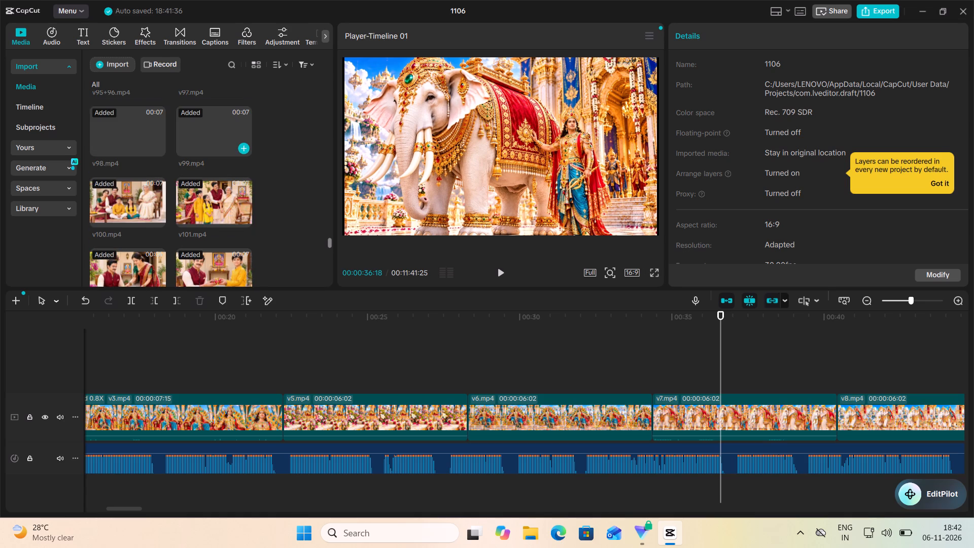
scroll(199, 152, "up", 2)
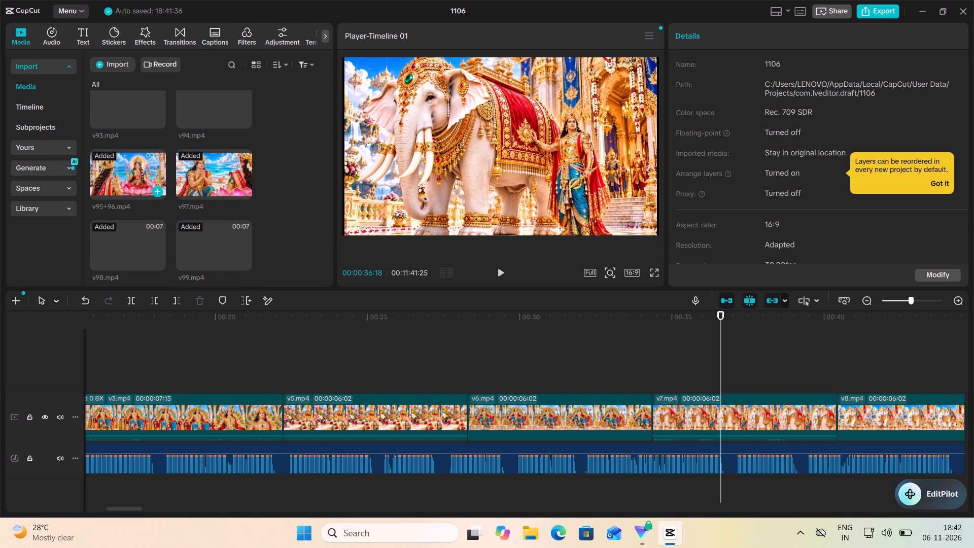
scroll(152, 174, "up", 2)
scroll(236, 152, "up", 1)
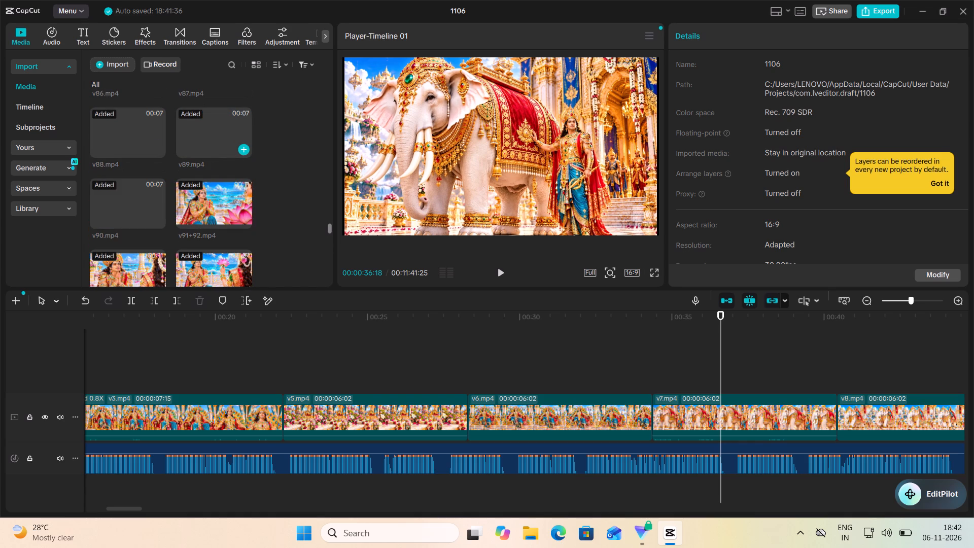
scroll(203, 148, "up", 2)
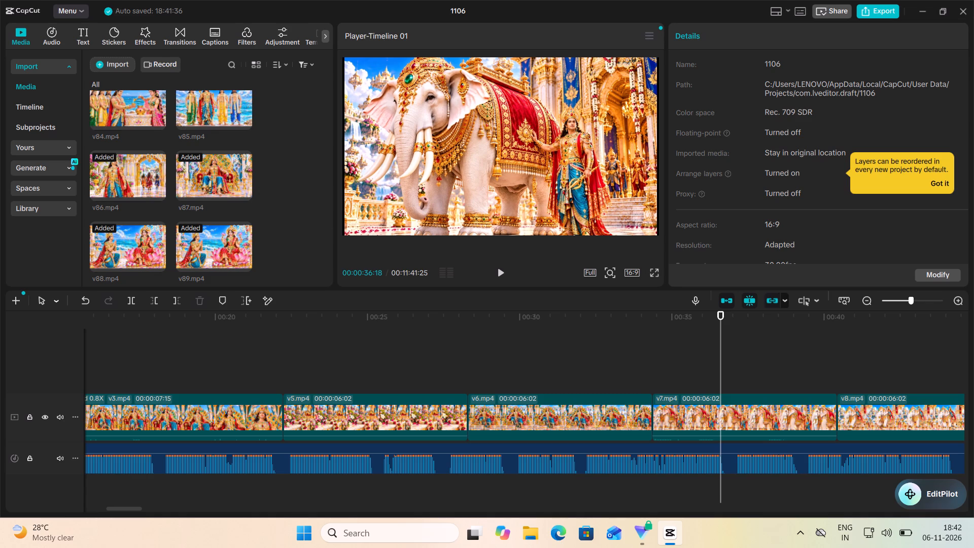
scroll(216, 166, "up", 2)
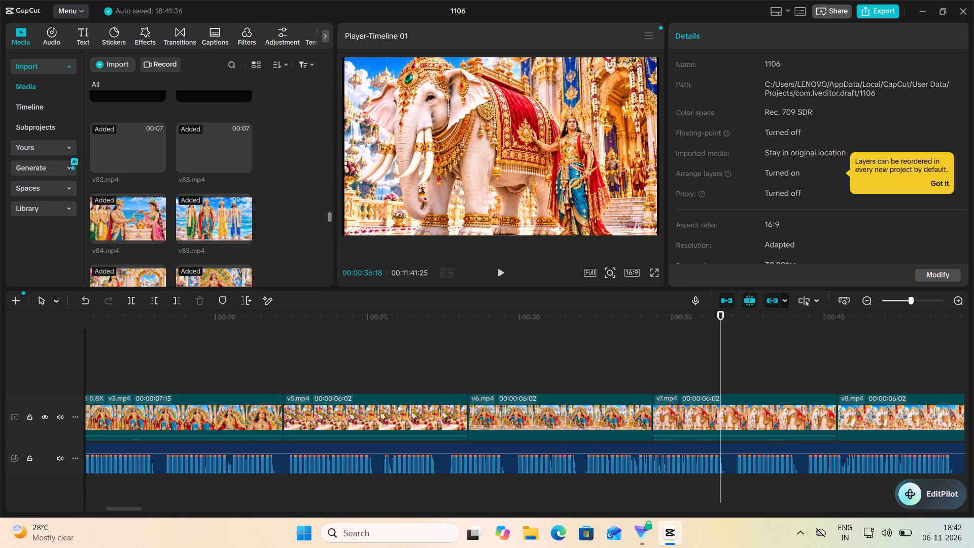
scroll(223, 176, "up", 2)
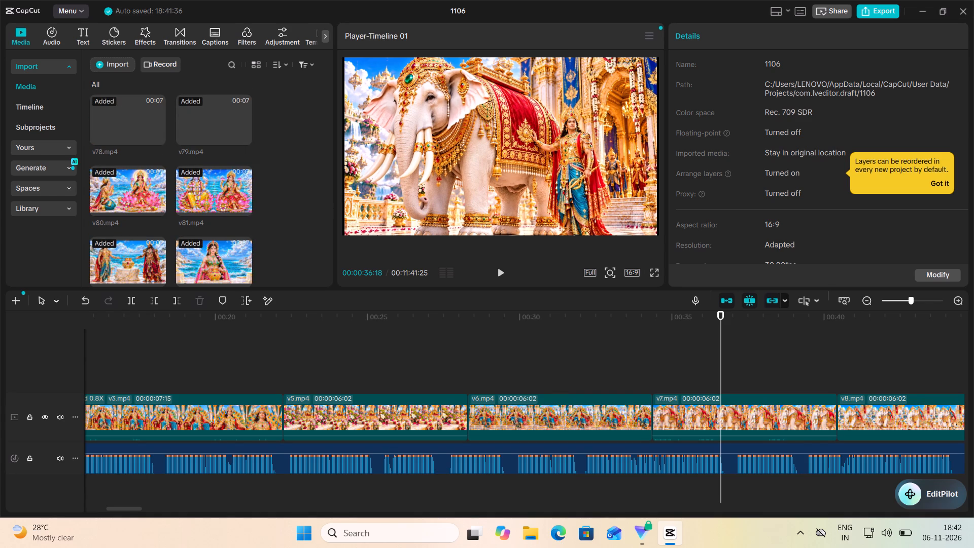
scroll(205, 195, "up", 1)
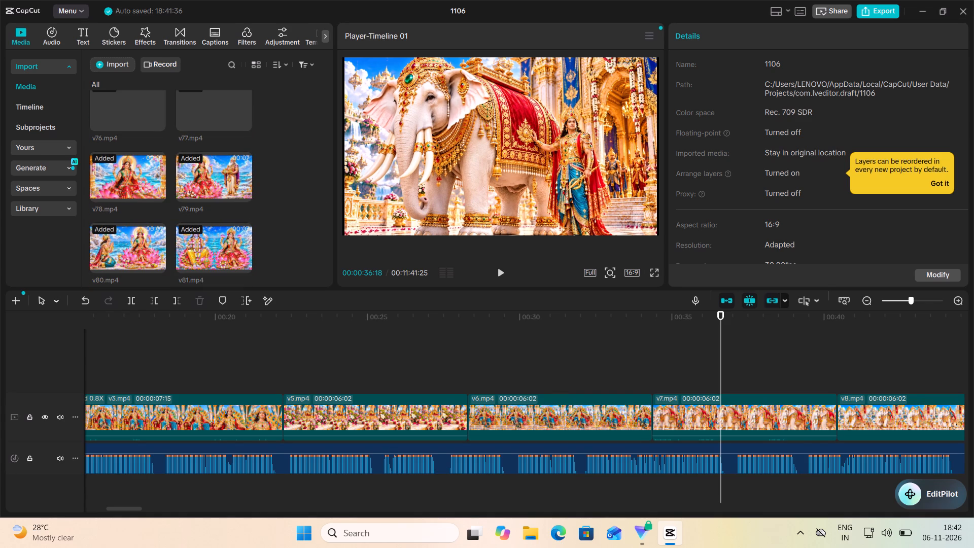
left_click(125, 177)
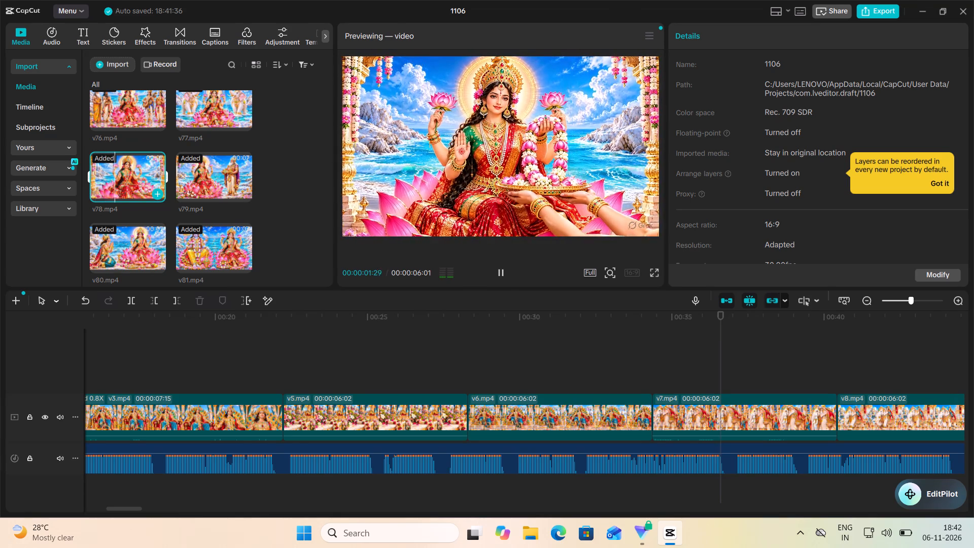
Insert v78.mp4 into the main video track between v5.mp4 and v6.mp4.
left_click_drag(137, 173, 246, 359)
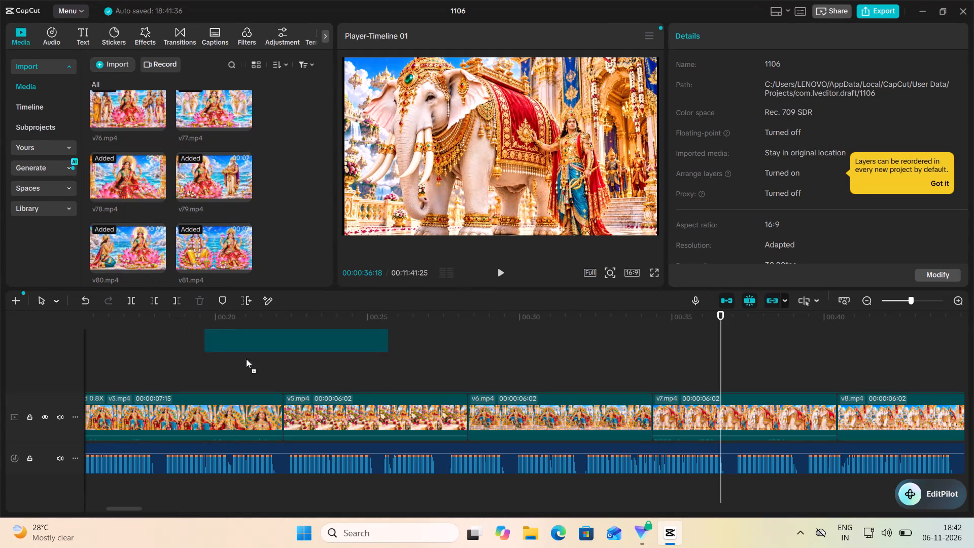
left_click_drag(246, 359, 285, 376)
left_click_drag(341, 379, 340, 378)
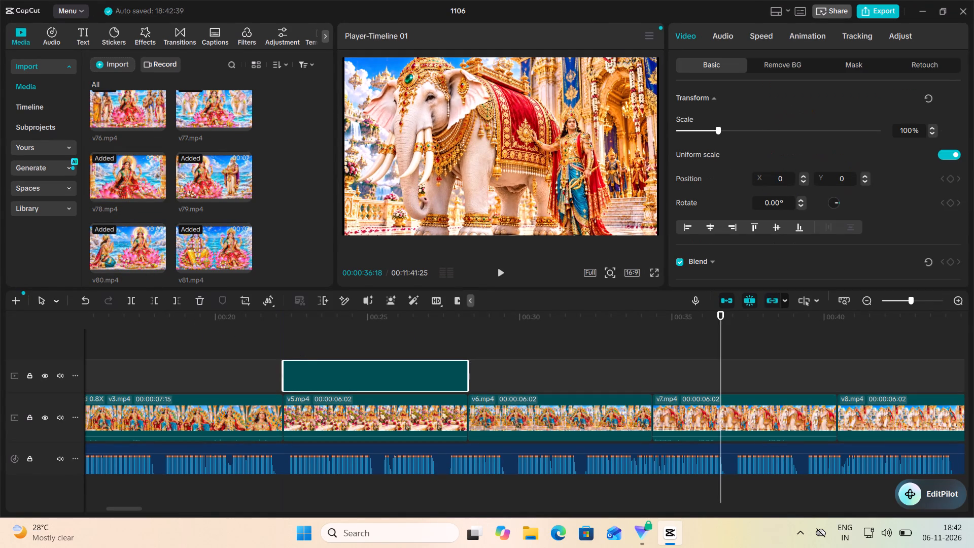
left_click_drag(340, 378, 473, 443)
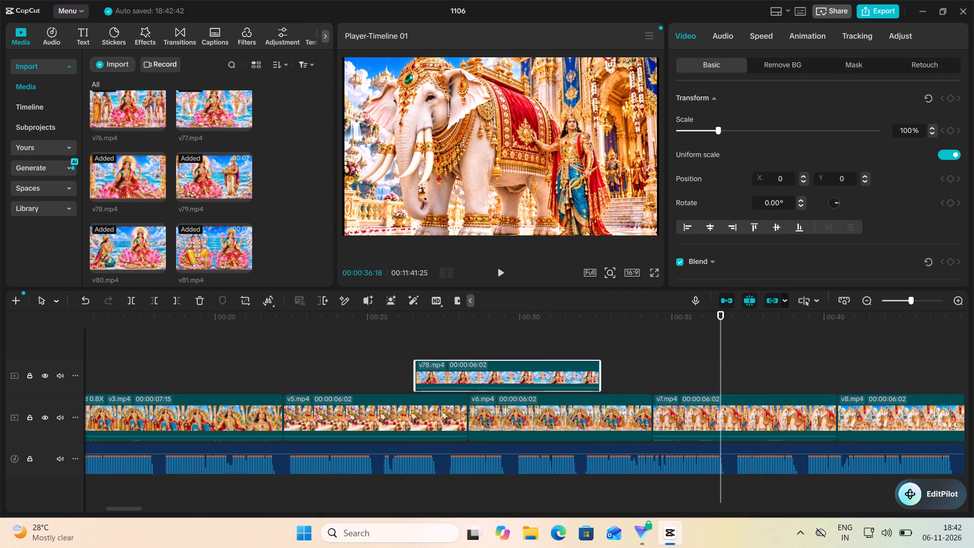
left_click_drag(524, 369, 516, 420)
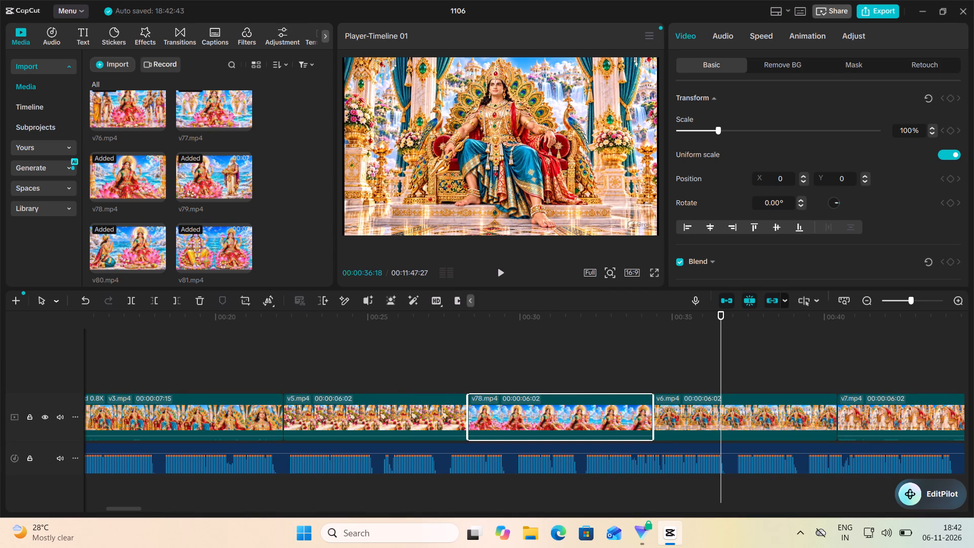
Play the narration against v5.mp4 and v78.mp4 from 00:00:22:01, pausing at 00:00:30:23.
left_click(278, 358)
left_click(504, 272)
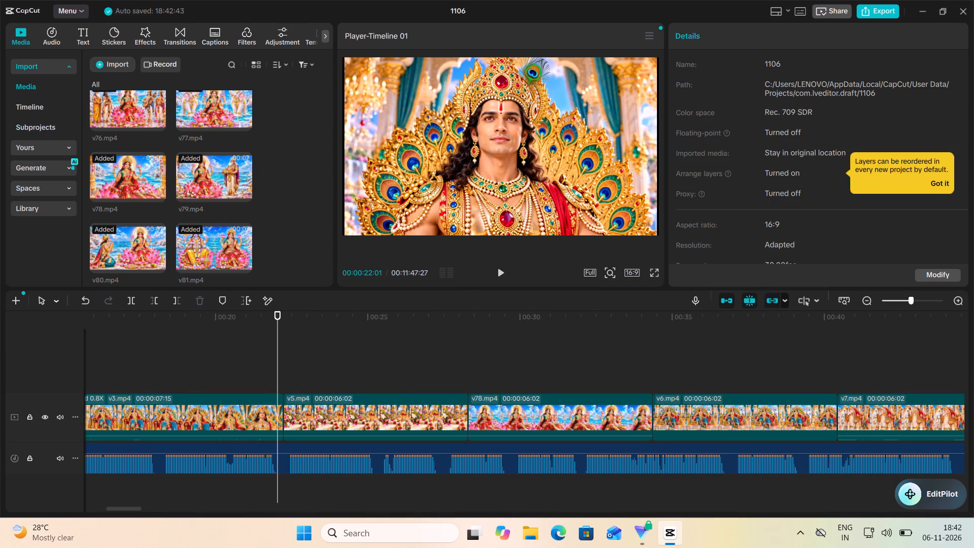
scroll(583, 327, "left", 3)
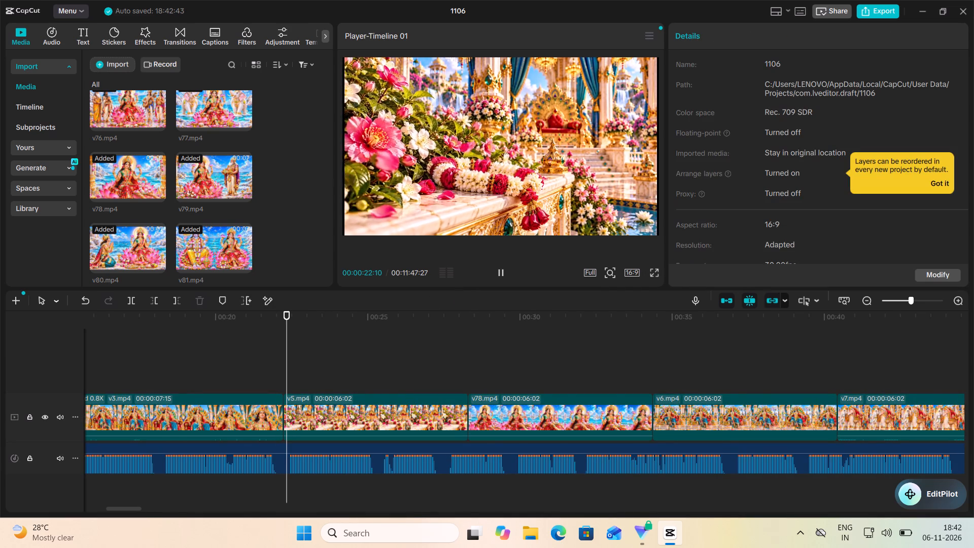
scroll(575, 355, "left", 4)
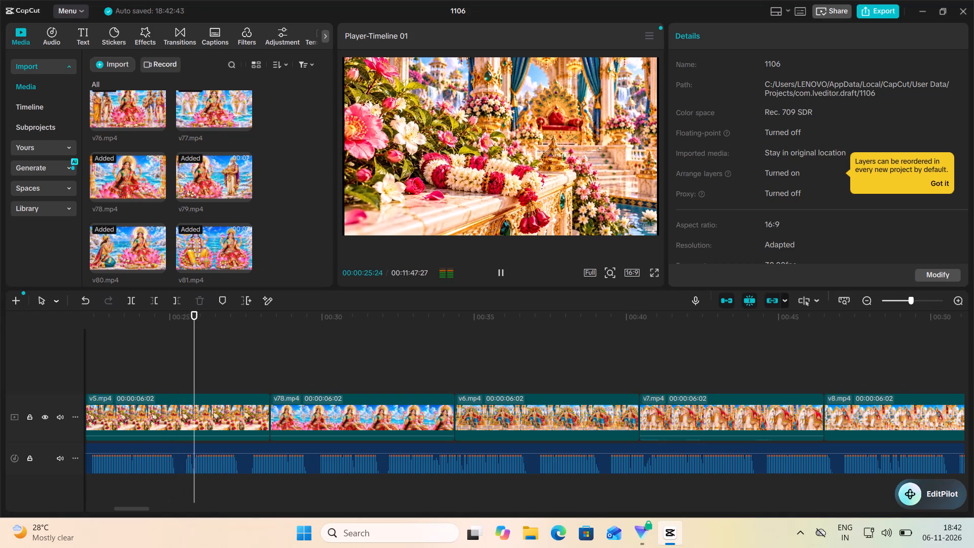
scroll(467, 322, "left", 1)
left_click(502, 279)
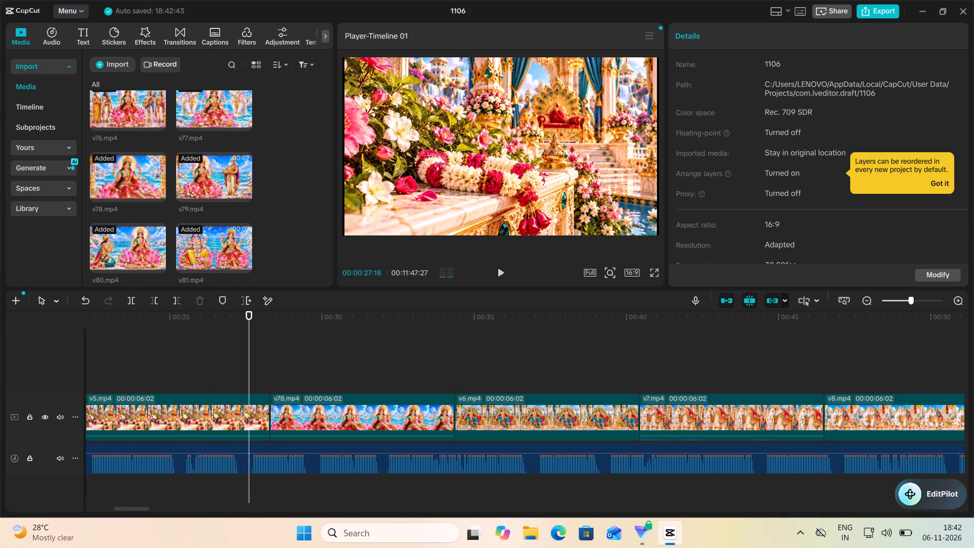
left_click(216, 405)
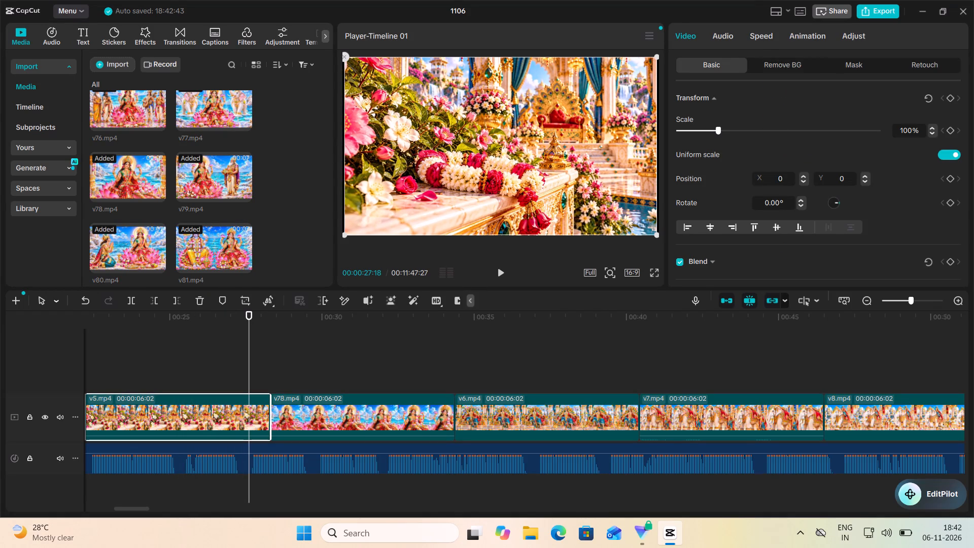
left_click(501, 270)
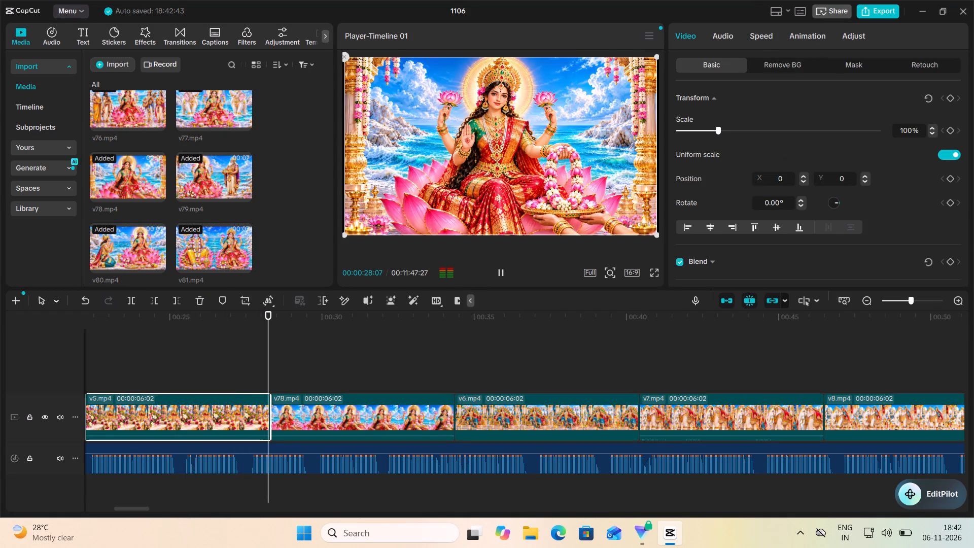
left_click(501, 270)
left_click(501, 270)
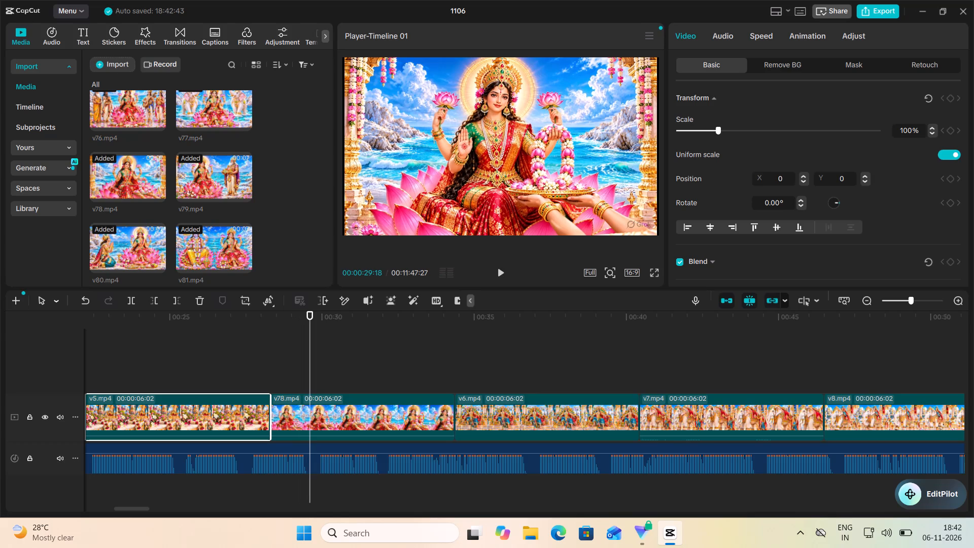
left_click(501, 270)
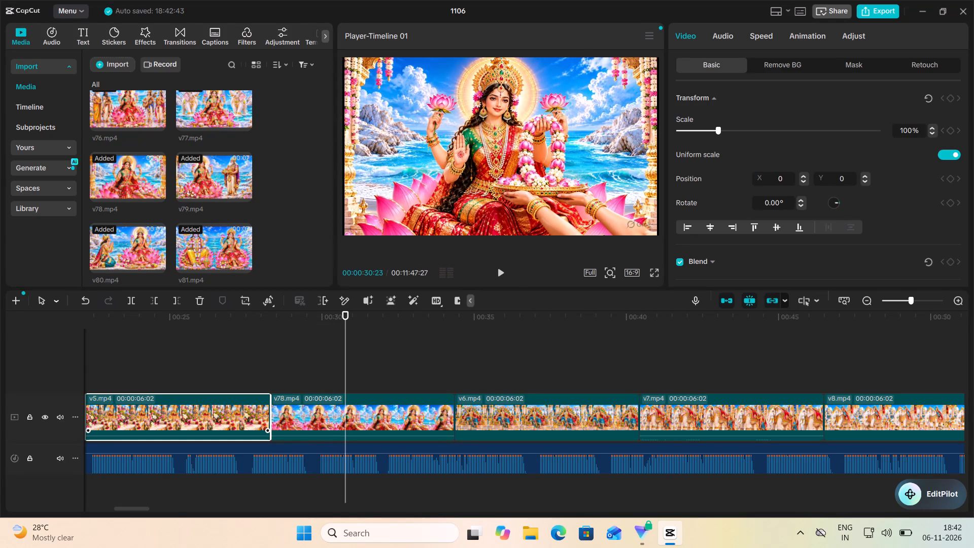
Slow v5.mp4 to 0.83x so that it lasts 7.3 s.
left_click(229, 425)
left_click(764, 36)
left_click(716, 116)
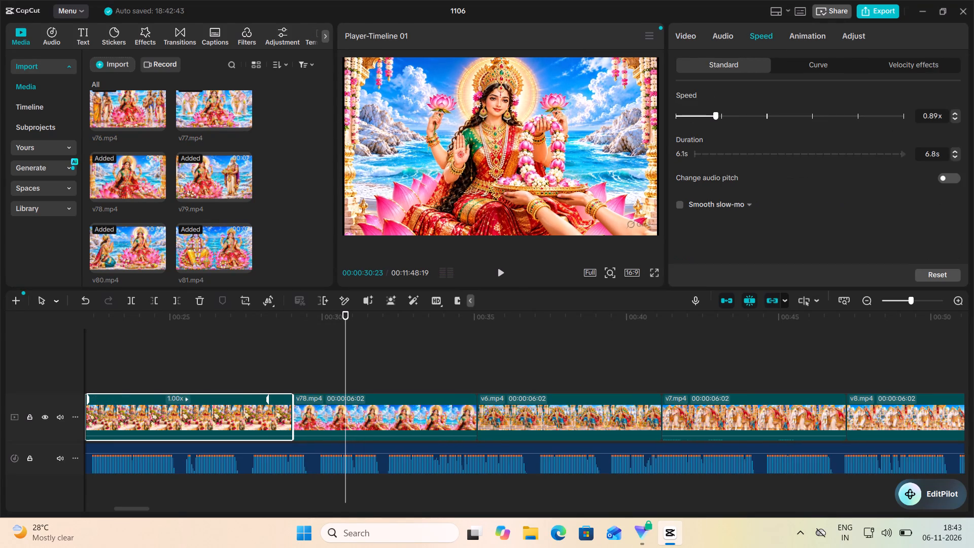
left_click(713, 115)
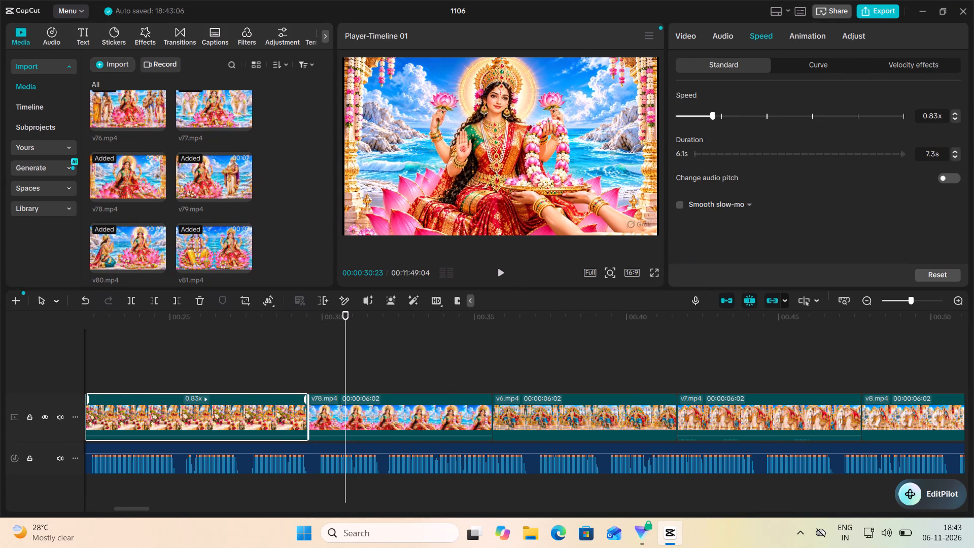
Play v5.mp4 from near its start against the narration, pausing at its end at 00:00:29:16.
scroll(220, 383, "right", 1)
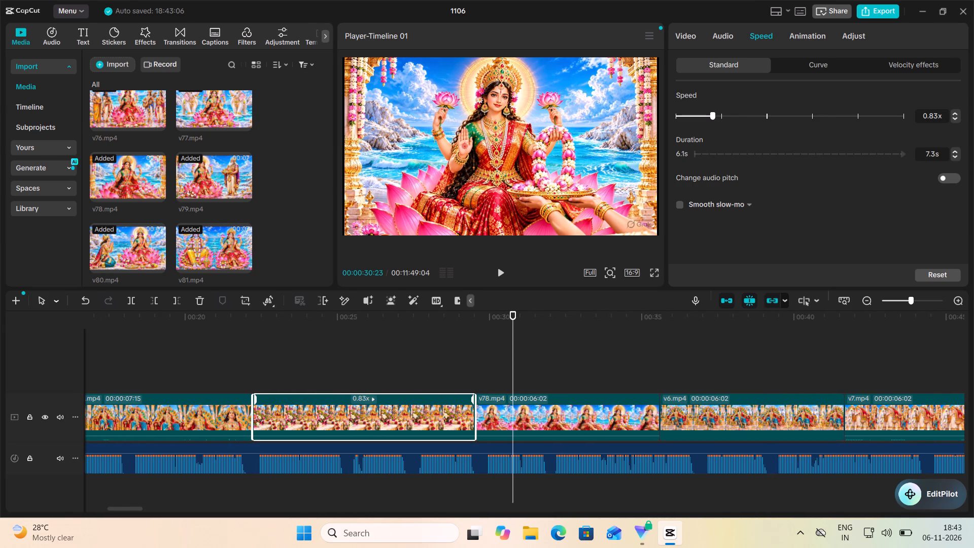
left_click(260, 379)
scroll(260, 379, "right", 1)
left_click(502, 270)
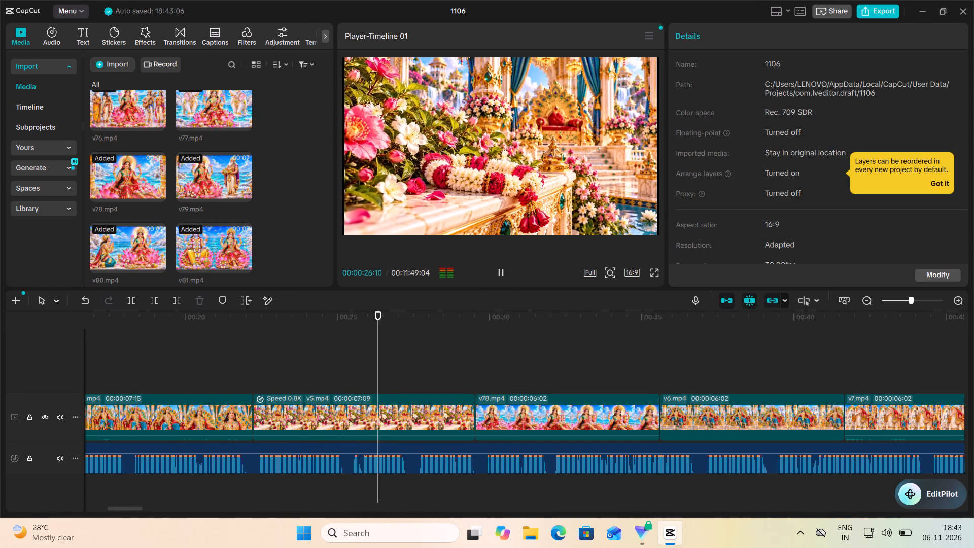
left_click(502, 272)
Set the speed of v5.mp4 to 0.80x, giving it a duration of 7.6 s.
left_click(434, 425)
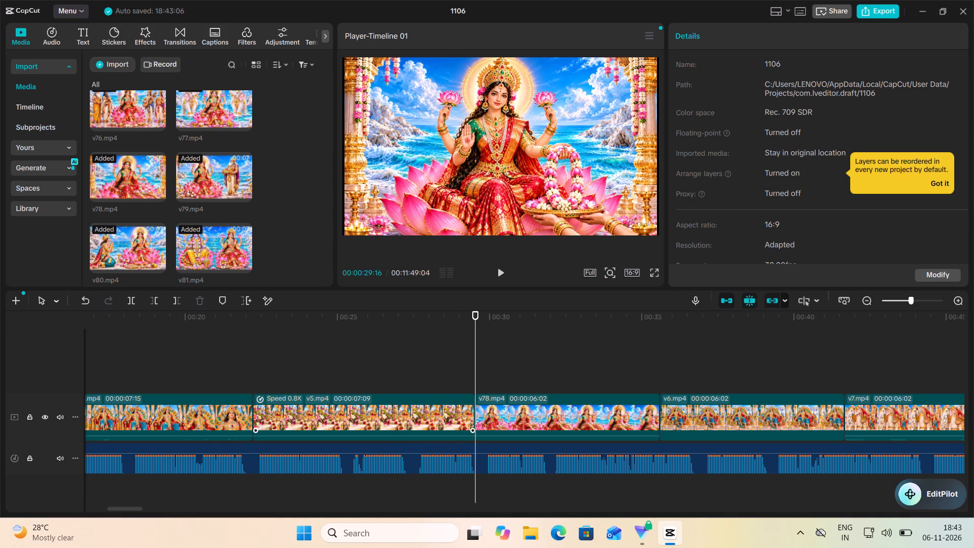
left_click(767, 36)
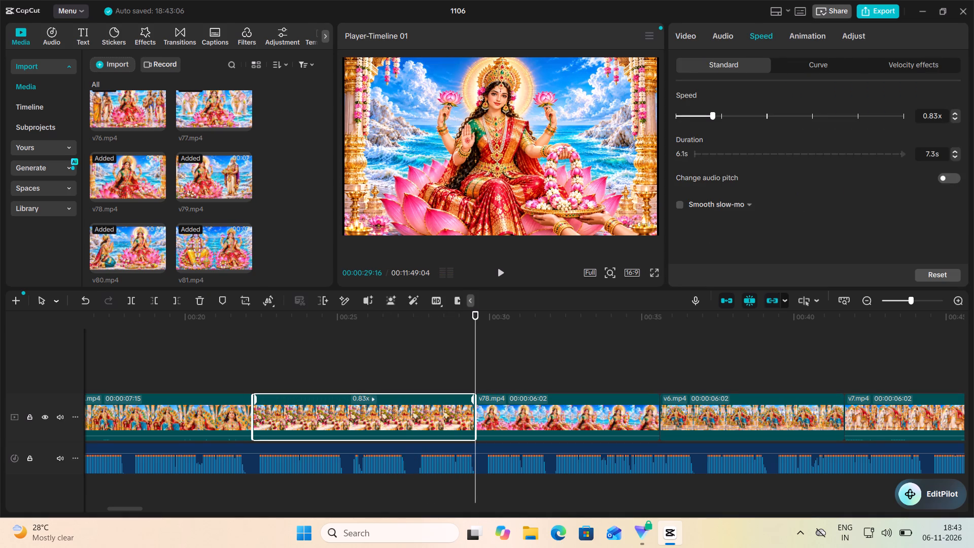
left_click(711, 114)
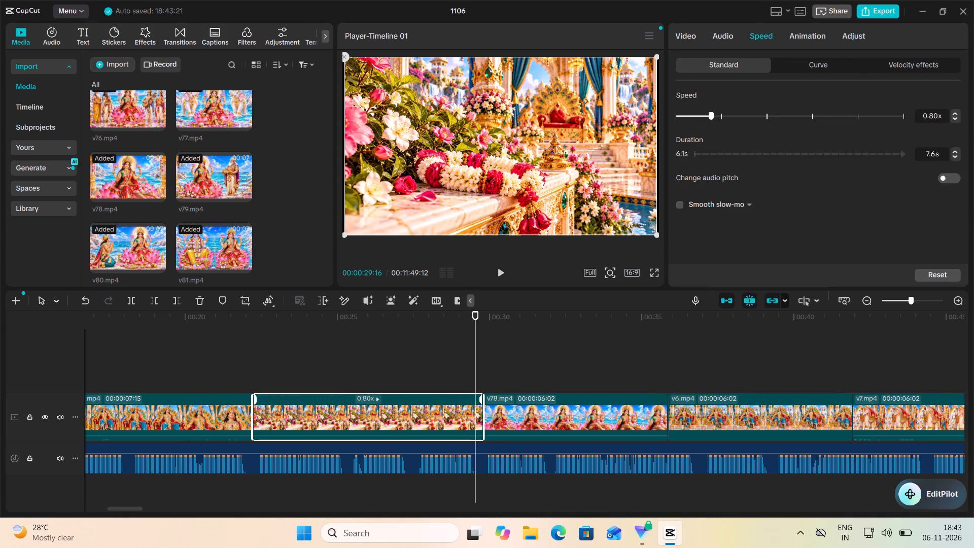
Play the narration against v78.mp4 from 00:00:29:16 into v6.mp4, pausing at 00:00:36:24.
left_click(500, 275)
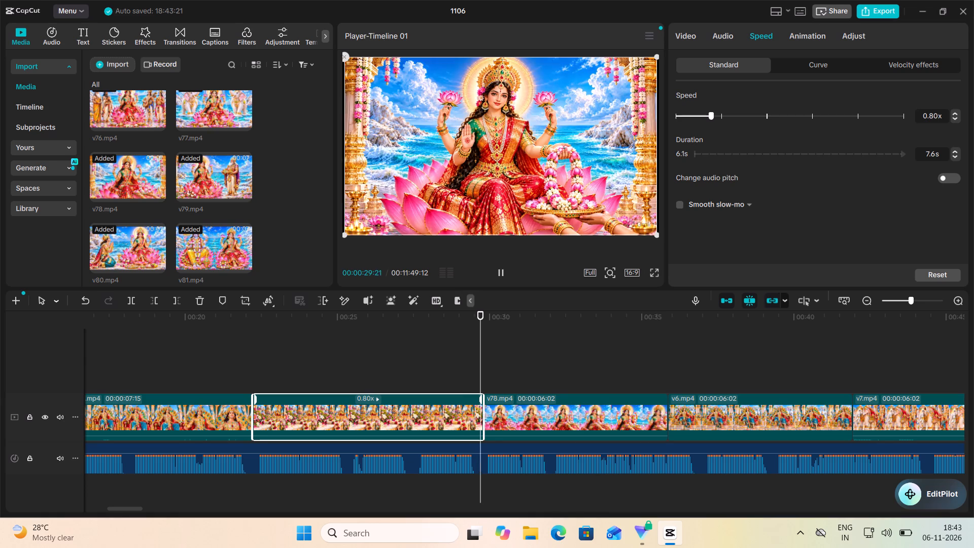
scroll(509, 297, "left", 2)
scroll(576, 329, "left", 1)
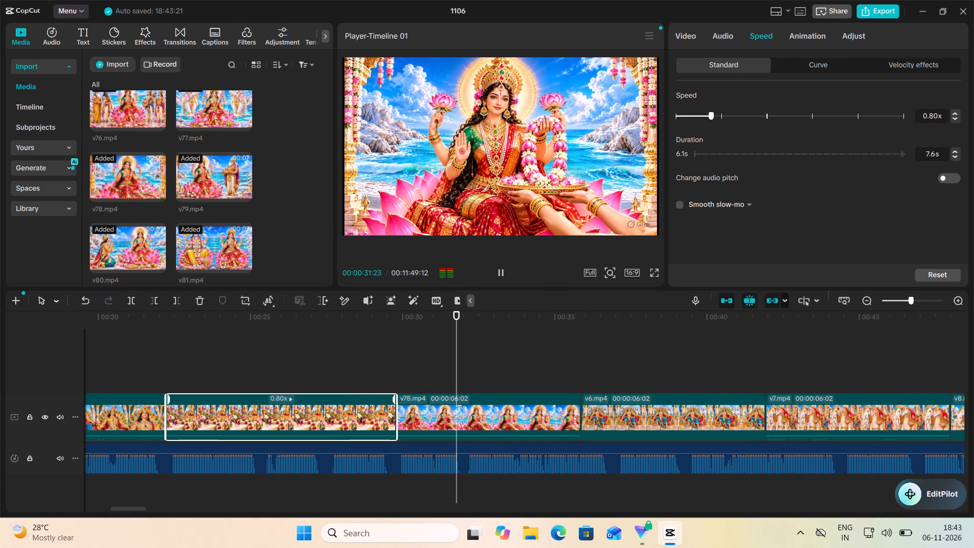
scroll(545, 326, "left", 1)
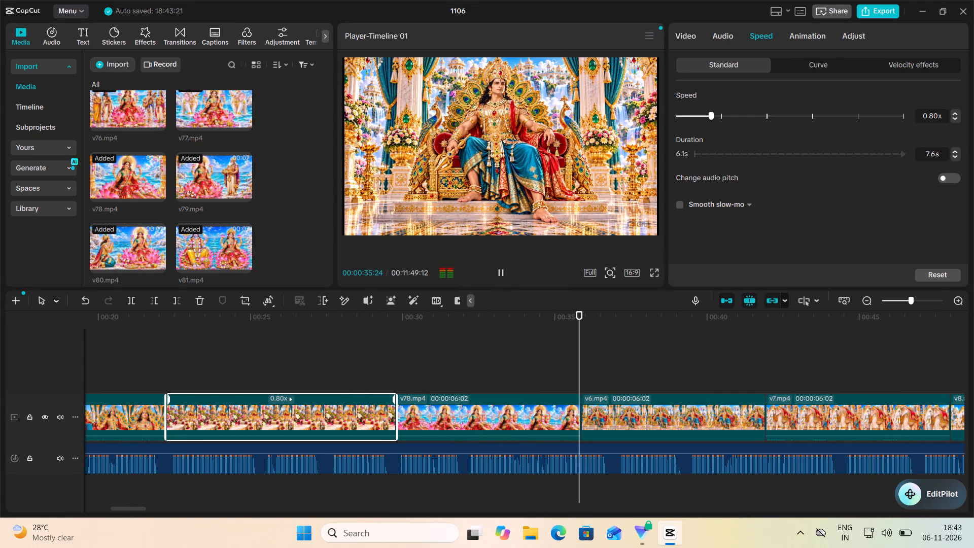
left_click(500, 271)
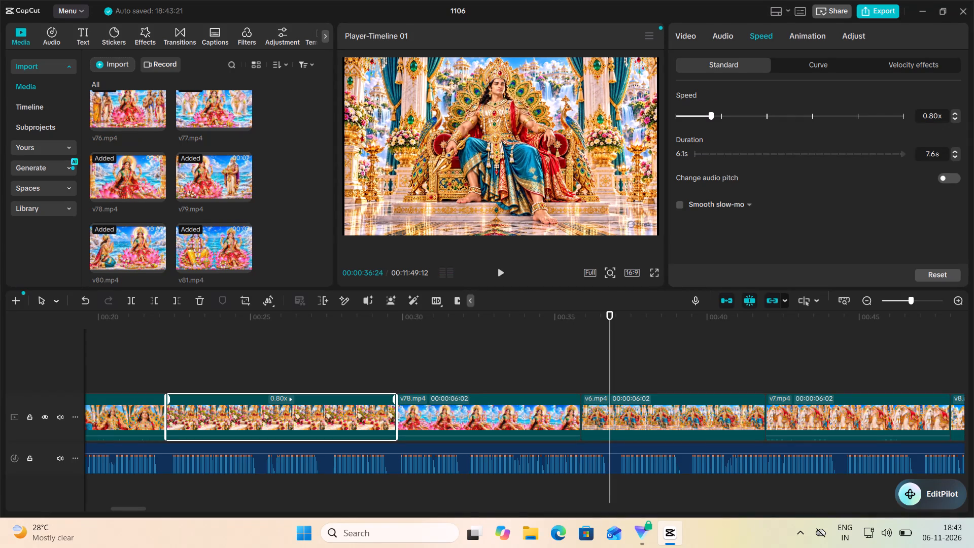
scroll(506, 367, "left", 1)
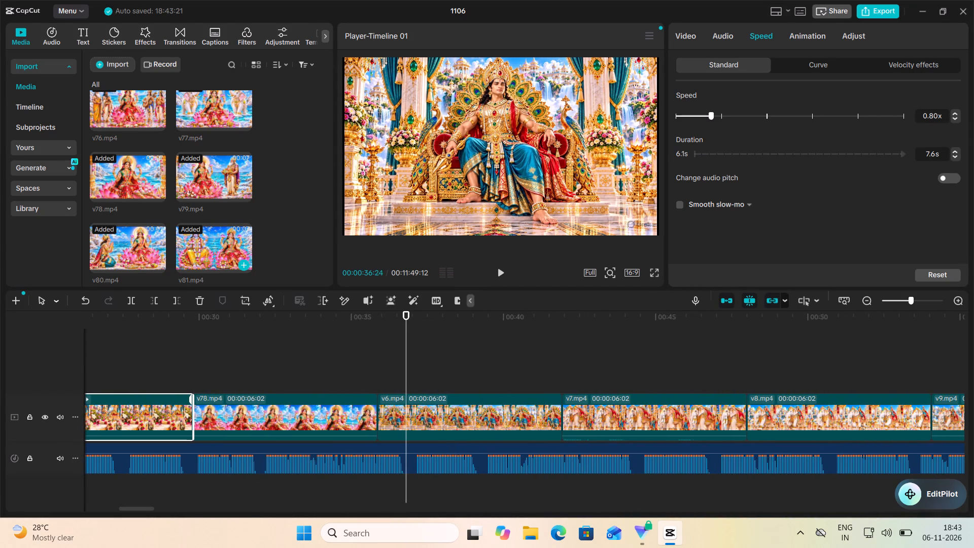
Look through the media library around v71.mp4 to v81.mp4 and preview v76.mp4.
scroll(194, 207, "up", 1)
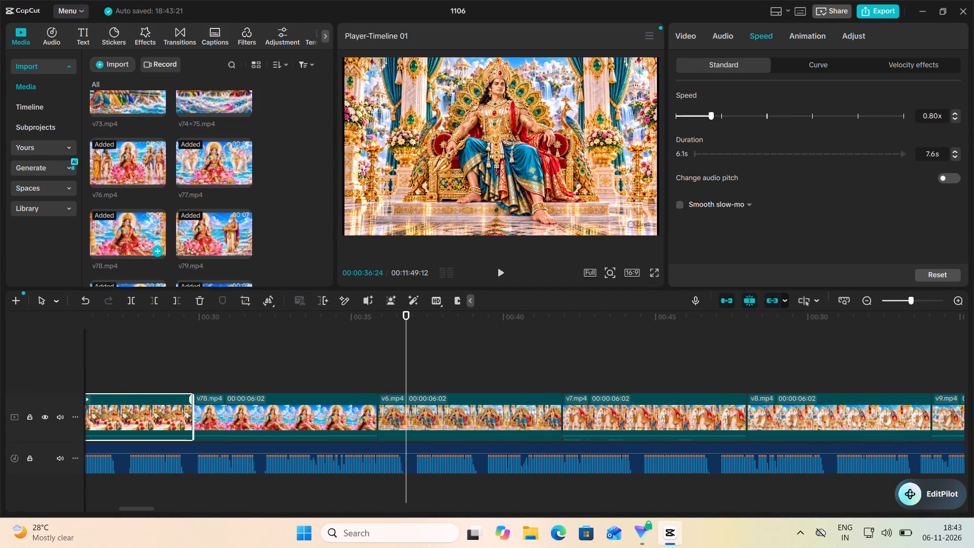
scroll(205, 160, "up", 3)
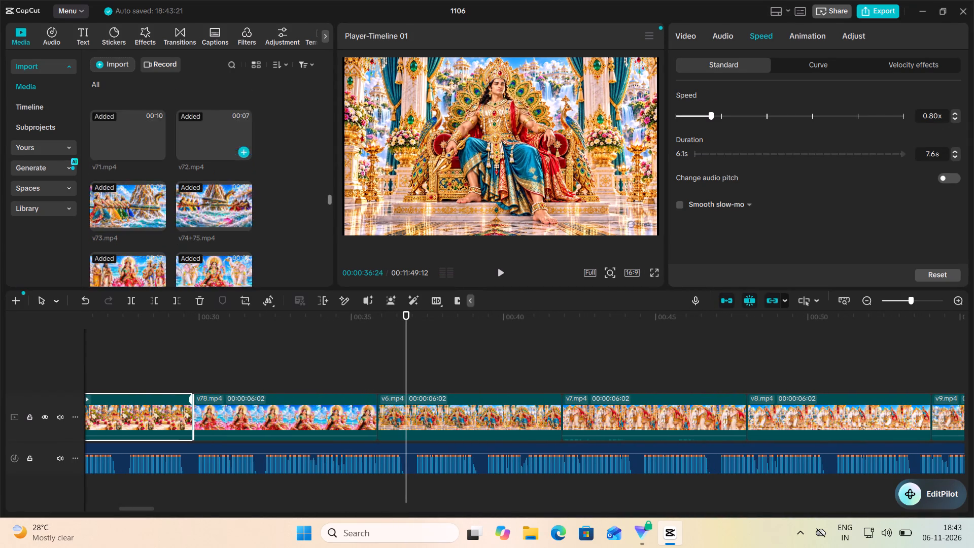
scroll(206, 159, "down", 2)
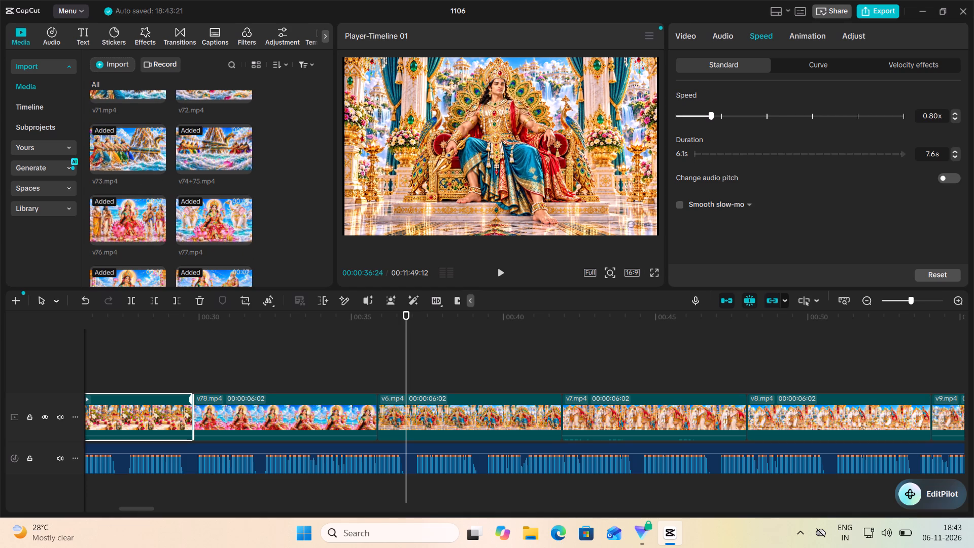
double_click(130, 212)
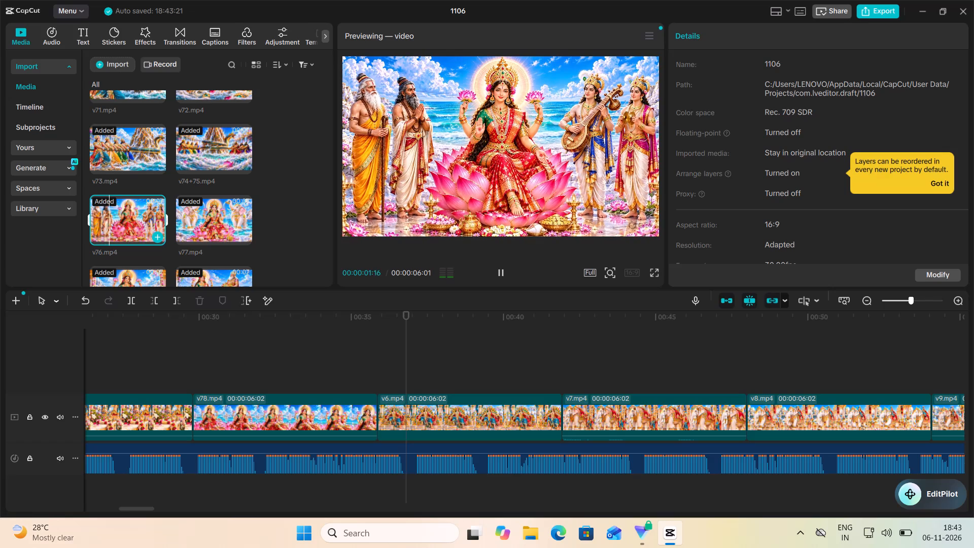
Scrub back through v78.mp4 on the timeline to 00:00:30:07 to review its opening frames.
left_click(342, 408)
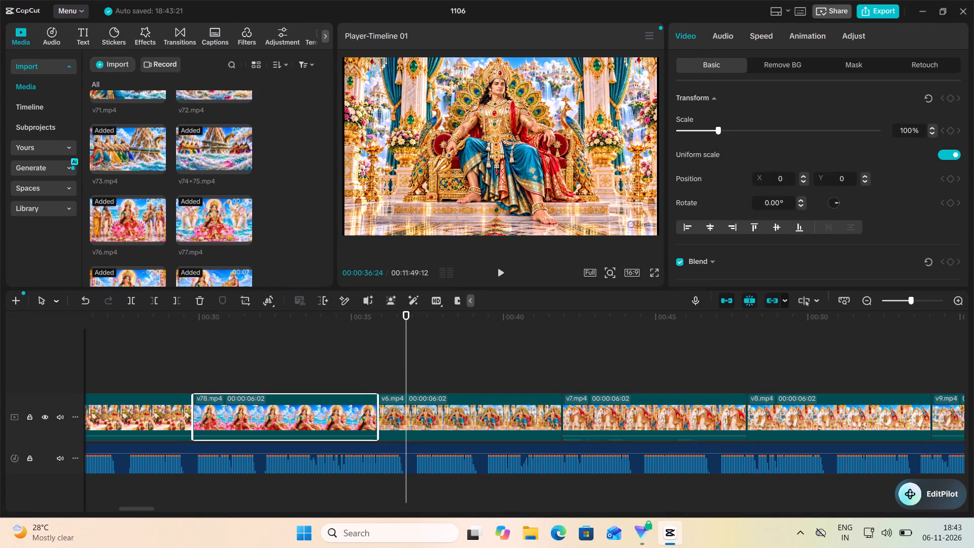
left_click(231, 412)
left_click(250, 366)
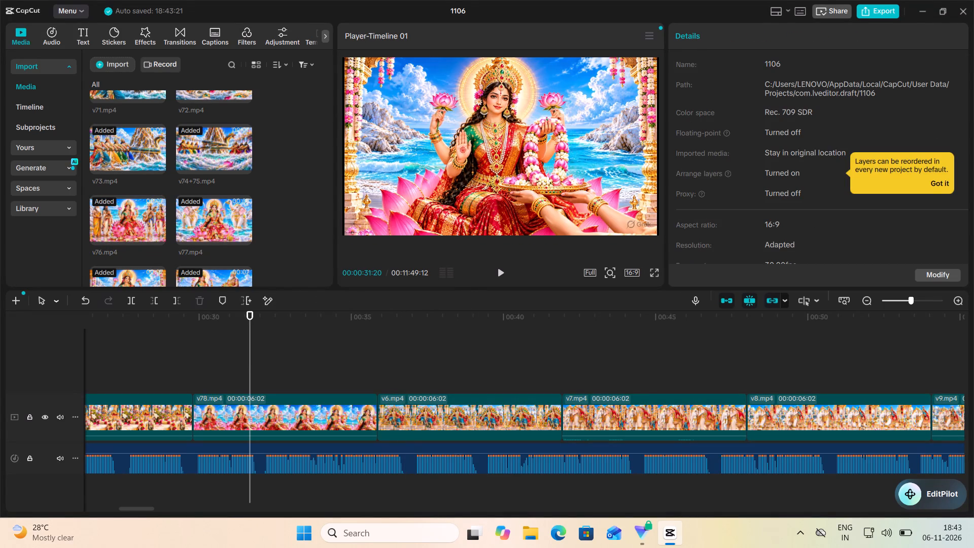
left_click(241, 361)
left_click(236, 361)
left_click(228, 362)
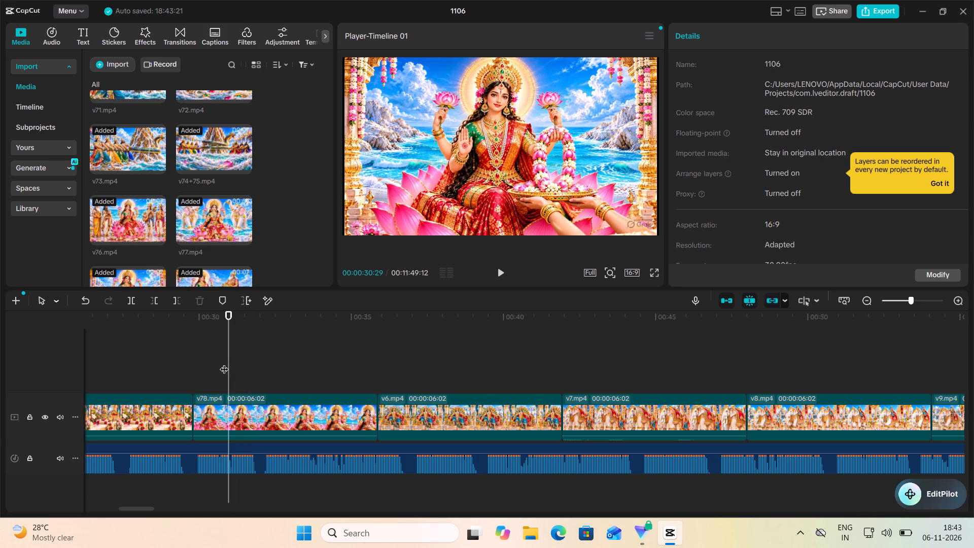
left_click(224, 363)
left_click(221, 363)
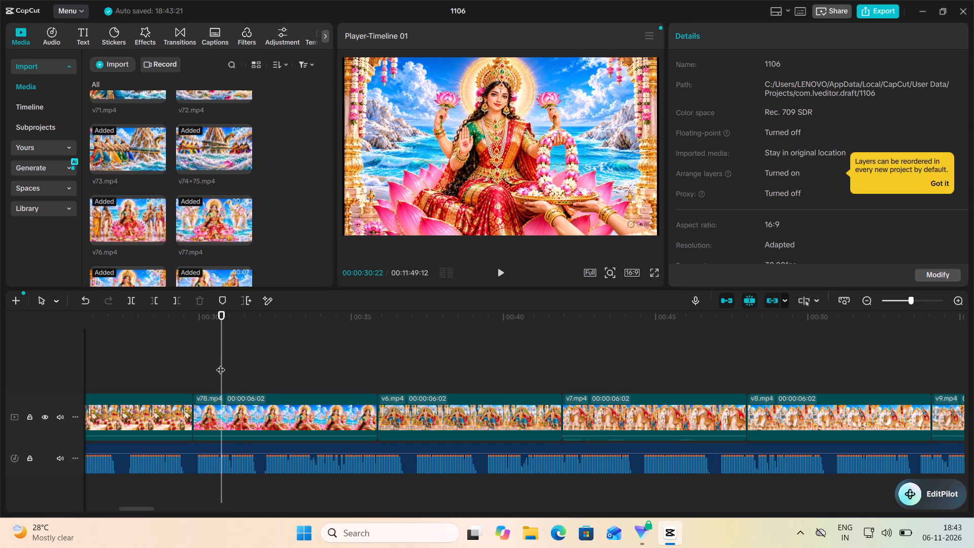
left_click(217, 364)
left_click(206, 365)
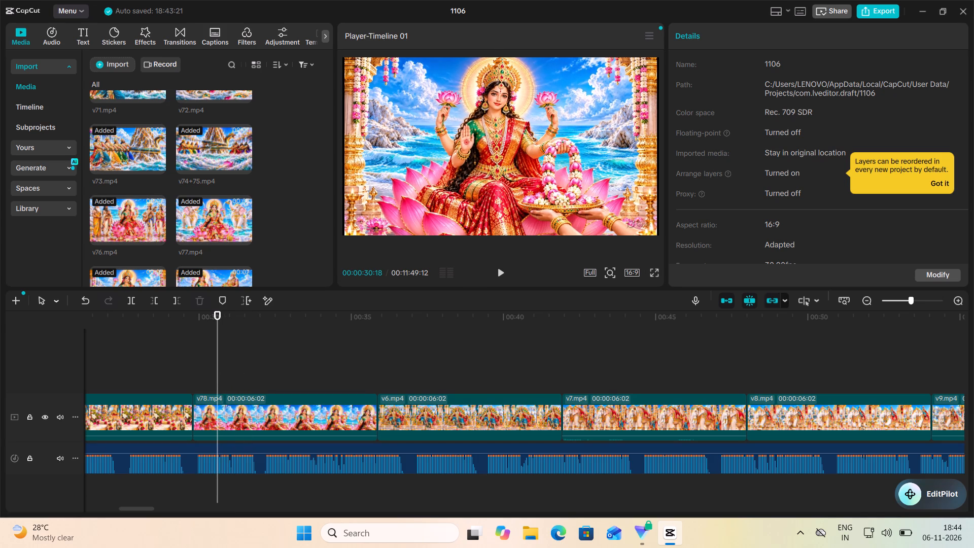
Preview v77.mp4 from the media library and use it to replace v78.mp4 between v5.mp4 and v6.mp4.
left_click(219, 216)
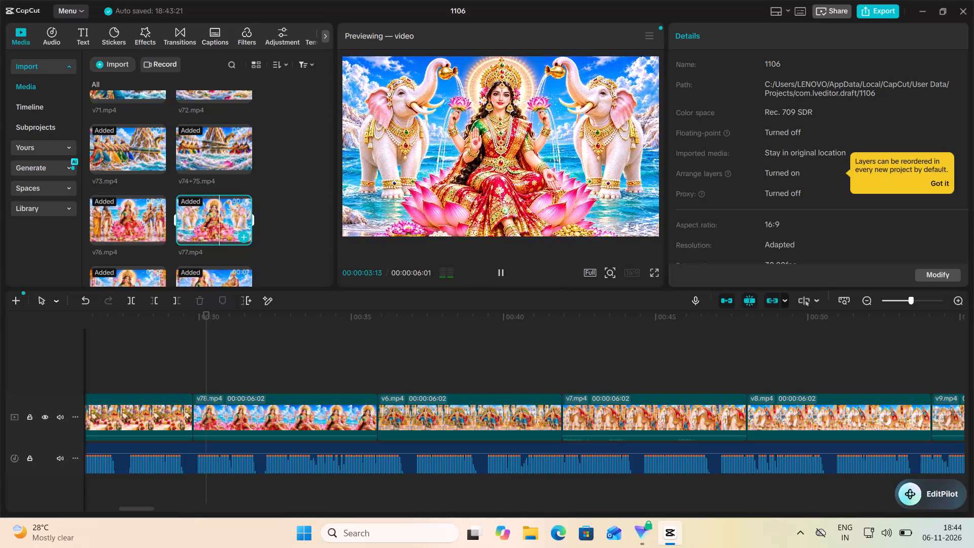
left_click(290, 412)
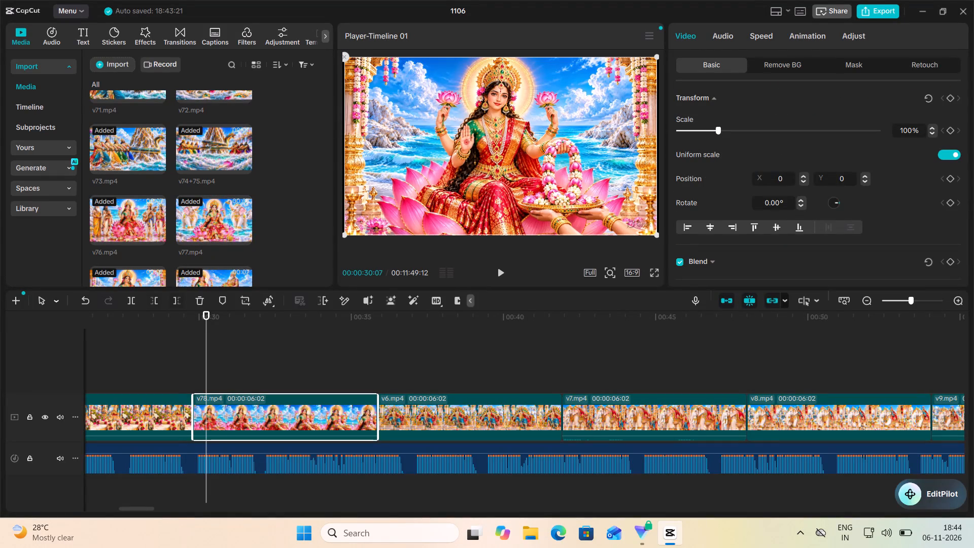
left_click(201, 298)
left_click_drag(214, 221, 209, 351)
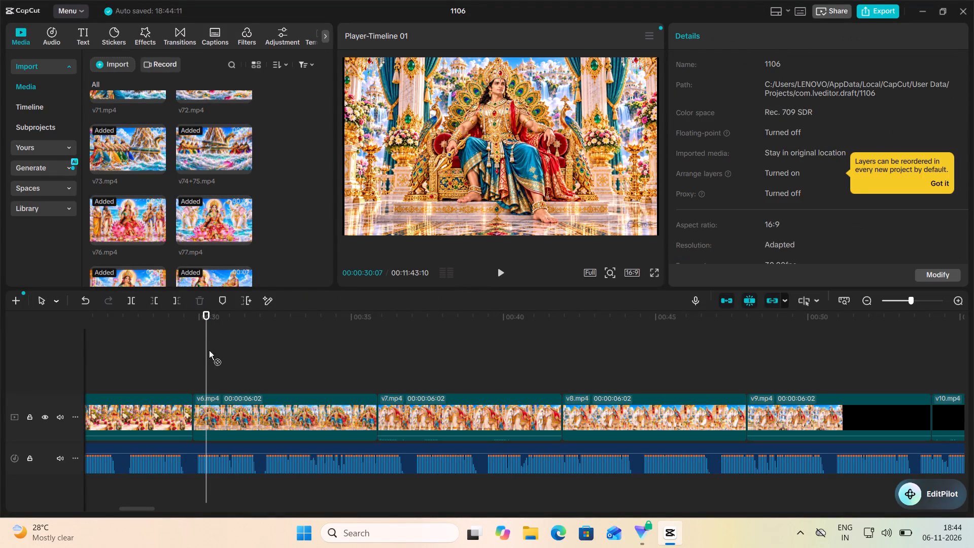
left_click_drag(209, 351, 184, 413)
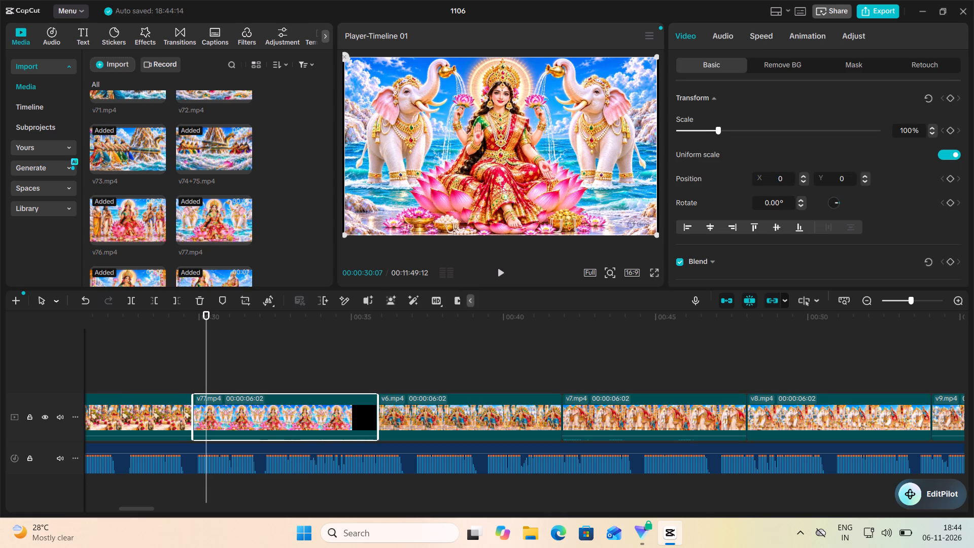
Play v77.mp4 against the narration from 00:00:30:07, pausing at 00:00:37:03.
left_click(501, 270)
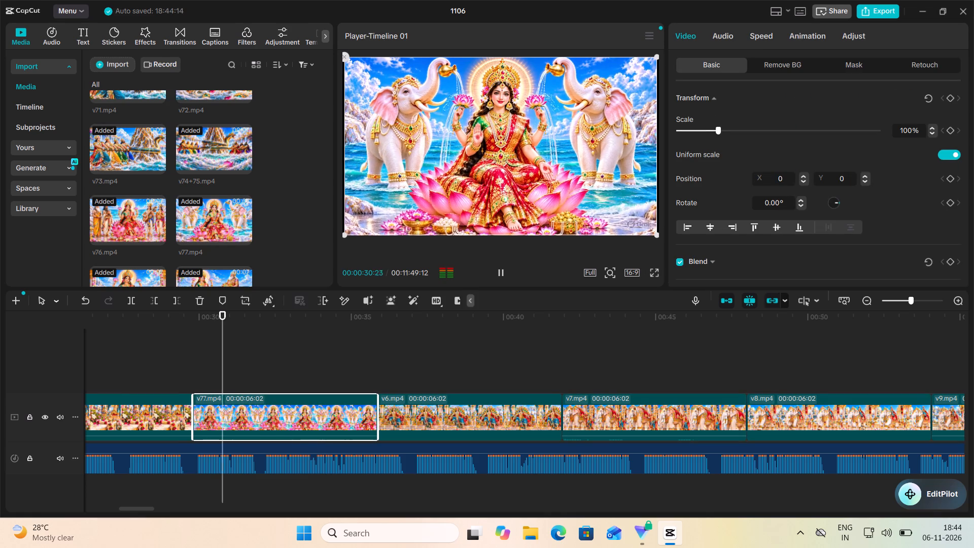
left_click(502, 272)
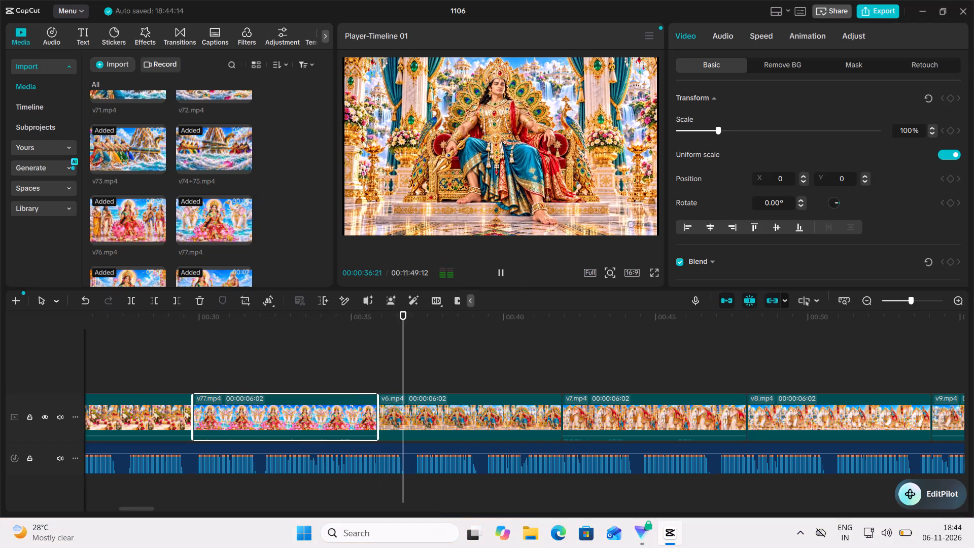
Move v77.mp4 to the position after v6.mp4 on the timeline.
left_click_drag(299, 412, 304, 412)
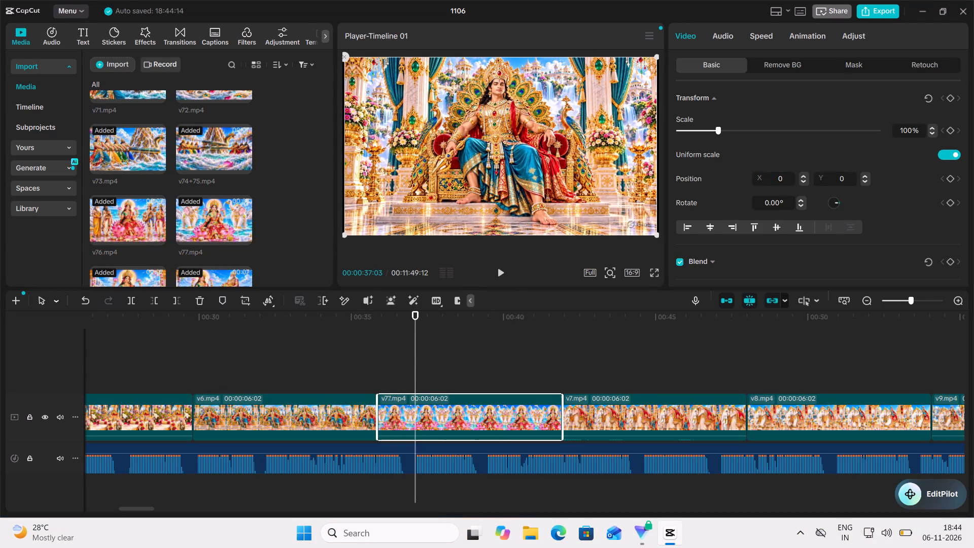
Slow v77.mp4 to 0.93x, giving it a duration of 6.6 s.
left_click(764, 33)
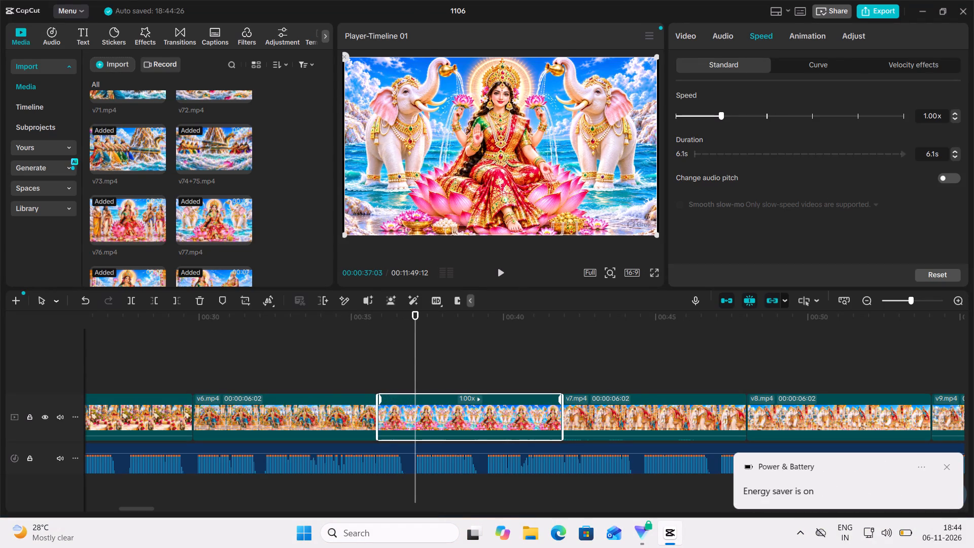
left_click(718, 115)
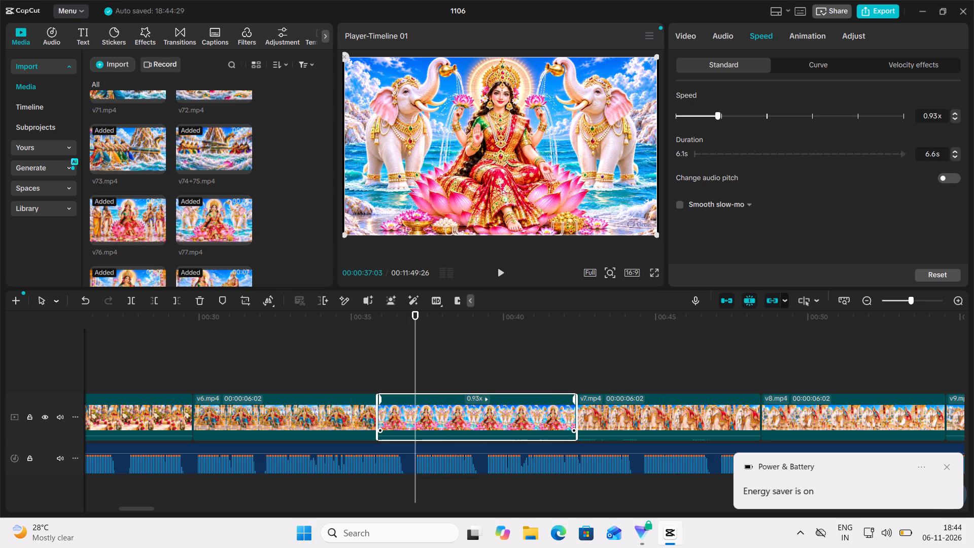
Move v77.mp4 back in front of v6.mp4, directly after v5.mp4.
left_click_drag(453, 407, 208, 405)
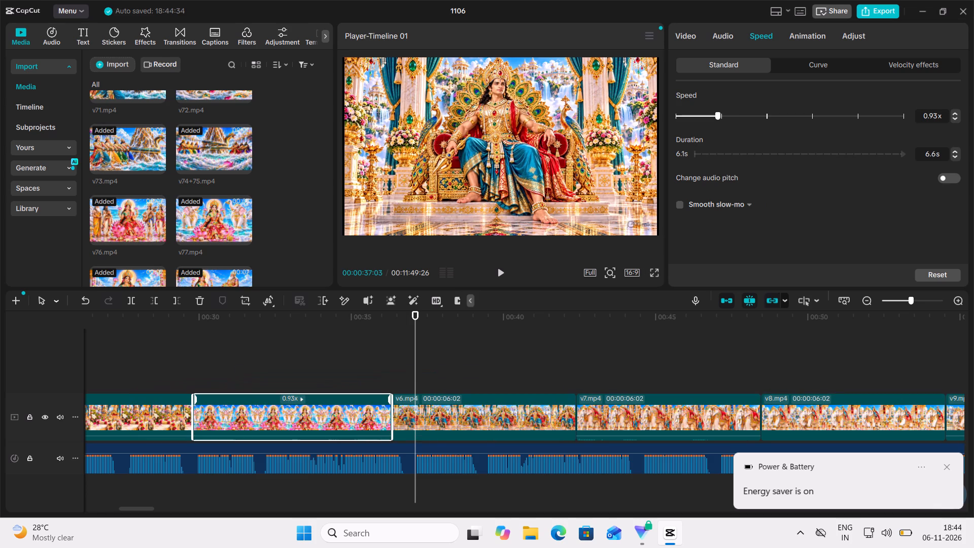
Set the speed of v77.mp4 to 0.86x so that it lasts 7.1 s.
left_click(710, 116)
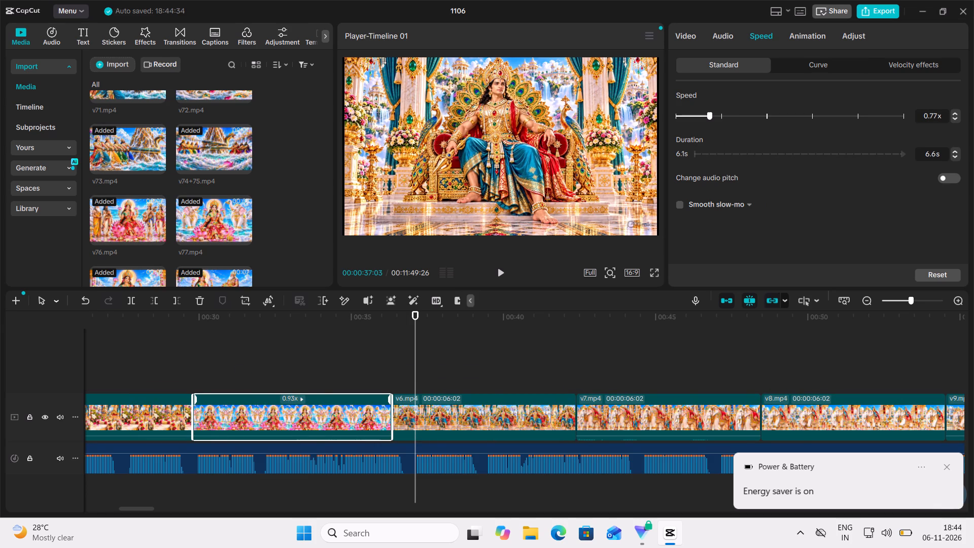
left_click(717, 114)
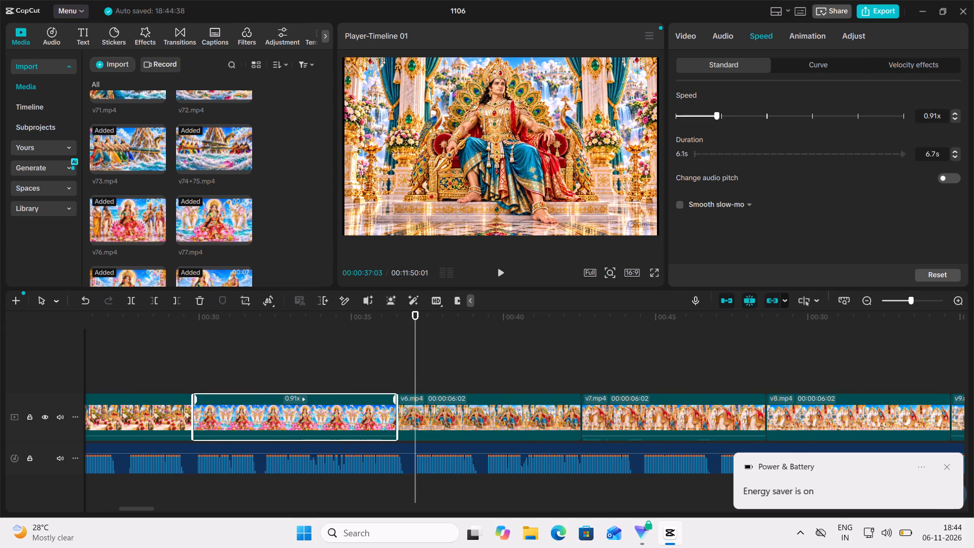
left_click(716, 115)
left_click(715, 116)
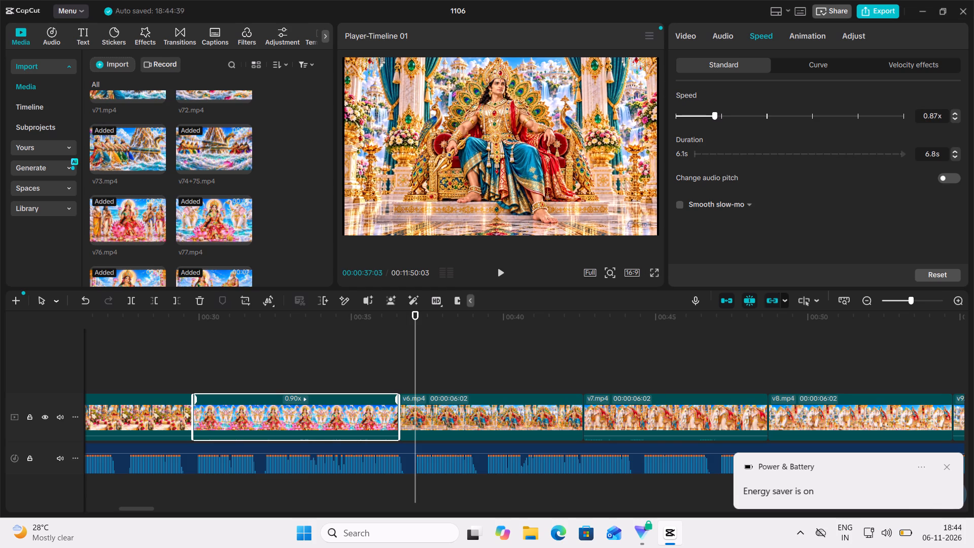
left_click(715, 115)
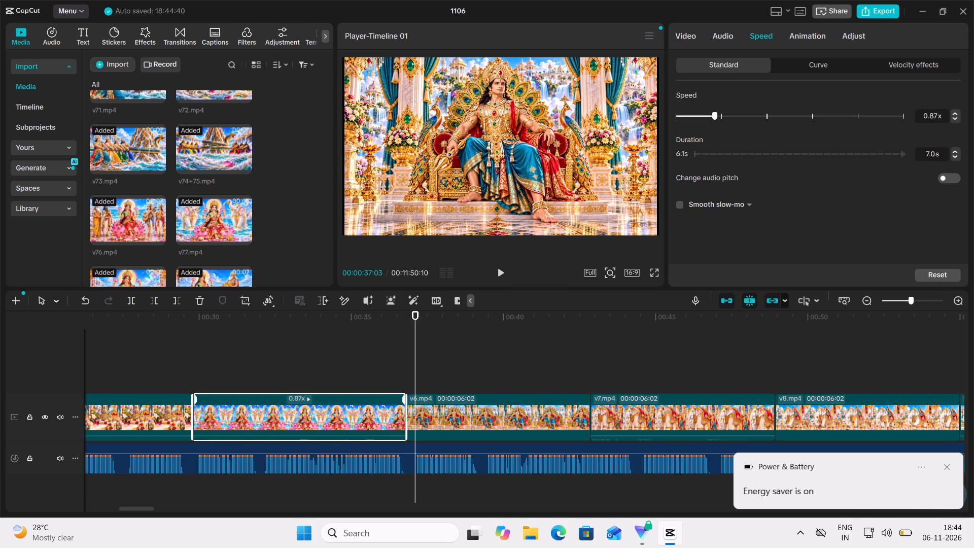
left_click(714, 115)
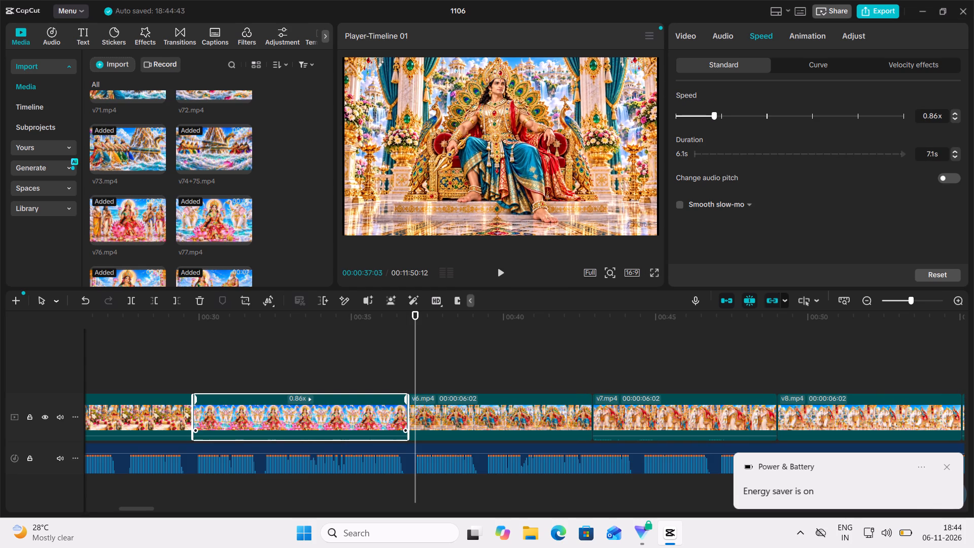
Play v77.mp4 from near its start against the narration, dismissing the battery notification and pausing at 00:00:36:21.
left_click(199, 379)
left_click(503, 272)
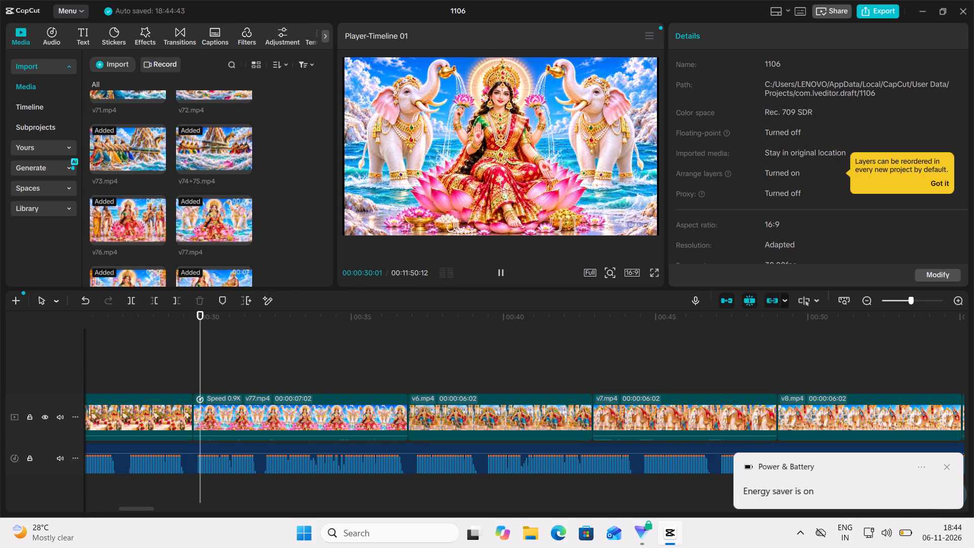
left_click(956, 467)
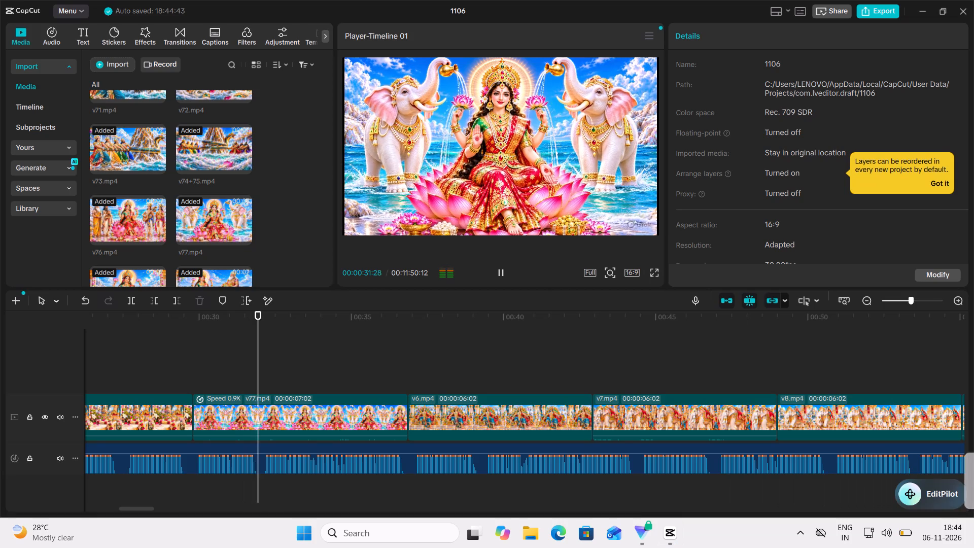
left_click(501, 275)
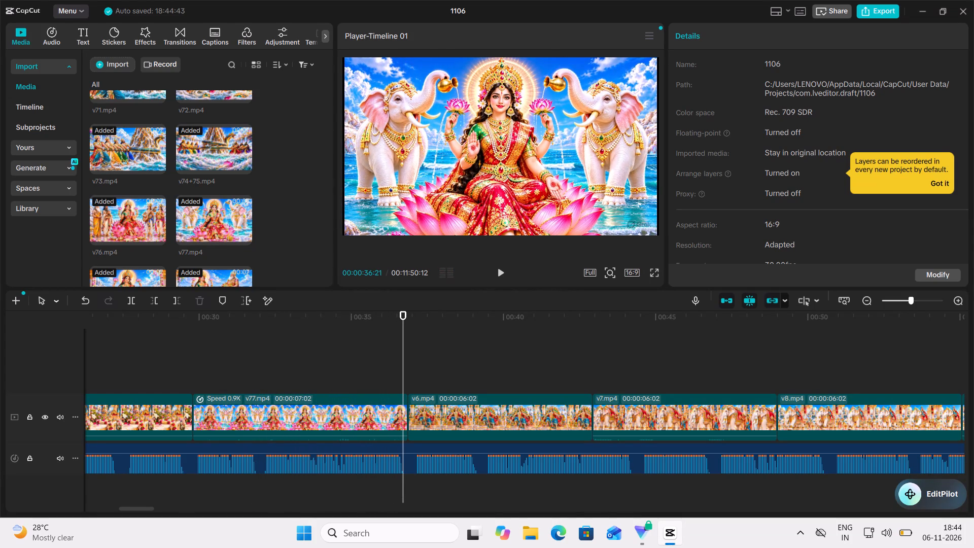
Play v77.mp4 from near its start through v6.mp4 against the narration, pausing at 00:00:43:01.
left_click(213, 359)
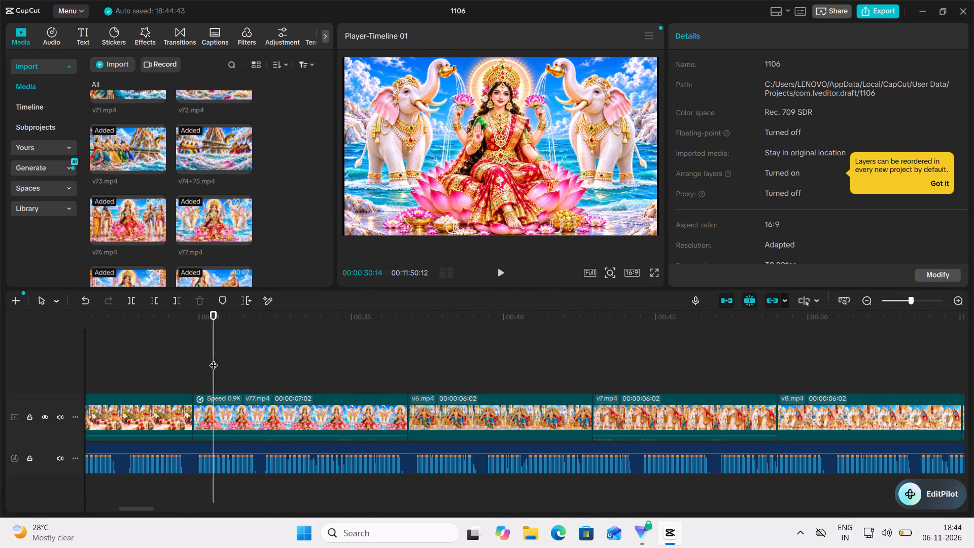
left_click(204, 359)
left_click(503, 271)
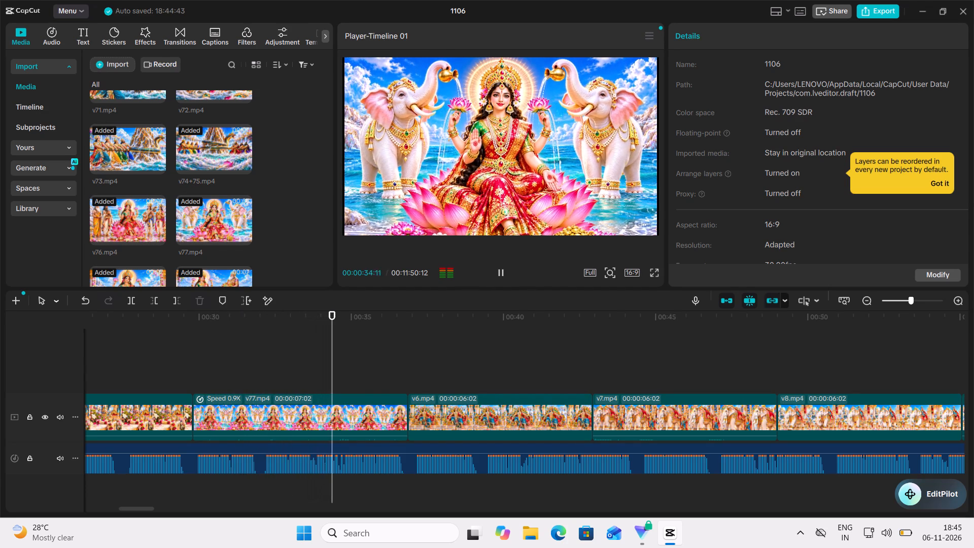
left_click(501, 271)
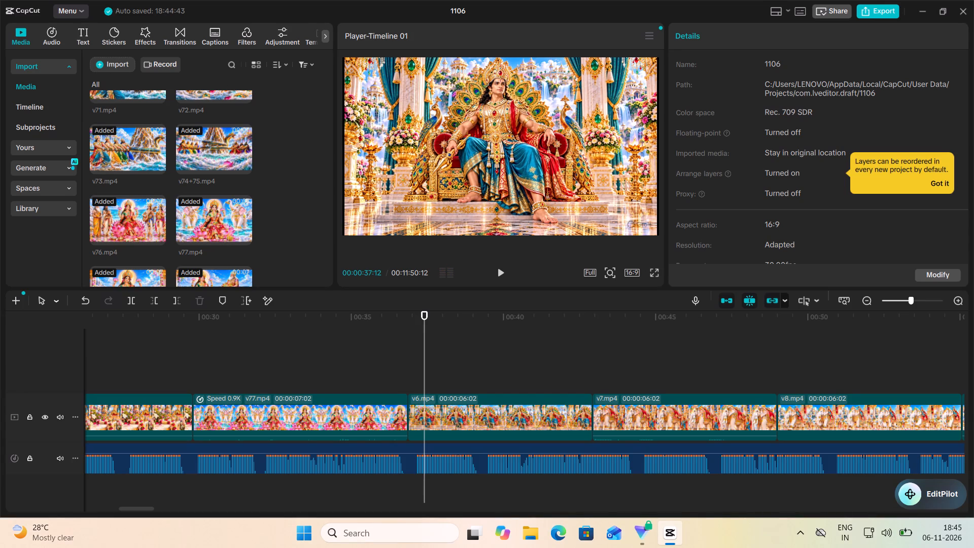
left_click(502, 277)
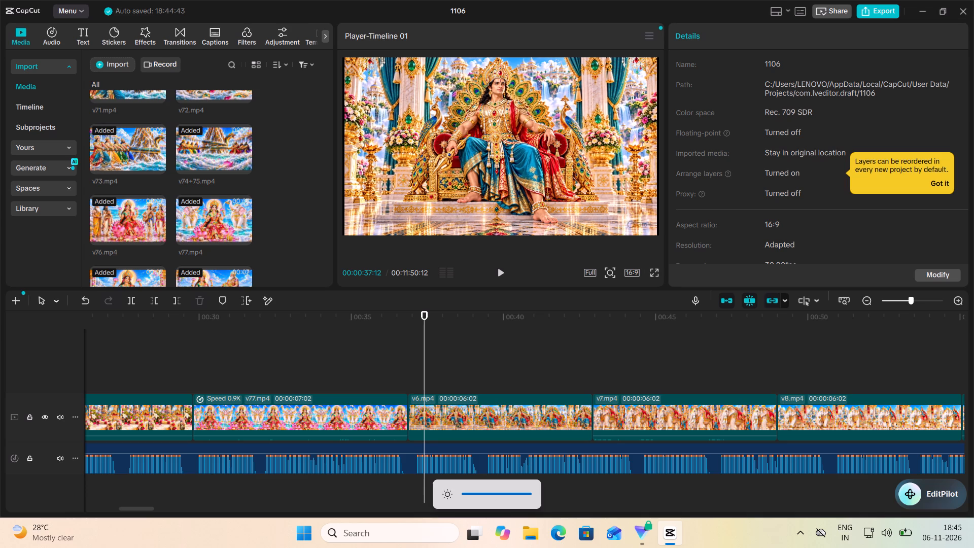
left_click(502, 277)
left_click(502, 277)
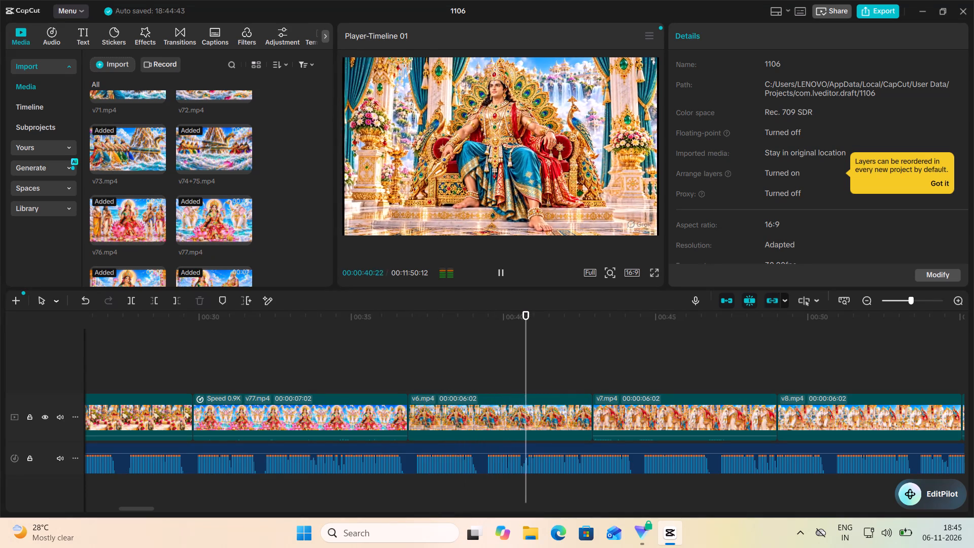
left_click(502, 277)
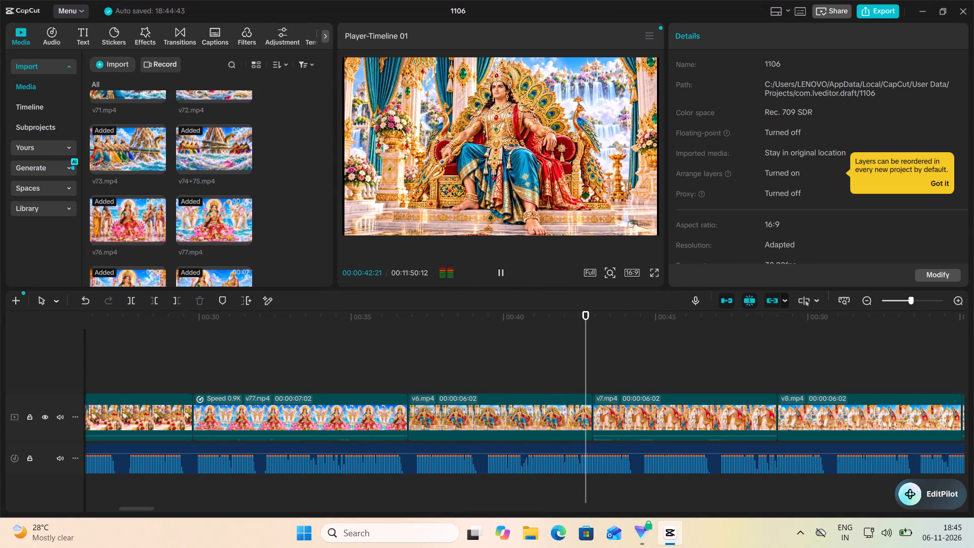
Set the speed of v6.mp4 to 2.47x so that it lasts 2.5 s.
left_click(472, 419)
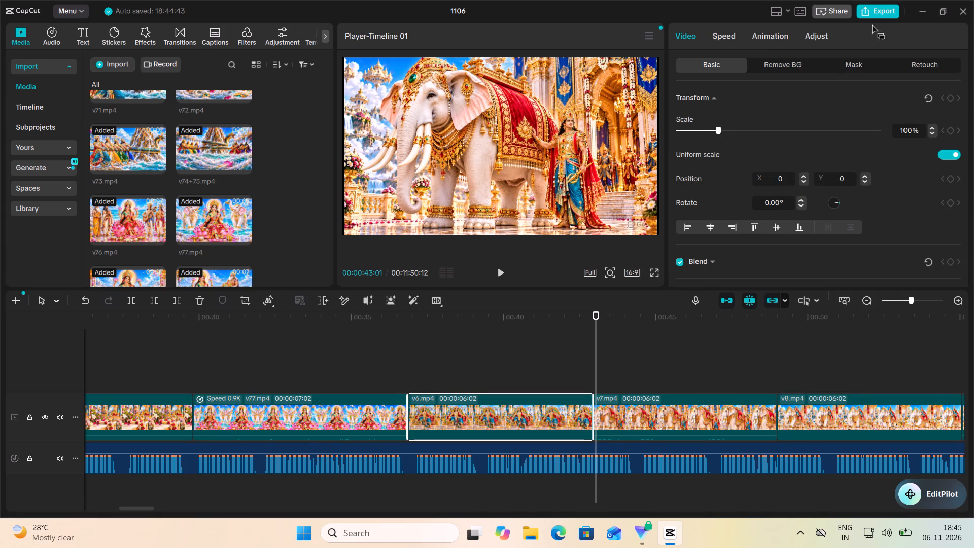
left_click(726, 34)
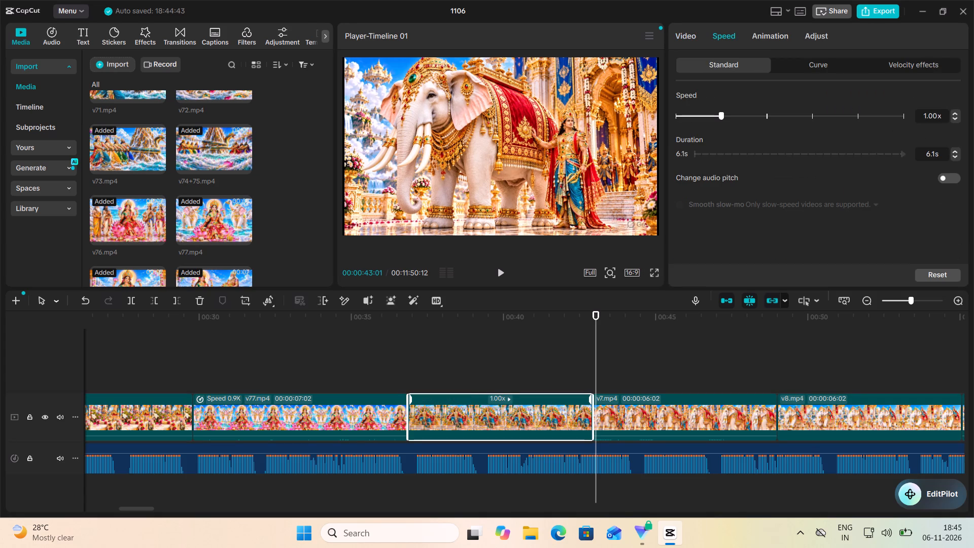
left_click(738, 114)
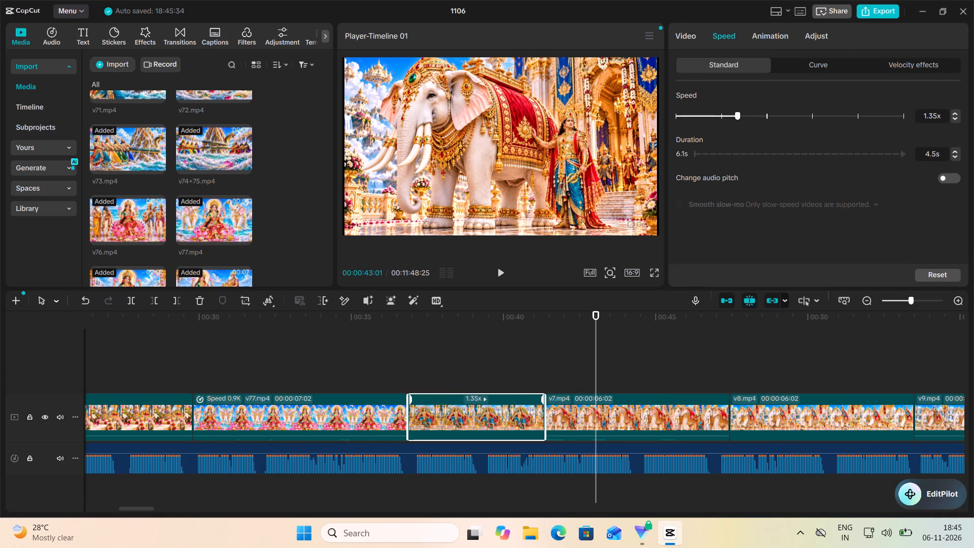
left_click(750, 117)
left_click(757, 119)
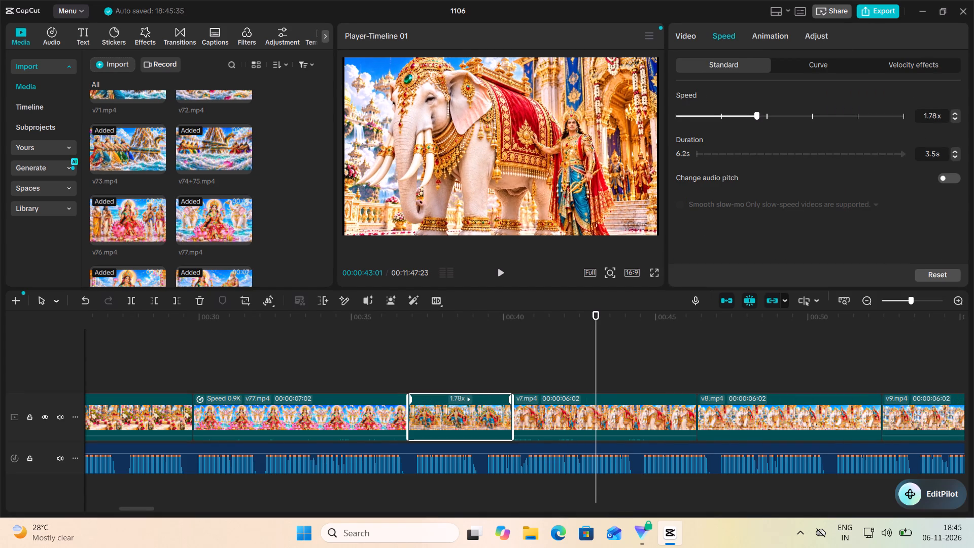
left_click(762, 119)
left_click(765, 116)
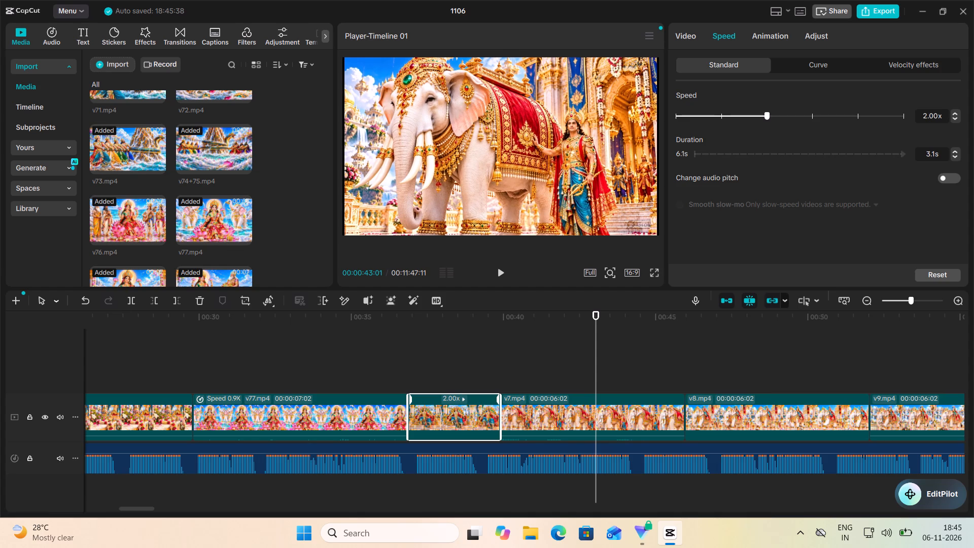
left_click(770, 115)
left_click(782, 118)
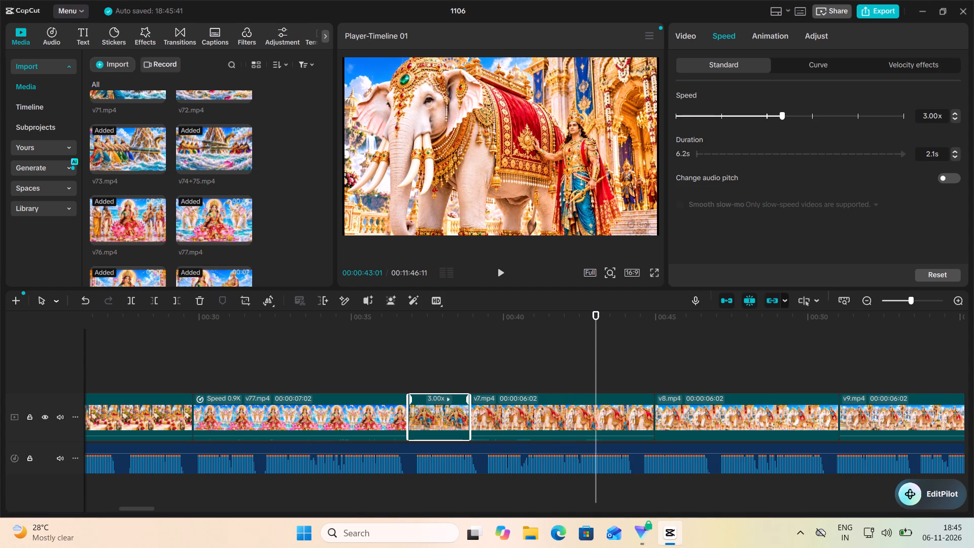
left_click(780, 118)
left_click(778, 117)
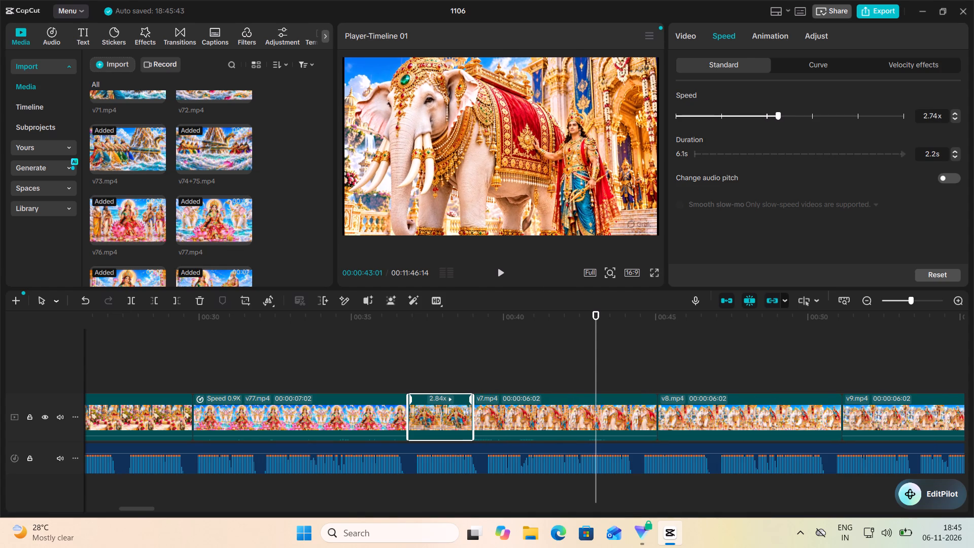
left_click(776, 117)
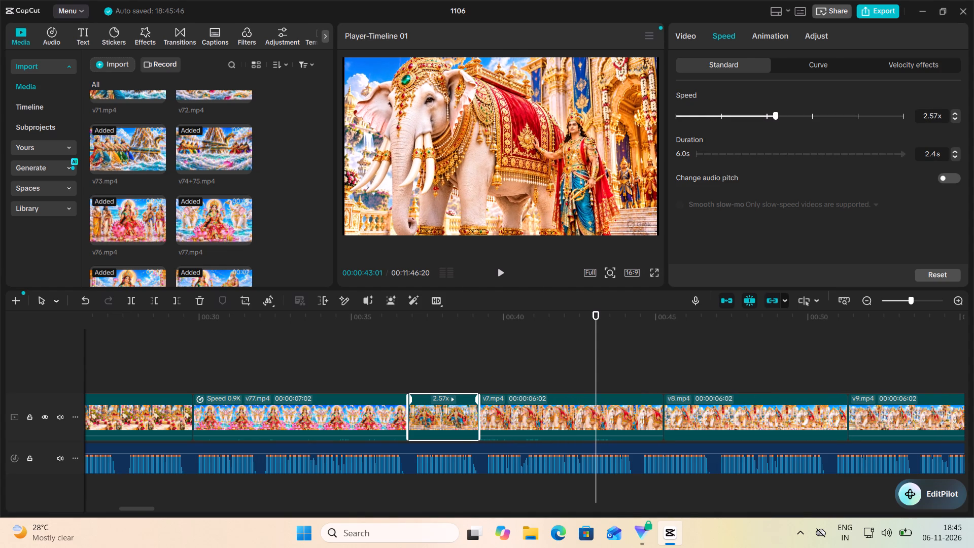
left_click(774, 117)
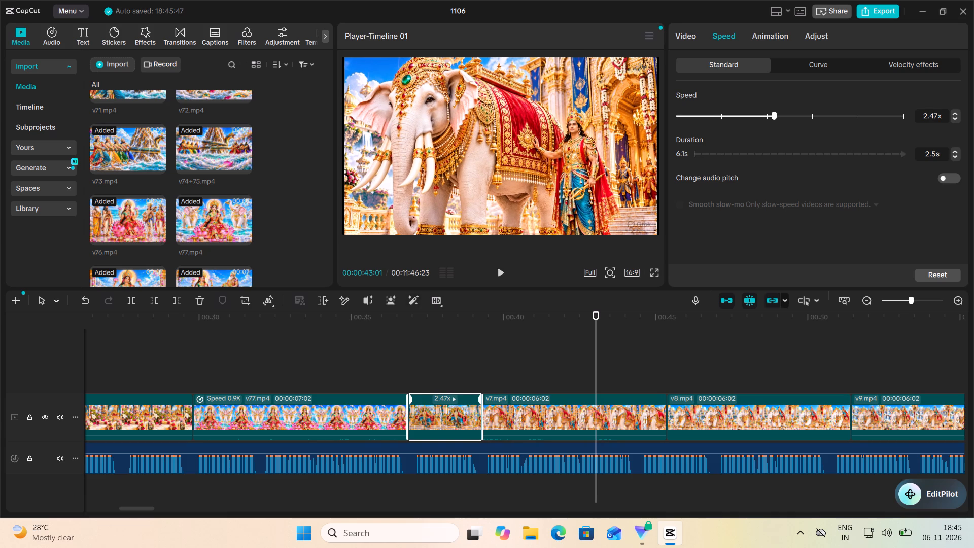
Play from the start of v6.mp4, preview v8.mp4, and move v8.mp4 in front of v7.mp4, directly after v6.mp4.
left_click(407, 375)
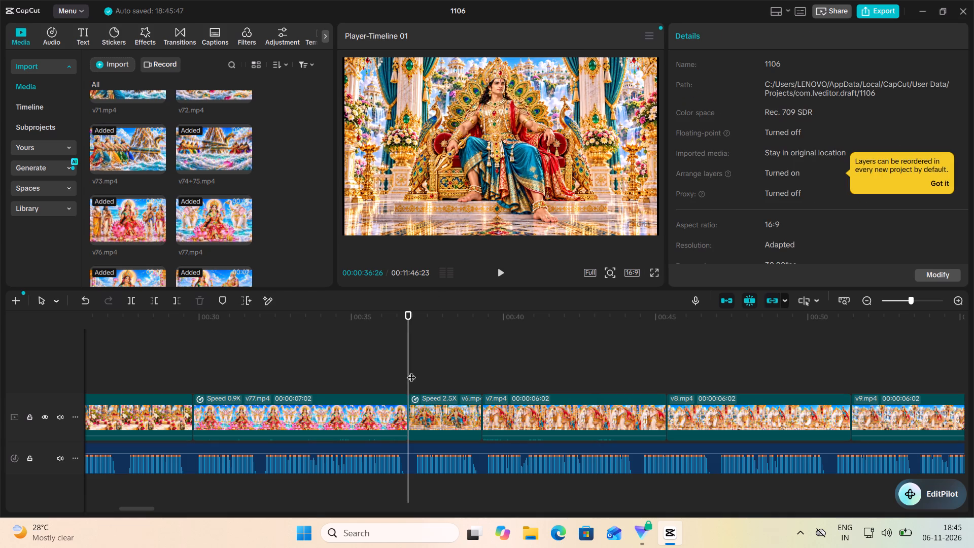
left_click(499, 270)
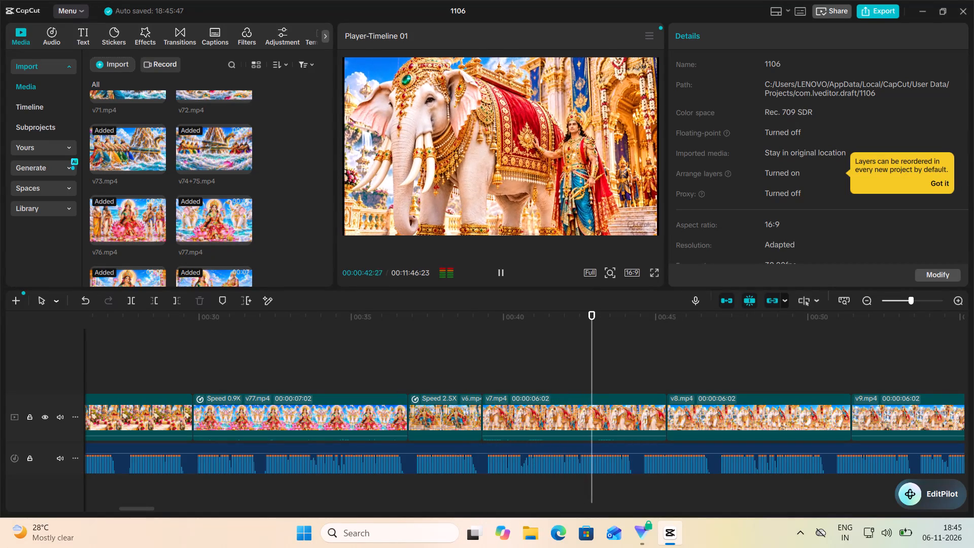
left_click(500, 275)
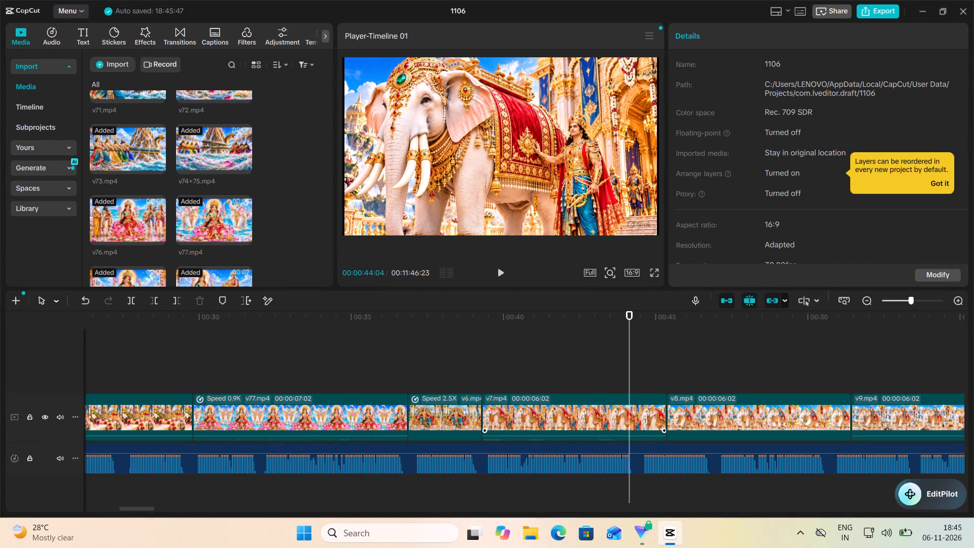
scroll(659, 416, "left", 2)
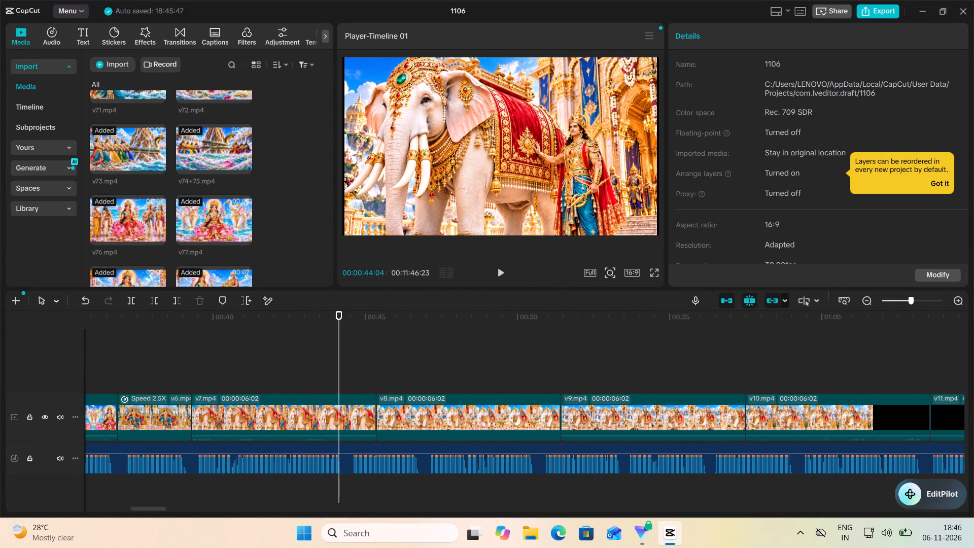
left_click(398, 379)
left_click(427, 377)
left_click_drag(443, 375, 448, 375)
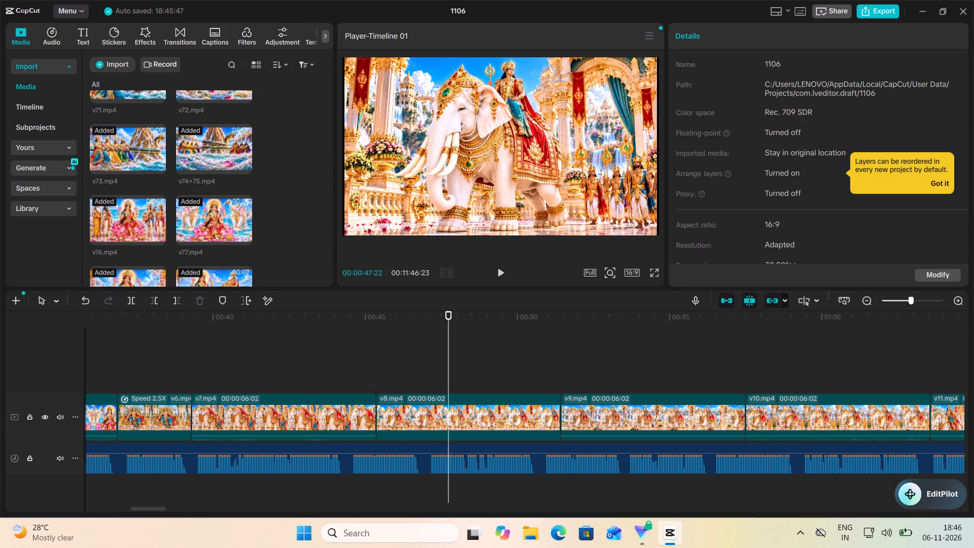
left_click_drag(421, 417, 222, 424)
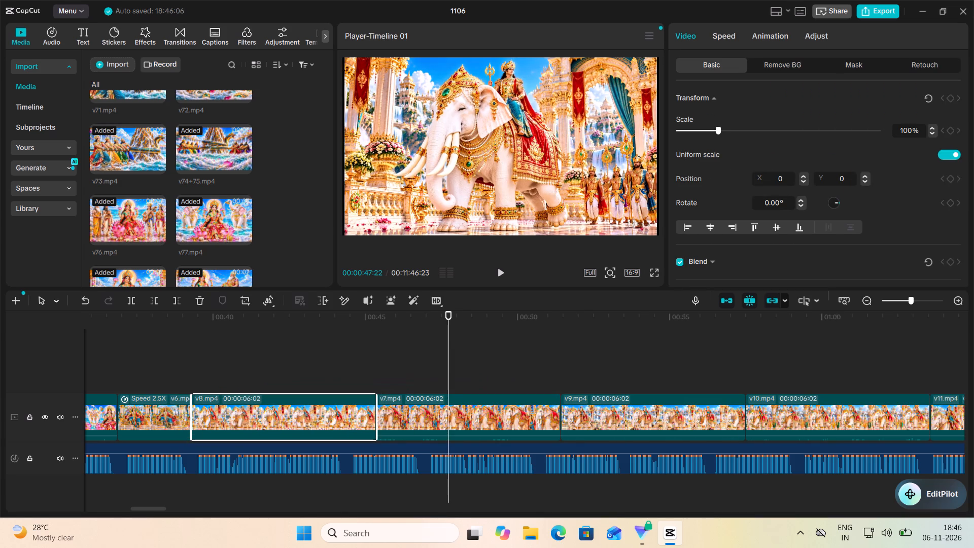
Check v8.mp4 against the narration and set its speed to 1.18x, giving it a duration of 5.2 s.
left_click(186, 356)
left_click(503, 276)
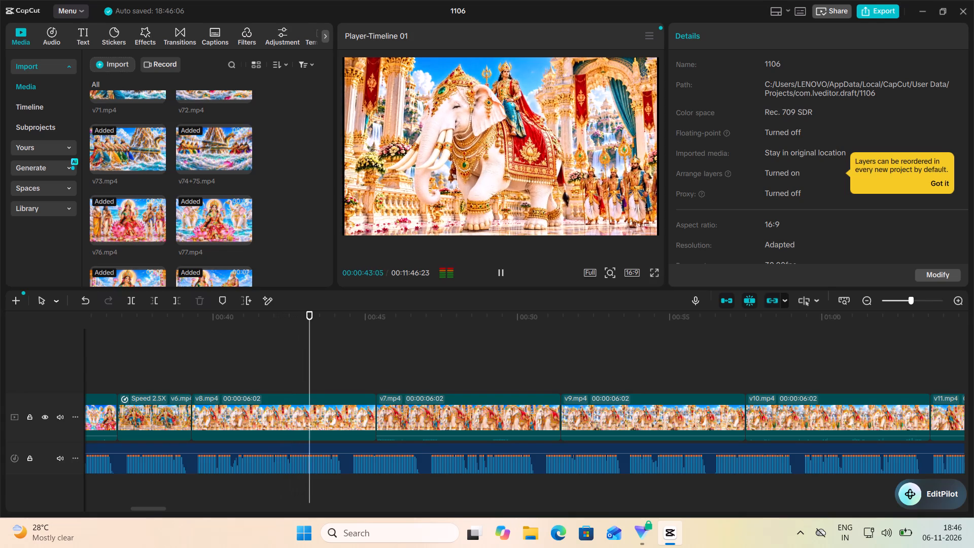
left_click(503, 277)
left_click(304, 421)
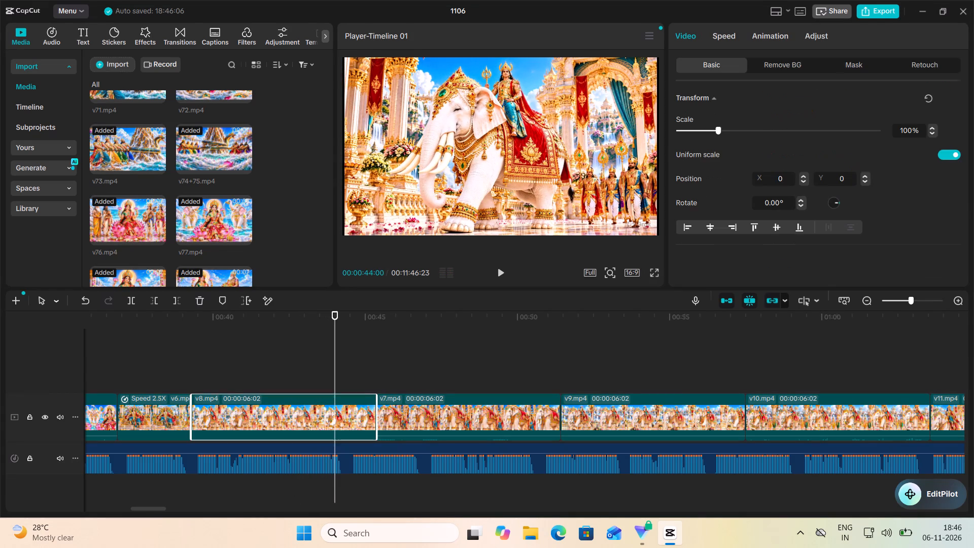
left_click(725, 35)
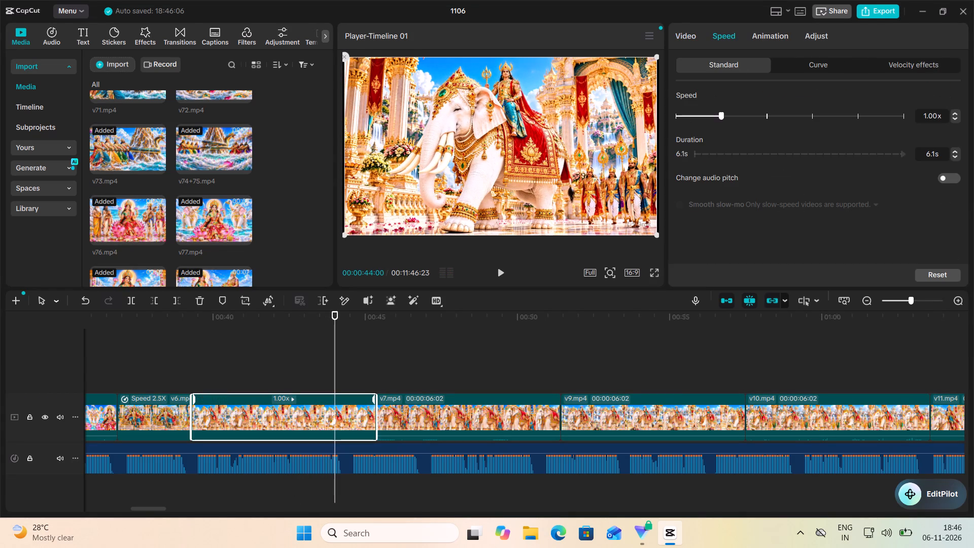
left_click(733, 118)
left_click(732, 118)
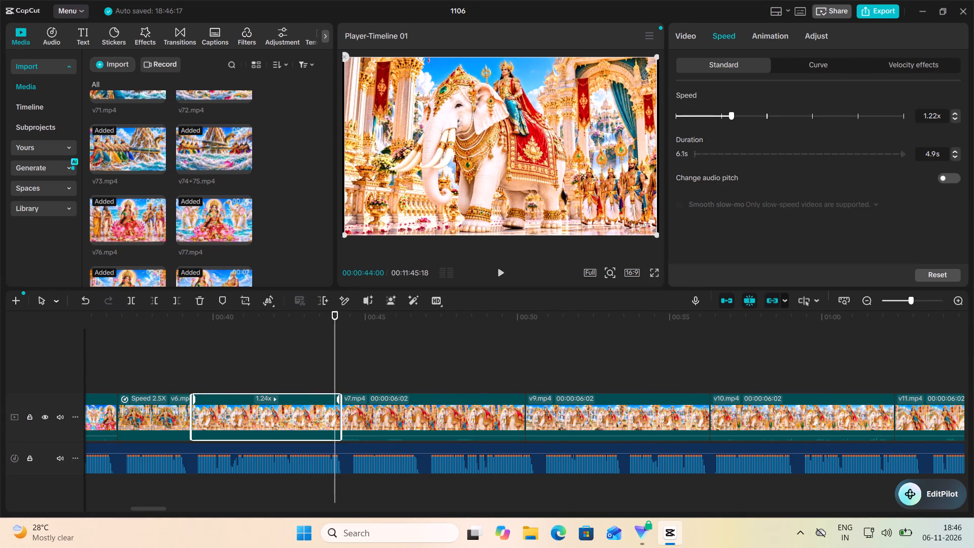
left_click(729, 118)
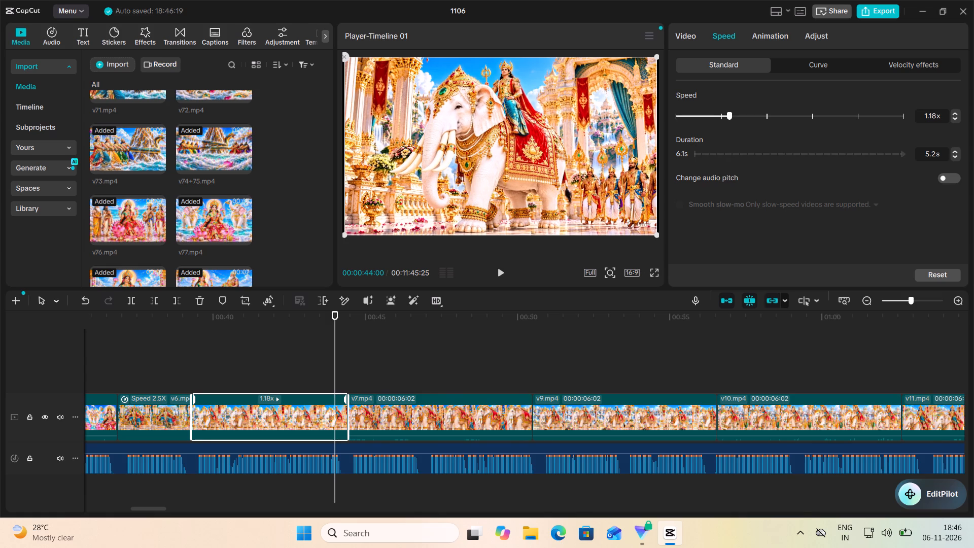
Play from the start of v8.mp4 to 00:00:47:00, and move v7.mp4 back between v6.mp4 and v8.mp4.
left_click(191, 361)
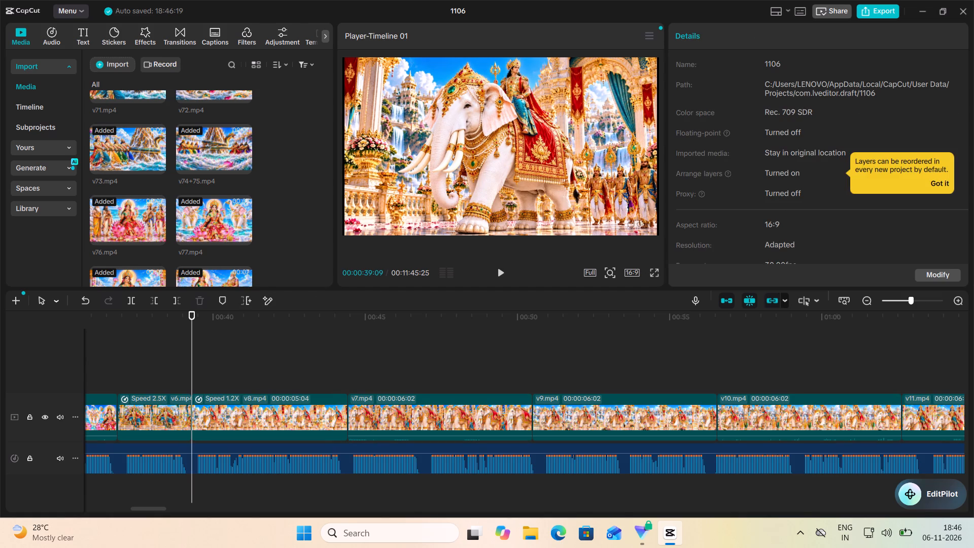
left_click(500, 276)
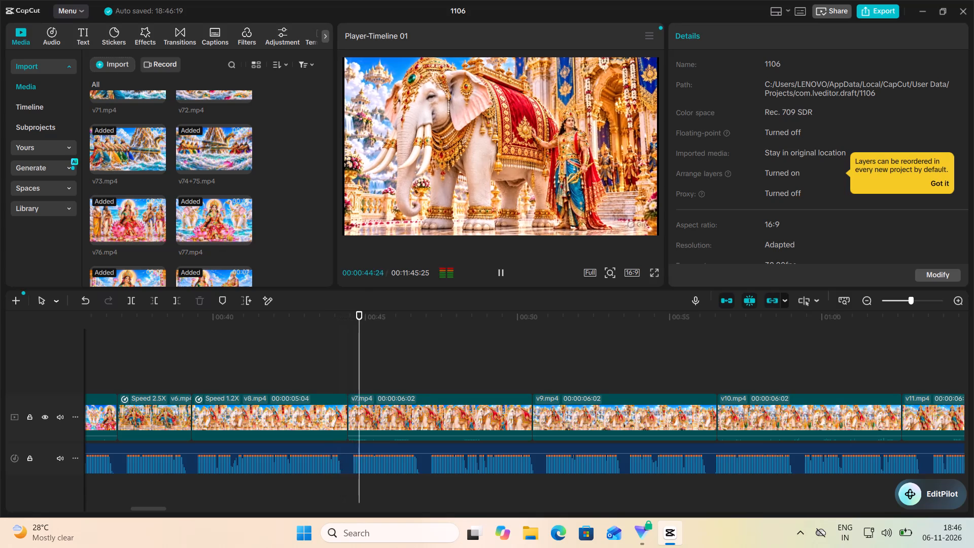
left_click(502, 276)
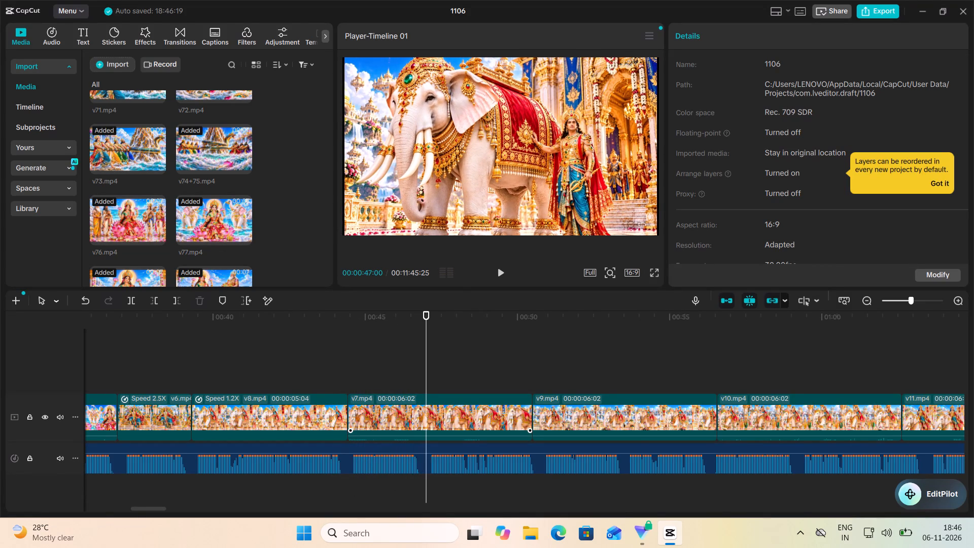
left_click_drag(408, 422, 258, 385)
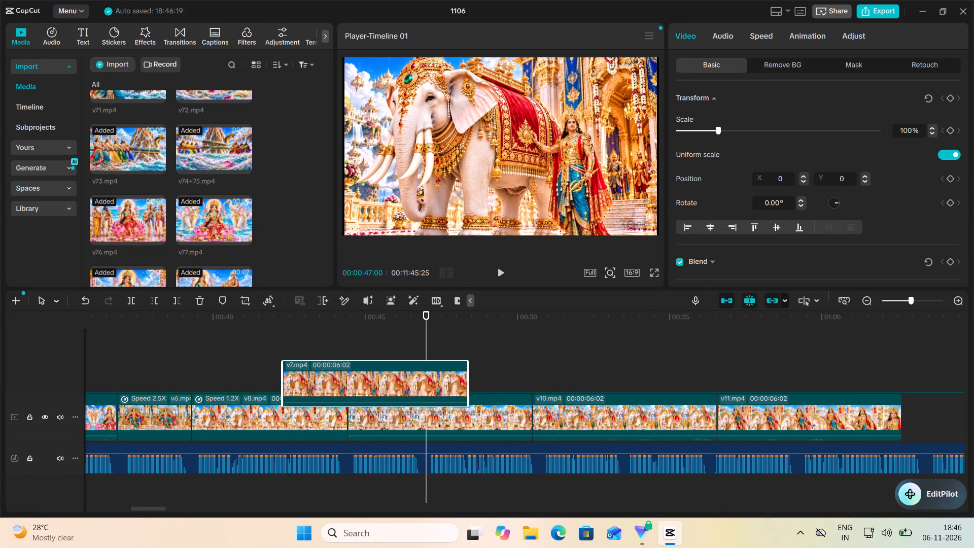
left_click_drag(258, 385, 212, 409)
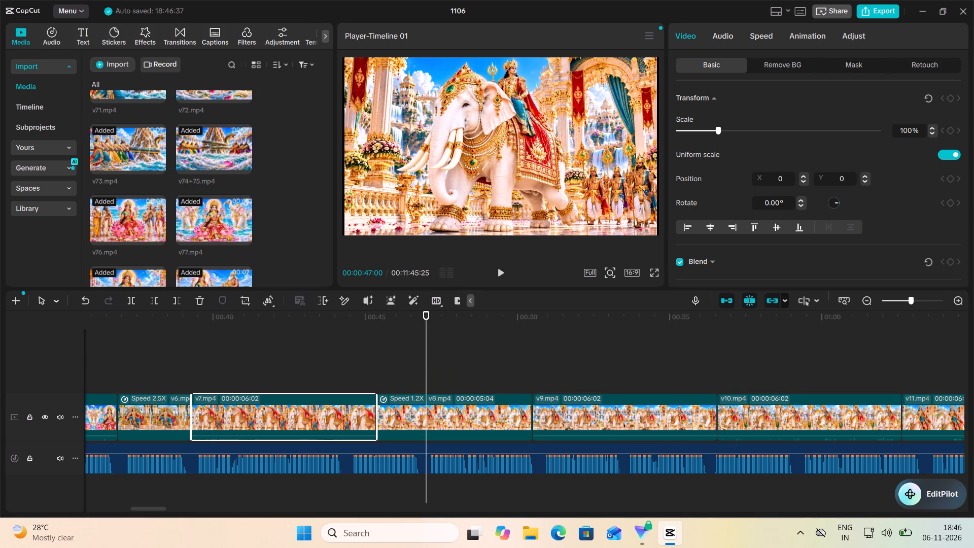
Set the speed of v7.mp4 to 3.37x so that it lasts 1.8 s.
left_click(766, 36)
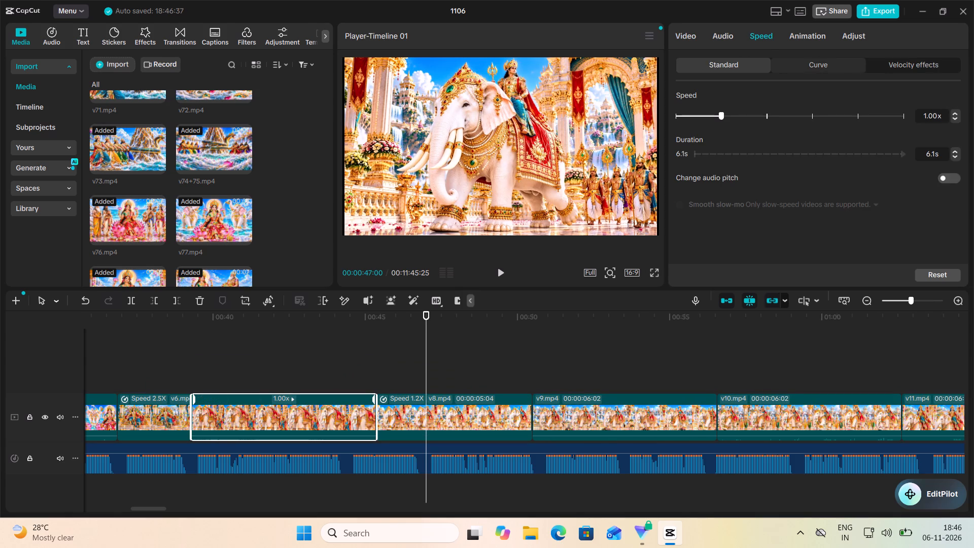
left_click(775, 116)
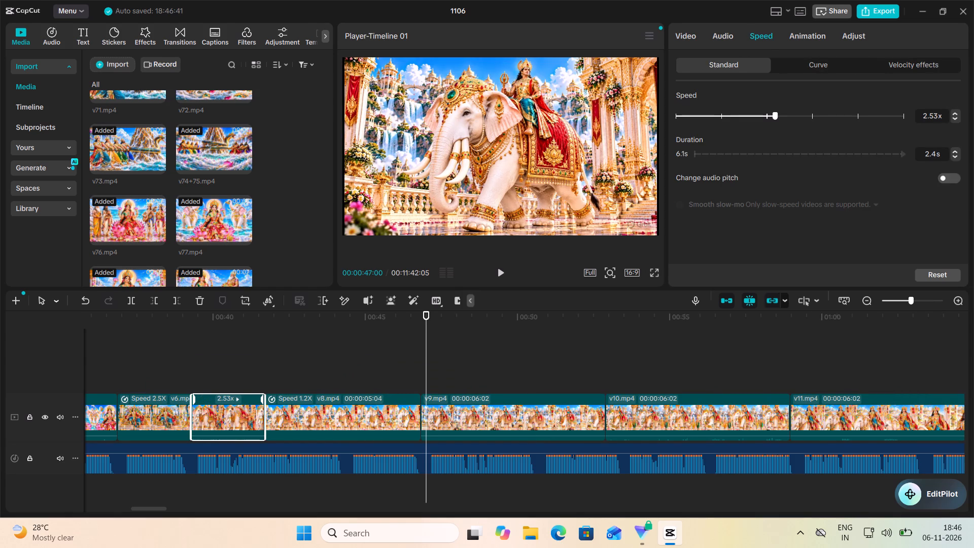
left_click(788, 115)
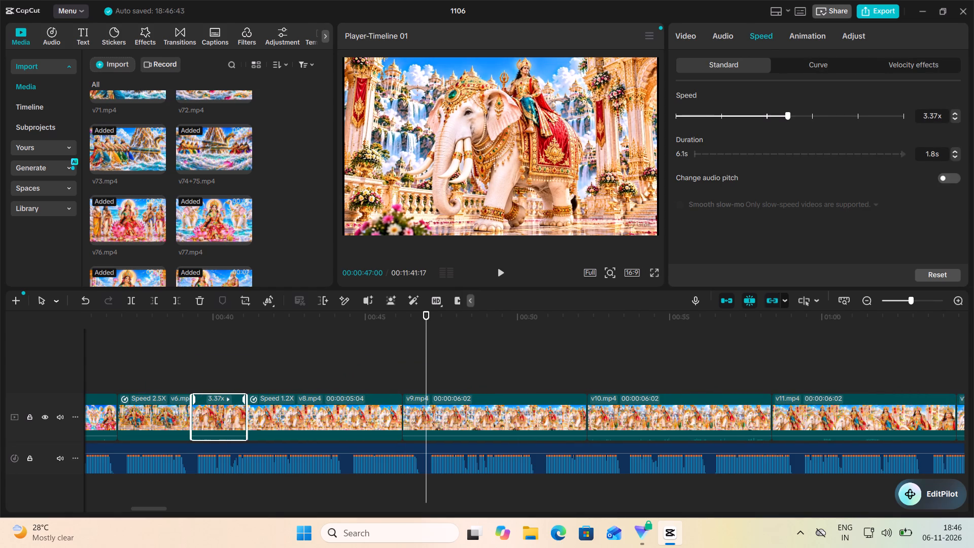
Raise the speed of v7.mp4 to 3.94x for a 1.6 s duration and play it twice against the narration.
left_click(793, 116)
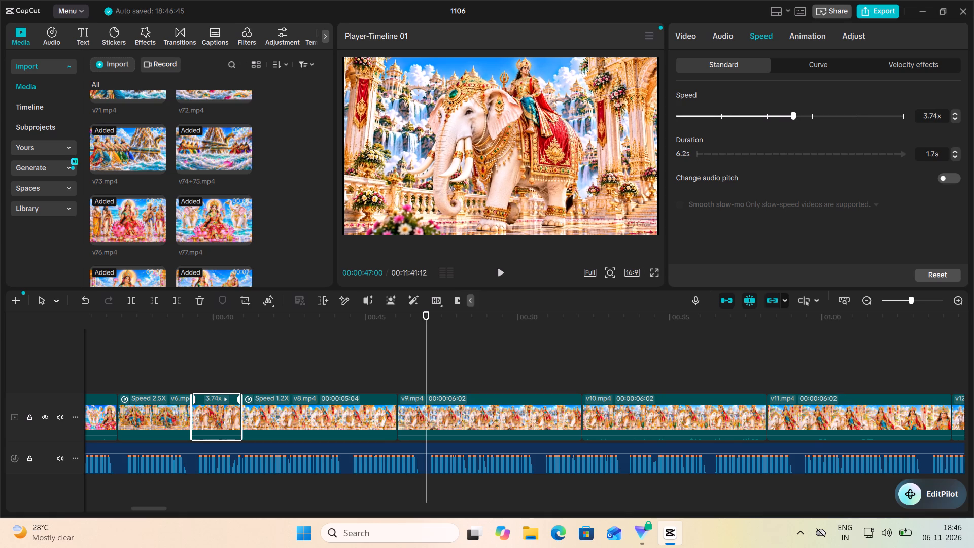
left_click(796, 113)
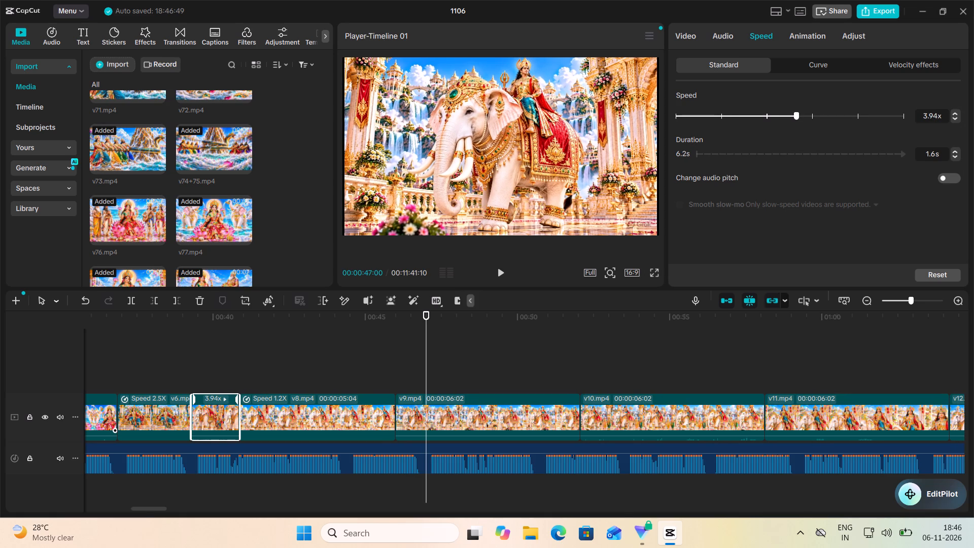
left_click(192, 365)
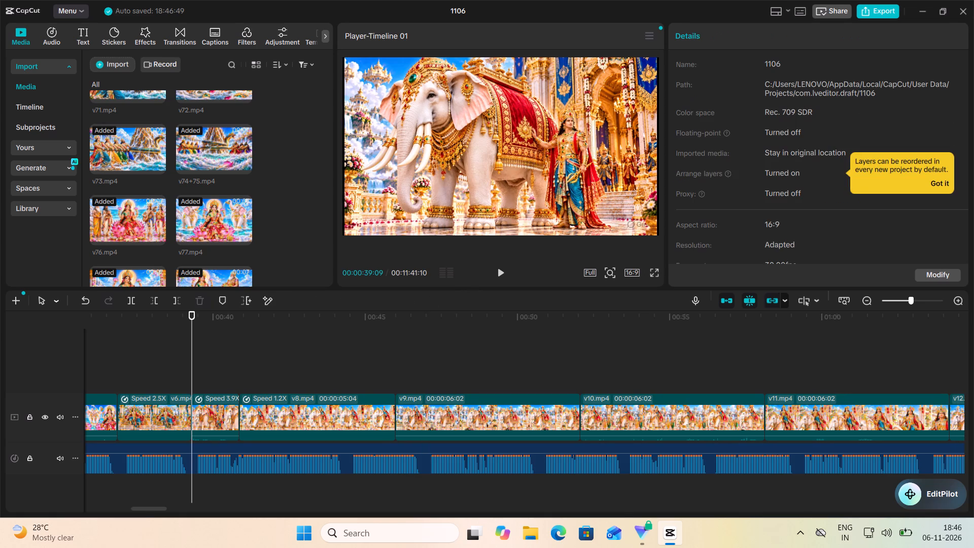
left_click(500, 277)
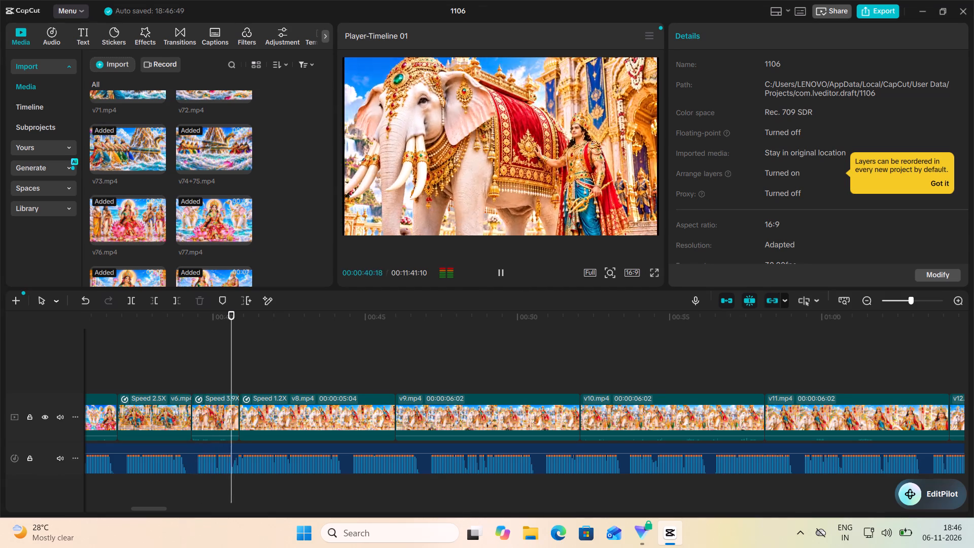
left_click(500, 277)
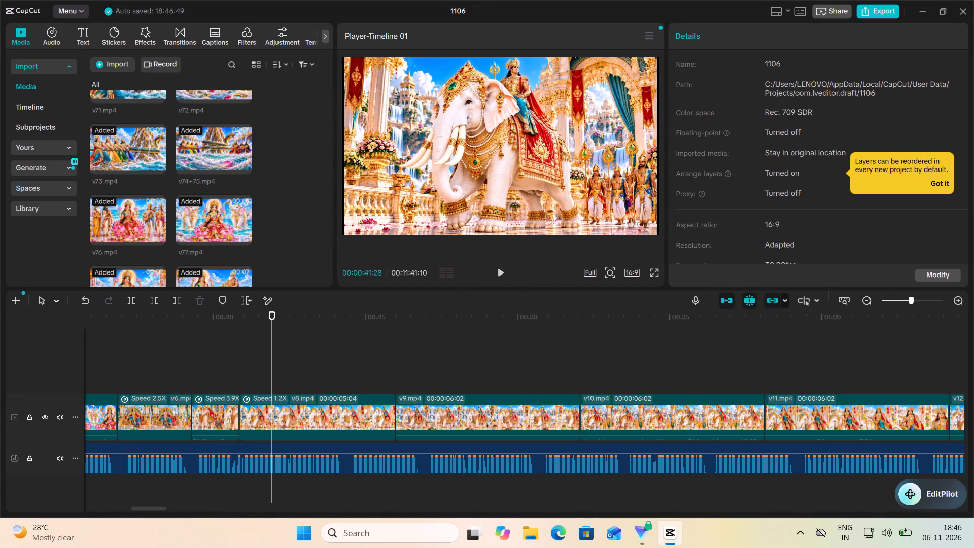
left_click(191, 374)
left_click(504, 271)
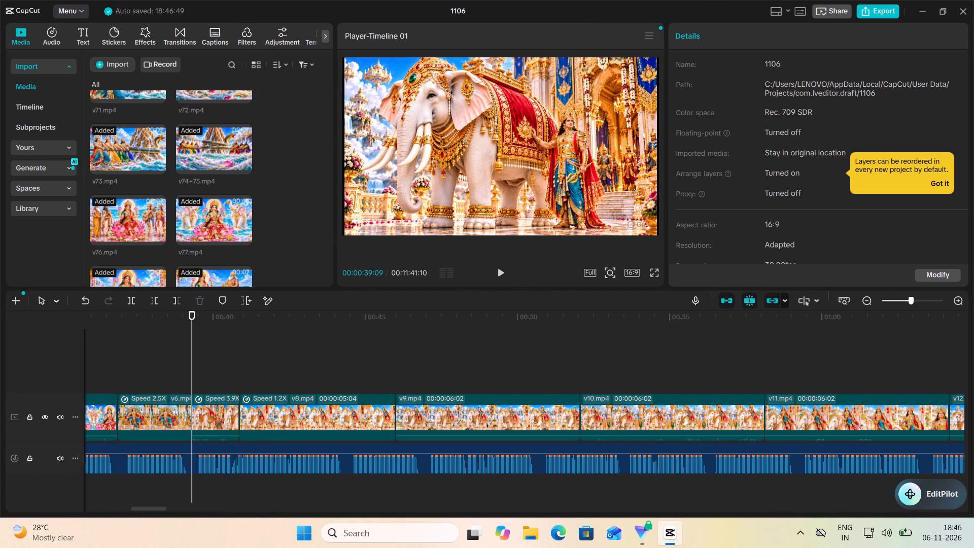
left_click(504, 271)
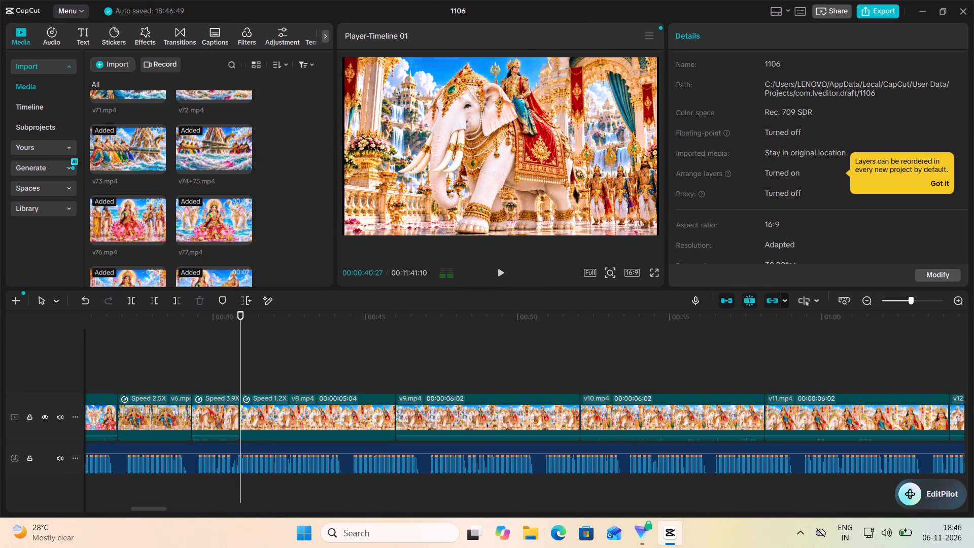
Set the speed of v7.mp4 to 2.40x and trim its end back to 00:00:40:27.
left_click(220, 423)
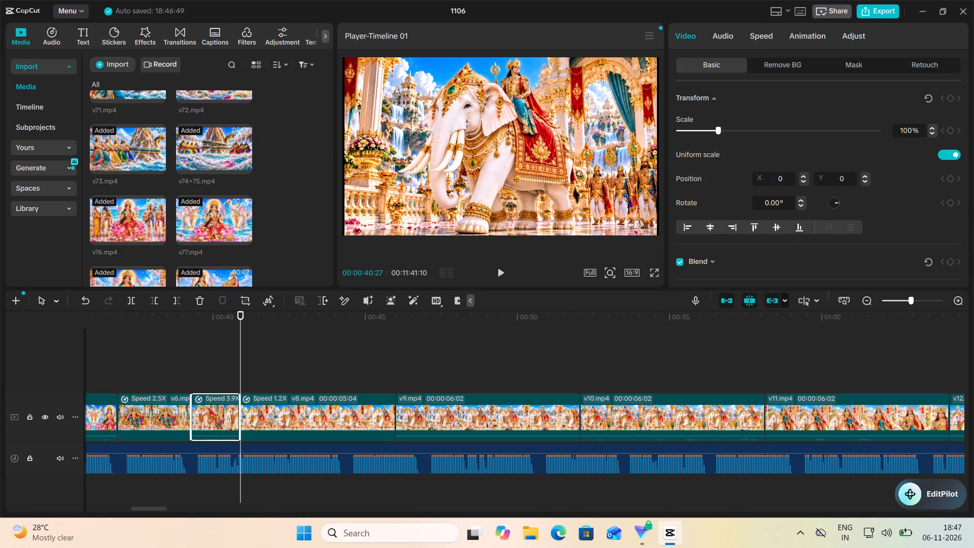
left_click(768, 36)
left_click(783, 112)
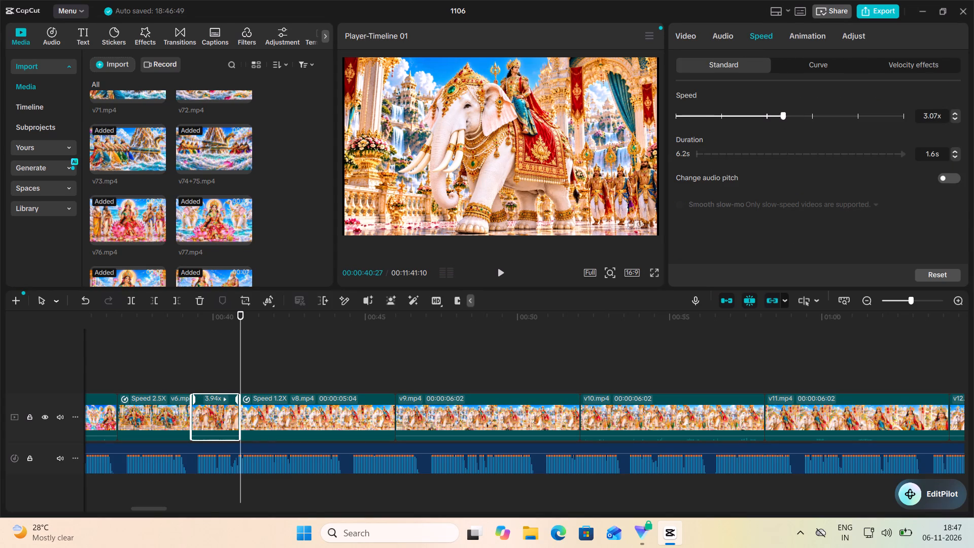
left_click(772, 118)
left_click(773, 115)
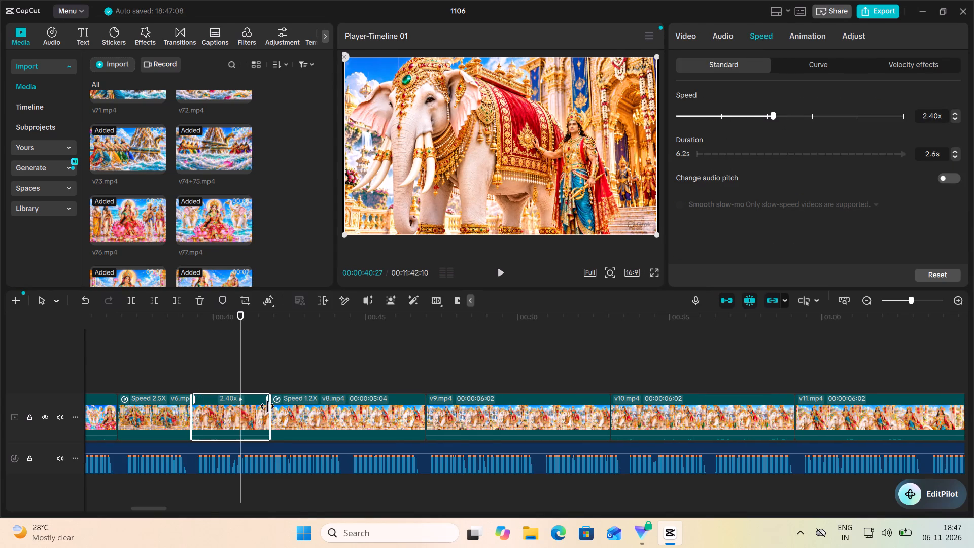
left_click_drag(271, 415, 240, 419)
Play from v6.mp4 to 00:00:48:22 to check the clips against the narration, and preview v10.mp4 ahead.
left_click(197, 380)
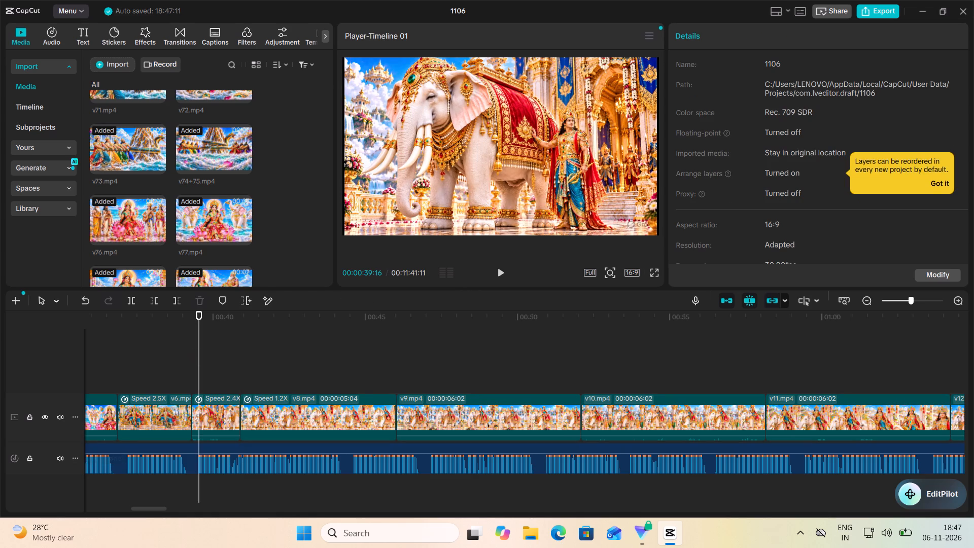
left_click(167, 358)
left_click(496, 279)
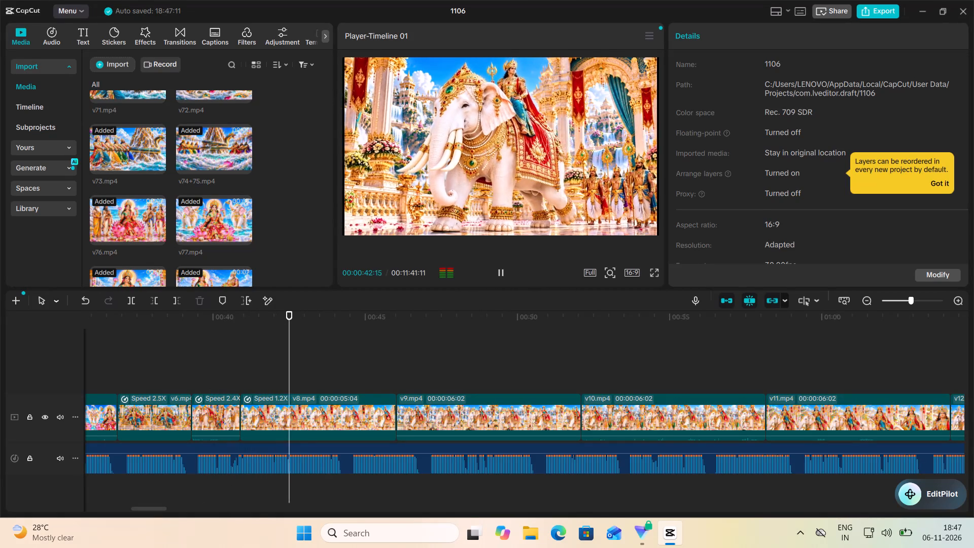
left_click(502, 277)
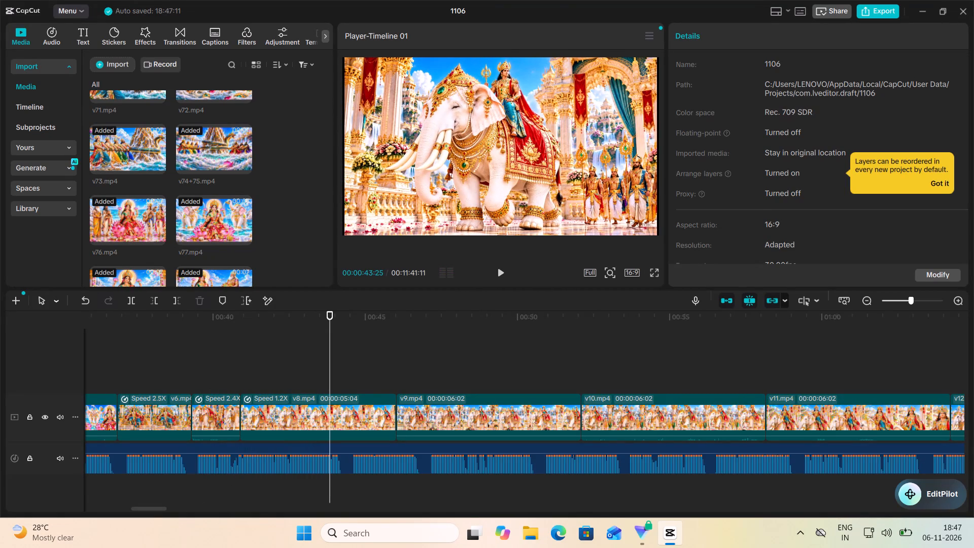
left_click(502, 273)
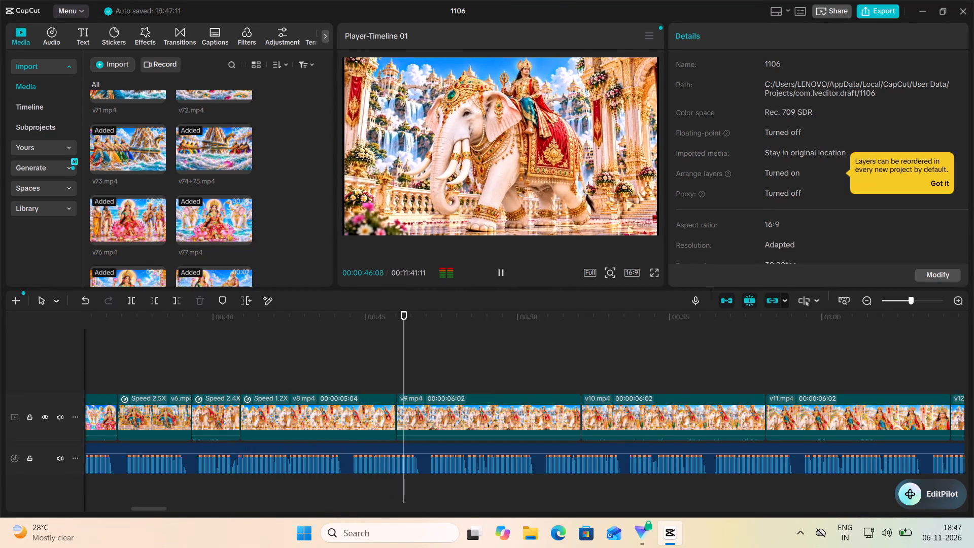
left_click(502, 273)
left_click(502, 273)
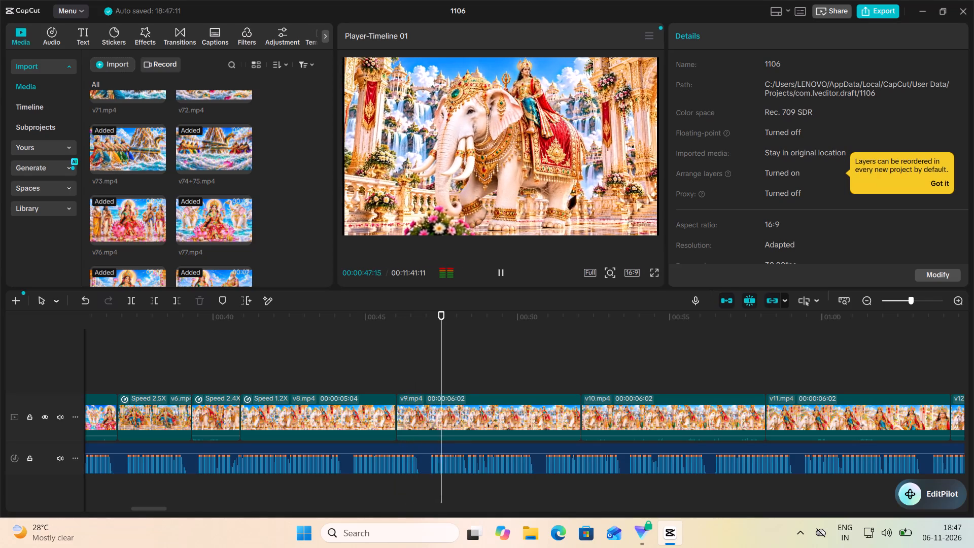
left_click(500, 273)
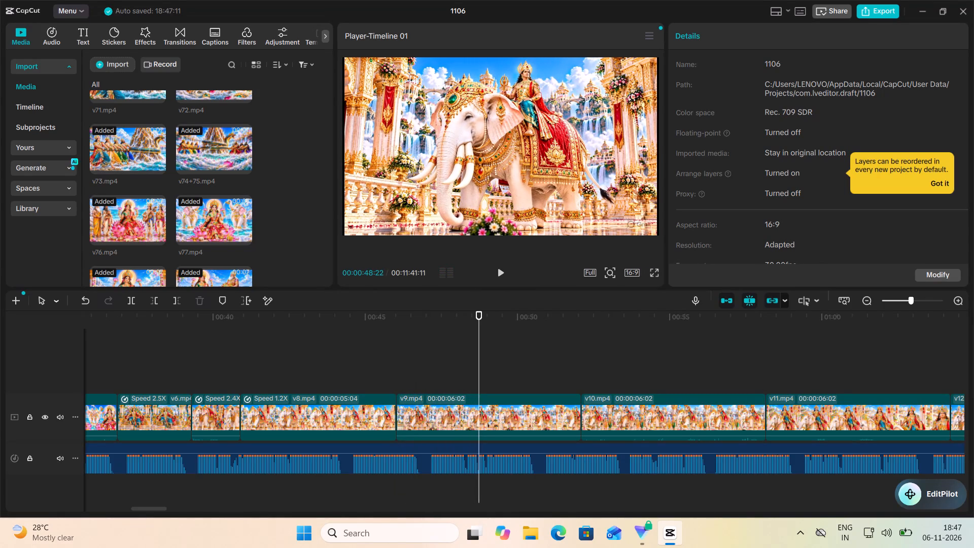
left_click(587, 376)
left_click(625, 372)
left_click(649, 370)
left_click_drag(670, 369, 676, 370)
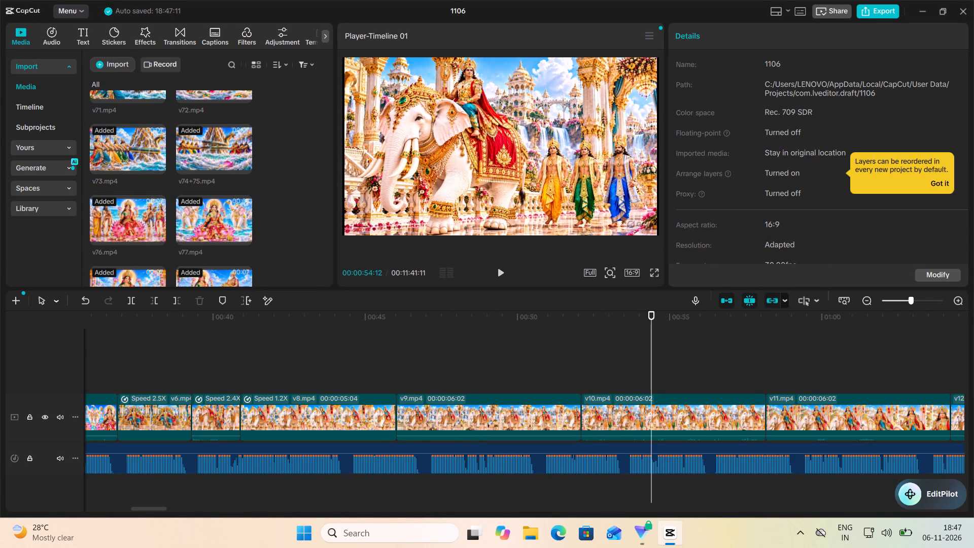
Set the speed of v8.mp4 to 1.81x.
left_click(372, 418)
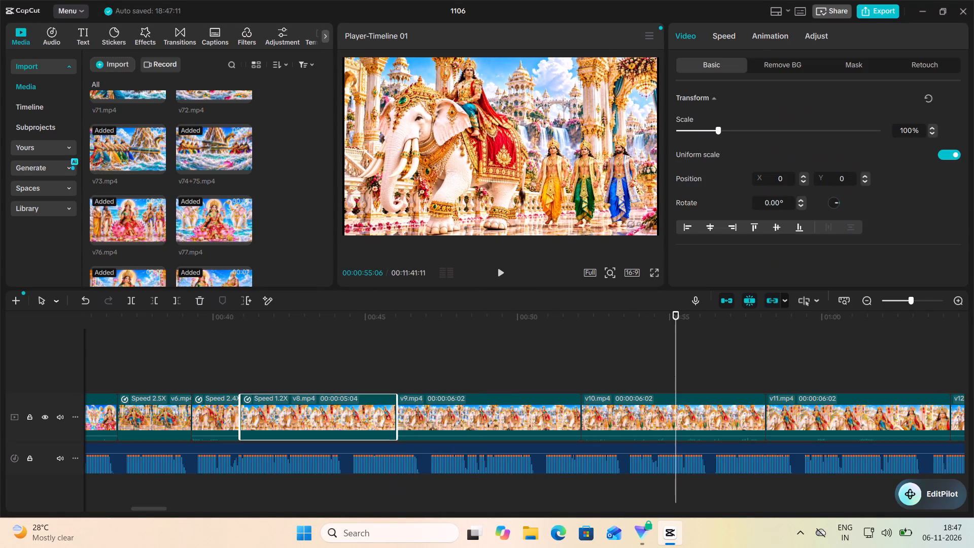
left_click(728, 37)
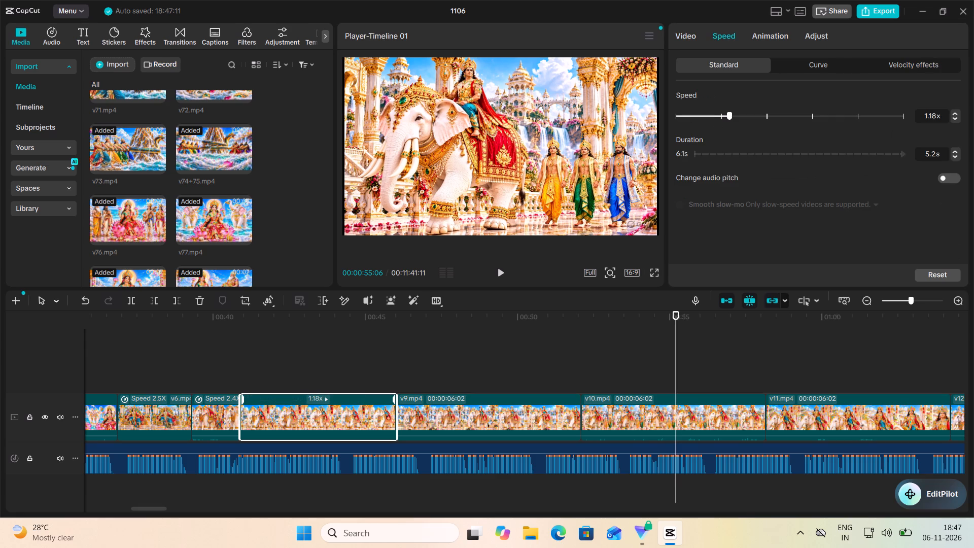
left_click(744, 114)
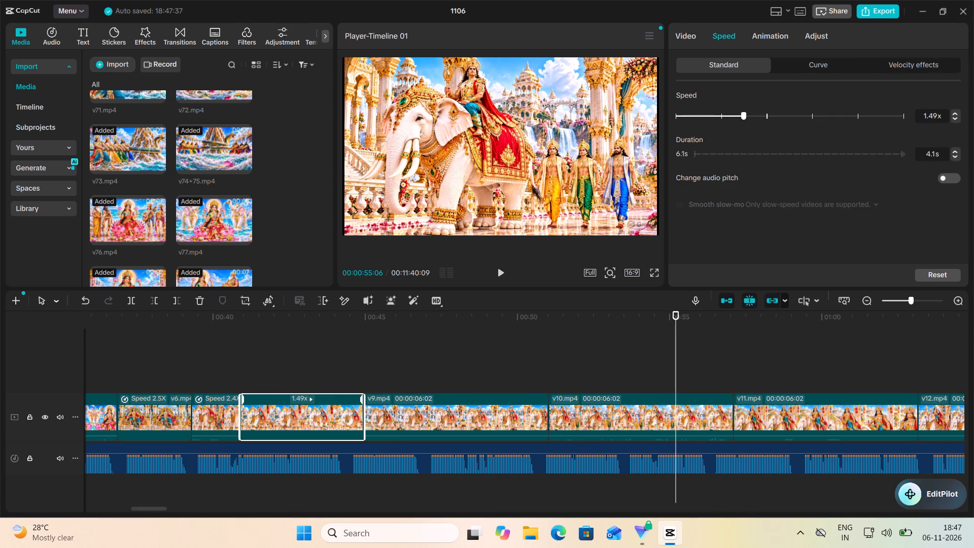
left_click(748, 115)
left_click(752, 115)
left_click(758, 114)
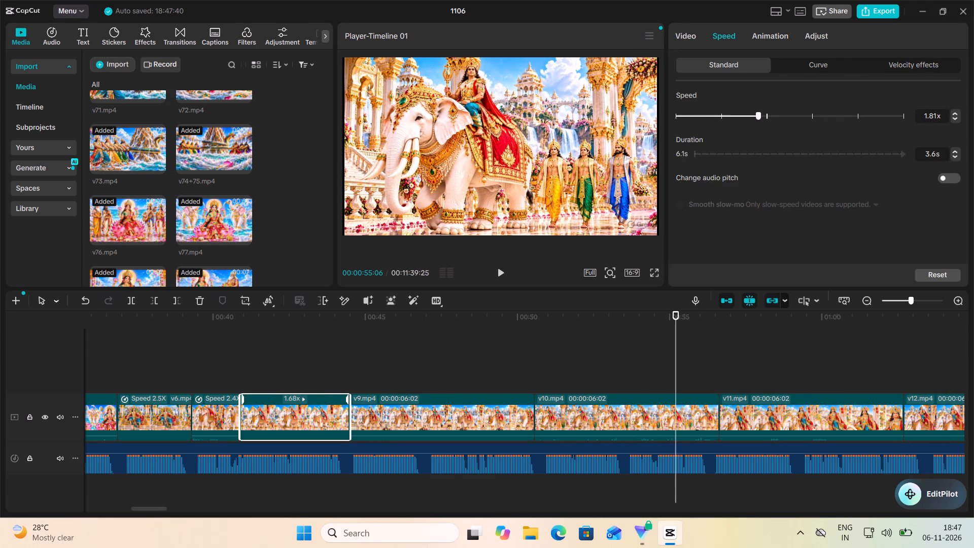
Play v7.mp4 and v8.mp4 into v9.mp4 twice to check the narration match, and preview the start of v10.mp4.
left_click(232, 380)
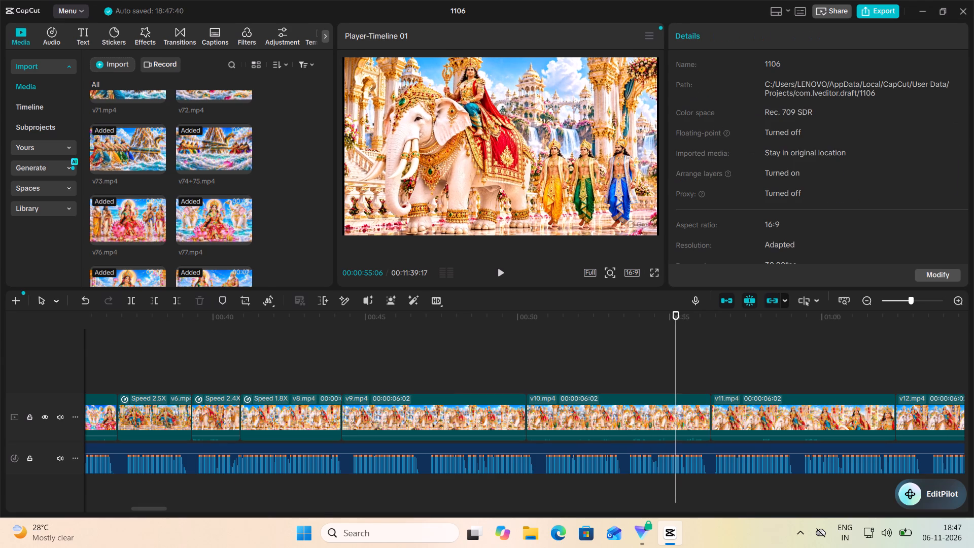
left_click(504, 276)
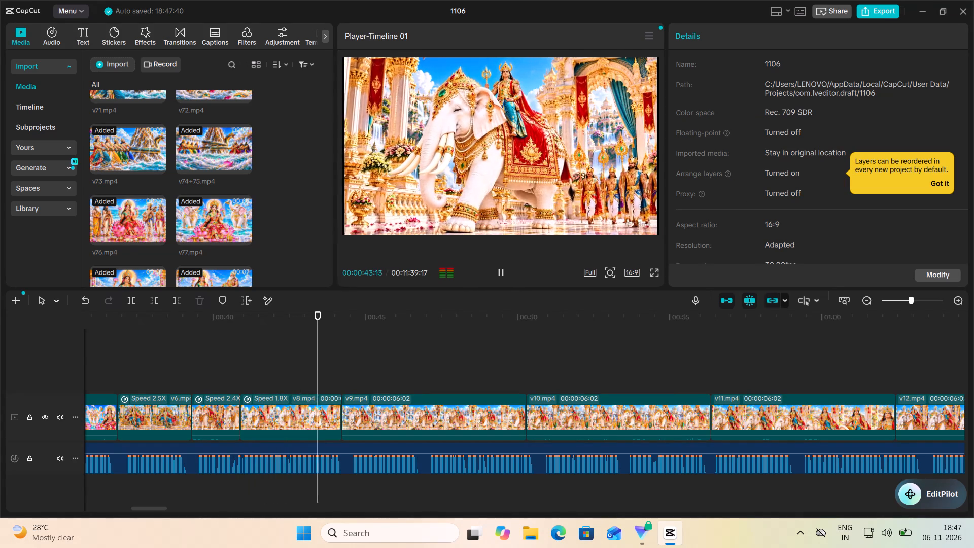
left_click(502, 277)
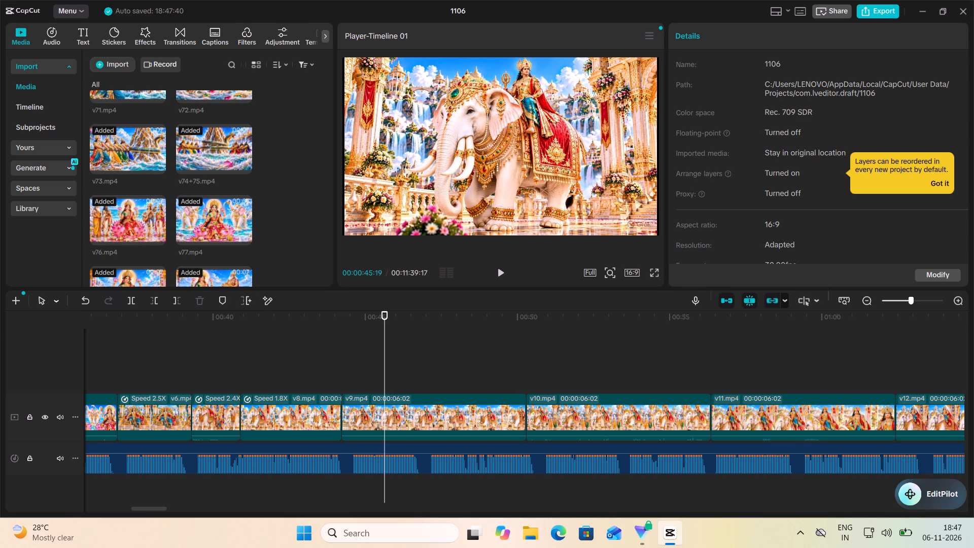
left_click(206, 376)
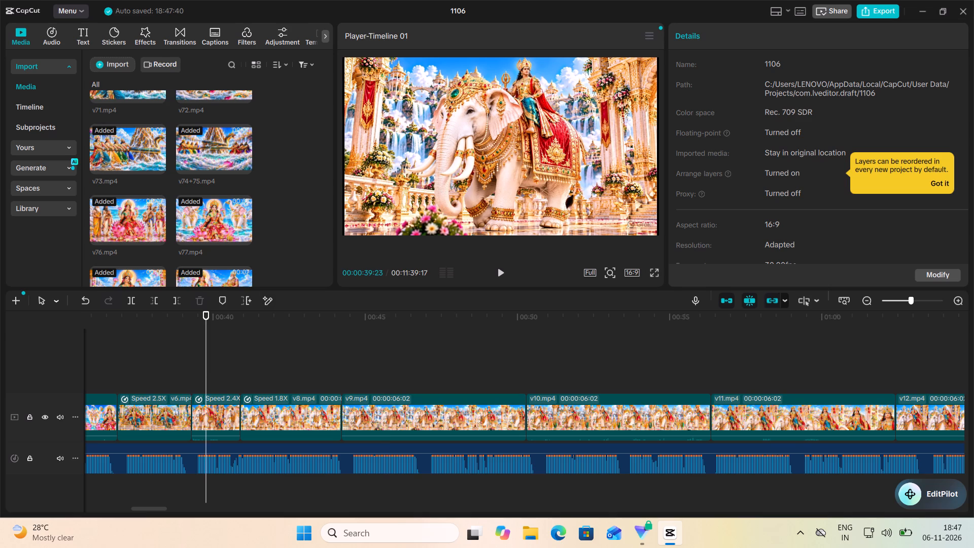
left_click(194, 377)
left_click(504, 277)
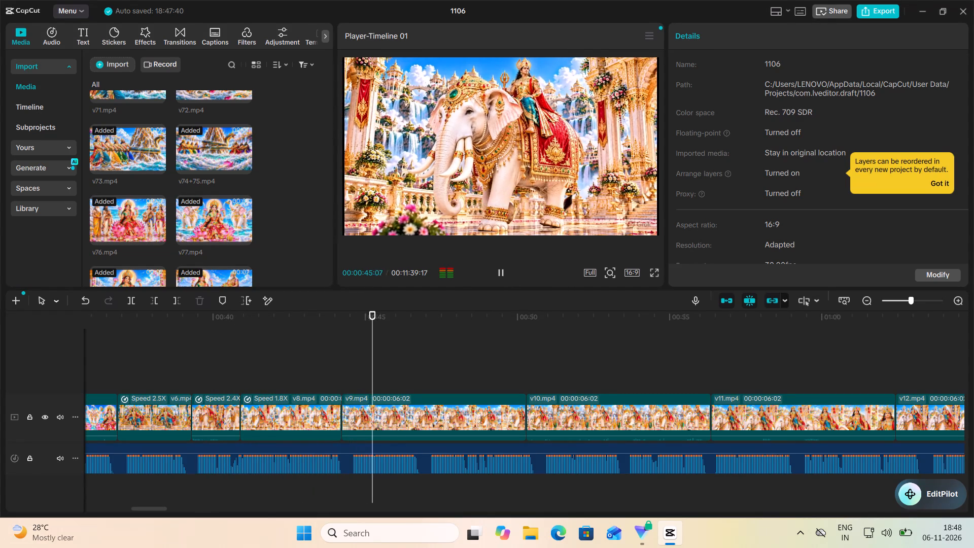
left_click(501, 276)
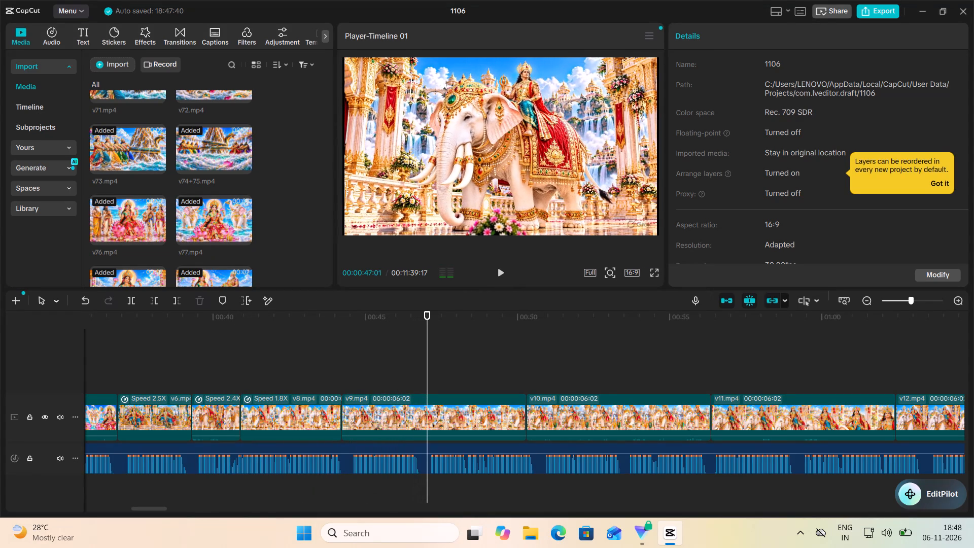
left_click(590, 367)
left_click(569, 369)
left_click_drag(561, 369, 567, 368)
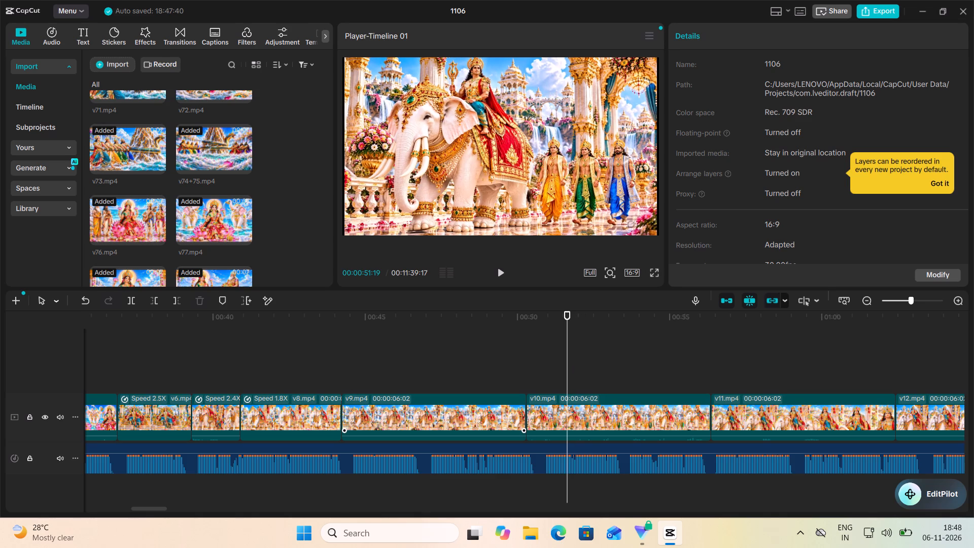
Move v9.mp4 off the main track onto a new track above, starting over the end of v12.mp4.
left_click(414, 412)
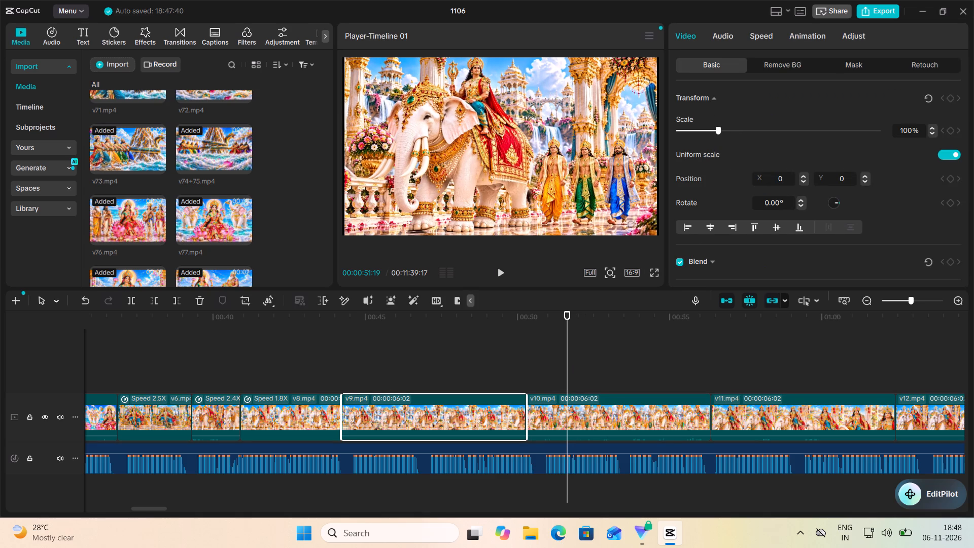
left_click_drag(468, 414, 965, 347)
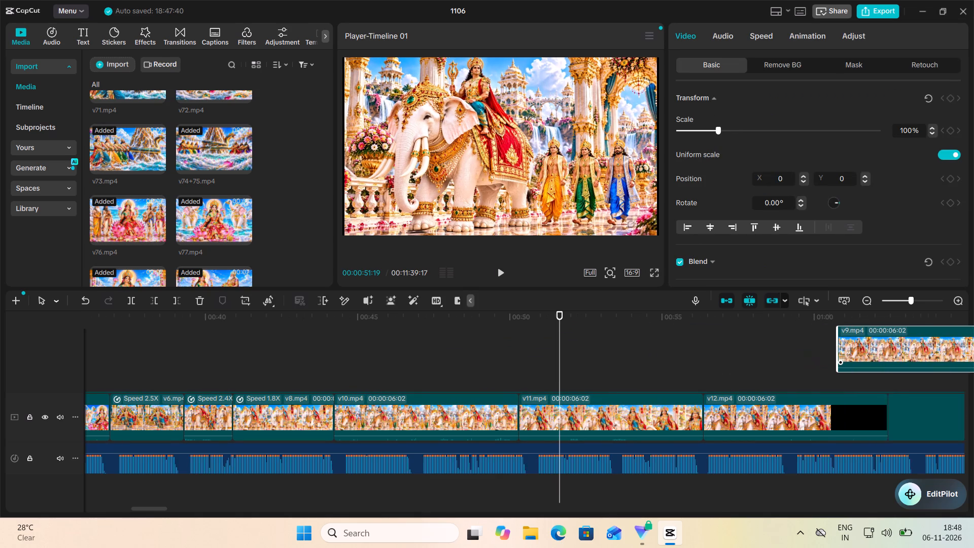
left_click_drag(965, 347, 966, 352)
Play from the end of v8.mp4 into v10.mp4 to 00:00:45:25 to check the match with the narration.
left_click(304, 367)
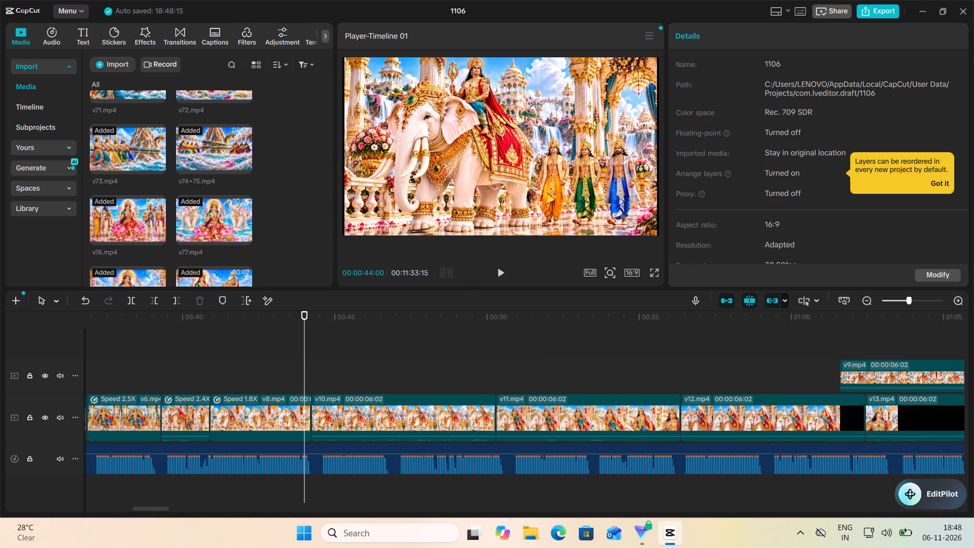
left_click(497, 271)
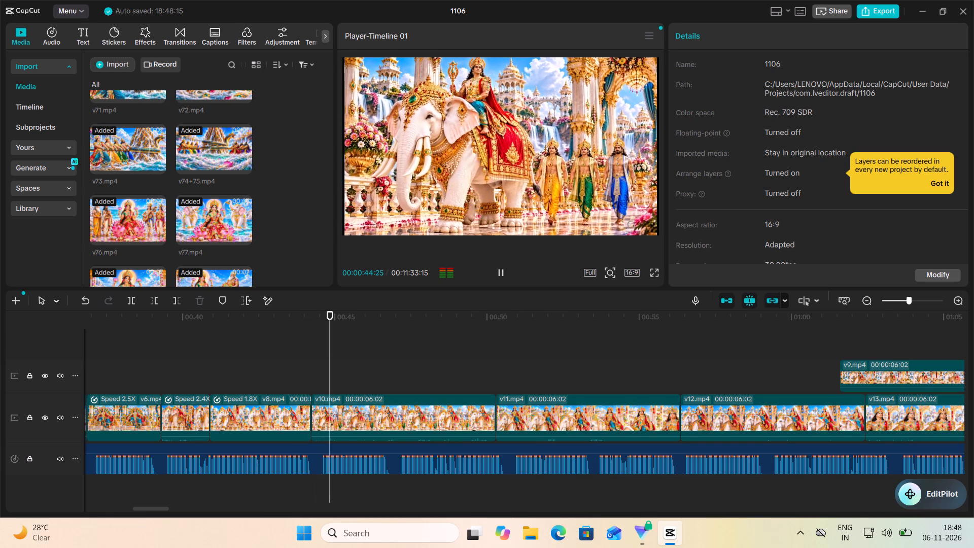
left_click(500, 271)
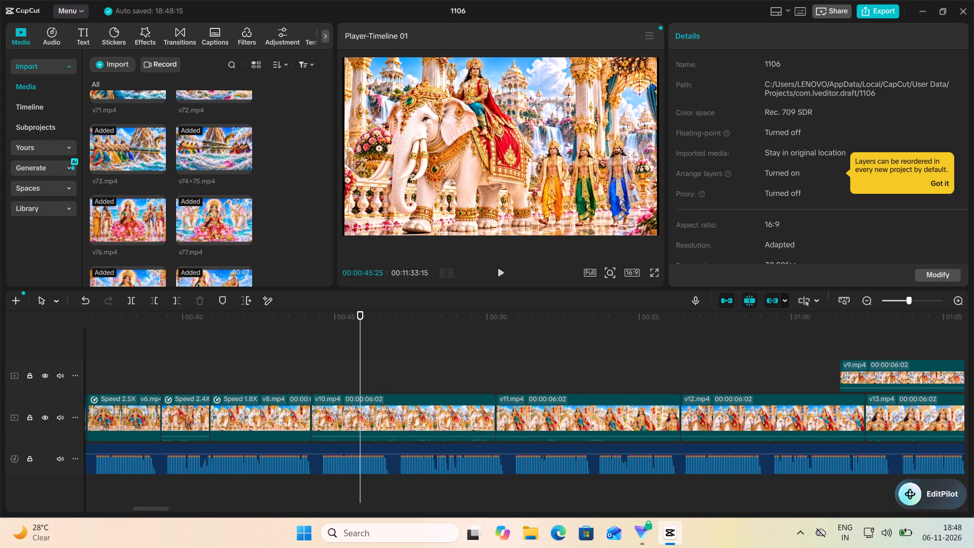
Set the speed of v8.mp4 on the main track to 1.77x.
left_click(287, 421)
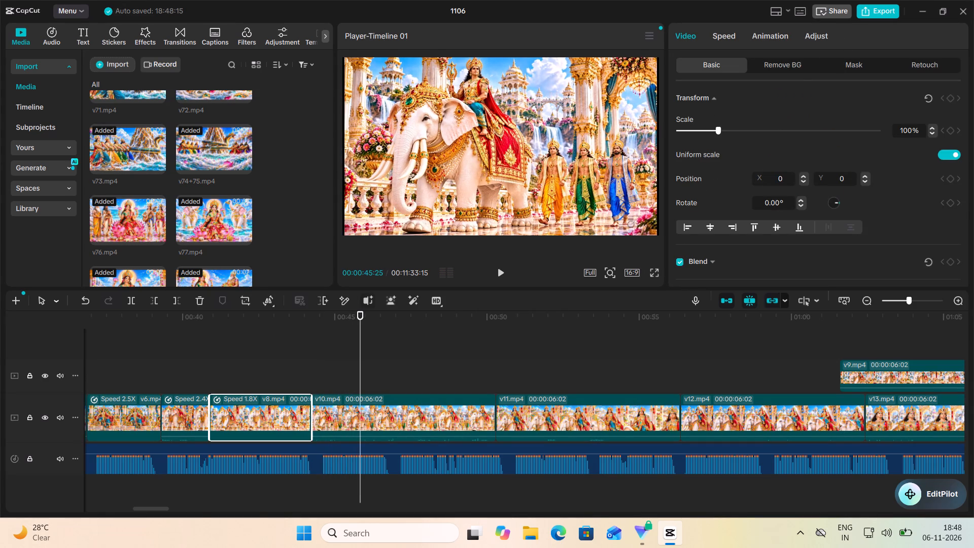
left_click(726, 36)
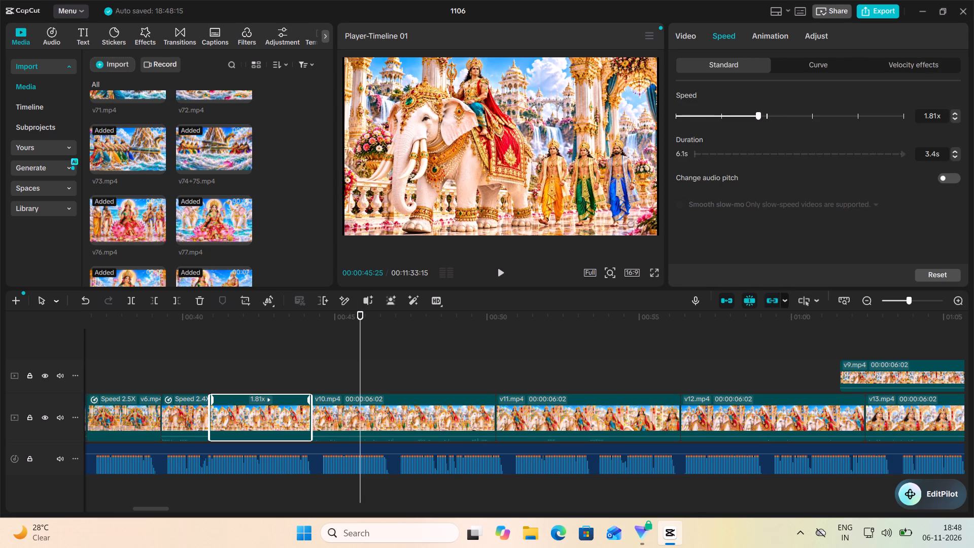
left_click(756, 114)
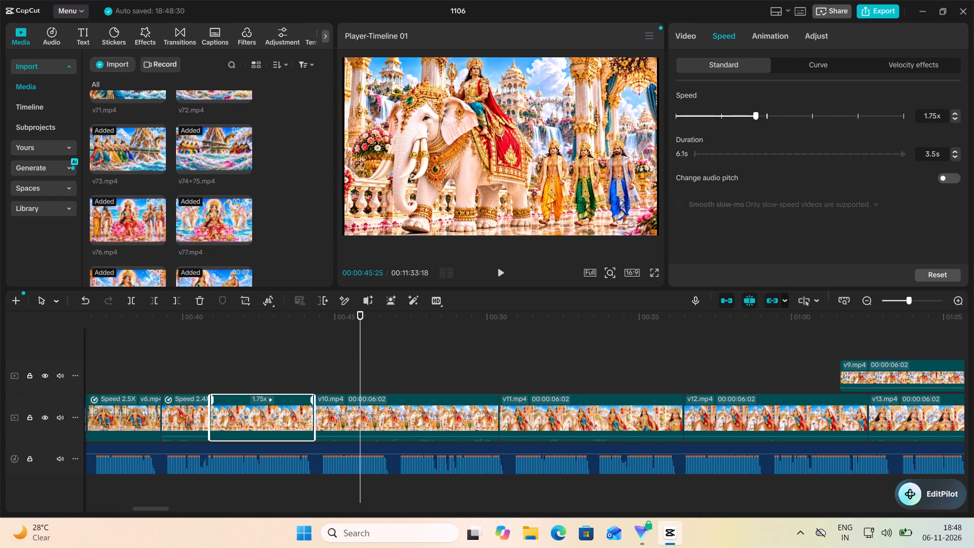
left_click(756, 116)
Scrub through the rest of the timeline to compare where the narration audio ends with the final clips v117.mp4 to v120.mp4.
scroll(634, 351, "left", 1)
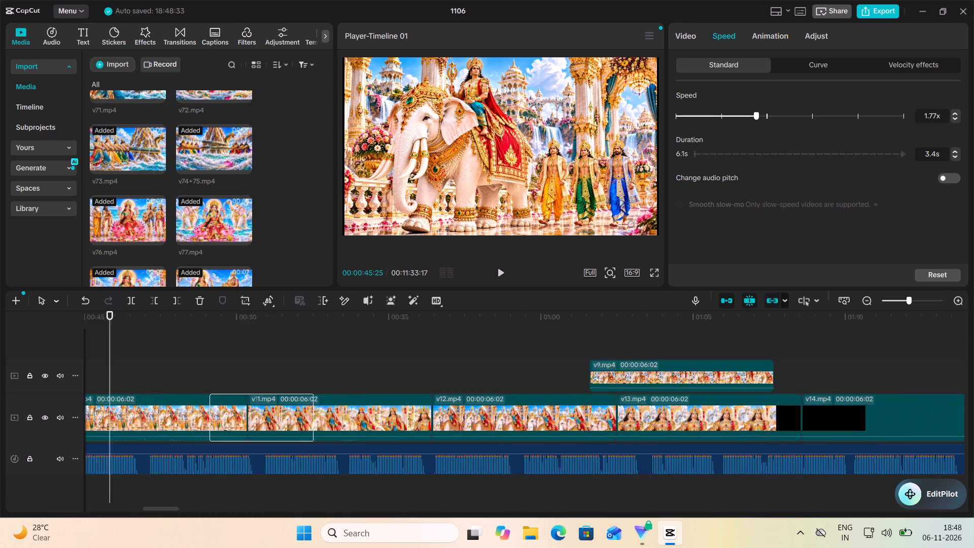
scroll(648, 352, "left", 6)
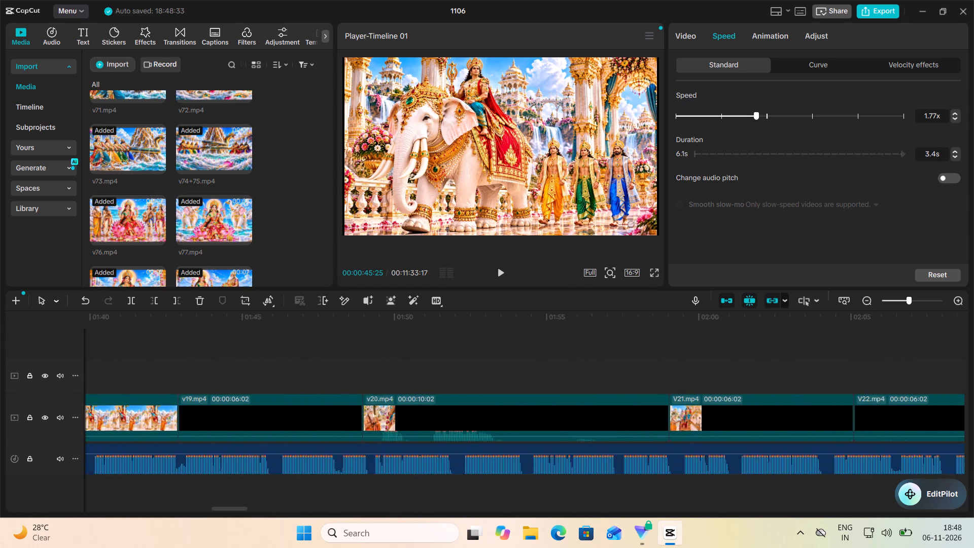
scroll(652, 350, "left", 2)
left_click(720, 347)
left_click_drag(720, 347, 973, 360)
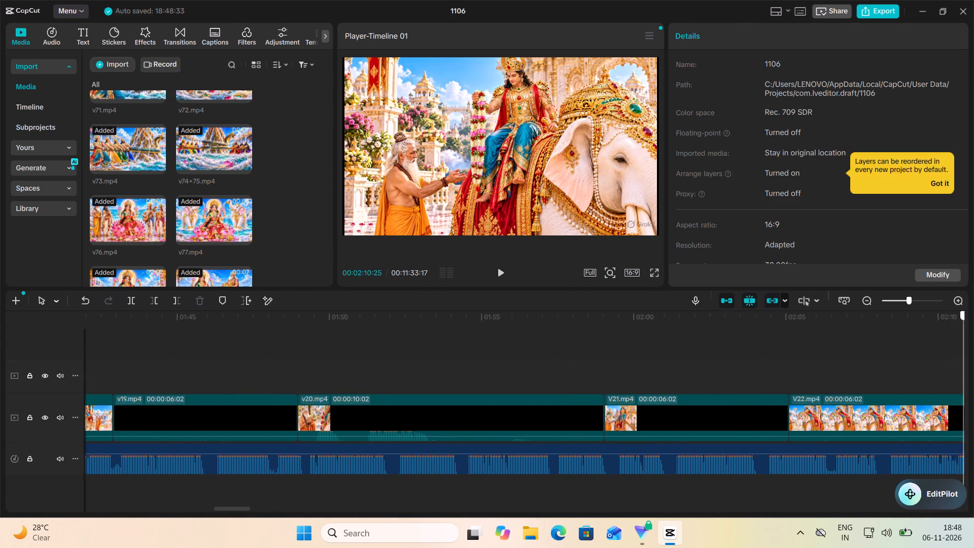
left_click_drag(973, 360, 972, 358)
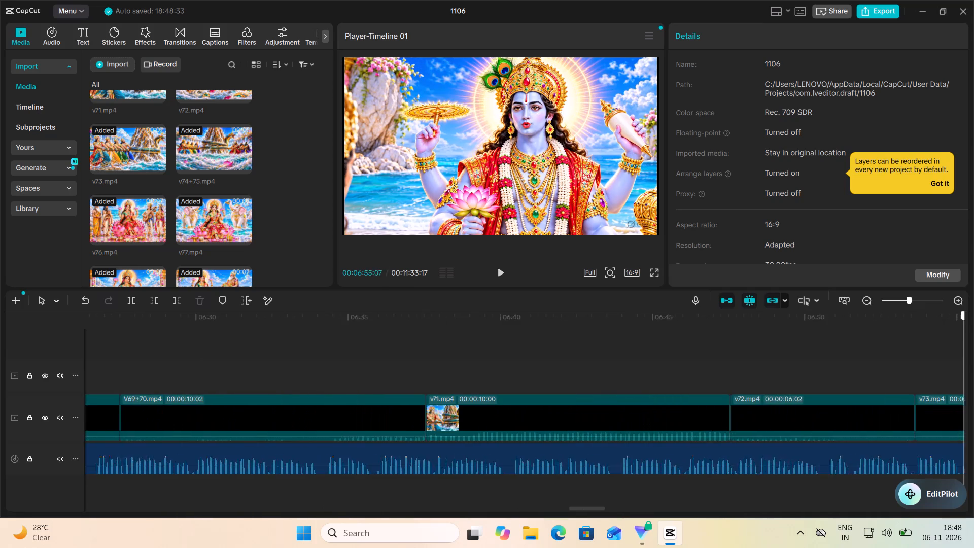
left_click_drag(972, 358, 971, 358)
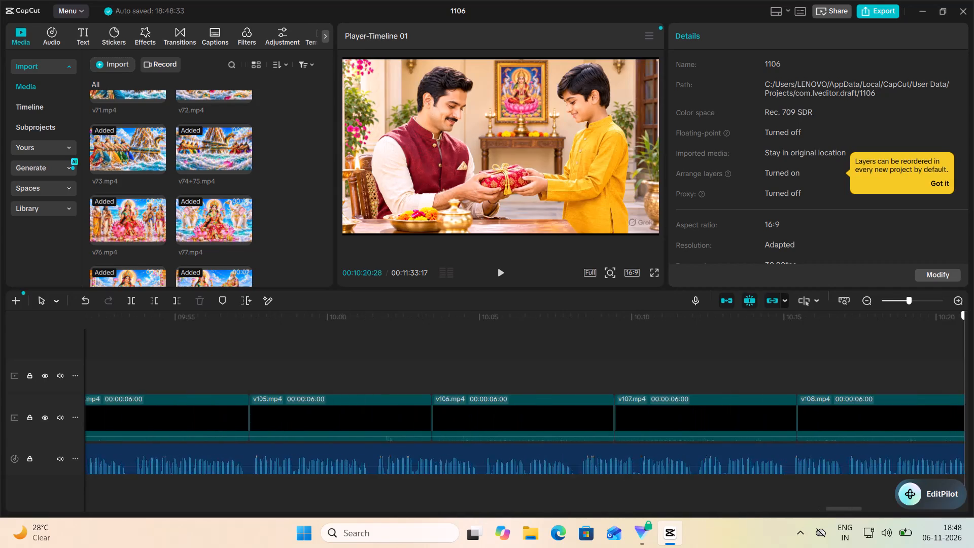
left_click_drag(971, 358, 971, 358)
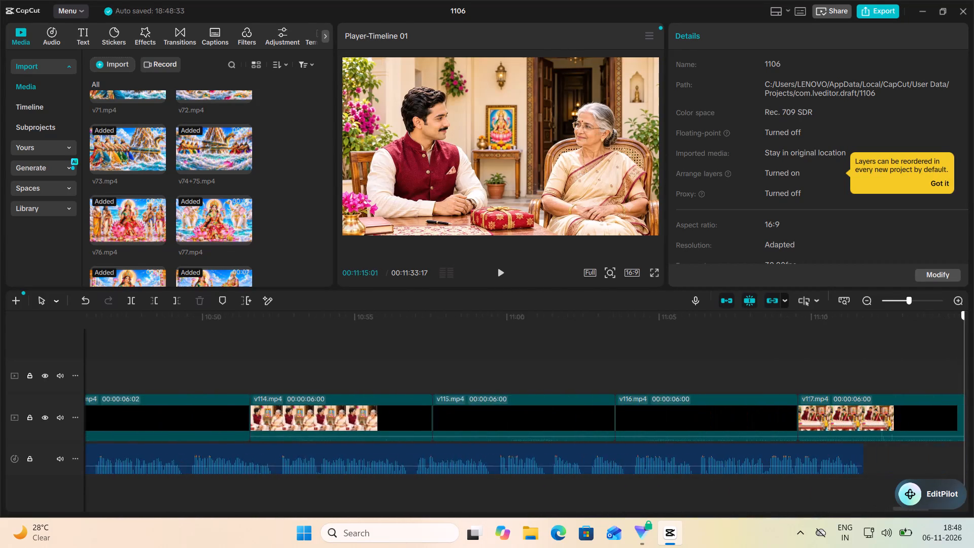
left_click_drag(971, 358, 310, 409)
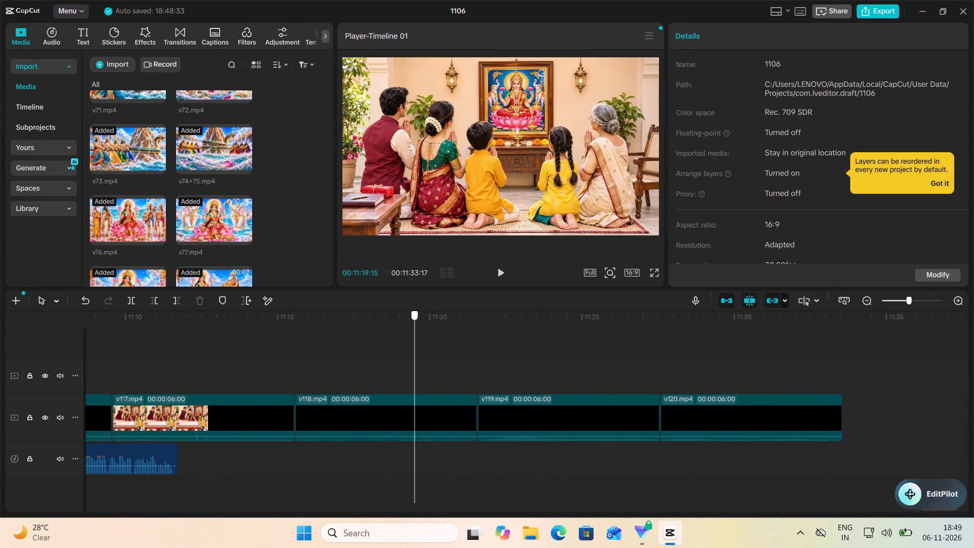
left_click_drag(310, 409, 170, 417)
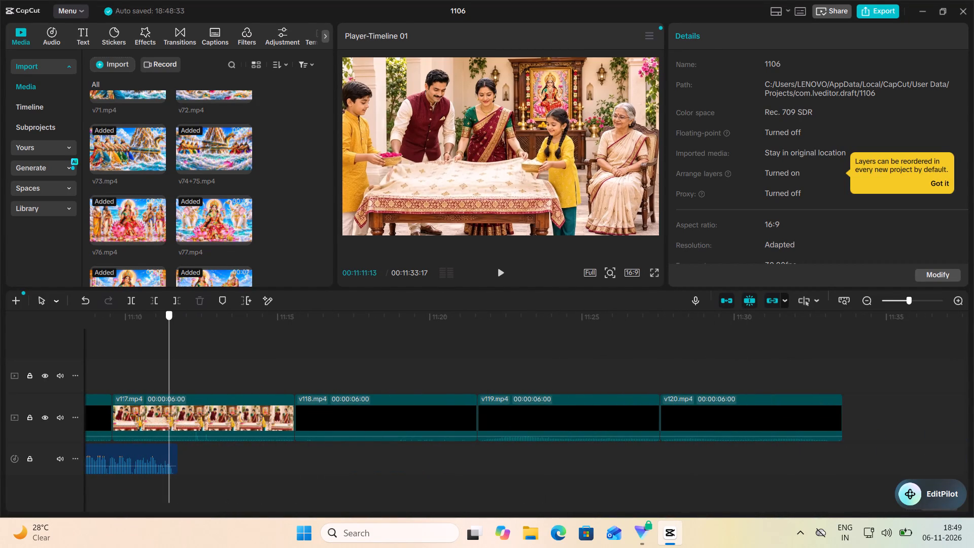
left_click_drag(170, 417, 169, 417)
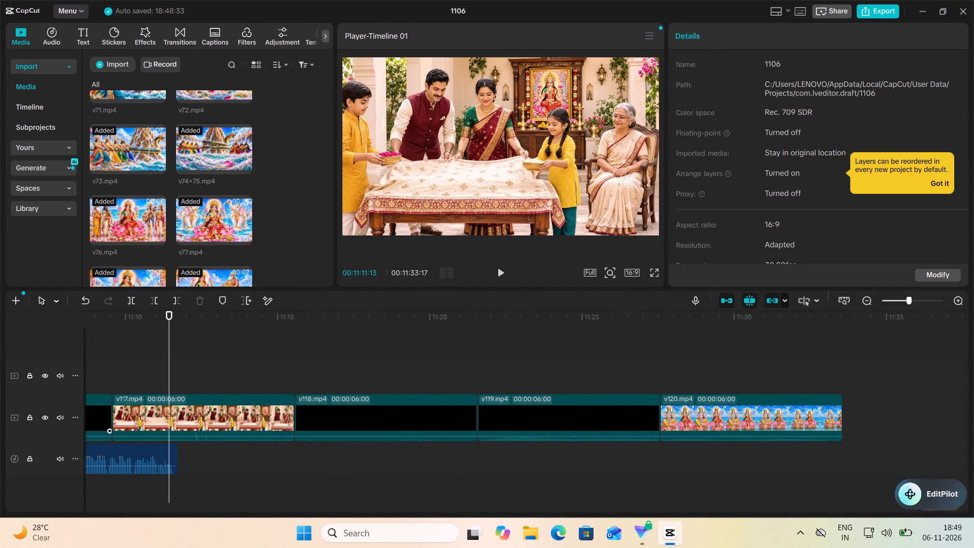
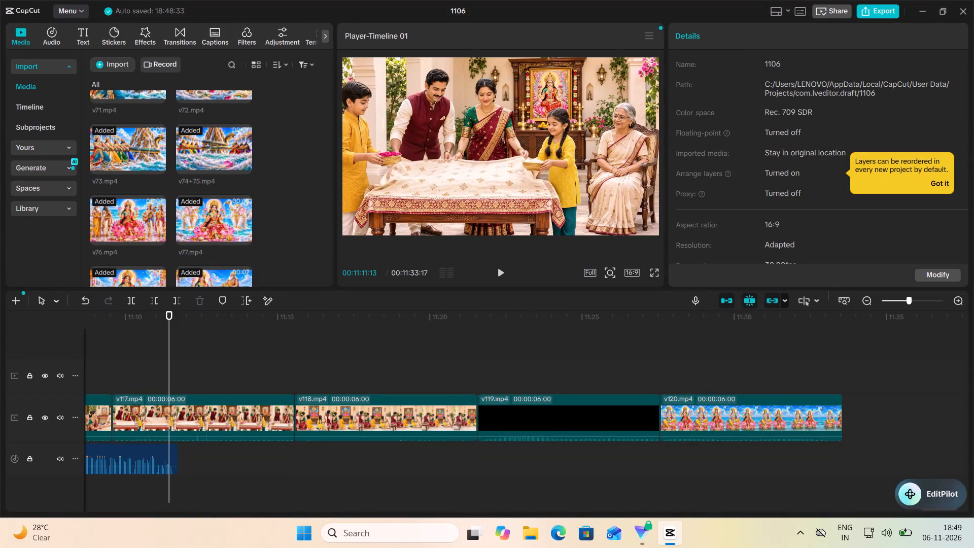
Return to the start of the timeline and play from the end of v4.mp4 into v3.mp4 to check against the narration.
left_click(124, 334)
left_click_drag(125, 335, 0, 378)
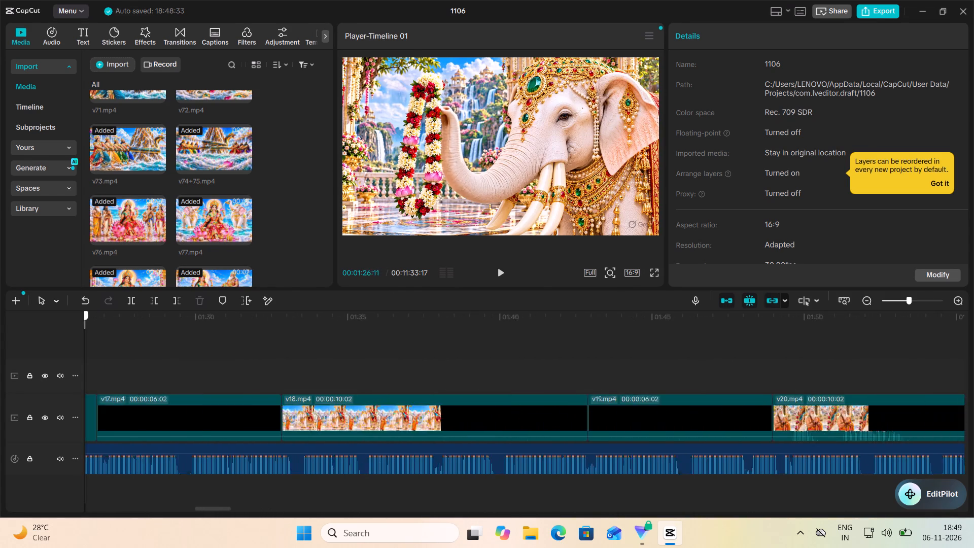
left_click_drag(0, 378, 174, 396)
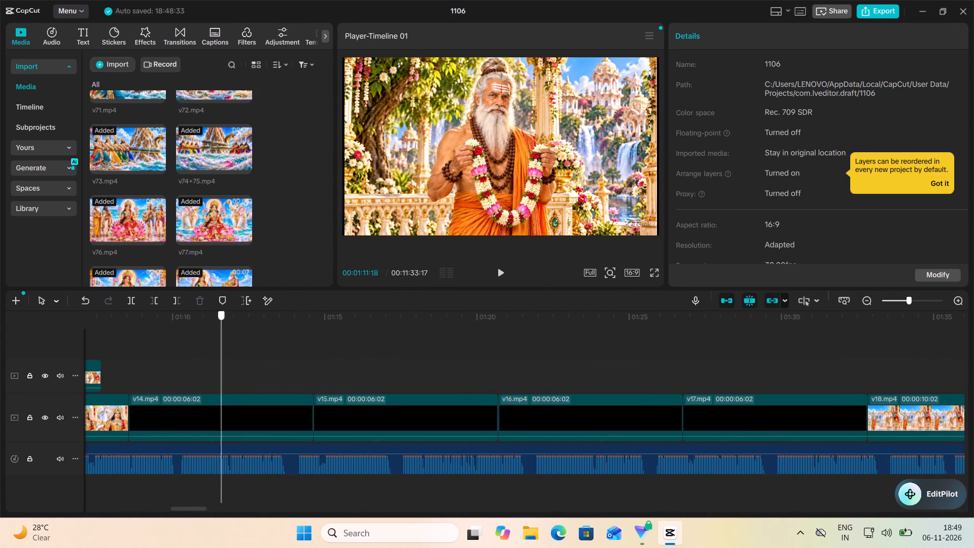
left_click_drag(174, 396, 0, 405)
scroll(0, 401, "down", 1)
left_click(553, 363)
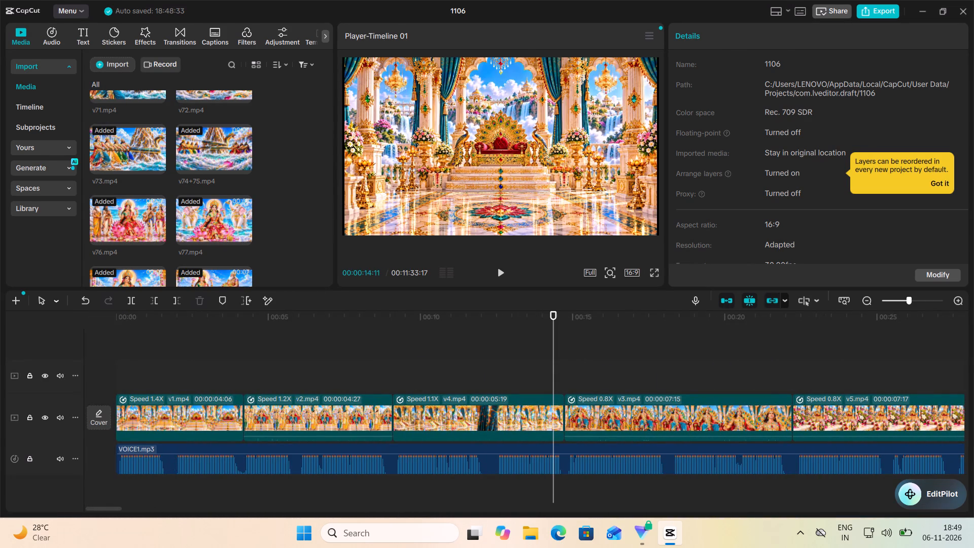
left_click(500, 267)
scroll(433, 323, "left", 1)
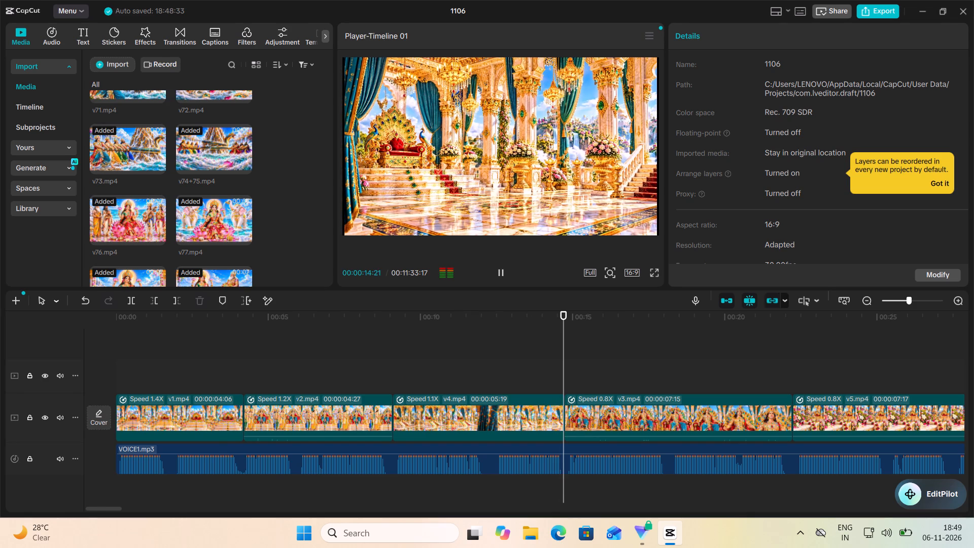
scroll(440, 338, "left", 6)
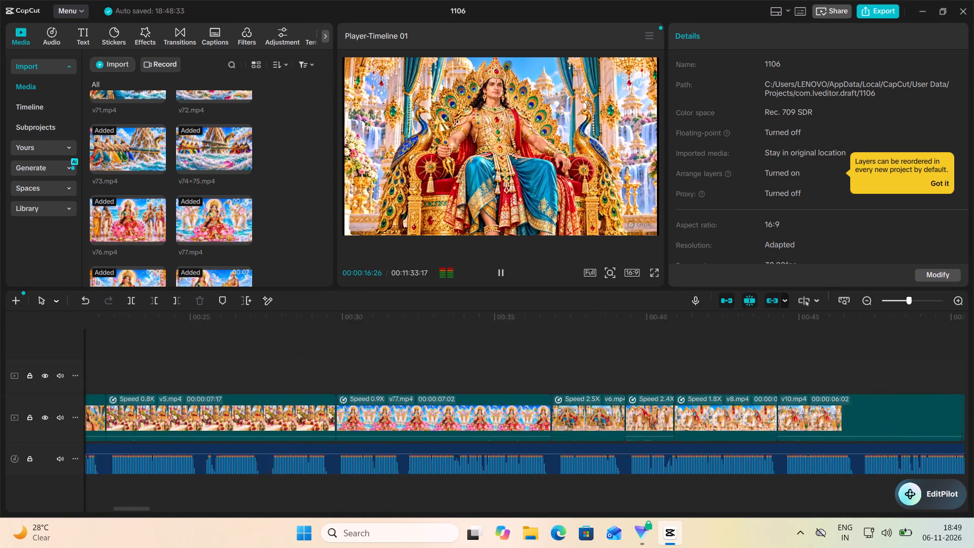
scroll(510, 385, "left", 1)
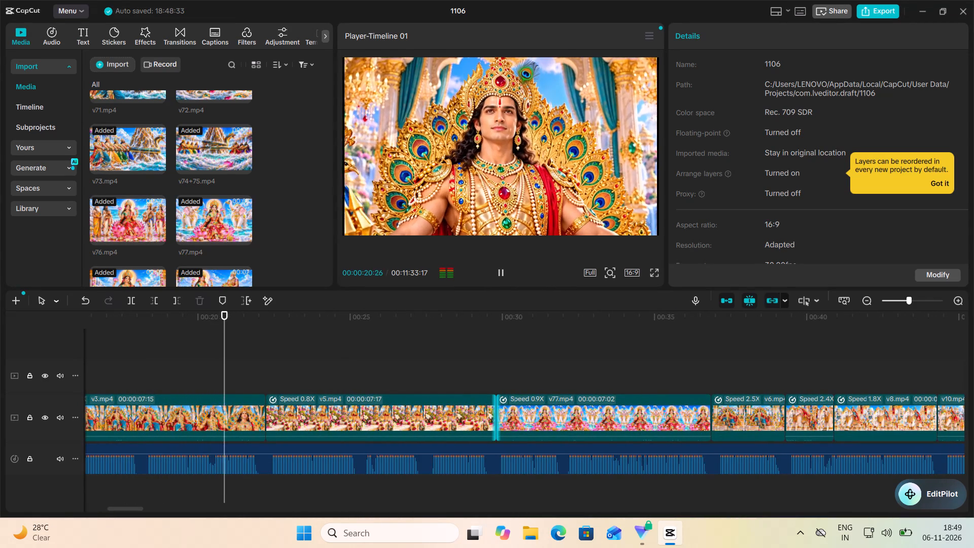
Play from 00:00:32:05 in v77.mp4 through v10.mp4 to check how the clips match the narration.
left_click(568, 354)
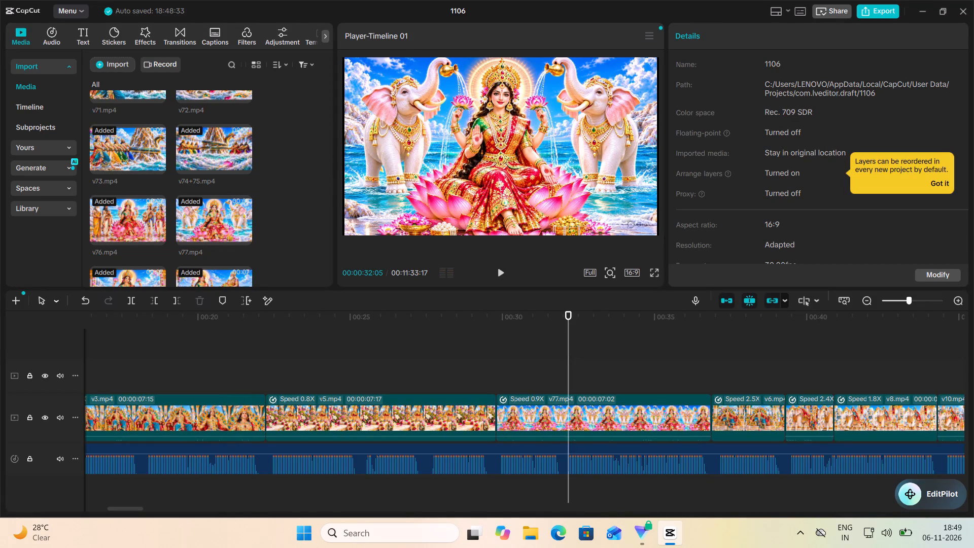
left_click(502, 274)
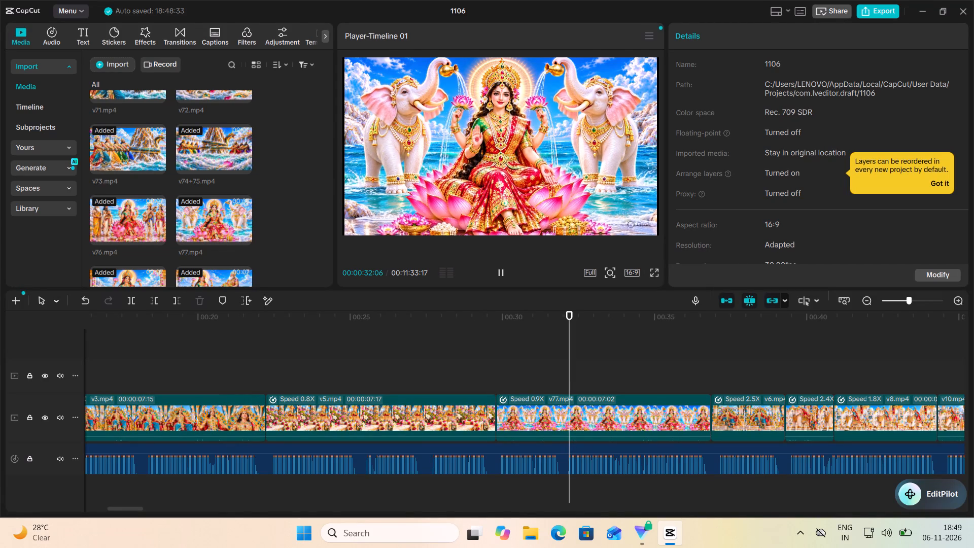
scroll(707, 347, "left", 5)
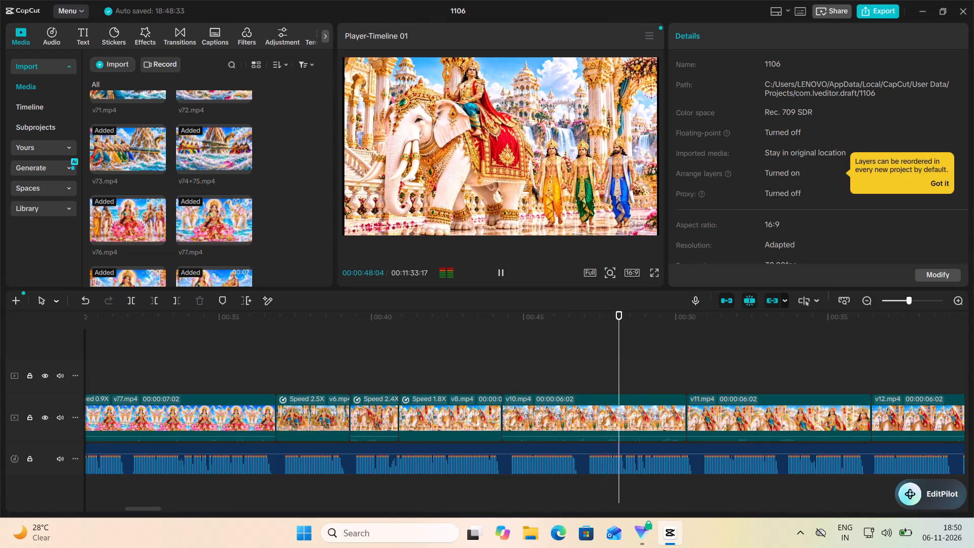
left_click(501, 273)
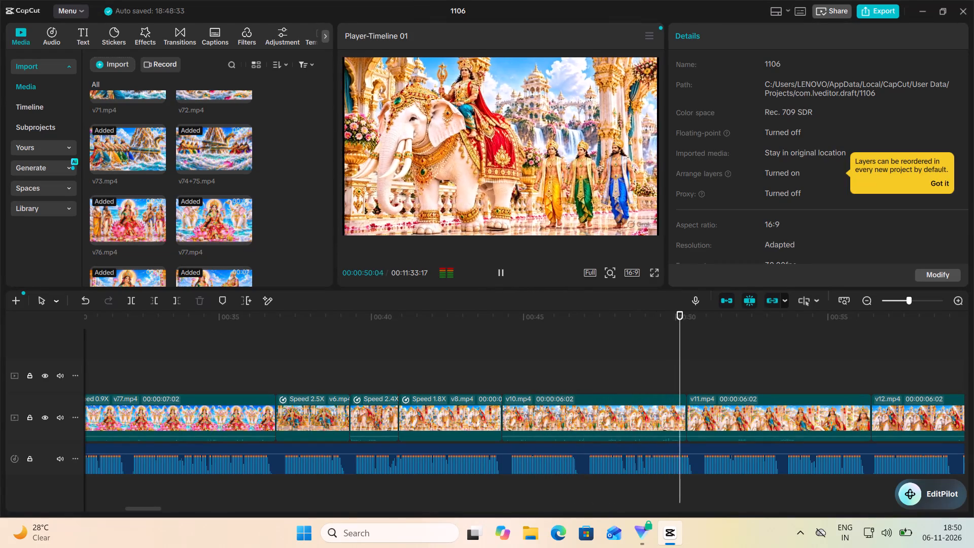
scroll(631, 386, "left", 1)
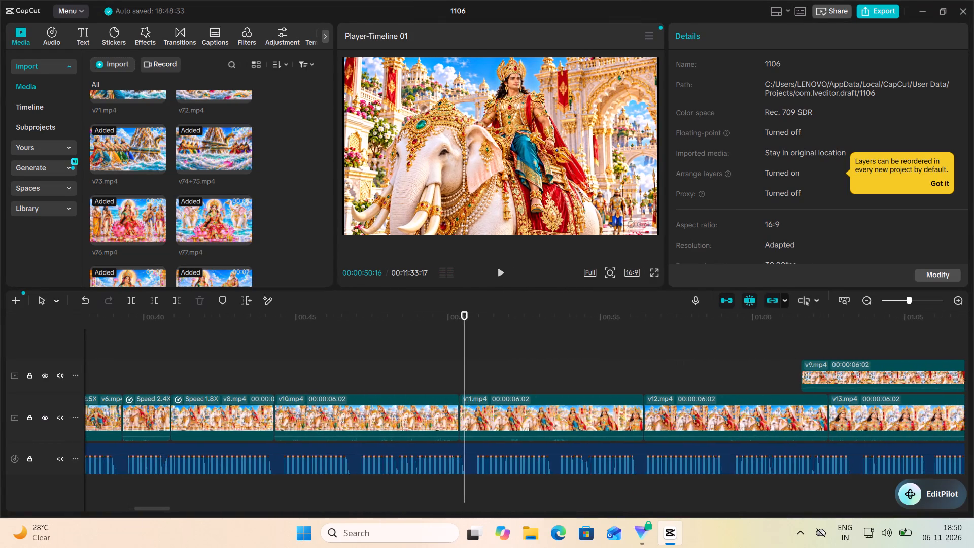
Replay v10.mp4 into v11.mp4 against the narration and set the speed of v10.mp4 to 0.94x.
scroll(519, 344, "left", 1)
left_click(328, 375)
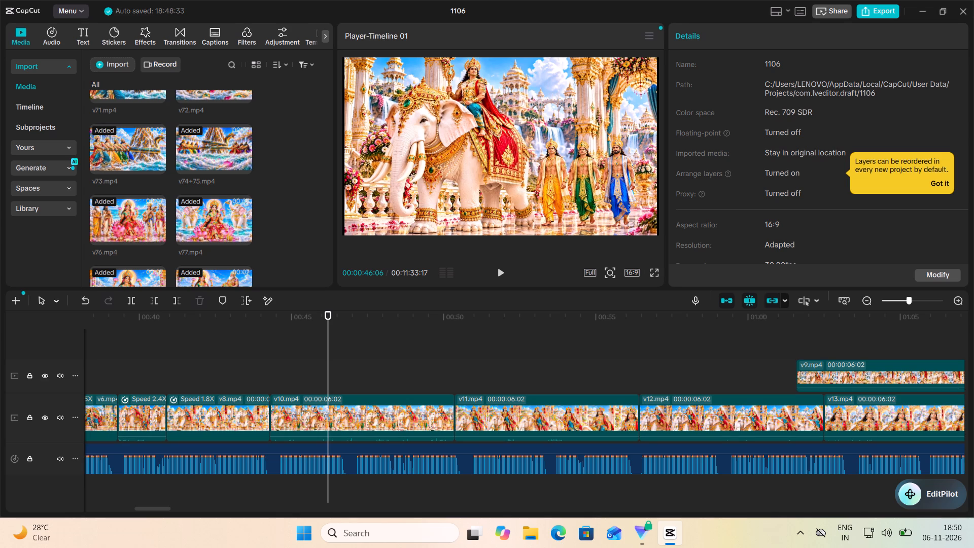
left_click(501, 271)
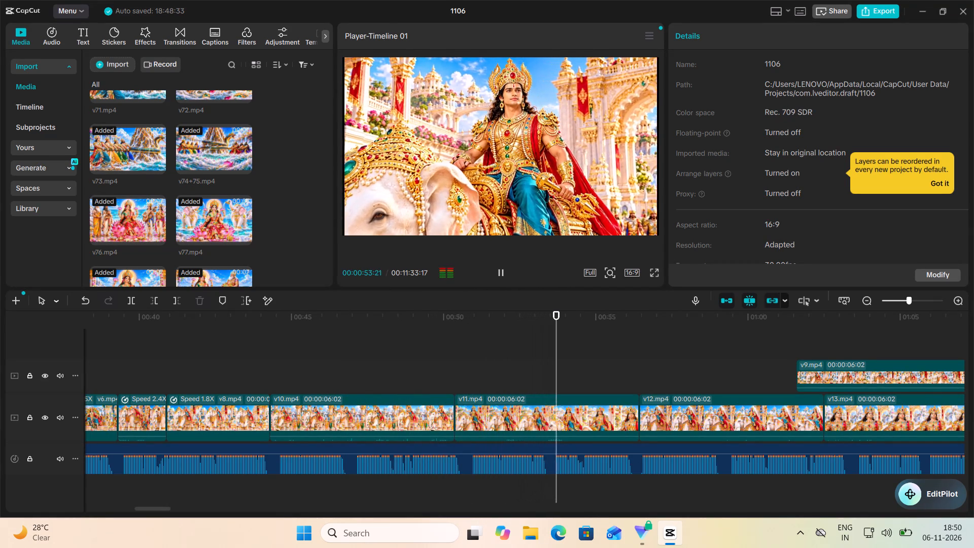
left_click(499, 273)
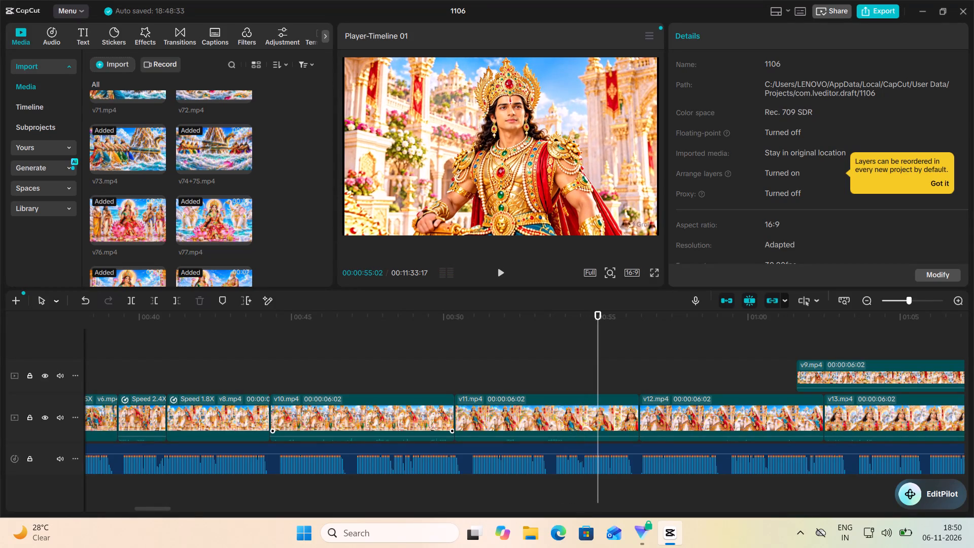
left_click(422, 410)
left_click(759, 36)
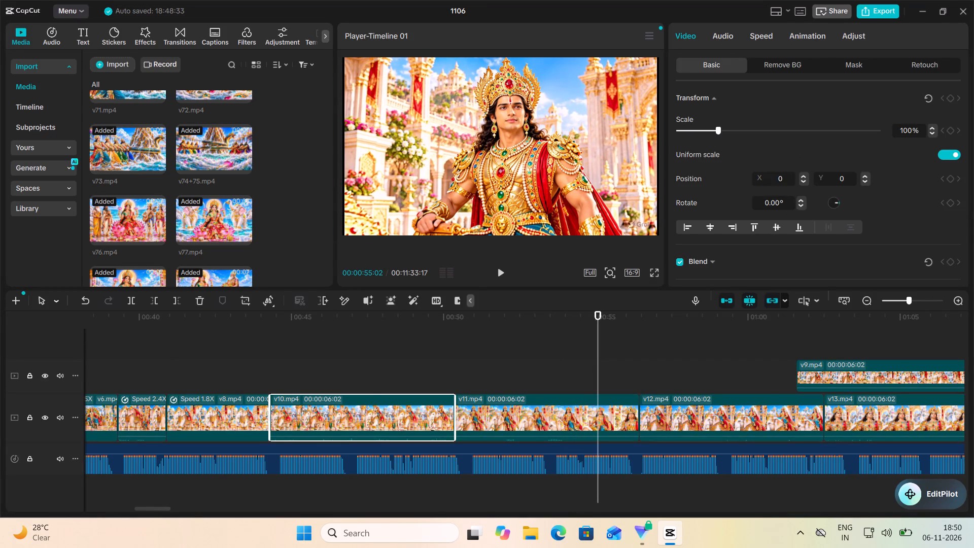
left_click(715, 114)
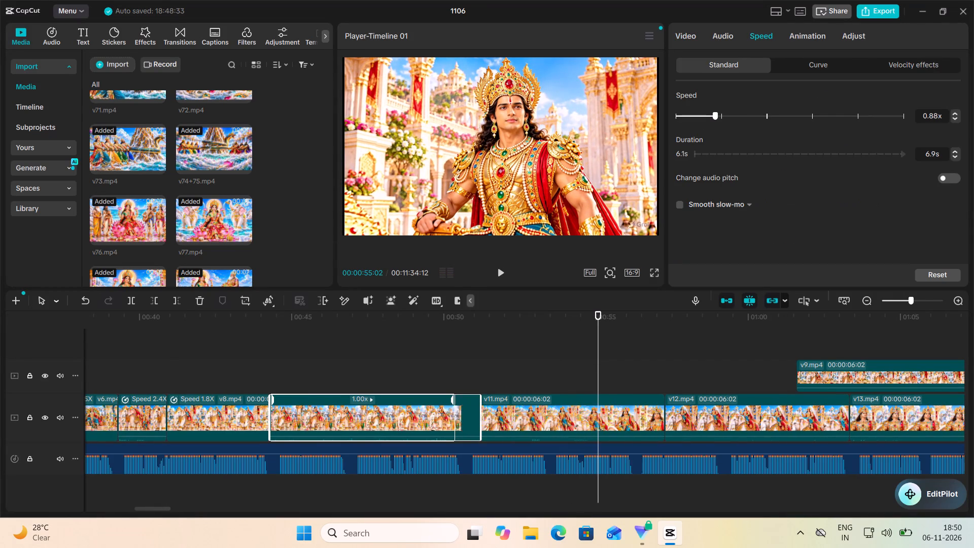
left_click(717, 116)
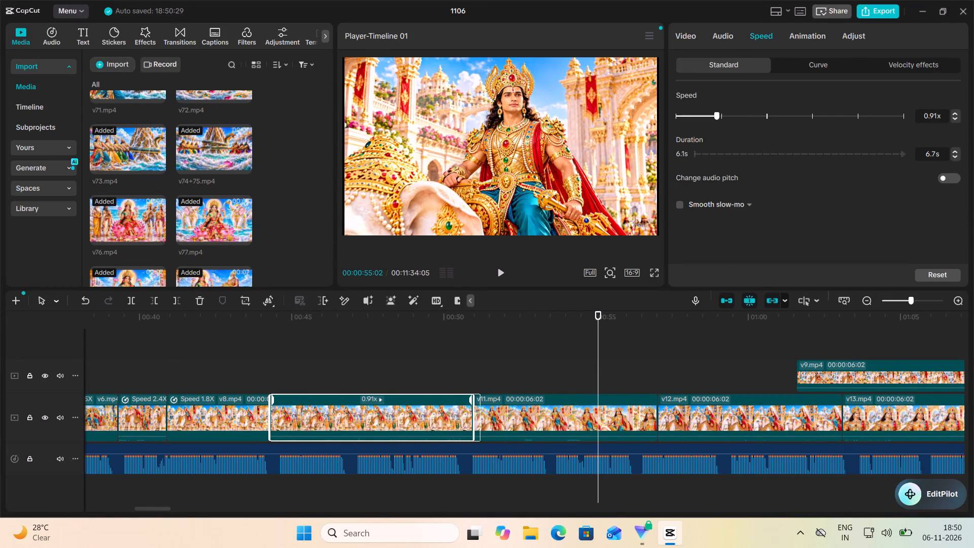
left_click(718, 116)
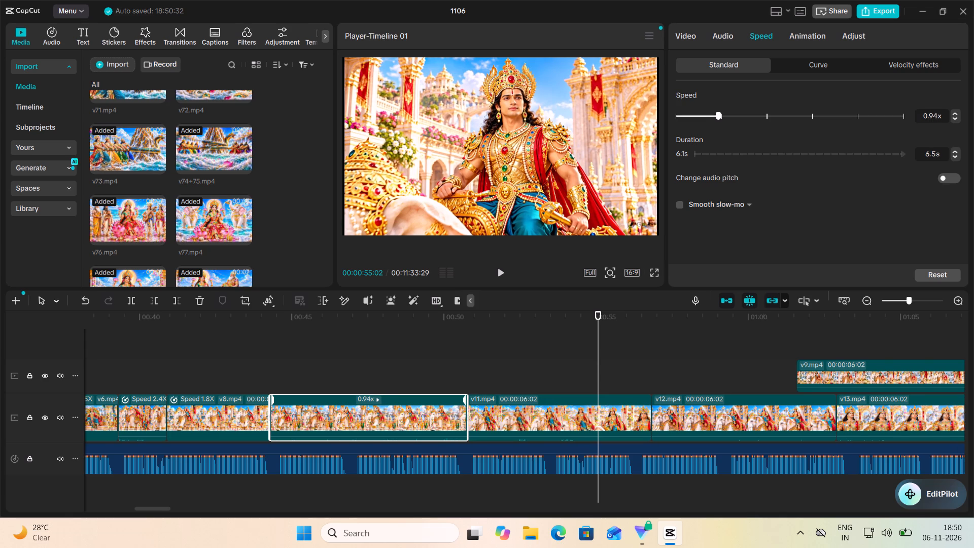
Play from 00:00:48:23 in v10.mp4 through v11.mp4 into v12.mp4 to check the match with the narration.
left_click(407, 369)
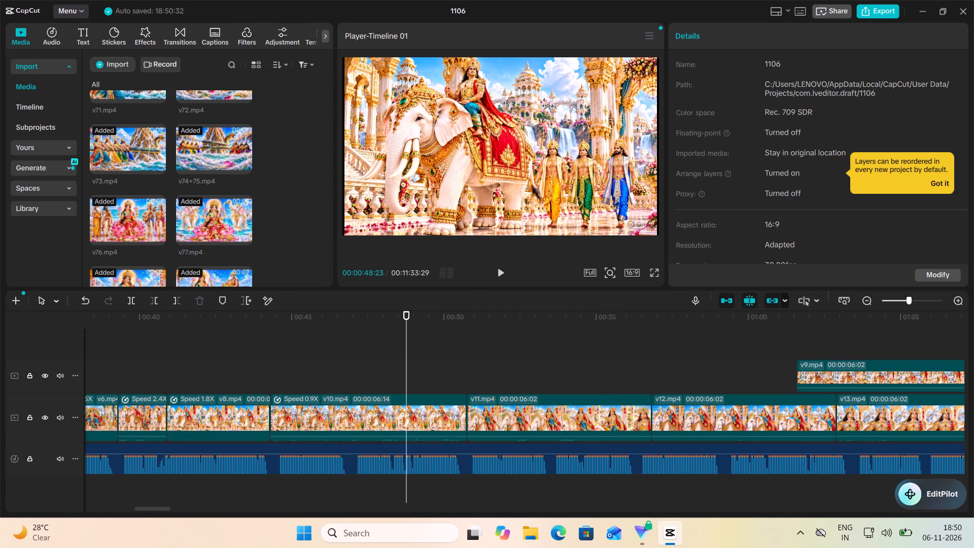
left_click(502, 279)
scroll(634, 365, "left", 1)
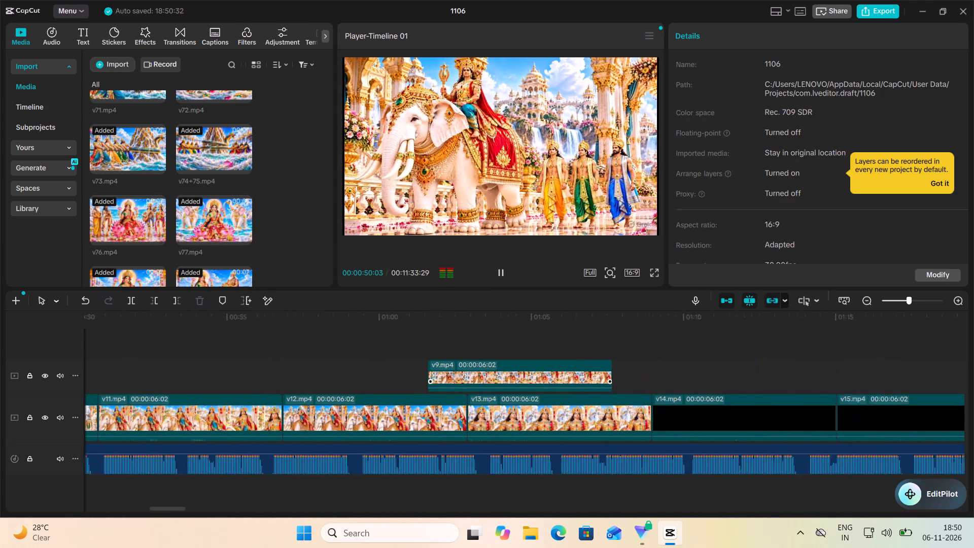
scroll(590, 376, "left", 1)
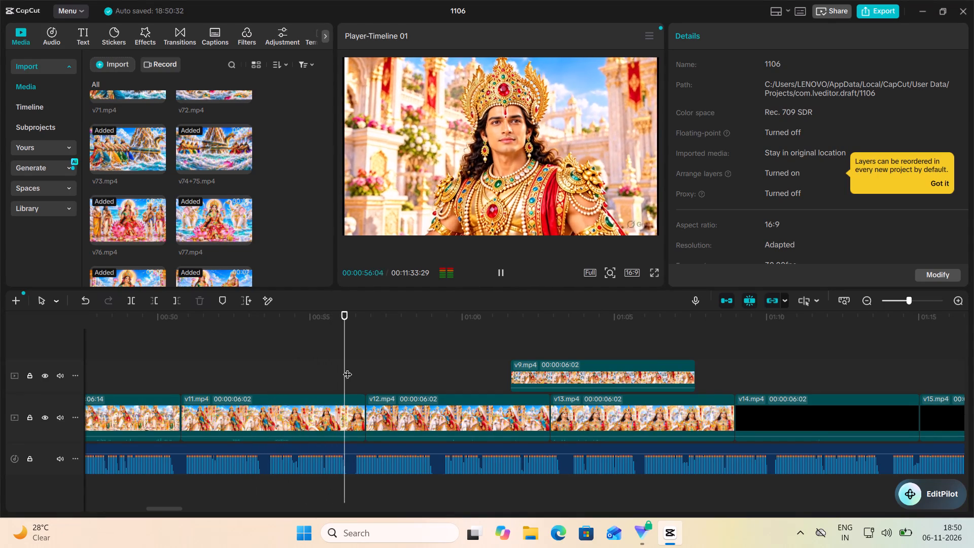
left_click(503, 276)
Move v9.mp4 later on the upper track so it starts over v14.mp4 at about 00:01:11.
left_click_drag(612, 374, 909, 373)
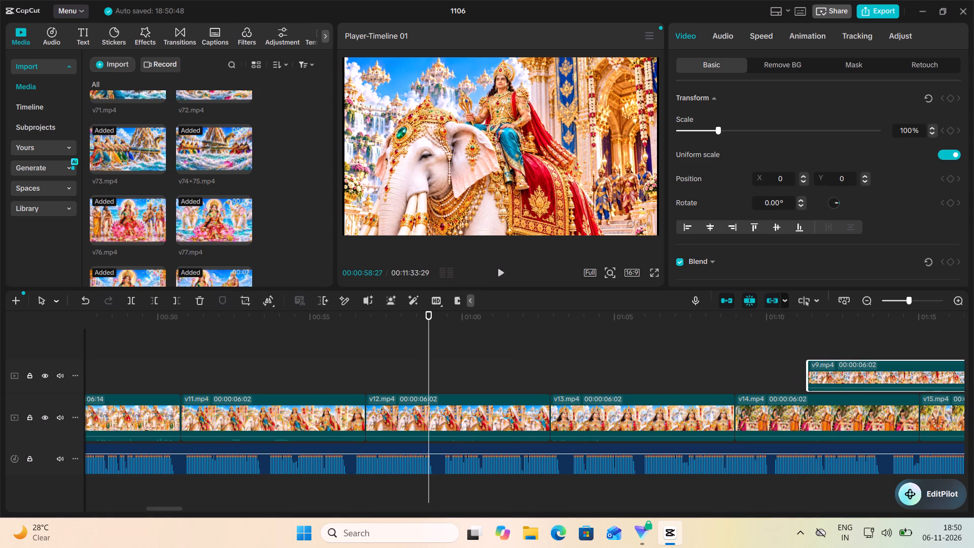
Move v12.mp4 ahead of v11.mp4 on the main track, directly after v10.mp4.
left_click_drag(409, 418, 196, 414)
Play v12.mp4 in its new place against the narration and set its speed to 1.09x.
left_click(184, 360)
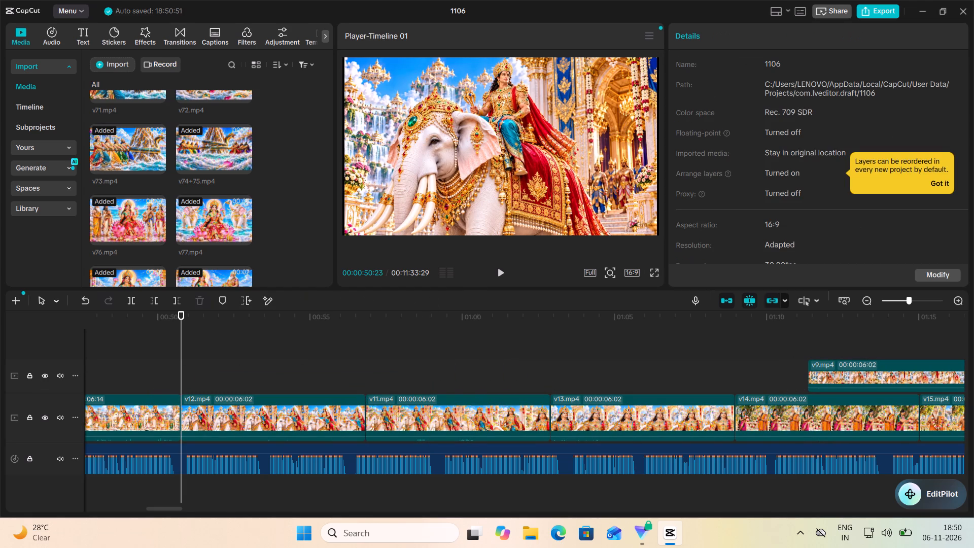
left_click(501, 278)
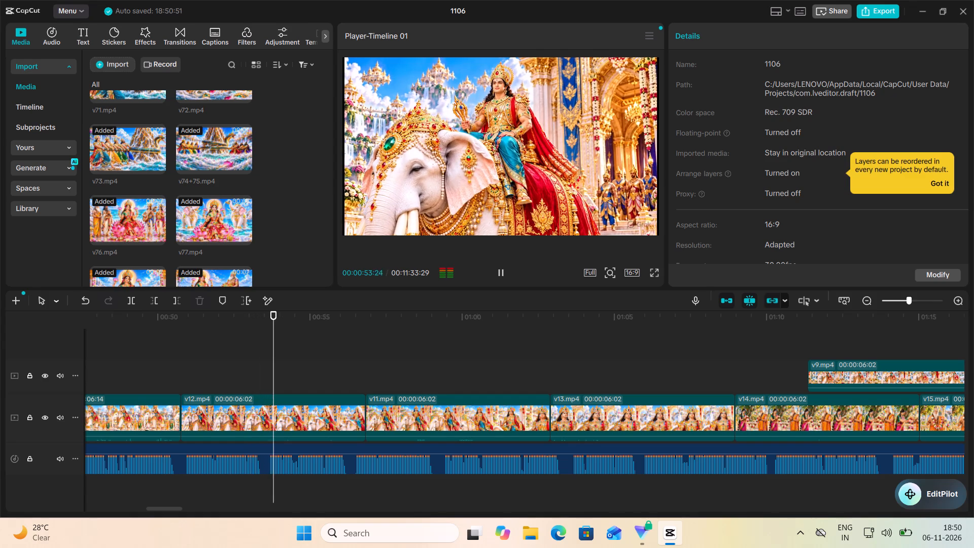
left_click(501, 278)
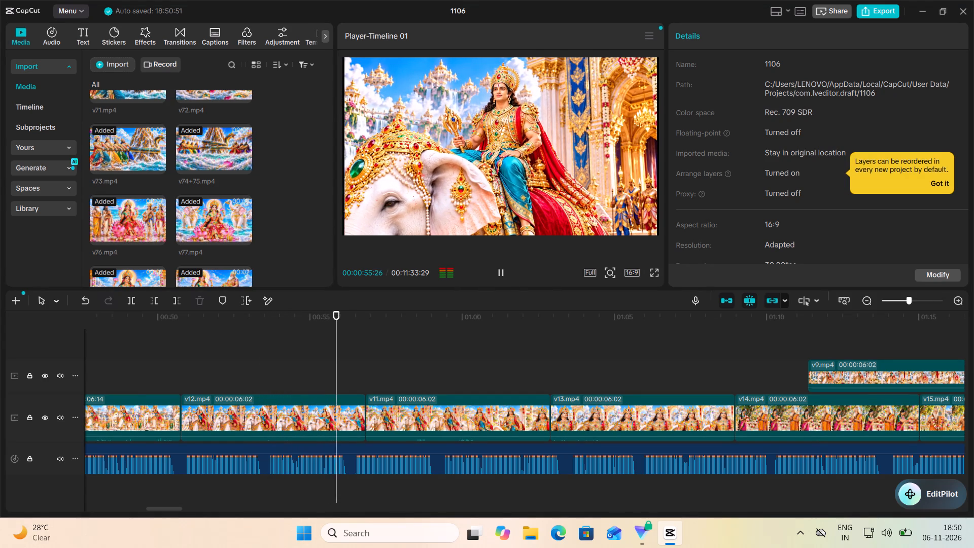
left_click(335, 410)
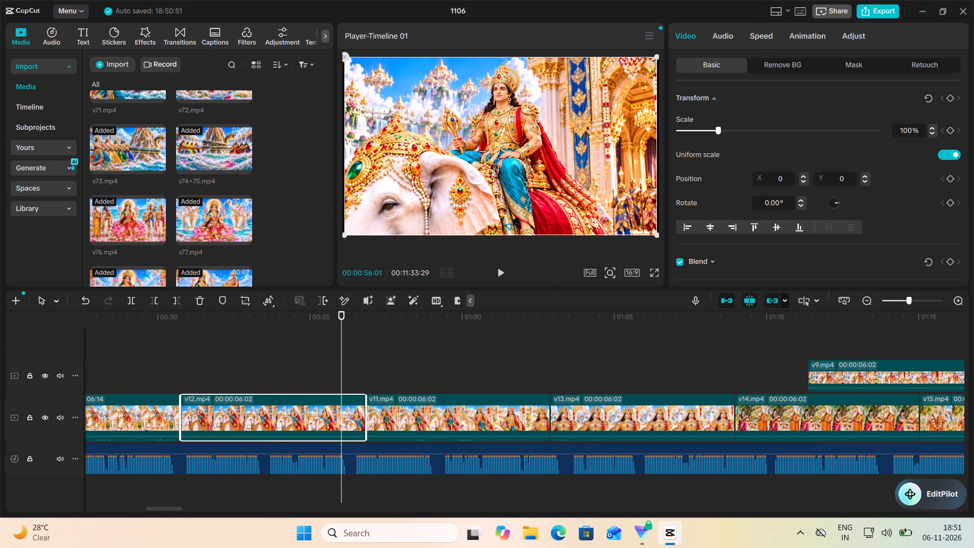
left_click(762, 38)
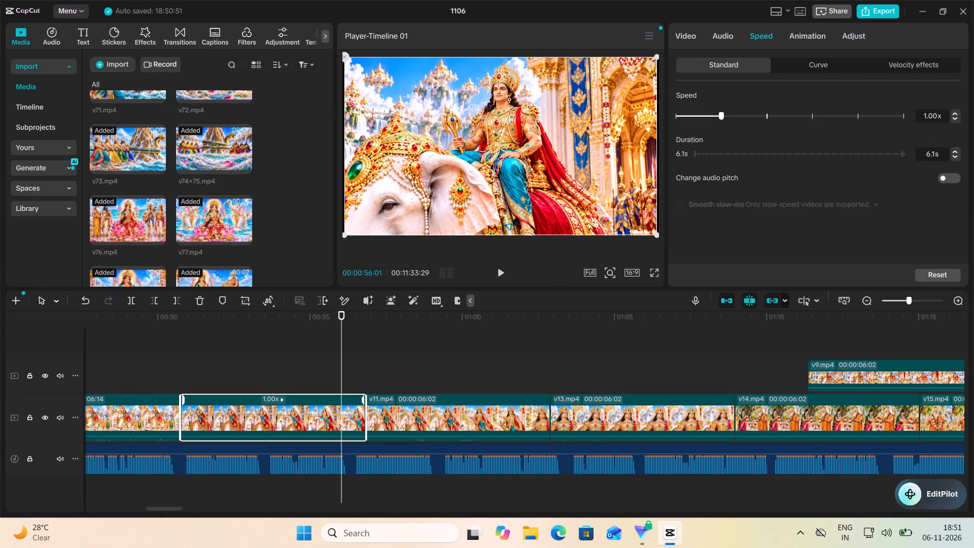
left_click(728, 115)
left_click(725, 115)
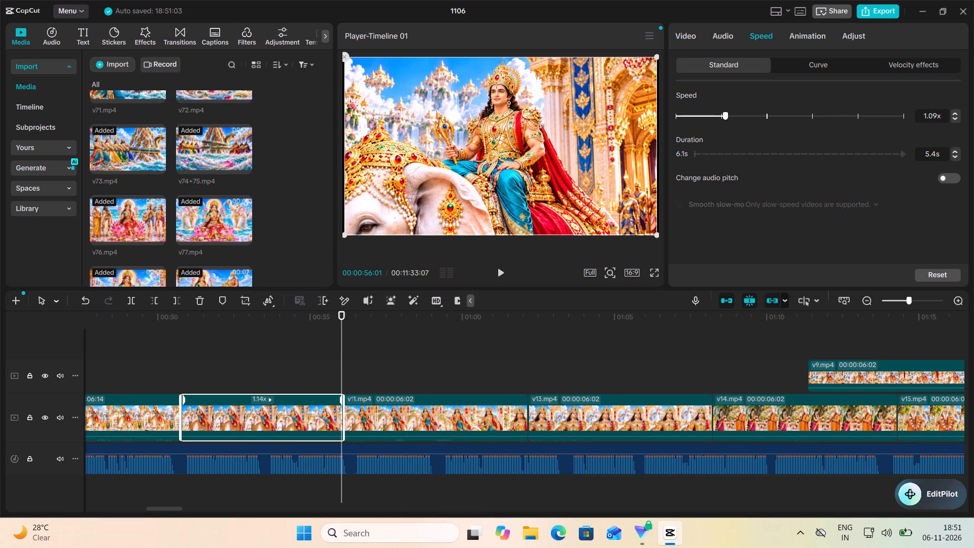
Play from the end of v12.mp4 through v11.mp4 into v13.mp4 to check the match with the narration.
left_click(287, 367)
left_click(503, 273)
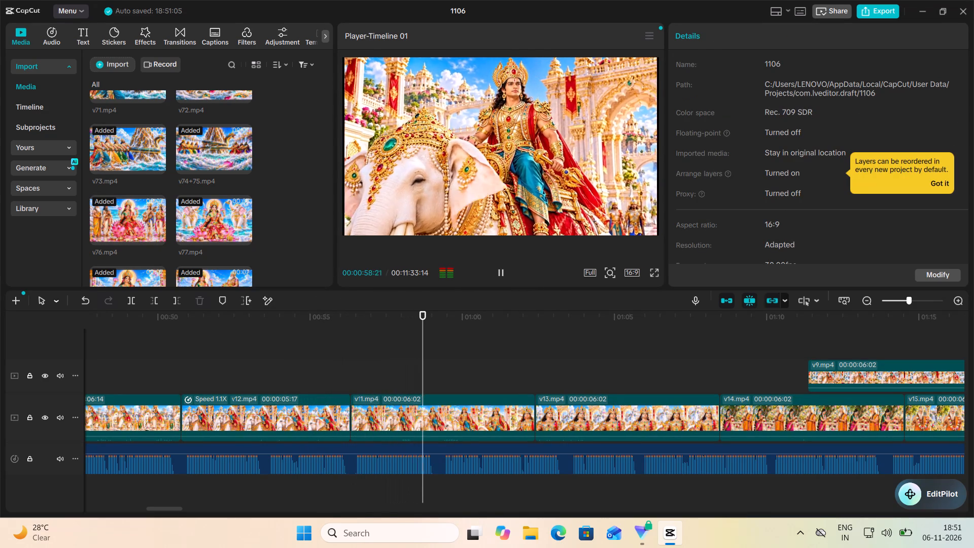
left_click(501, 273)
left_click(558, 371)
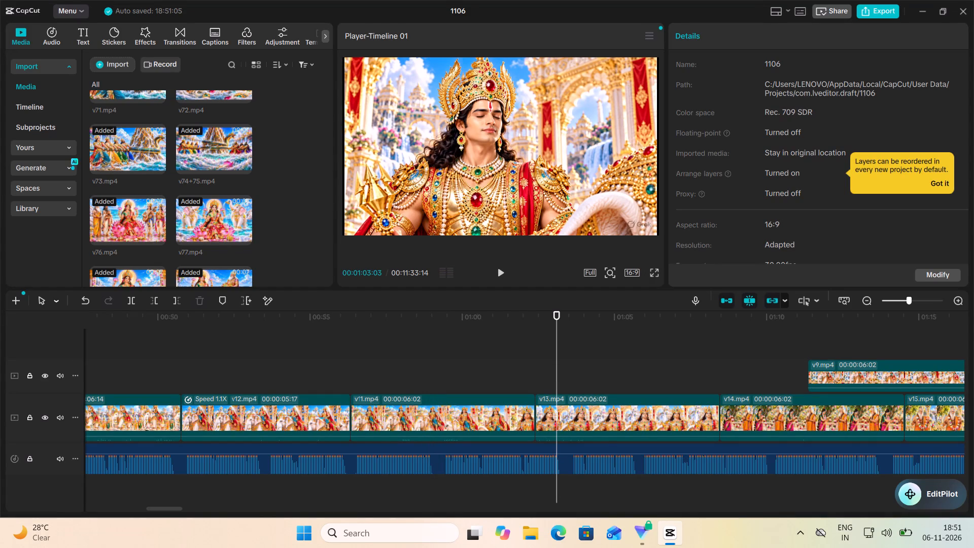
left_click(356, 356)
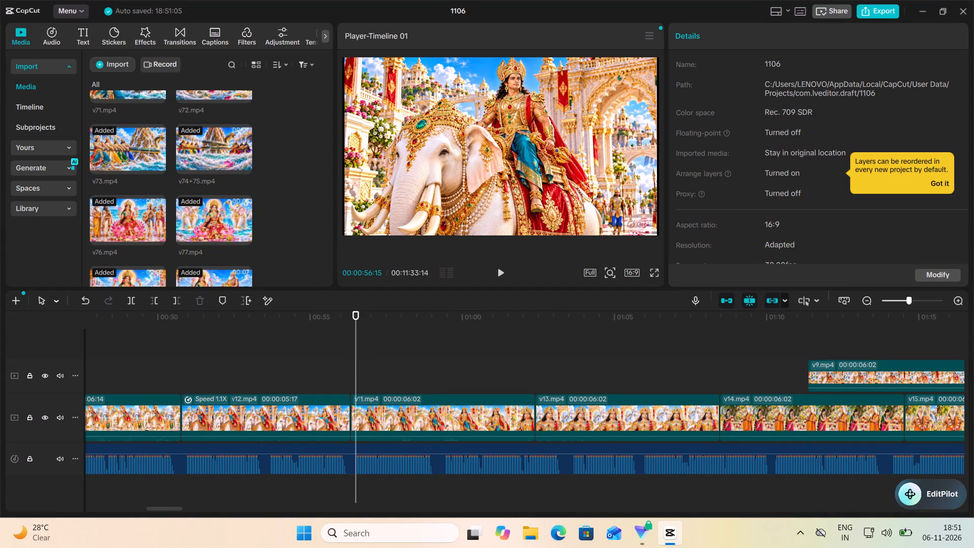
left_click(496, 266)
scroll(684, 404, "left", 3)
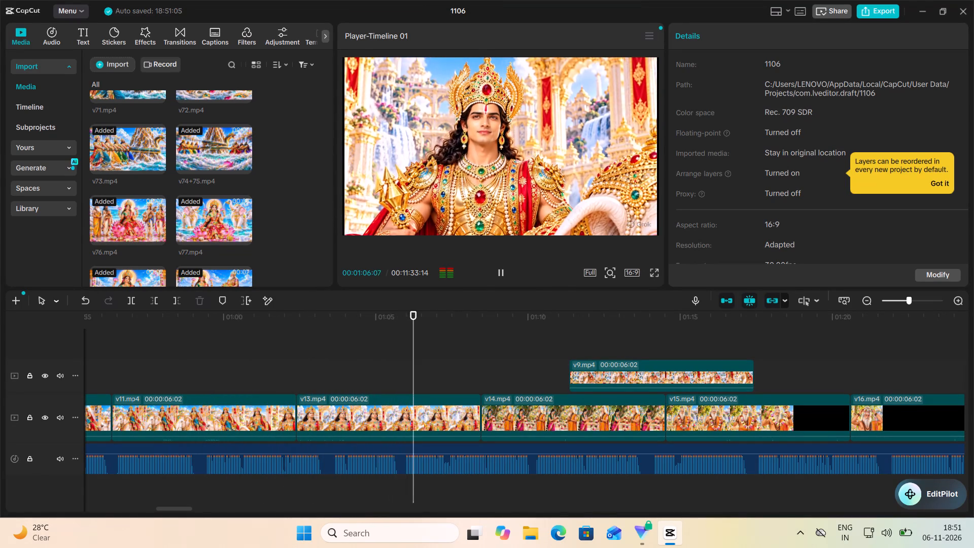
left_click(502, 272)
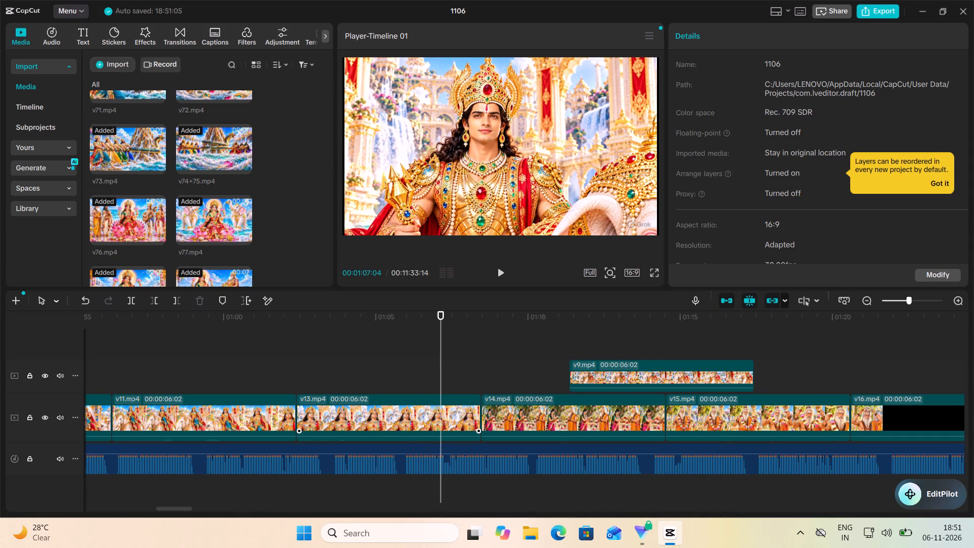
left_click(368, 413)
left_click(366, 416)
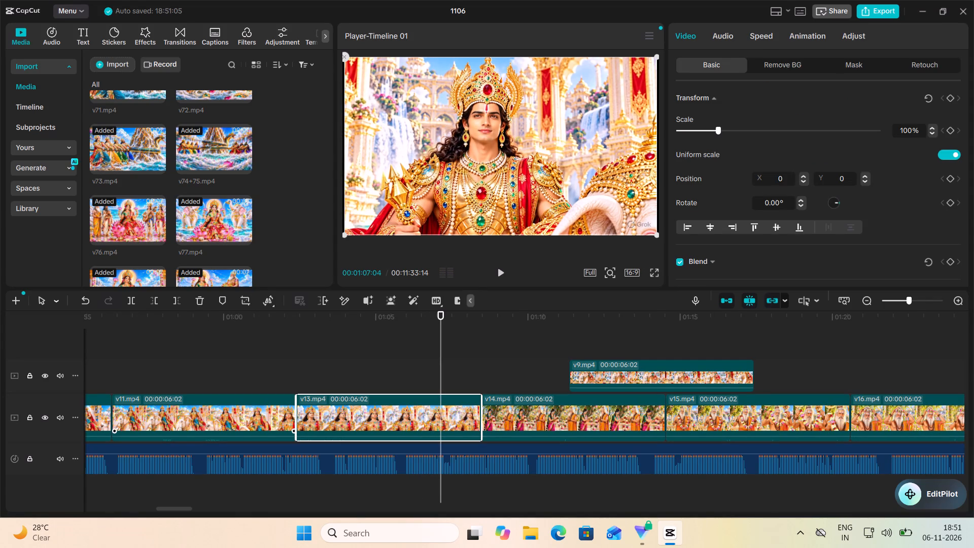
Replay v11.mp4 into v13.mp4 against the narration, set v11.mp4's speed to 0.86x and recheck the cut.
left_click(125, 377)
left_click(503, 265)
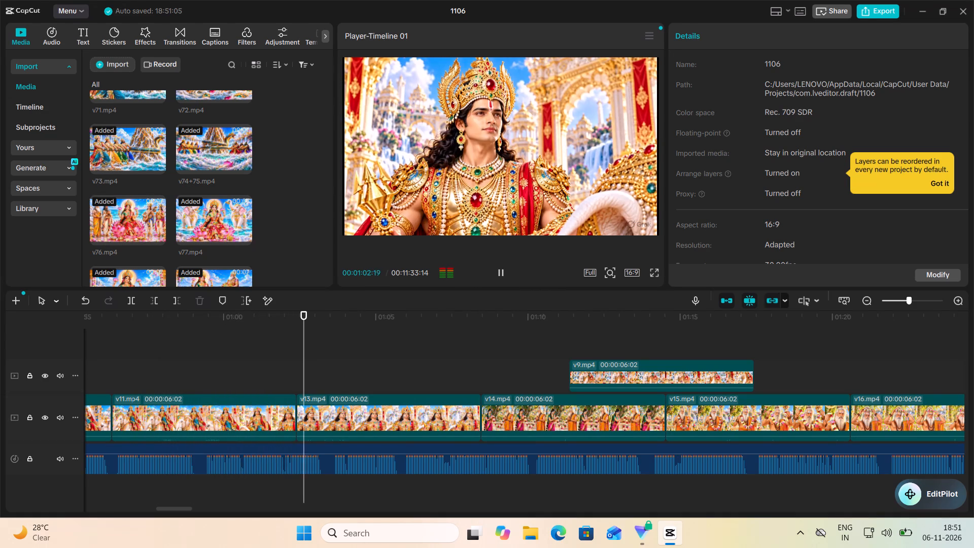
left_click(500, 273)
left_click(500, 273)
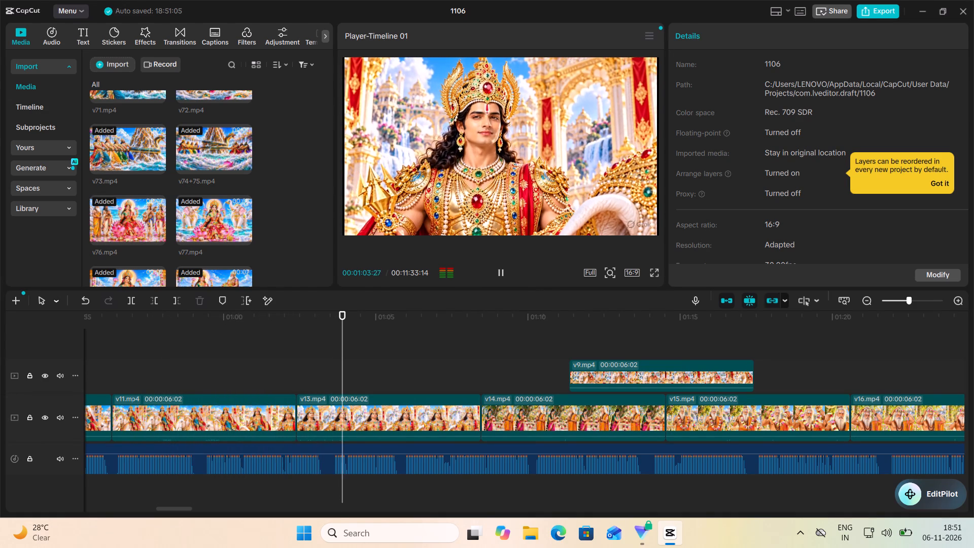
left_click(500, 273)
left_click(245, 401)
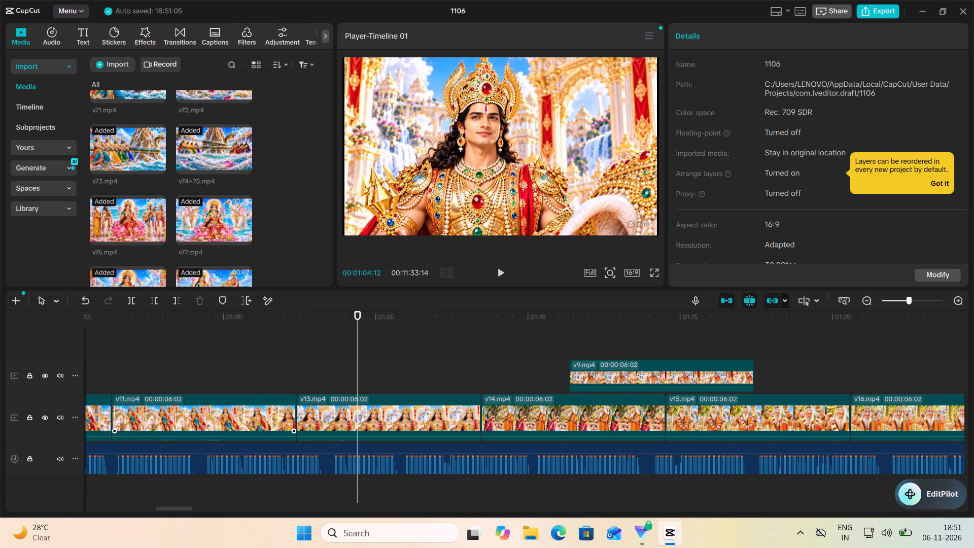
left_click(763, 35)
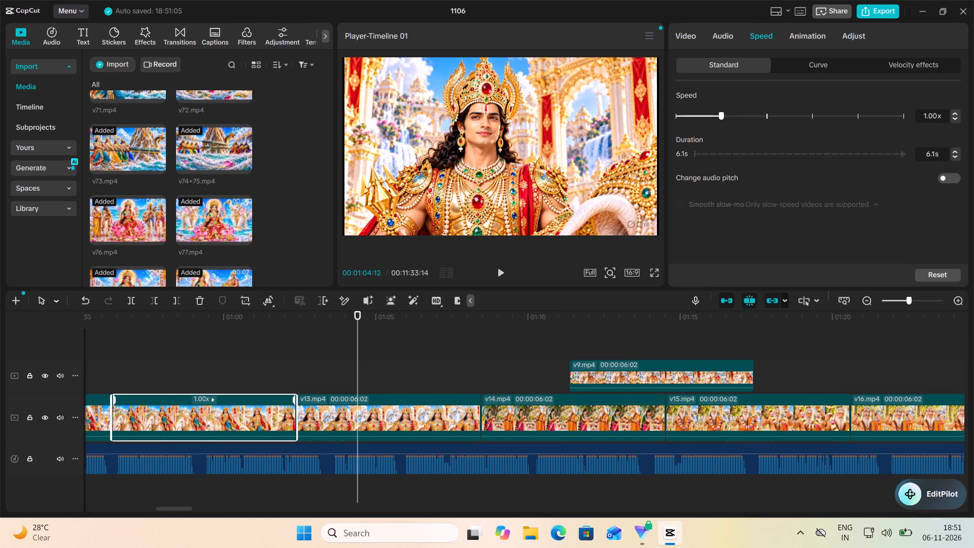
left_click(717, 116)
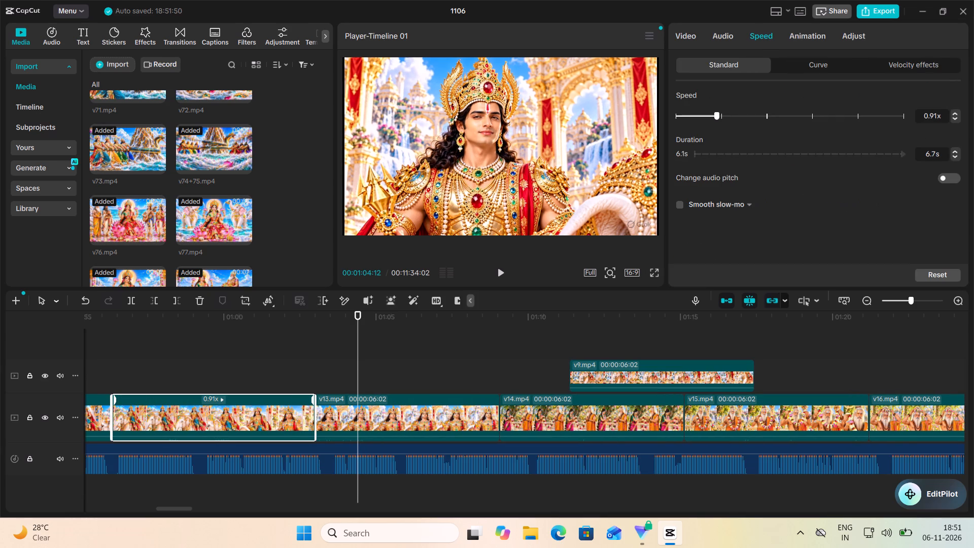
left_click(714, 116)
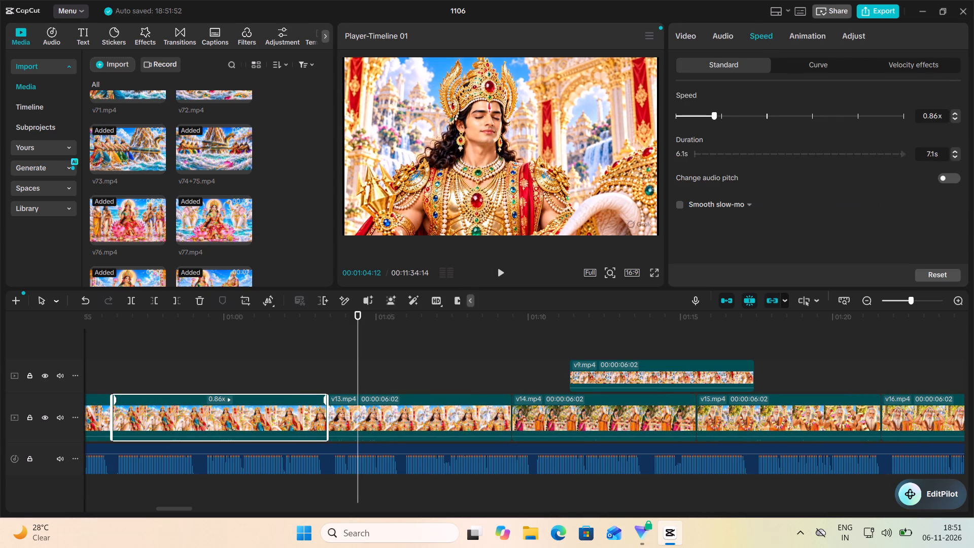
left_click(296, 373)
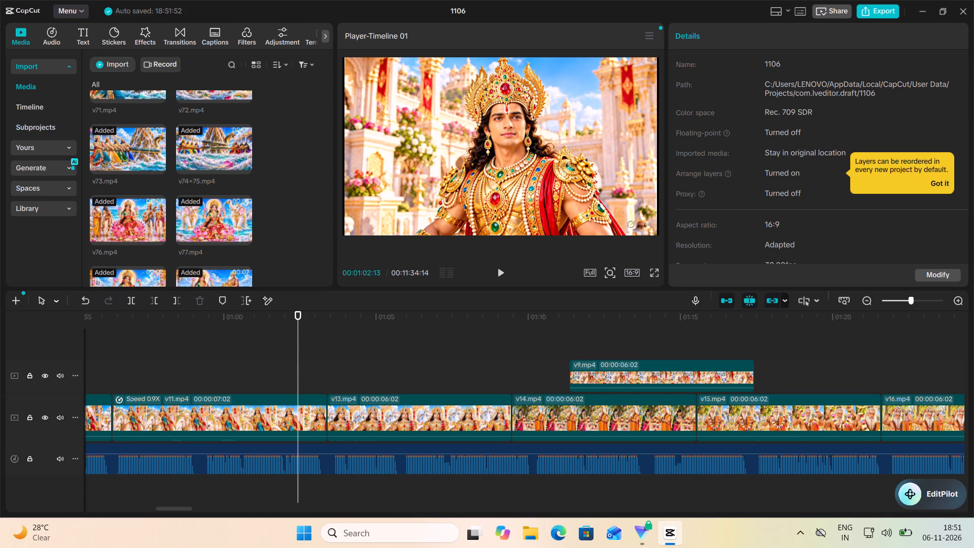
left_click(501, 270)
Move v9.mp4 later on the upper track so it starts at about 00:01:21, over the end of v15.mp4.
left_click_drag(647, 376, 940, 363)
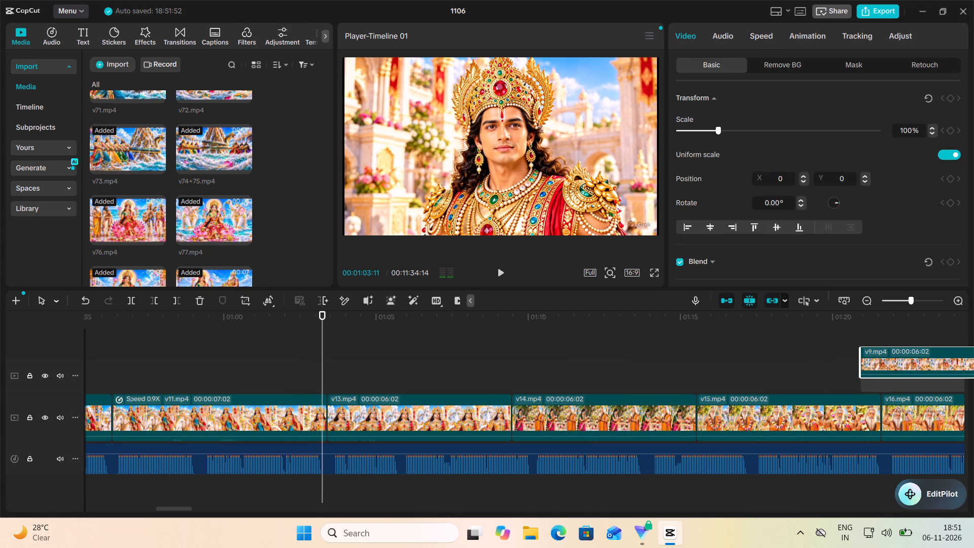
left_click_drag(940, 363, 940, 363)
Play v13.mp4 into v14.mp4 against the narration and set v13.mp4's speed to 0.90x.
left_click(500, 277)
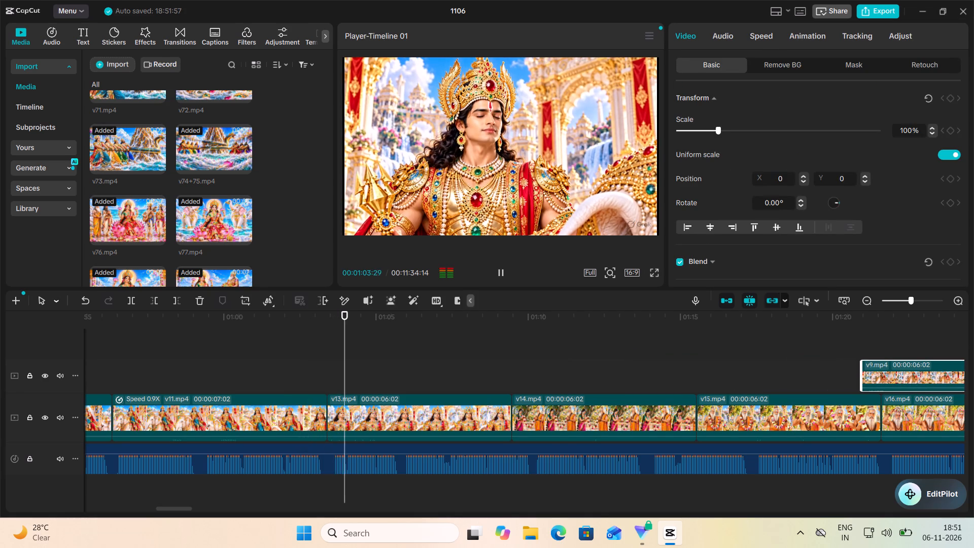
scroll(567, 379, "left", 1)
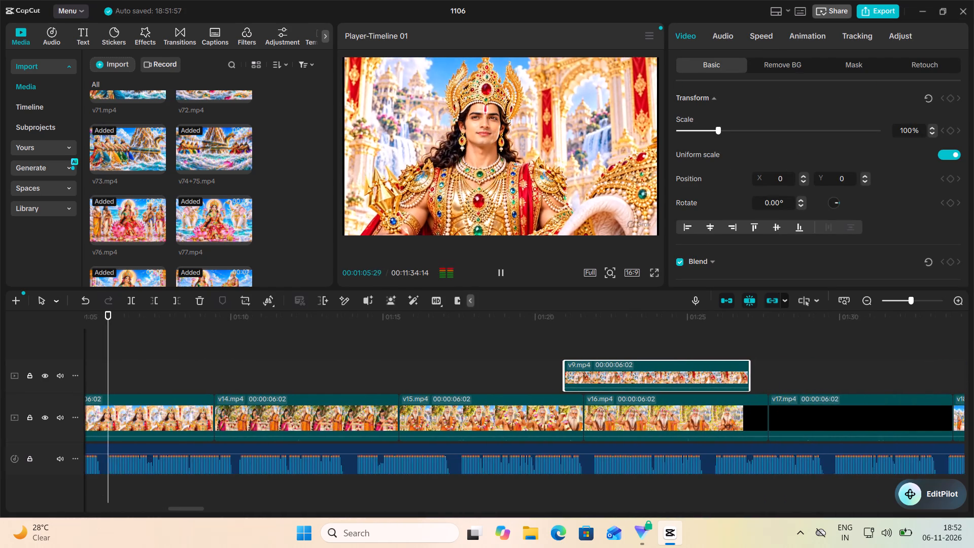
scroll(474, 345, "left", 1)
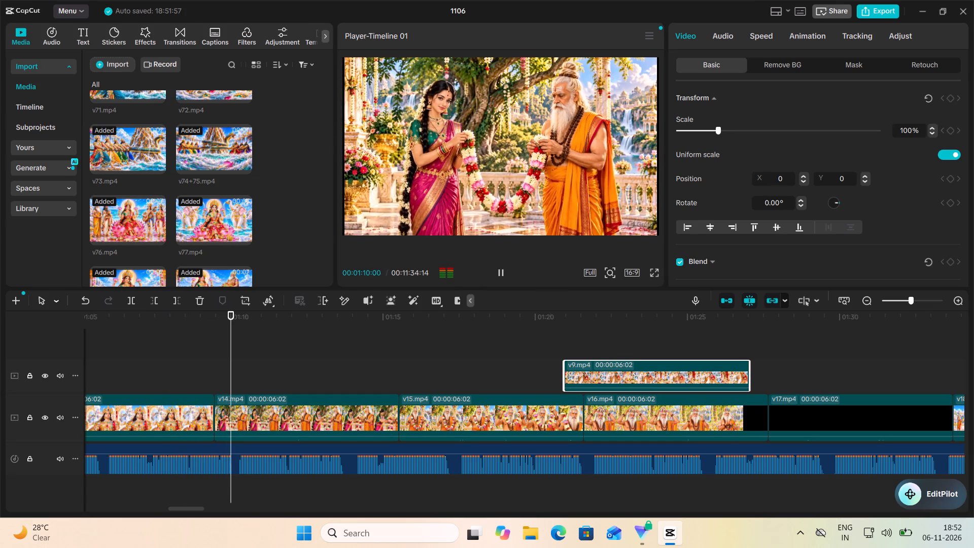
left_click(499, 272)
left_click(148, 418)
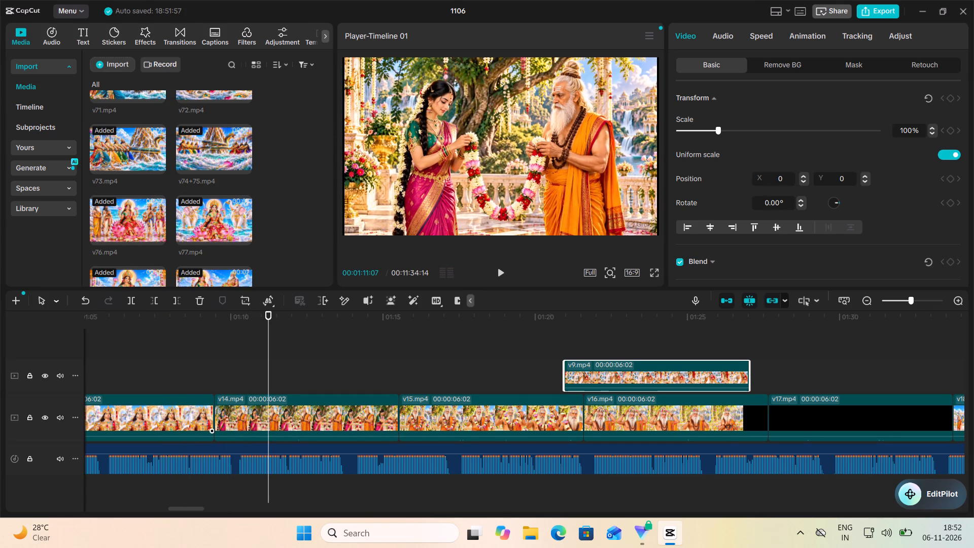
left_click(759, 31)
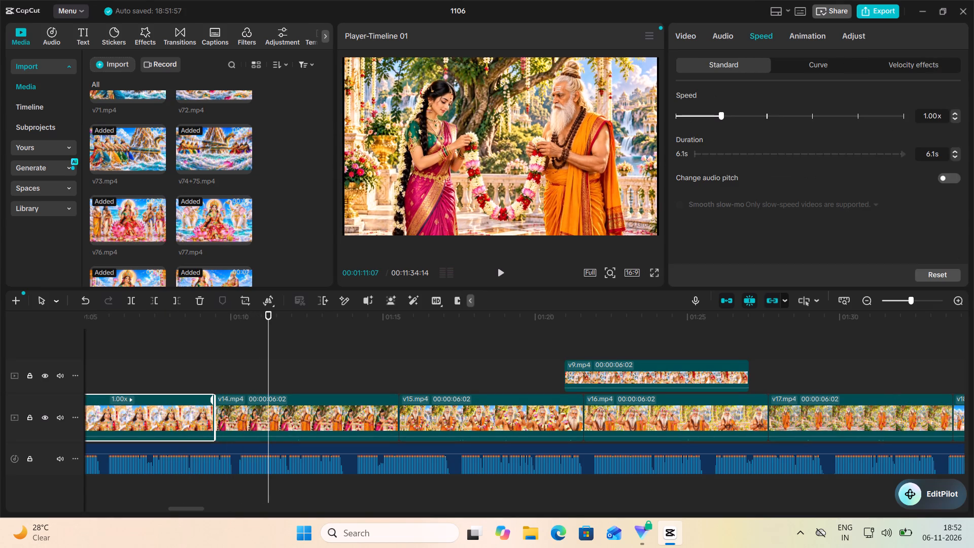
left_click(718, 117)
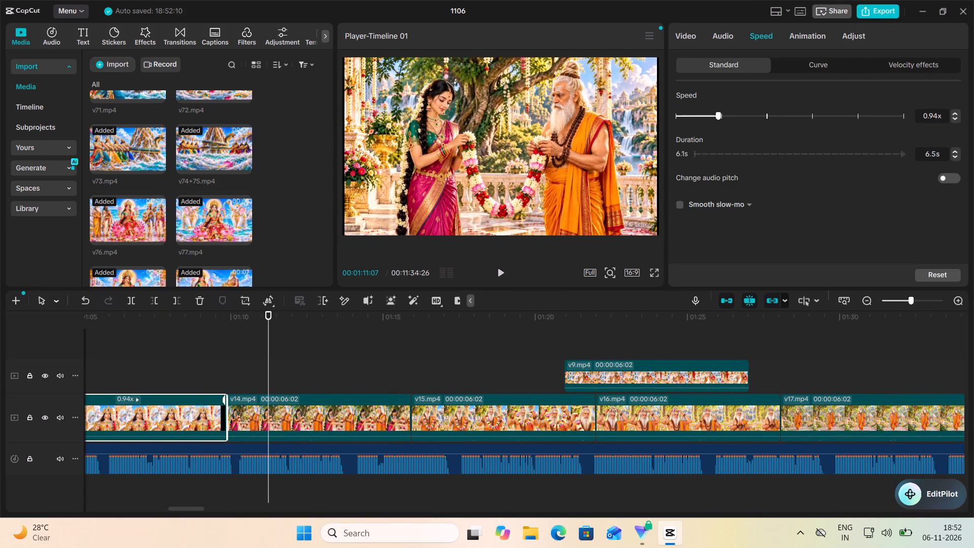
left_click(717, 115)
left_click(716, 115)
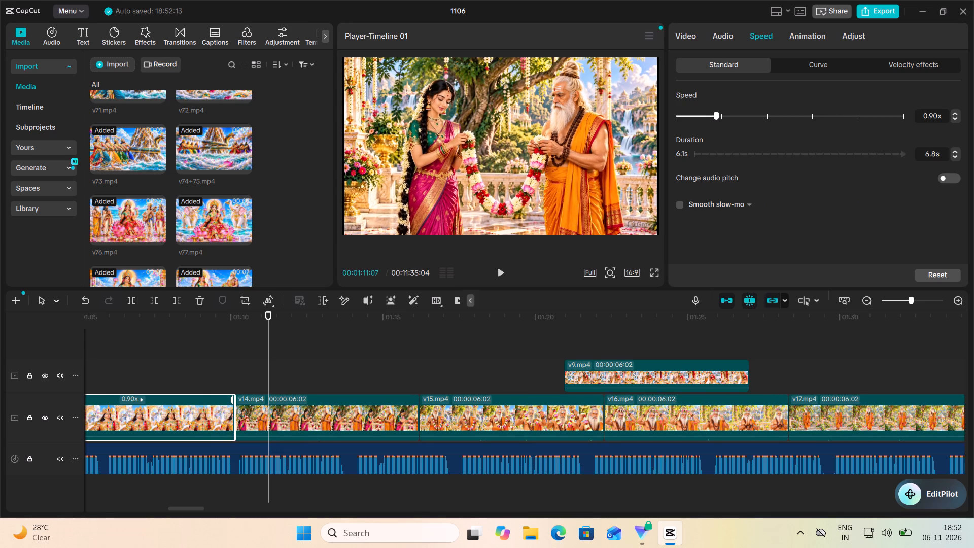
Play v14.mp4 against the narration and insert v9.mp4 from the upper track between v13.mp4 and v14.mp4 on the main track.
left_click(506, 270)
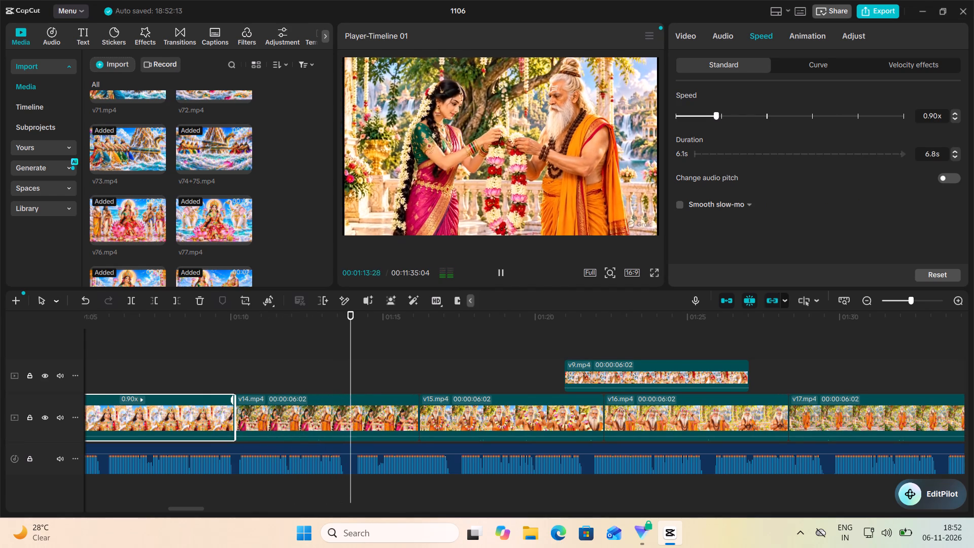
left_click(501, 272)
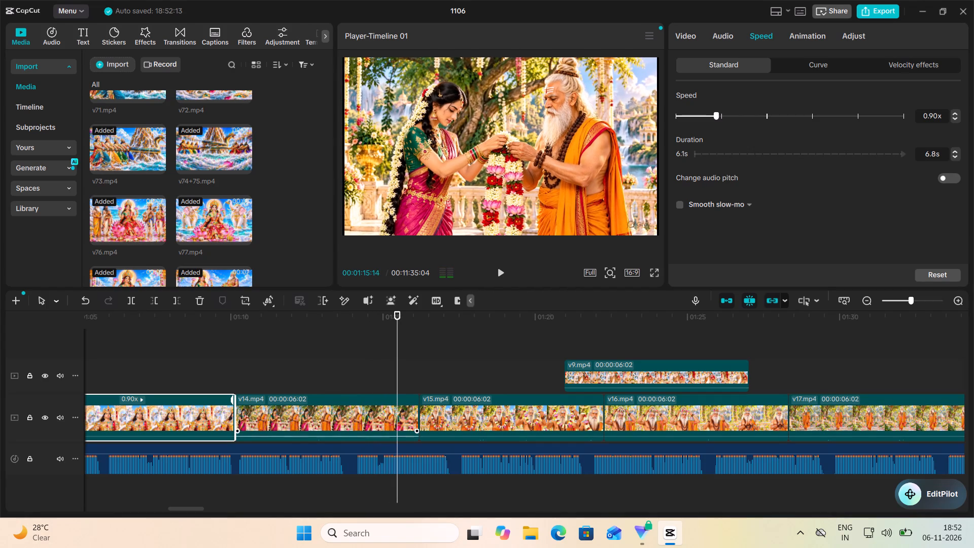
left_click(364, 370)
left_click(346, 380)
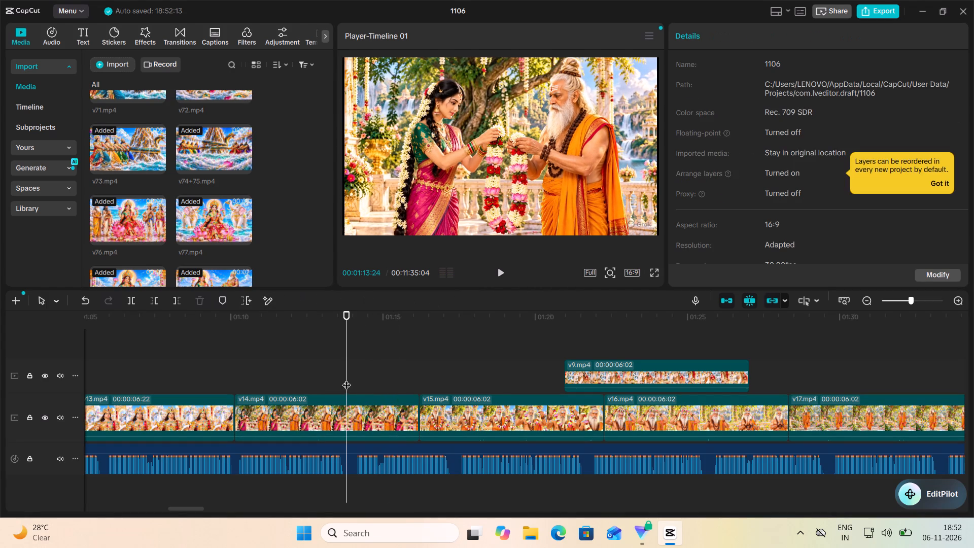
left_click_drag(610, 371, 329, 394)
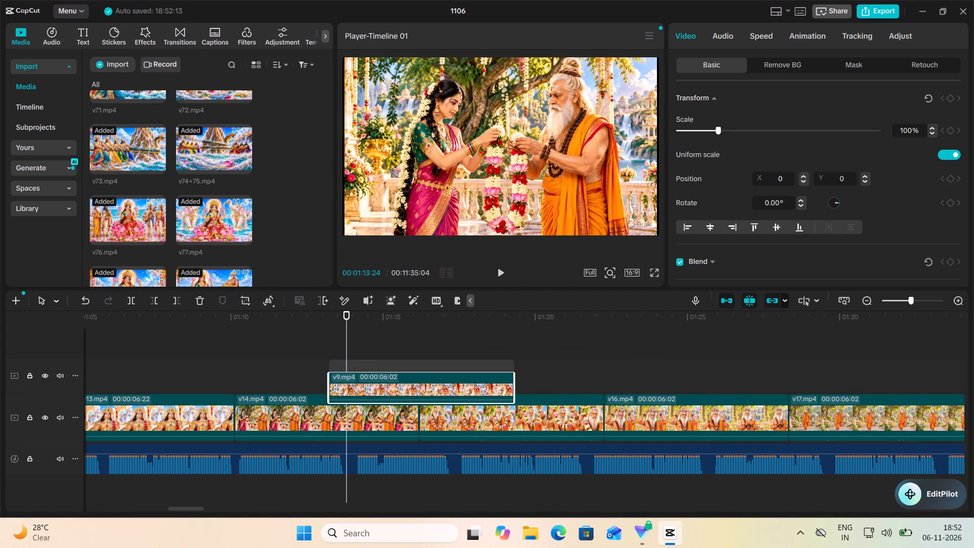
left_click_drag(329, 394, 286, 410)
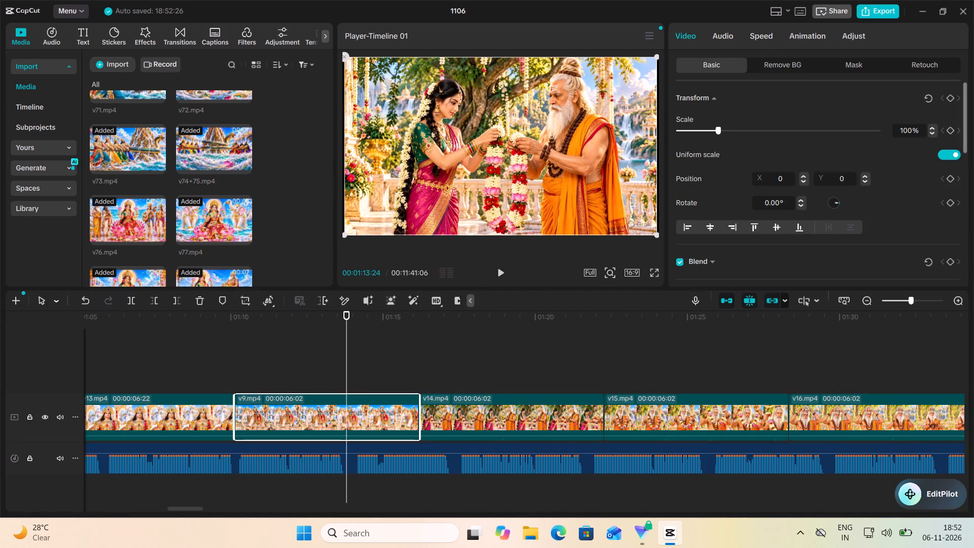
Set v9.mp4's speed to 1.60x in its new place and play it back against the narration.
left_click(751, 35)
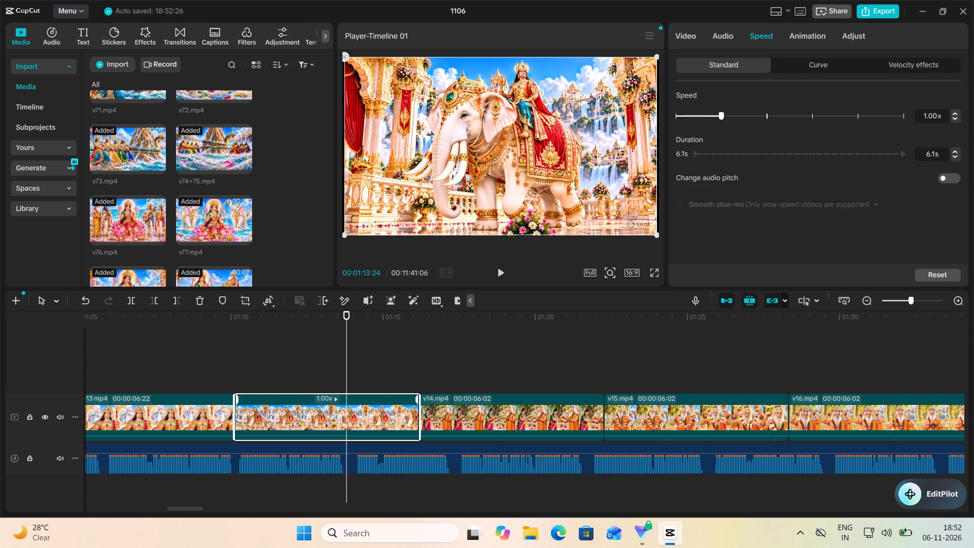
left_click(712, 114)
left_click(737, 114)
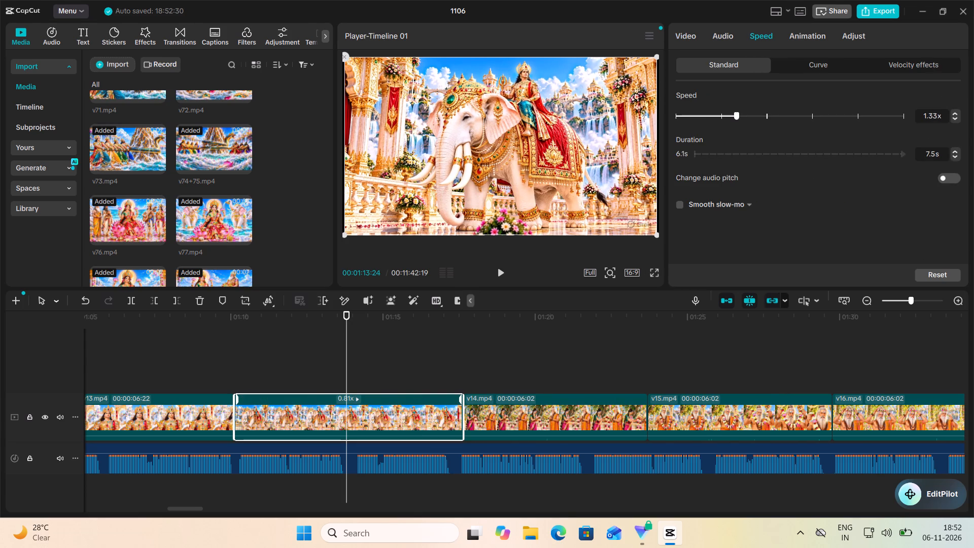
left_click(749, 116)
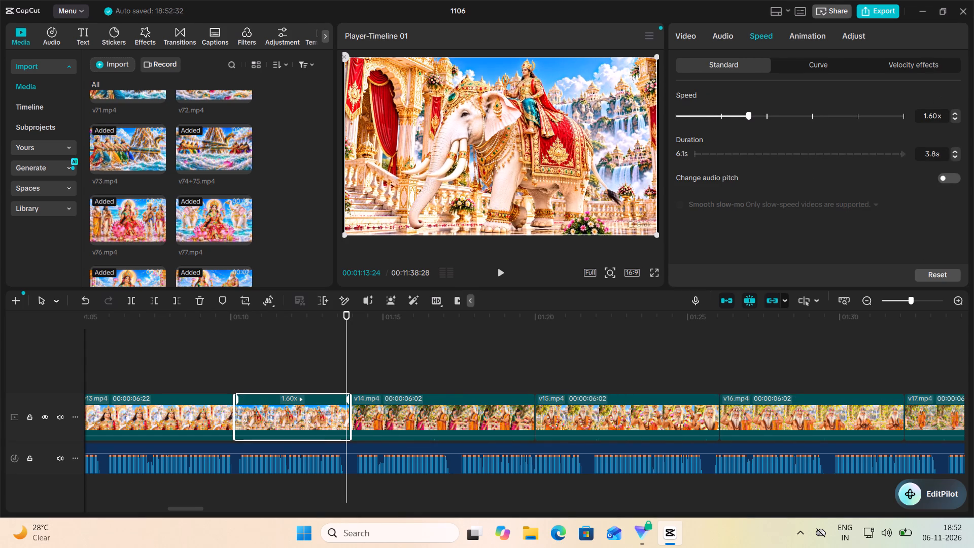
left_click(222, 366)
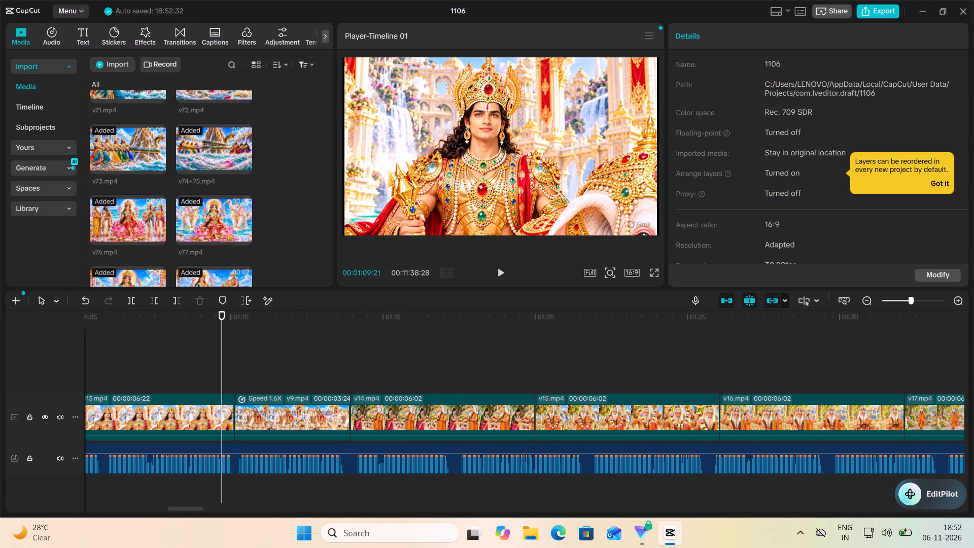
left_click(500, 272)
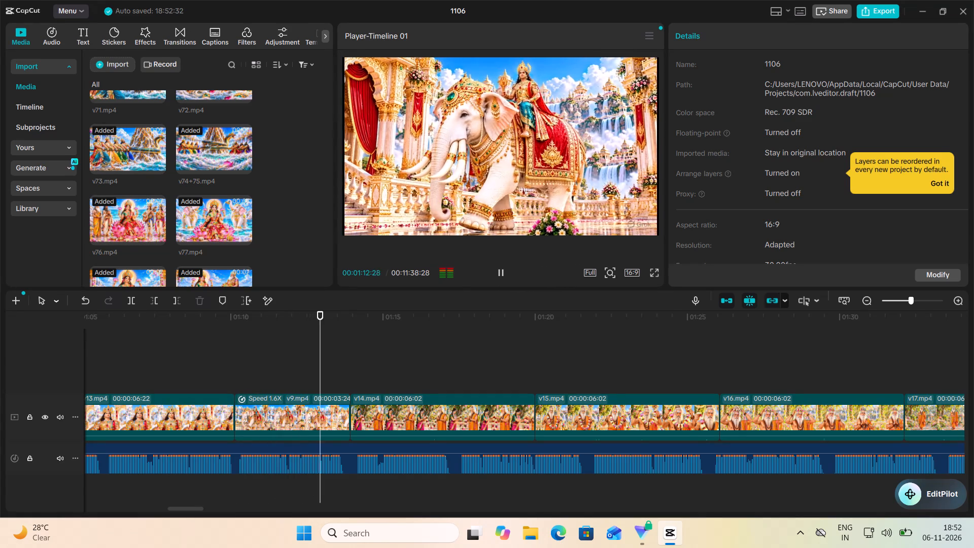
left_click(499, 273)
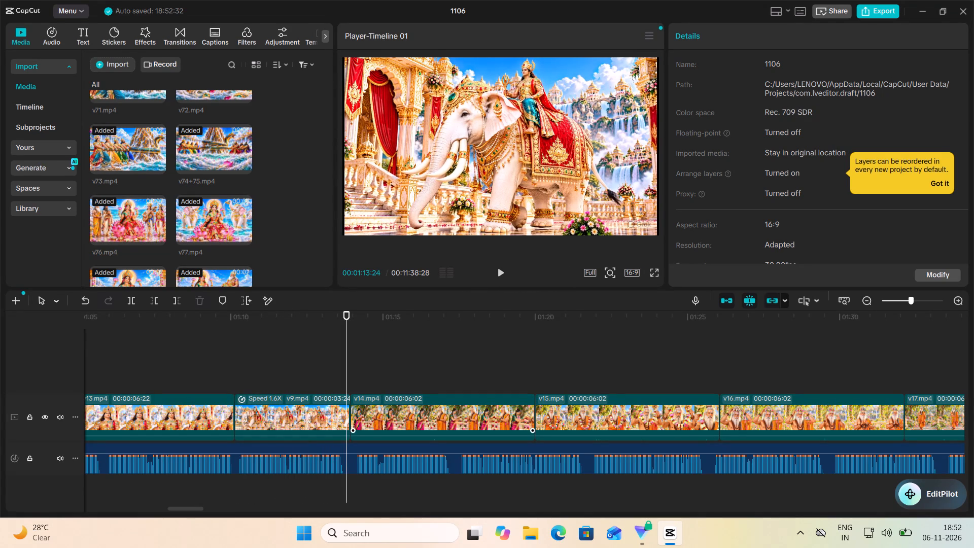
Play v14.mp4 and v15.mp4 against the narration to check whether their order matches the spoken text.
scroll(317, 402, "right", 1)
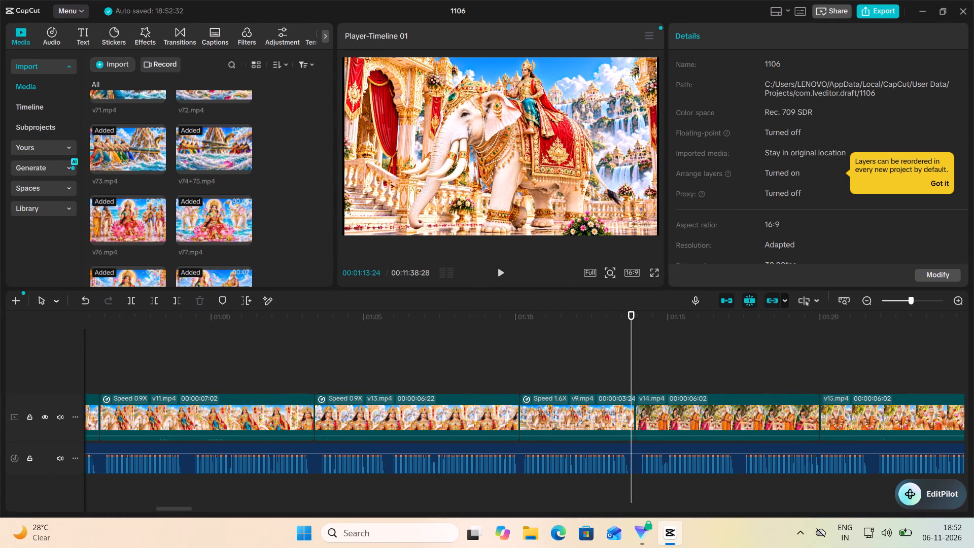
scroll(393, 367, "right", 1)
left_click(501, 275)
scroll(500, 294, "left", 1)
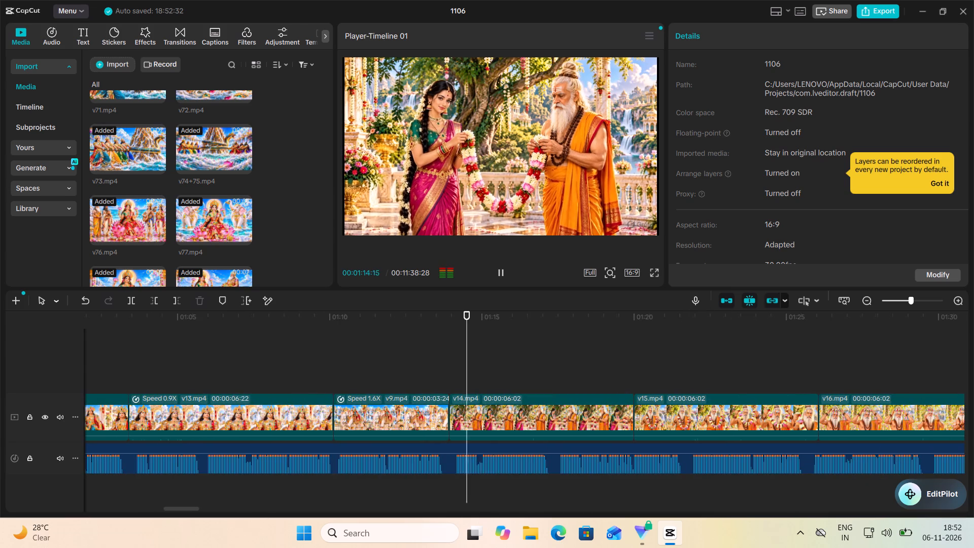
scroll(482, 325, "left", 1)
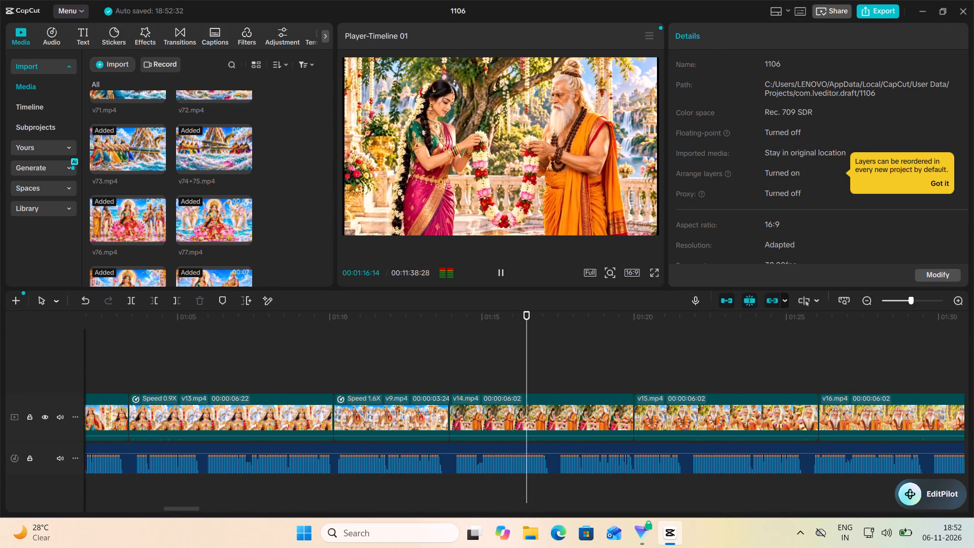
left_click(500, 272)
left_click(500, 272)
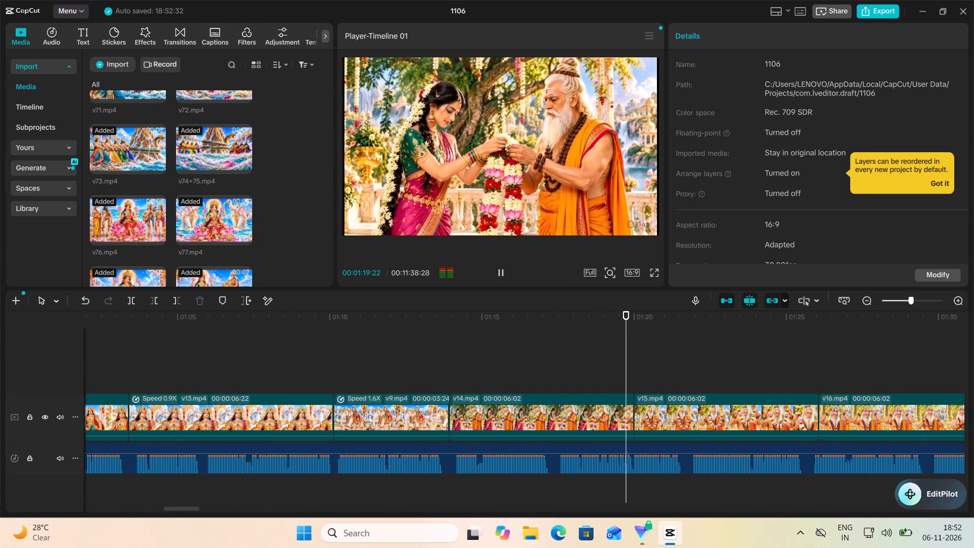
left_click(500, 272)
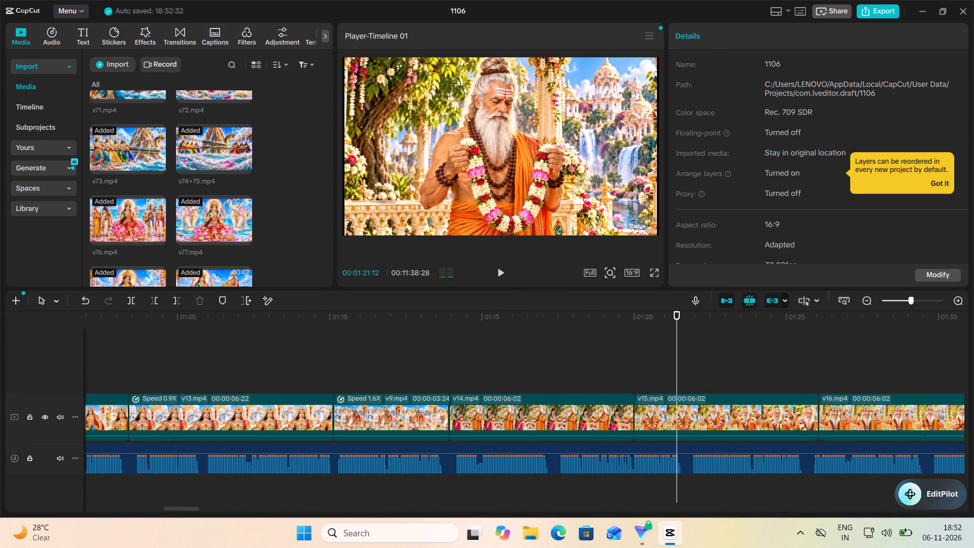
left_click(500, 272)
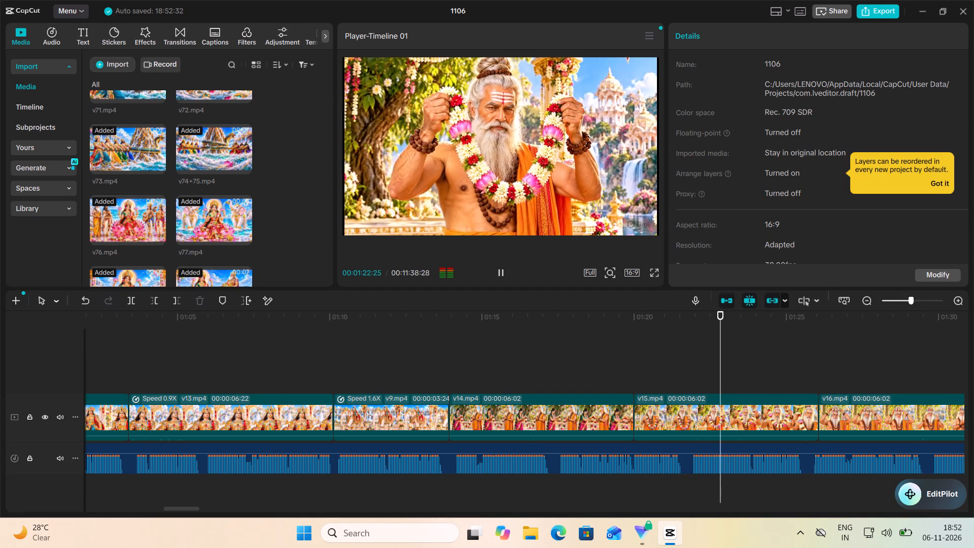
left_click(500, 272)
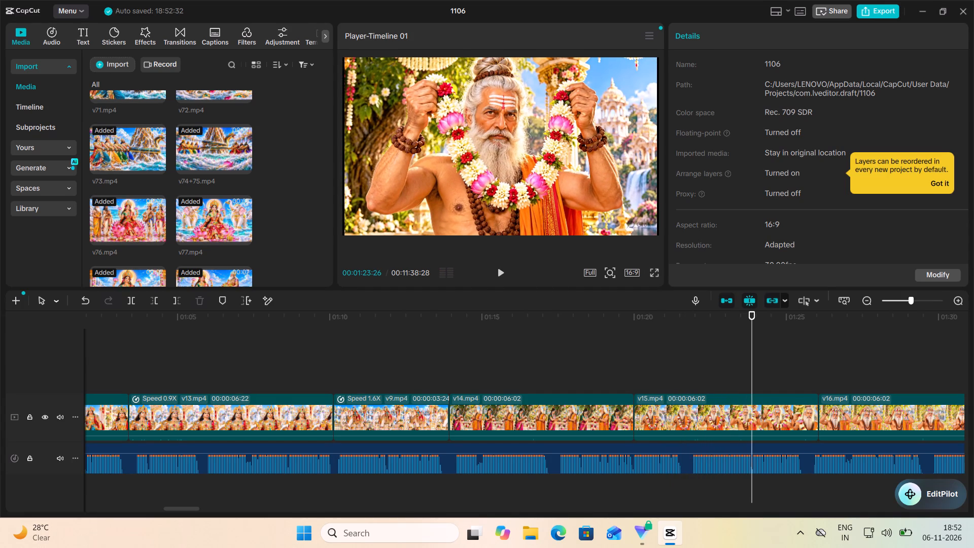
left_click(499, 275)
left_click(499, 275)
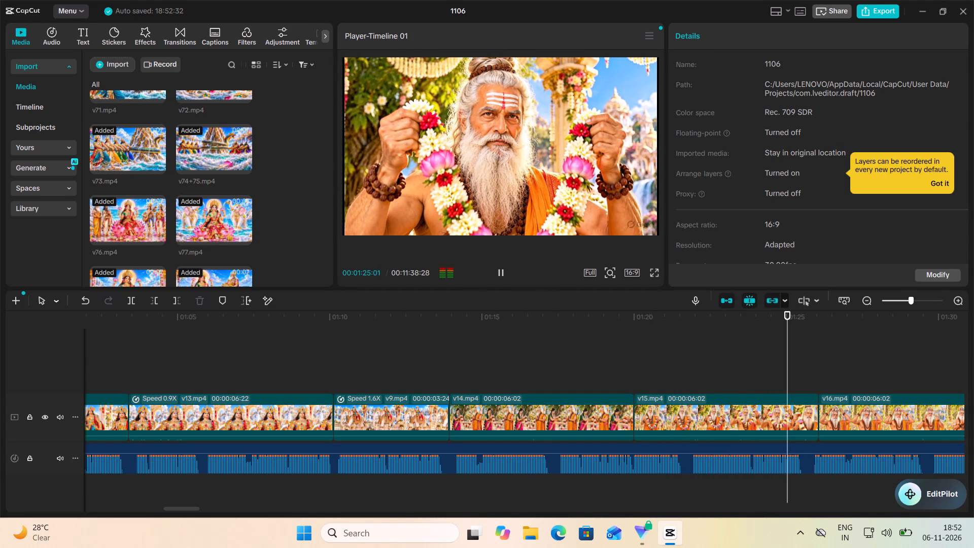
Move v15.mp4 ahead of v14.mp4 on the main track, directly after v9.mp4, and play the new order against the narration.
left_click_drag(719, 466, 668, 414)
scroll(640, 403, "left", 1)
scroll(582, 399, "left", 1)
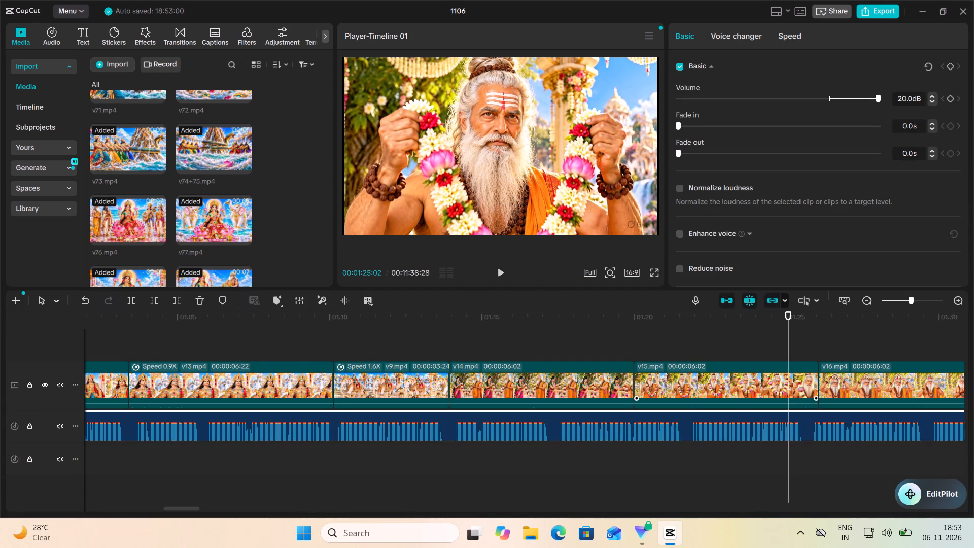
left_click_drag(694, 385, 457, 383)
scroll(373, 313, "left", 1)
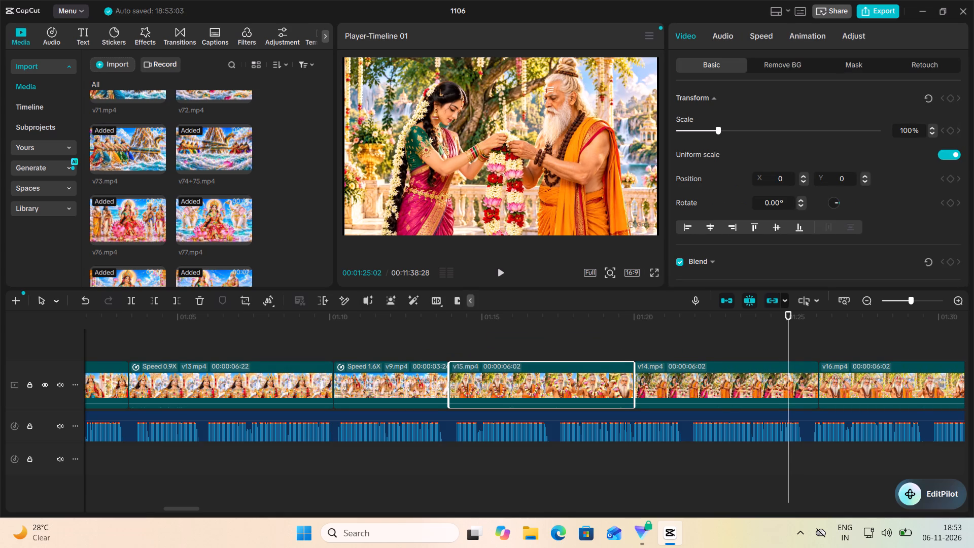
scroll(407, 316, "left", 1)
scroll(398, 438, "left", 1)
scroll(408, 339, "left", 1)
left_click(408, 339)
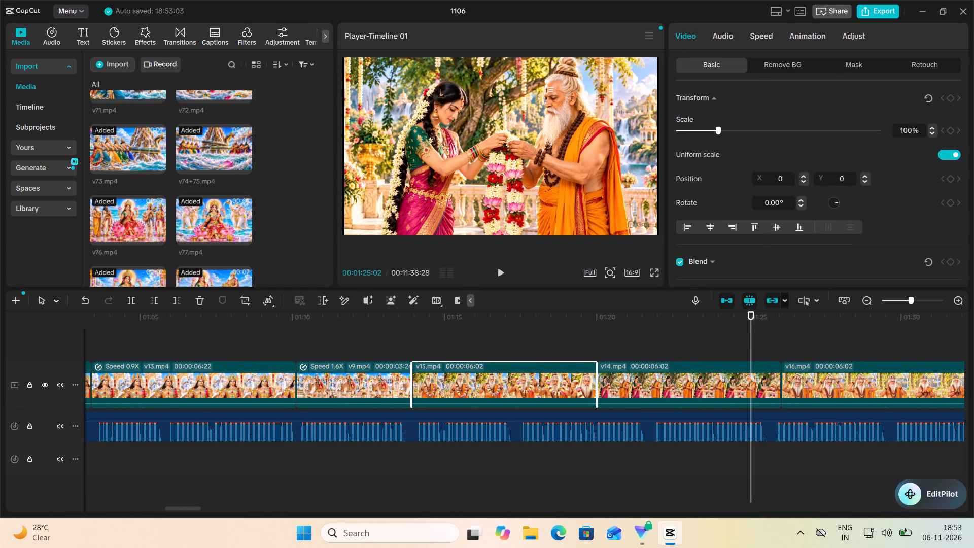
left_click(501, 275)
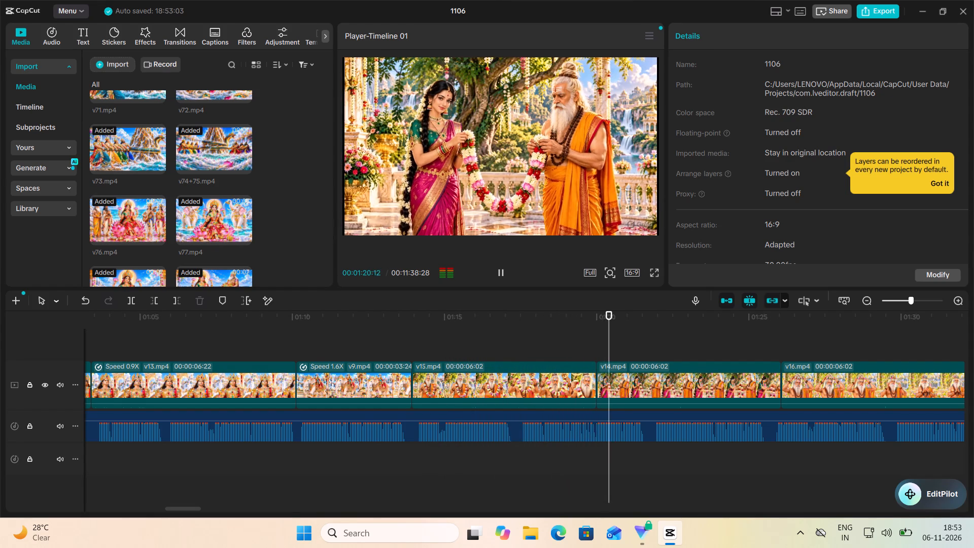
left_click(501, 275)
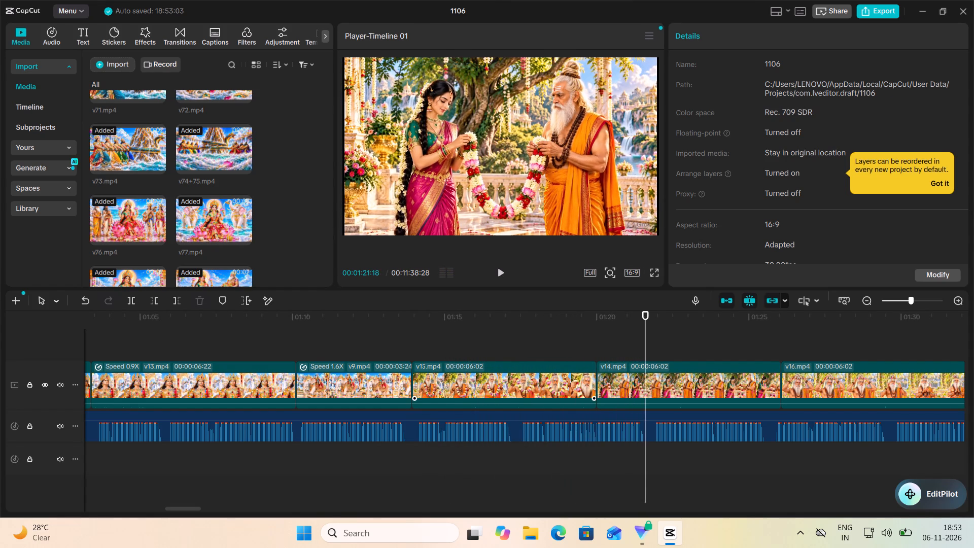
Slow v15.mp4 down to a speed of 0.78x so it ends where v14.mp4's narration begins.
left_click(570, 388)
left_click(757, 35)
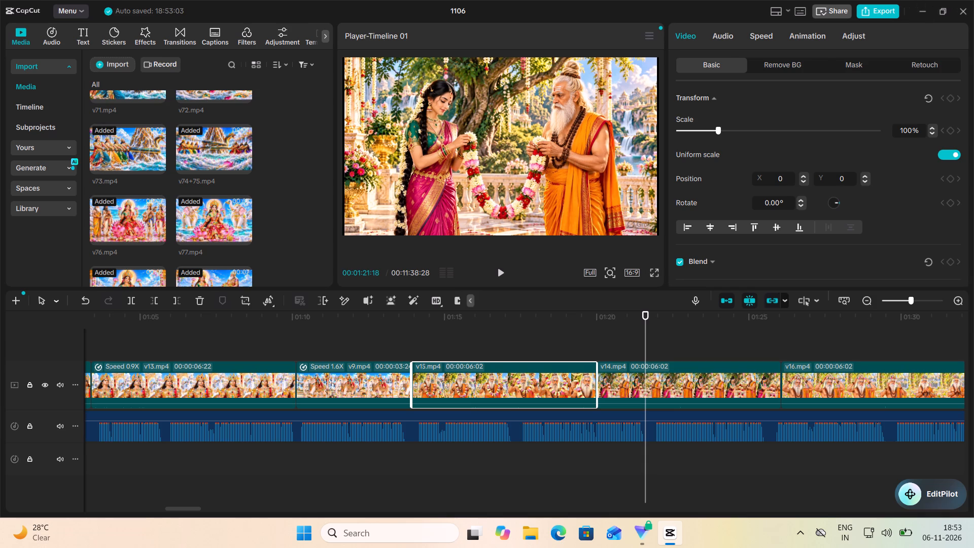
scroll(694, 405, "left", 1)
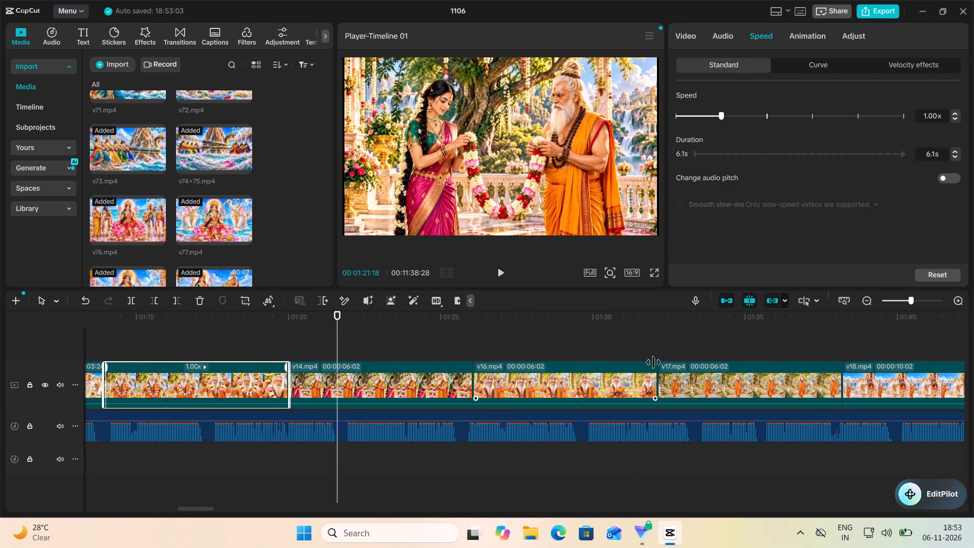
scroll(653, 362, "left", 2)
left_click(660, 356)
left_click(676, 352)
left_click_drag(696, 347, 705, 344)
left_click_drag(712, 344, 720, 344)
left_click(372, 343)
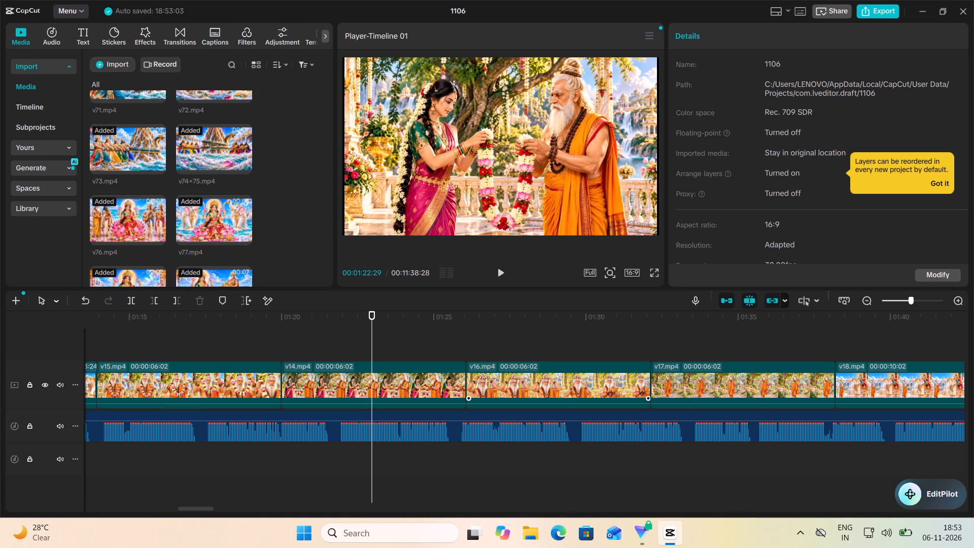
left_click(316, 383)
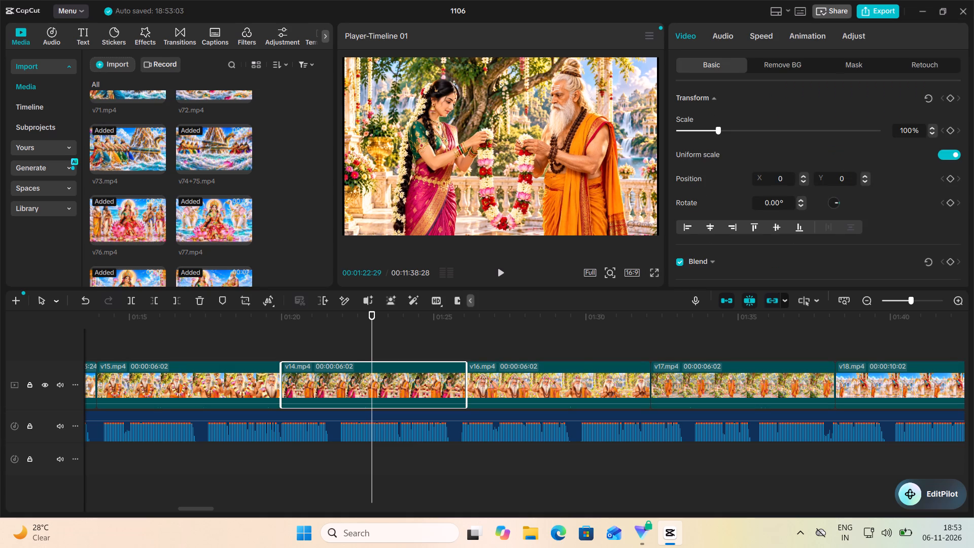
left_click(166, 386)
left_click(760, 34)
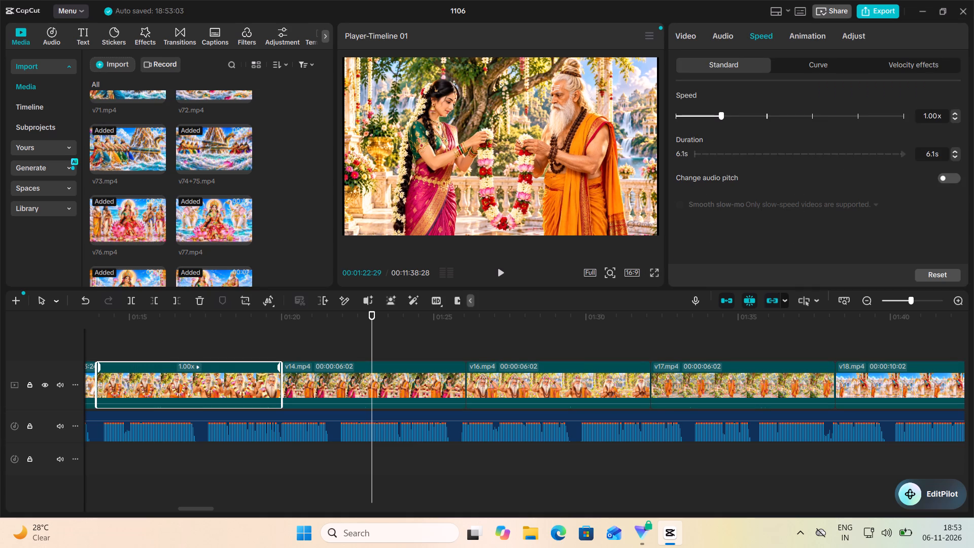
left_click(717, 113)
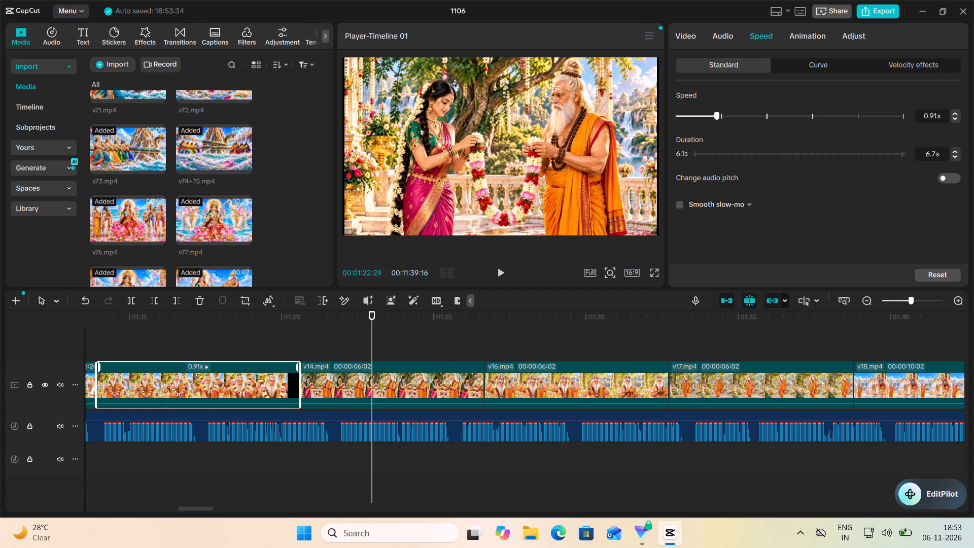
left_click(711, 117)
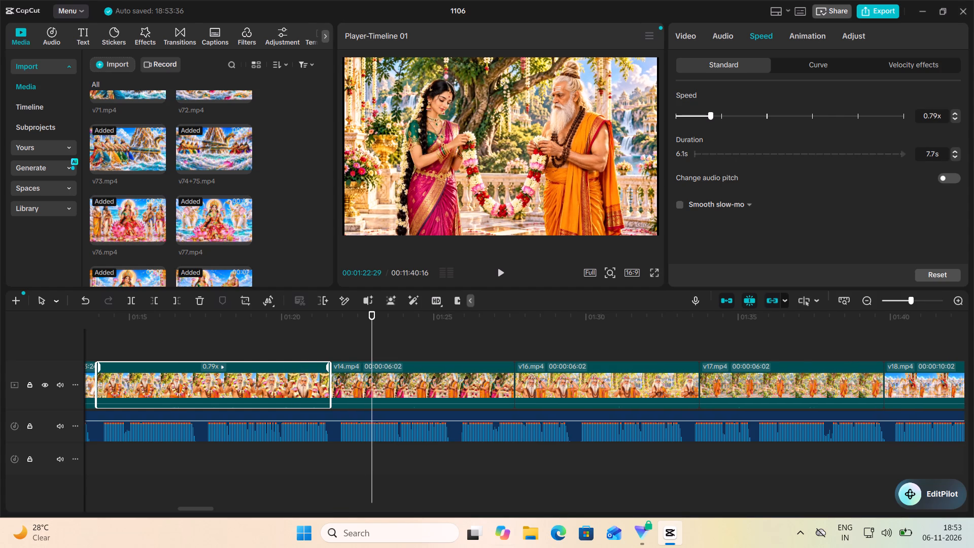
left_click(709, 115)
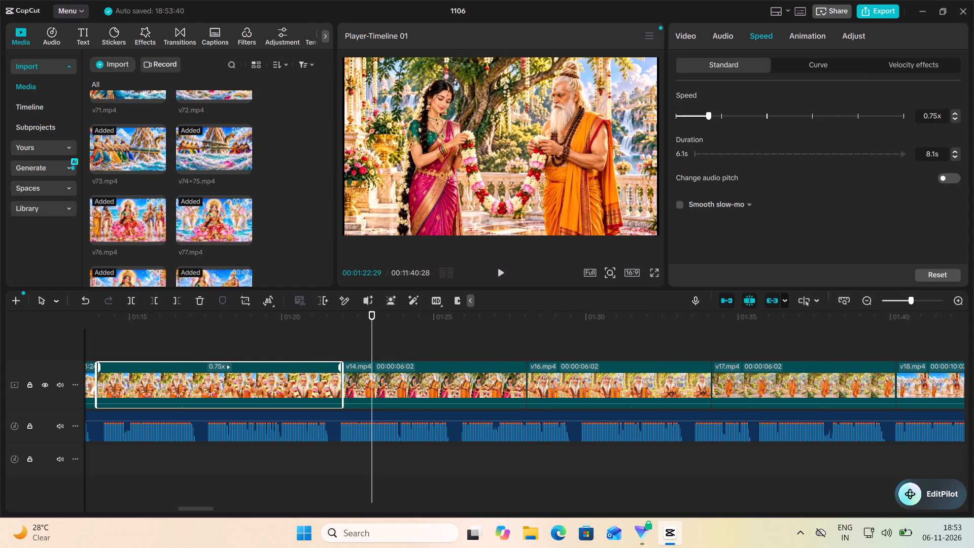
left_click(710, 116)
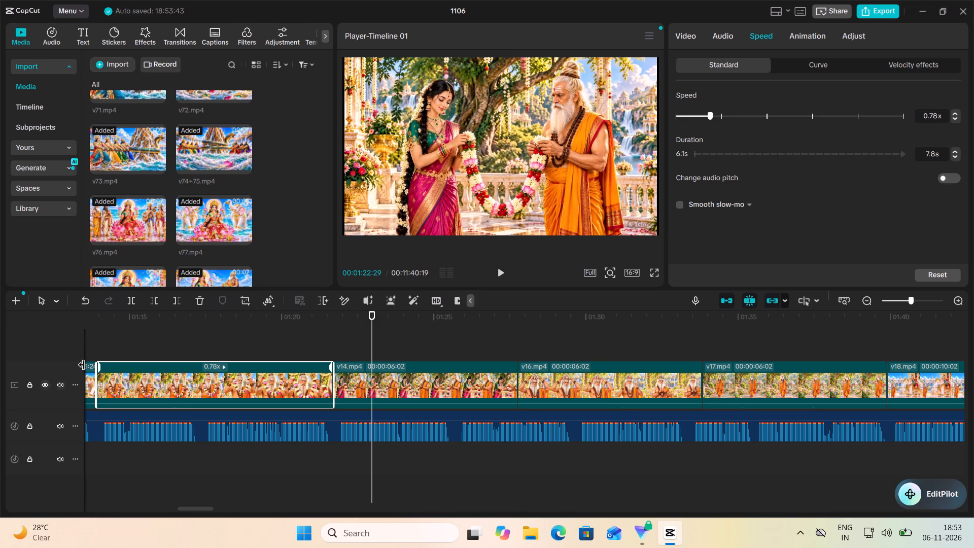
Play the slowed v15.mp4 and the following v14.mp4 against the narration to check their timing.
left_click(102, 346)
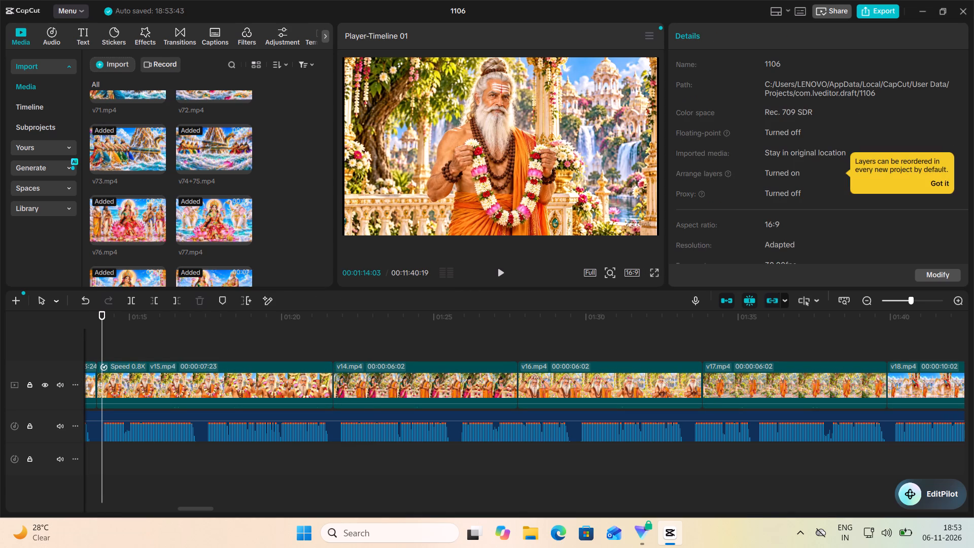
left_click(498, 270)
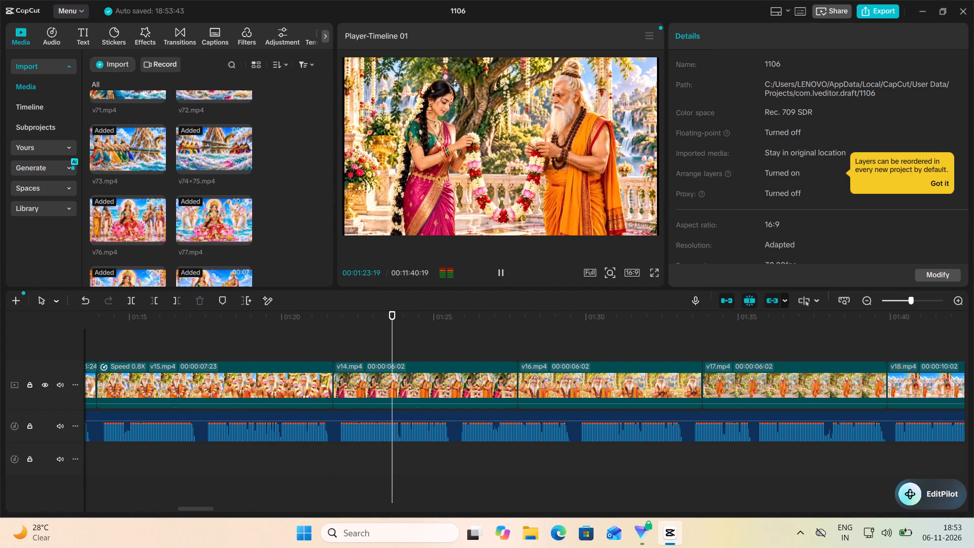
left_click(501, 278)
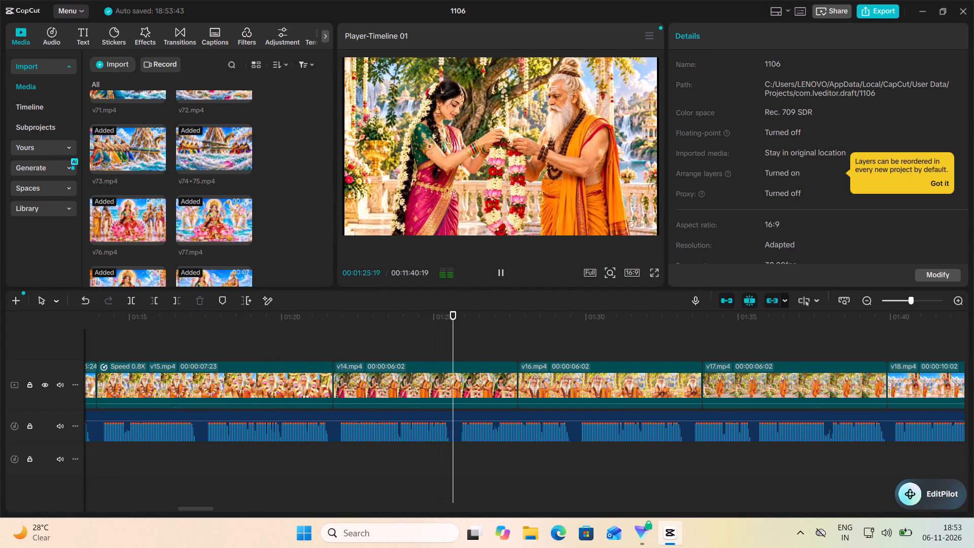
left_click(501, 278)
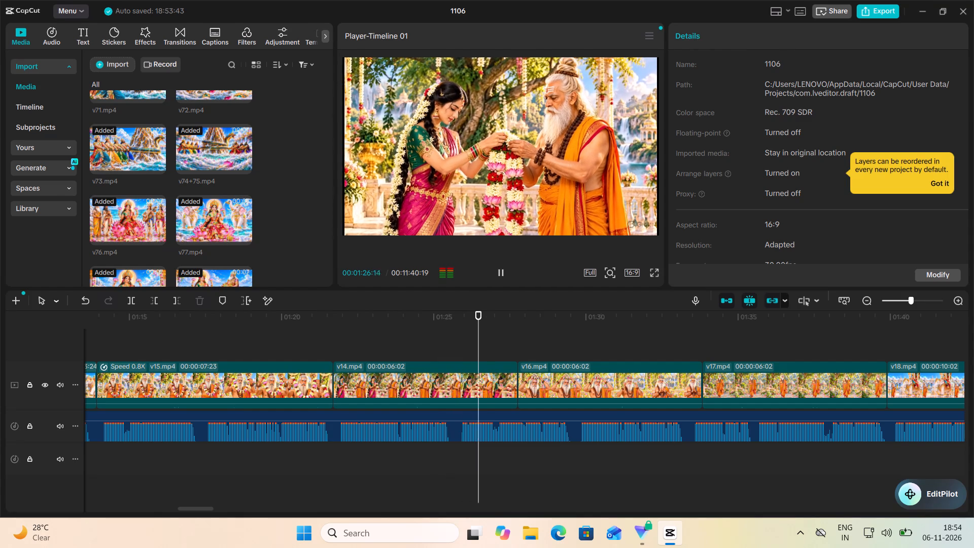
left_click(501, 278)
left_click(387, 393)
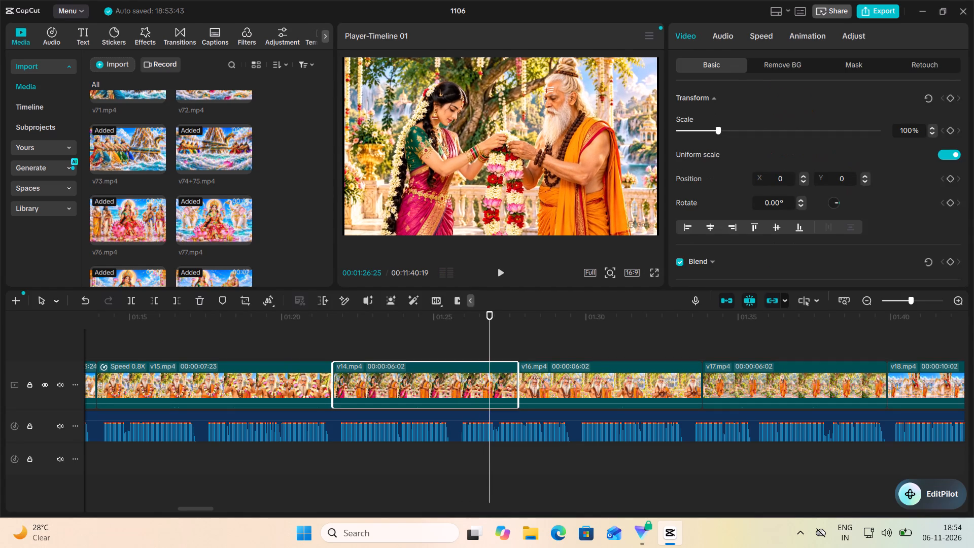
left_click(336, 339)
left_click(500, 273)
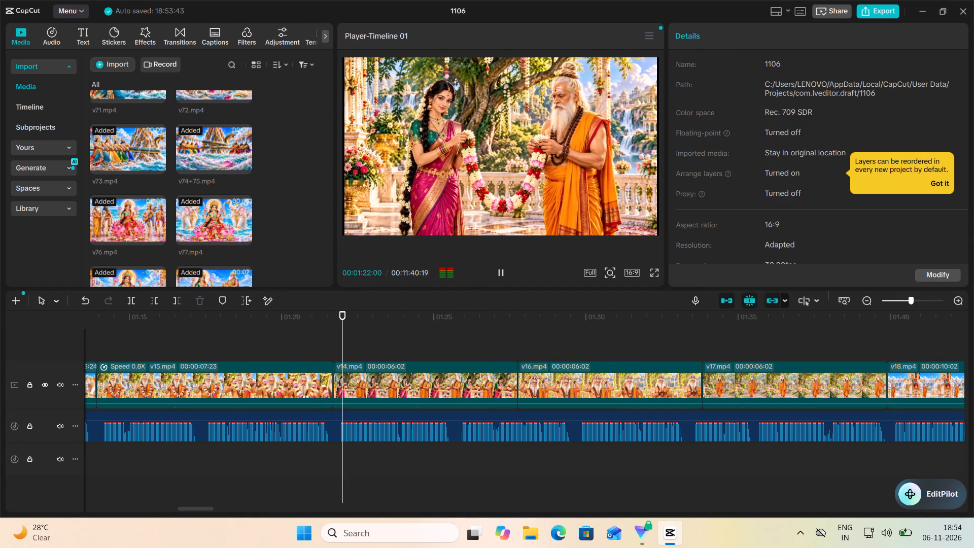
left_click(500, 273)
Trim the start of v14.mp4 to a clip length of 00:00:05:15 and play it through into v16.mp4 against the narration.
left_click(353, 381)
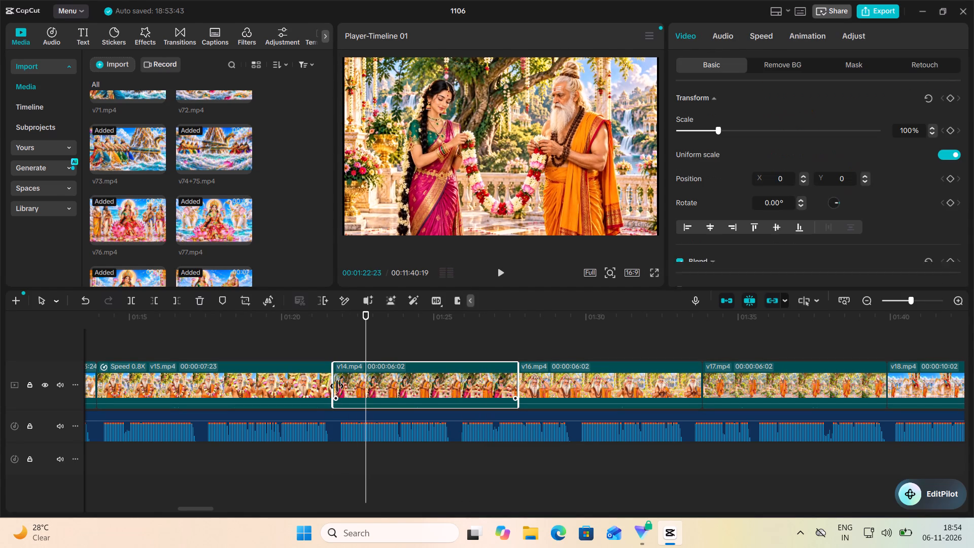
left_click_drag(334, 387, 345, 387)
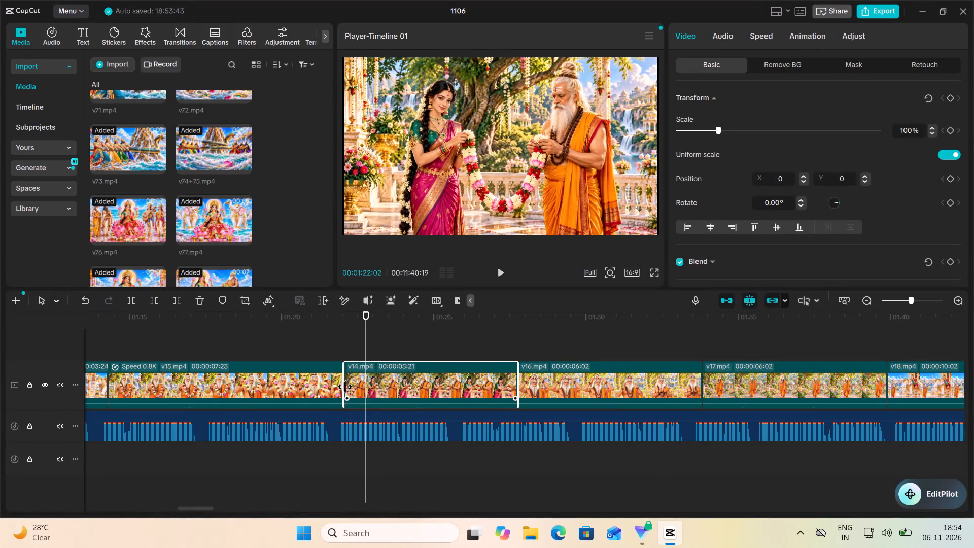
left_click_drag(345, 387, 351, 387)
left_click(325, 335)
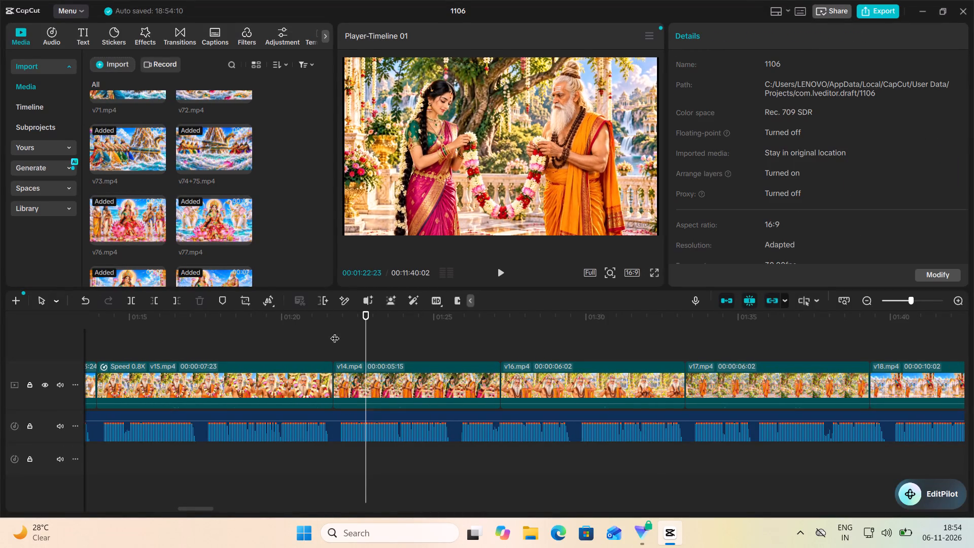
left_click(499, 272)
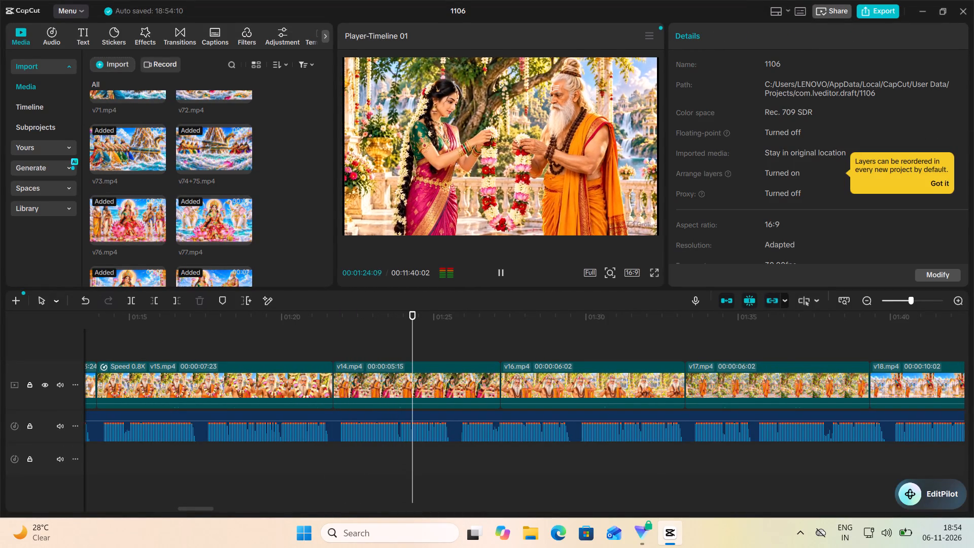
left_click(499, 272)
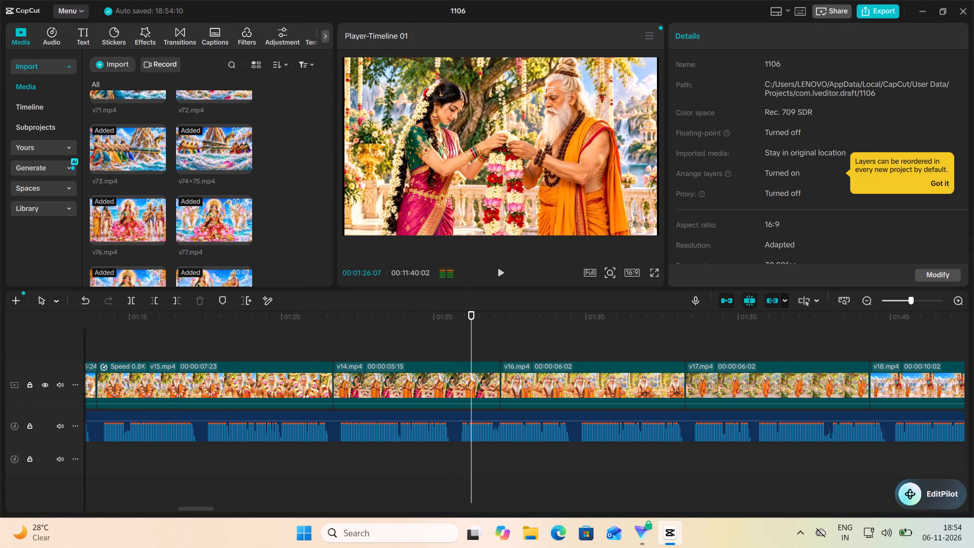
left_click(499, 272)
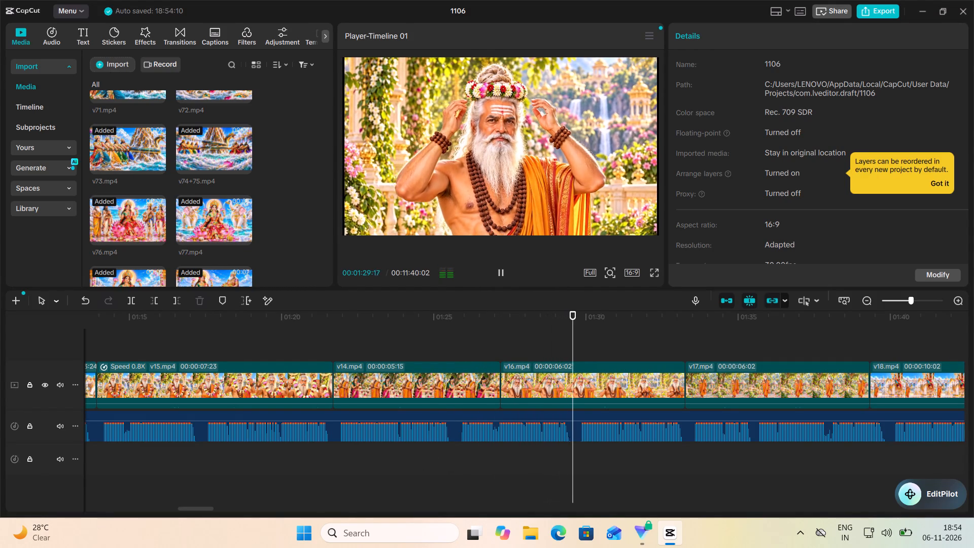
Slow v14.mp4 to a speed of 0.67x and trim its end to a clip length of 00:00:07:28, matching its narration.
left_click(499, 272)
left_click(499, 272)
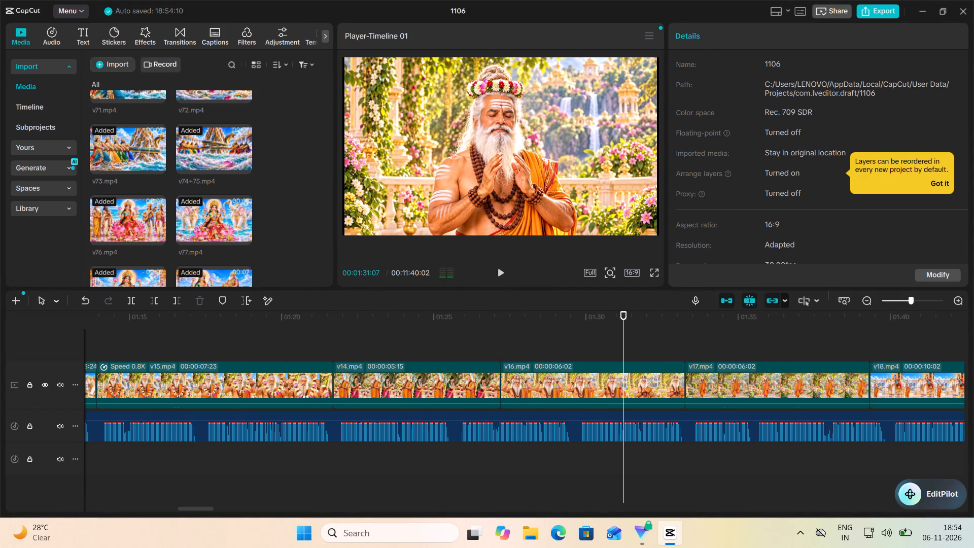
left_click(499, 272)
left_click(463, 386)
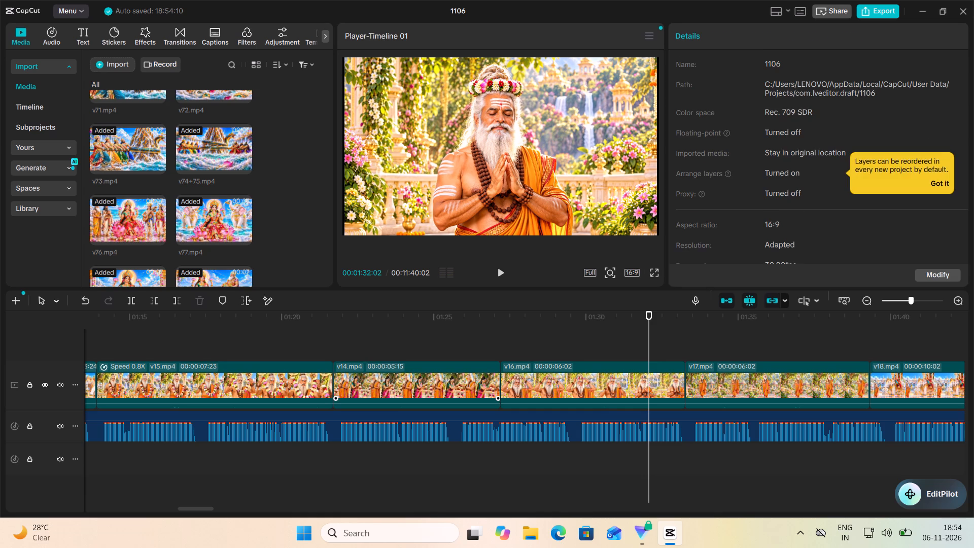
left_click(762, 35)
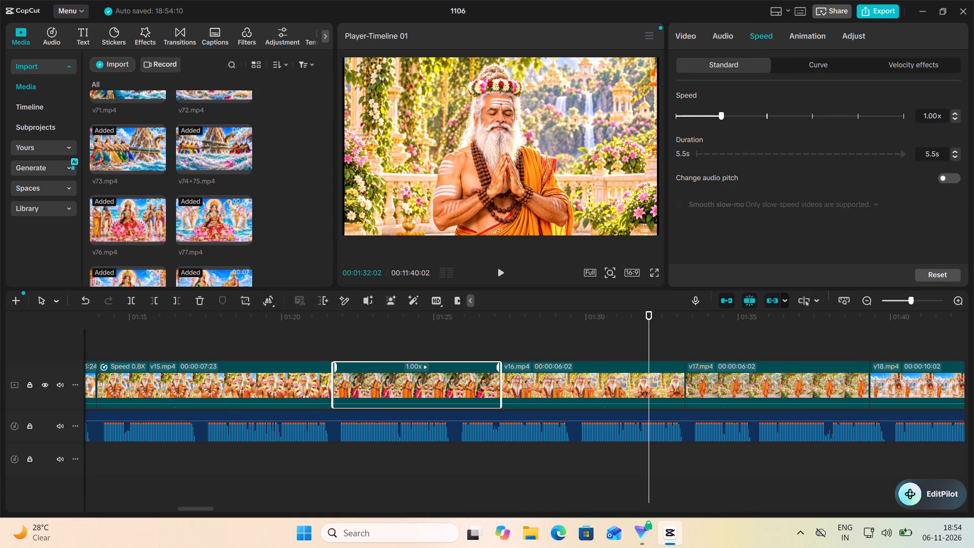
left_click(715, 114)
left_click(714, 114)
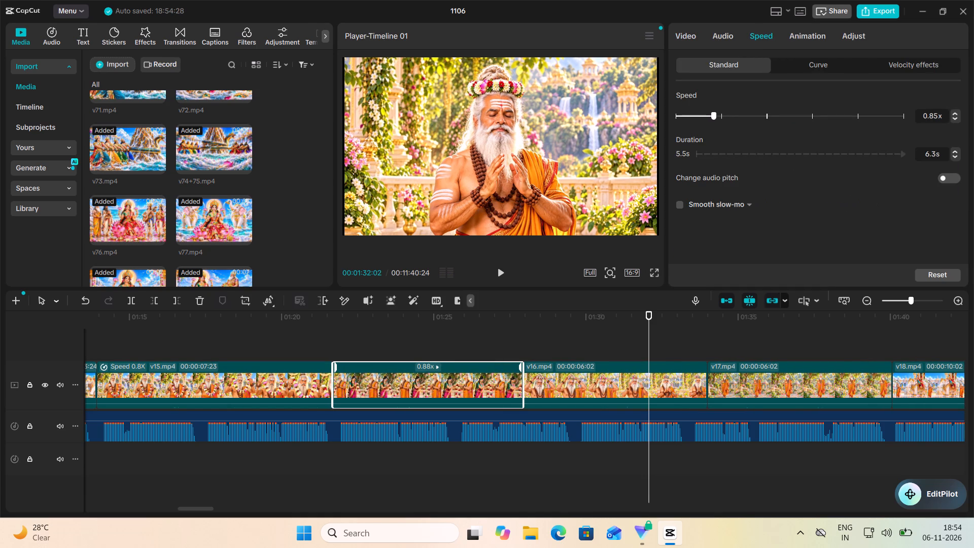
left_click(712, 114)
left_click(709, 114)
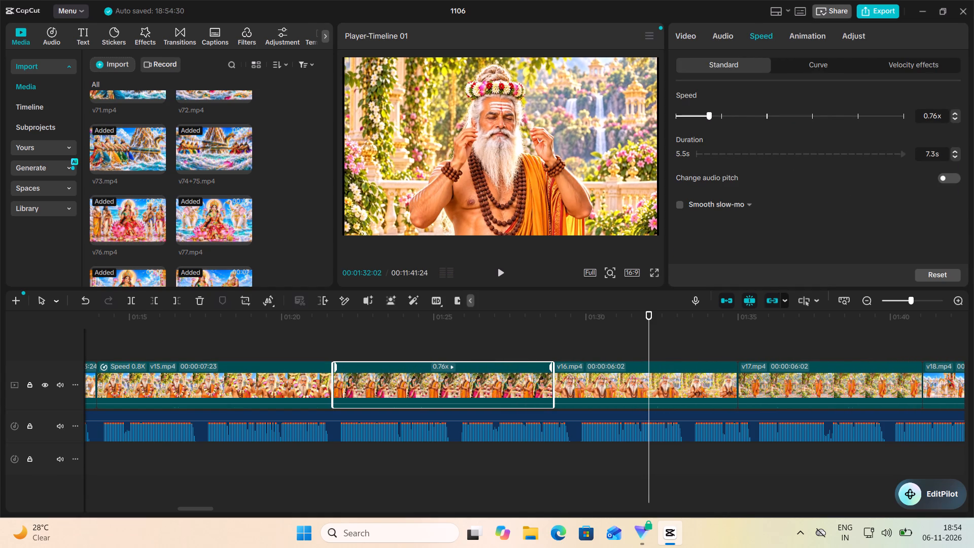
left_click(709, 114)
left_click(704, 116)
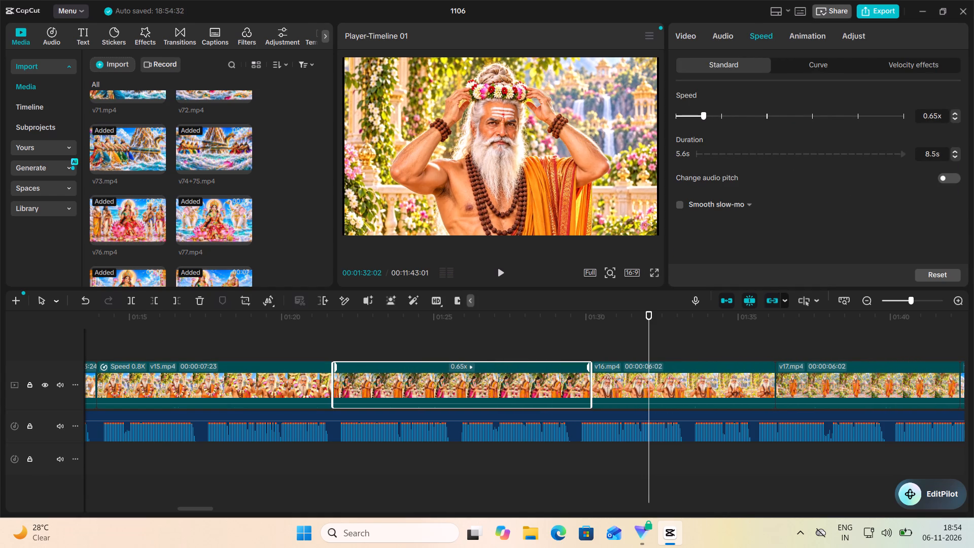
left_click(707, 113)
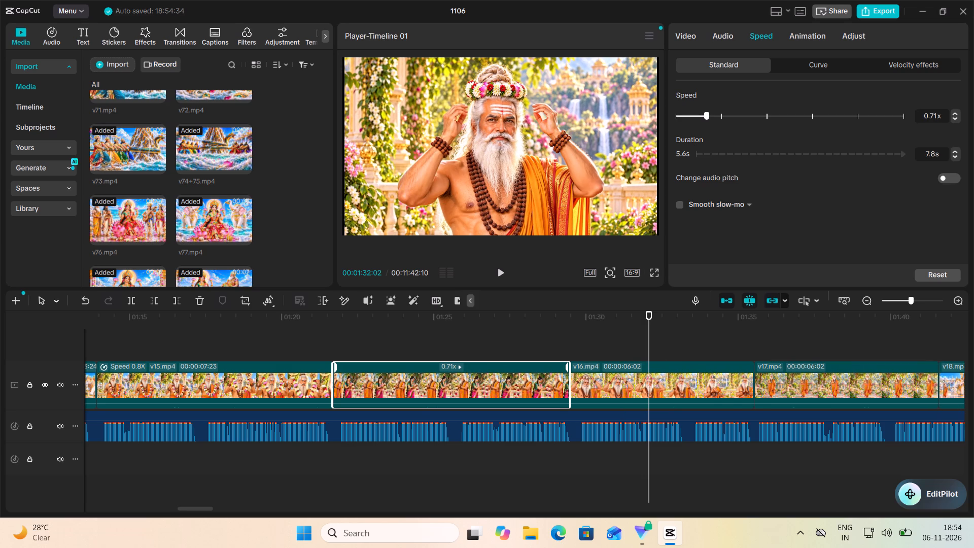
left_click(705, 114)
left_click_drag(582, 393, 574, 395)
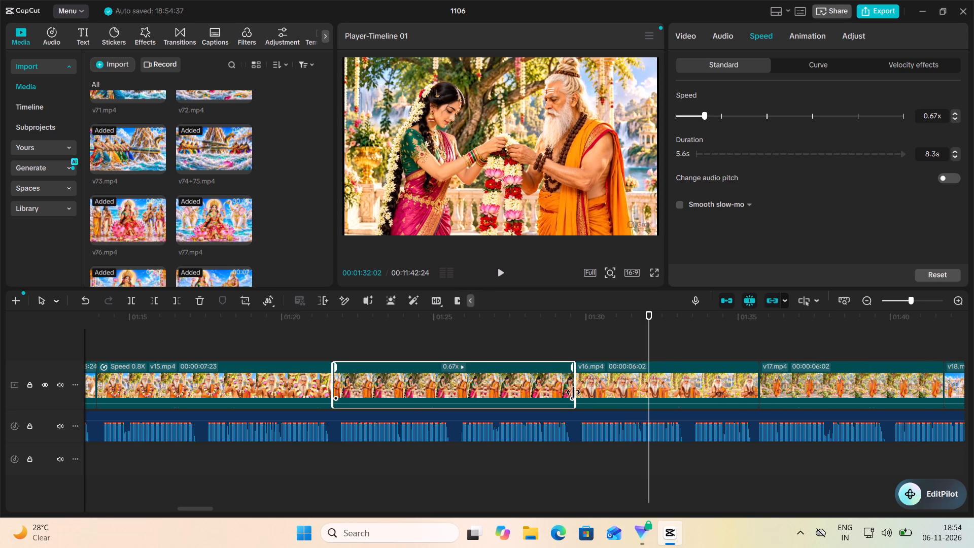
Play the slowed v14.mp4 and the following v16.mp4 against the narration to check their timing.
left_click(334, 336)
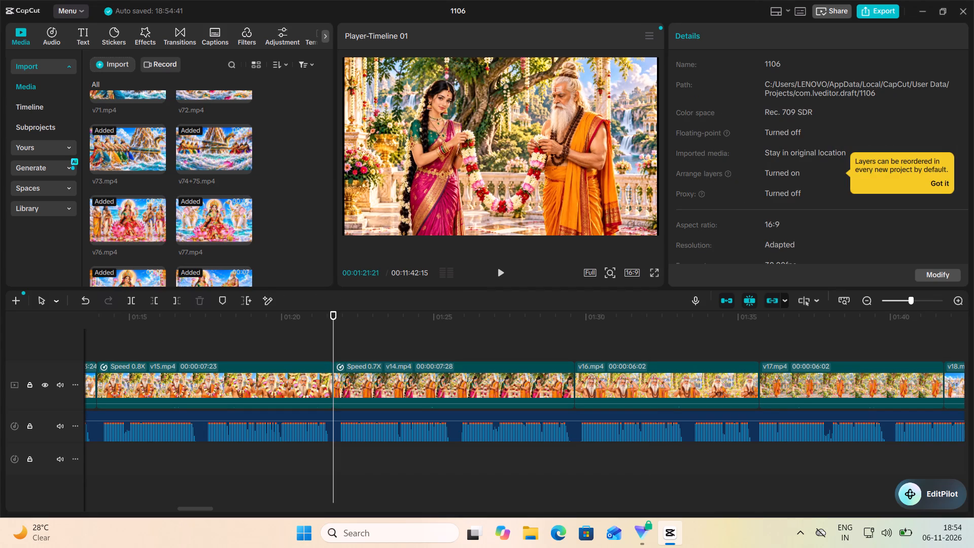
left_click(501, 272)
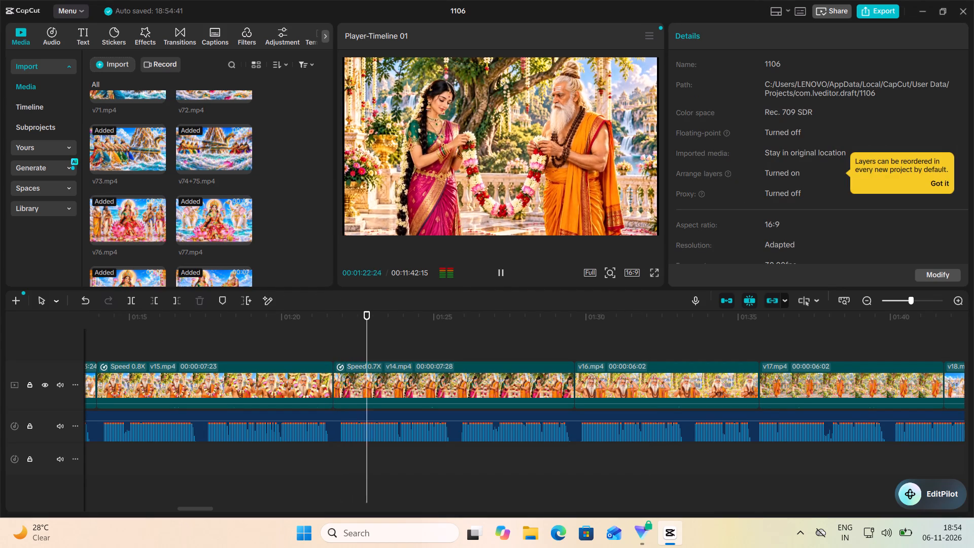
scroll(566, 298, "left", 3)
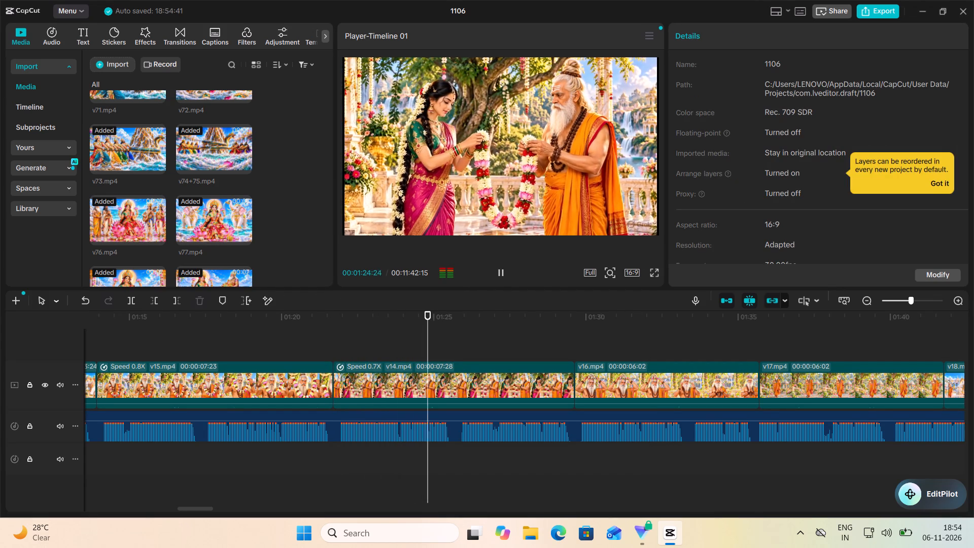
scroll(517, 329, "left", 4)
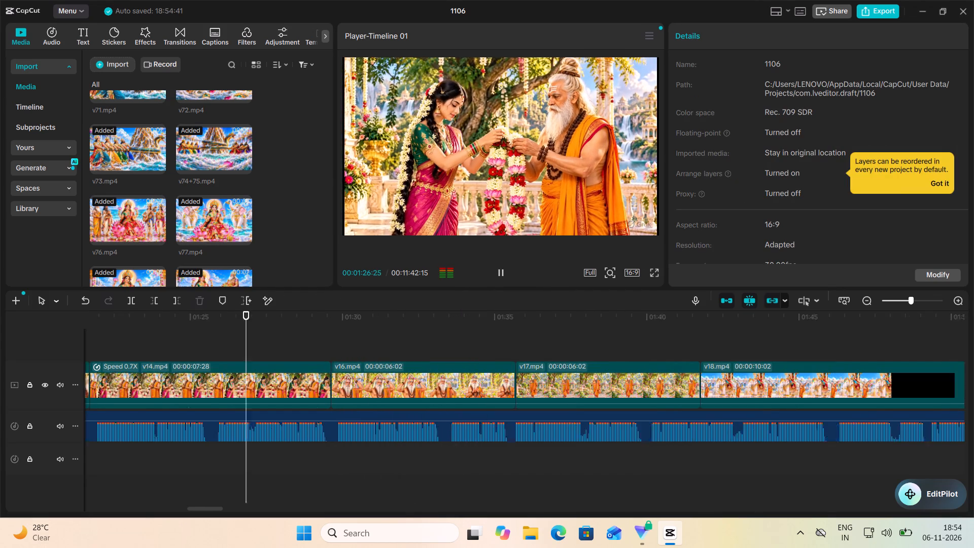
scroll(534, 332, "left", 2)
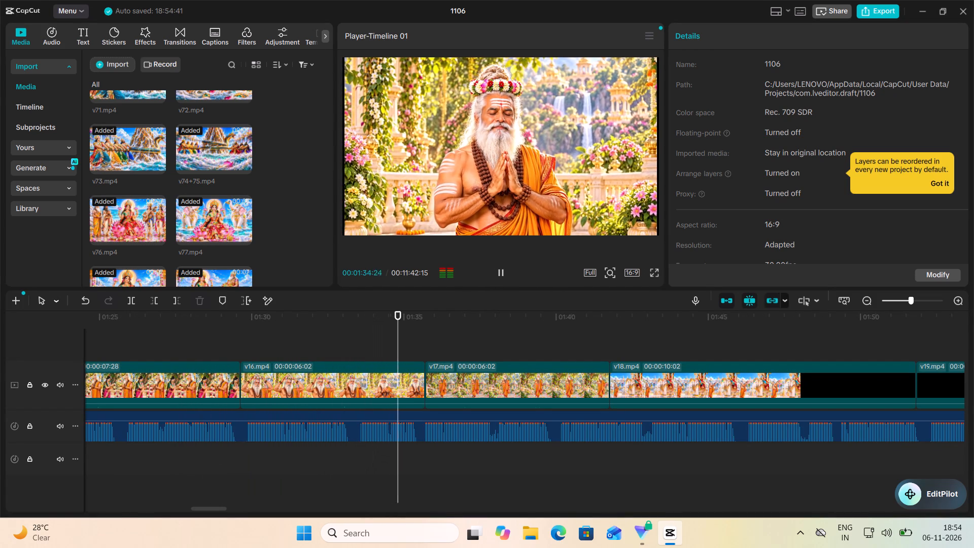
left_click(500, 272)
Speed up v16.mp4 to 1.64x so it ends just before the next narration phrase begins.
left_click(432, 341)
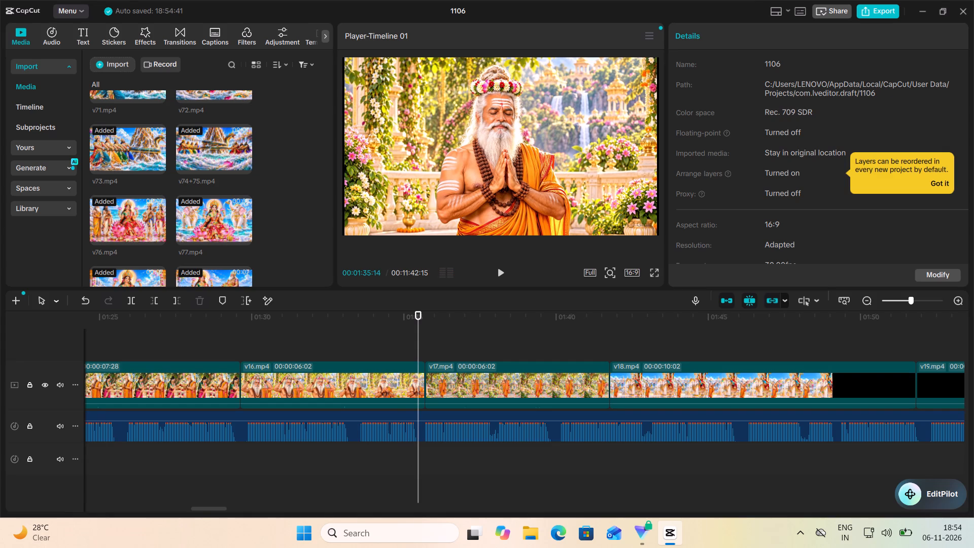
left_click(347, 379)
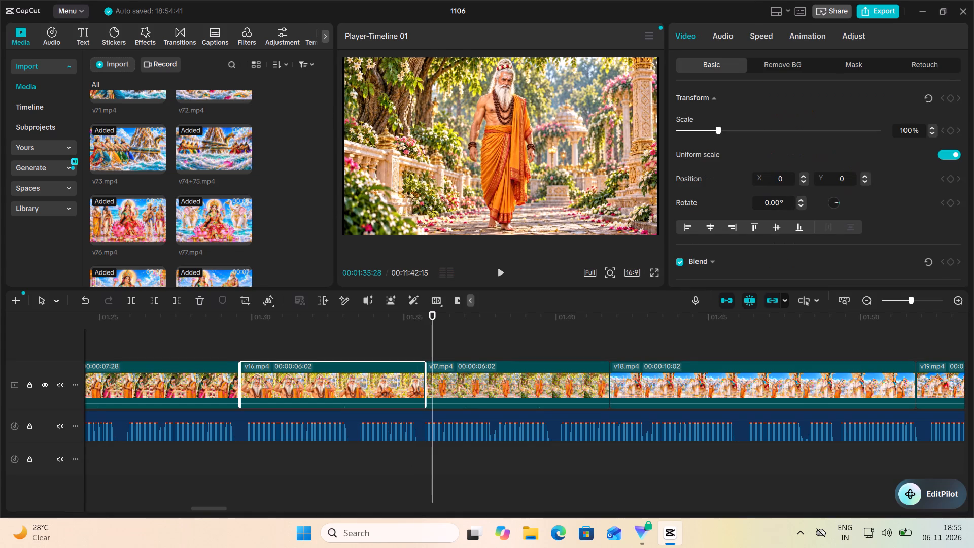
left_click(751, 40)
left_click(729, 114)
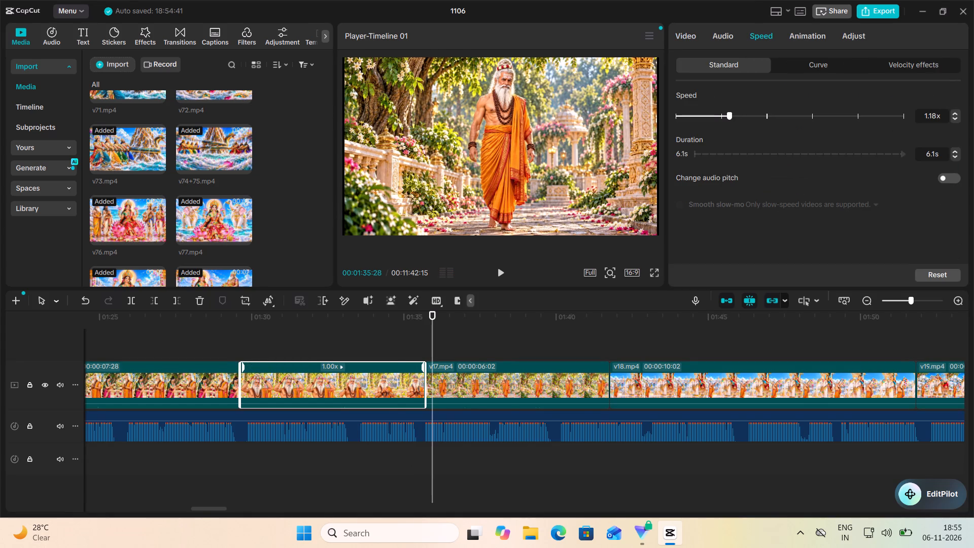
left_click(734, 113)
left_click(737, 112)
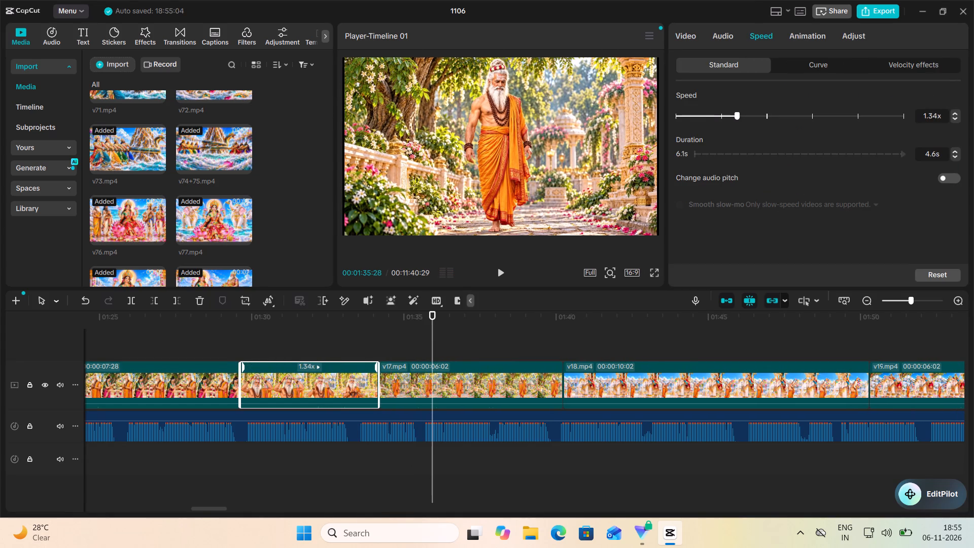
left_click(740, 112)
left_click(742, 111)
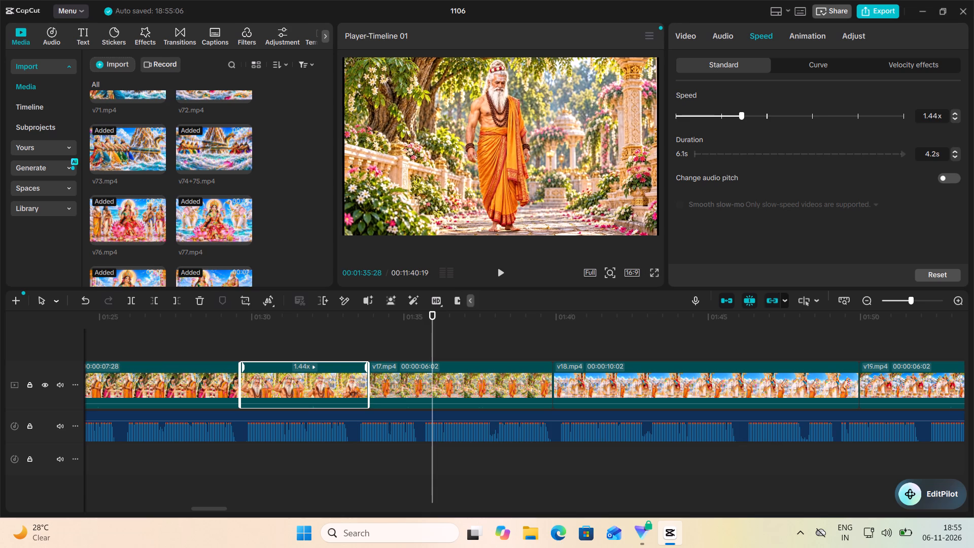
left_click(744, 113)
left_click(746, 113)
left_click(750, 115)
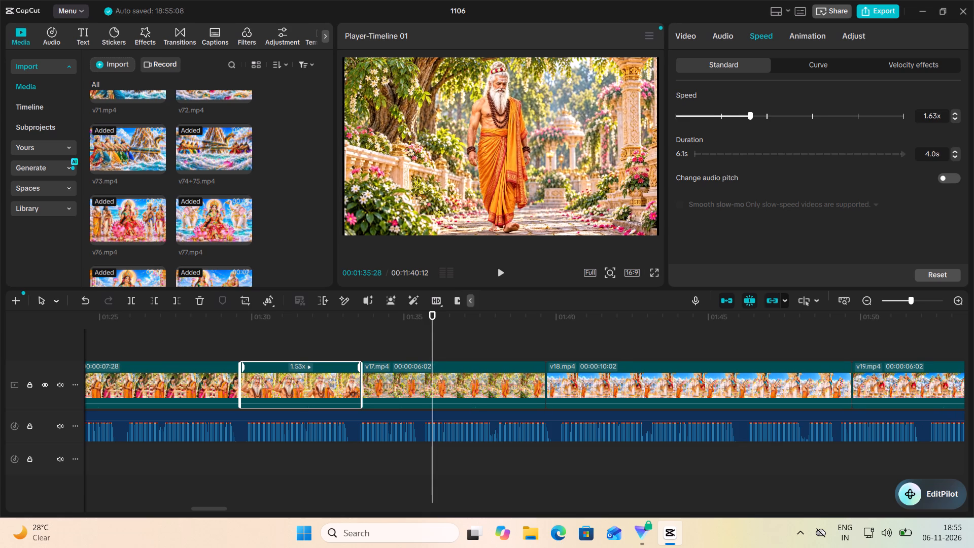
left_click(751, 115)
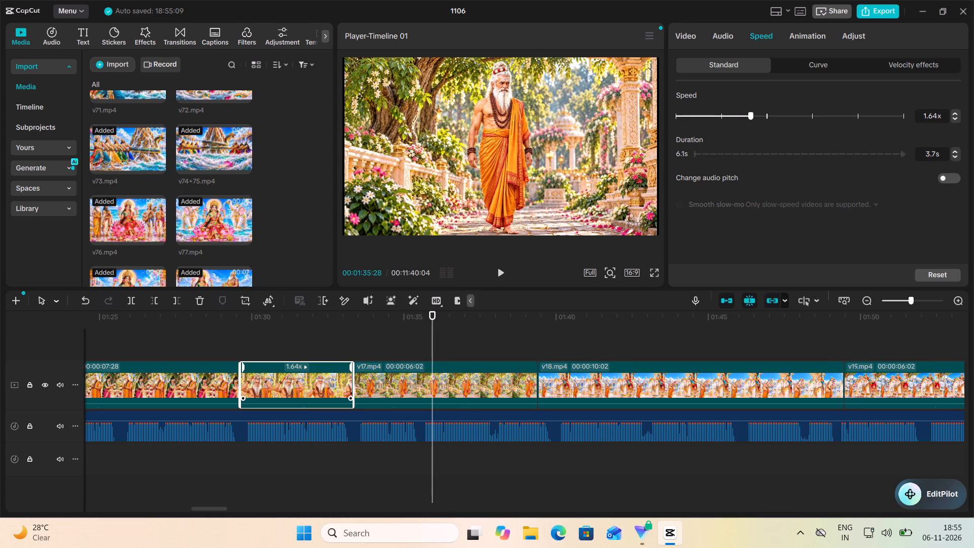
Play the sped-up v16.mp4, then replay from within v14.mp4 through v16.mp4 into v17.mp4 against the narration.
left_click(246, 345)
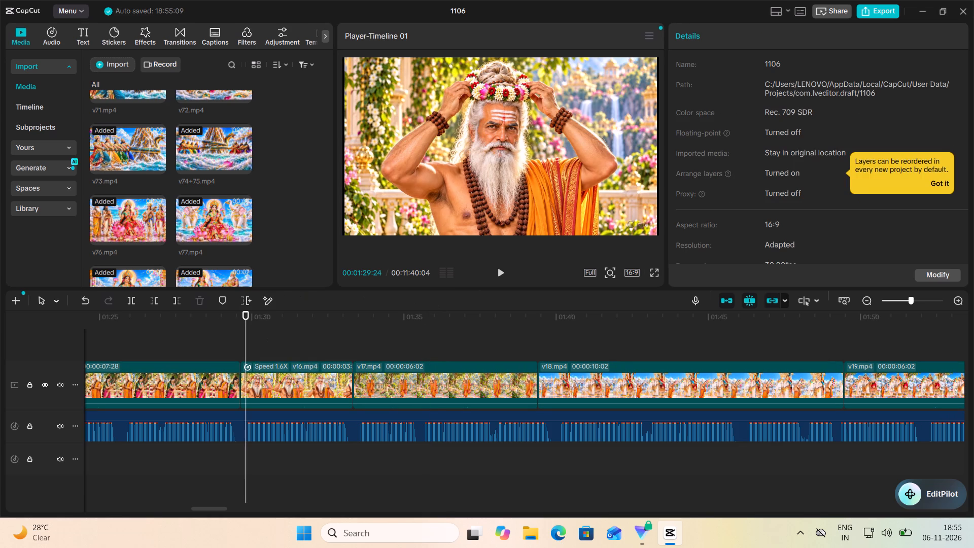
left_click(502, 270)
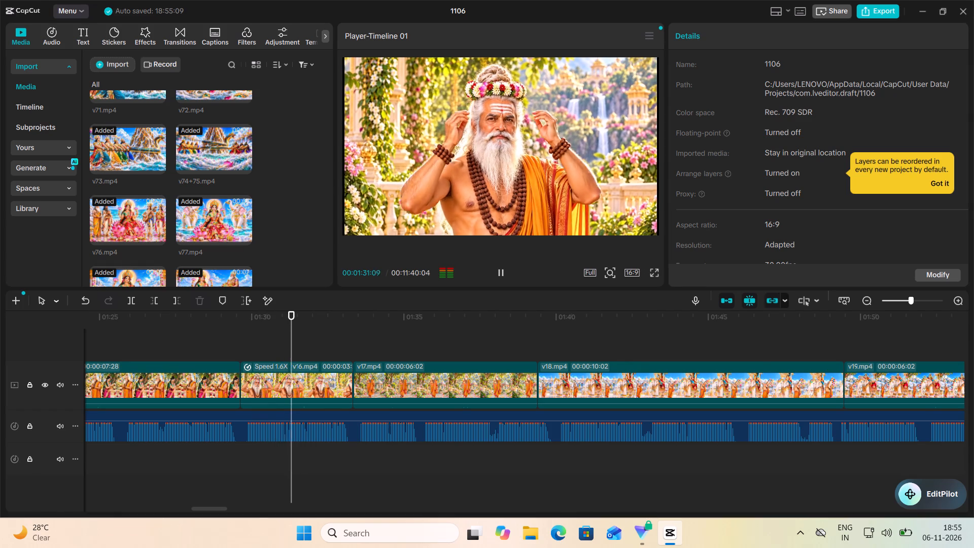
left_click(502, 270)
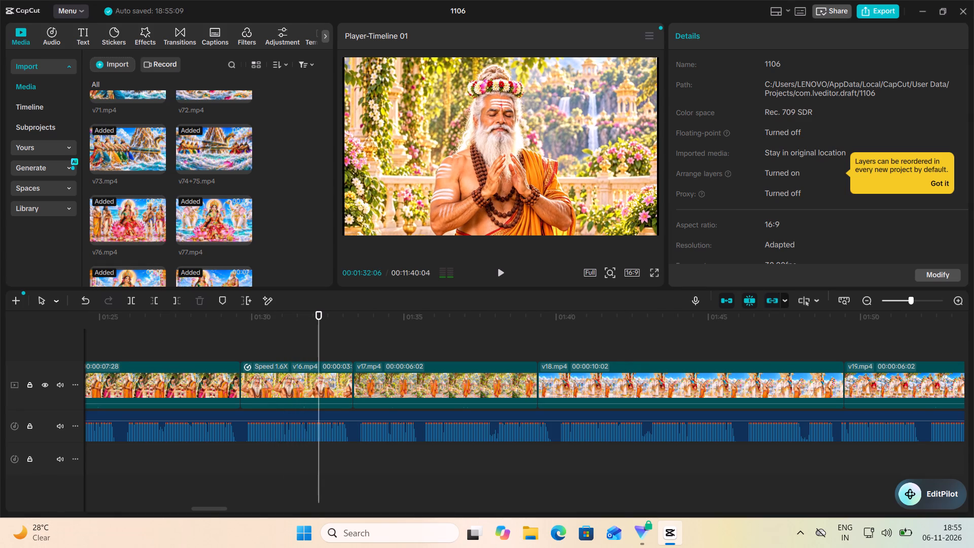
left_click(151, 346)
left_click(121, 346)
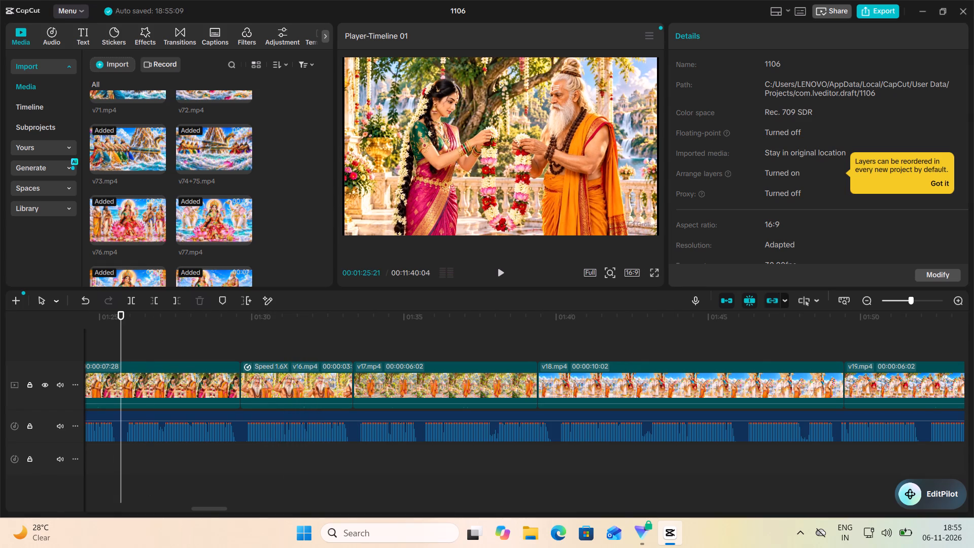
left_click(501, 269)
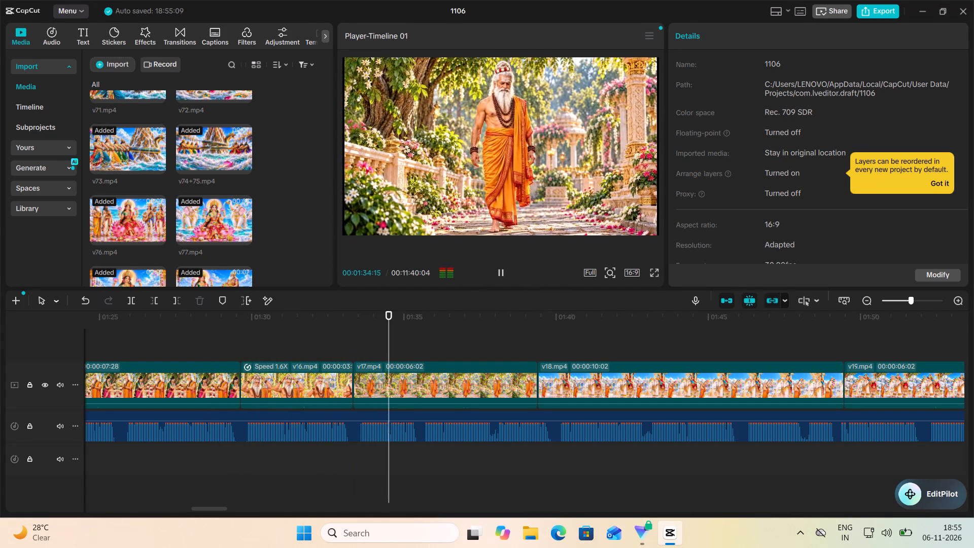
left_click(500, 275)
left_click(500, 275)
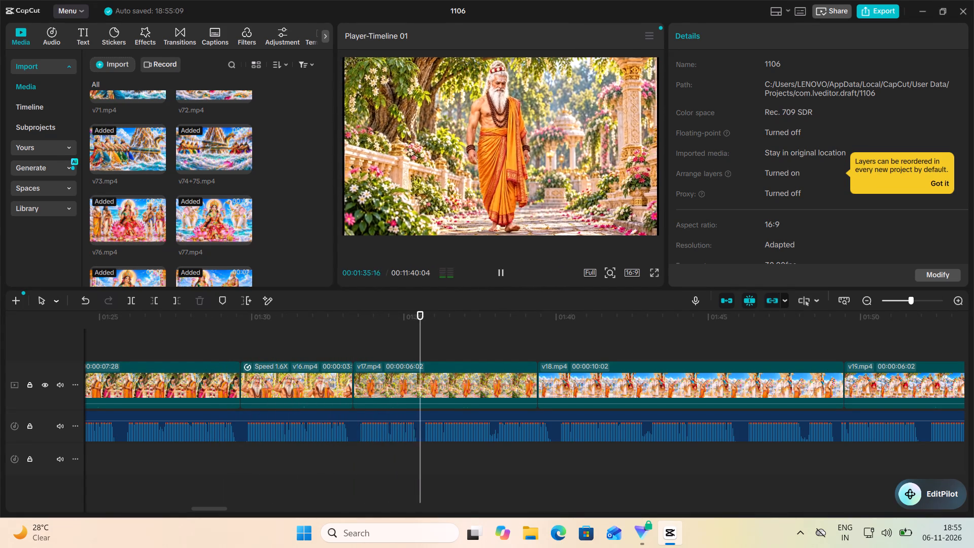
left_click(500, 275)
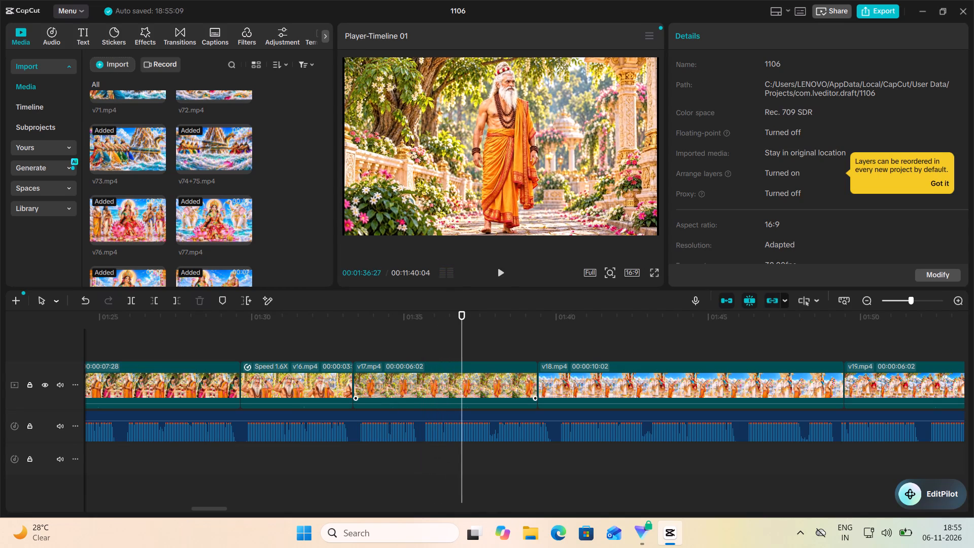
Speed up v17.mp4 to 2.74x so it ends near the close of its short narration phrase.
left_click(440, 384)
left_click(764, 37)
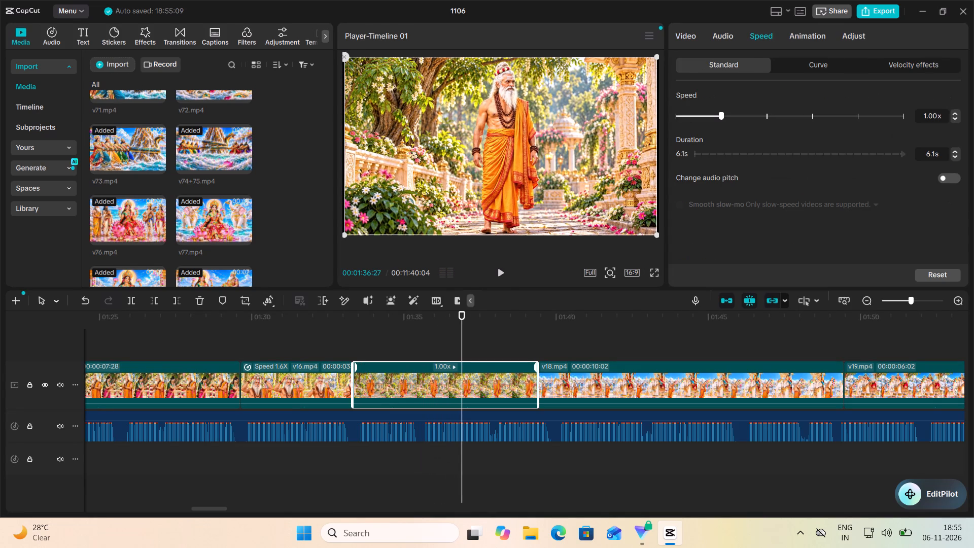
left_click(748, 114)
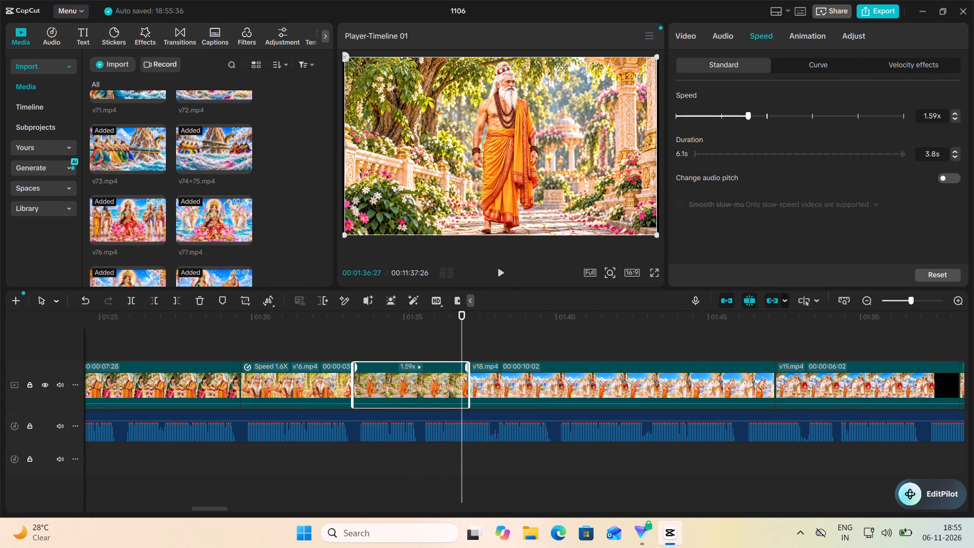
left_click(766, 114)
left_click(772, 112)
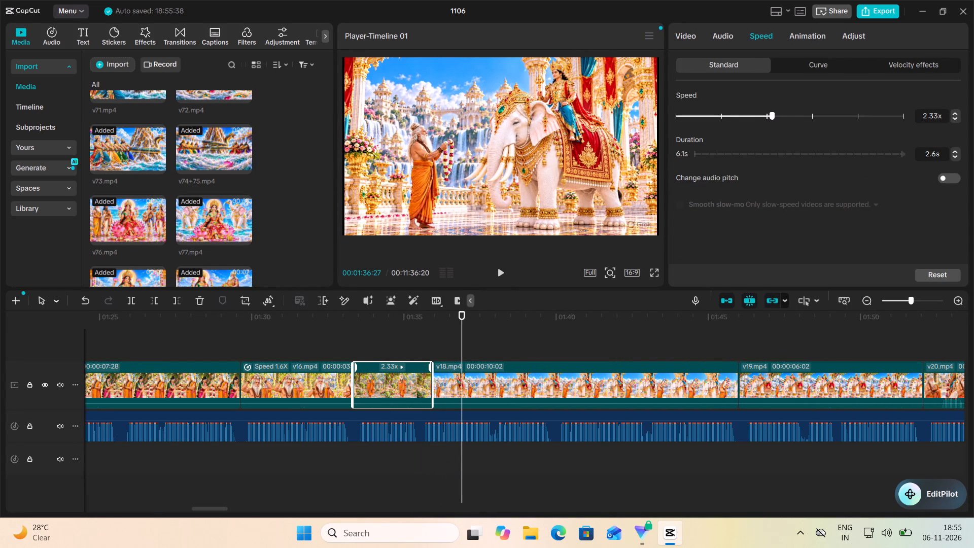
left_click(778, 118)
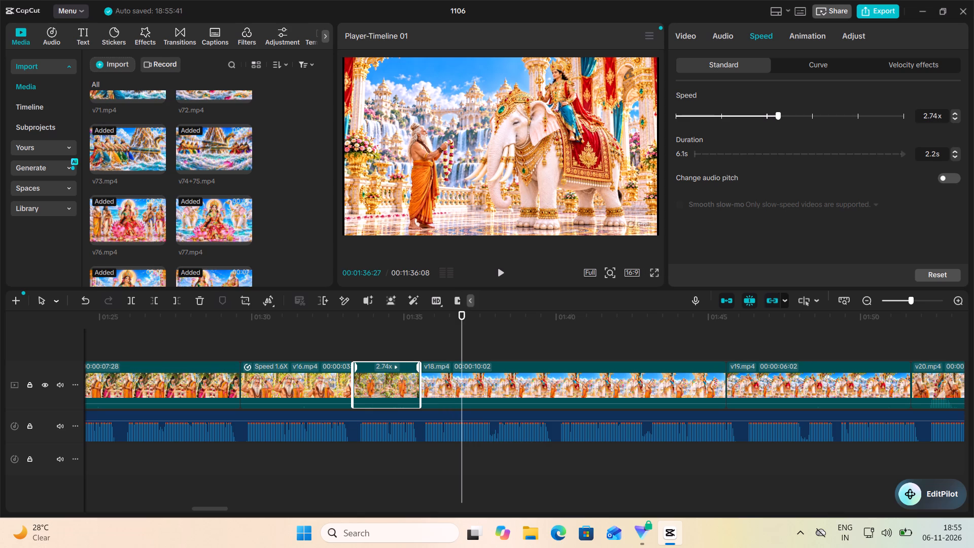
Play the sped-up v17.mp4 from its start to check it against the narration.
left_click(349, 345)
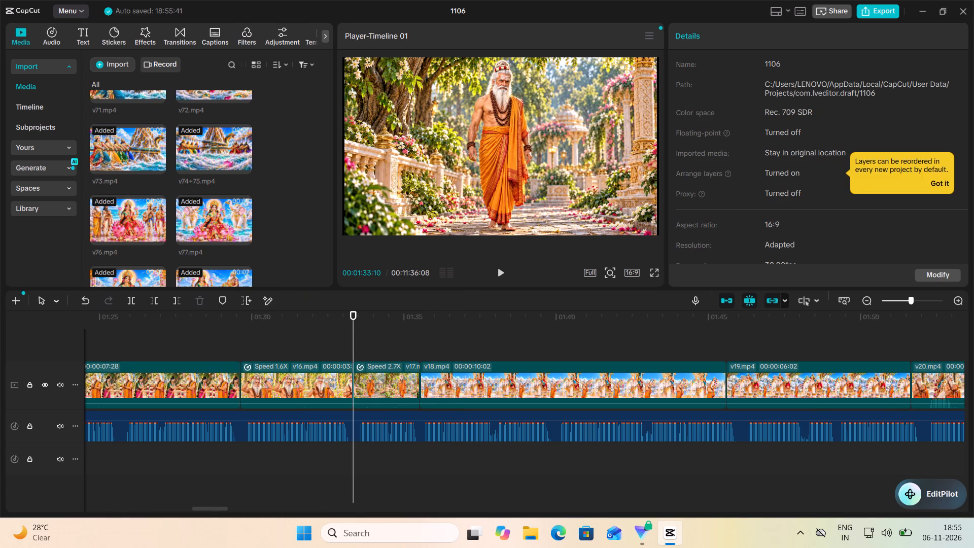
left_click(492, 278)
left_click(502, 277)
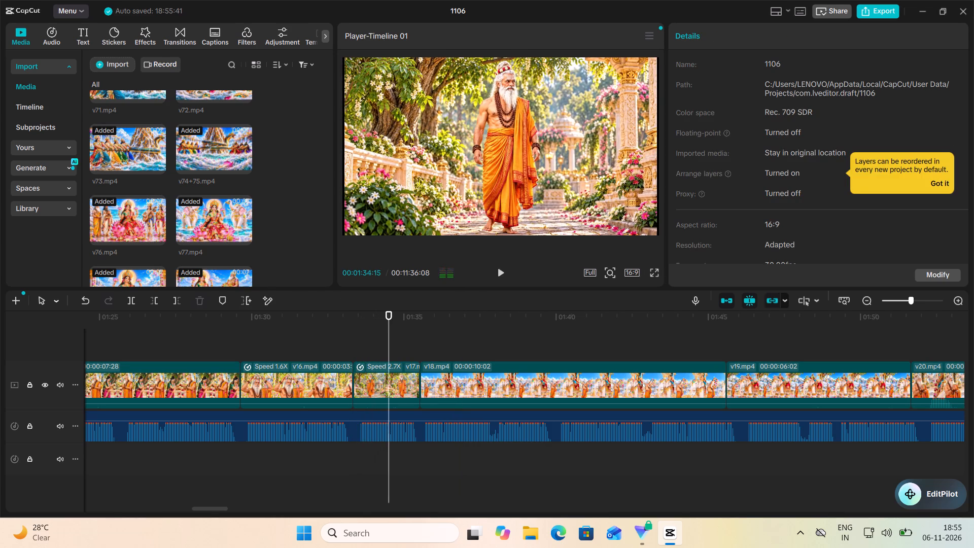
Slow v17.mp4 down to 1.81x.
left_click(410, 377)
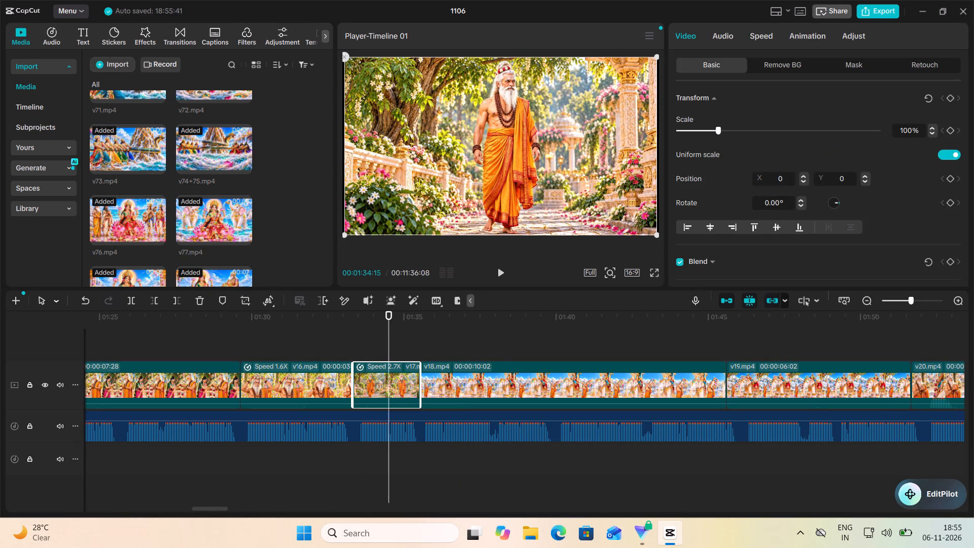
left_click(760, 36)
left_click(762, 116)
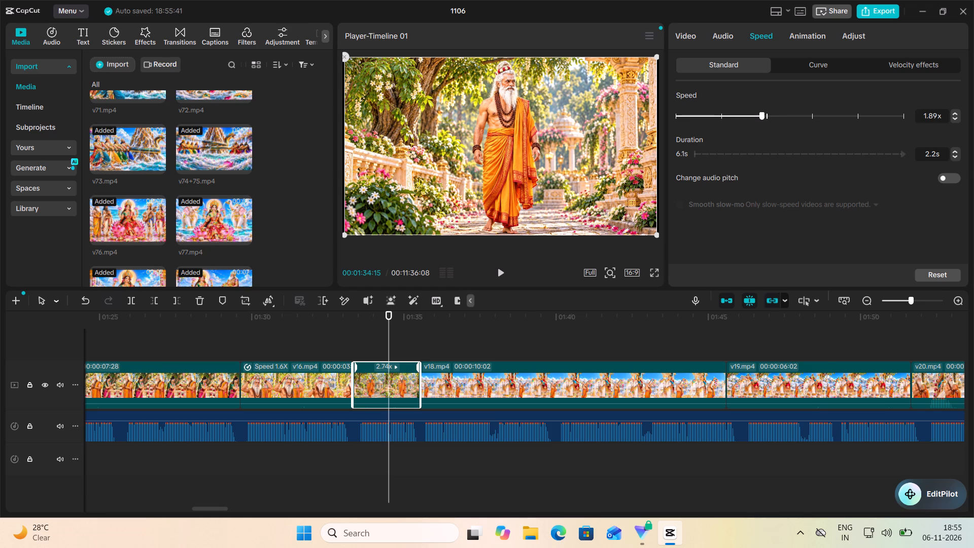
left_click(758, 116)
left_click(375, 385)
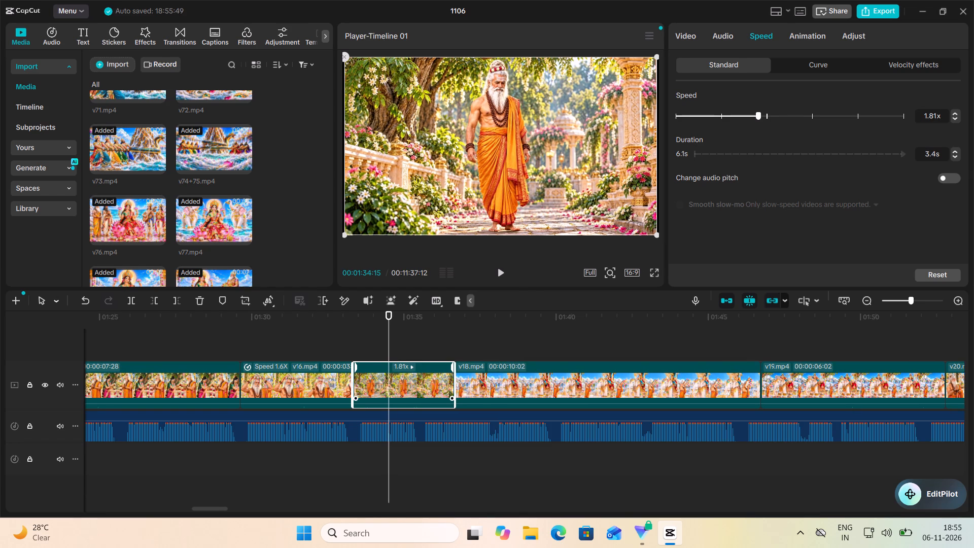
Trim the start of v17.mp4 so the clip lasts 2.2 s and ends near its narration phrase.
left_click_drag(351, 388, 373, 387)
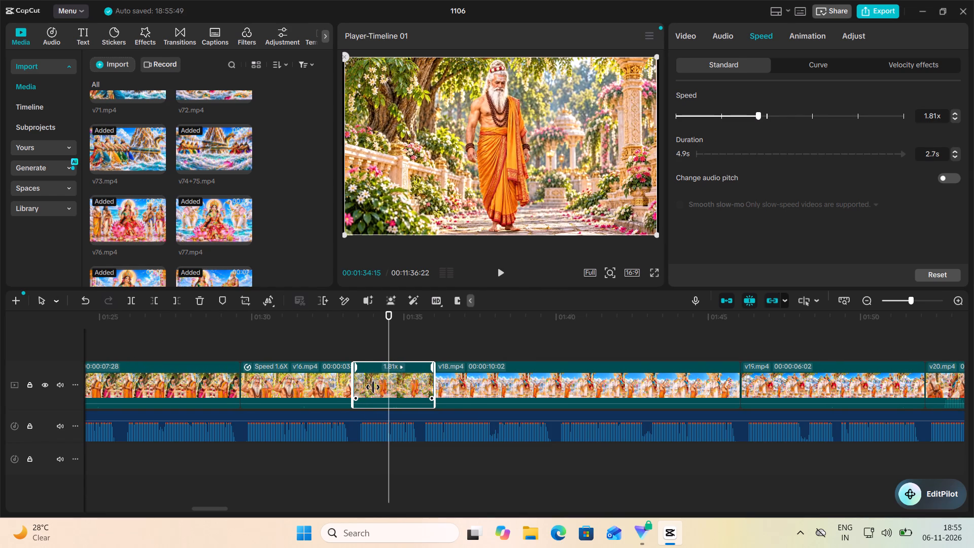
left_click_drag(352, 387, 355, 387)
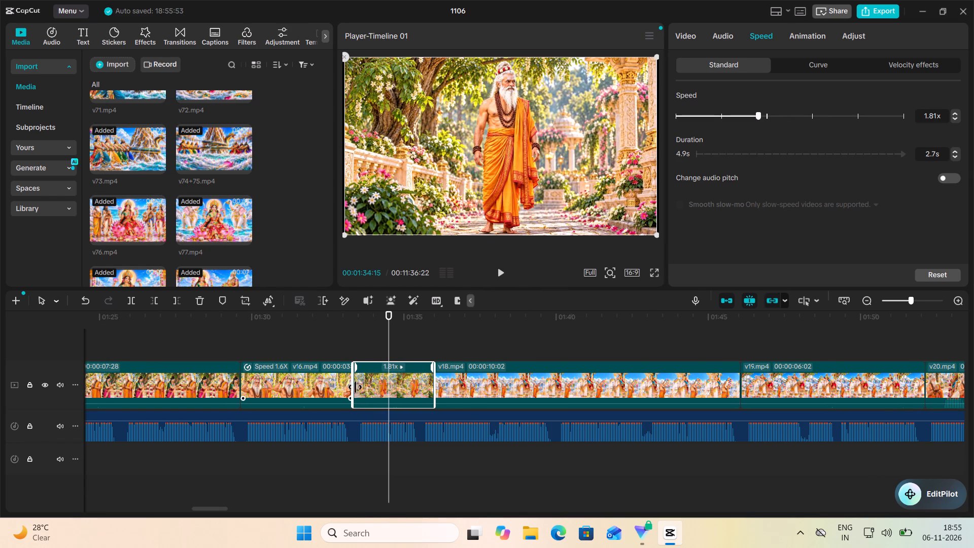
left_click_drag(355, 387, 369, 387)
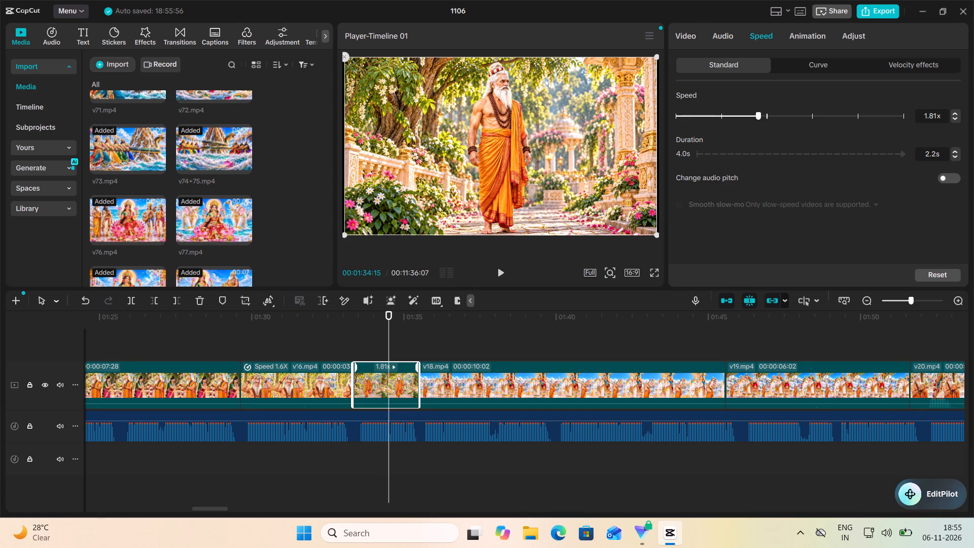
Play from the end of v16.mp4 through the trimmed v17.mp4 into v18.mp4 against the narration.
left_click(336, 331)
left_click(500, 272)
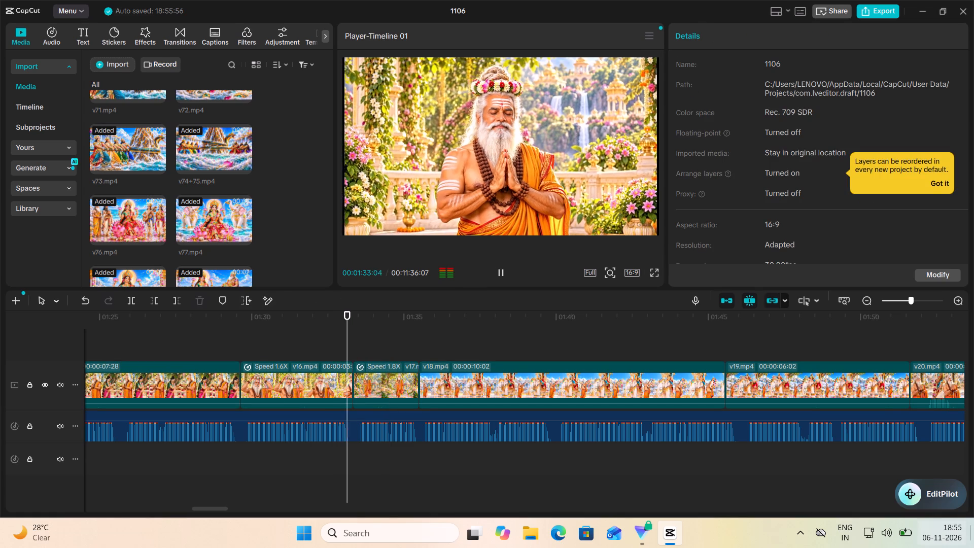
left_click(500, 277)
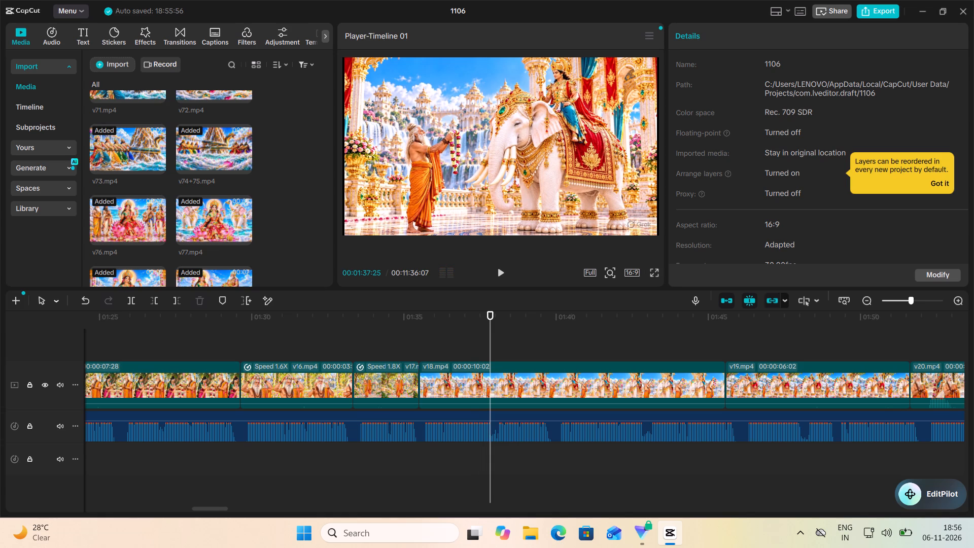
double_click(500, 277)
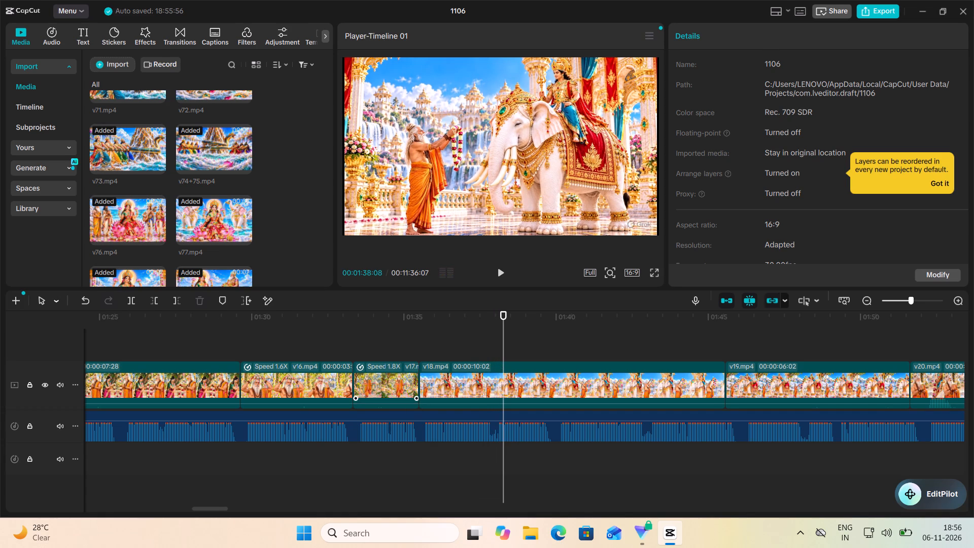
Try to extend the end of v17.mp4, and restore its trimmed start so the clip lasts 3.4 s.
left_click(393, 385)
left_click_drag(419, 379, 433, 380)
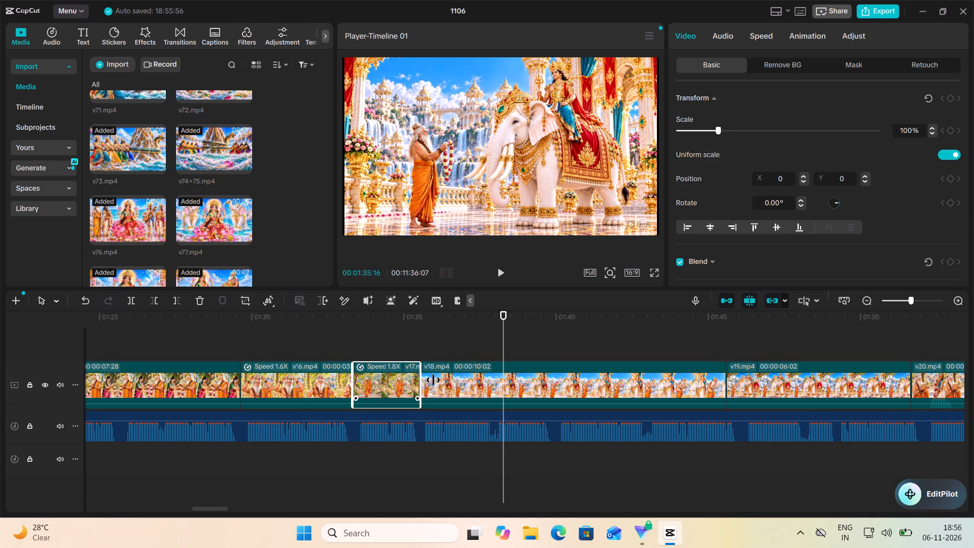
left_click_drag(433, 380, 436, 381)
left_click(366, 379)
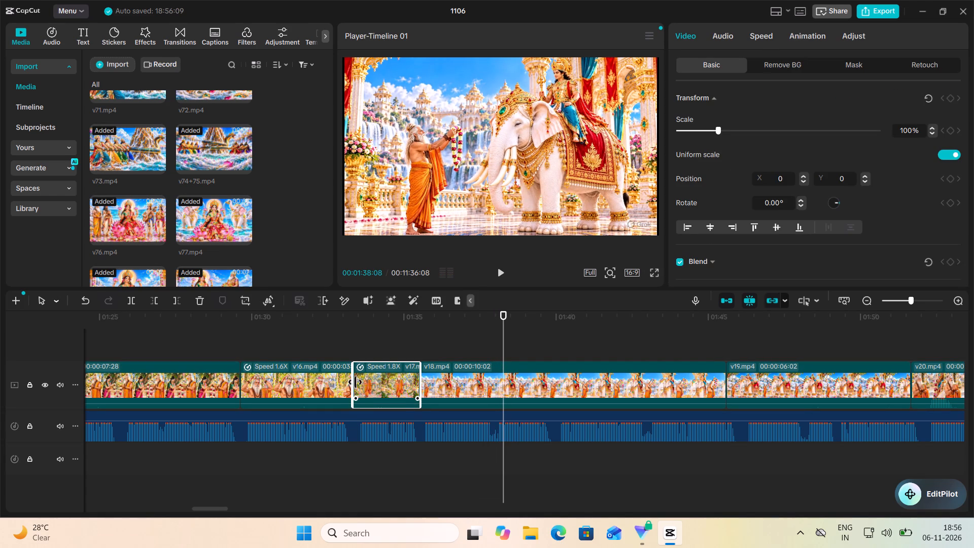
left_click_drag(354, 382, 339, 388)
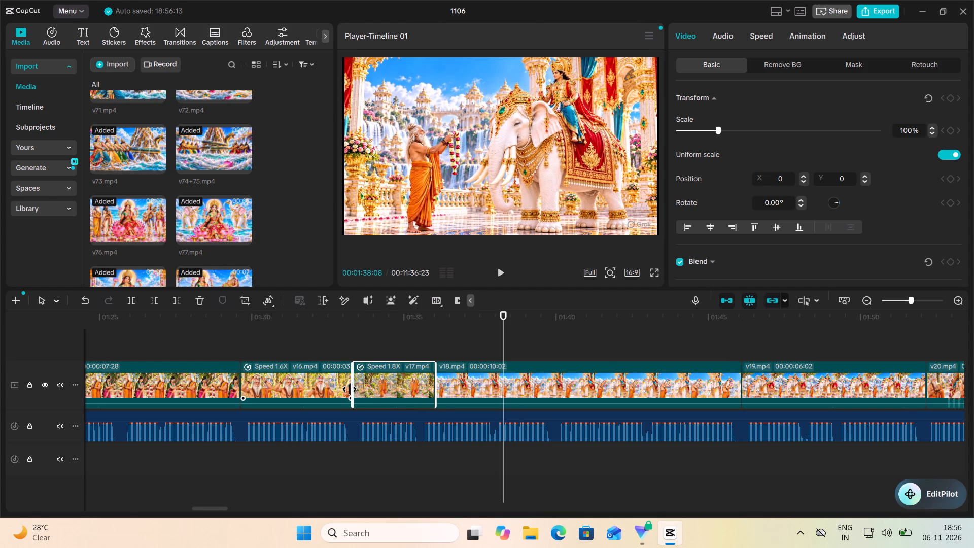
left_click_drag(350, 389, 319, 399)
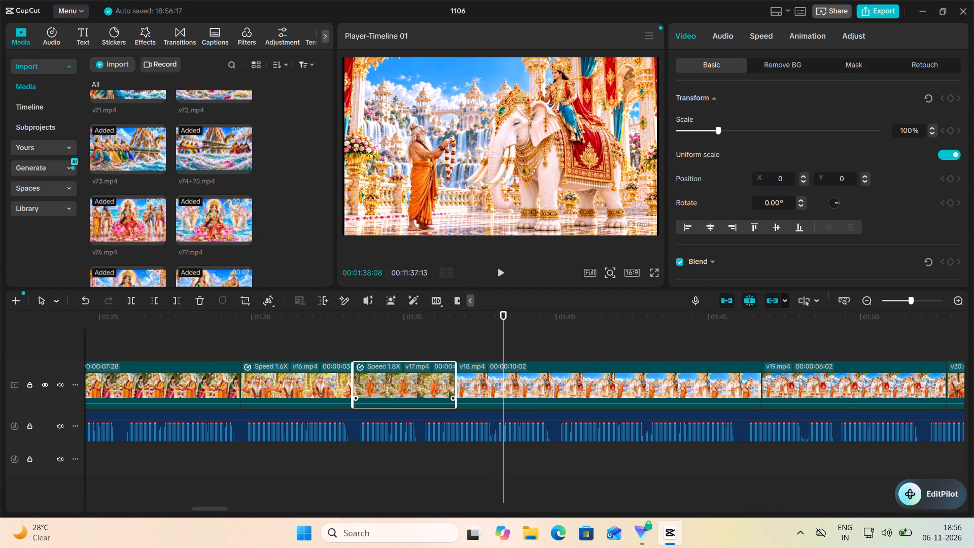
Slow v17.mp4 down to 1.36x so it lasts 4.5 s and ends in the pause after its narration.
left_click(417, 382)
left_click(762, 40)
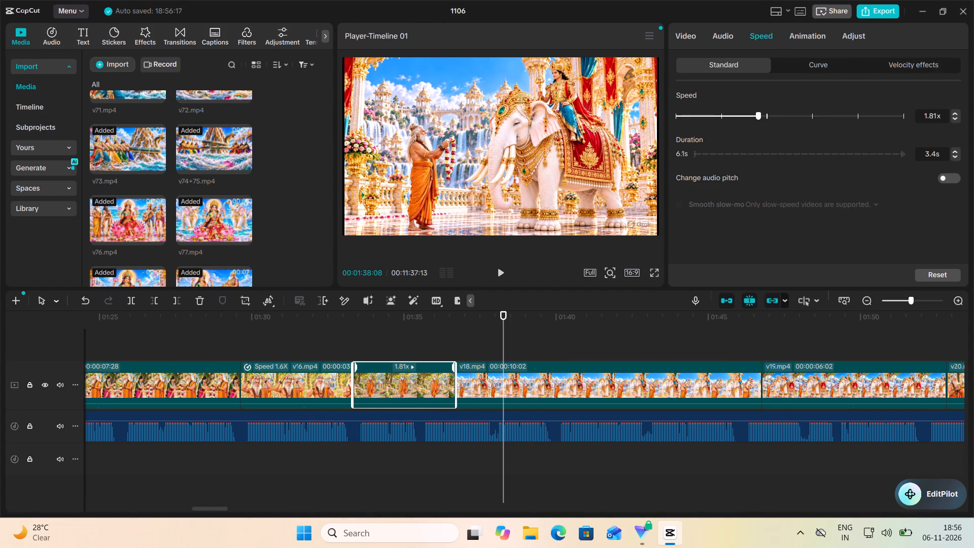
left_click(753, 116)
left_click(751, 116)
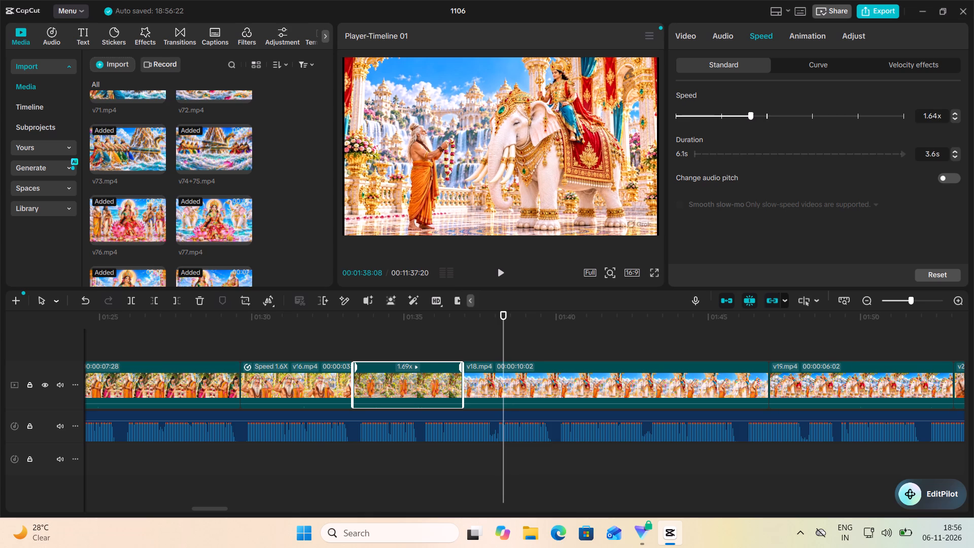
left_click(748, 116)
left_click(741, 117)
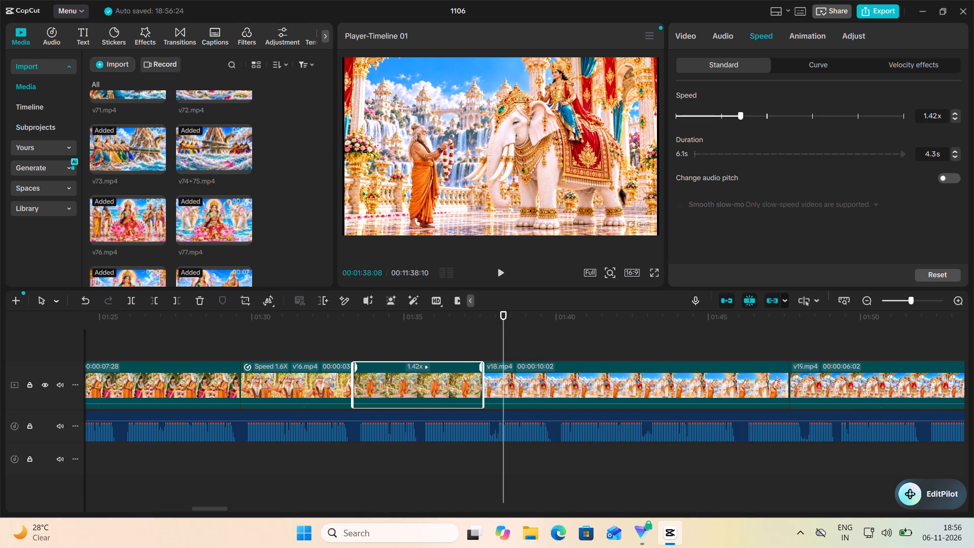
left_click(740, 117)
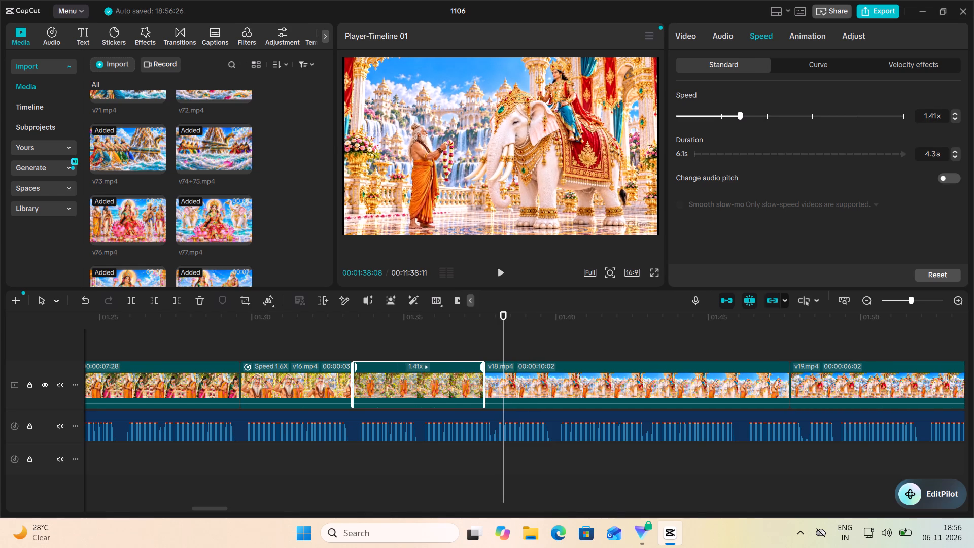
left_click(738, 117)
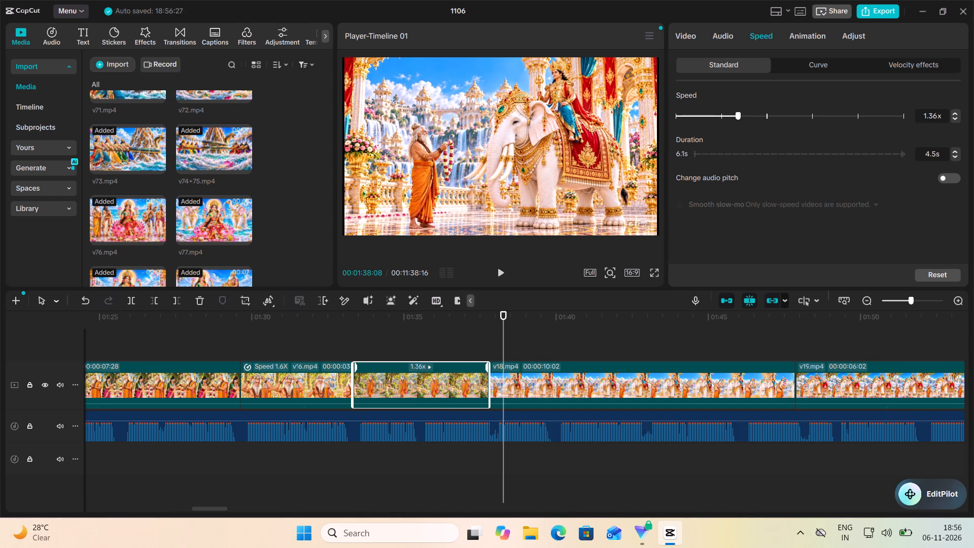
Play from the start of v17.mp4 through v18.mp4 into v19.mp4, pausing to compare the clips with the narration.
left_click(357, 344)
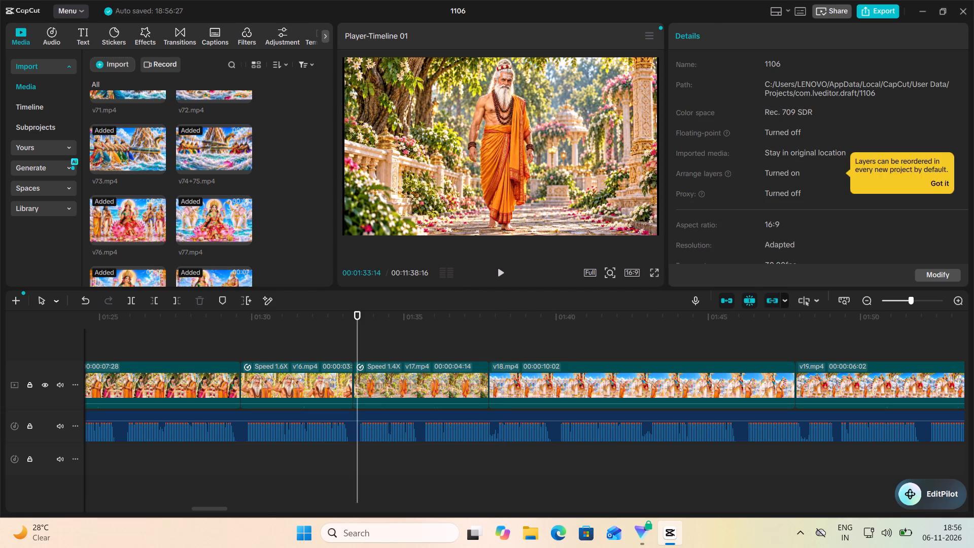
left_click(500, 267)
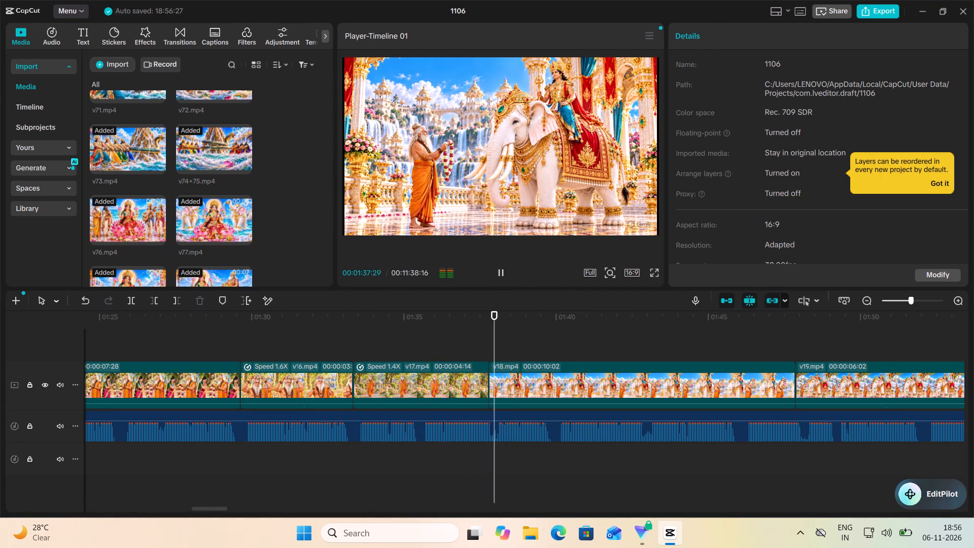
left_click(499, 272)
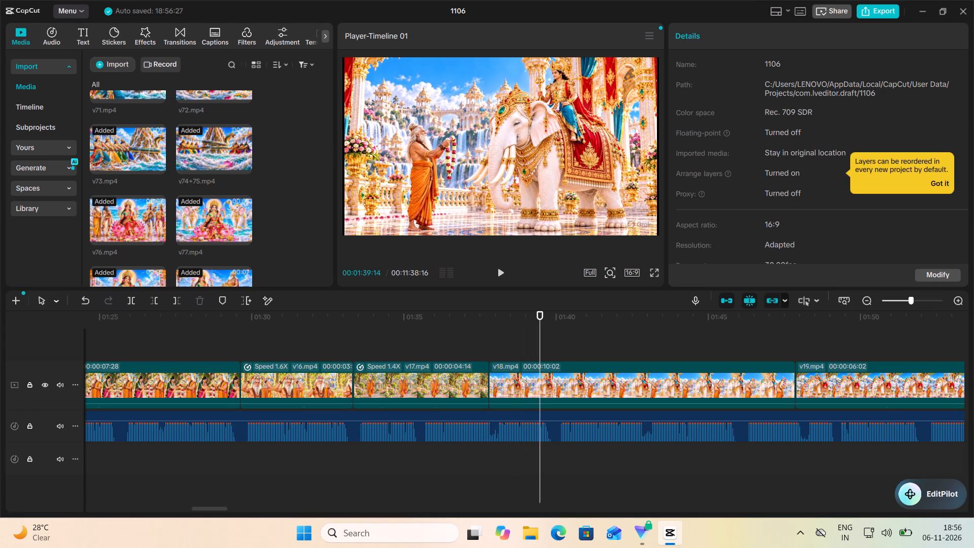
left_click(499, 273)
left_click(500, 273)
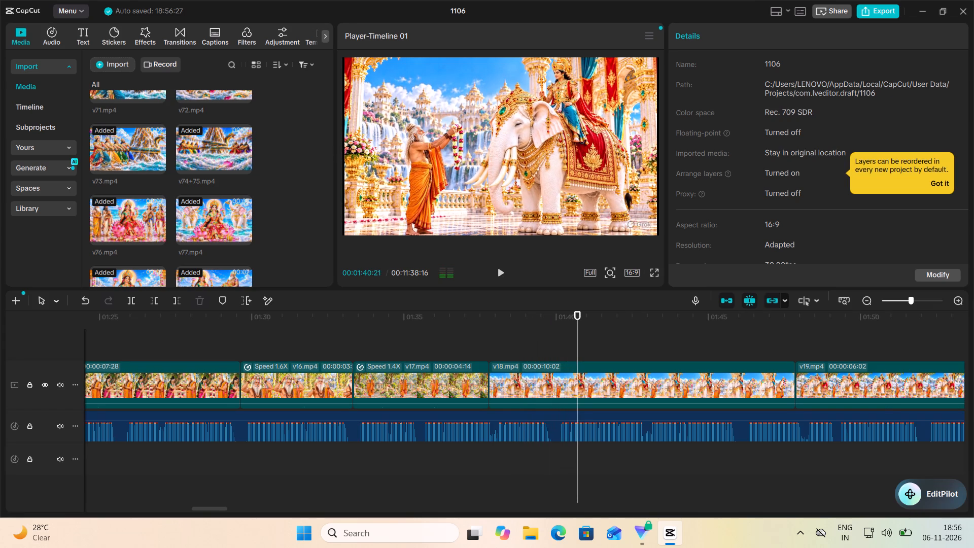
left_click(500, 273)
left_click(500, 273)
left_click(500, 273)
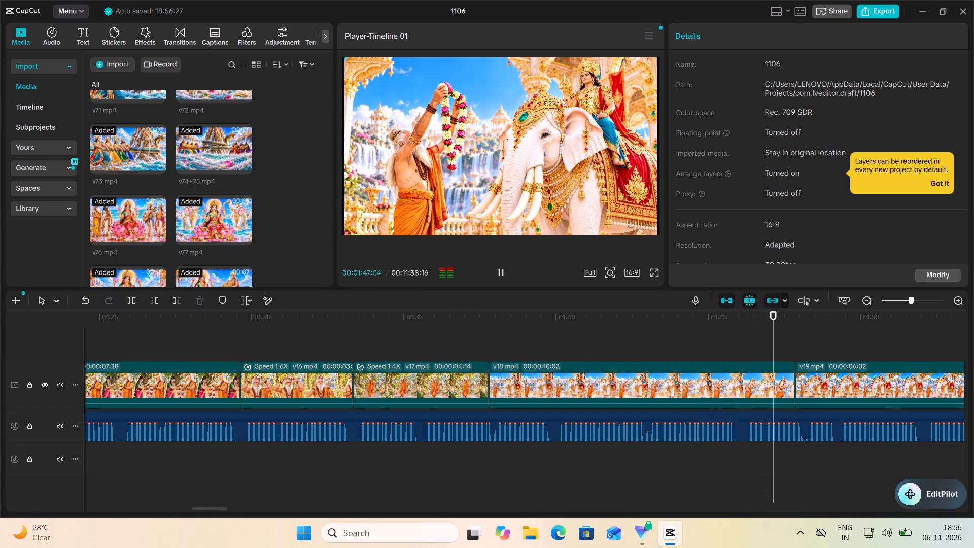
left_click(501, 273)
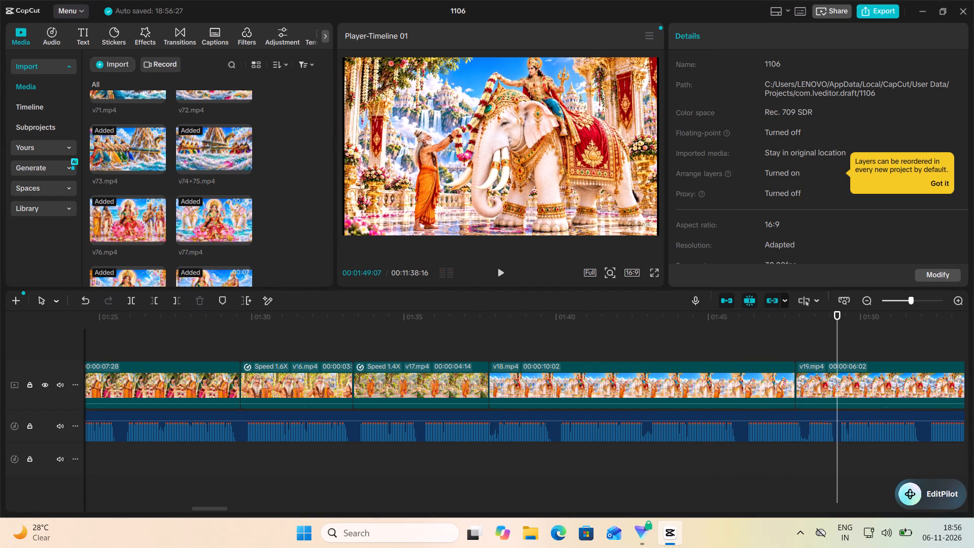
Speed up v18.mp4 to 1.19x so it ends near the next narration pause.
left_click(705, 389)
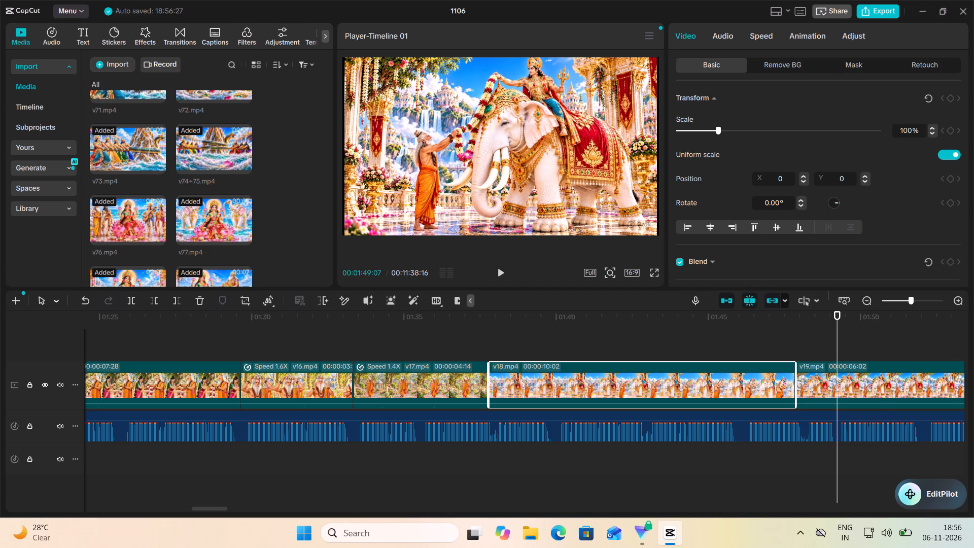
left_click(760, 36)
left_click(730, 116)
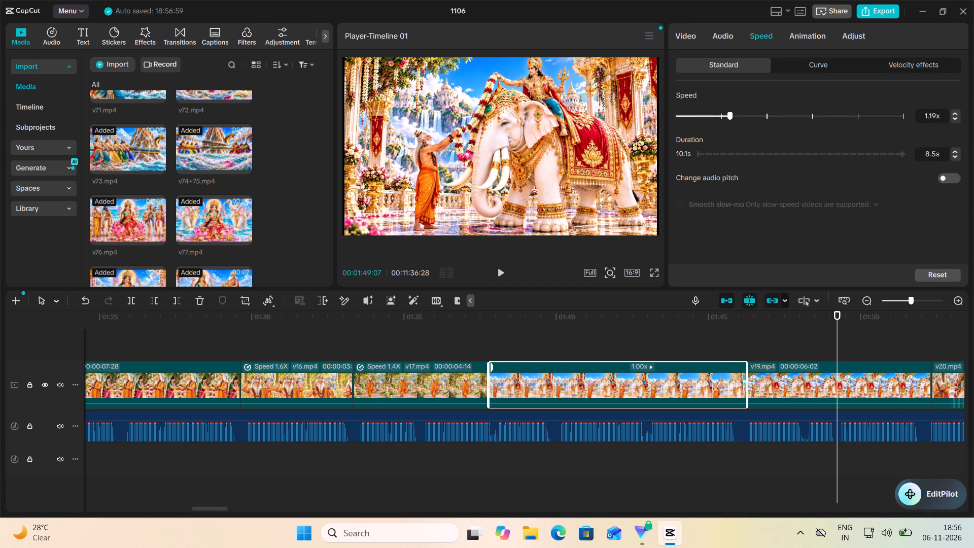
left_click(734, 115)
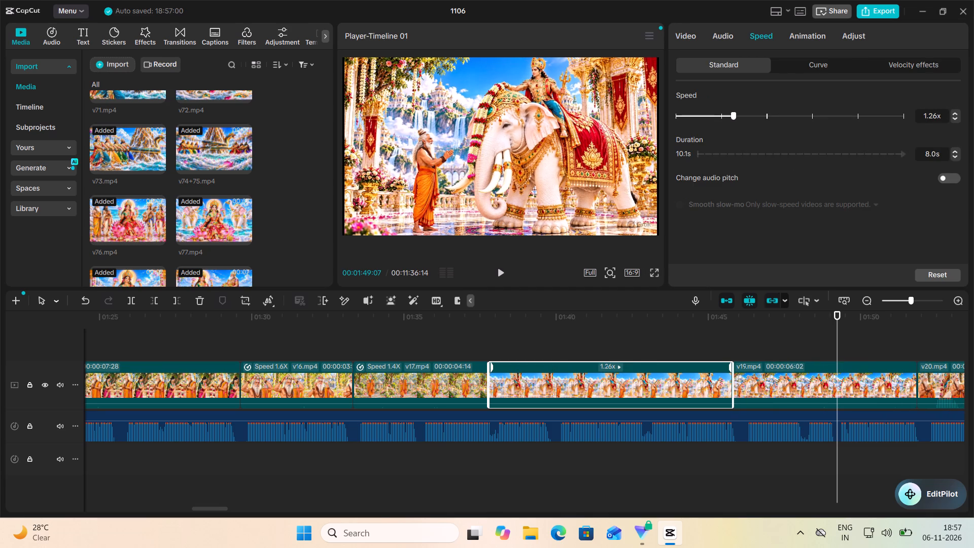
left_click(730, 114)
Trim the end of v18.mp4 slightly so the clip lasts 8.4 s.
scroll(457, 357, "left", 1)
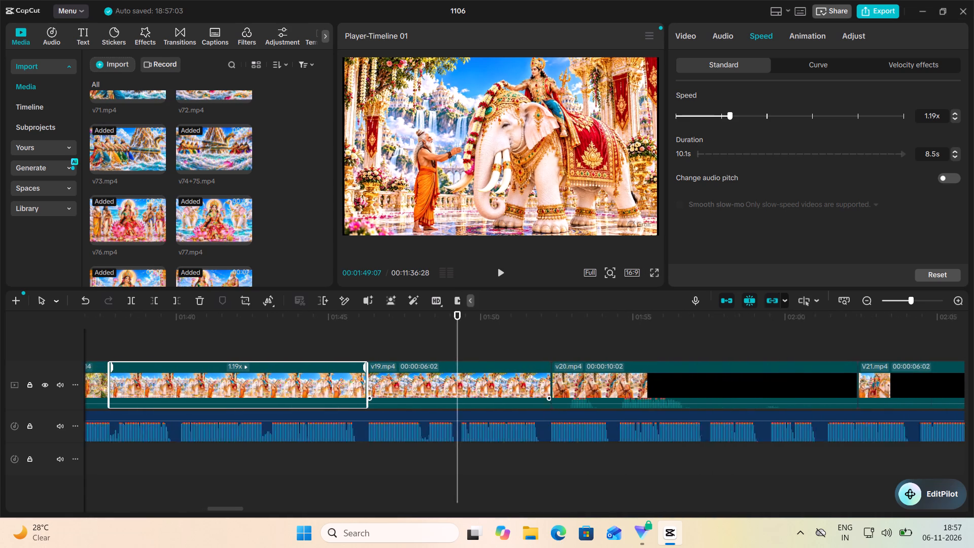
scroll(534, 390, "left", 1)
left_click(350, 381)
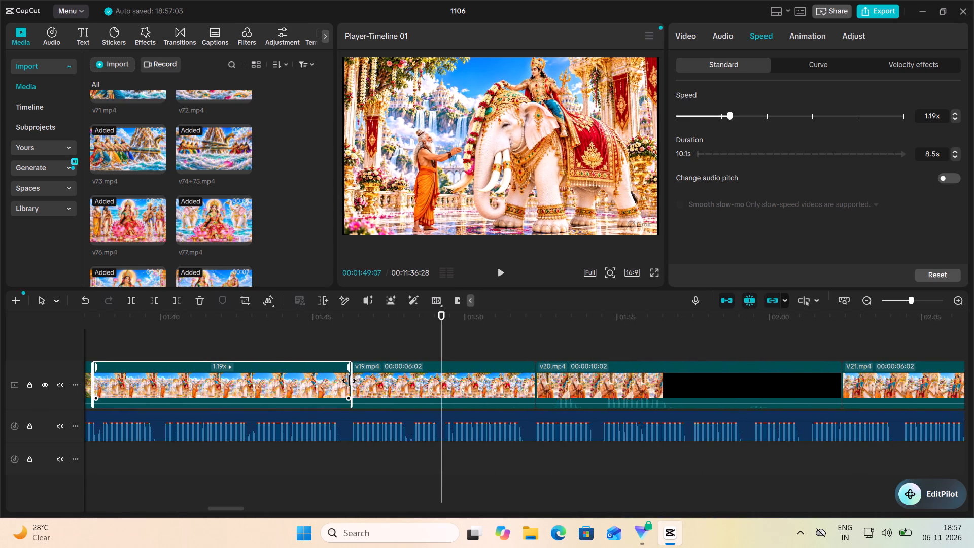
Play from the start of v18.mp4 through v19.mp4 into v20.mp4 to check them against the narration.
scroll(306, 381, "right", 1)
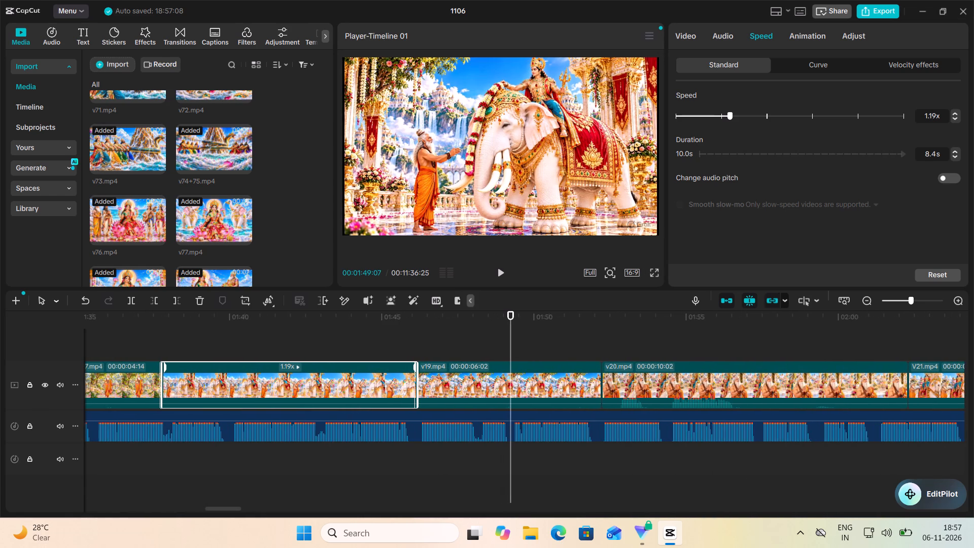
scroll(172, 347, "right", 1)
left_click(160, 348)
left_click(496, 270)
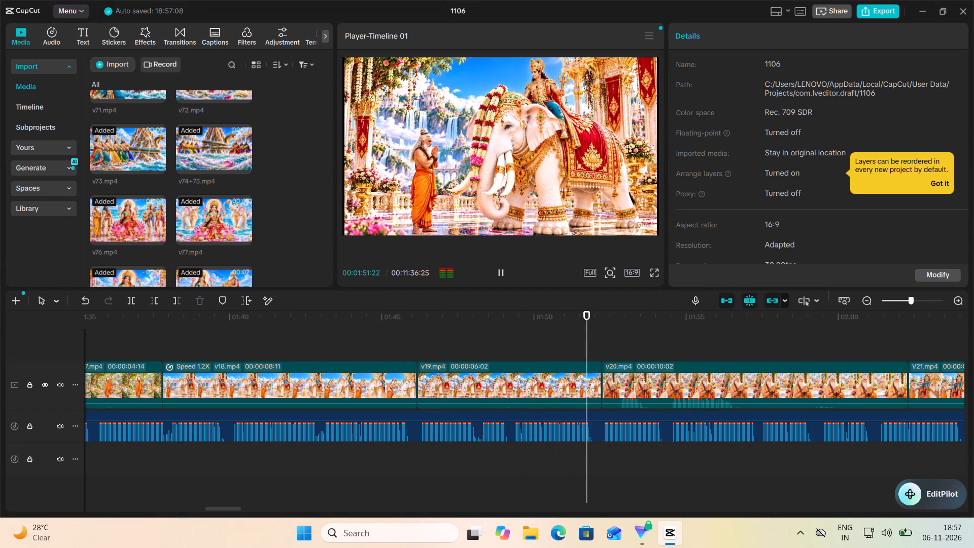
left_click(500, 274)
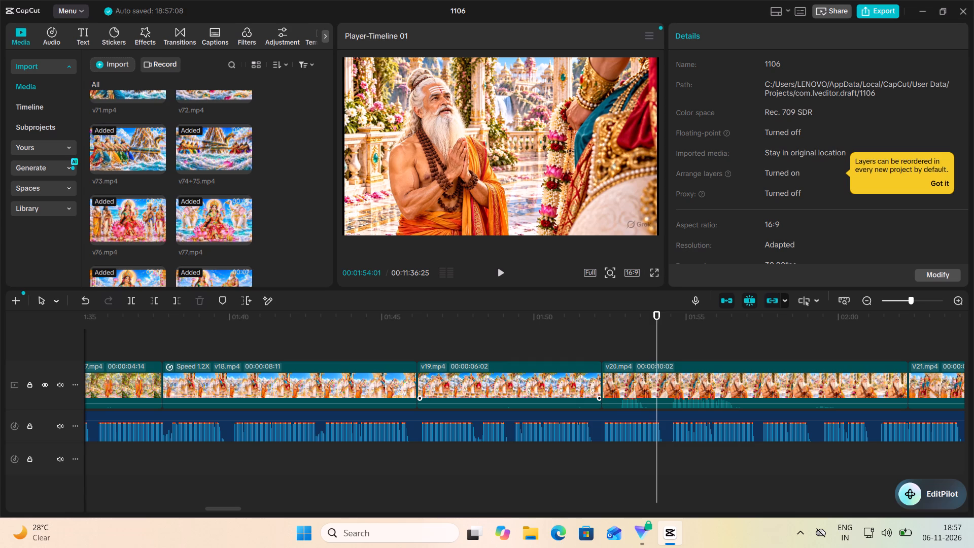
Slow v18.mp4 down to 0.94x so it lasts 10.6 s.
left_click(405, 389)
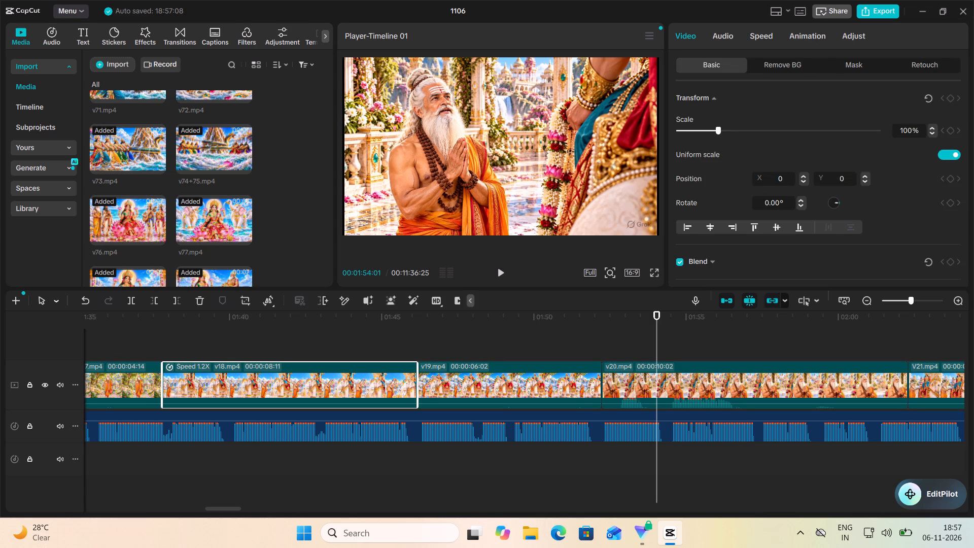
left_click(754, 38)
left_click(718, 116)
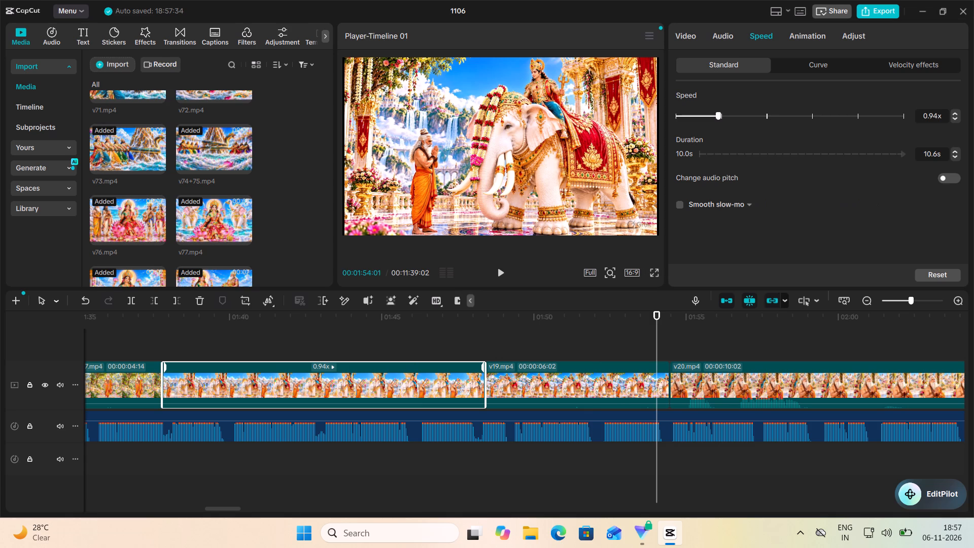
Slow v18.mp4 down to 0.87x so it lasts 11.5 s.
left_click(709, 115)
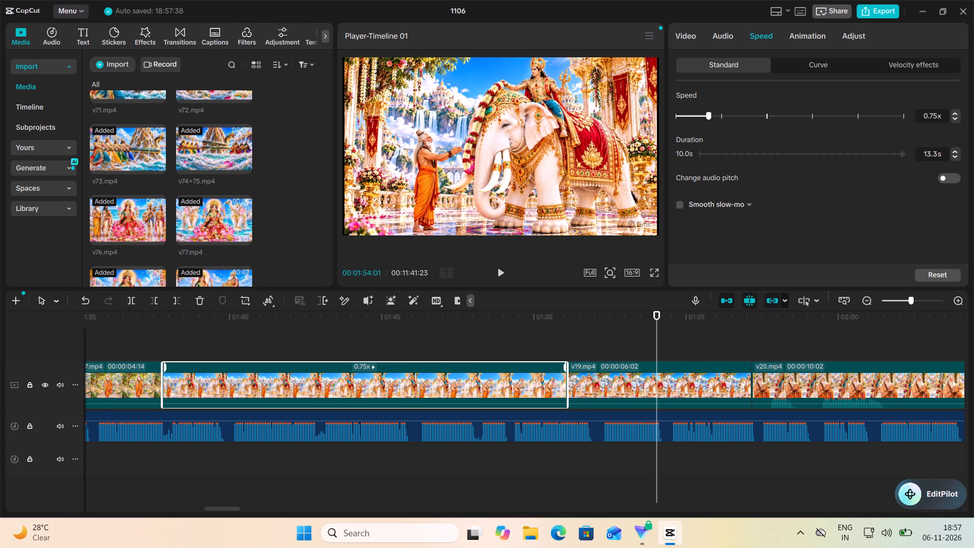
left_click(715, 114)
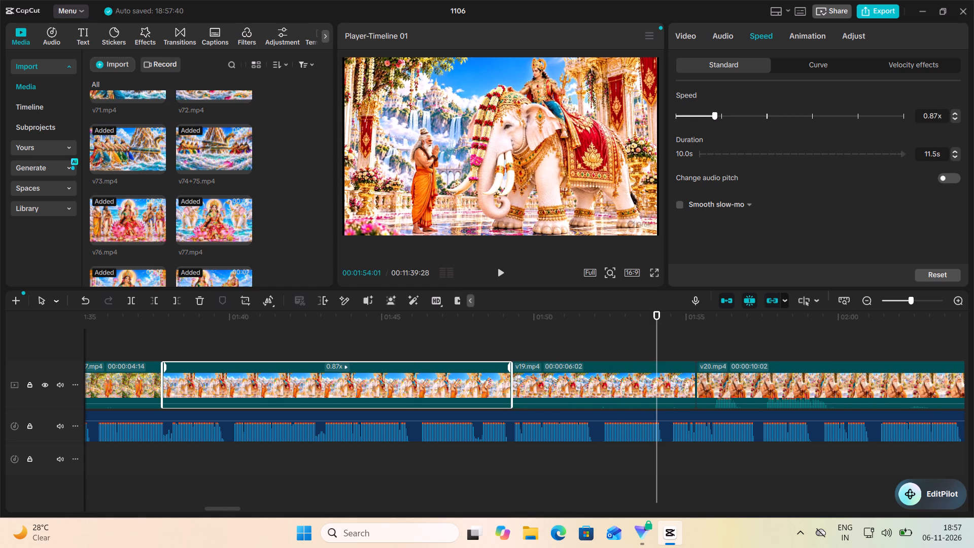
Play from early in v18.mp4 through v19.mp4 into v20.mp4 to check their timing against the narration.
left_click(218, 350)
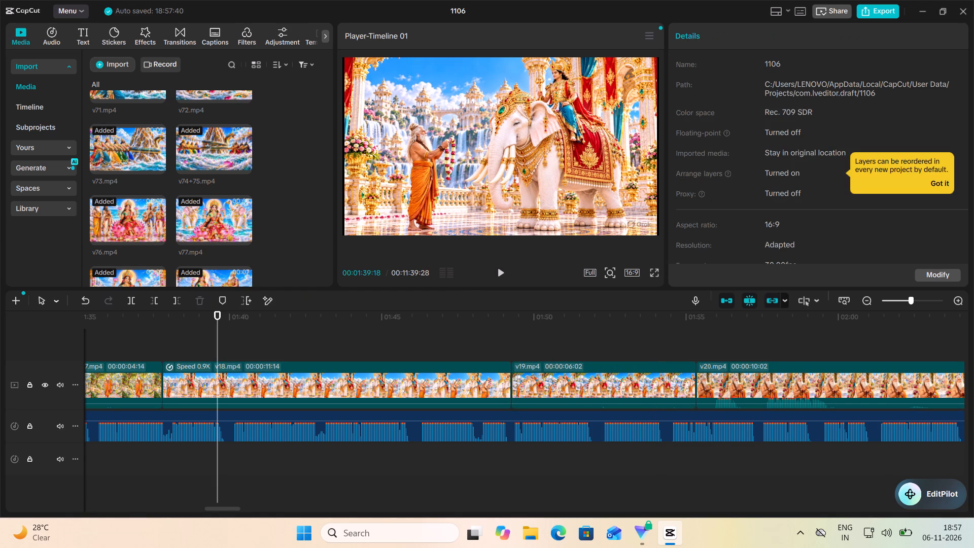
left_click(502, 273)
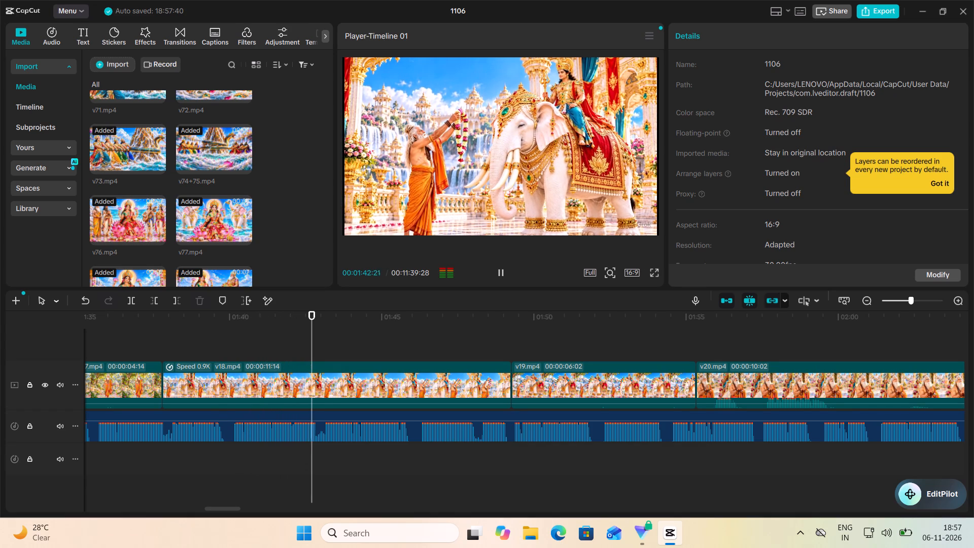
left_click(501, 273)
left_click(501, 273)
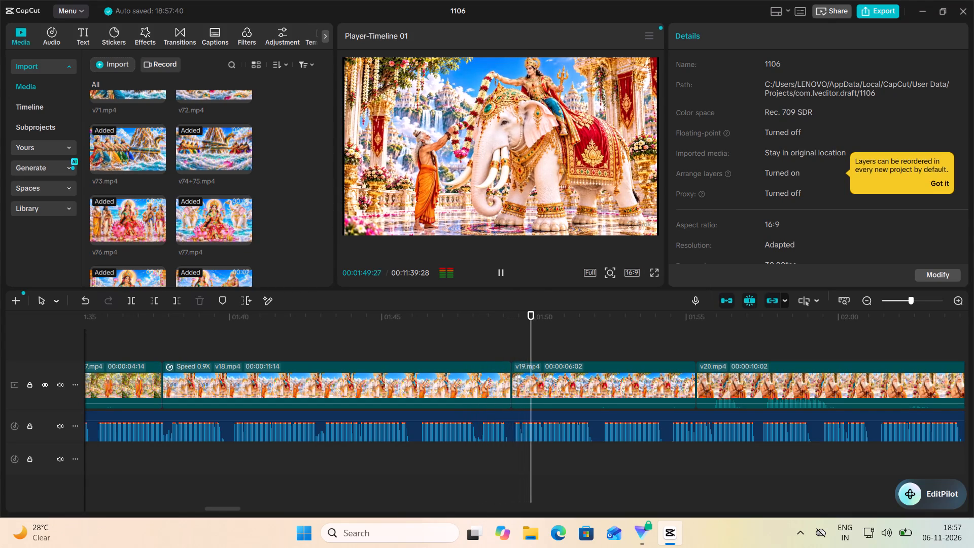
left_click(501, 273)
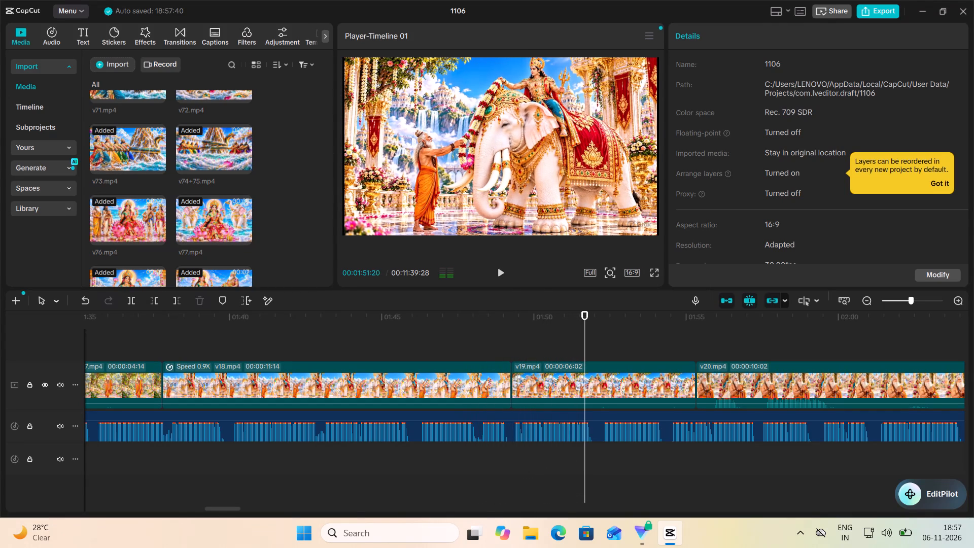
left_click(501, 273)
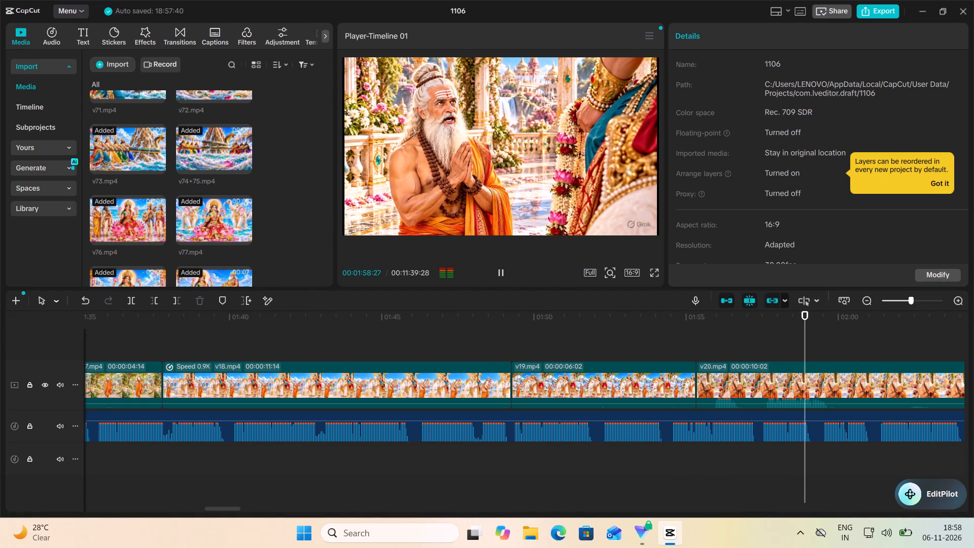
left_click(501, 273)
left_click(501, 273)
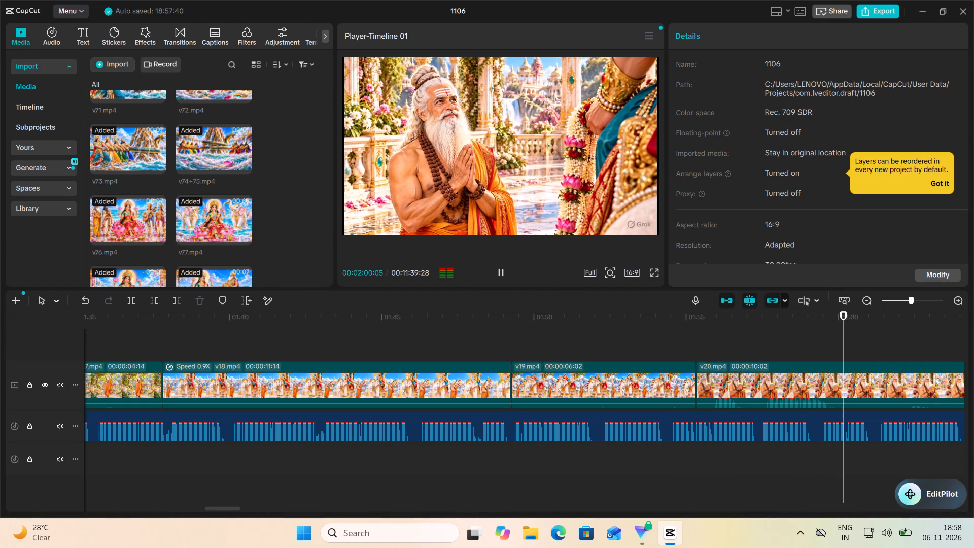
left_click(501, 273)
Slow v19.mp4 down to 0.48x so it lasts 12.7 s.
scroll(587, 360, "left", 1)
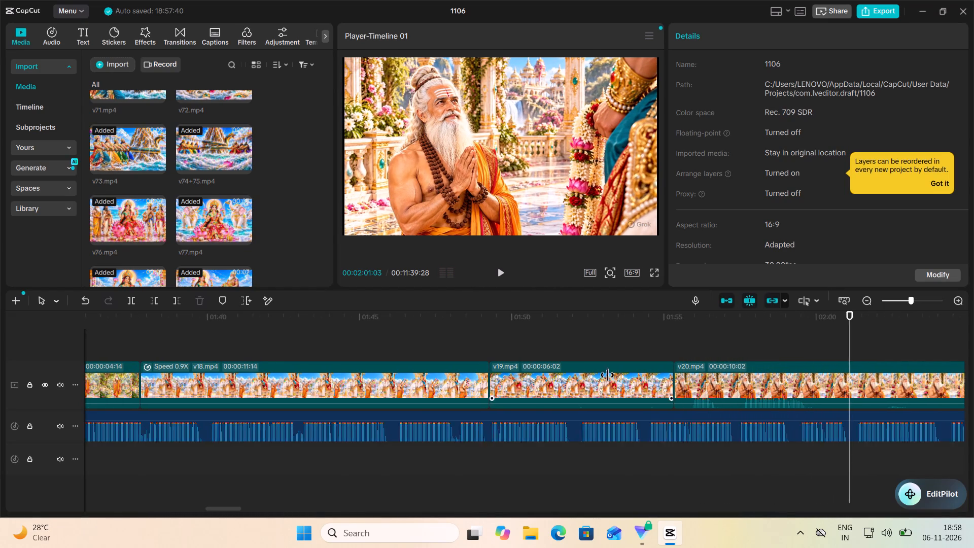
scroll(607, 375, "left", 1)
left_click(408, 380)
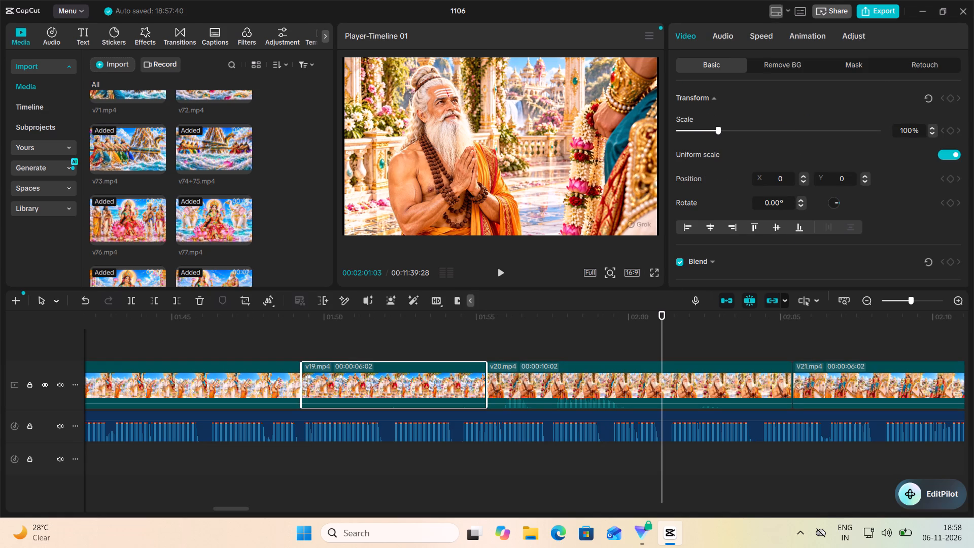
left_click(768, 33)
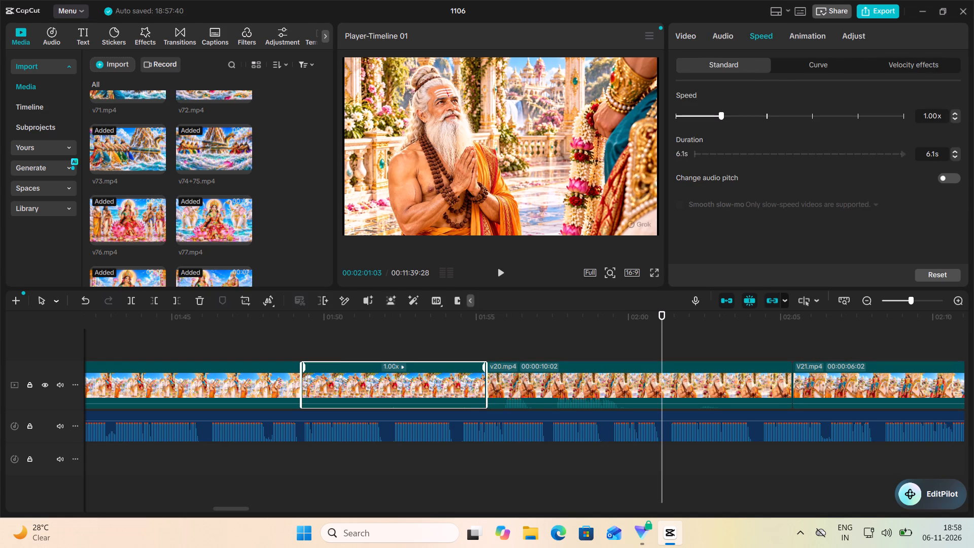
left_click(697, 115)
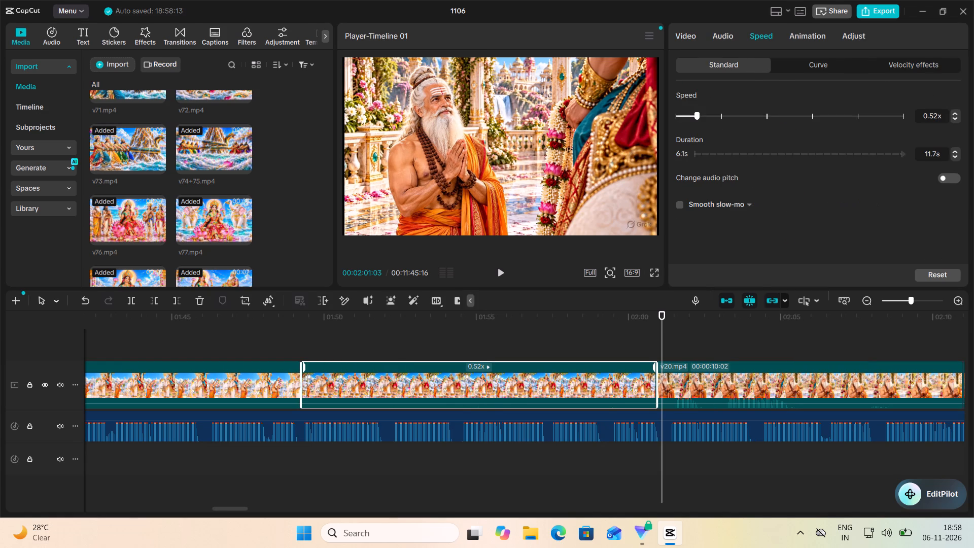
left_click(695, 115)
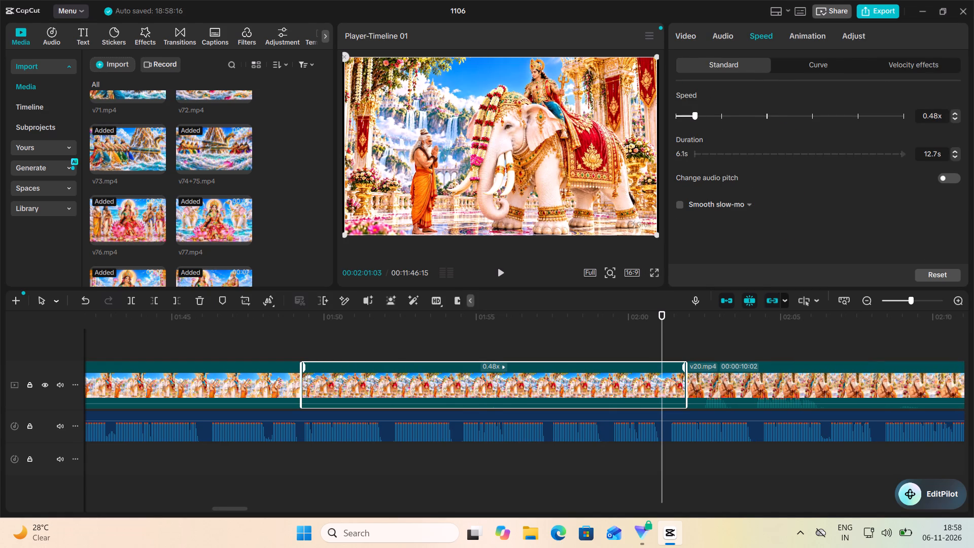
Play from the start of v19.mp4 into v20.mp4 to check the slowed clip against the narration.
left_click(301, 350)
left_click(503, 271)
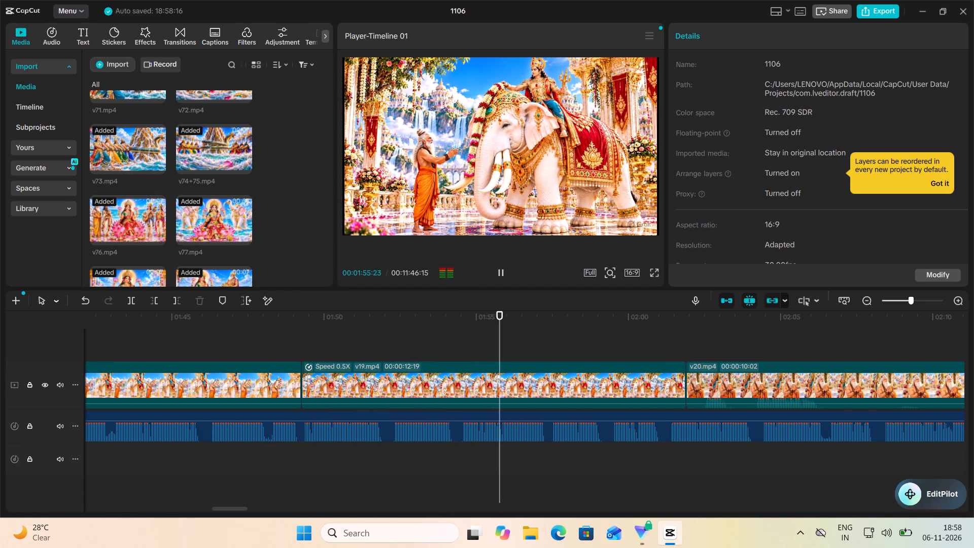
scroll(415, 349, "left", 1)
scroll(361, 352, "left", 1)
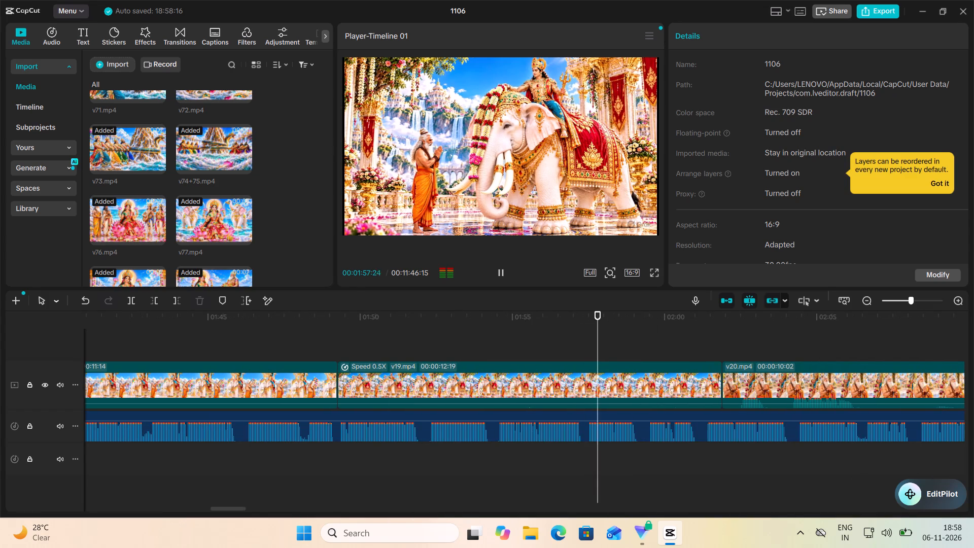
scroll(511, 297, "left", 2)
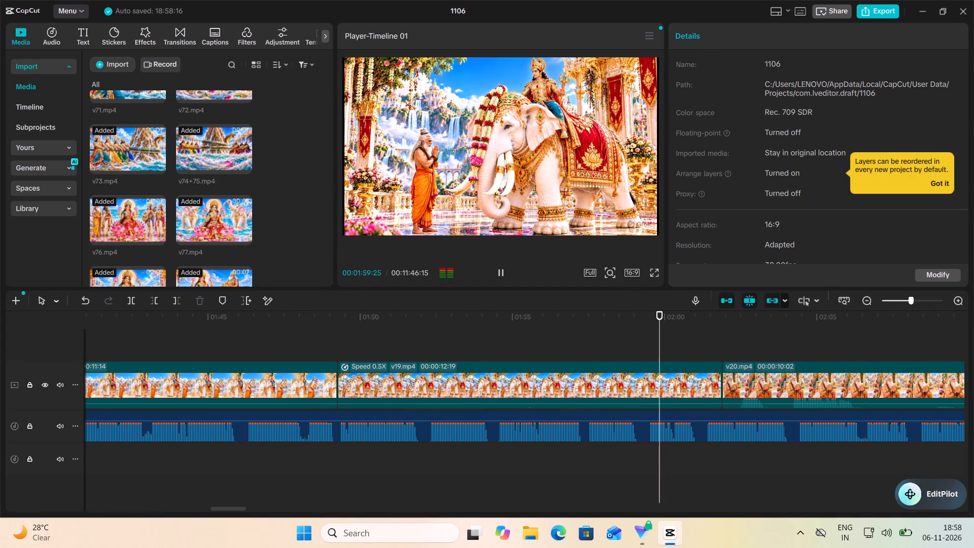
scroll(525, 267, "left", 1)
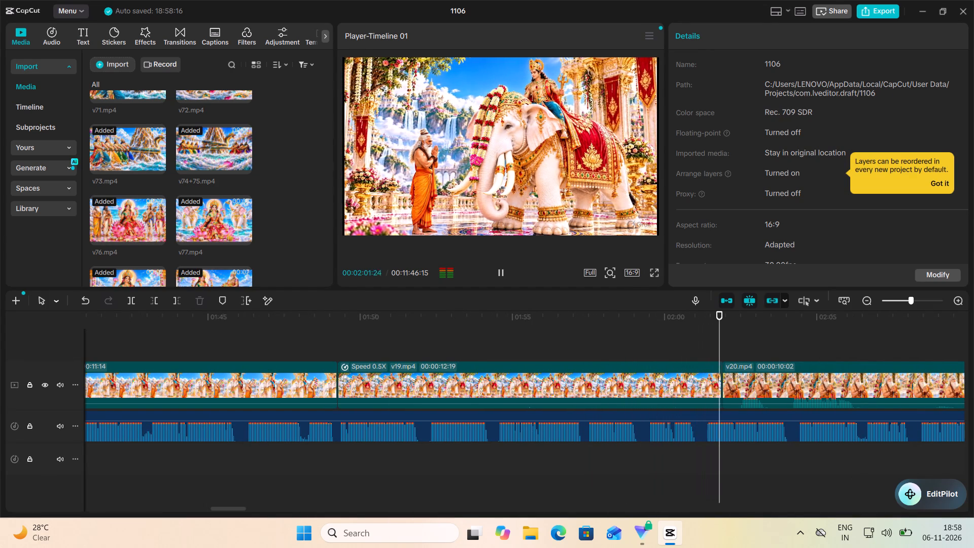
left_click(499, 273)
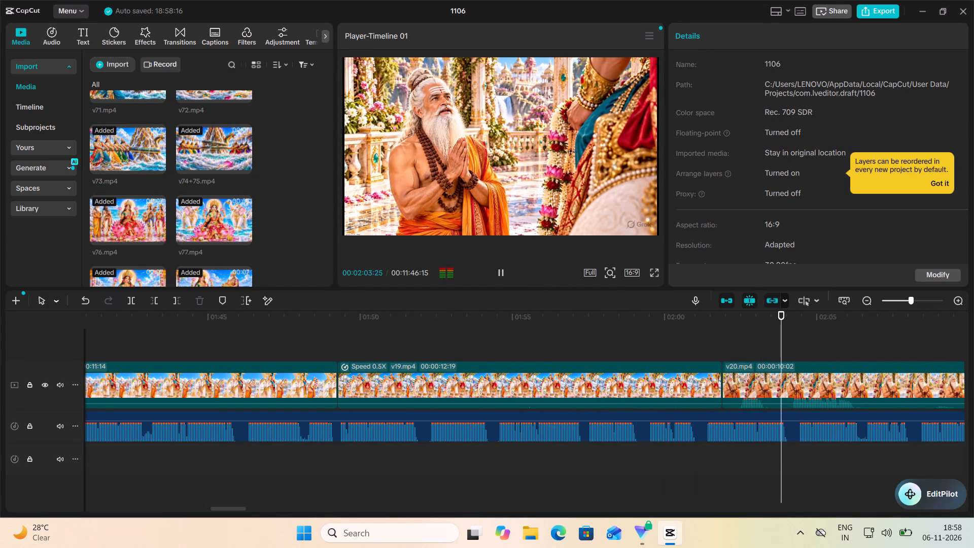
left_click(499, 273)
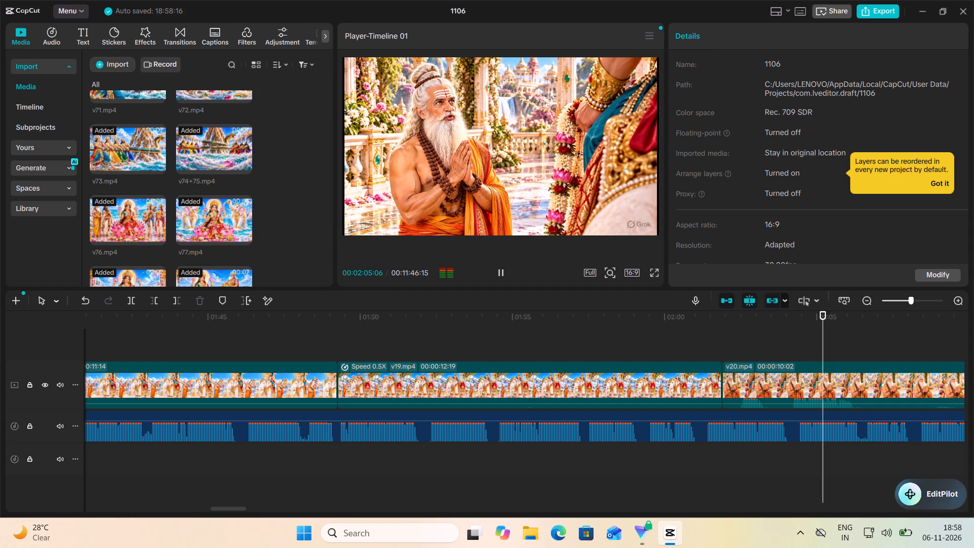
left_click(499, 273)
Replay from the last few seconds of v19.mp4 into v20.mp4 to check where the narration changes.
scroll(632, 353, "left", 1)
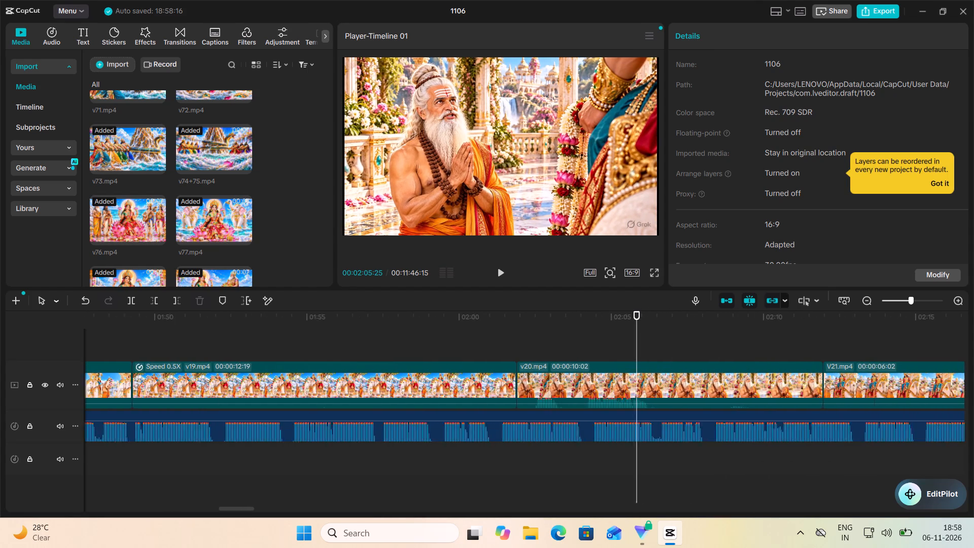
scroll(540, 341, "left", 1)
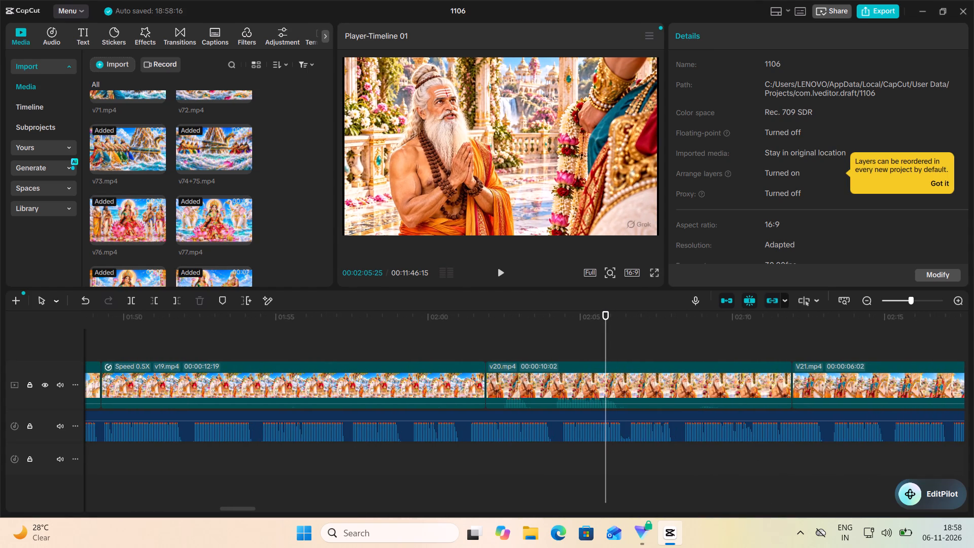
left_click(463, 345)
left_click(408, 347)
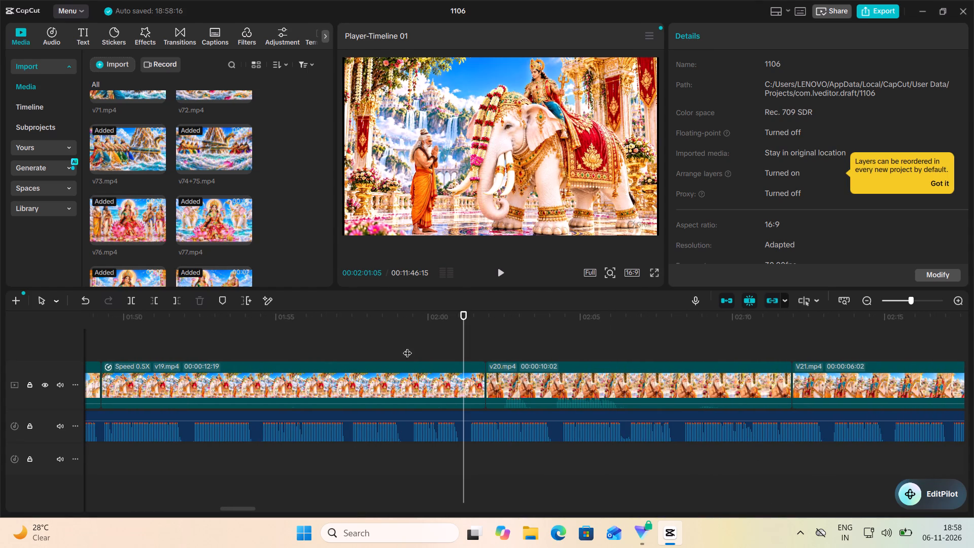
left_click(494, 269)
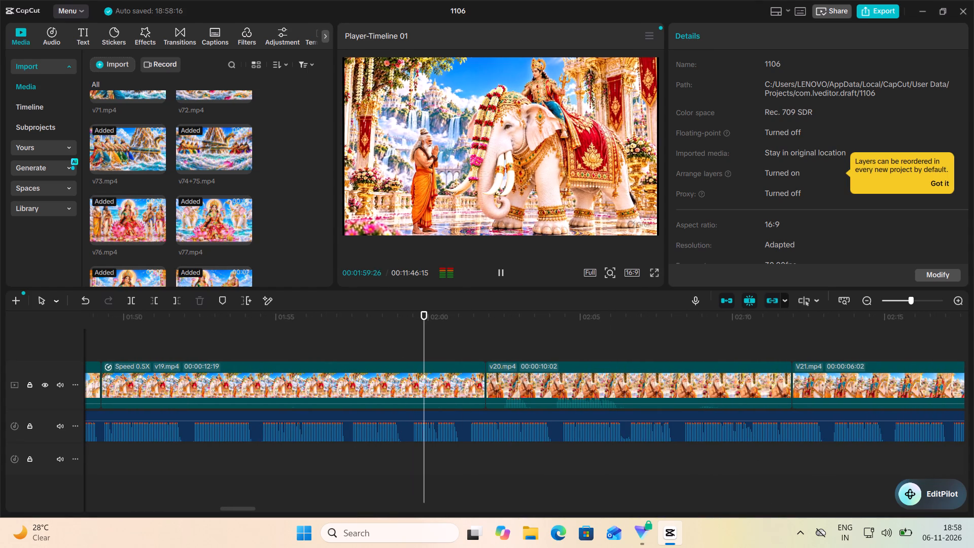
left_click(495, 269)
left_click(498, 270)
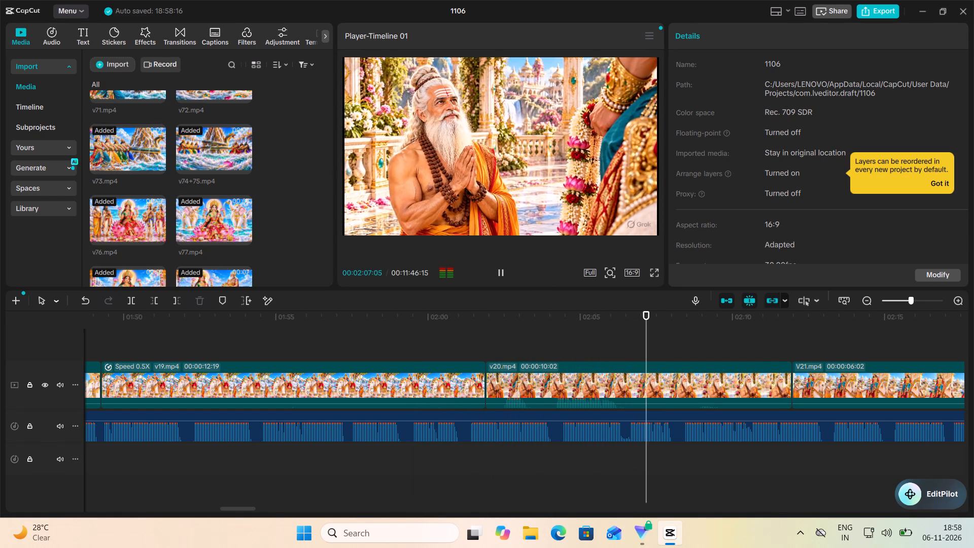
left_click(503, 271)
Scrub through V21.mp4 and return to the start of v20.mp4 to compare their visuals.
left_click(788, 340)
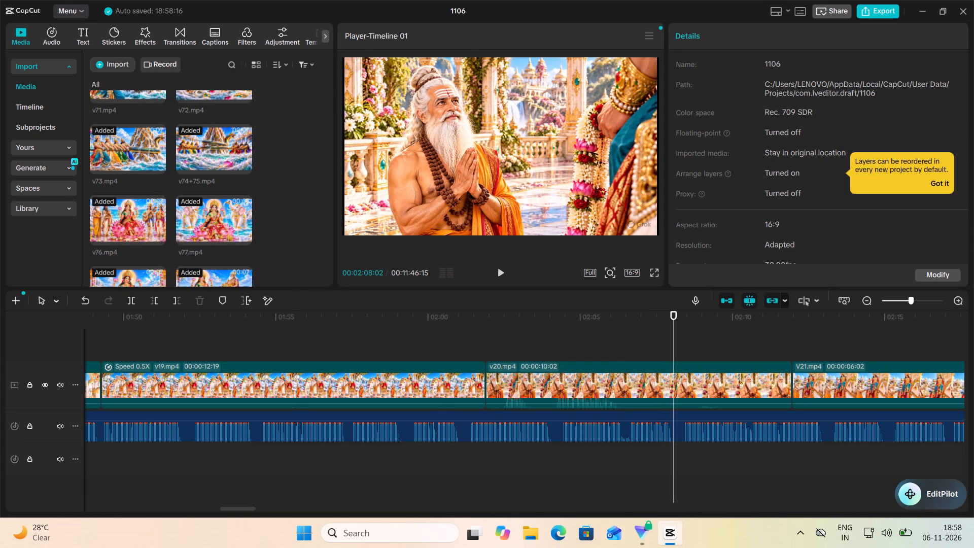
left_click(809, 337)
left_click(818, 335)
left_click_drag(836, 335, 842, 335)
left_click(850, 334)
left_click_drag(859, 334, 862, 334)
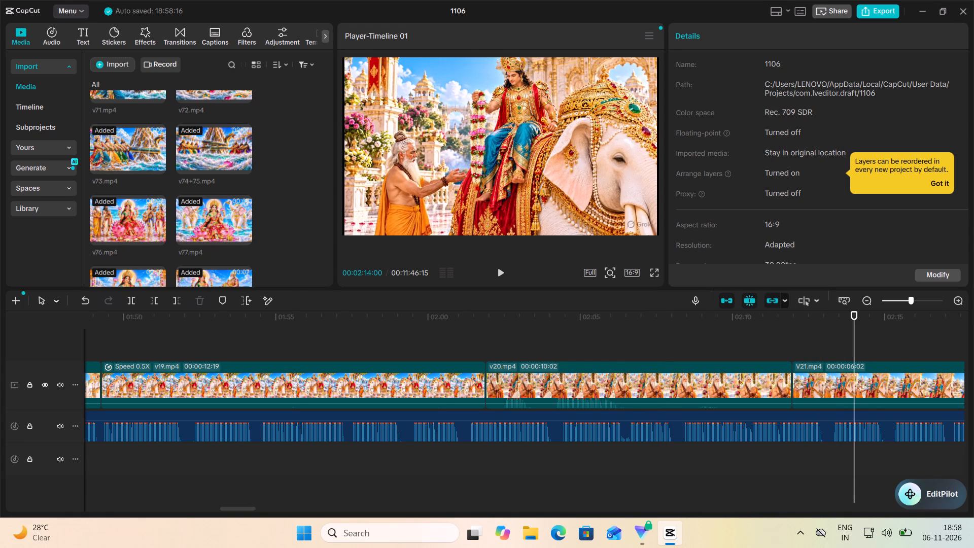
left_click_drag(862, 334, 872, 334)
left_click(881, 334)
left_click(504, 342)
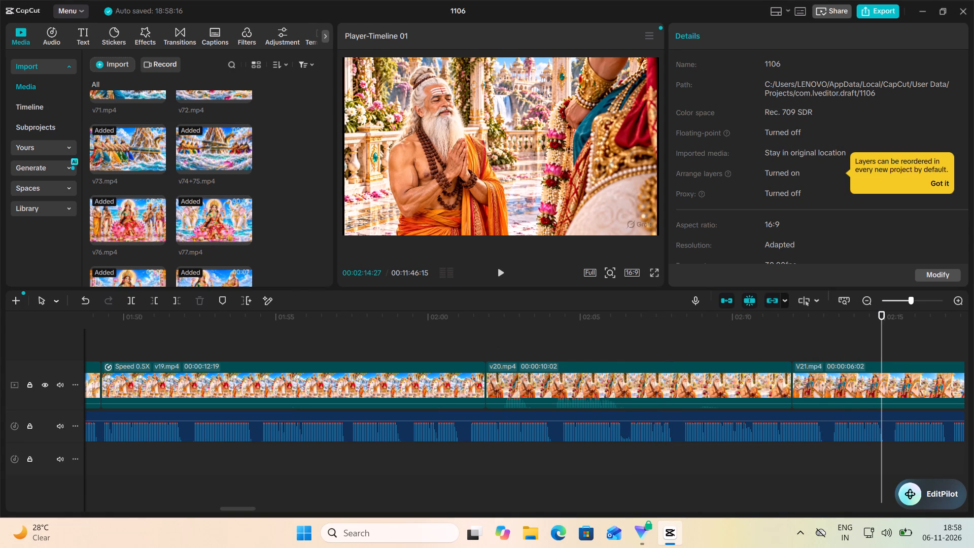
Slow v19.mp4 down to about 0.3x so it lasts about 18.9 s.
left_click(438, 380)
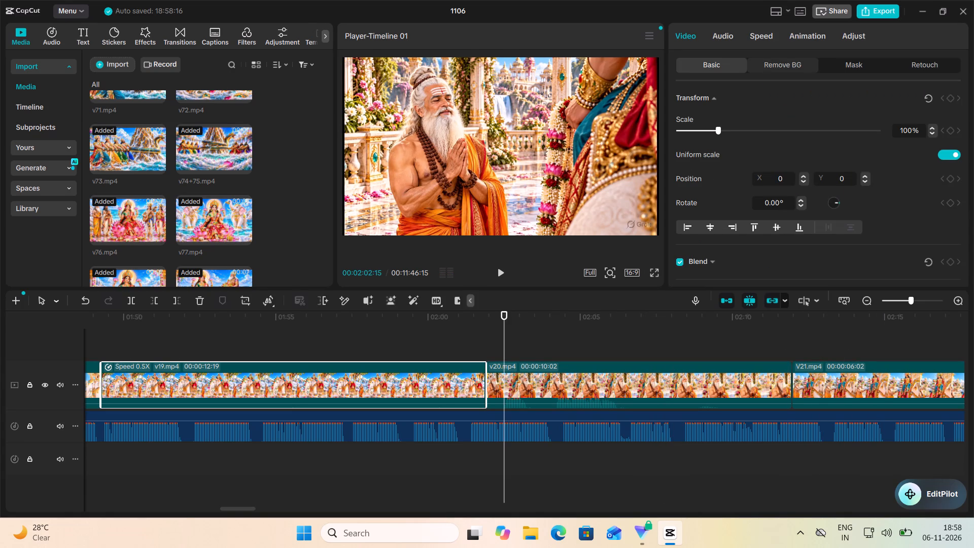
left_click(754, 38)
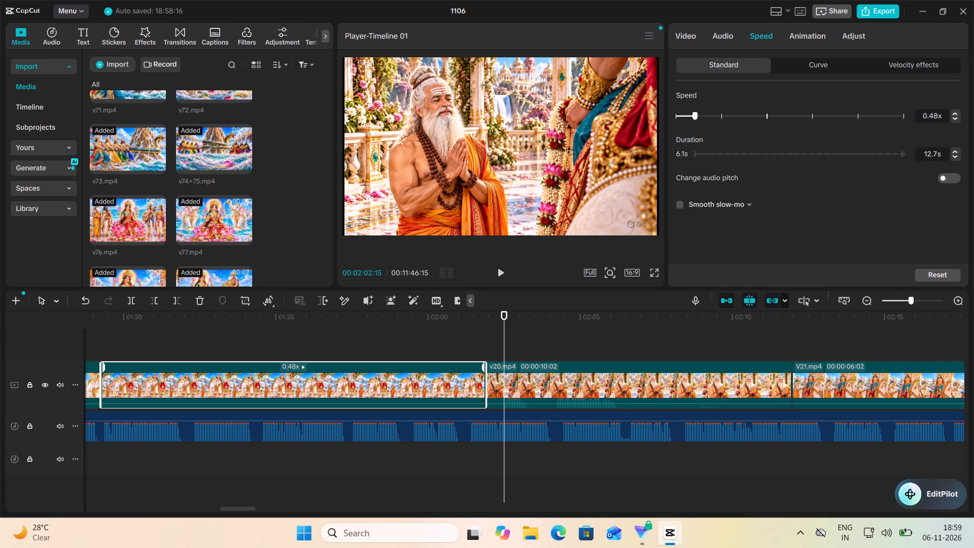
left_click(689, 118)
left_click(687, 117)
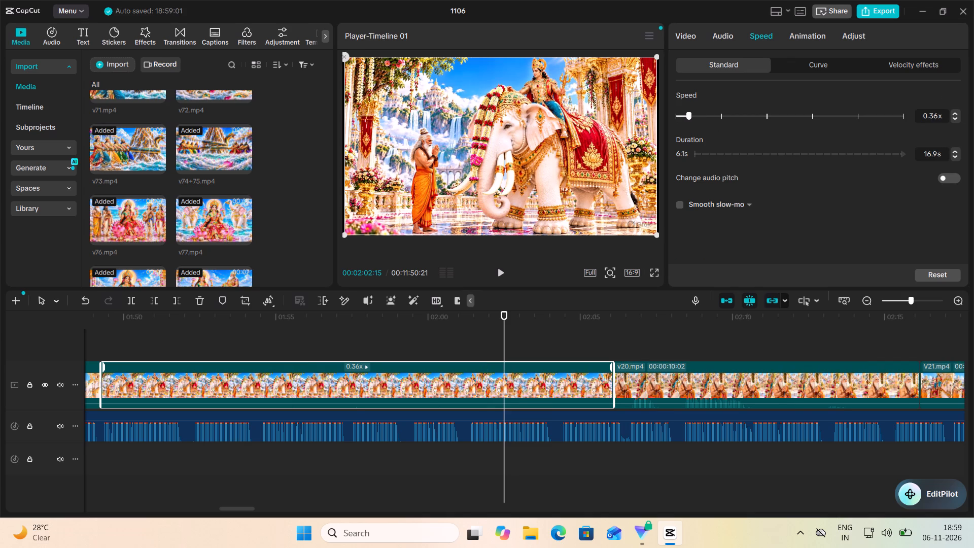
Play from within v19.mp4 through v20.mp4 and V21.mp4 into V22.mp4 to check them against the narration.
left_click_drag(408, 340, 416, 335)
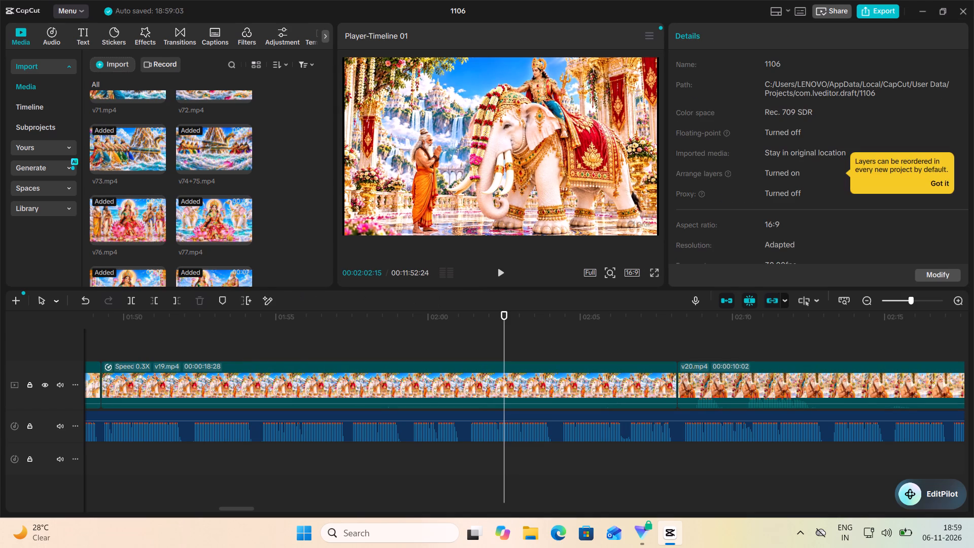
left_click(506, 271)
scroll(820, 210, "left", 1)
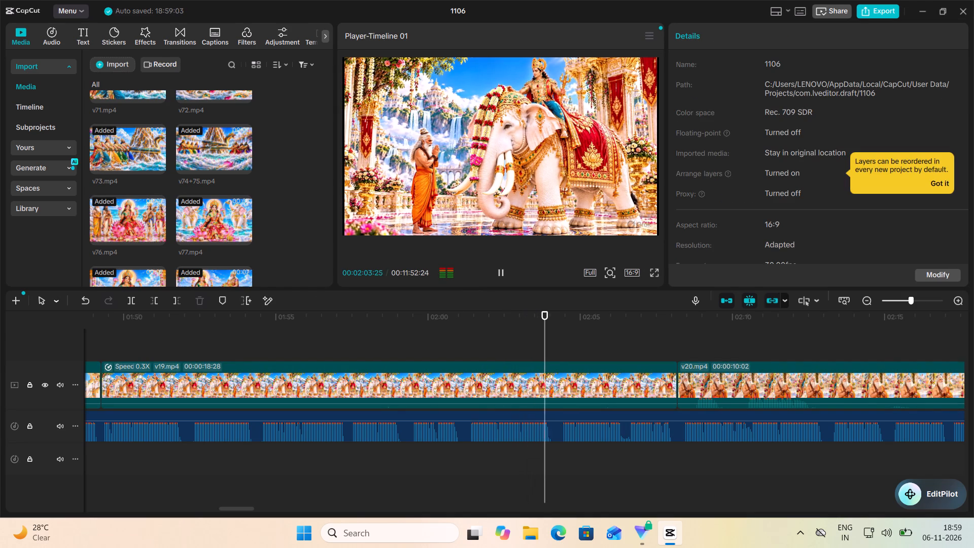
scroll(473, 306, "left", 1)
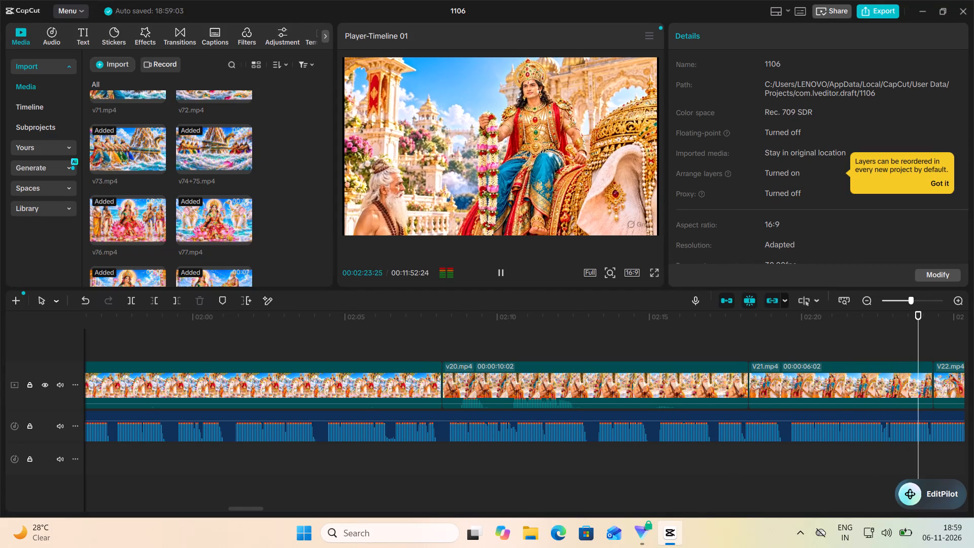
left_click(500, 271)
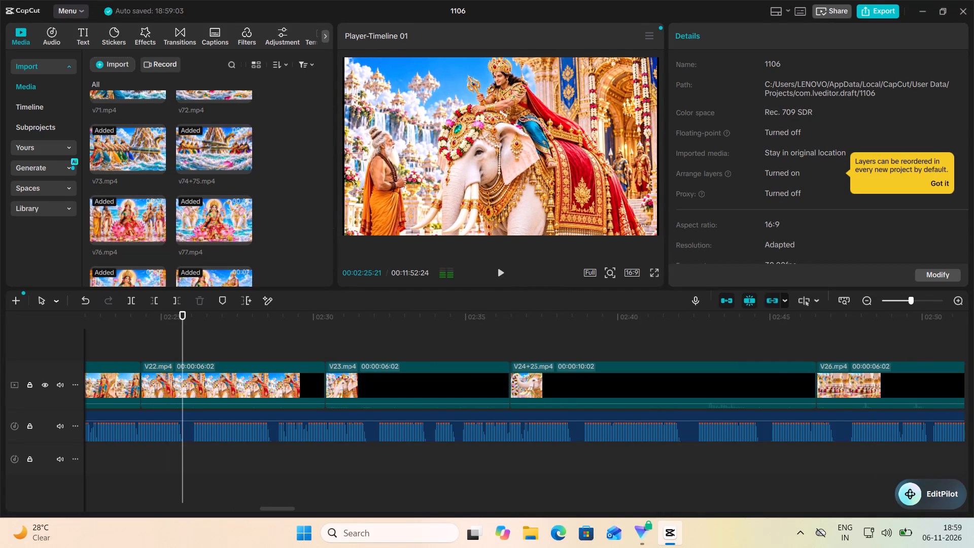
scroll(559, 336, "right", 8)
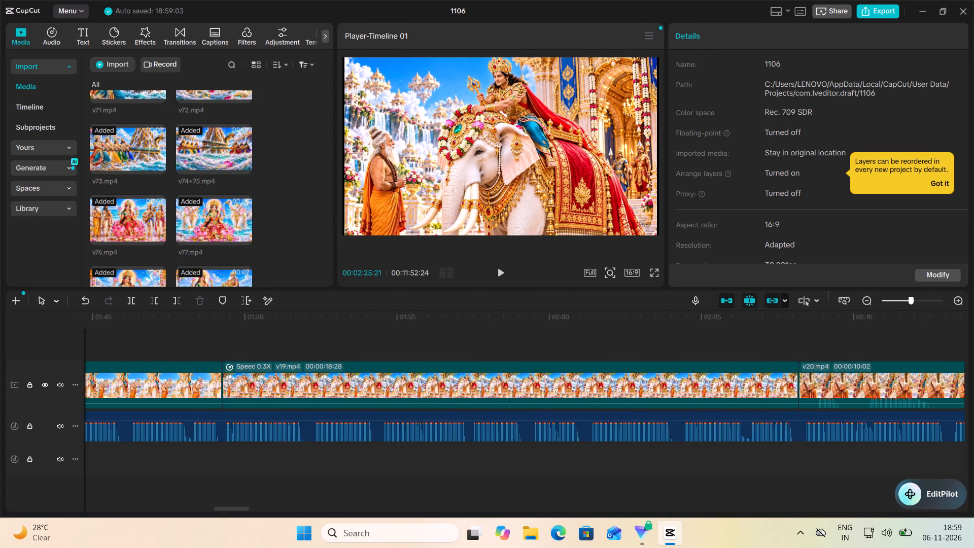
Play from the middle of v18.mp4 into v19.mp4, pausing repeatedly to compare the visuals with the narration.
scroll(446, 340, "right", 2)
scroll(488, 346, "left", 4)
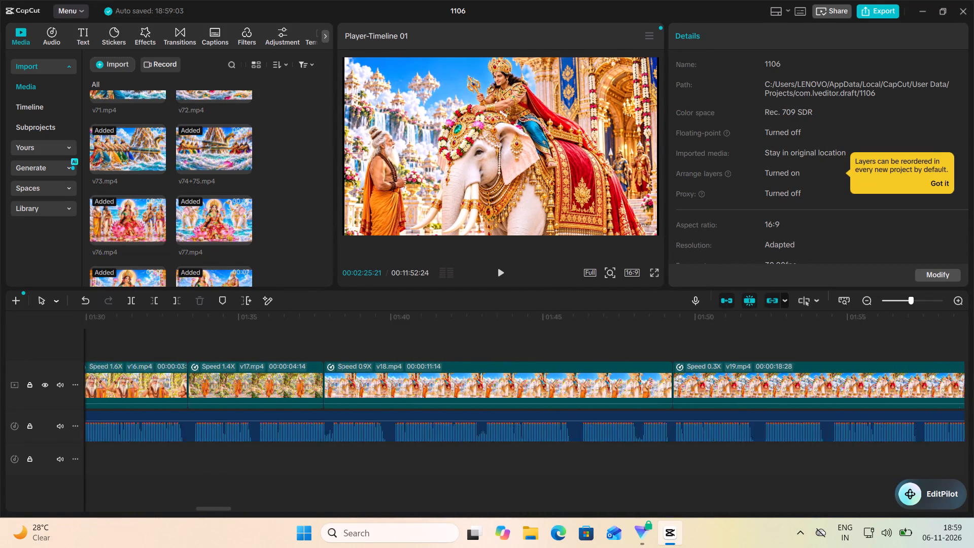
scroll(532, 340, "left", 2)
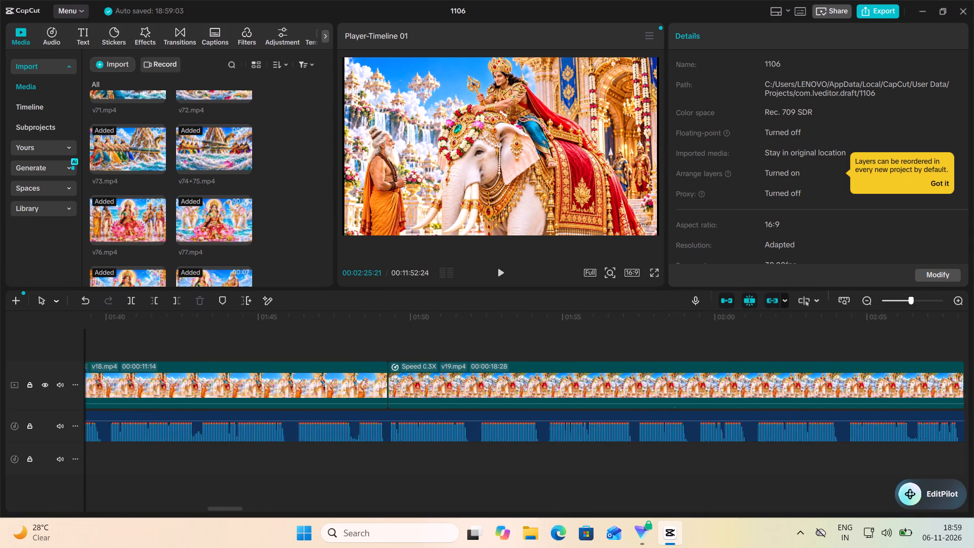
scroll(317, 352, "right", 1)
left_click(395, 339)
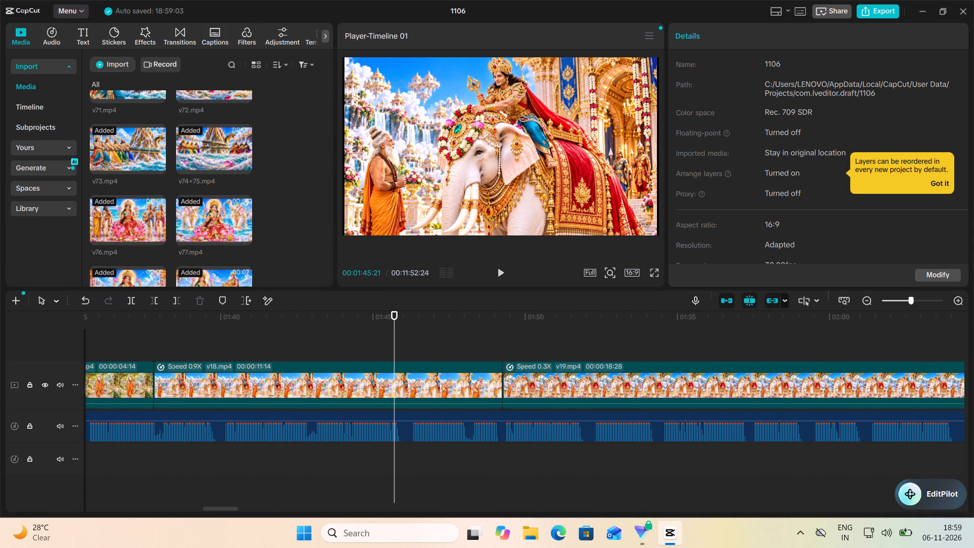
left_click(494, 278)
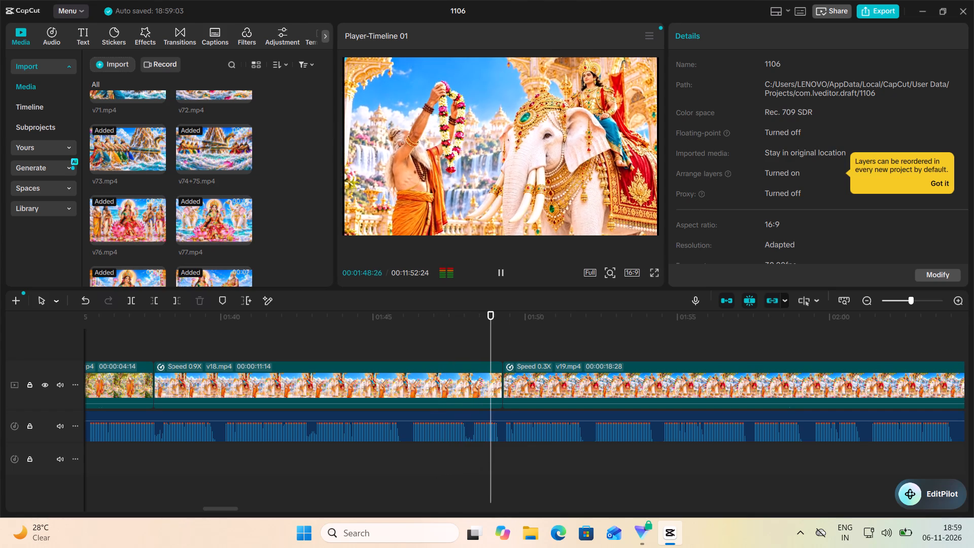
left_click(499, 276)
left_click(499, 276)
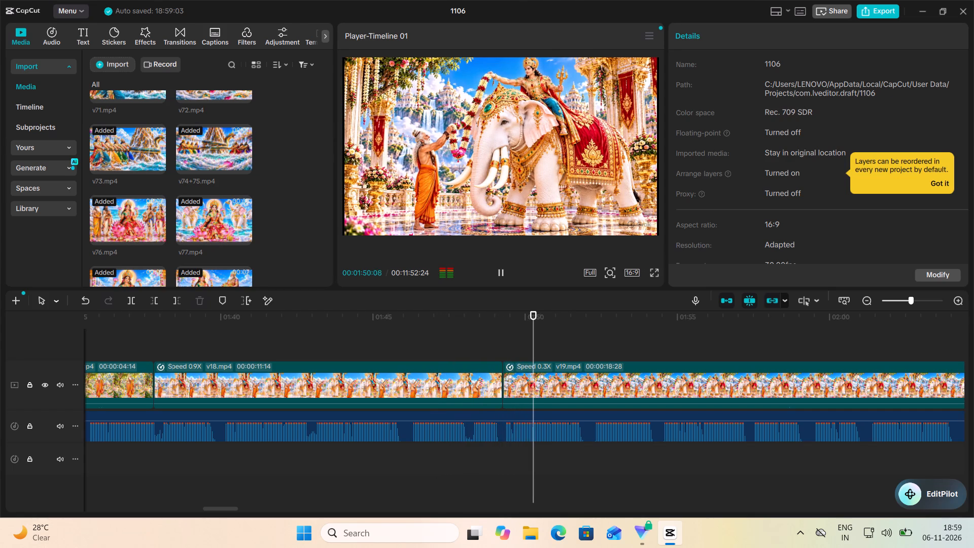
left_click(499, 276)
left_click(499, 276)
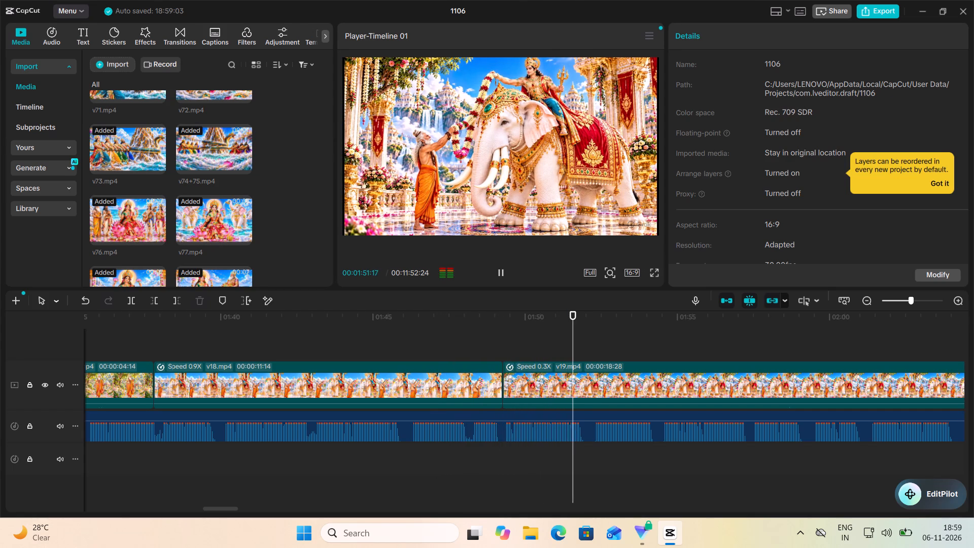
left_click(499, 276)
left_click(499, 276)
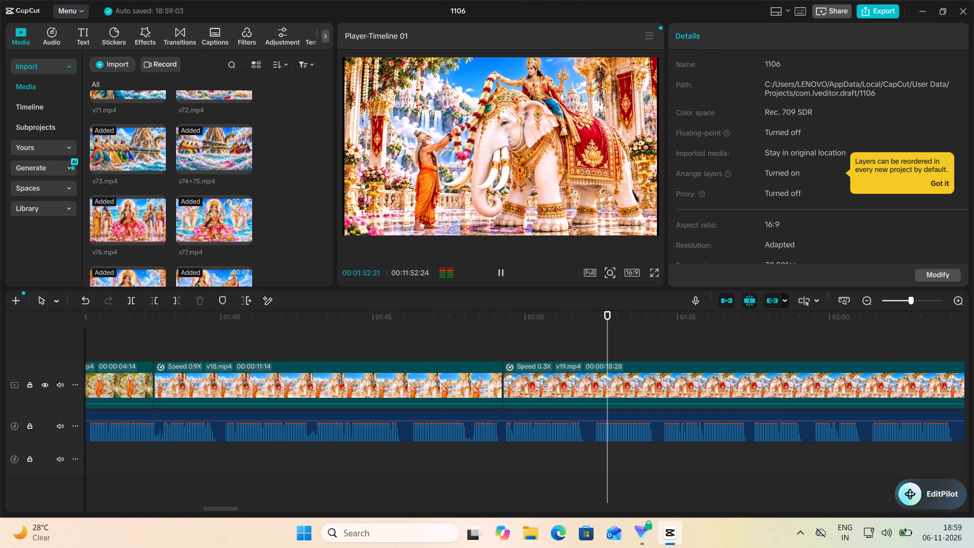
left_click(499, 276)
Scrub through V22.mp4 and V21.mp4 to examine their visuals, finishing at the start of V21.mp4.
scroll(591, 334, "left", 4)
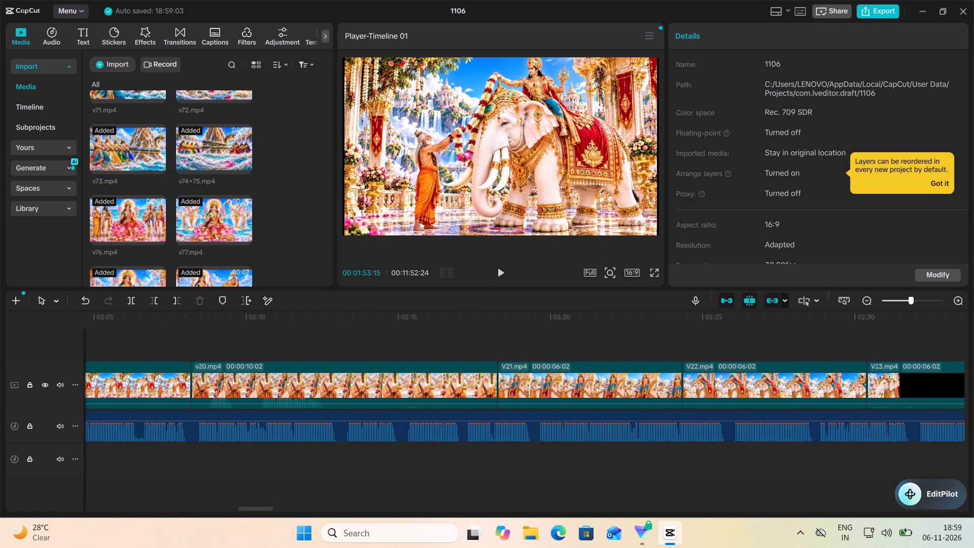
scroll(824, 355, "left", 2)
left_click(466, 346)
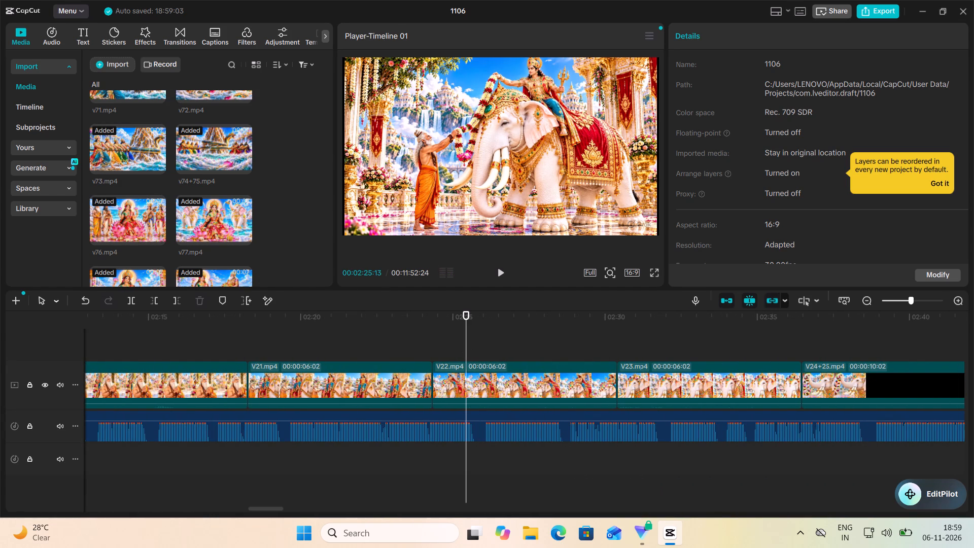
left_click(499, 339)
left_click(542, 336)
left_click(609, 336)
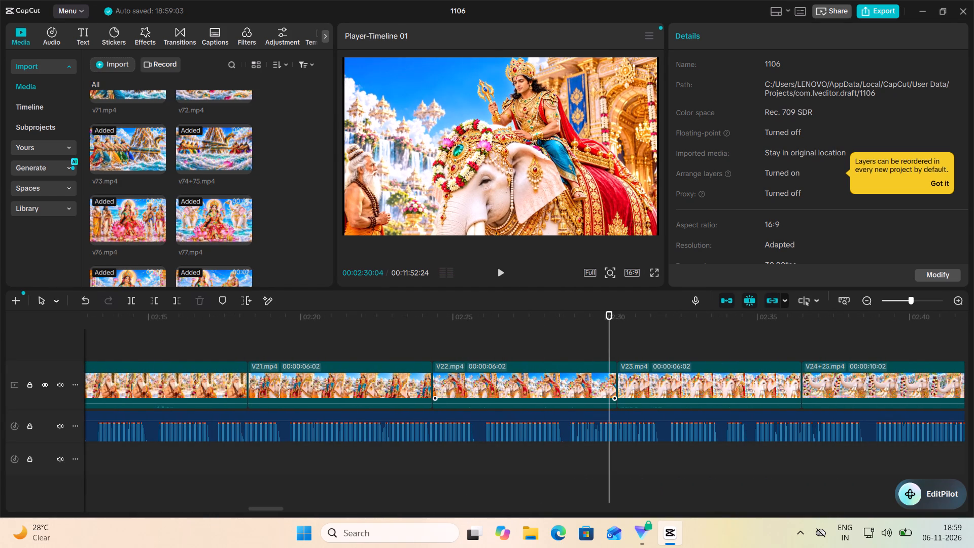
left_click(437, 332)
left_click(345, 342)
left_click(317, 333)
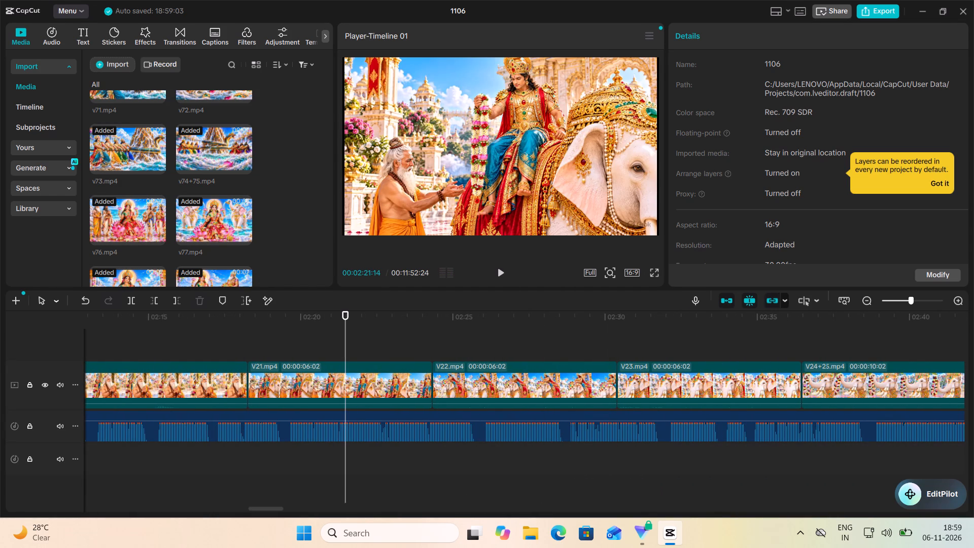
left_click(287, 339)
left_click(264, 340)
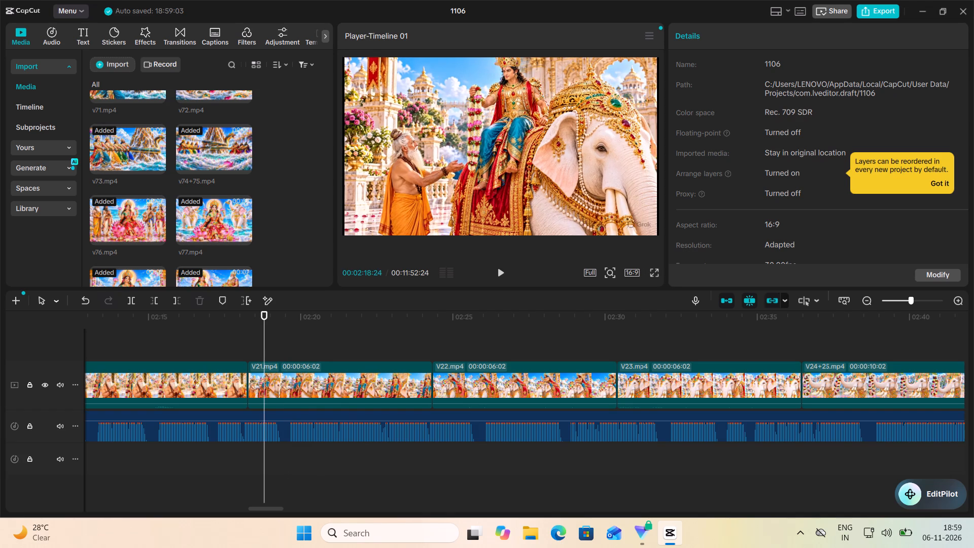
left_click(291, 337)
left_click_drag(301, 335, 306, 335)
left_click(312, 334)
left_click(250, 345)
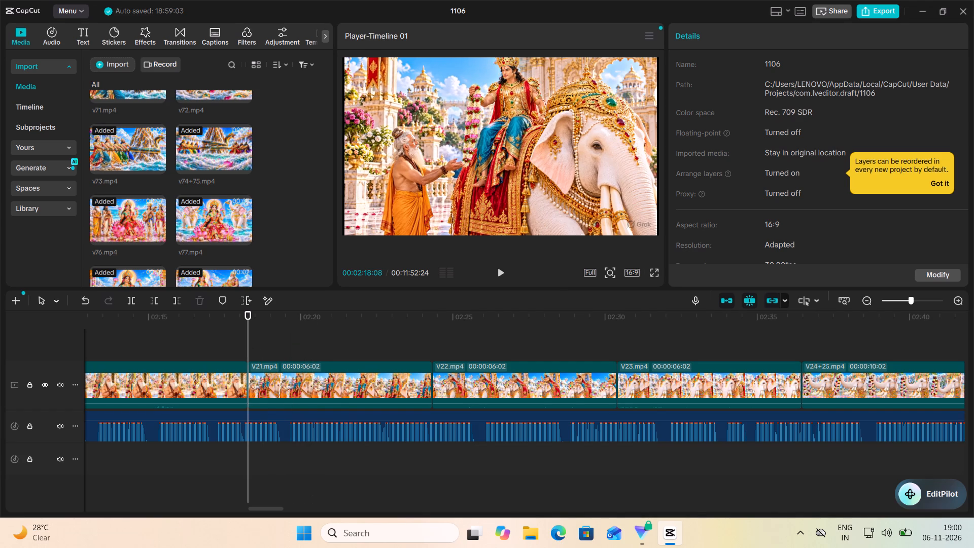
Play V21.mp4 into V22.mp4, and scrub through V23.mp4 and V24+25.mp4 to check which visuals follow.
left_click(506, 274)
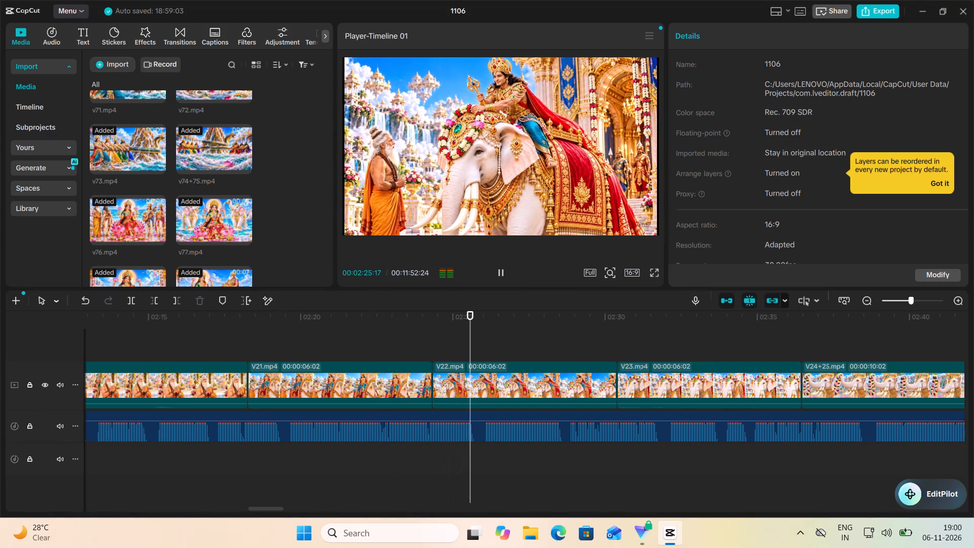
left_click(644, 345)
left_click(676, 345)
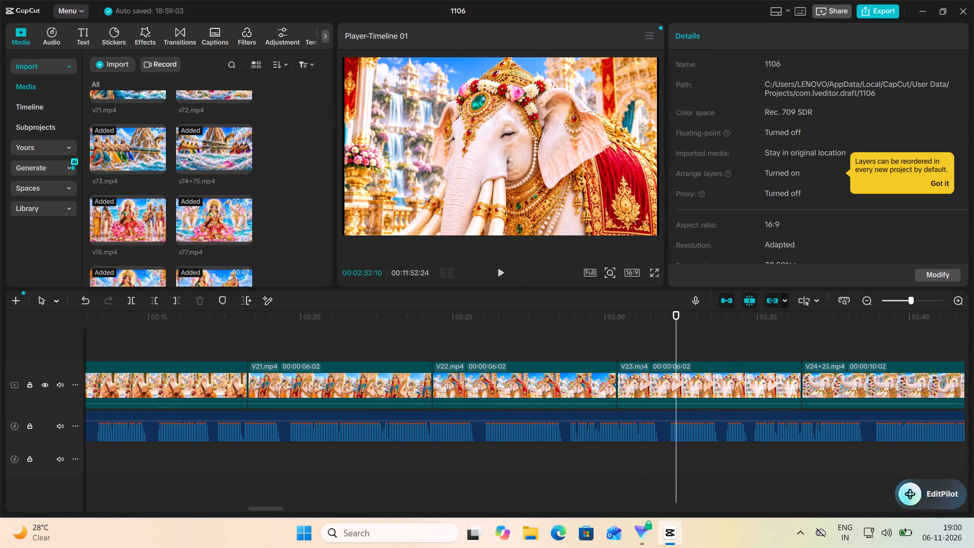
left_click_drag(735, 345, 740, 346)
left_click_drag(797, 355, 806, 357)
left_click(856, 351)
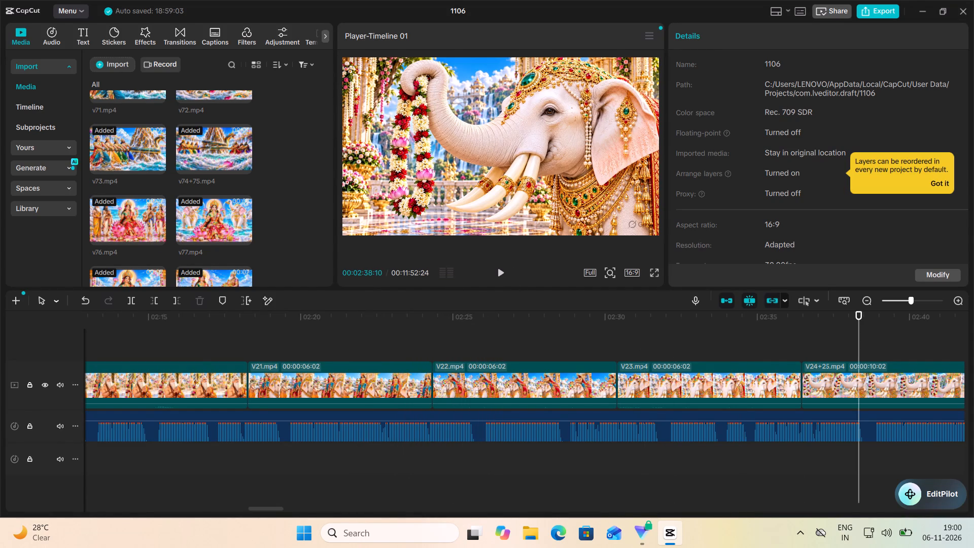
left_click(885, 350)
Speed v19.mp4 up to about 1.57x so it lasts about 3.9 s.
scroll(236, 338, "right", 2)
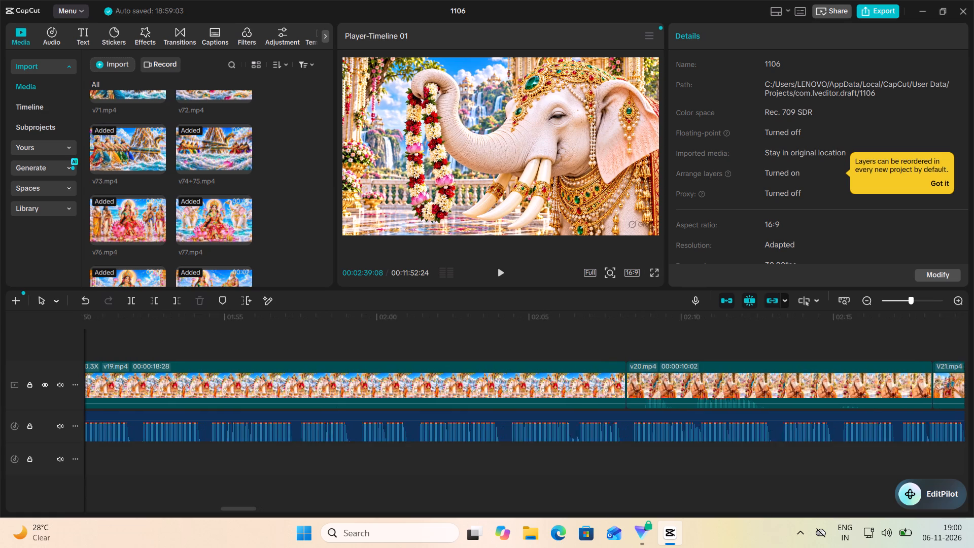
scroll(234, 340, "right", 2)
left_click(357, 380)
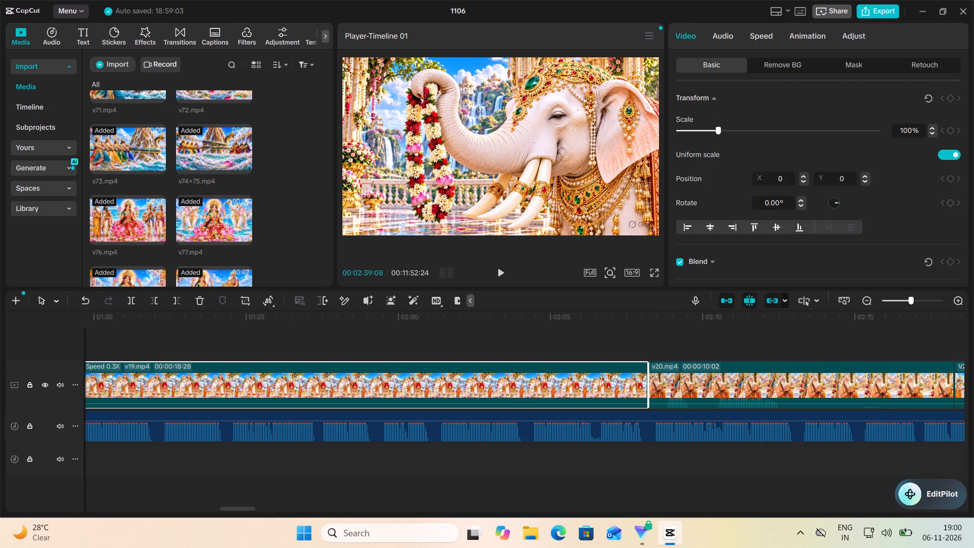
left_click(769, 36)
left_click(747, 117)
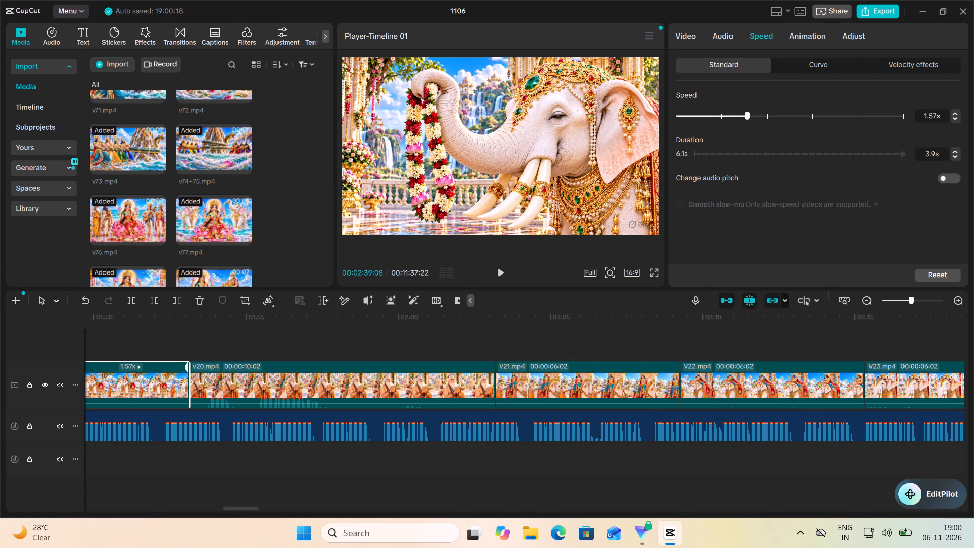
Speed v18.mp4 up to about 1.21x so it lasts about 8.3 s.
scroll(247, 334, "right", 2)
scroll(291, 338, "right", 1)
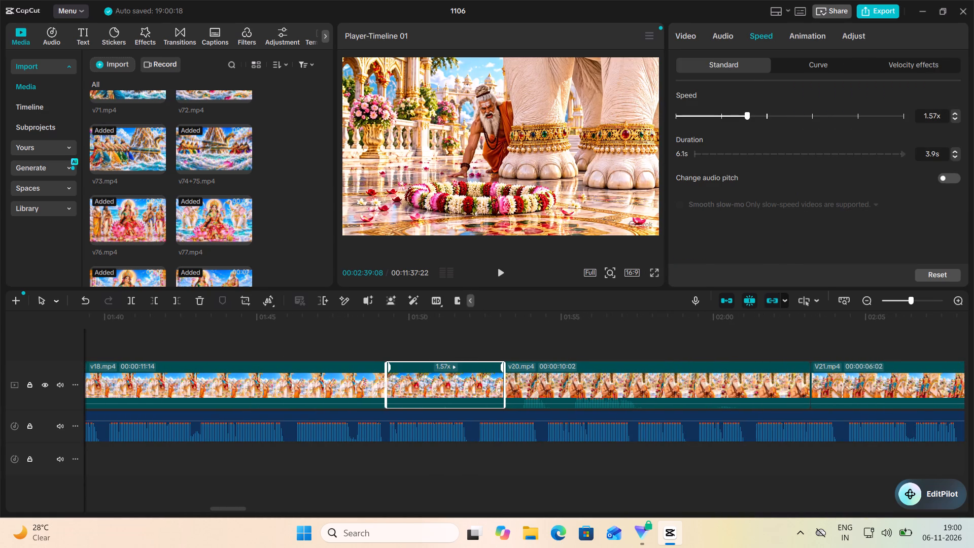
left_click(287, 339)
left_click(242, 364)
scroll(552, 122, "right", 1)
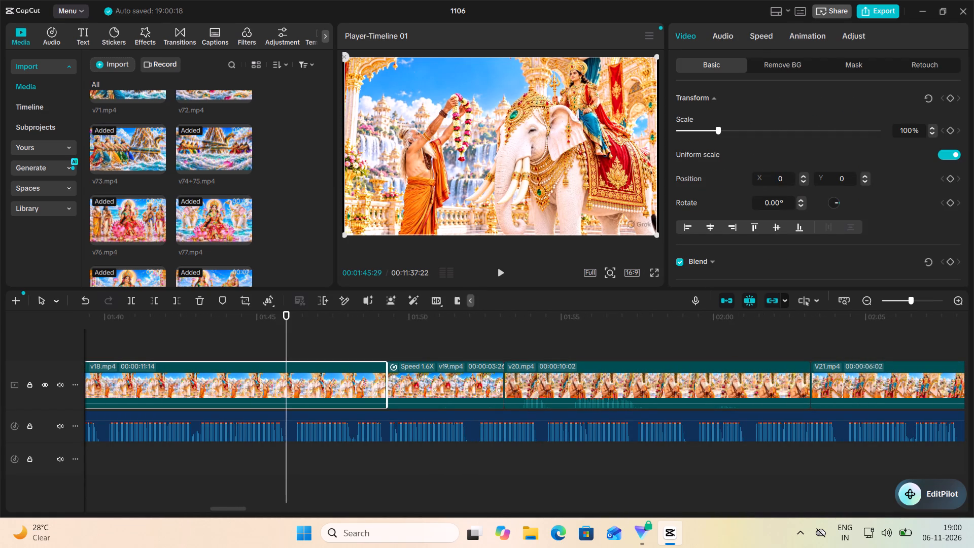
scroll(740, 43, "right", 1)
left_click(764, 34)
left_click(731, 116)
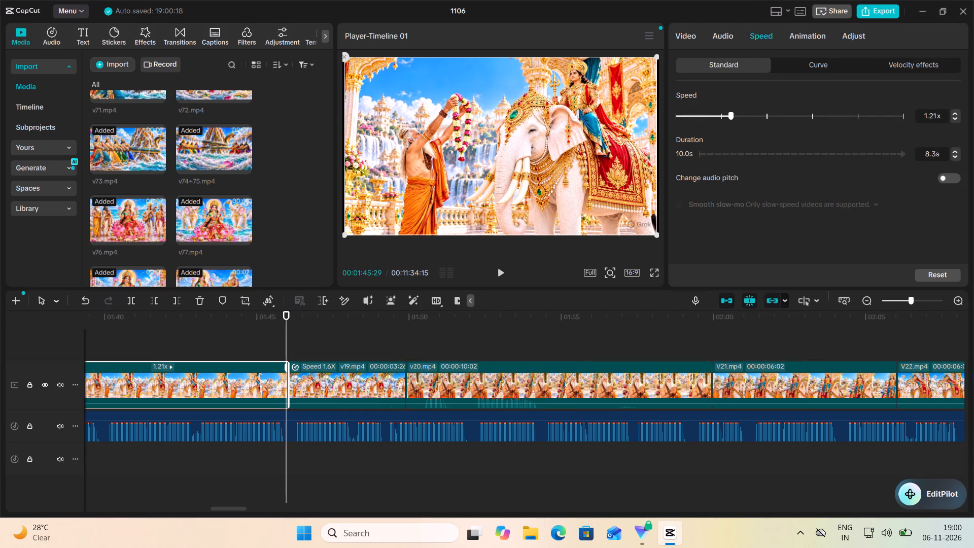
Play the opening of v18.mp4 to check it against the narration.
scroll(166, 364, "right", 1)
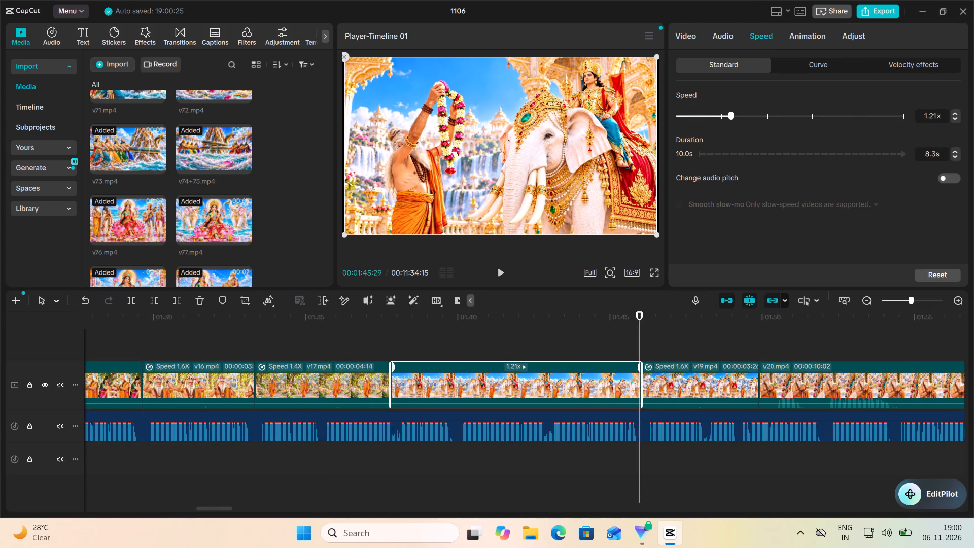
scroll(182, 358, "right", 1)
left_click(395, 343)
left_click(503, 273)
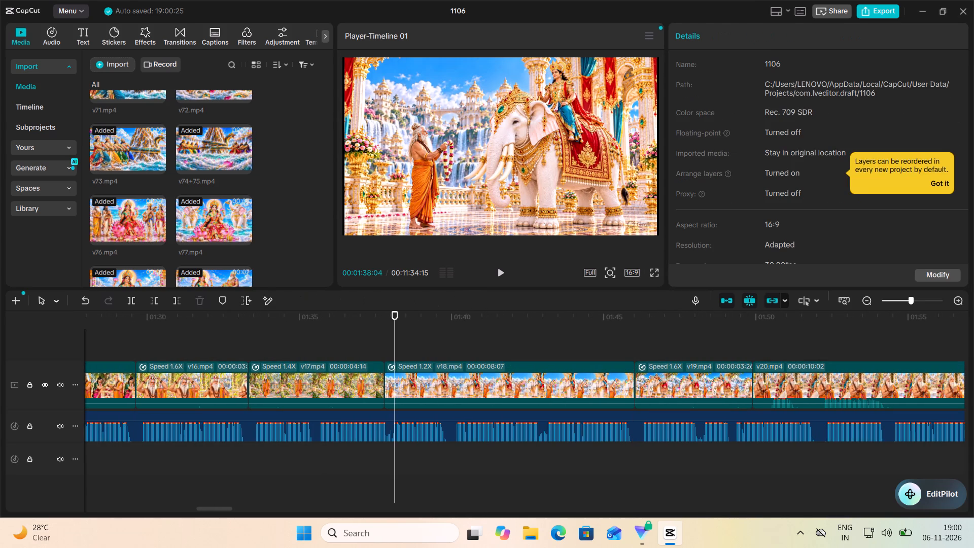
left_click(500, 275)
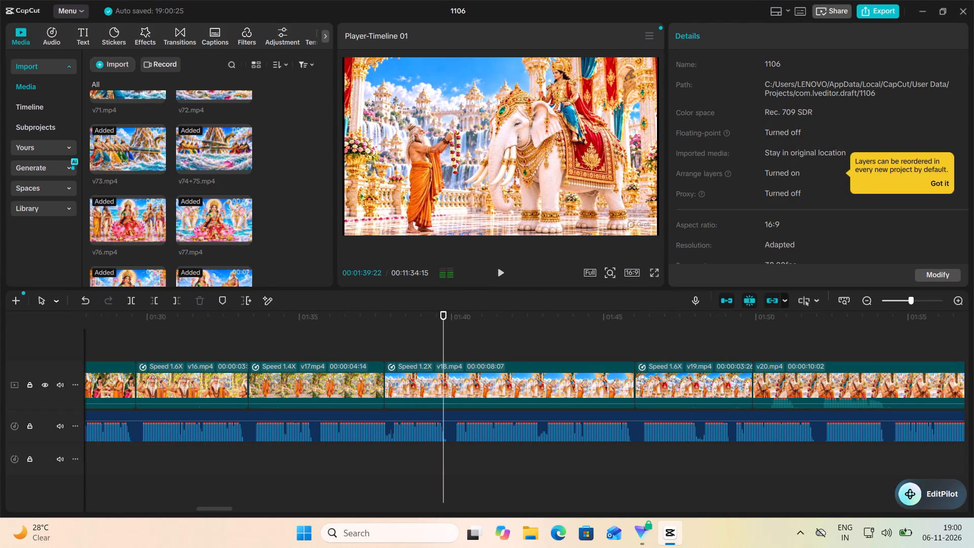
Mute the narration track and play v20.mp4 from near its start to check its own audio and visuals.
scroll(738, 356, "left", 1)
left_click(510, 346)
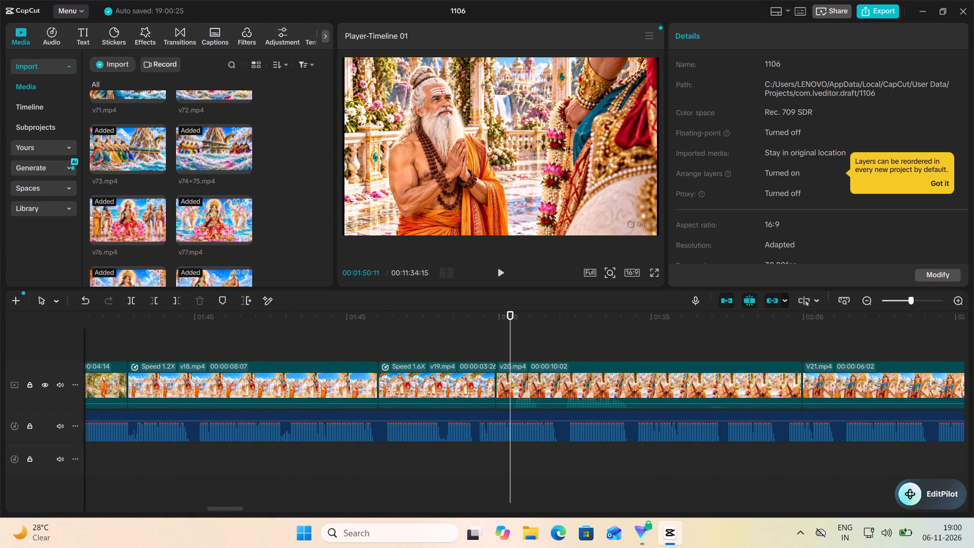
left_click(61, 426)
left_click(502, 277)
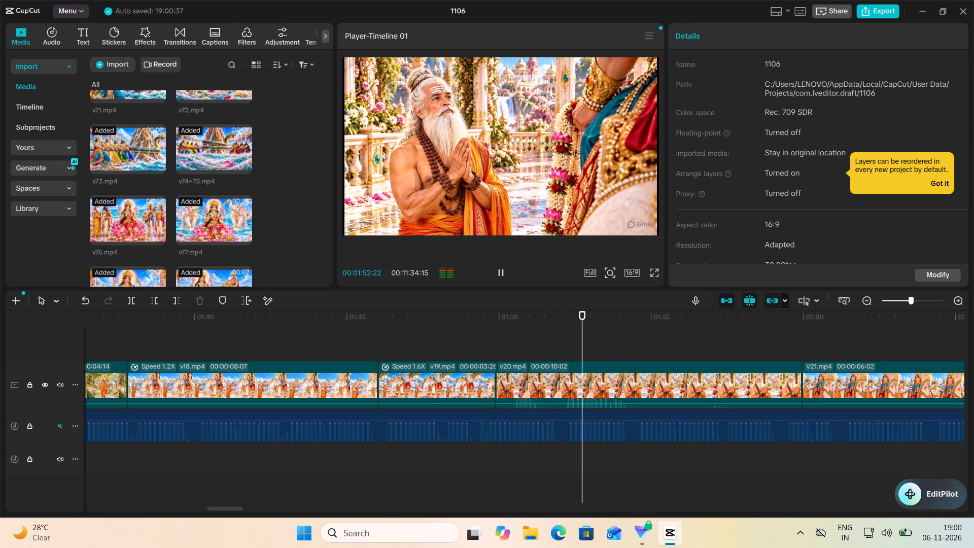
left_click(502, 276)
Move v20.mp4 earlier in the main video track, between v17.mp4 and v18.mp4.
left_click_drag(554, 374, 290, 347)
scroll(481, 345, "right", 1)
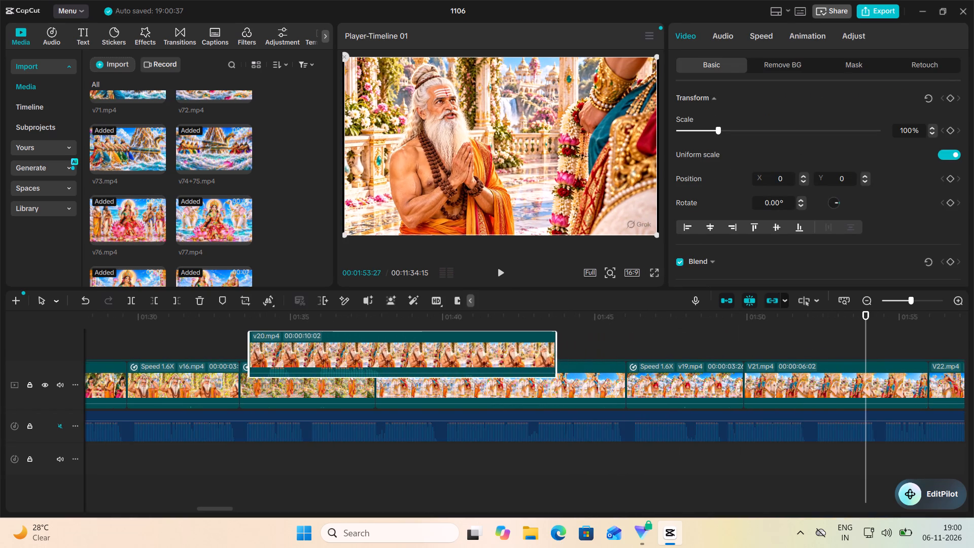
left_click_drag(290, 347, 355, 365)
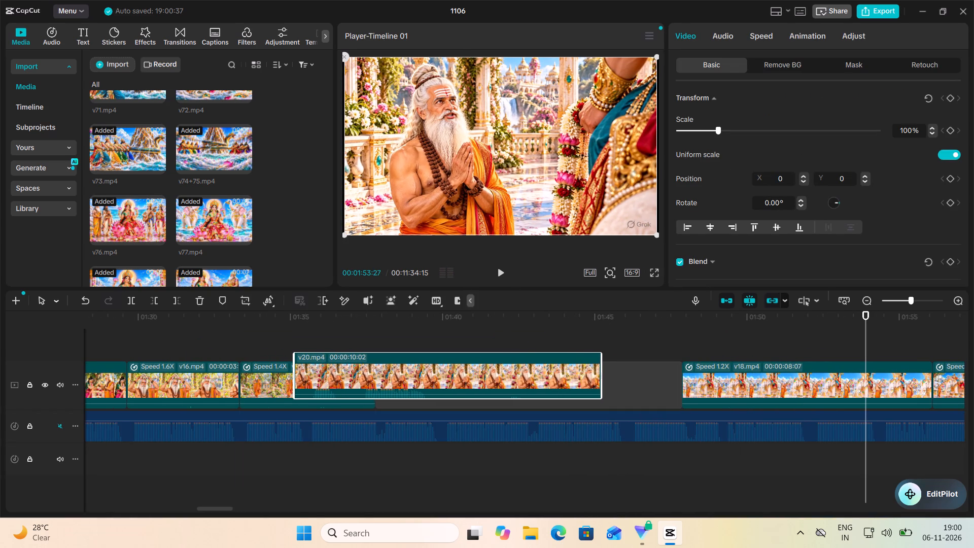
left_click_drag(355, 365, 466, 370)
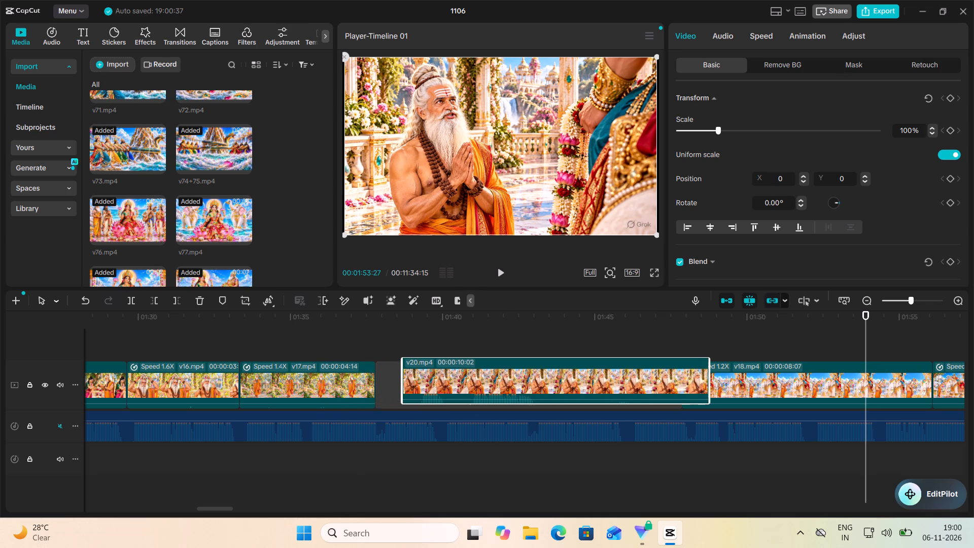
left_click_drag(466, 370, 437, 377)
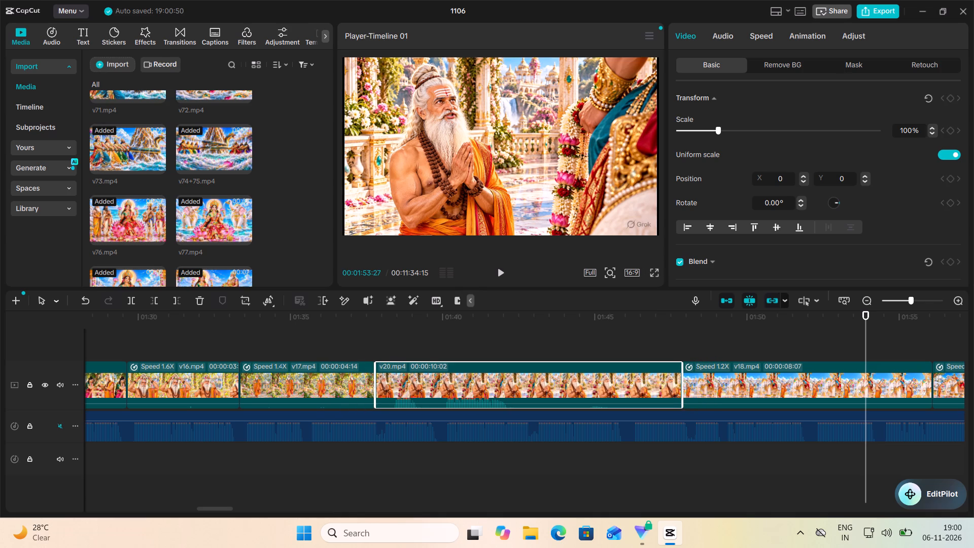
Unmute the narration track and place the playhead near the start of v17.mp4.
left_click(360, 348)
scroll(445, 251, "left", 1)
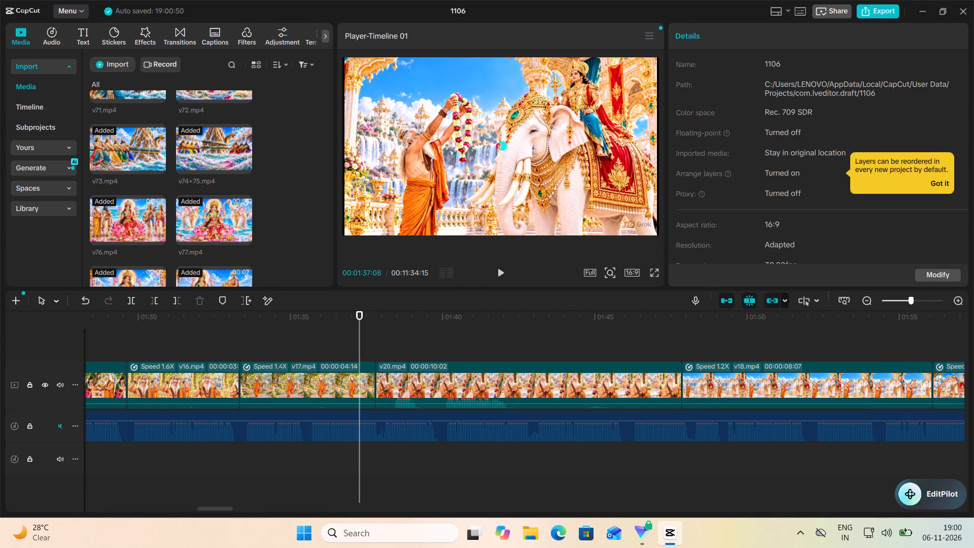
scroll(518, 344, "left", 1)
left_click(61, 426)
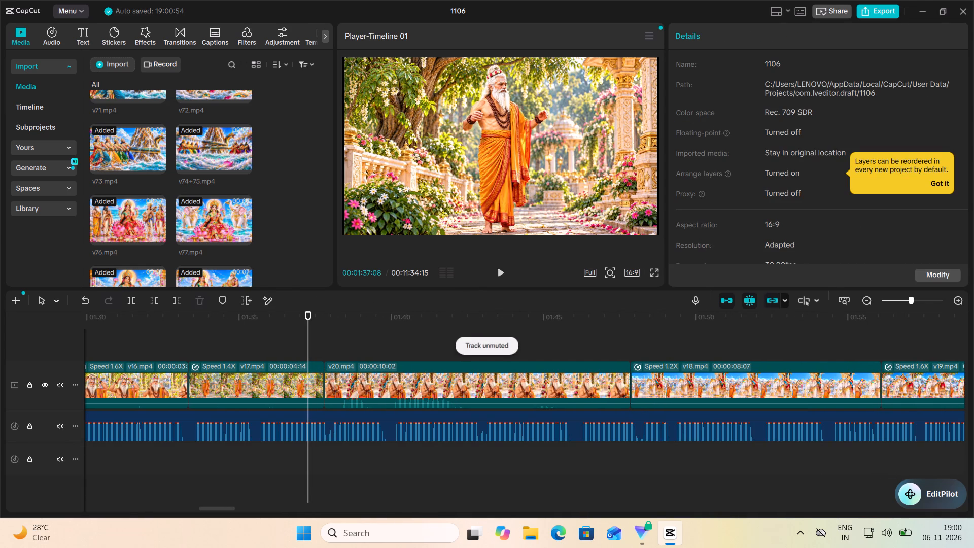
left_click(215, 346)
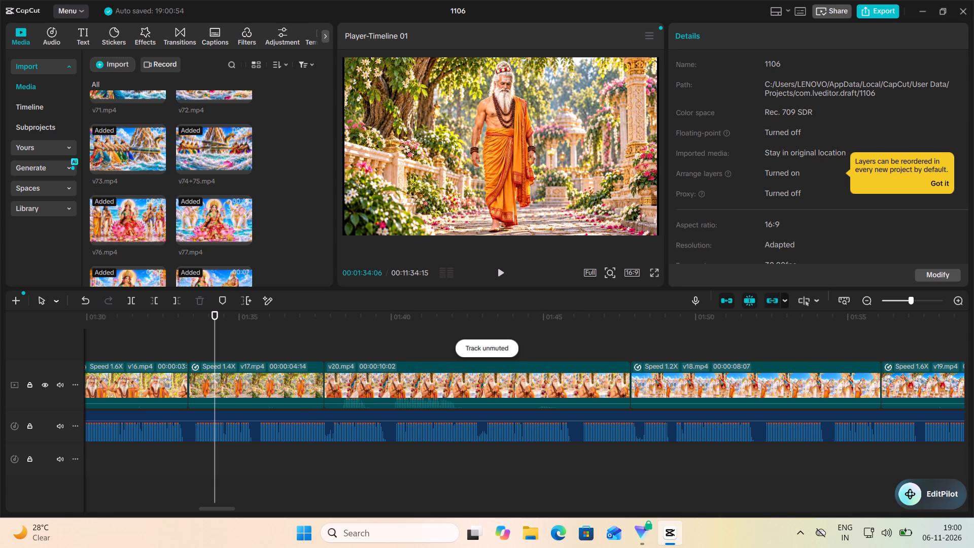
Play from v17.mp4 into the start of v20.mp4 to check the new clip order against the narration.
left_click(505, 269)
left_click_drag(365, 403, 383, 375)
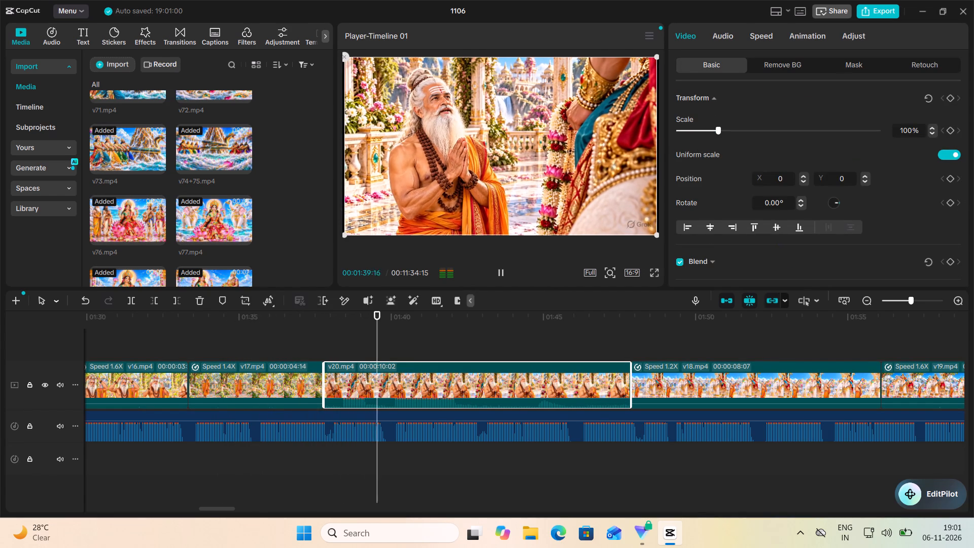
left_click(500, 273)
Move v18.mp4 earlier in the main video track, between v17.mp4 and v20.mp4.
scroll(562, 340, "left", 1)
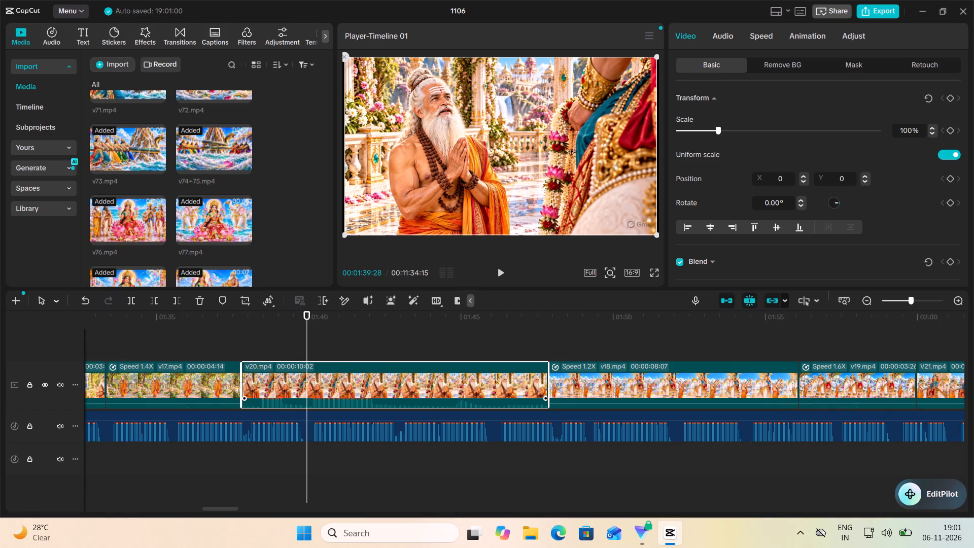
scroll(545, 379, "left", 1)
left_click(583, 382)
left_click_drag(591, 383, 572, 368)
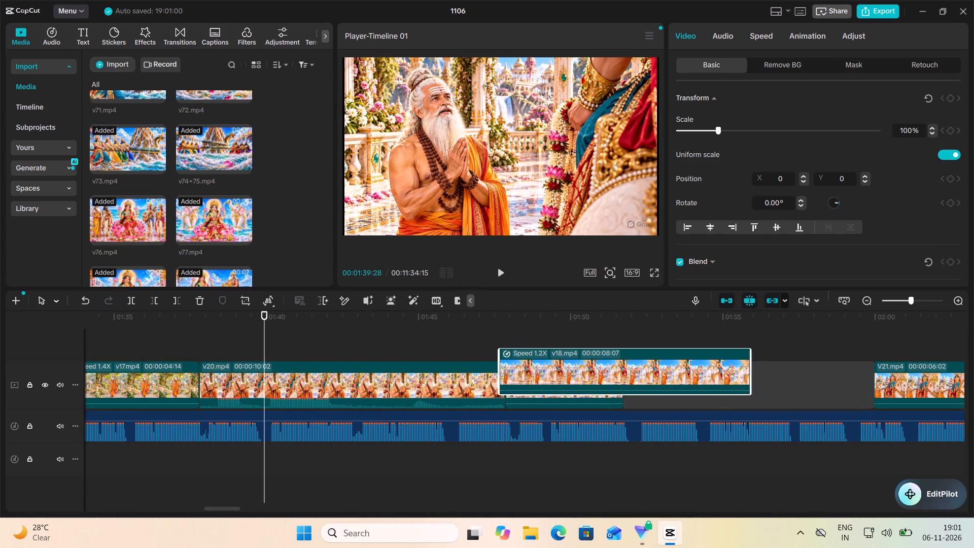
left_click_drag(572, 368, 310, 385)
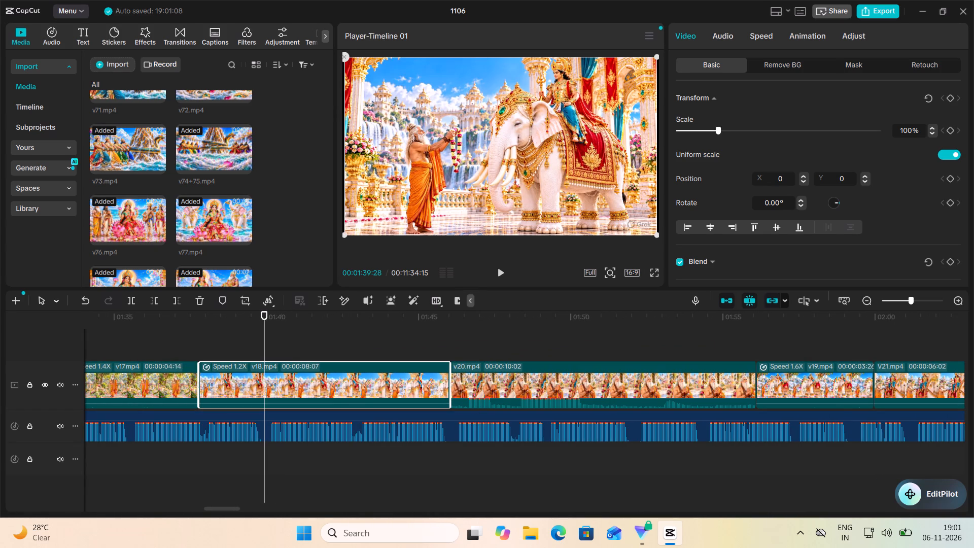
Place the playhead at the start of v18.mp4 and raise the clip's speed to 4.27x, a duration of 2.3 s.
left_click(204, 344)
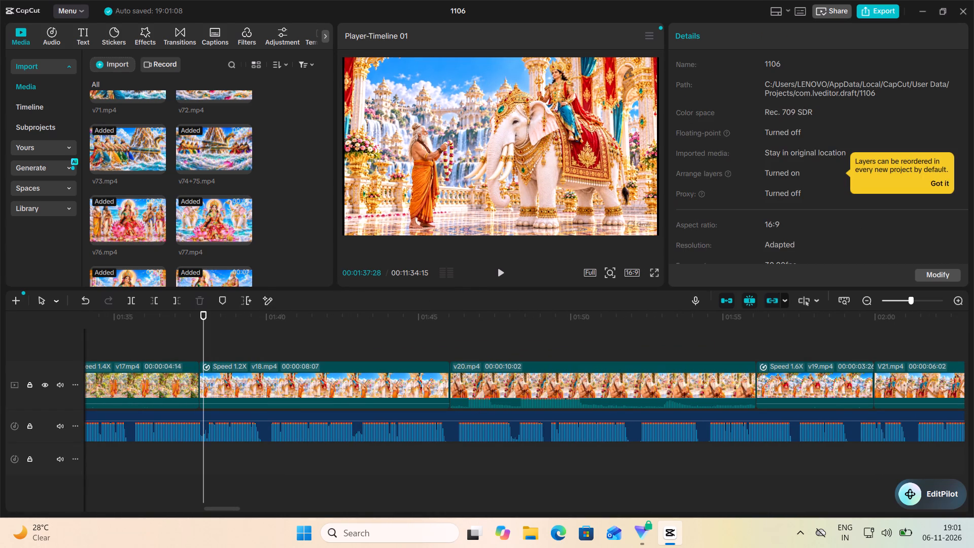
left_click(323, 384)
left_click(766, 31)
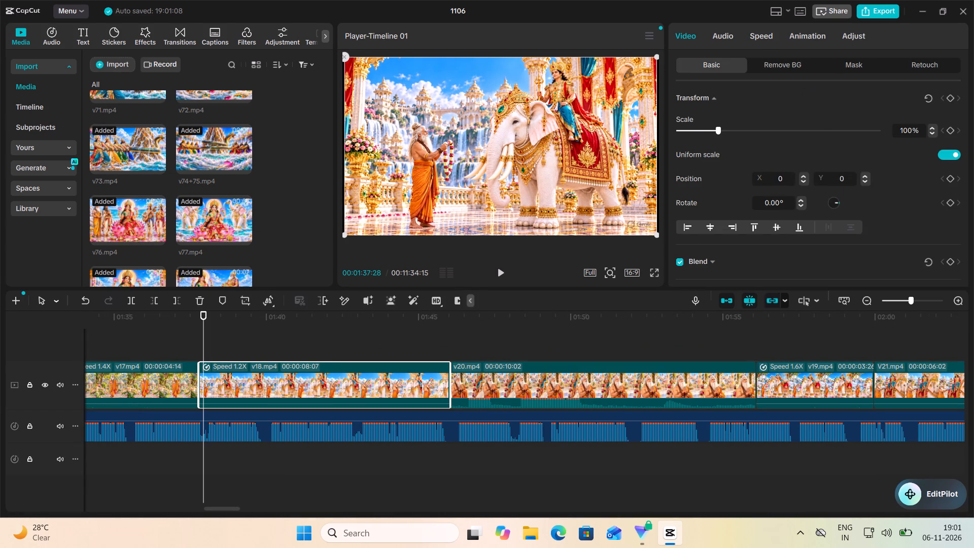
left_click(759, 116)
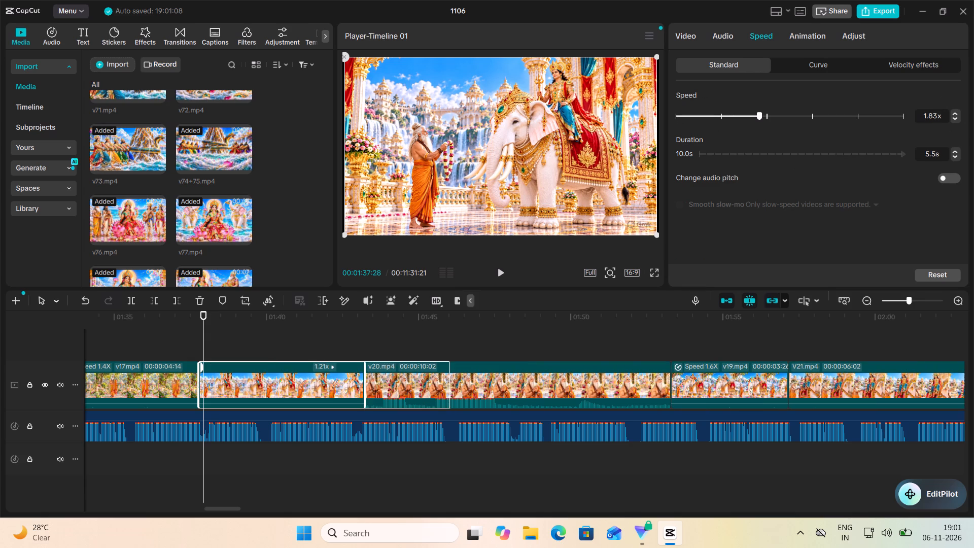
left_click(766, 116)
double_click(775, 114)
triple_click(781, 113)
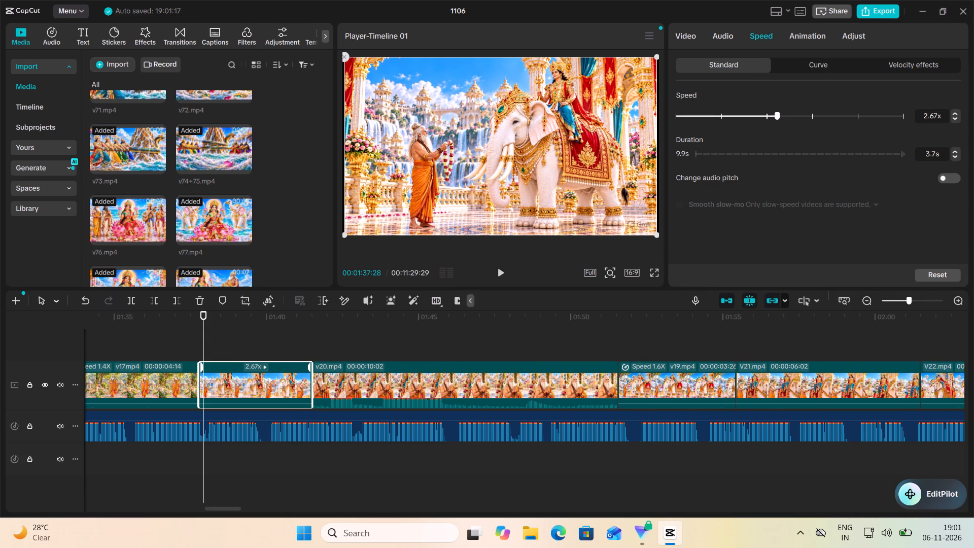
left_click(782, 113)
triple_click(784, 113)
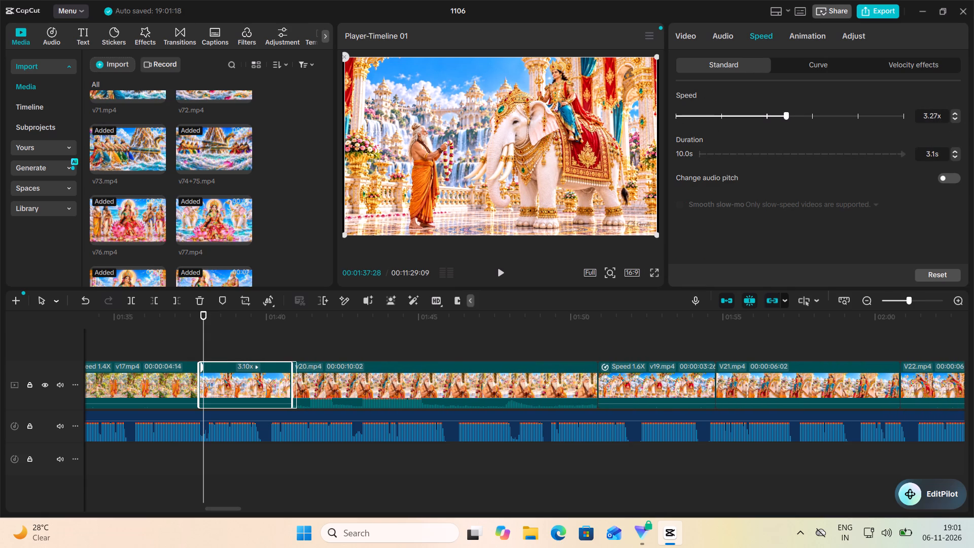
double_click(787, 114)
double_click(789, 114)
left_click(791, 114)
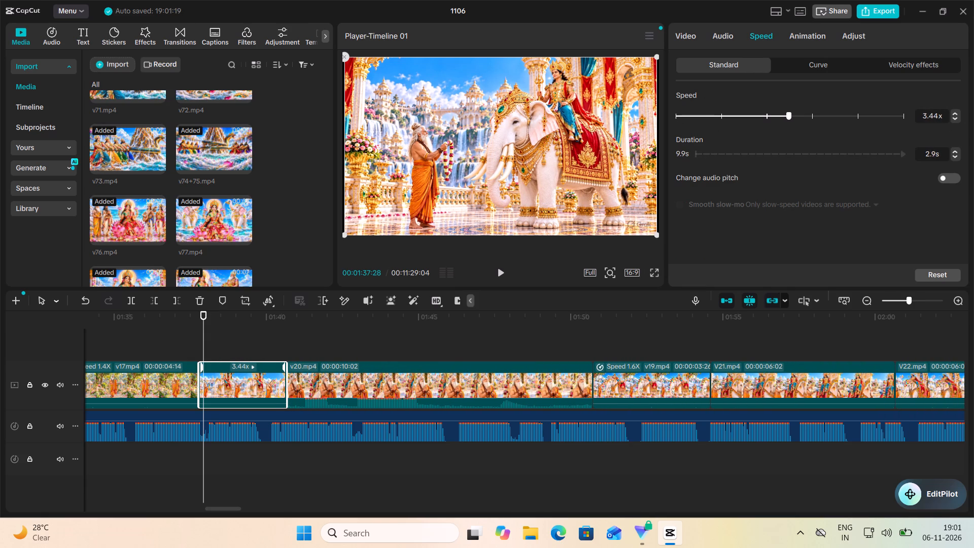
left_click(793, 116)
left_click(798, 118)
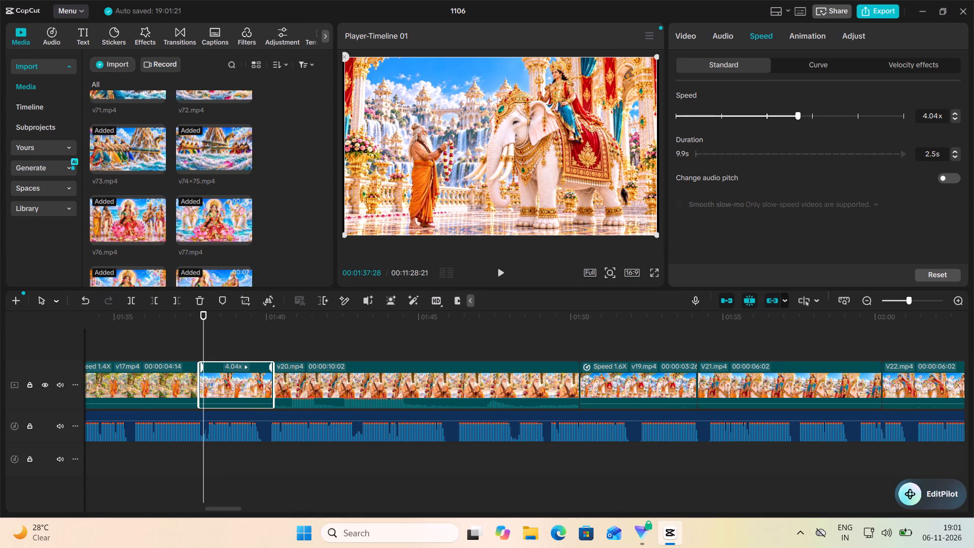
left_click(802, 116)
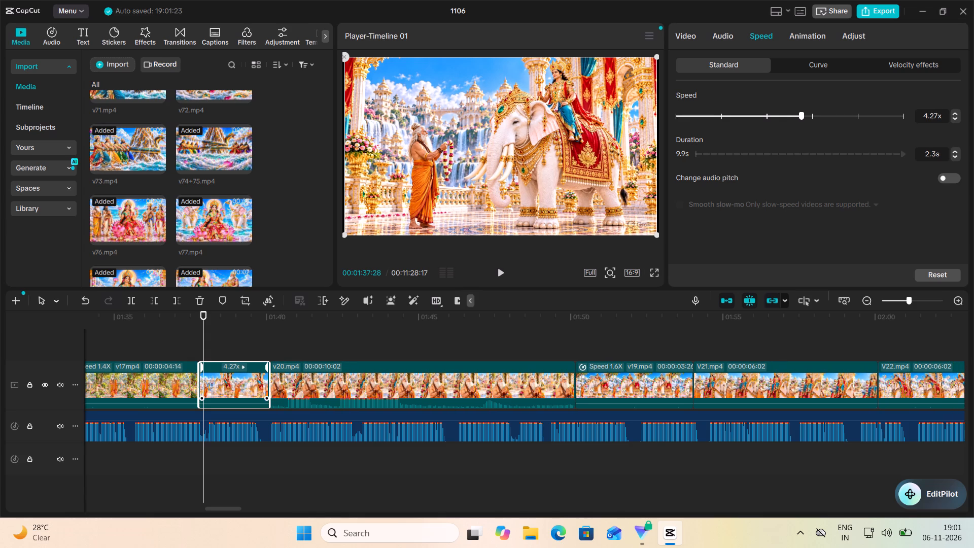
Split the VOICE1.mp3 narration where v18.mp4 meets v20.mp4 and shift the later part to start at about 1:50.
left_click(269, 333)
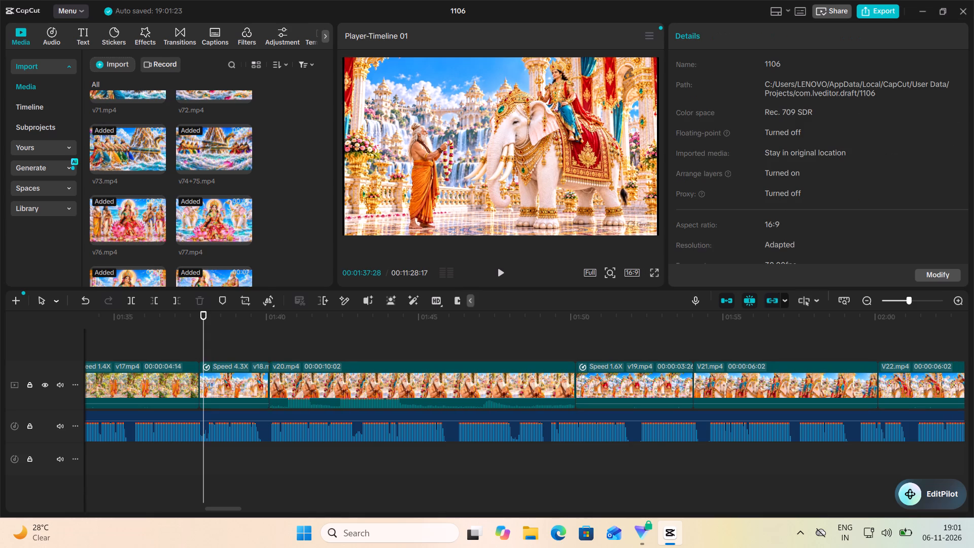
left_click(286, 431)
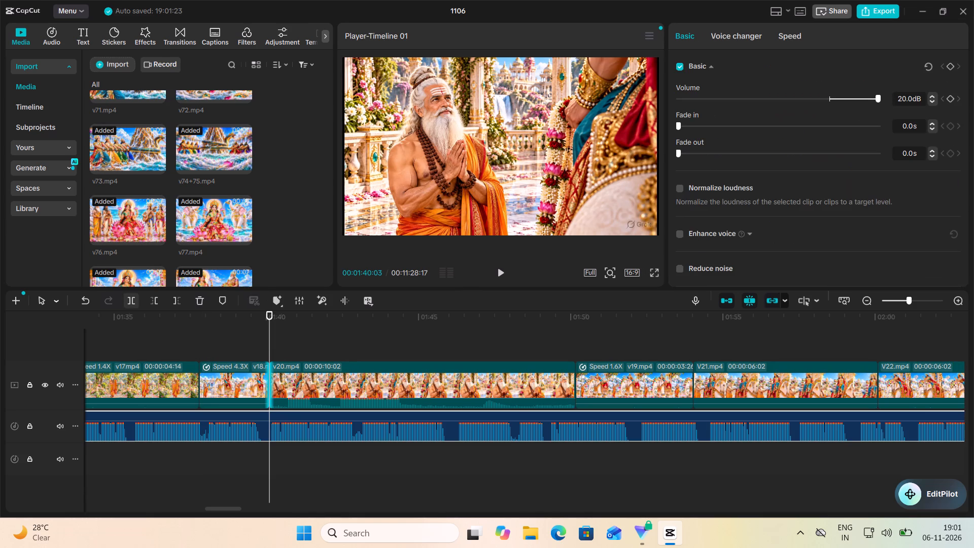
left_click(130, 296)
left_click_drag(377, 436, 395, 431)
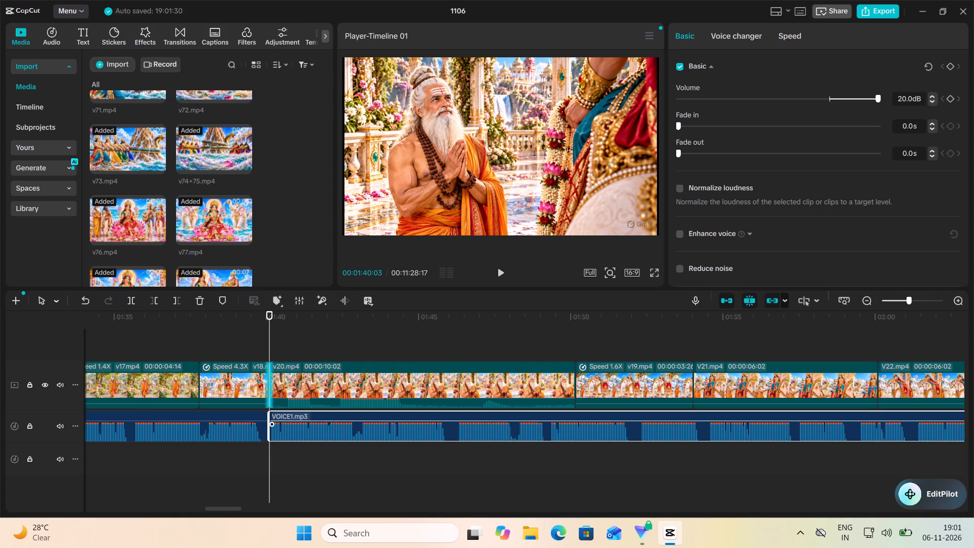
left_click_drag(395, 431, 671, 440)
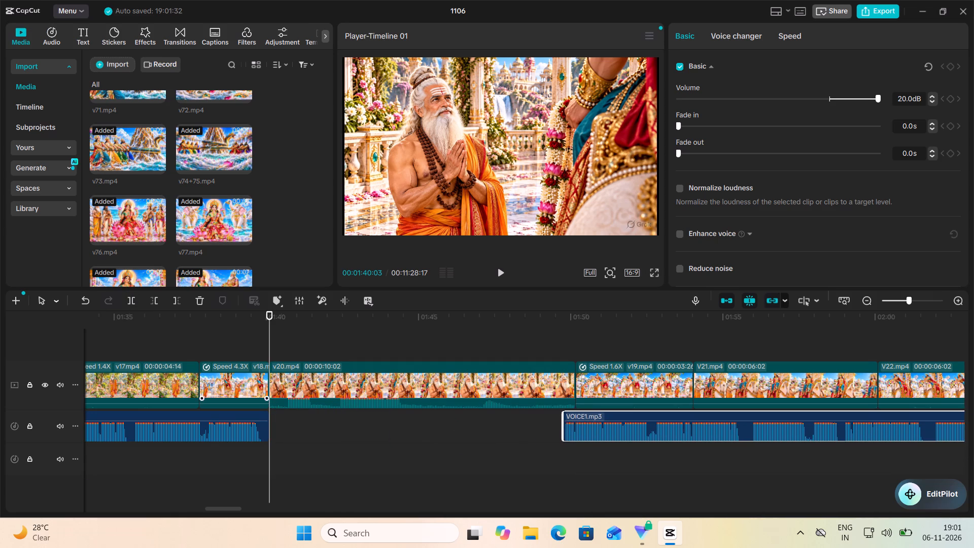
Play v18.mp4 and the opening of v20.mp4 to check the sped-up clip and the narration gap.
left_click(211, 352)
left_click(501, 269)
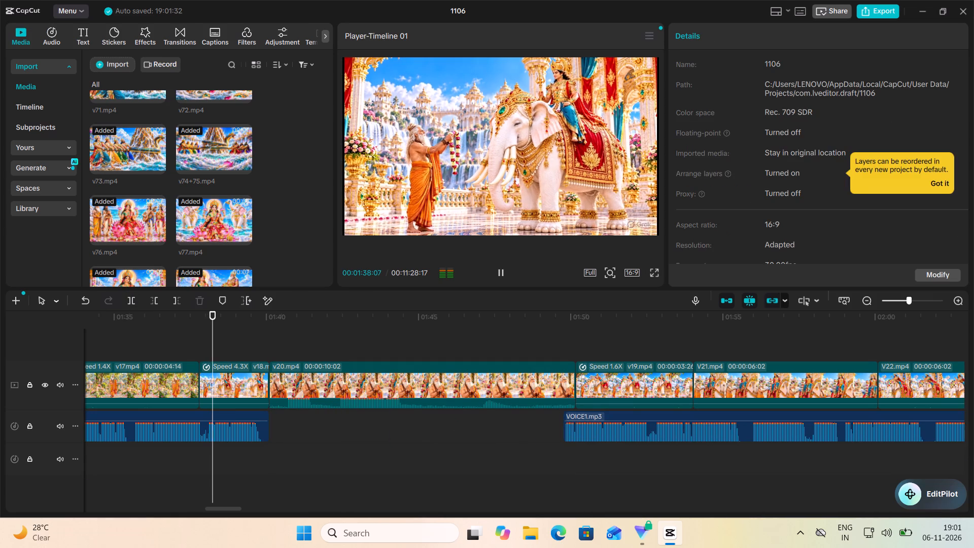
scroll(493, 275, "left", 2)
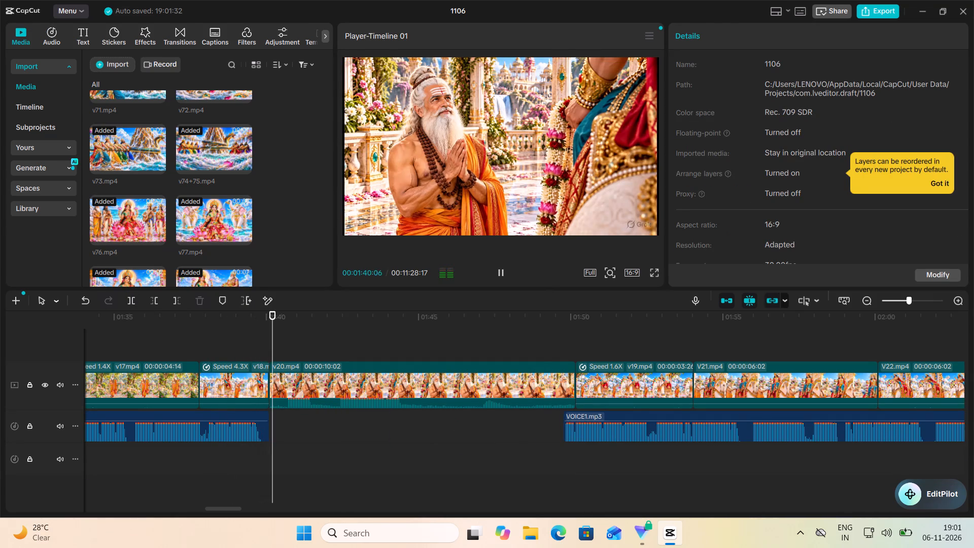
scroll(540, 294, "left", 1)
left_click(499, 275)
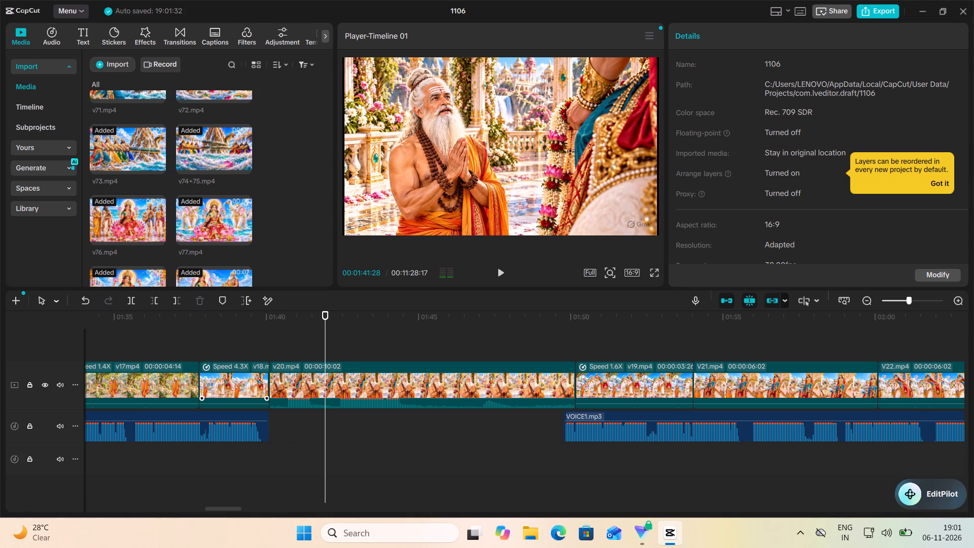
Trim the end of v18.mp4 to about 1.9 s and reduce its speed to 3.40x, a duration of 2.3 s.
left_click(235, 374)
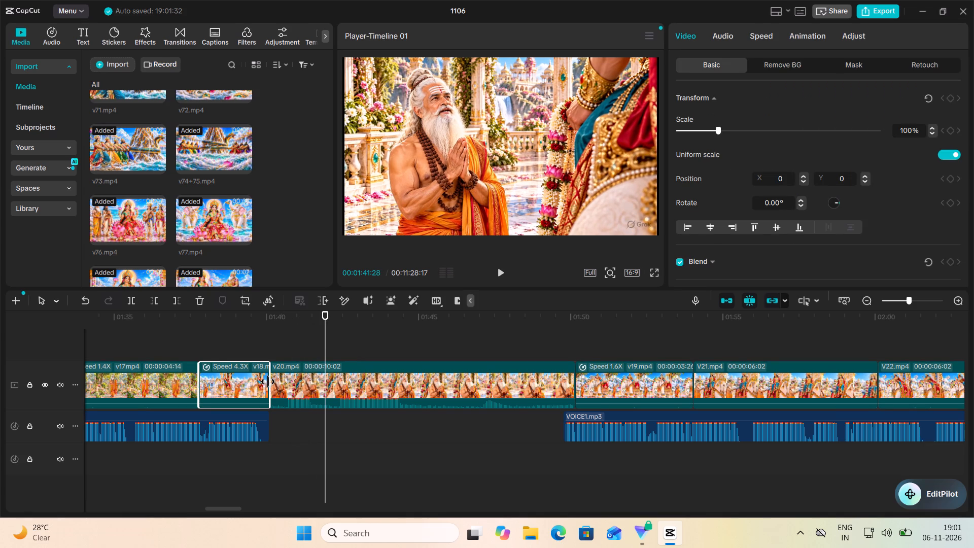
left_click_drag(268, 382, 254, 386)
left_click(239, 383)
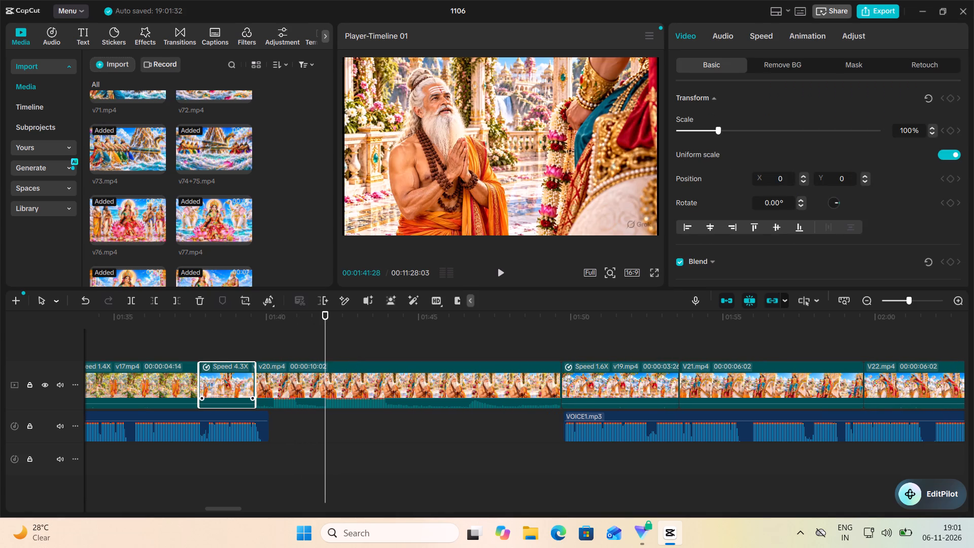
left_click(773, 35)
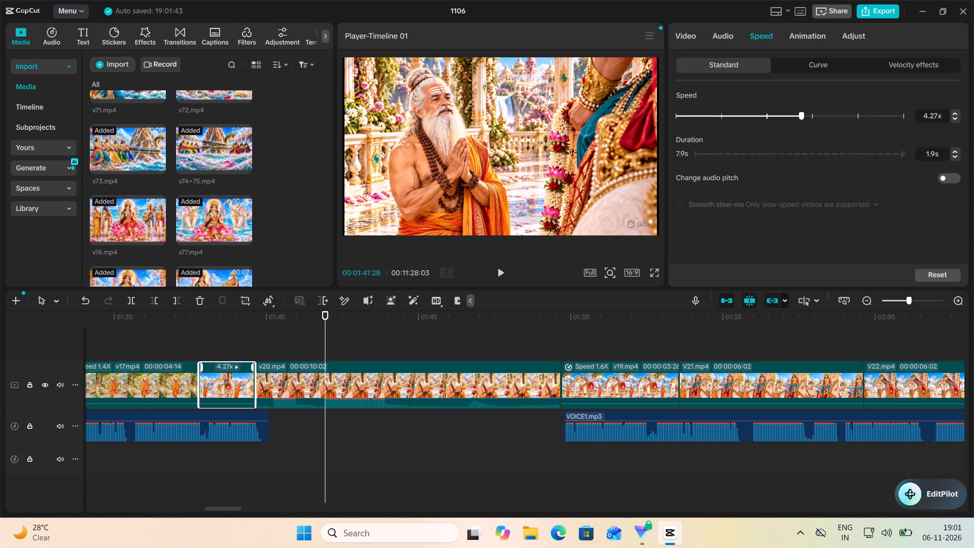
left_click(788, 116)
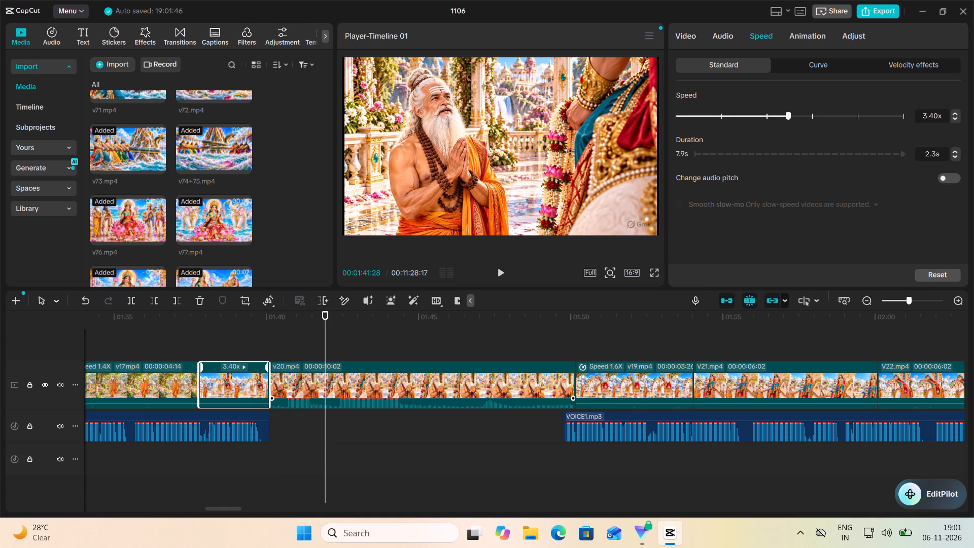
Play from the start of v18.mp4 into the middle of v20.mp4 to check v20.mp4's own audio.
left_click(199, 345)
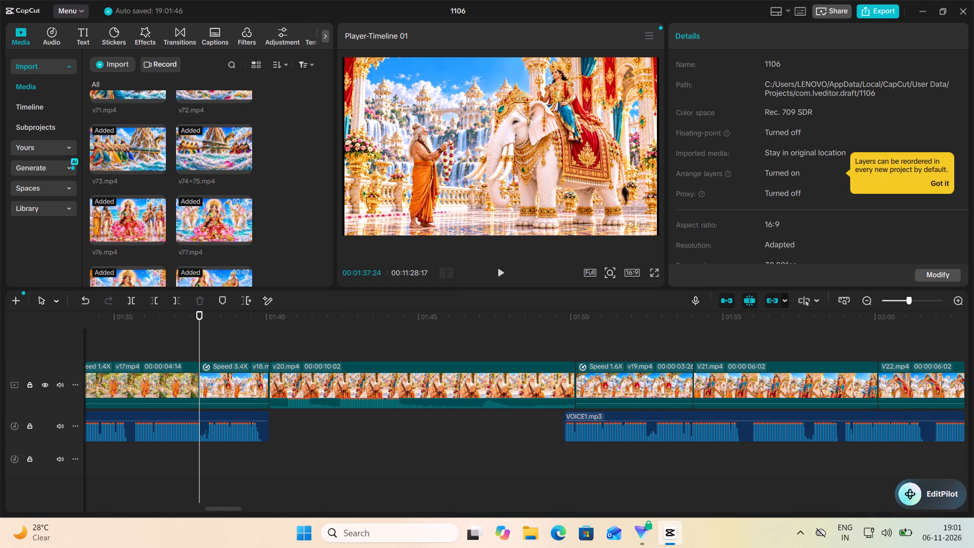
left_click(497, 269)
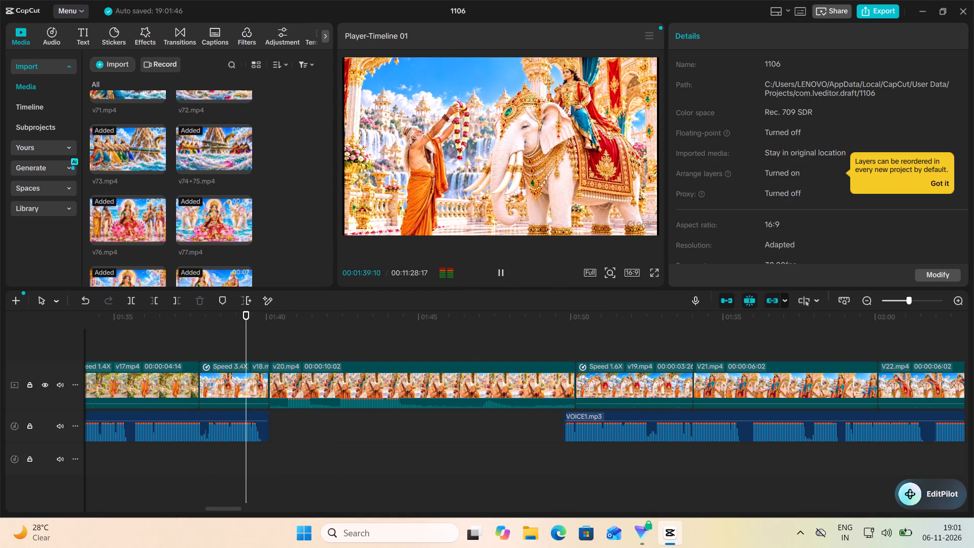
left_click(501, 273)
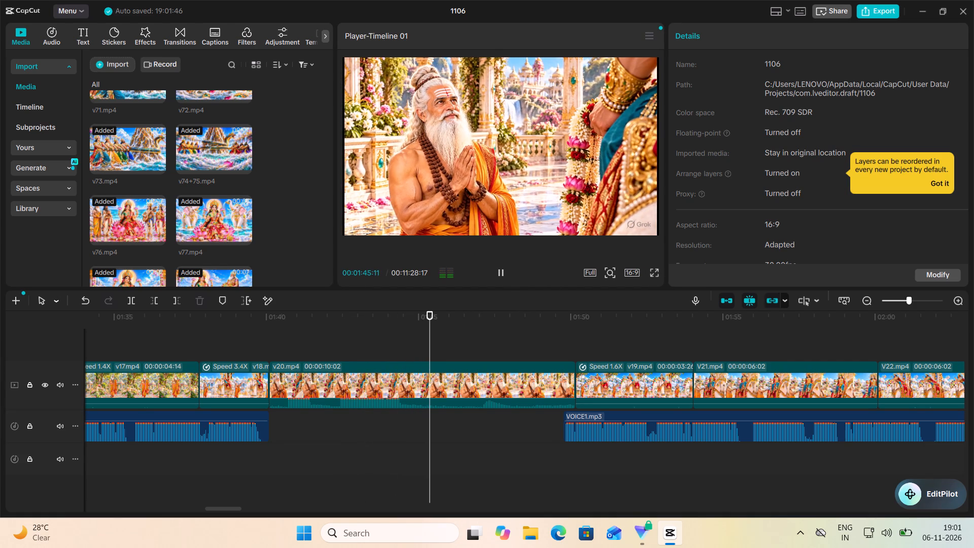
Move the later VOICE1.mp3 part earlier to start at about 1:45, over the middle of v20.mp4.
left_click(624, 424)
left_click_drag(617, 429, 459, 433)
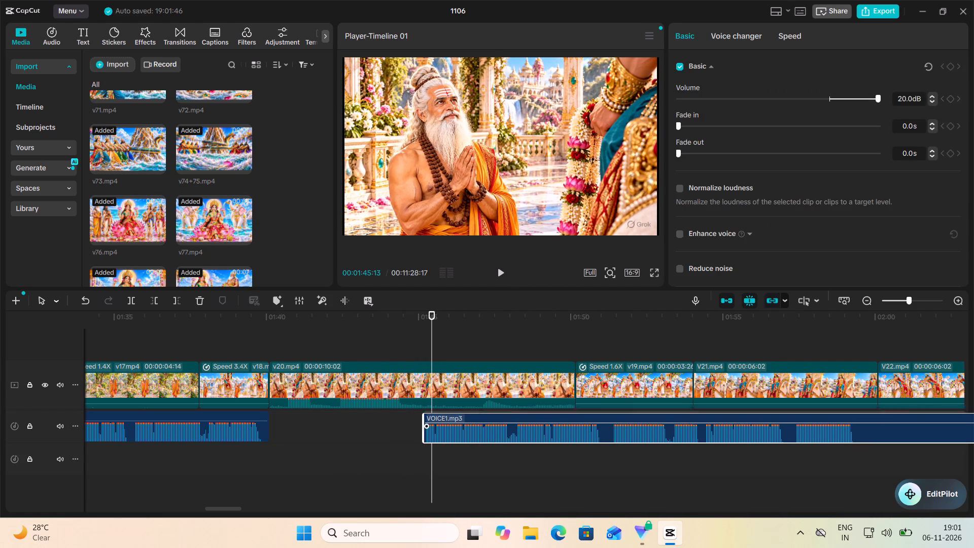
left_click_drag(459, 433, 471, 428)
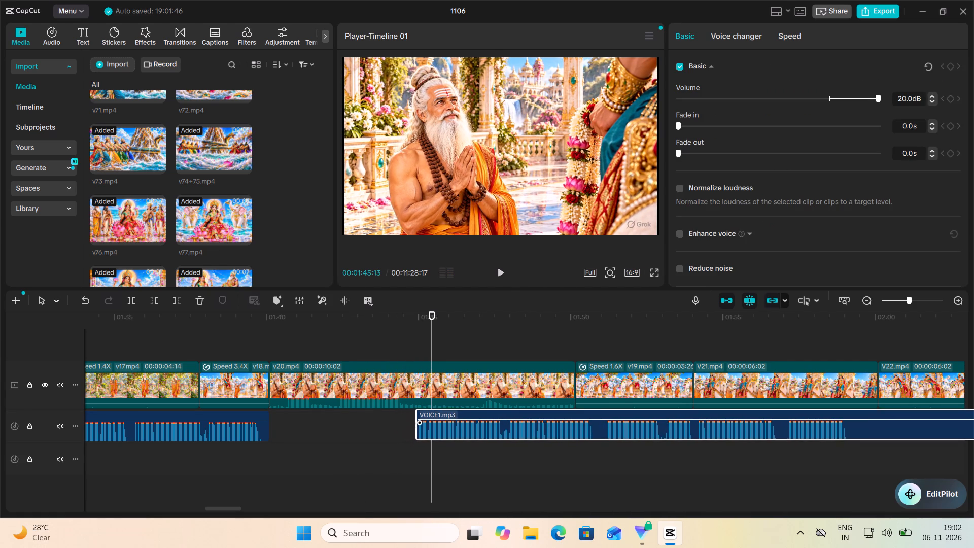
Play around the start of the later VOICE1.mp3 part and the opening of v19.mp4 to compare narration and visuals.
left_click(398, 333)
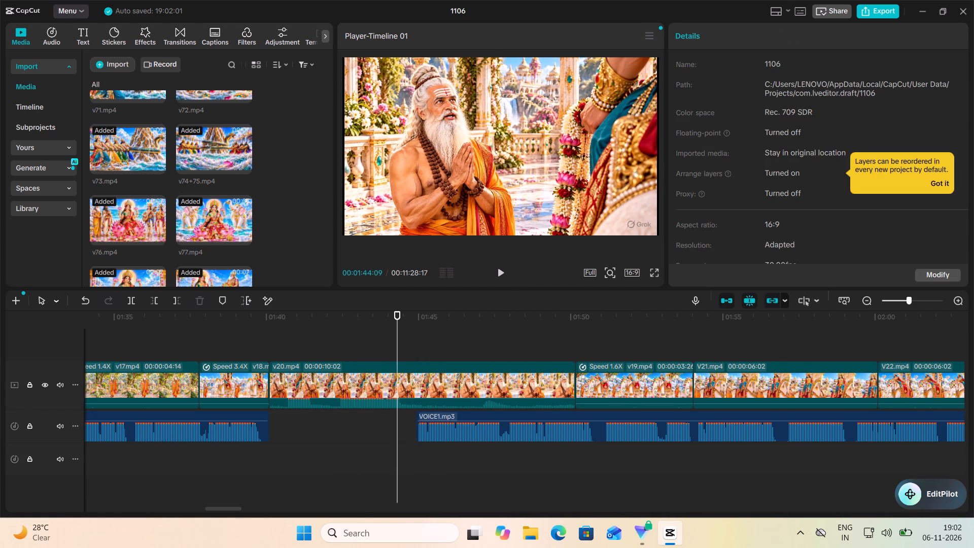
left_click(502, 275)
left_click(501, 275)
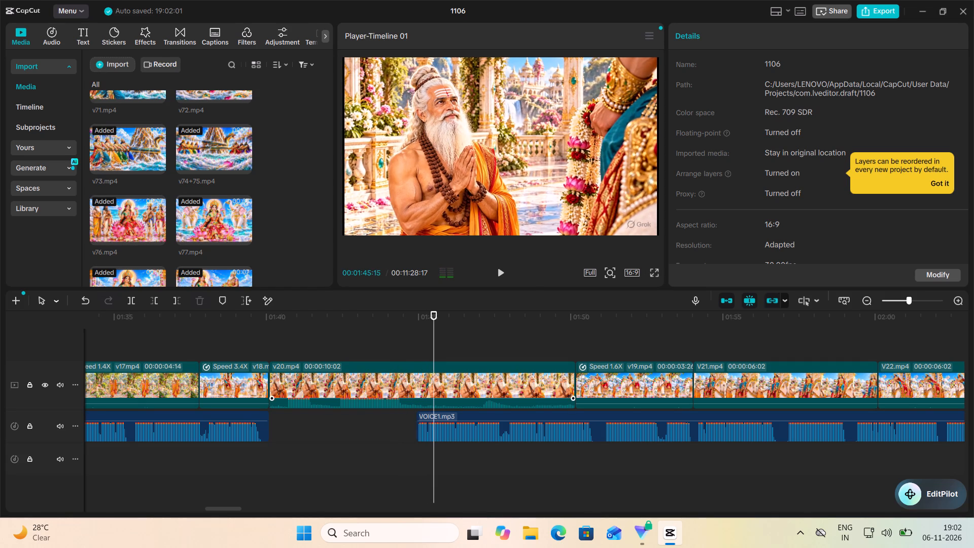
left_click(494, 271)
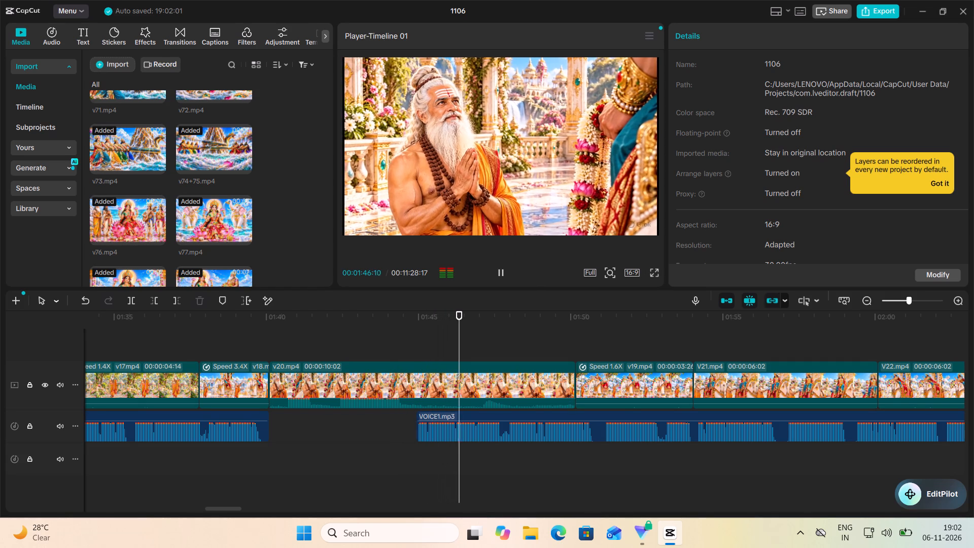
left_click(502, 272)
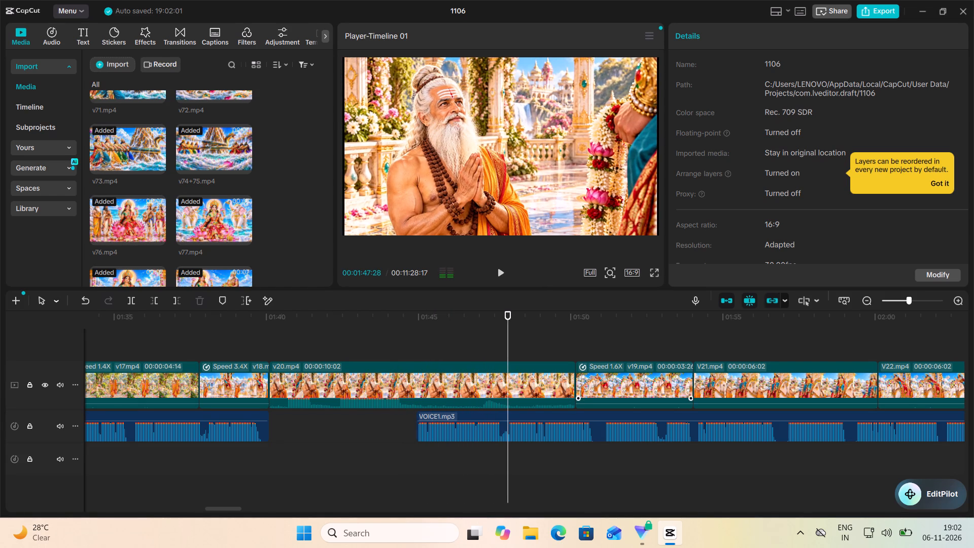
left_click(588, 346)
left_click(502, 271)
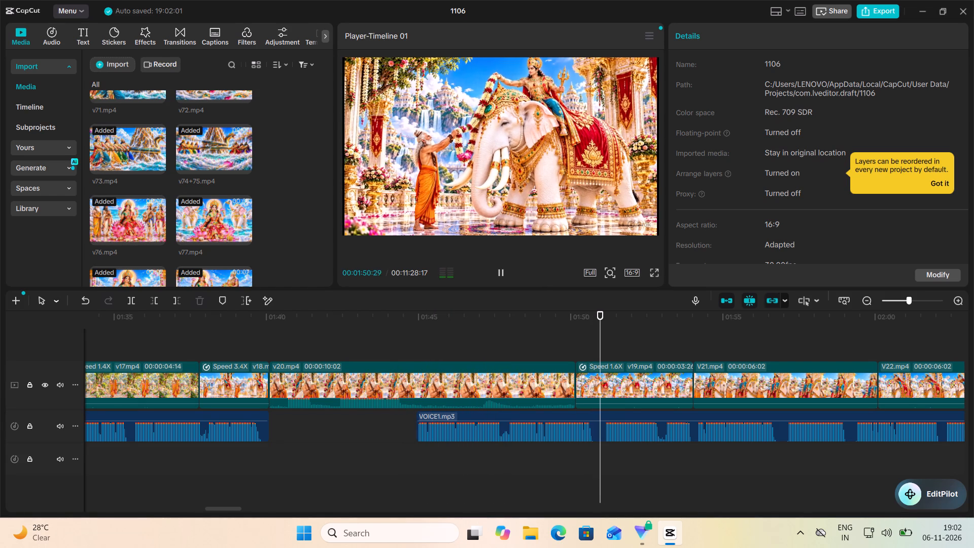
left_click(502, 271)
left_click(502, 271)
left_click(502, 271)
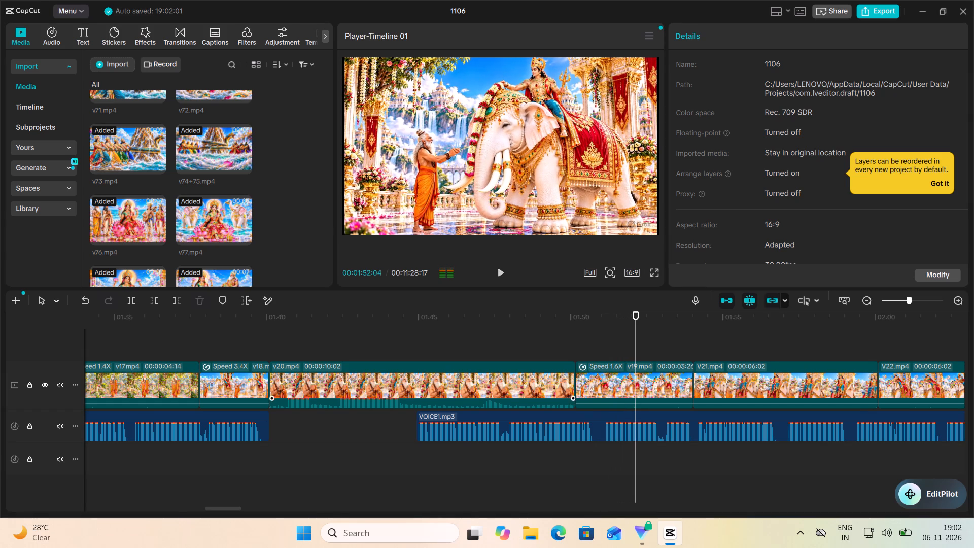
Trim the end of v20.mp4 to a duration of 00:00:06:04, checking the cut into v19.mp4 against the narration.
left_click(534, 386)
left_click(573, 382)
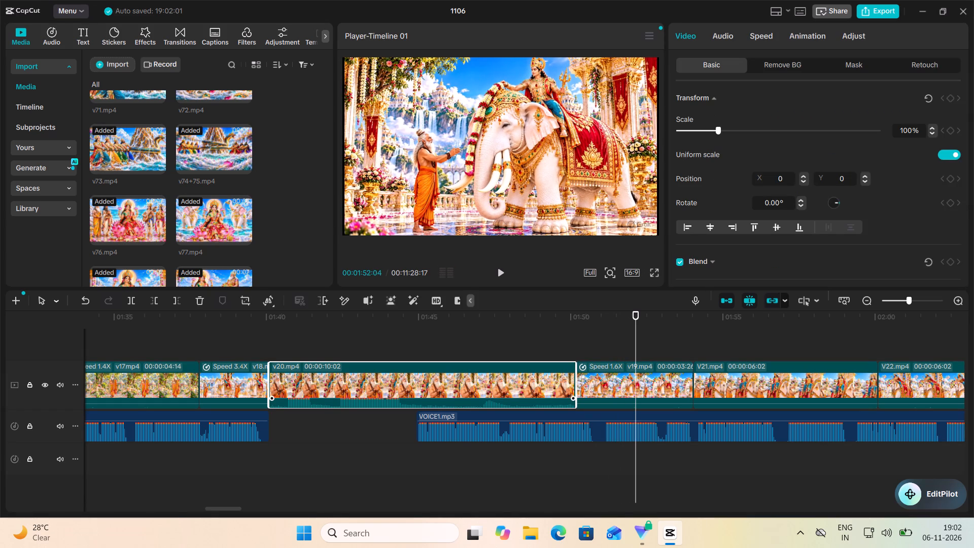
left_click_drag(577, 383, 456, 410)
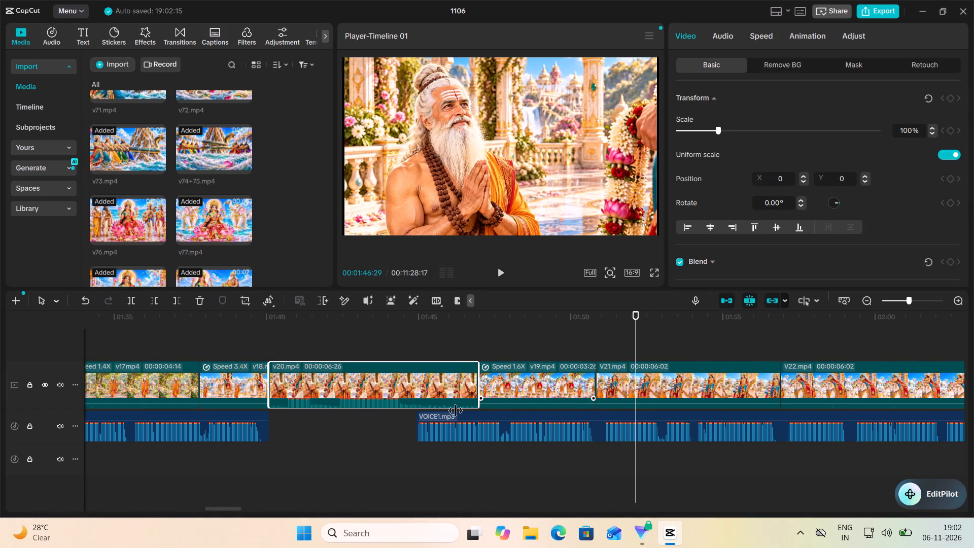
left_click_drag(456, 410, 425, 420)
left_click(382, 342)
left_click(498, 267)
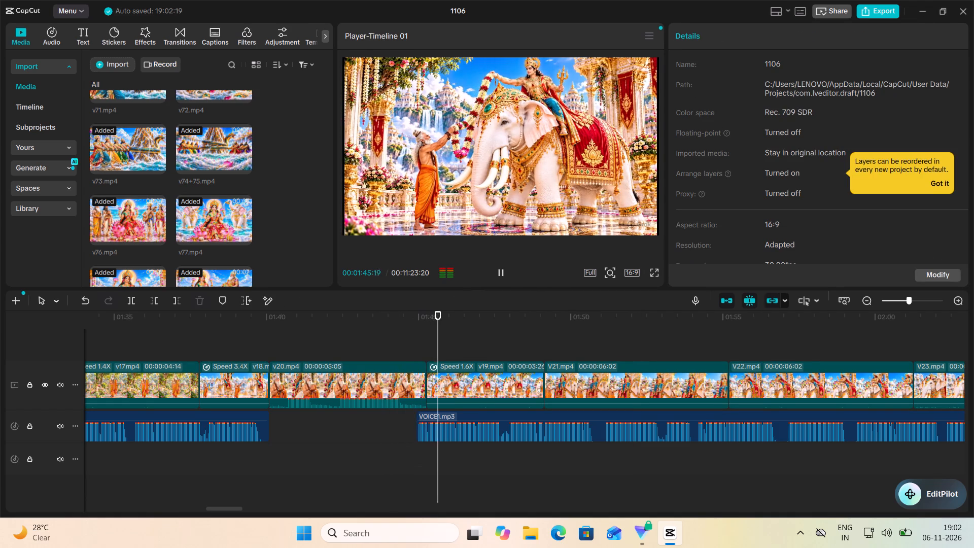
left_click(499, 266)
left_click(420, 389)
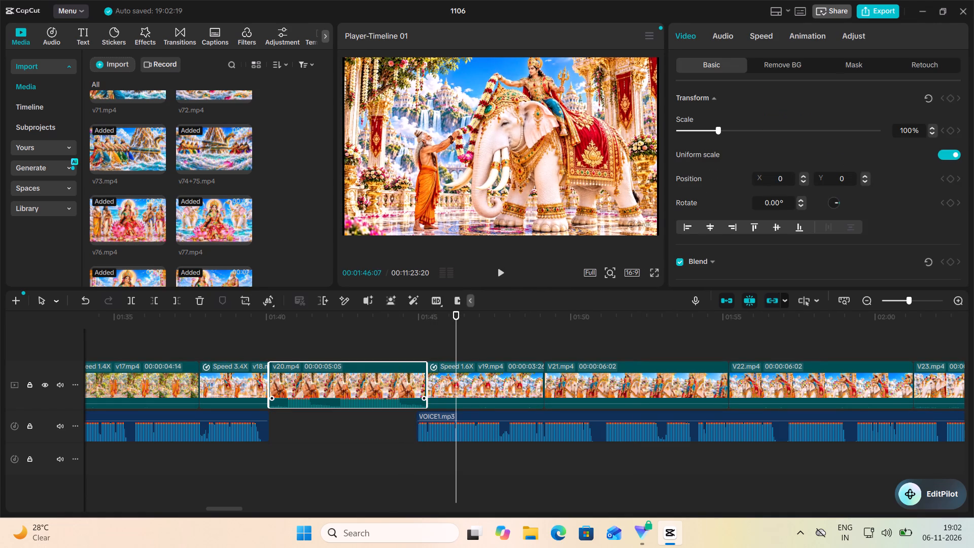
left_click_drag(427, 390, 450, 398)
Play from about 1:45 through v19.mp4 into V21.mp4, and slow v19.mp4 to 1.28x, a duration of 4.8 s.
left_click(412, 344)
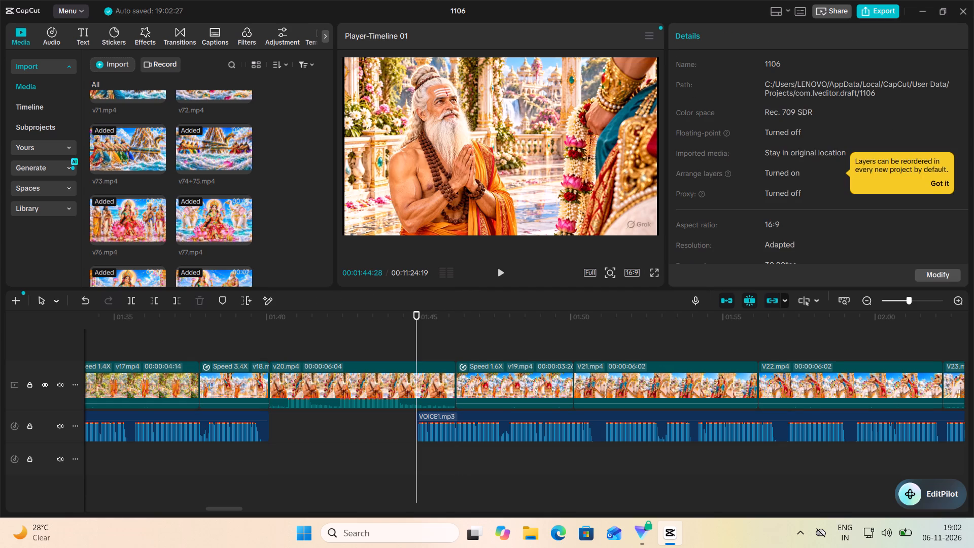
left_click(500, 279)
scroll(425, 404, "left", 1)
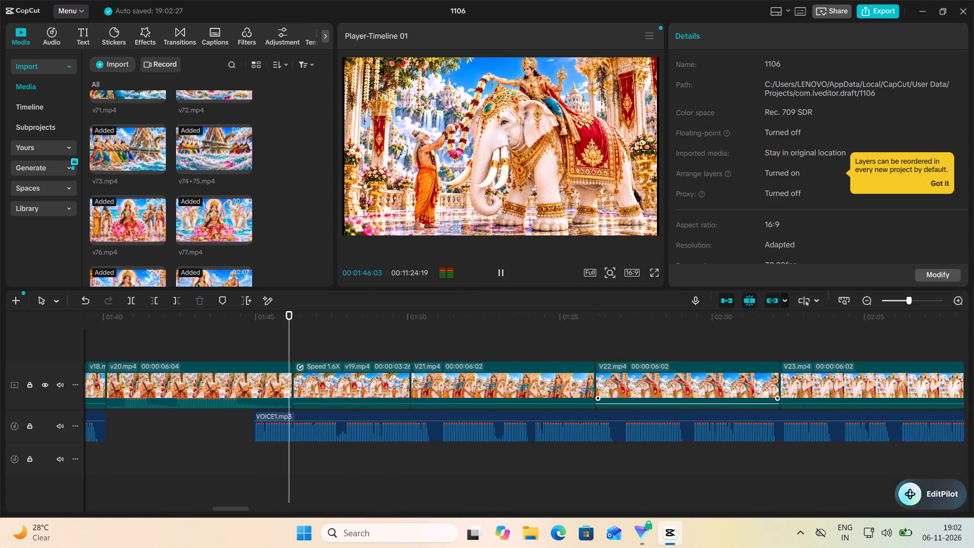
scroll(693, 407, "left", 2)
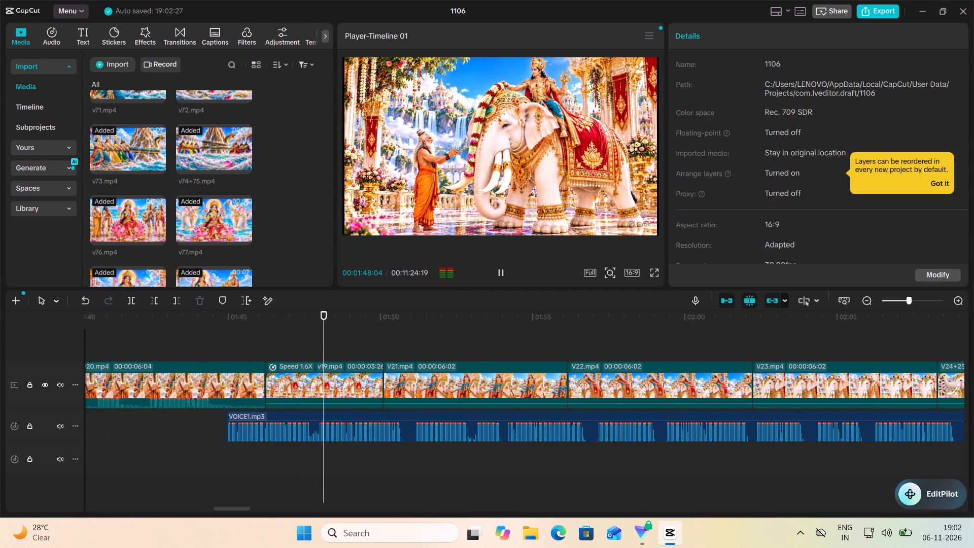
left_click(502, 276)
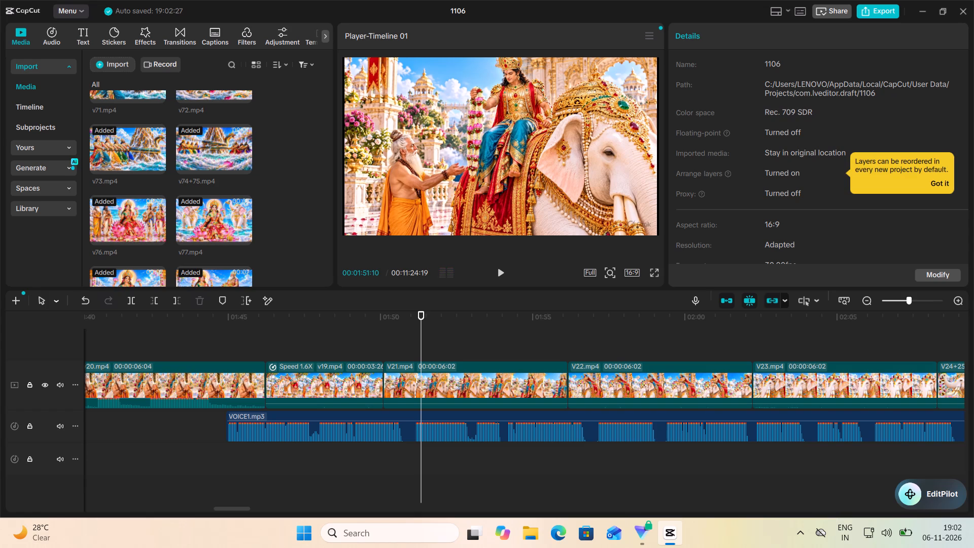
left_click(361, 380)
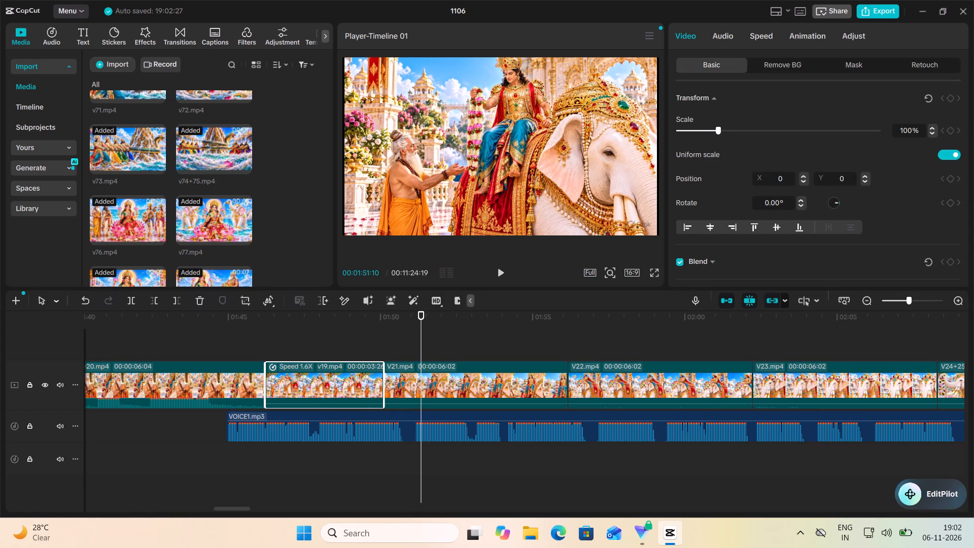
left_click(755, 32)
left_click(741, 115)
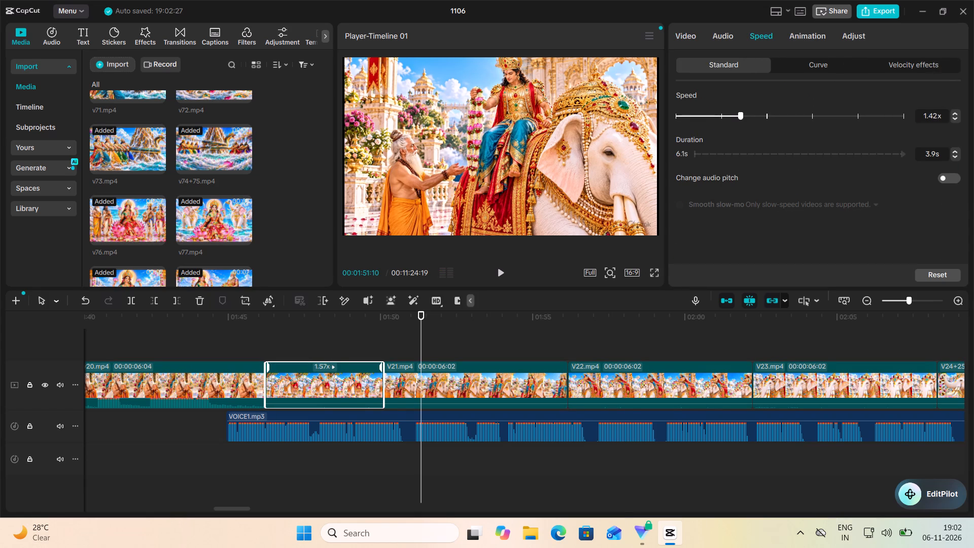
left_click(734, 115)
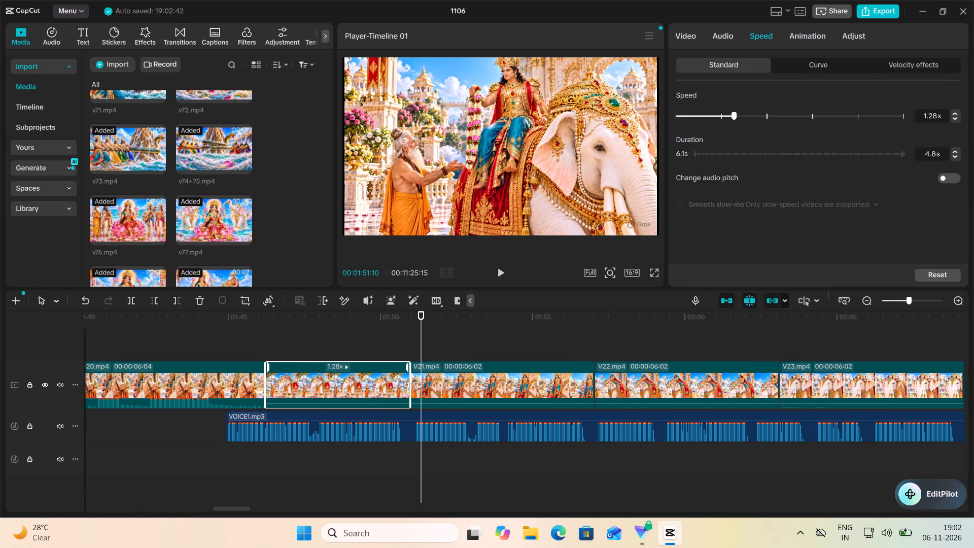
Play from the end of v19.mp4 into V22.mp4, and trim the end of V21.mp4 to a duration of 00:00:05:27.
left_click(402, 344)
left_click_drag(491, 271, 502, 271)
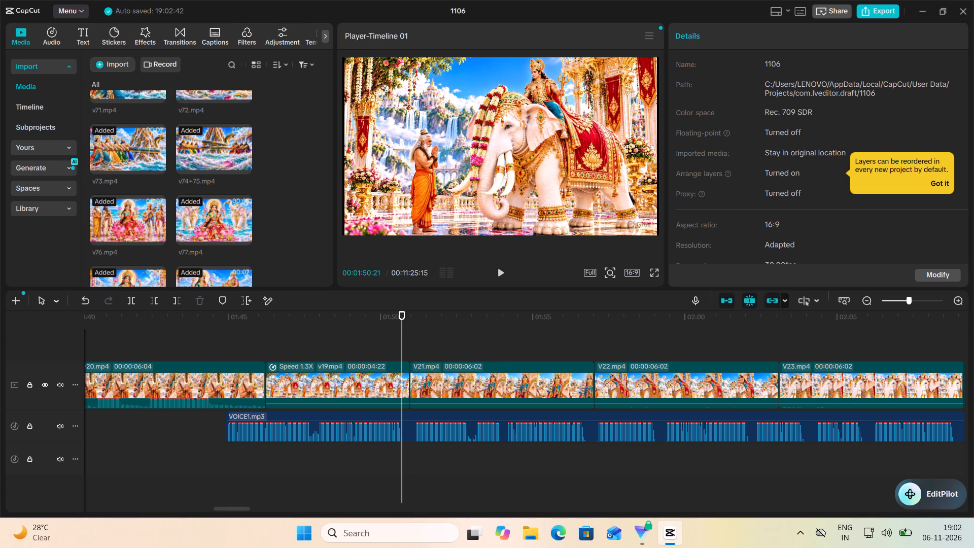
left_click(502, 274)
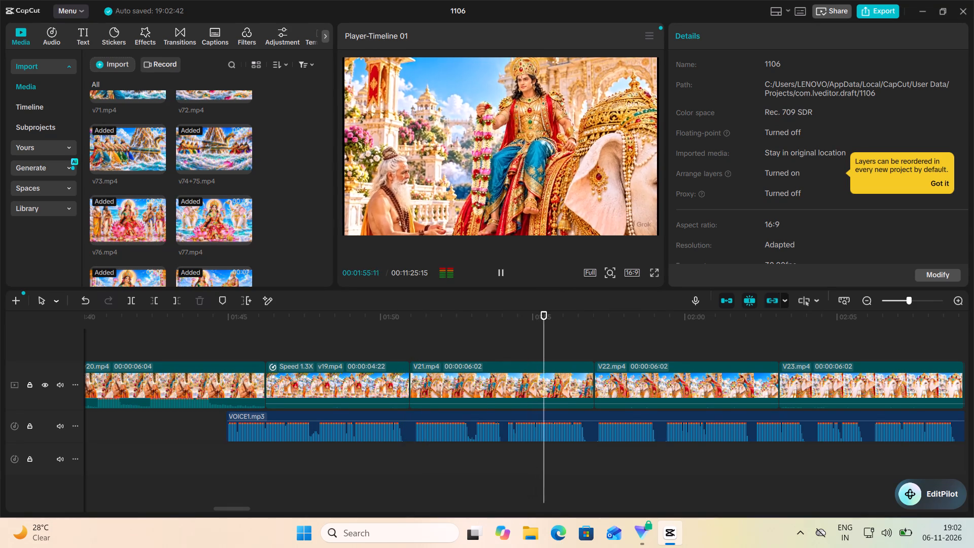
left_click(503, 272)
left_click(503, 272)
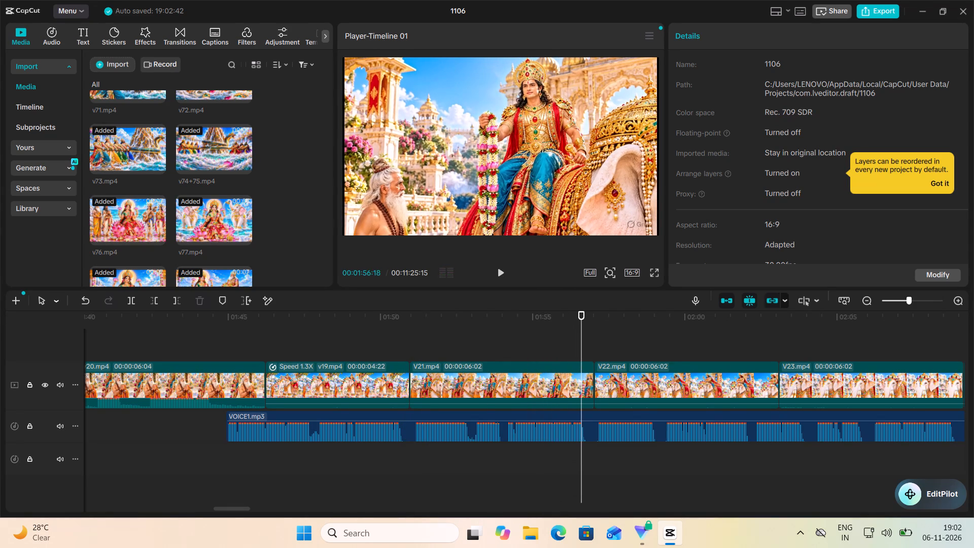
left_click(503, 272)
left_click(550, 375)
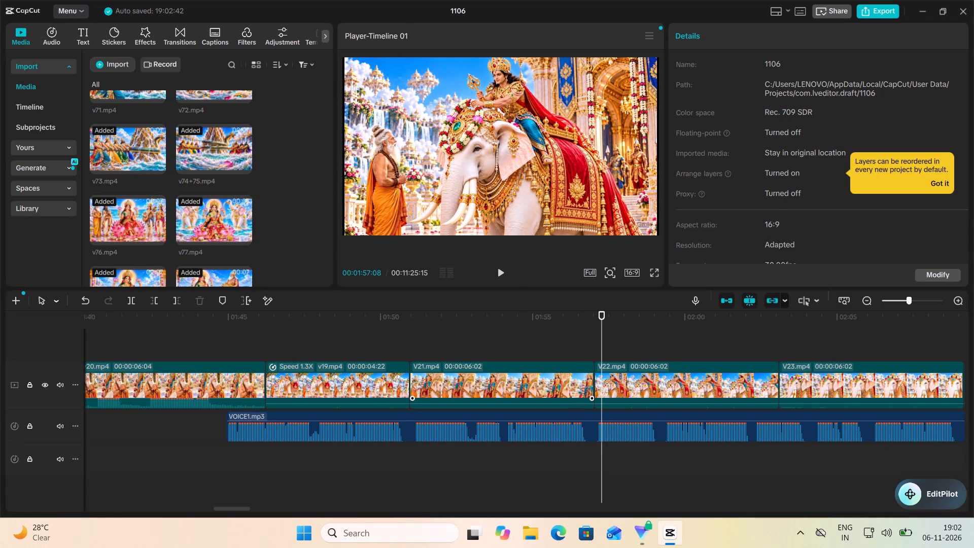
left_click_drag(593, 385, 587, 386)
Play from the start of V21.mp4 through V22.mp4 into V23.mp4 to compare the visuals with the narration.
left_click(415, 338)
left_click(497, 279)
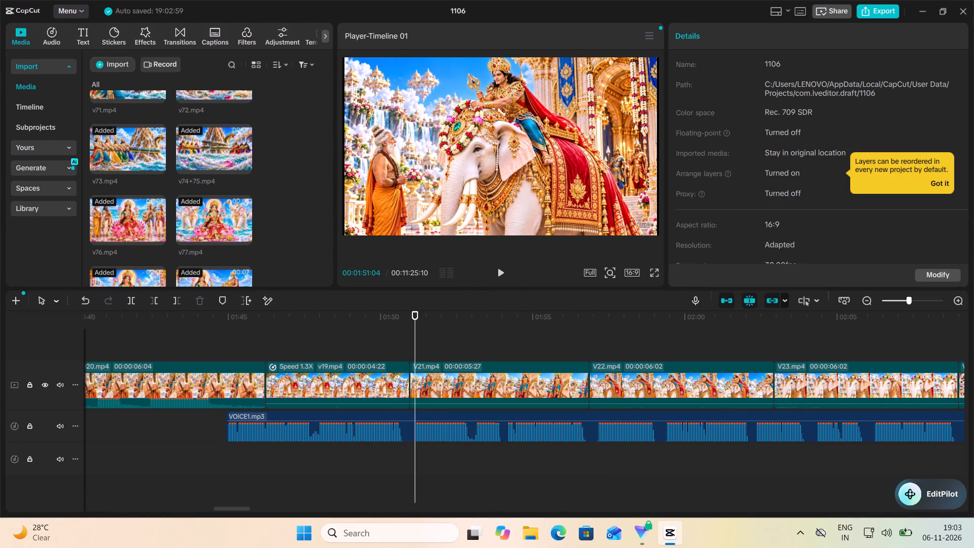
scroll(412, 345, "left", 2)
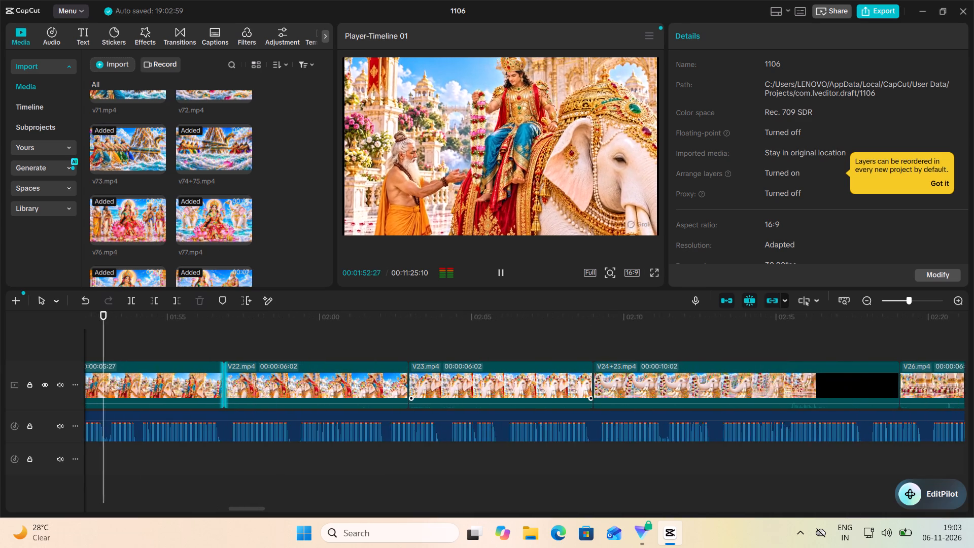
scroll(507, 367, "left", 1)
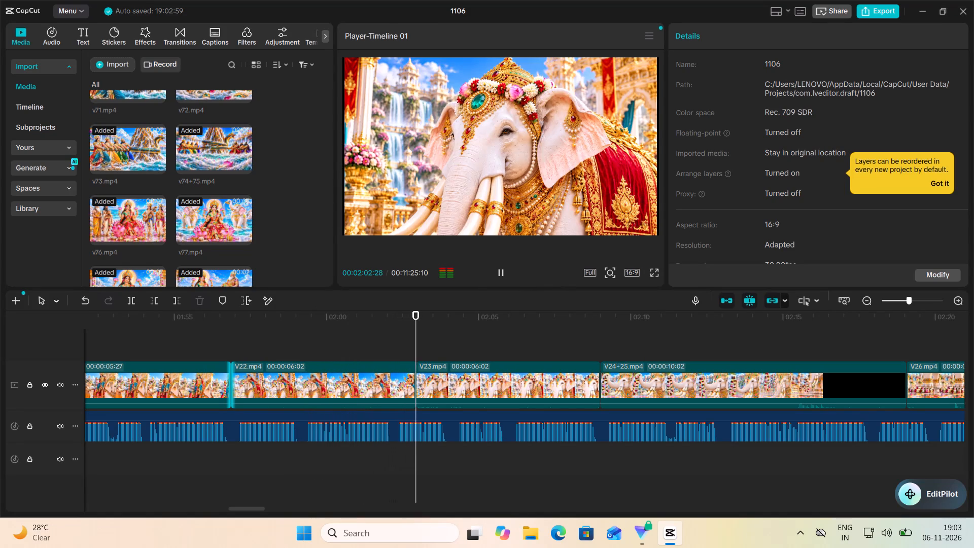
left_click(500, 275)
left_click(500, 275)
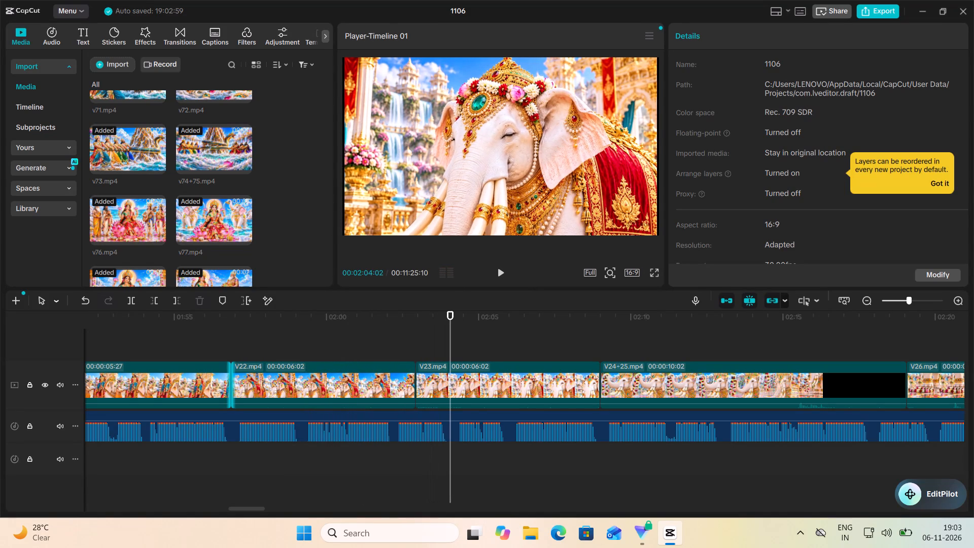
left_click(500, 275)
left_click(500, 275)
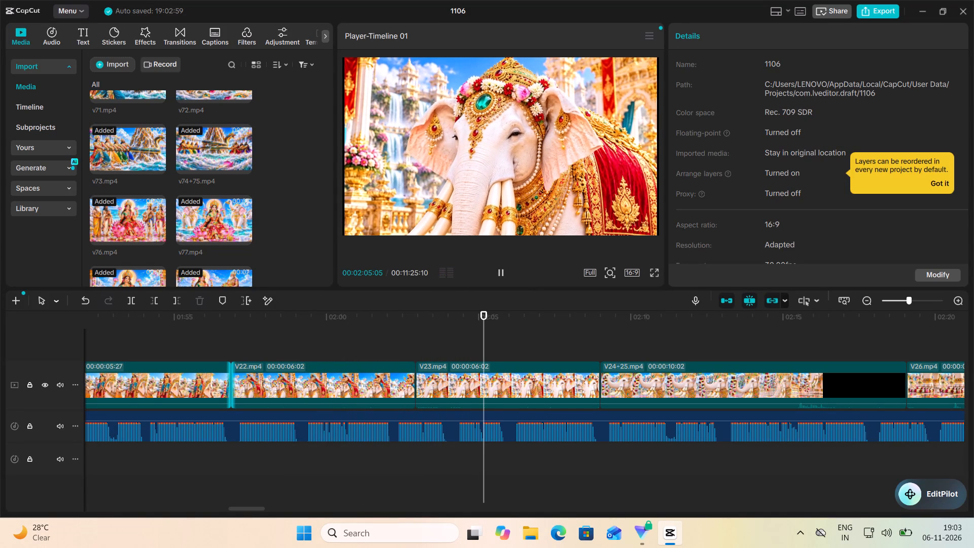
left_click(500, 275)
Slow V22.mp4 to 0.84x, a duration of 7.2 s.
left_click(389, 386)
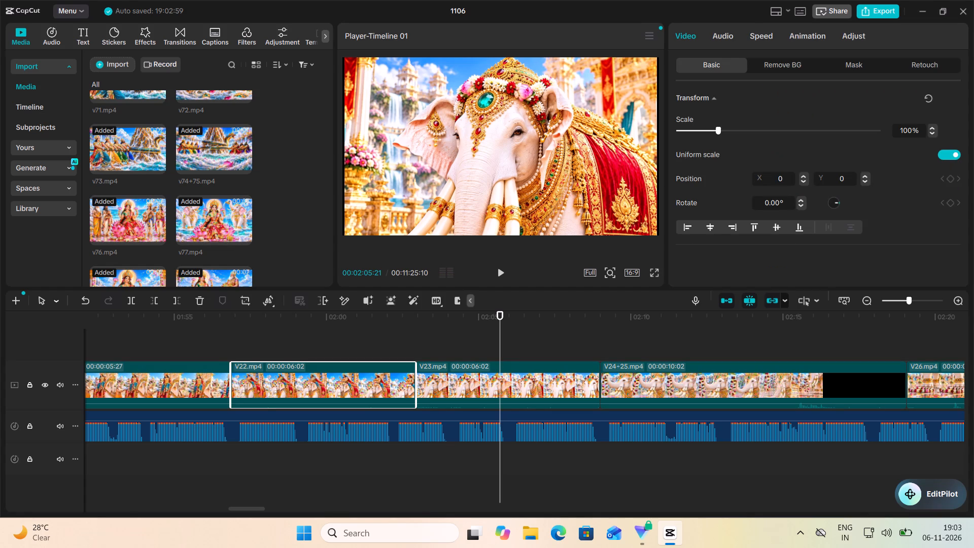
left_click(770, 33)
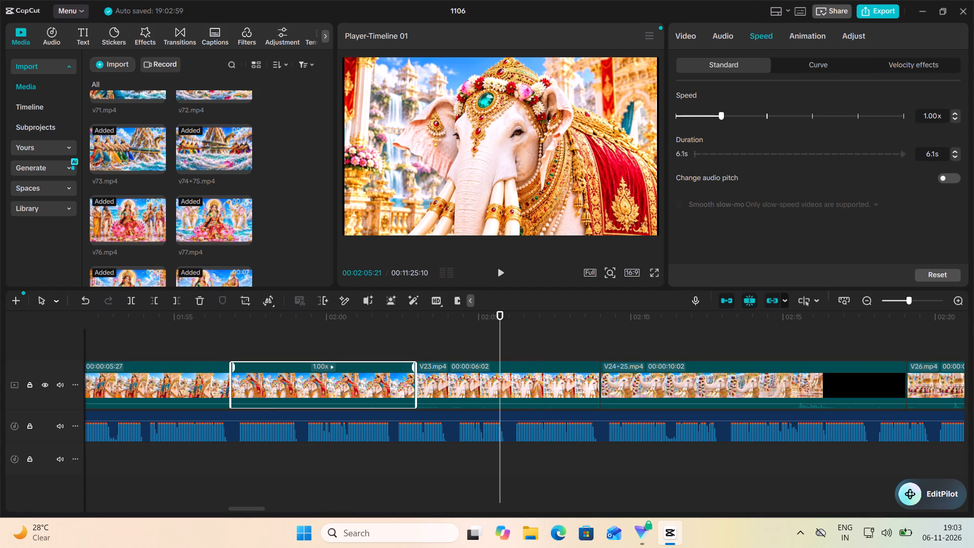
left_click(716, 117)
left_click(714, 117)
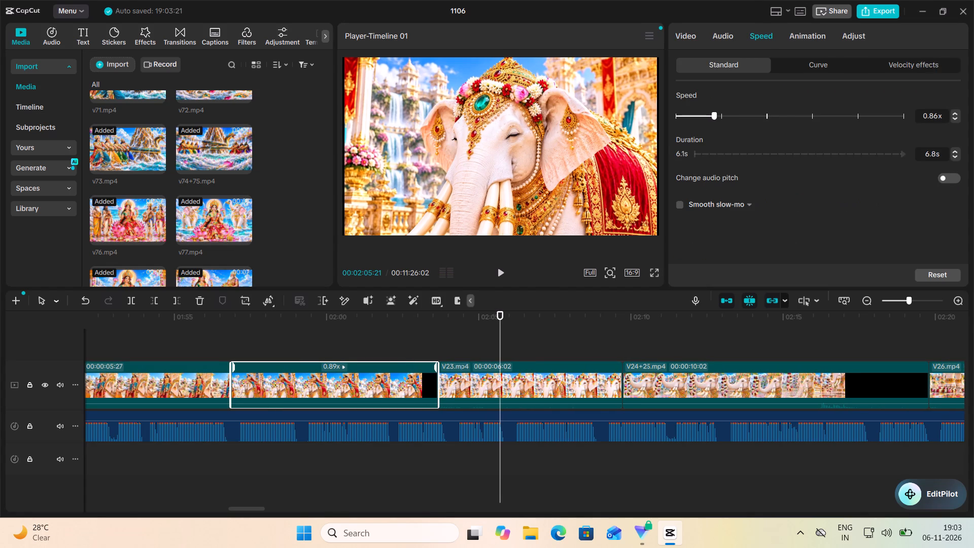
left_click(713, 117)
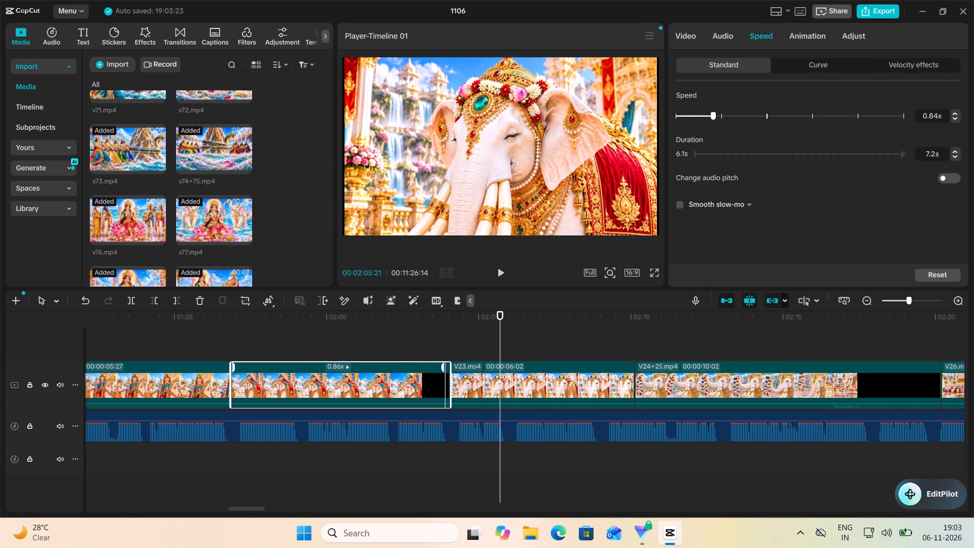
Play from the start of V22.mp4 into V23.mp4, and speed V23.mp4 up to about 1.2x, a duration of 5 s.
left_click(234, 345)
left_click(499, 277)
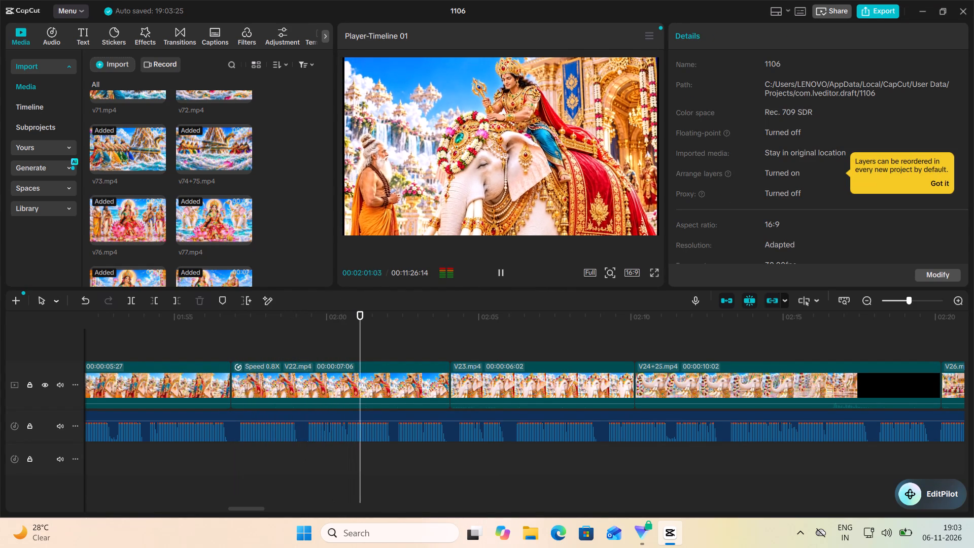
left_click(499, 276)
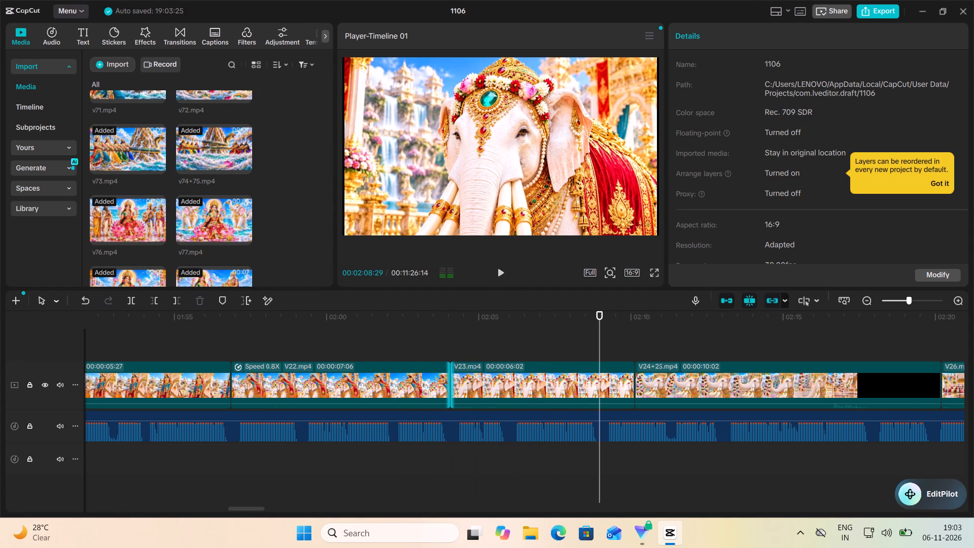
left_click(598, 376)
left_click(761, 29)
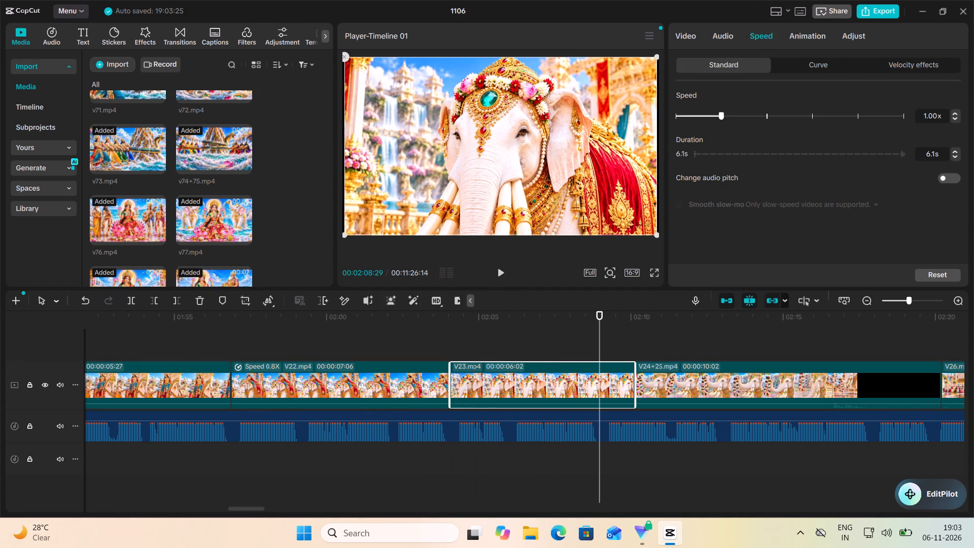
left_click(726, 116)
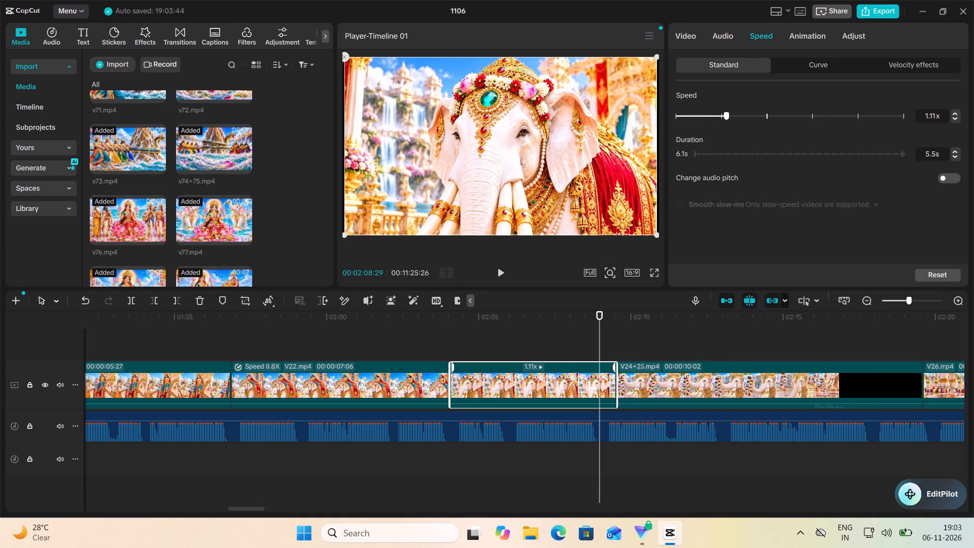
left_click(728, 116)
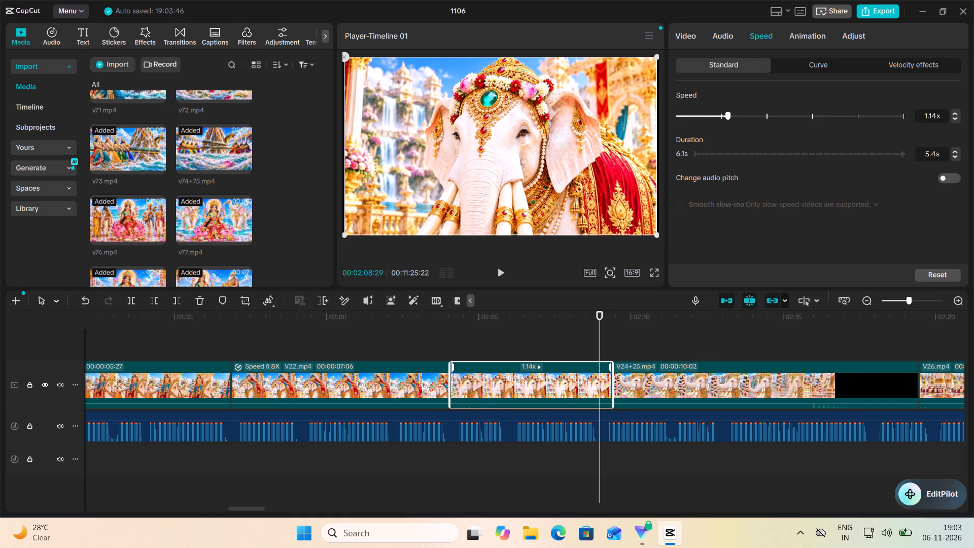
left_click(729, 117)
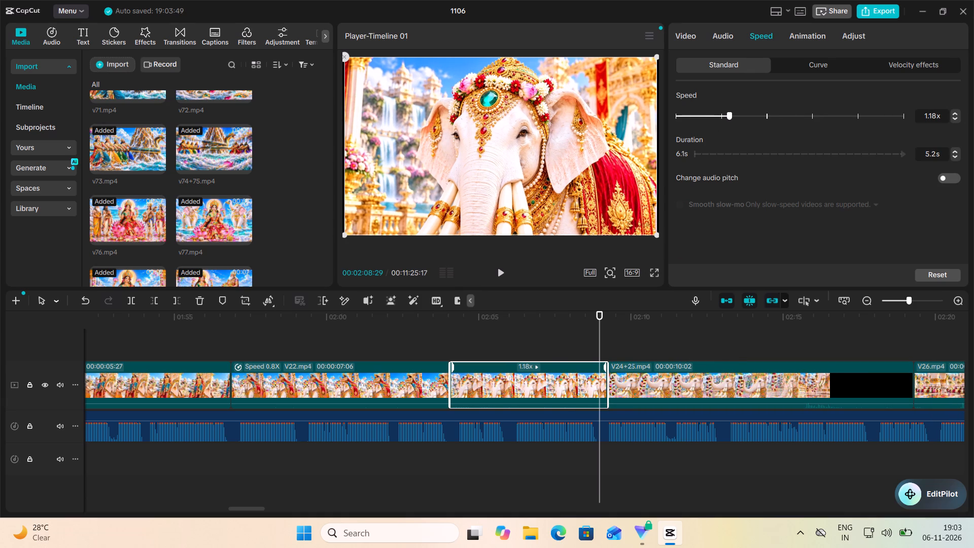
left_click(732, 115)
Play from the middle of V23.mp4 into V24+25.mp4 to check the visuals against the narration.
left_click(545, 331)
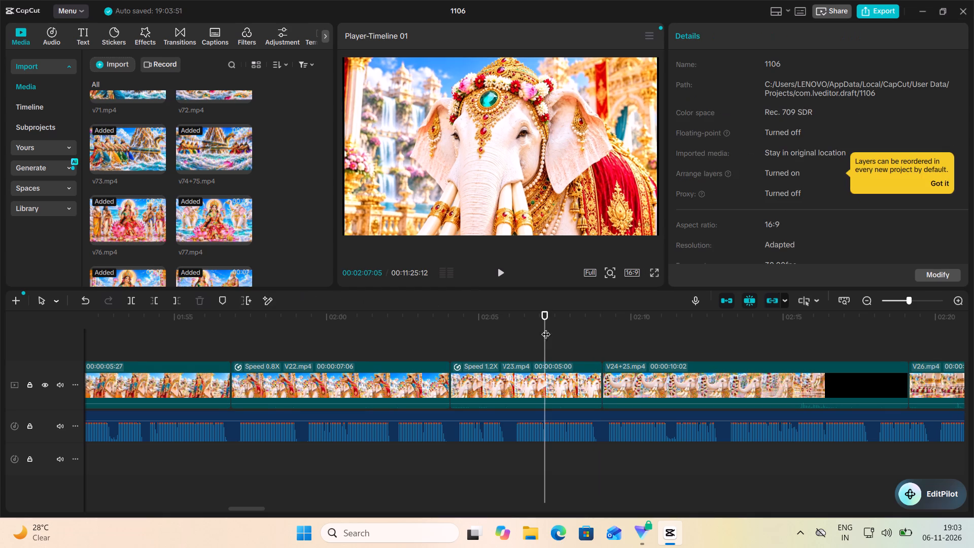
left_click(501, 274)
scroll(502, 331, "left", 1)
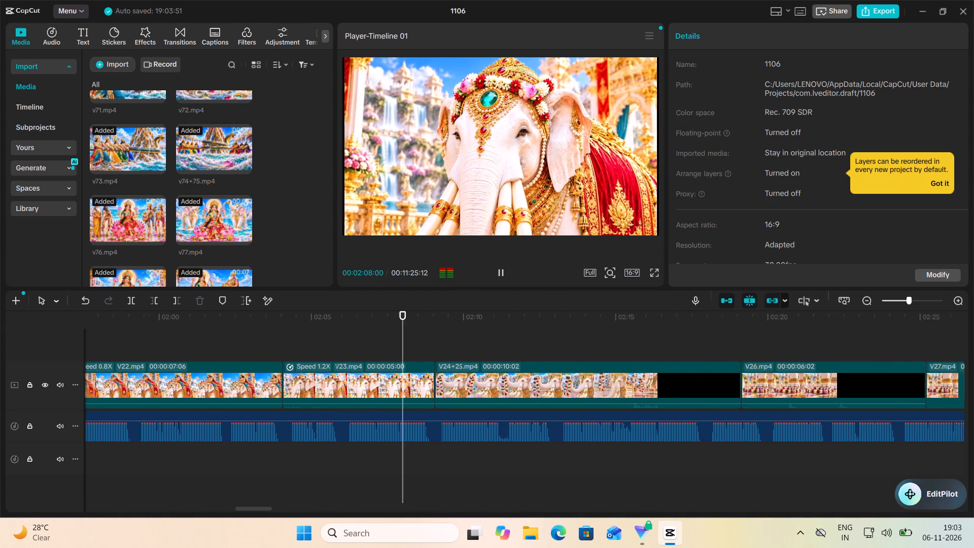
scroll(498, 336, "left", 1)
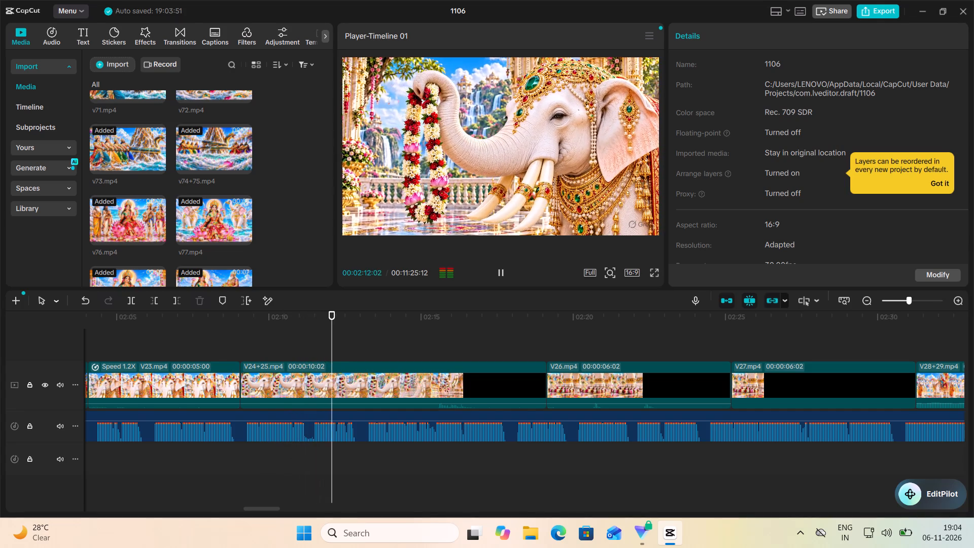
left_click(500, 272)
left_click(500, 272)
left_click(500, 272)
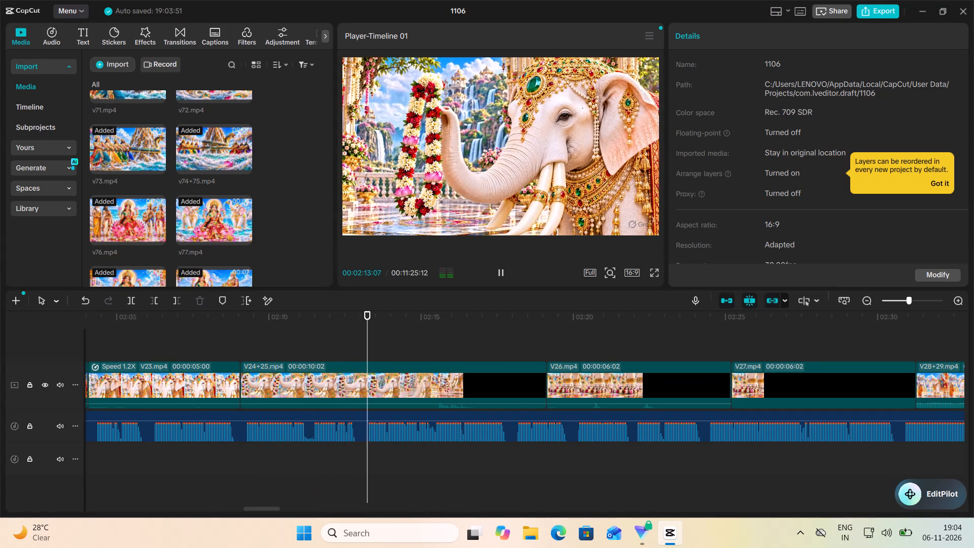
left_click(500, 272)
left_click(500, 272)
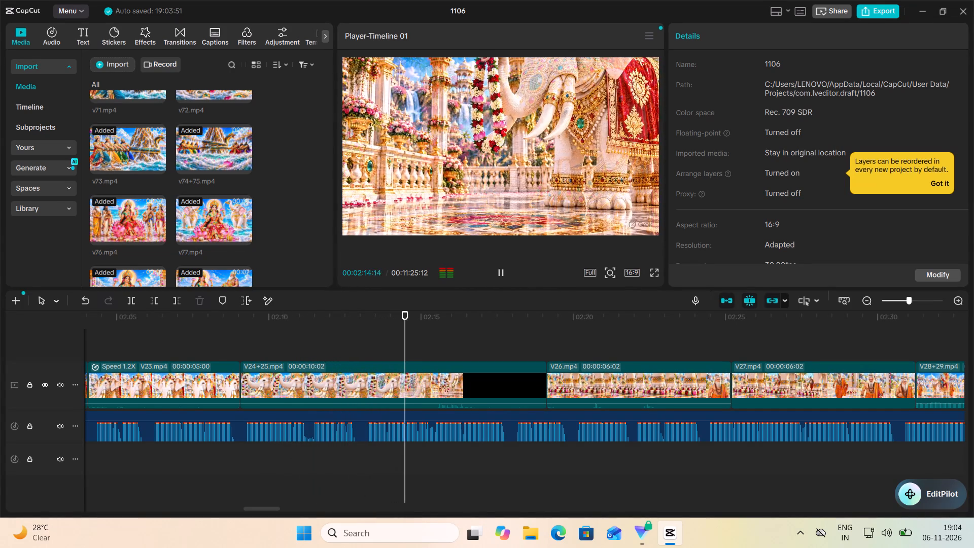
Speed V24+25.mp4 up to 1.36x and trim its end to a duration of about 4 s.
left_click(406, 392)
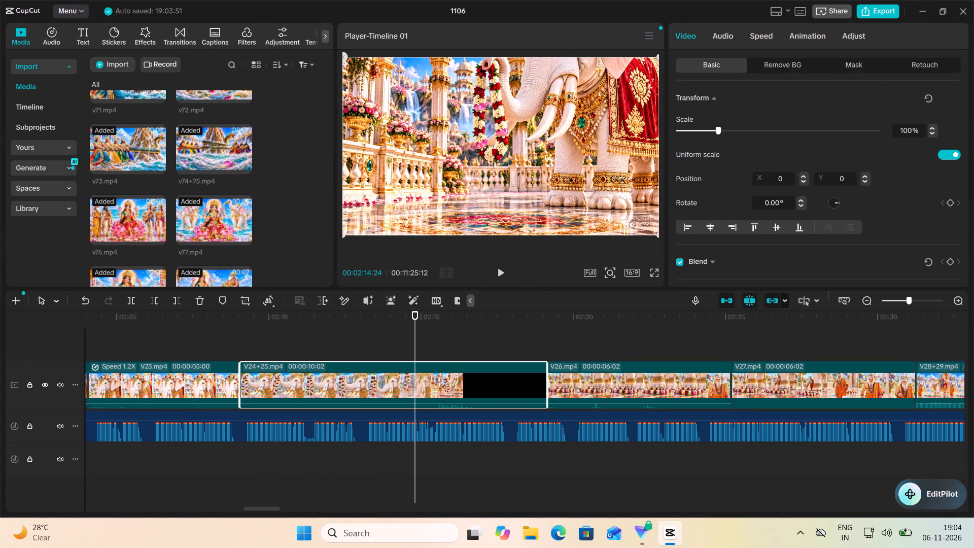
left_click(765, 36)
left_click(738, 113)
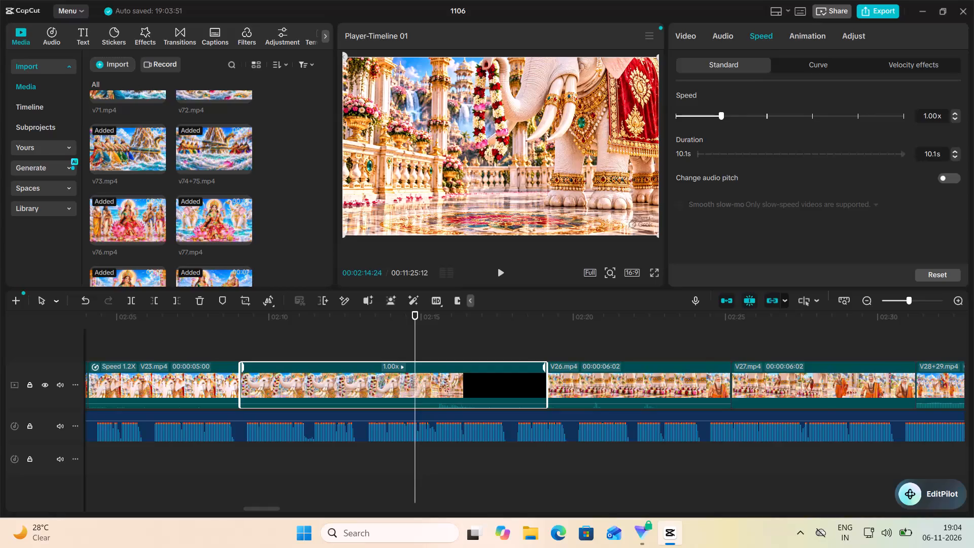
left_click_drag(465, 385, 406, 389)
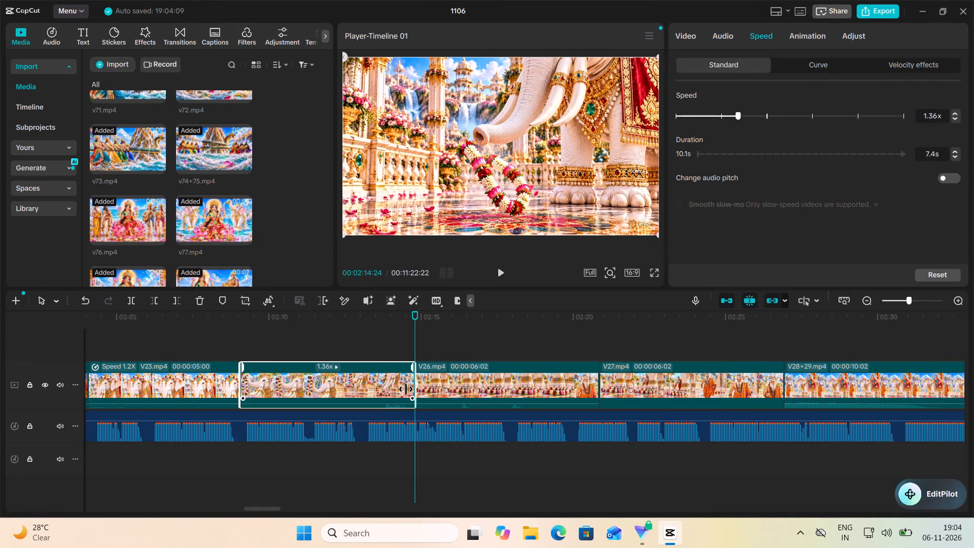
left_click_drag(406, 389, 362, 399)
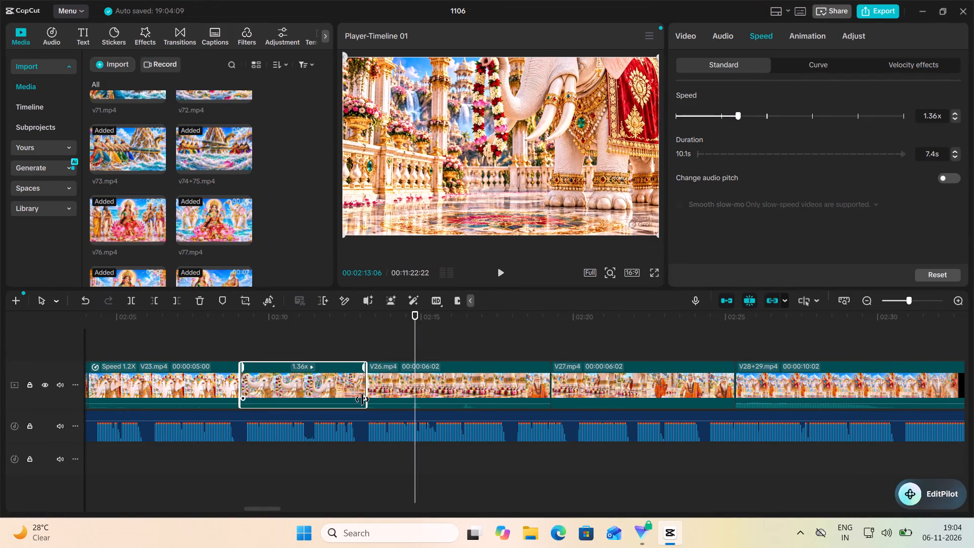
left_click_drag(362, 399, 358, 401)
Play V24+25.mp4 into V26.mp4 against the narration, and trim the end of V24+25.mp4 to about 00:02:11:17 on the timeline.
left_click(241, 345)
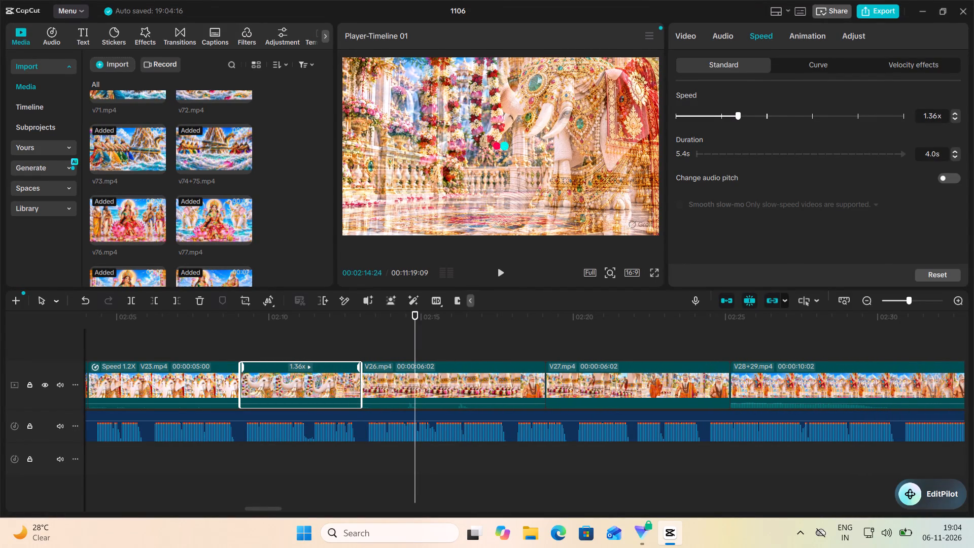
left_click(505, 271)
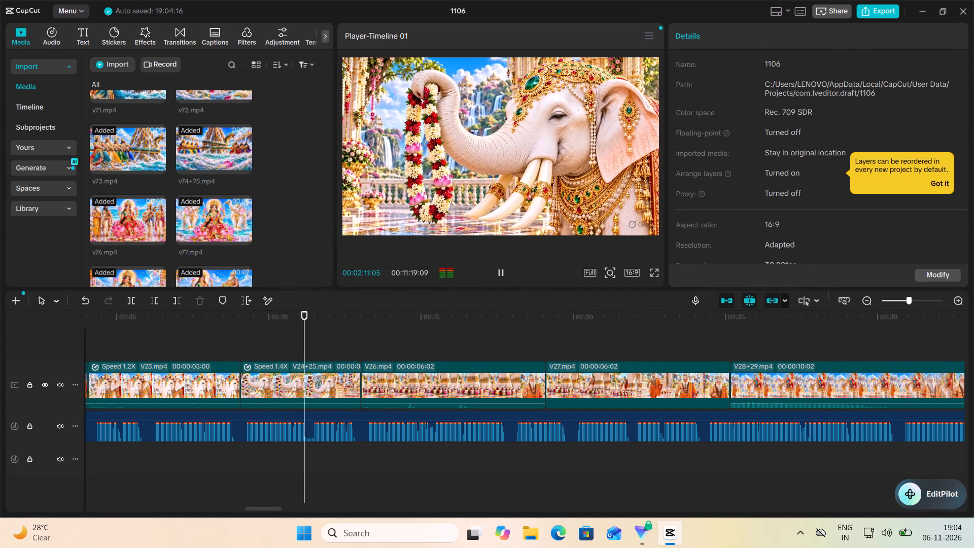
left_click(501, 273)
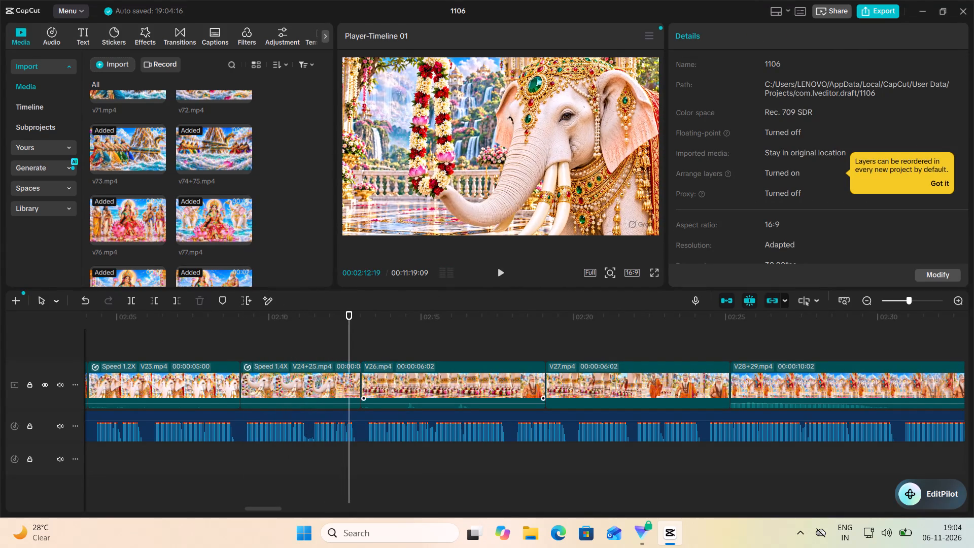
left_click(321, 389)
left_click_drag(363, 384, 306, 398)
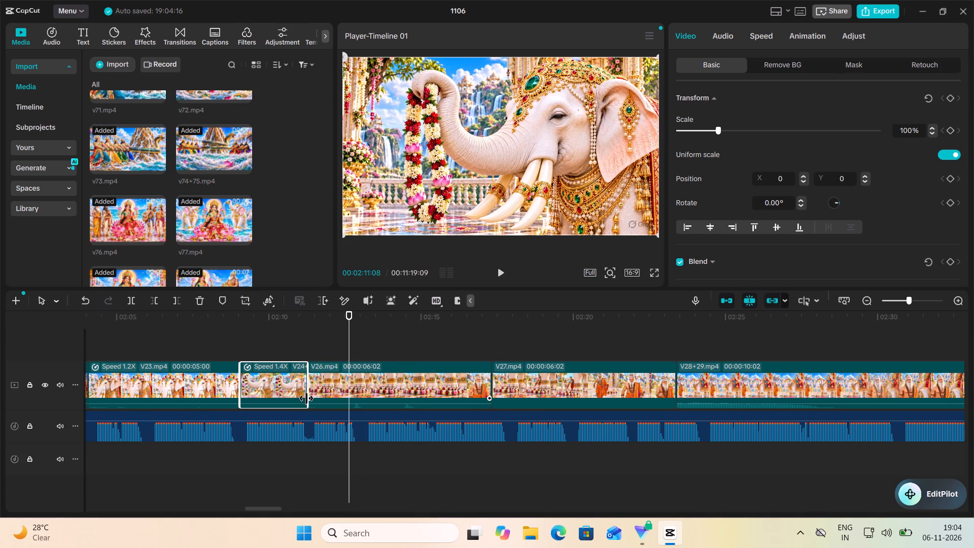
left_click_drag(306, 398, 308, 398)
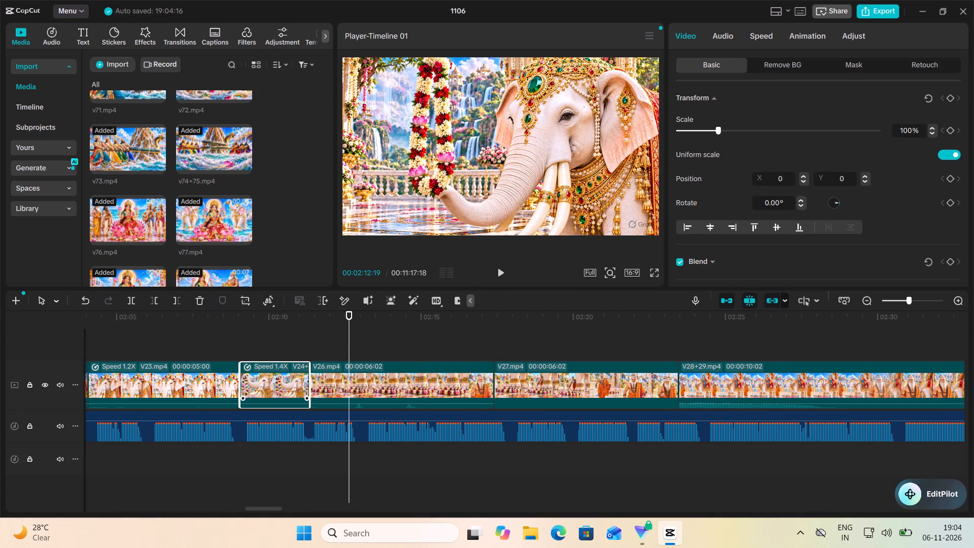
left_click(250, 346)
left_click(502, 277)
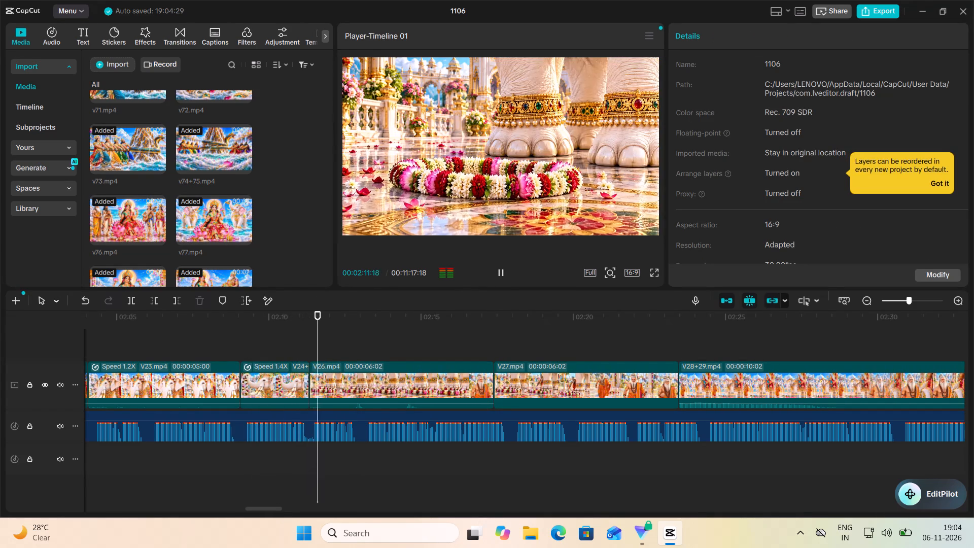
left_click(502, 272)
left_click(293, 384)
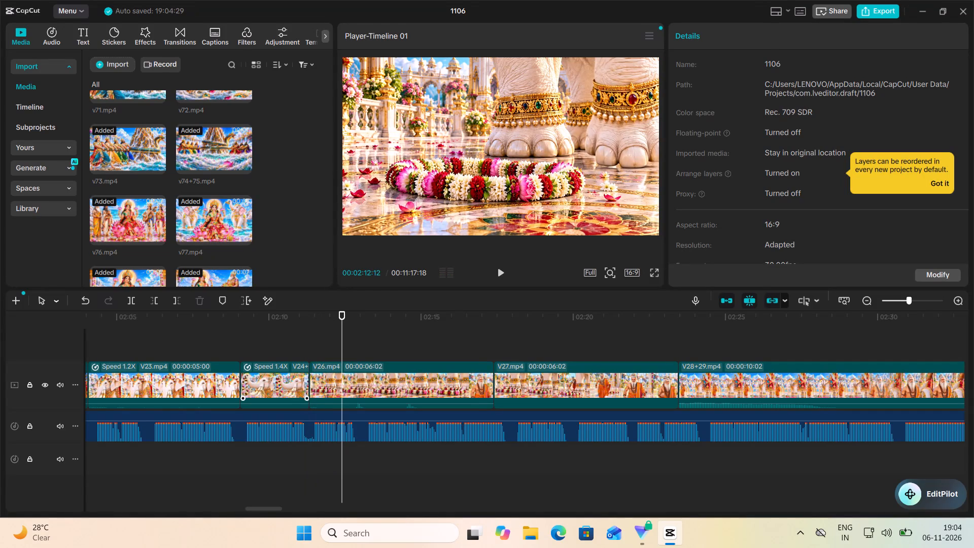
left_click_drag(309, 386, 313, 386)
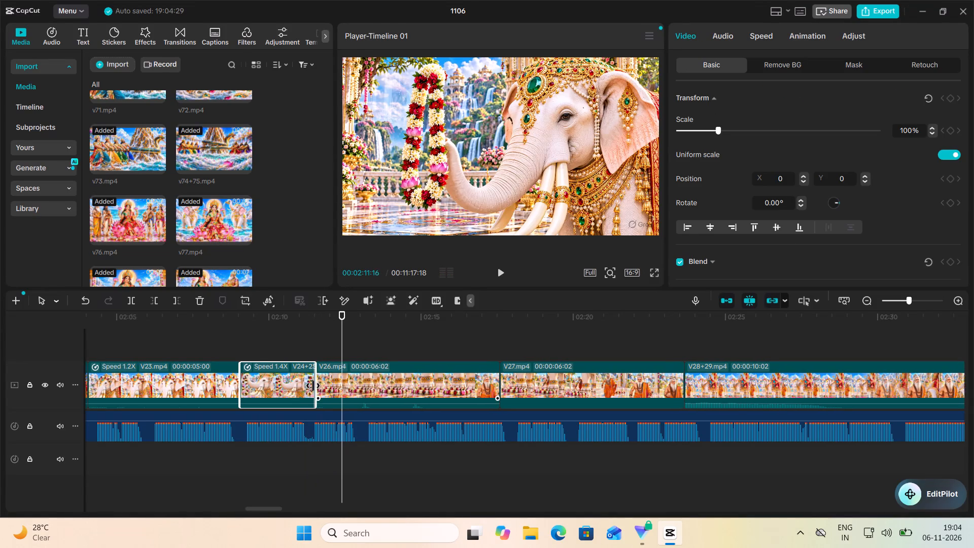
left_click_drag(313, 386, 315, 386)
Play from V24+25.mp4 through V26.mp4 into V27.mp4, and slow V26.mp4 to 0.73x, a duration of 8.3 s.
left_click(267, 349)
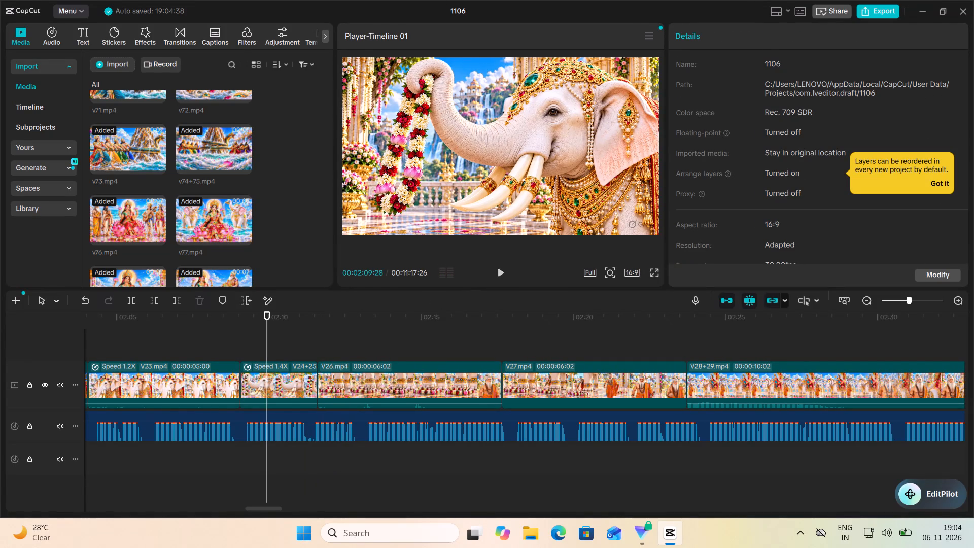
left_click(506, 273)
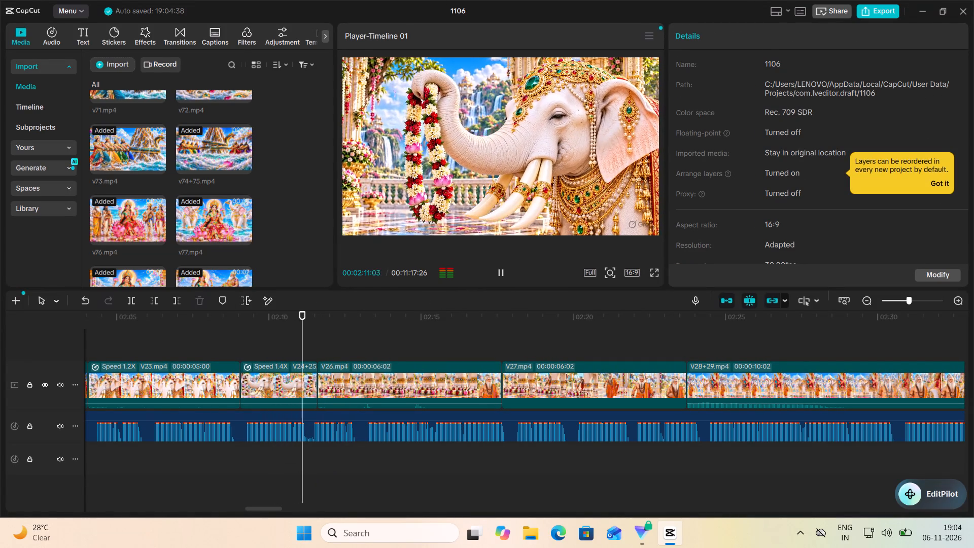
left_click(503, 273)
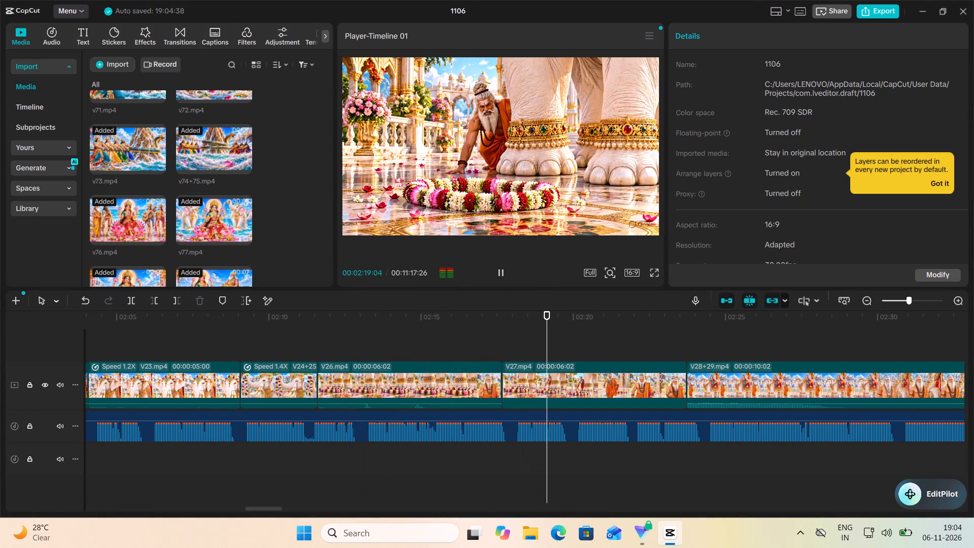
left_click(501, 273)
left_click(501, 273)
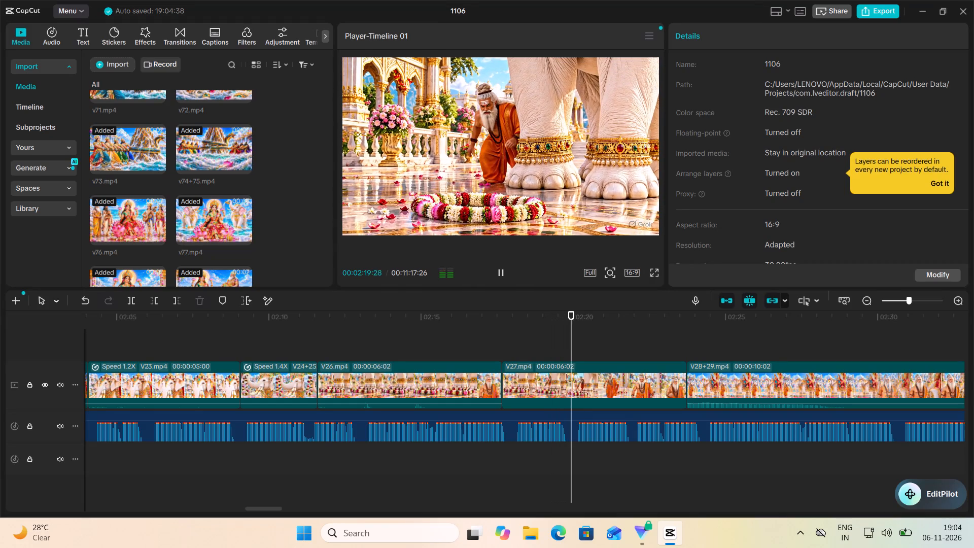
left_click(496, 380)
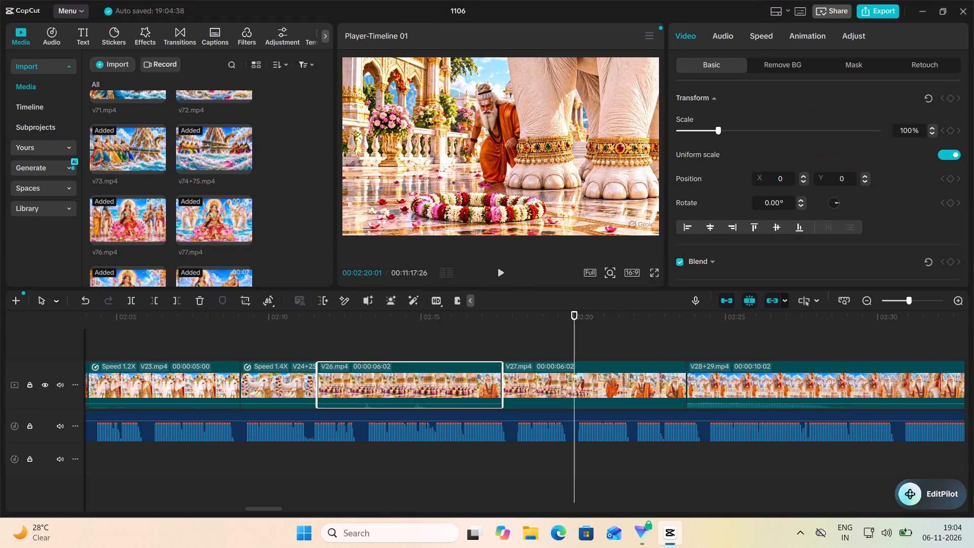
left_click(774, 37)
left_click(716, 116)
left_click(711, 116)
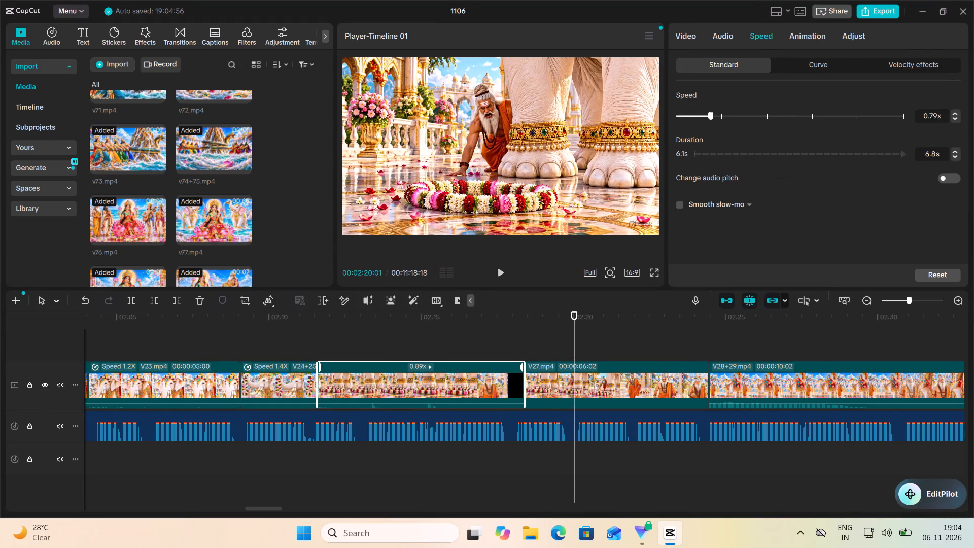
left_click(708, 115)
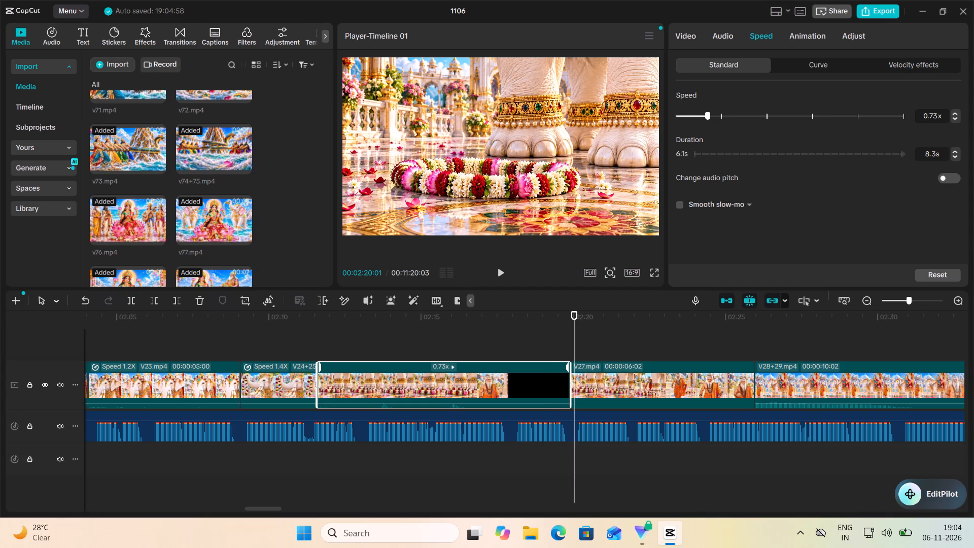
Play from the start of V26.mp4 through V27.mp4 into V28+29.mp4, and replay V27.mp4 to compare the visuals with the narration.
left_click(314, 351)
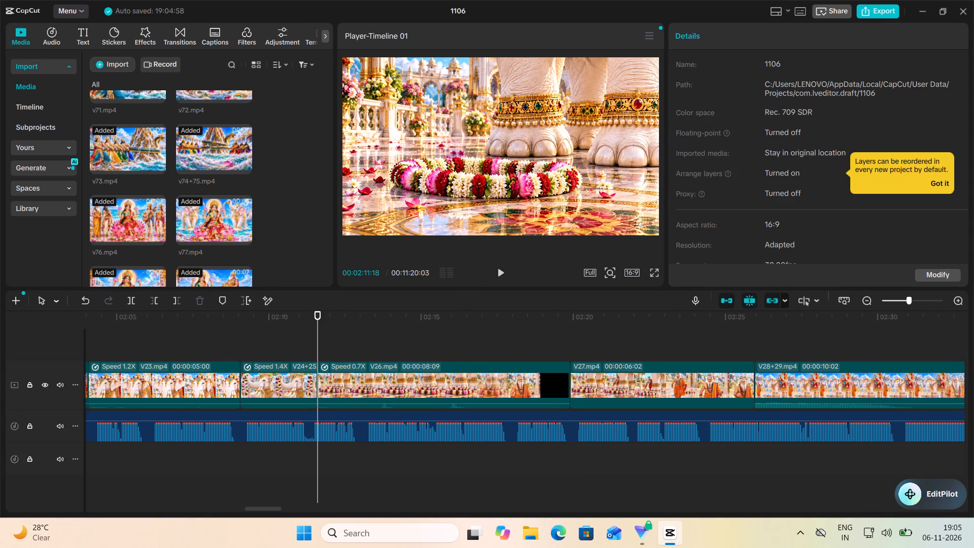
left_click(505, 273)
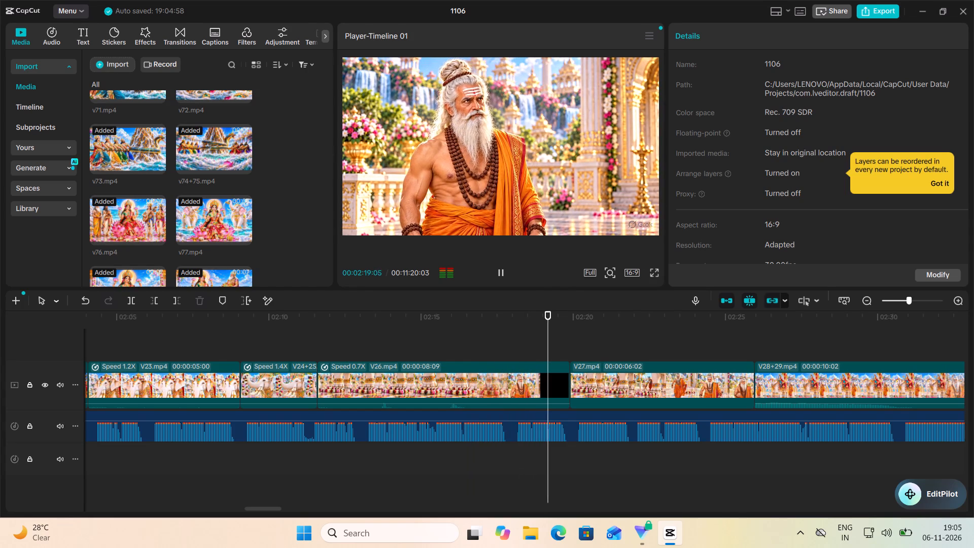
left_click(503, 274)
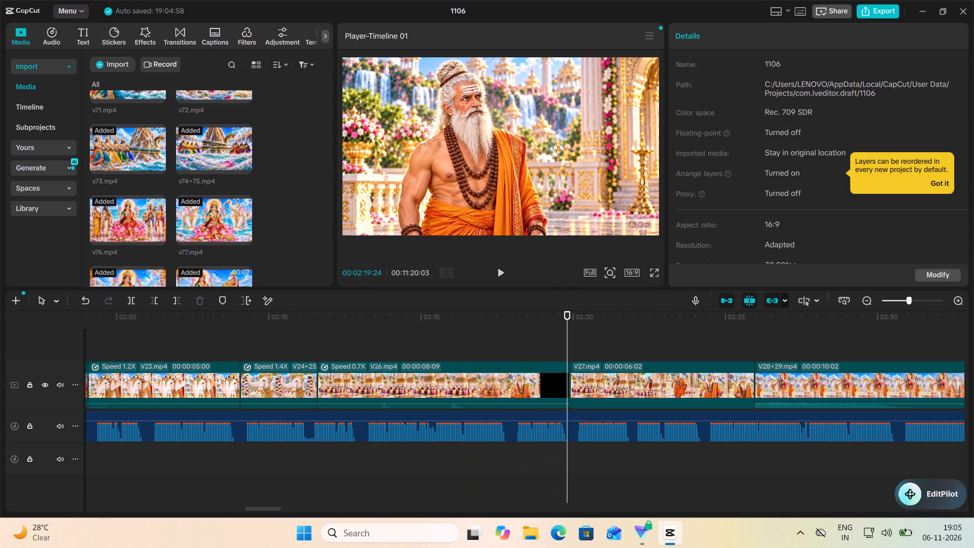
left_click(503, 274)
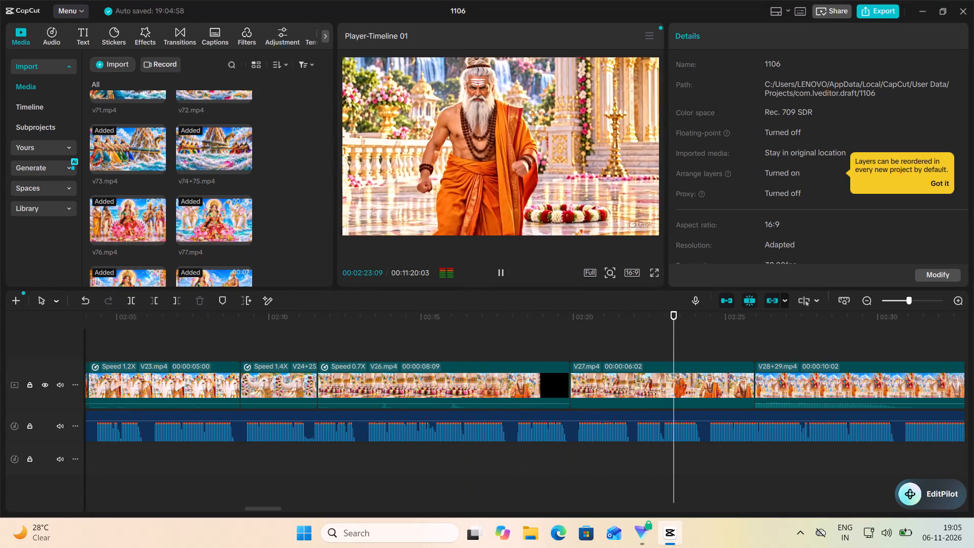
left_click(499, 271)
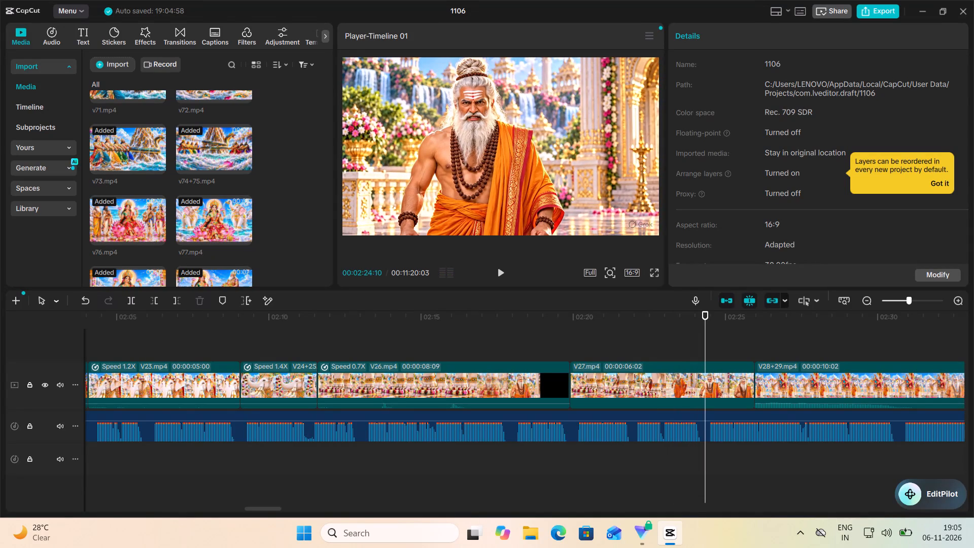
left_click(501, 269)
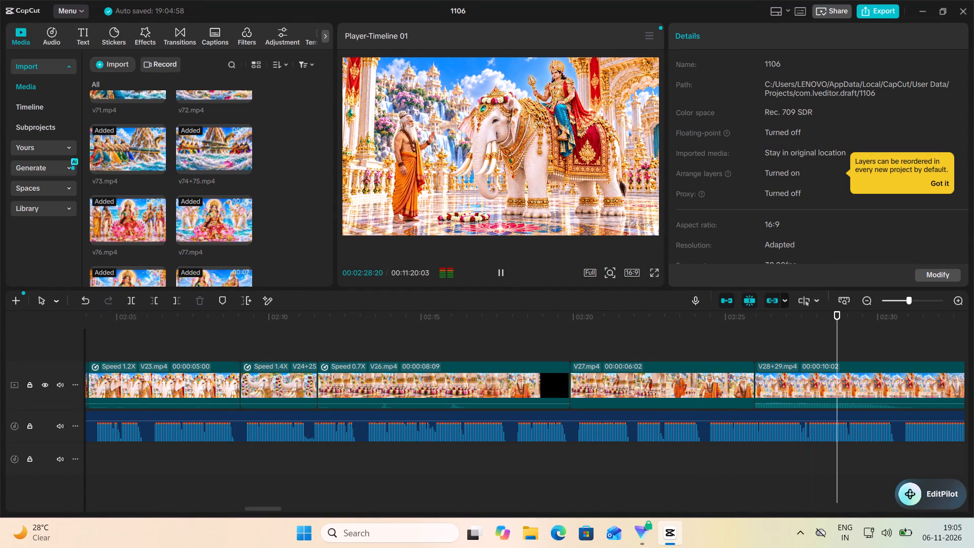
left_click(501, 269)
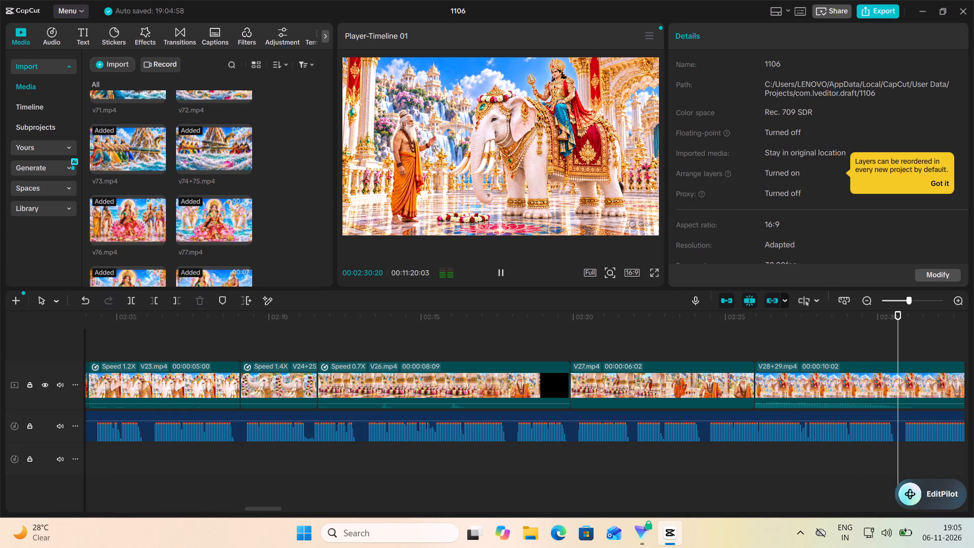
left_click(577, 347)
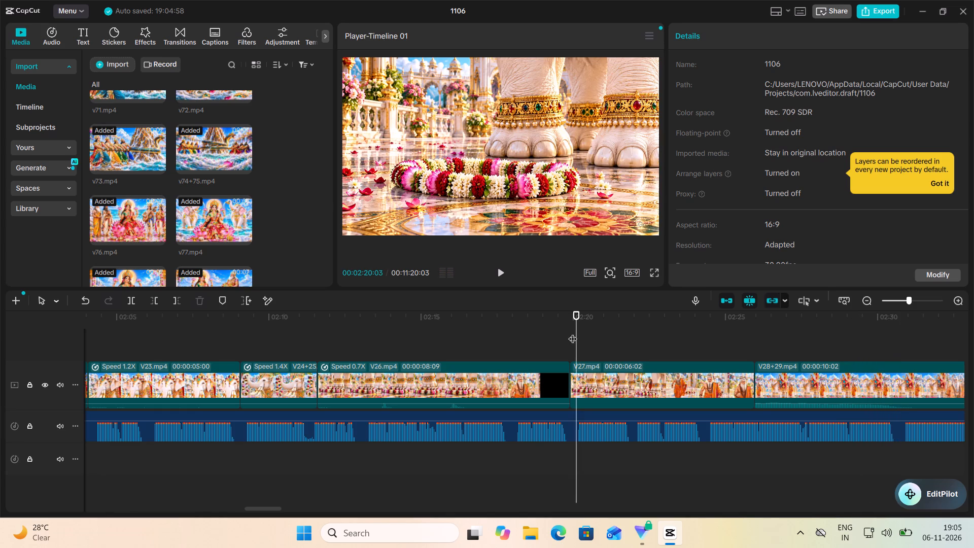
left_click(505, 269)
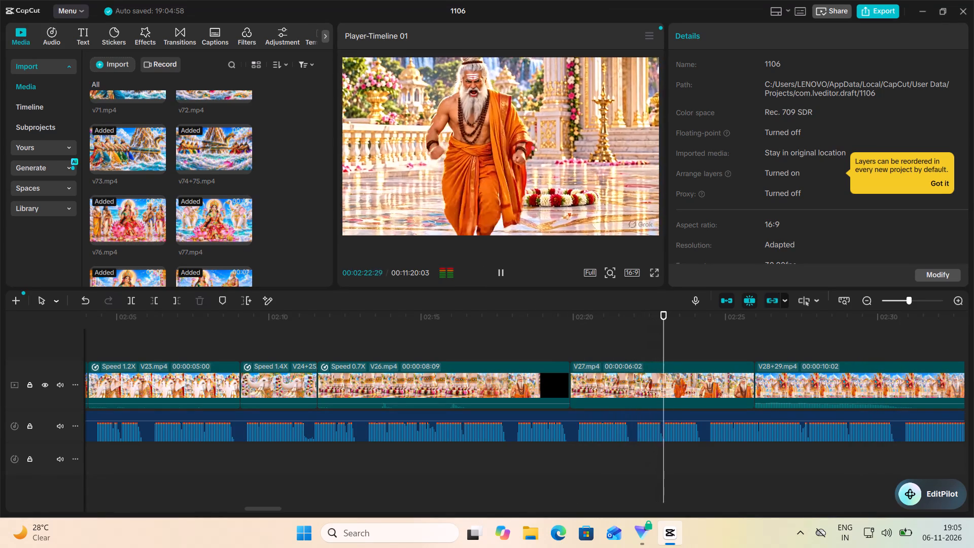
left_click(498, 272)
left_click(571, 341)
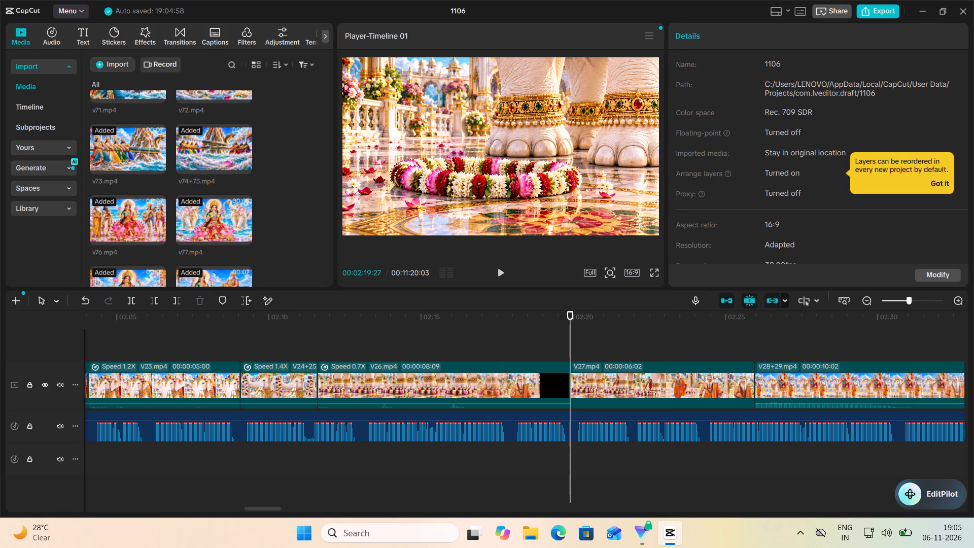
Play V27.mp4 against the narration, and slow the clip to 0.64x, a duration of 9.5 s.
left_click(502, 272)
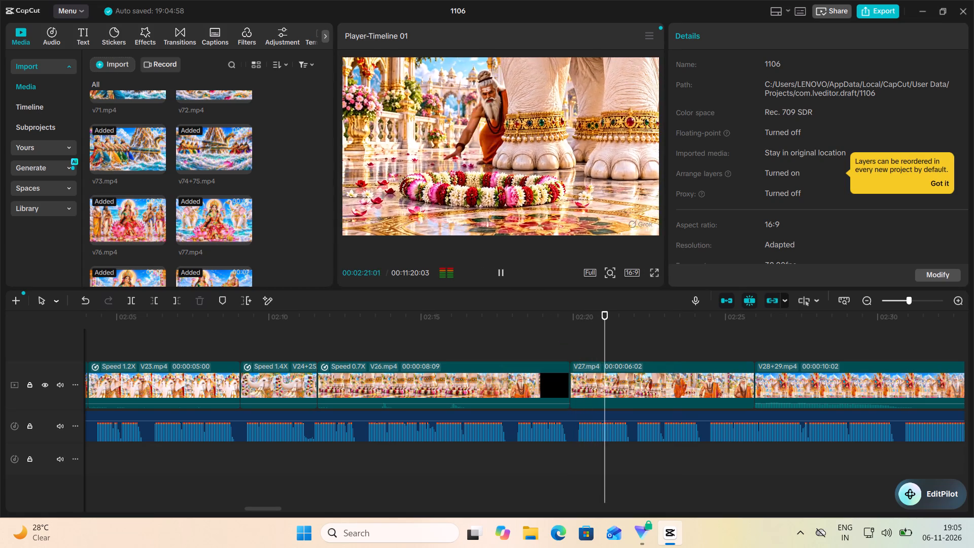
left_click(502, 272)
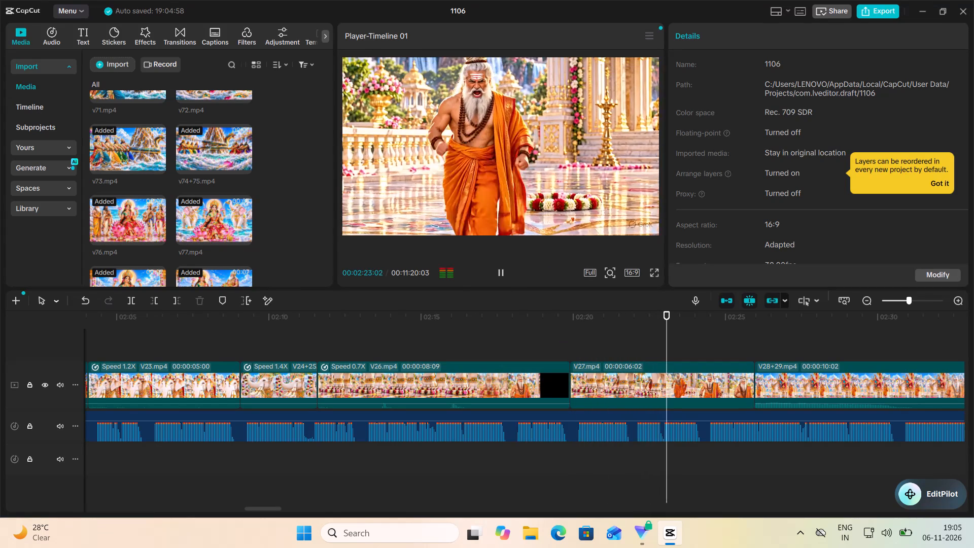
left_click(499, 271)
left_click(499, 271)
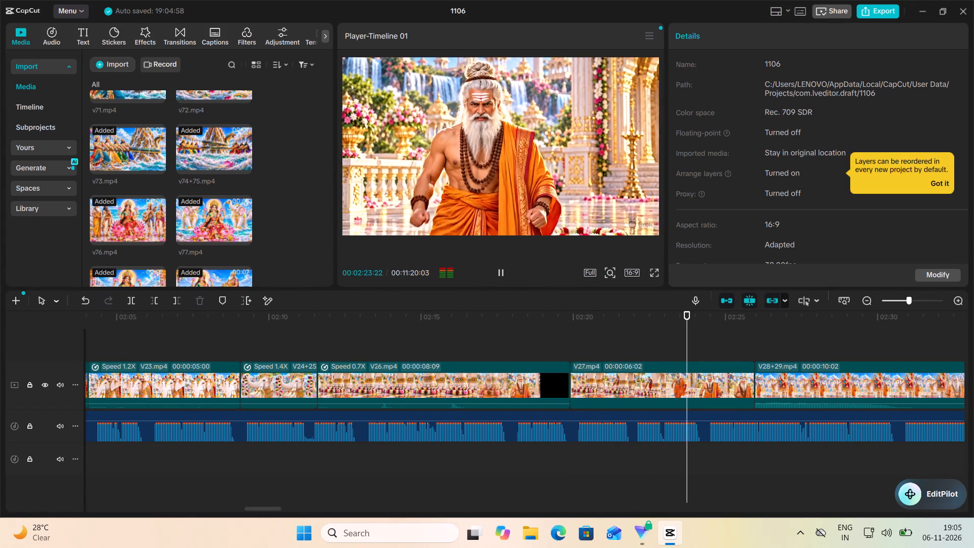
left_click(499, 271)
left_click(499, 271)
left_click(655, 383)
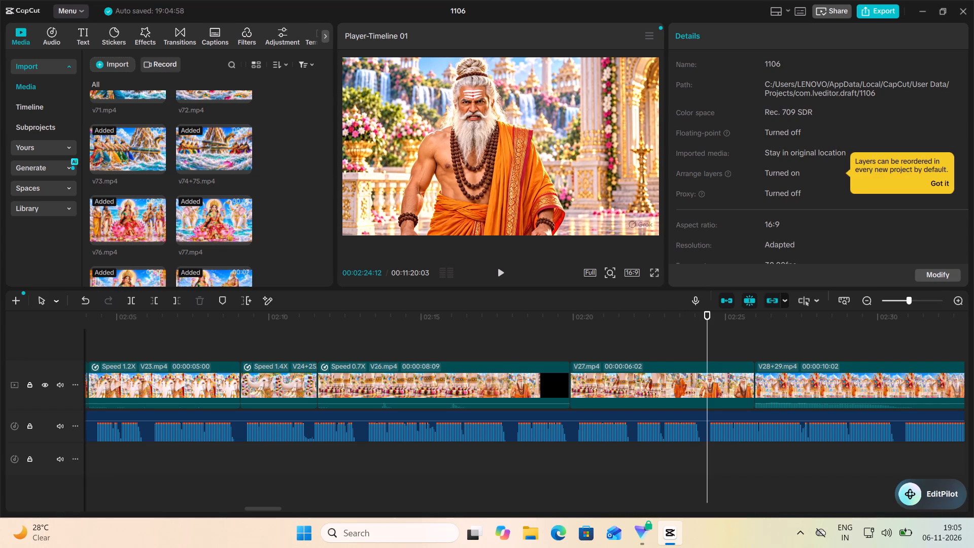
left_click(726, 35)
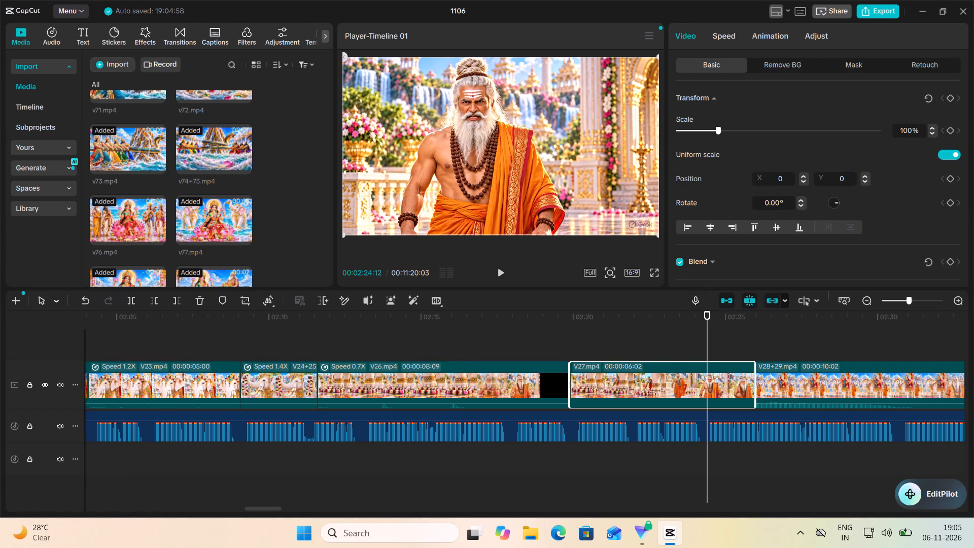
left_click(708, 115)
left_click(703, 116)
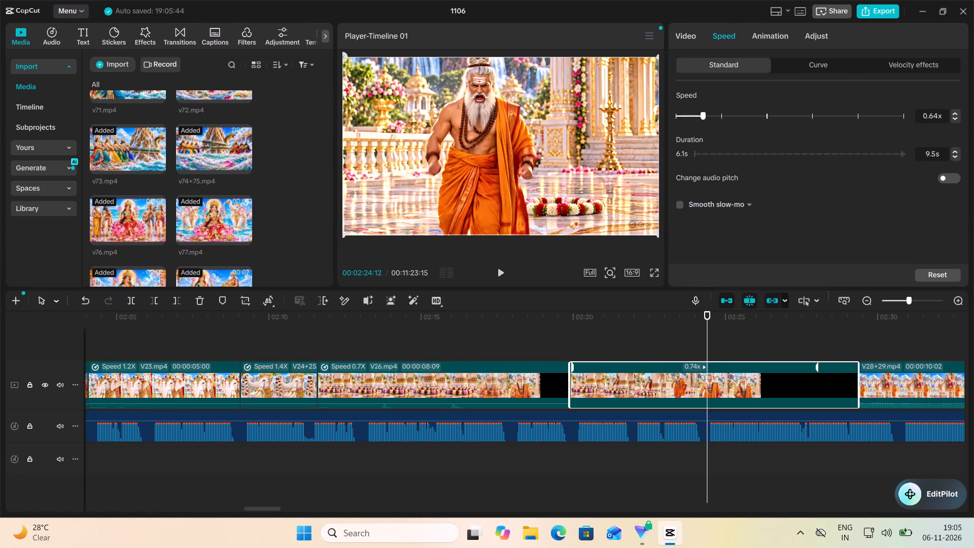
Replay V27.mp4 from near its start, and trim the start of the clip to a duration of about 00:00:05:23.
left_click(578, 350)
left_click(499, 269)
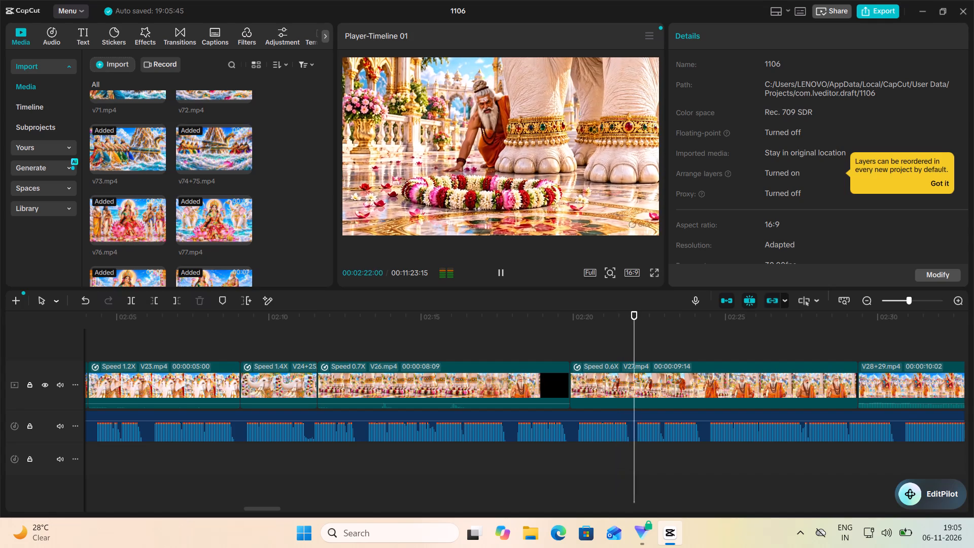
left_click(499, 269)
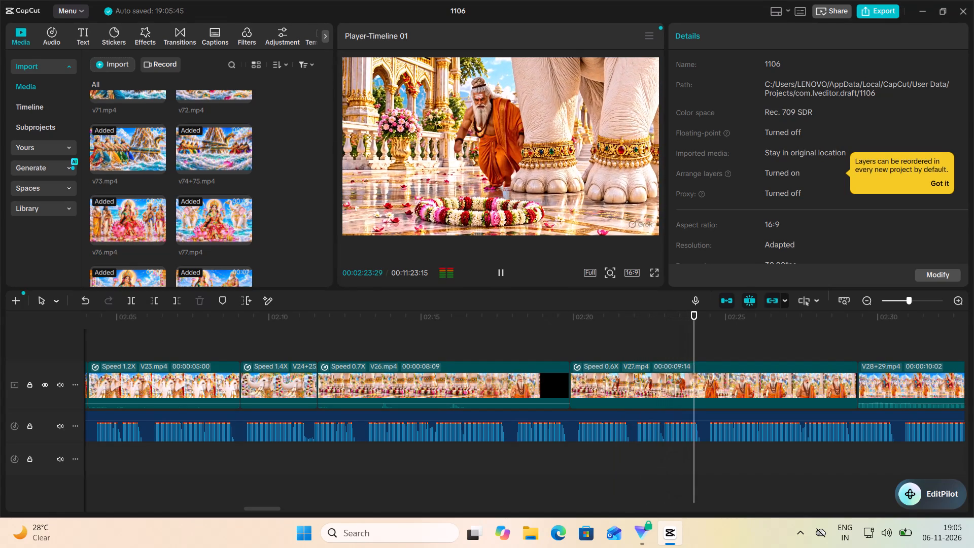
left_click(590, 386)
left_click_drag(569, 390, 662, 391)
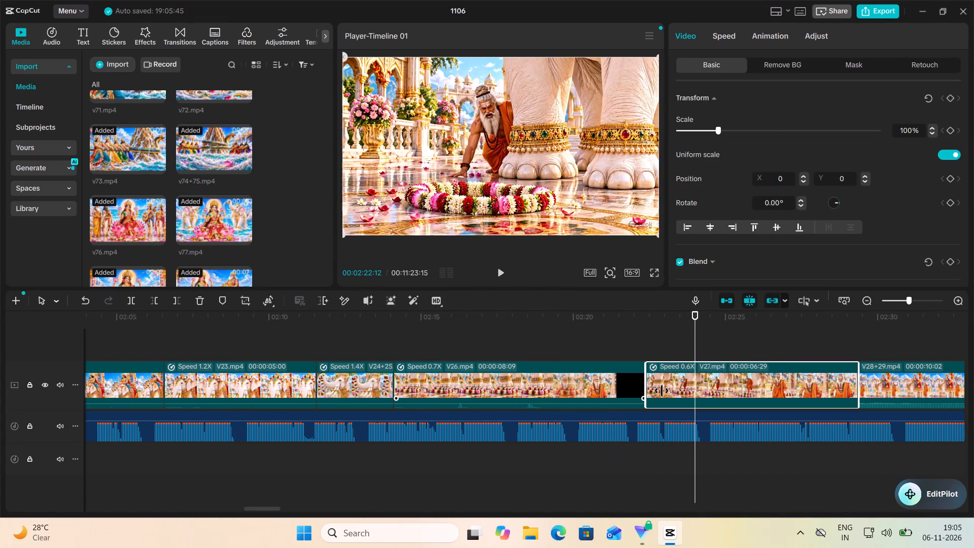
left_click_drag(662, 391, 683, 391)
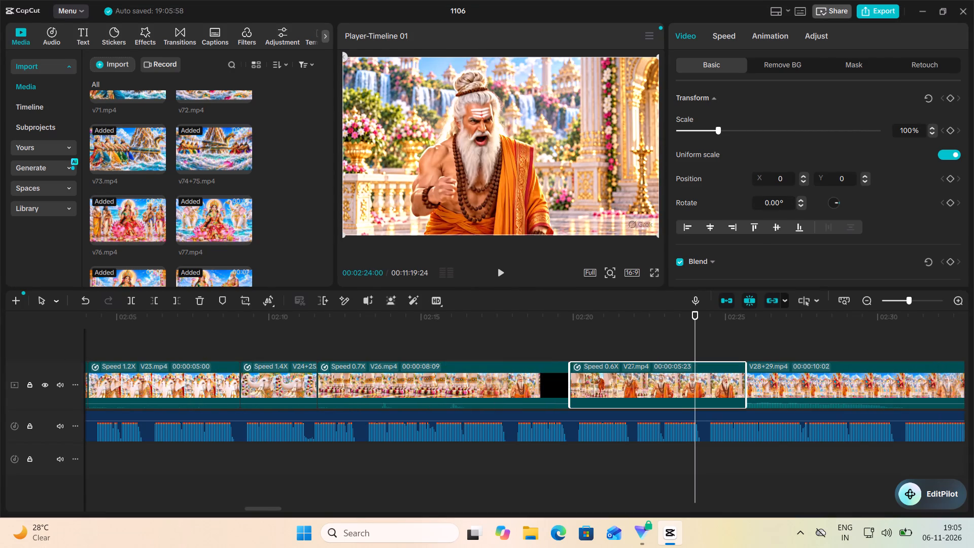
Play from the last part of V26.mp4 into V27.mp4, and trim the end of V27.mp4 to a duration of about 00:00:04:14.
left_click(572, 347)
left_click(507, 335)
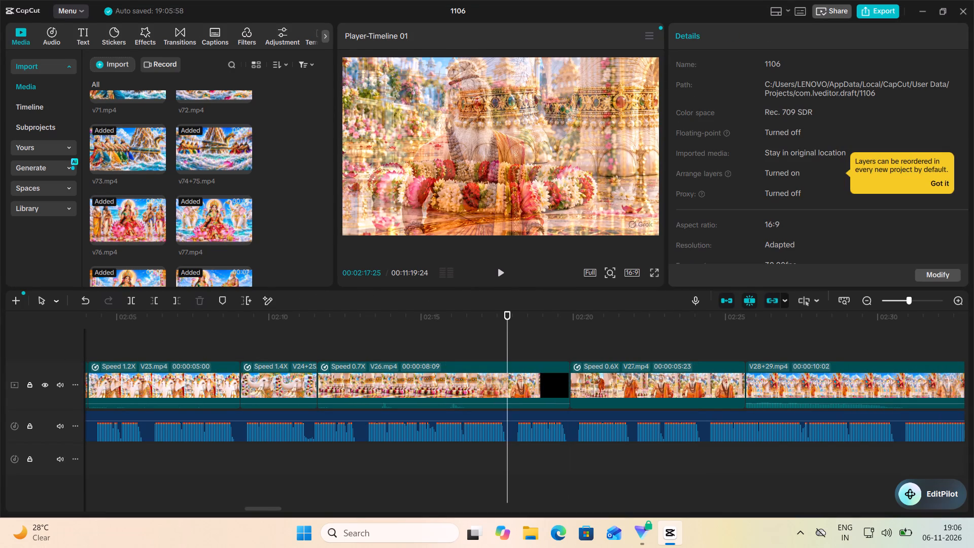
left_click(501, 276)
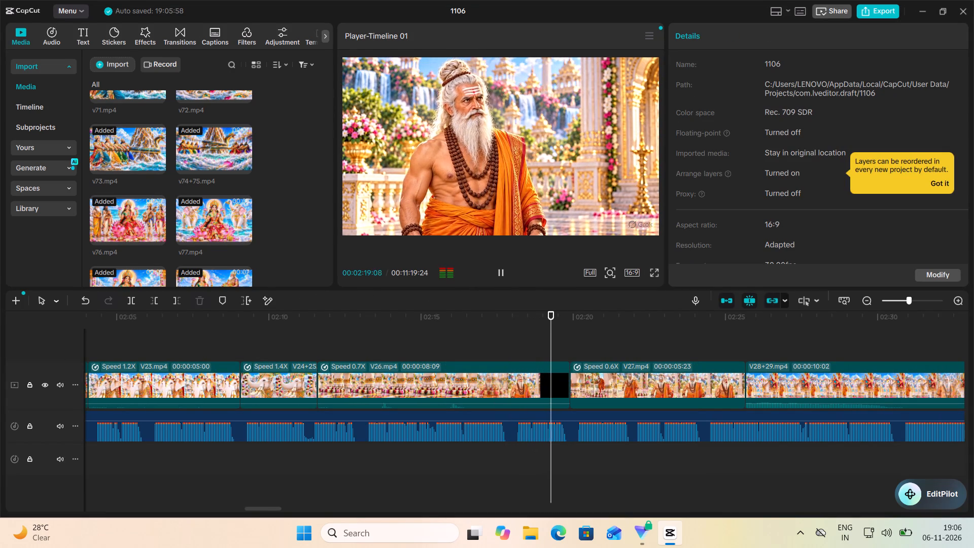
left_click(501, 276)
left_click(331, 352)
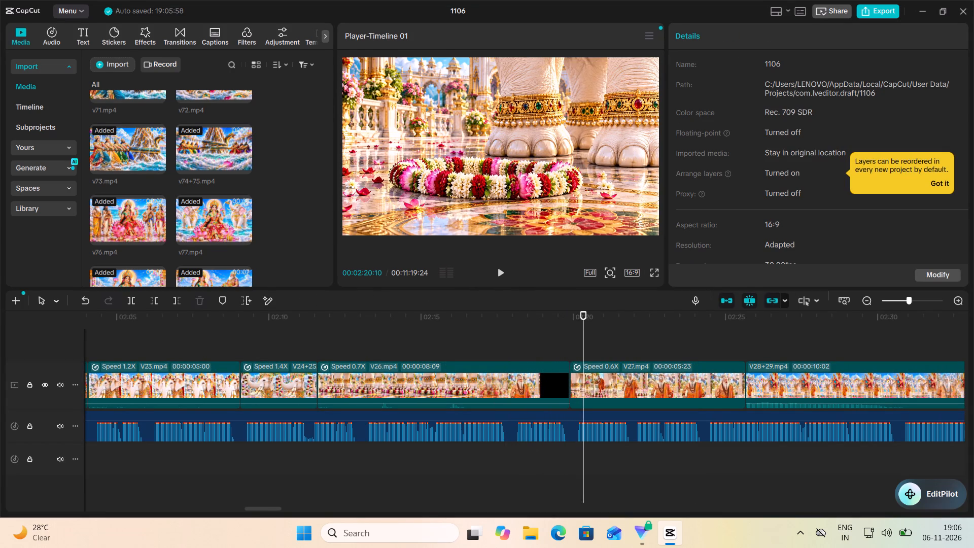
left_click(504, 278)
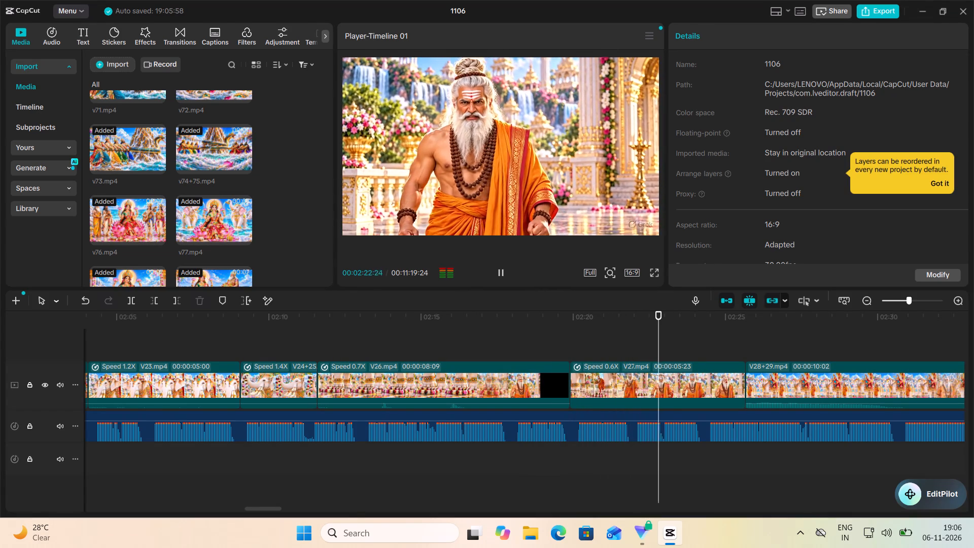
left_click(502, 276)
left_click(502, 276)
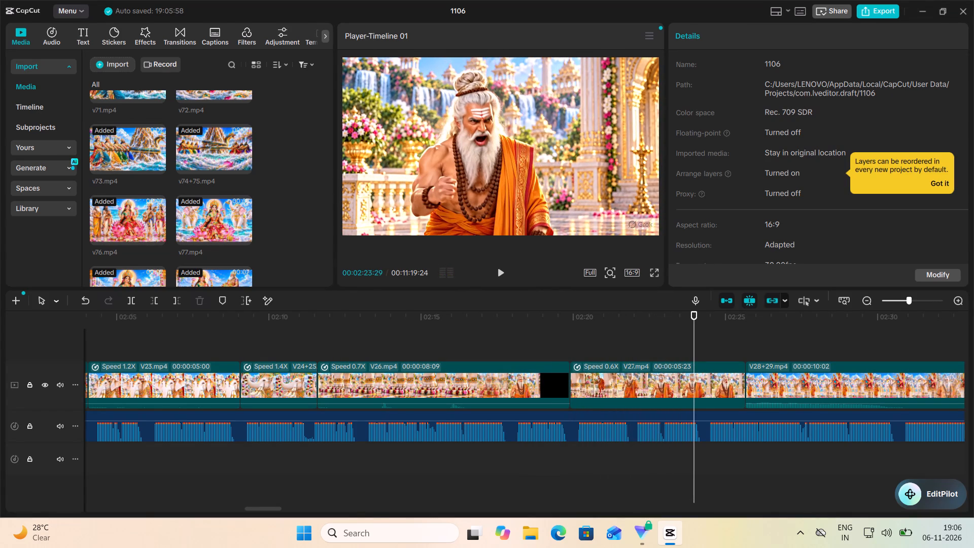
left_click(502, 276)
left_click(679, 385)
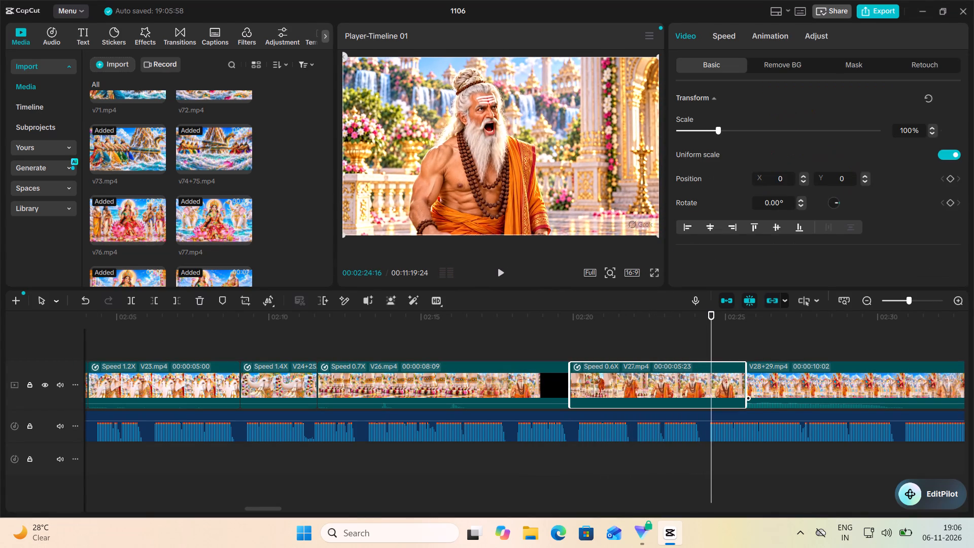
left_click_drag(745, 389, 707, 401)
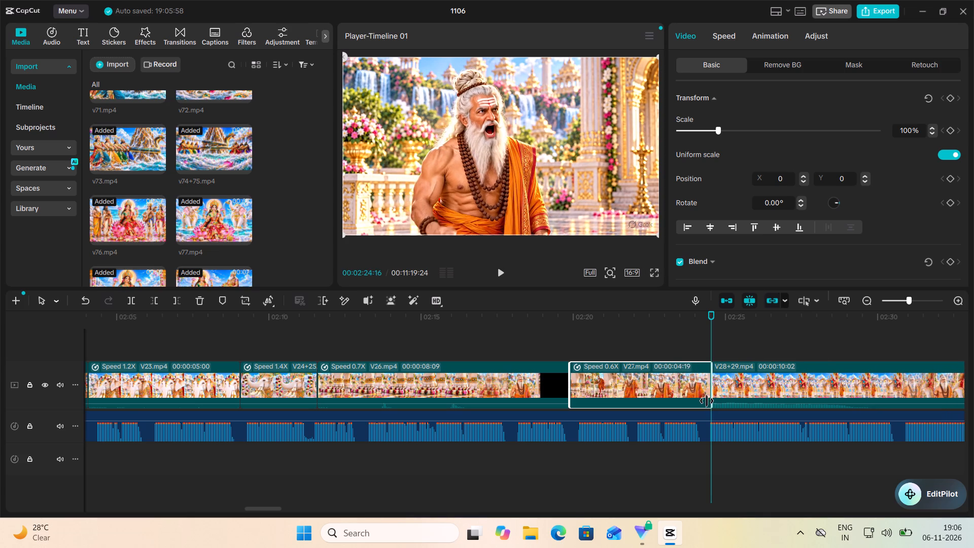
left_click_drag(707, 401, 705, 402)
Replay the opening of V27.mp4 against the narration, and trim about 1.6 s off the clip's start.
left_click(577, 338)
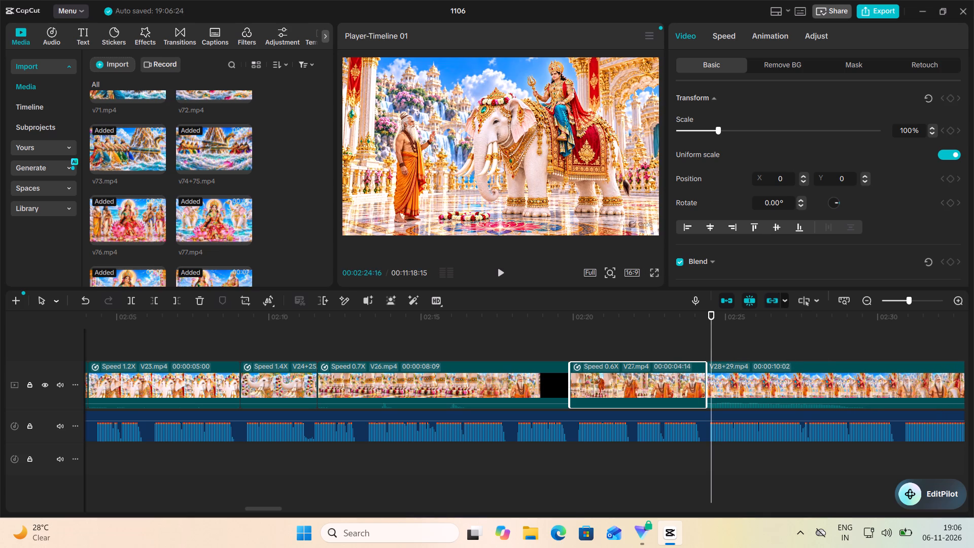
left_click(498, 277)
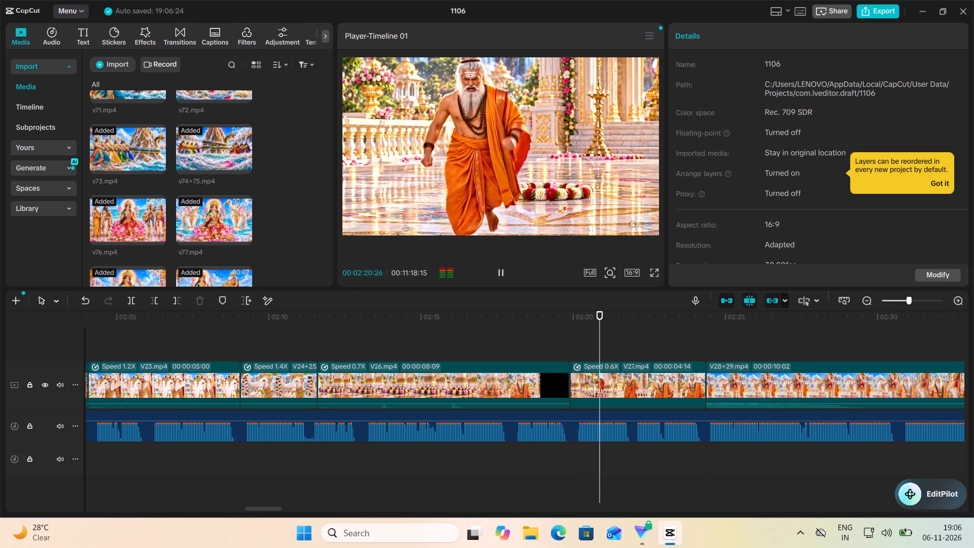
left_click(501, 275)
left_click(602, 388)
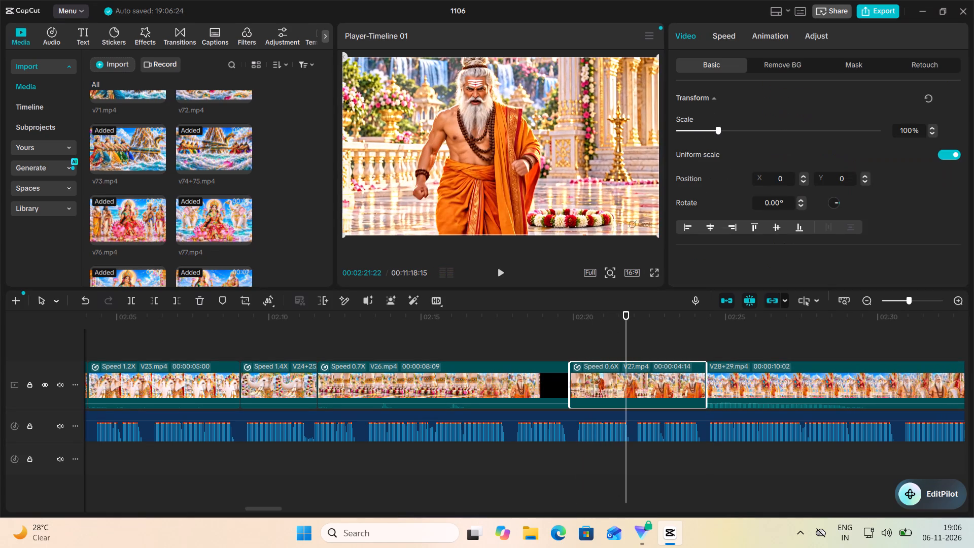
left_click_drag(570, 387, 617, 387)
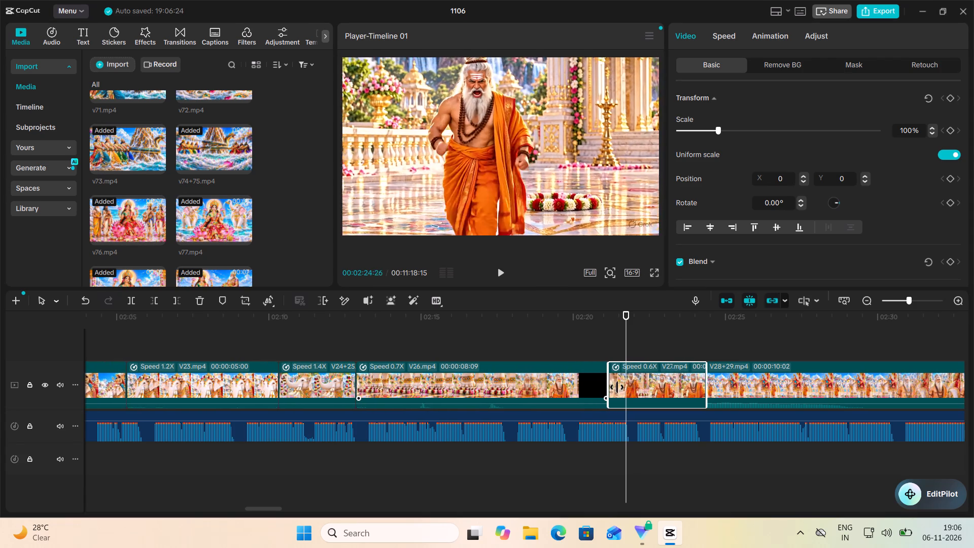
left_click_drag(617, 387, 619, 388)
Slow V27.mp4 further to 0.43x, a duration of 4.3 s.
left_click(589, 380)
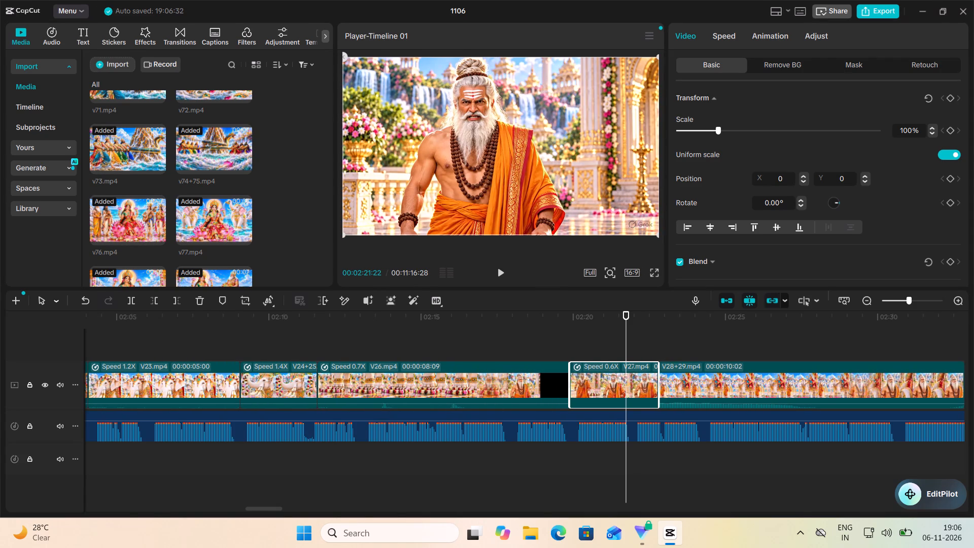
left_click(729, 37)
left_click(694, 113)
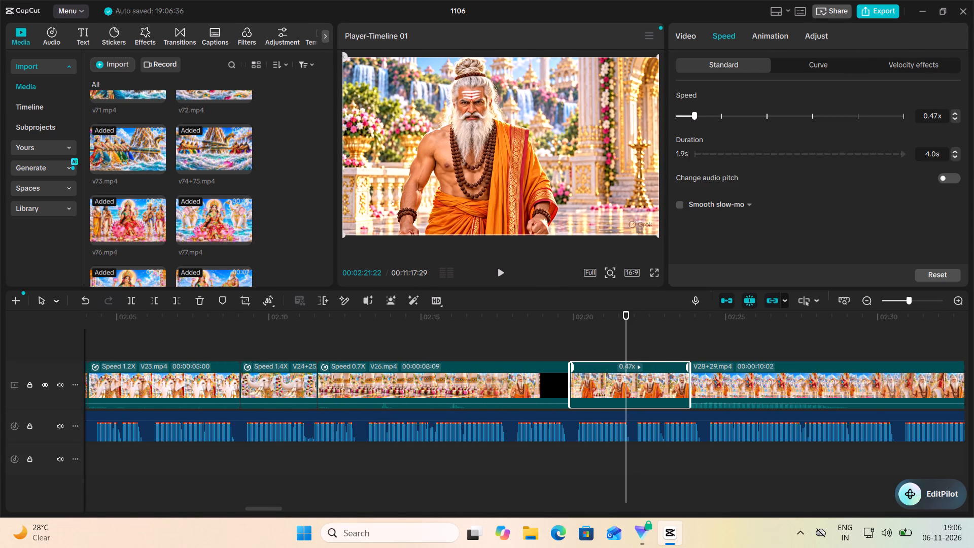
left_click(689, 115)
left_click(691, 115)
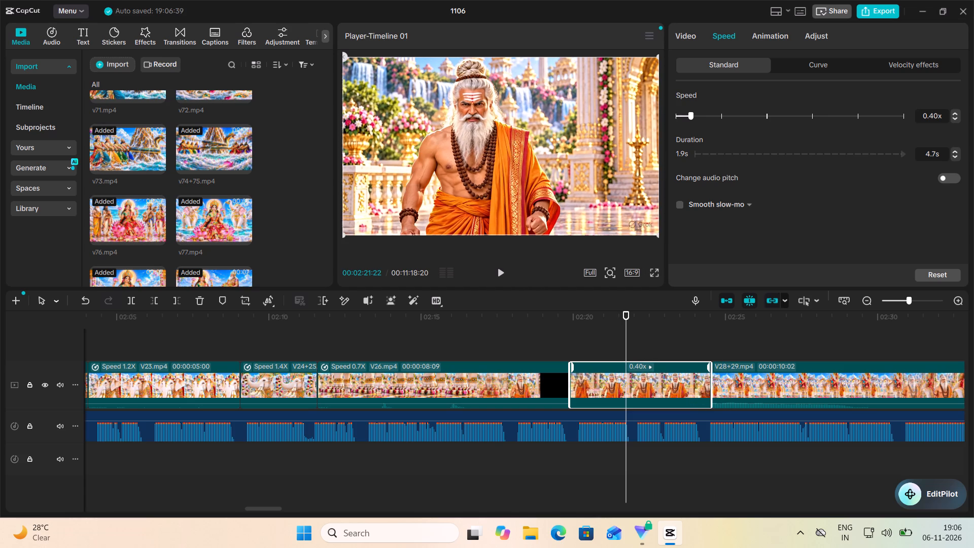
left_click(692, 115)
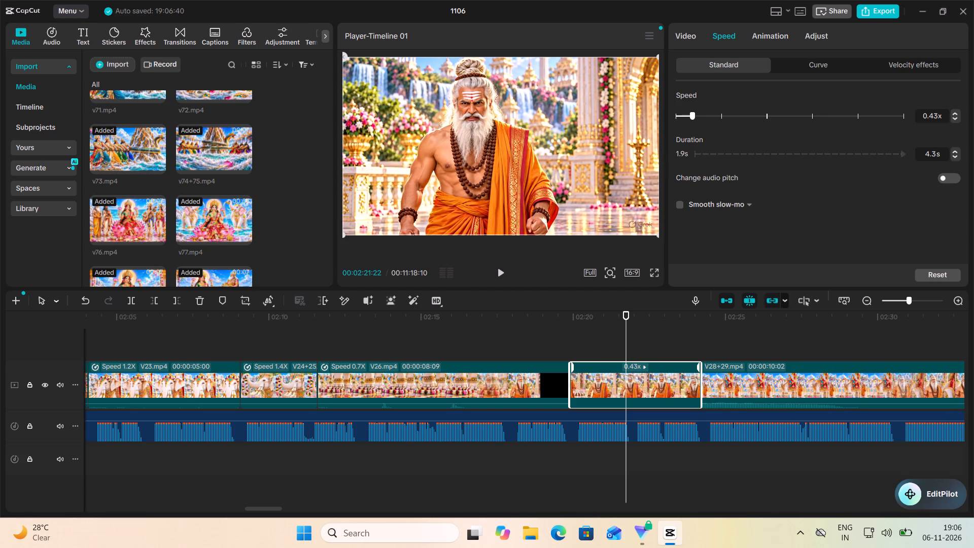
Play from the start of V27.mp4 into V28+29.mp4 against the narration, and speed V28+29.mp4 up to 1.51x, a duration of 6.7 s.
left_click(572, 343)
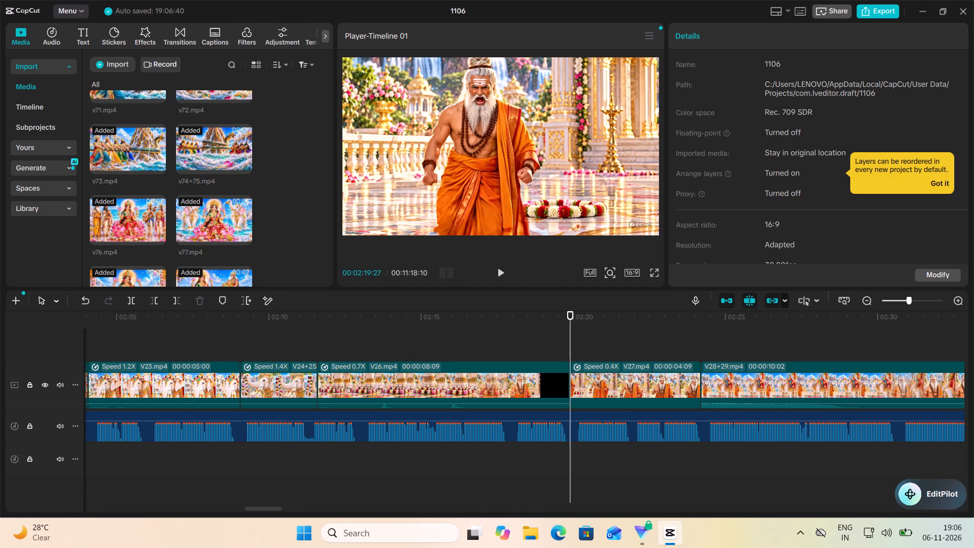
left_click(502, 271)
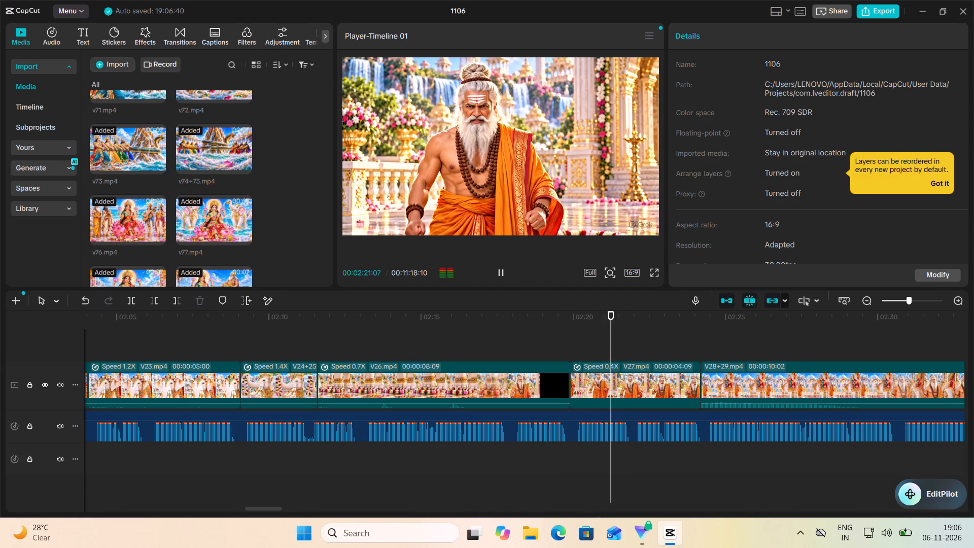
scroll(586, 306, "left", 1)
scroll(436, 334, "down", 1, "ctrl")
scroll(433, 336, "left", 2, "ctrl")
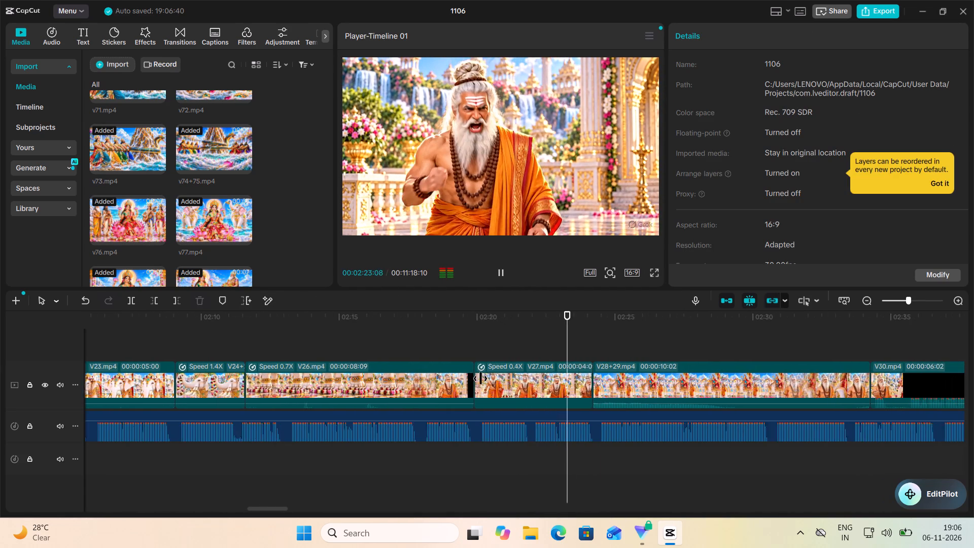
scroll(480, 379, "left", 2, "ctrl")
scroll(469, 259, "left", 1)
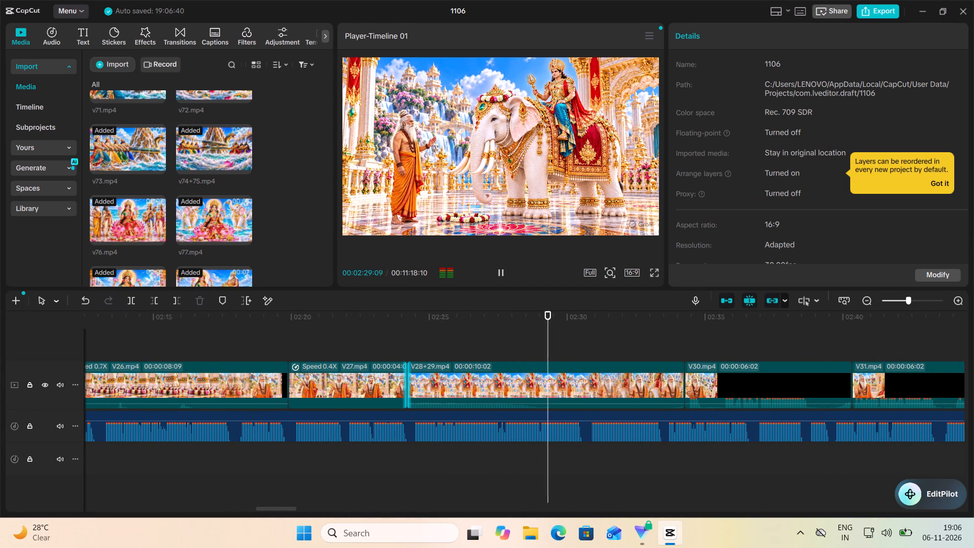
left_click(499, 272)
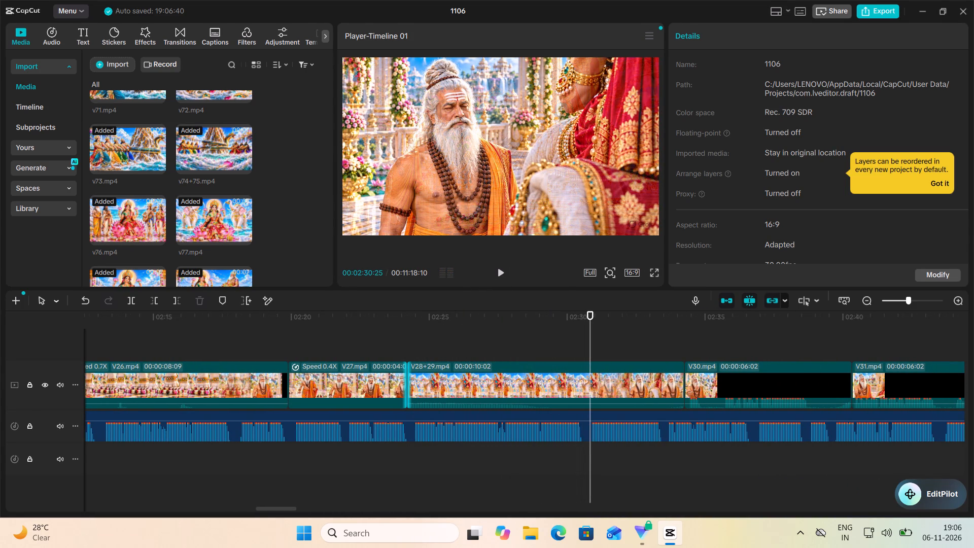
left_click(528, 388)
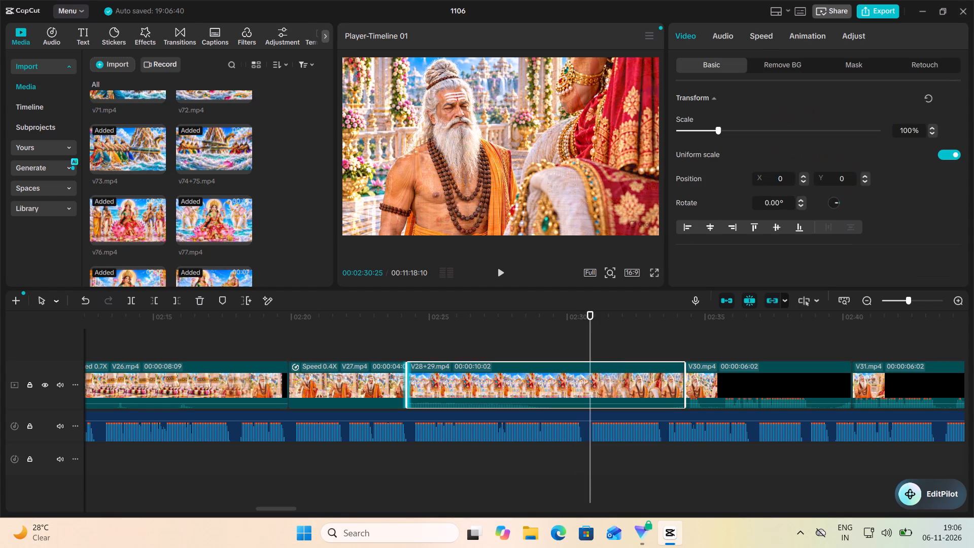
left_click(760, 36)
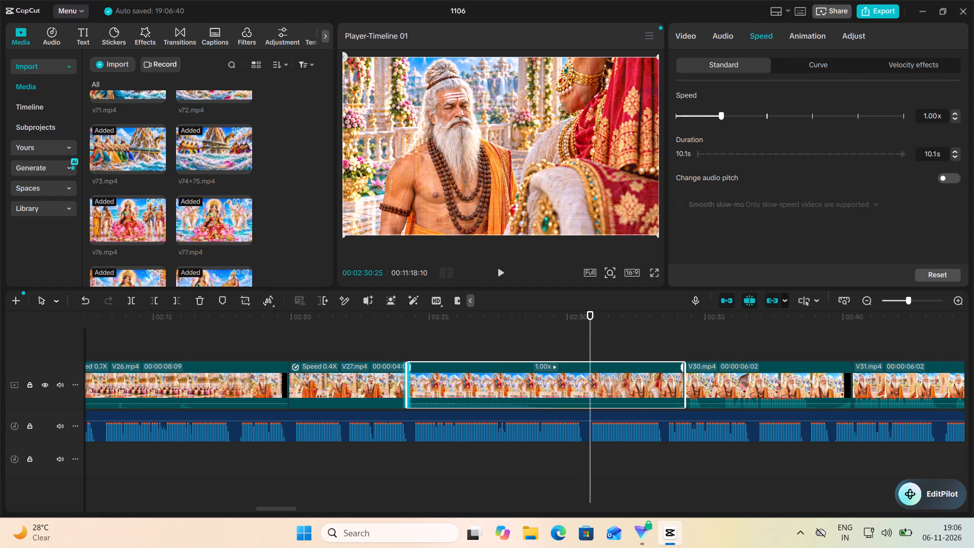
left_click(730, 114)
left_click(734, 113)
left_click(737, 112)
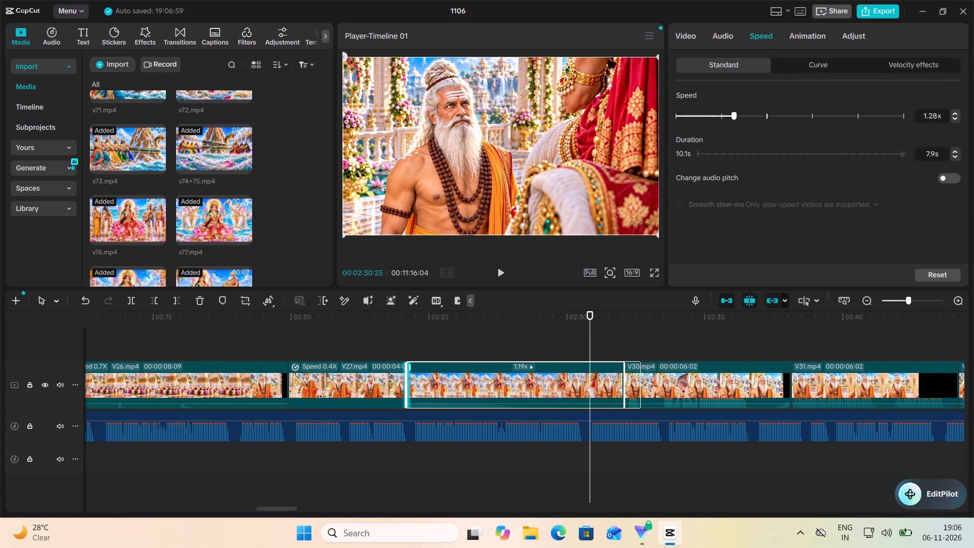
left_click(741, 112)
left_click(745, 112)
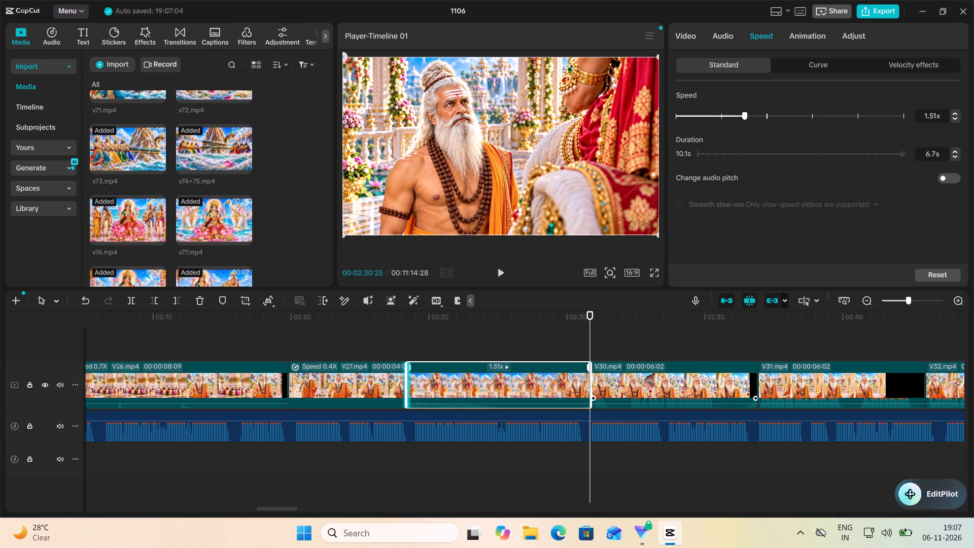
Play V28+29.mp4 from near its start into V30.mp4 and check it against the narration.
left_click(421, 349)
left_click(500, 270)
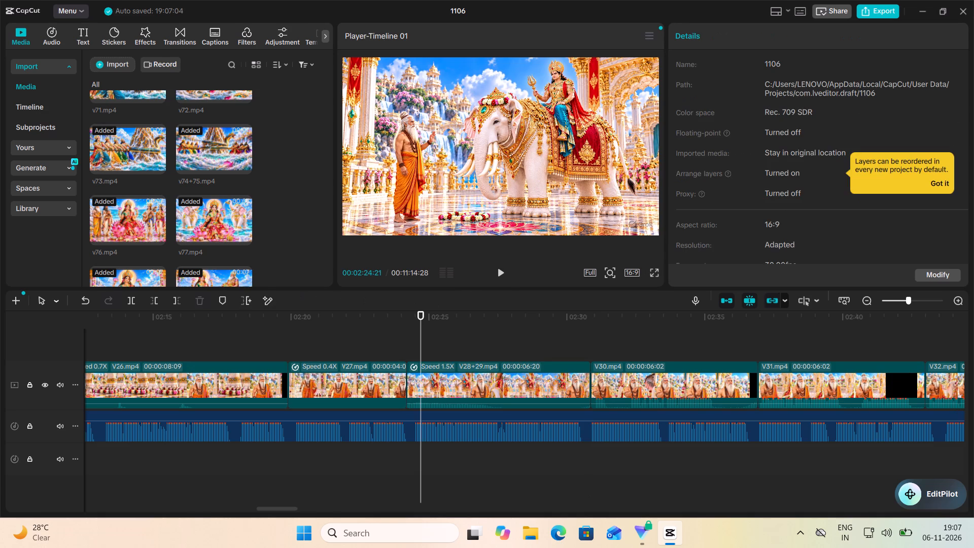
scroll(445, 423, "left", 2)
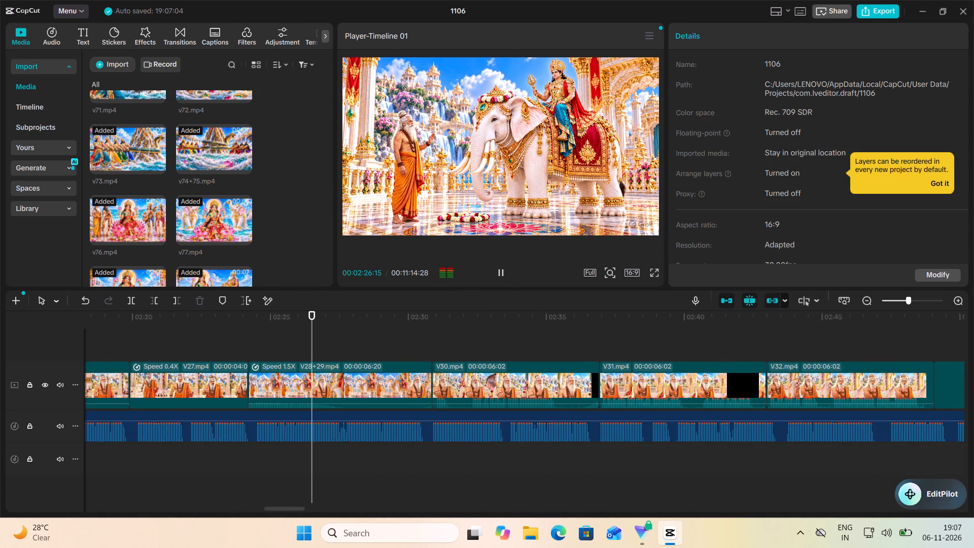
scroll(549, 415, "left", 1)
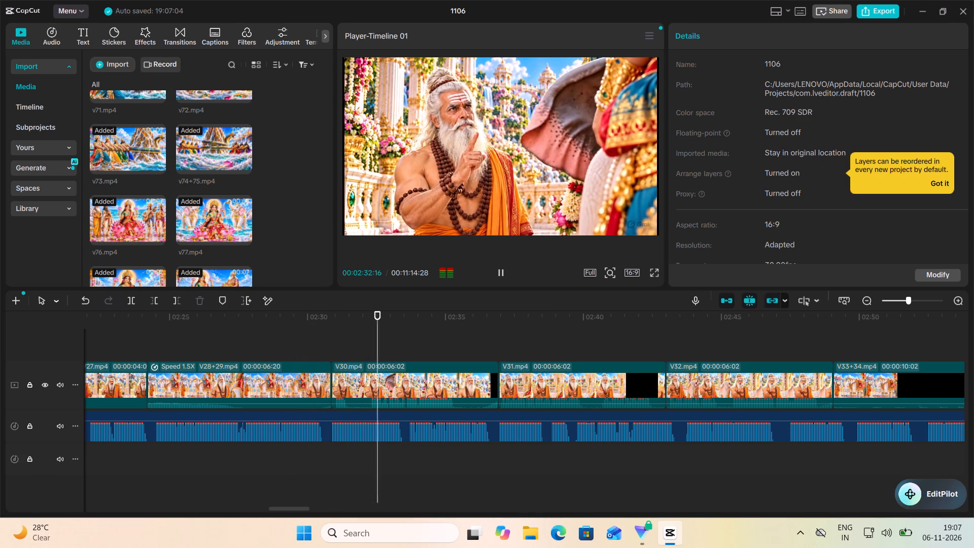
left_click(502, 274)
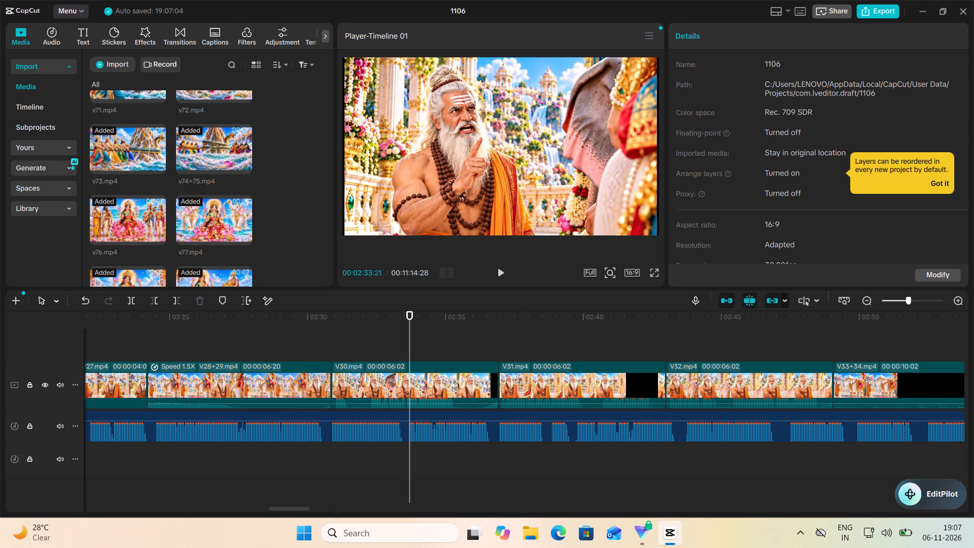
Mute the video track and play the narration over the opening of V30.mp4 to find where the phrase ends.
left_click(323, 339)
left_click(60, 387)
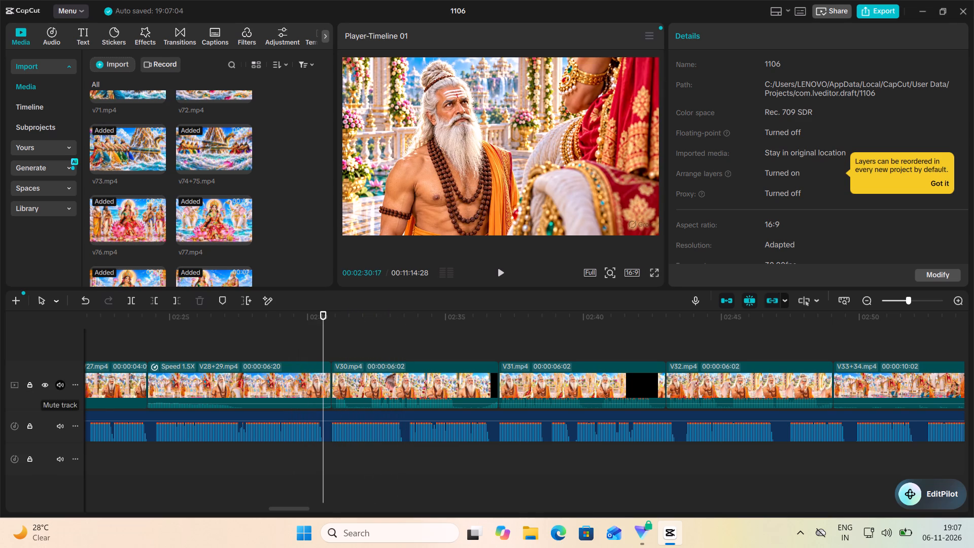
left_click(501, 269)
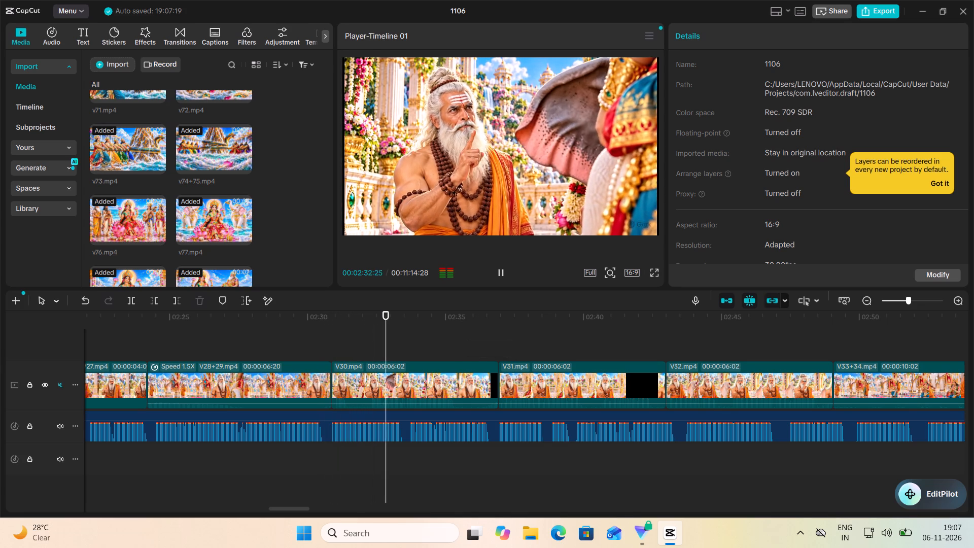
left_click(500, 270)
left_click(338, 346)
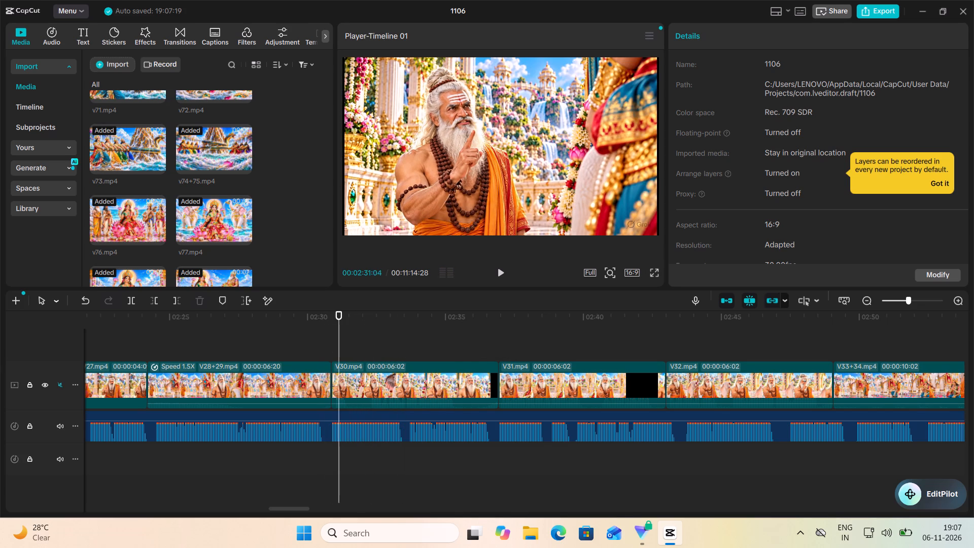
left_click(330, 344)
left_click(496, 269)
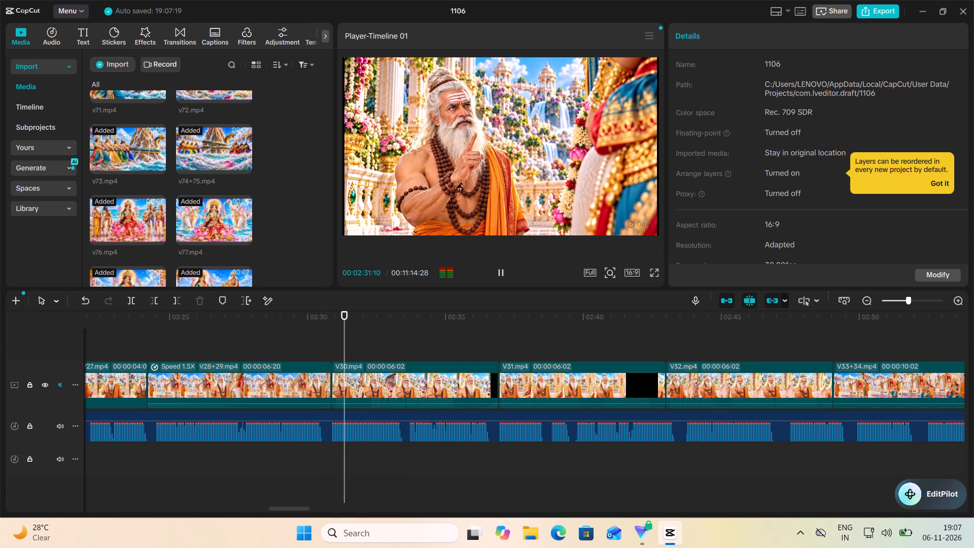
left_click(500, 275)
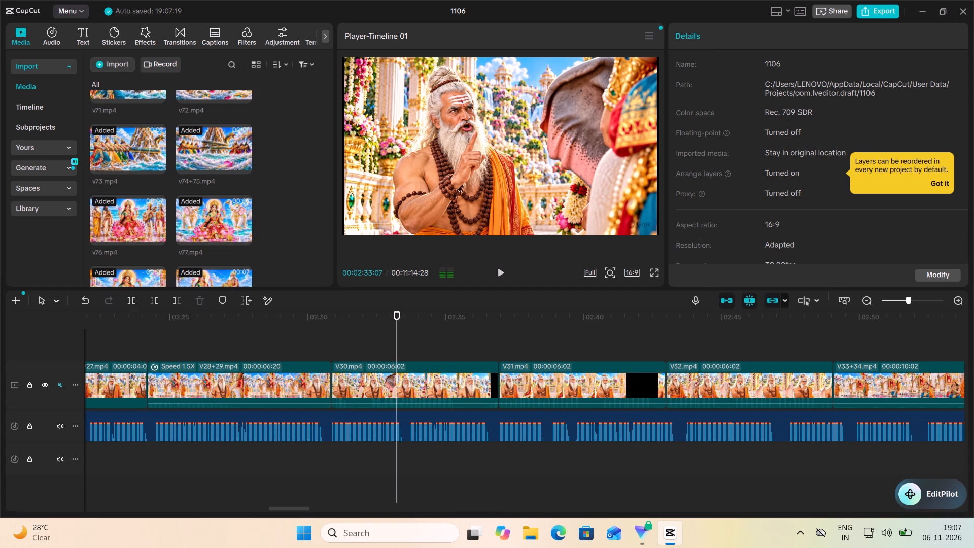
left_click(500, 275)
left_click(500, 275)
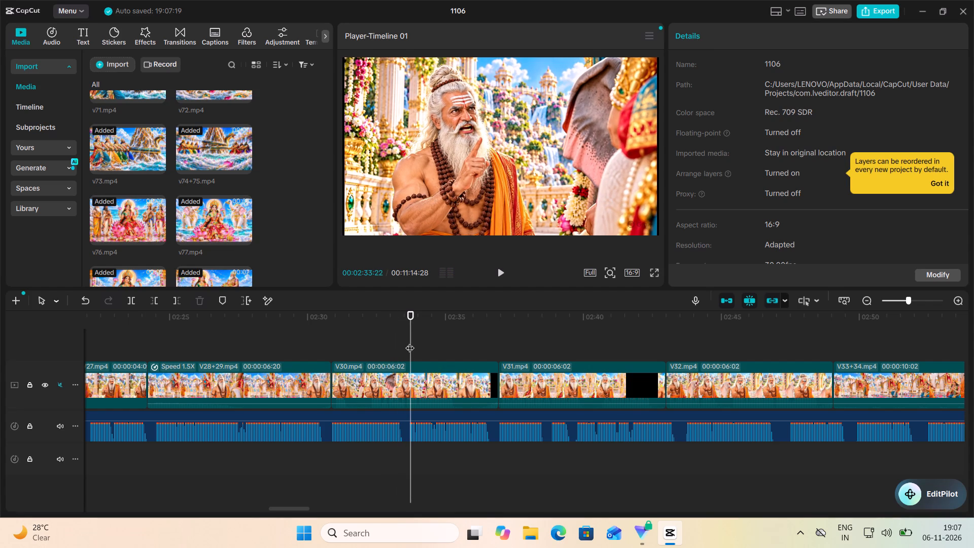
Split VOICE1.mp3 at 00:02:33:15 and move the remaining narration about 10 s later, with the video track unmuted.
left_click(399, 341)
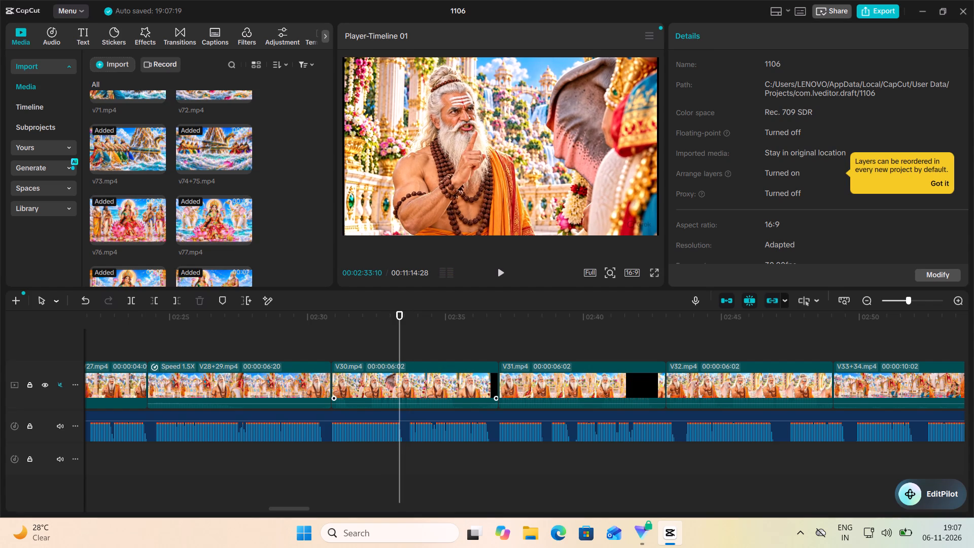
left_click(404, 346)
left_click(394, 428)
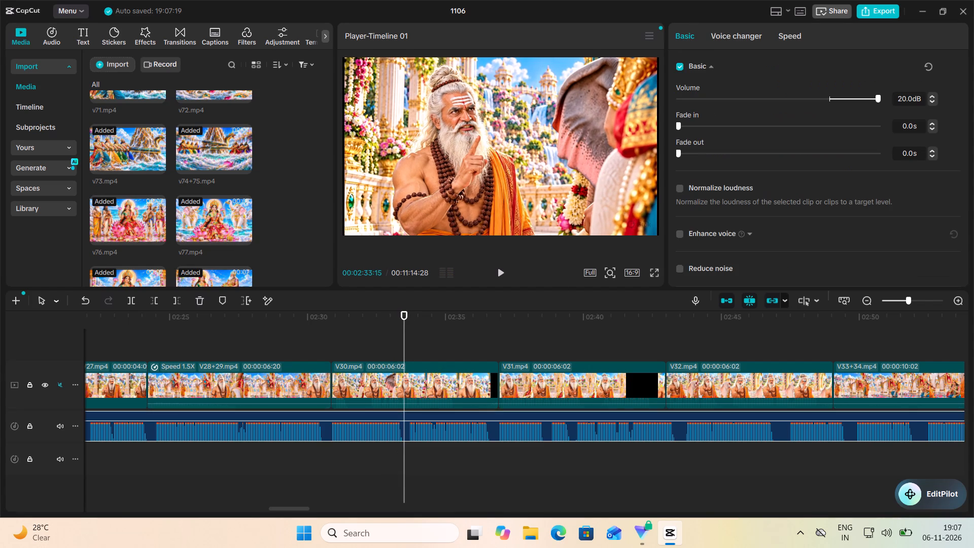
left_click(129, 303)
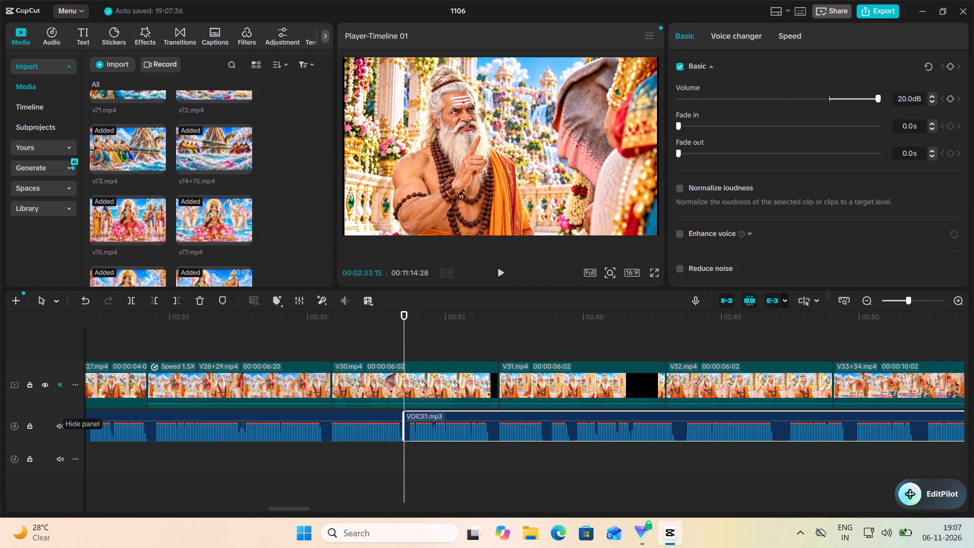
left_click(57, 384)
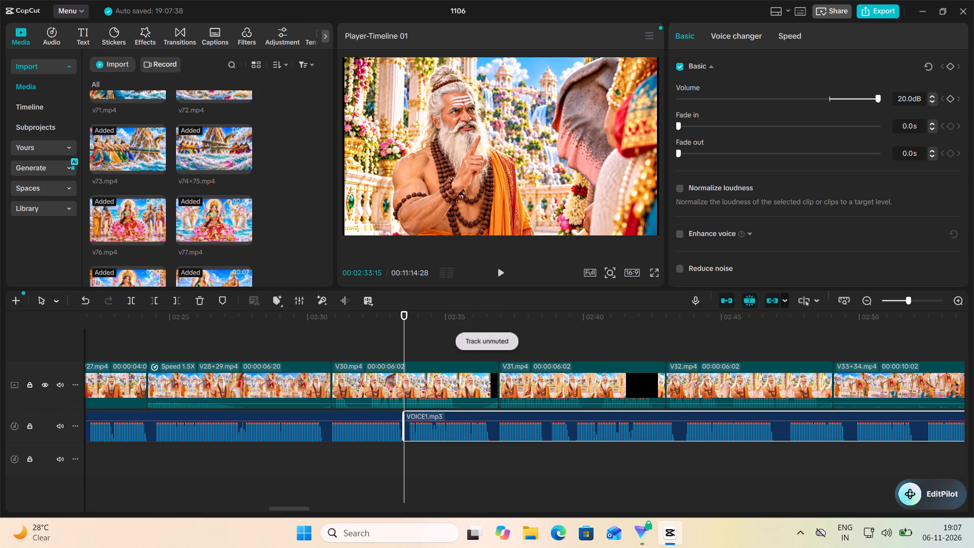
left_click_drag(488, 431, 765, 425)
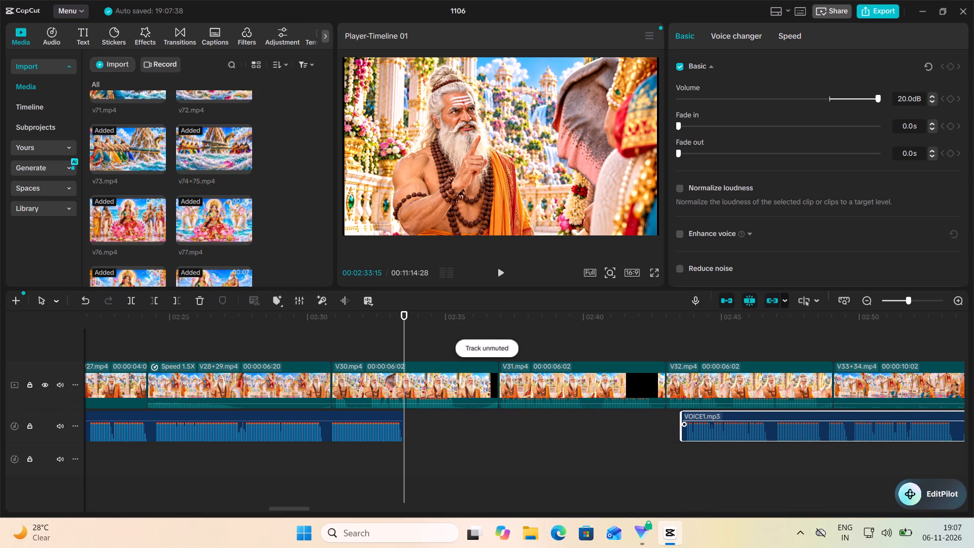
Set the speed of V28+29.mp4 back to 1.00x, a duration of 10.1 s.
left_click(300, 387)
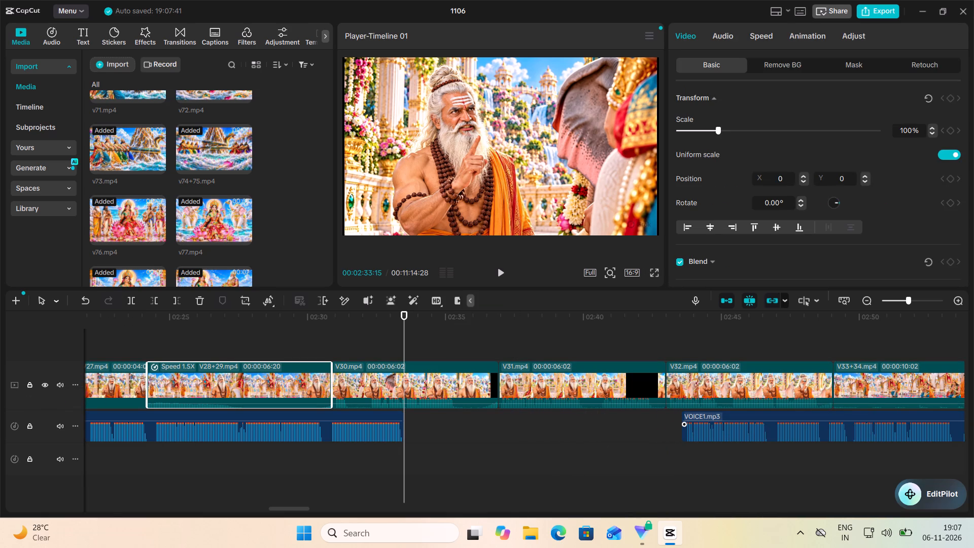
left_click(767, 36)
left_click(736, 114)
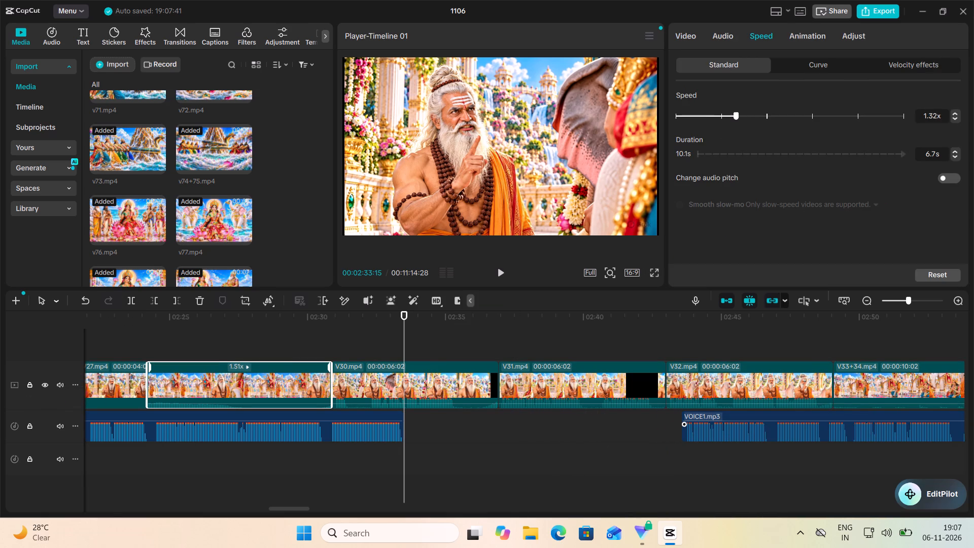
left_click(731, 114)
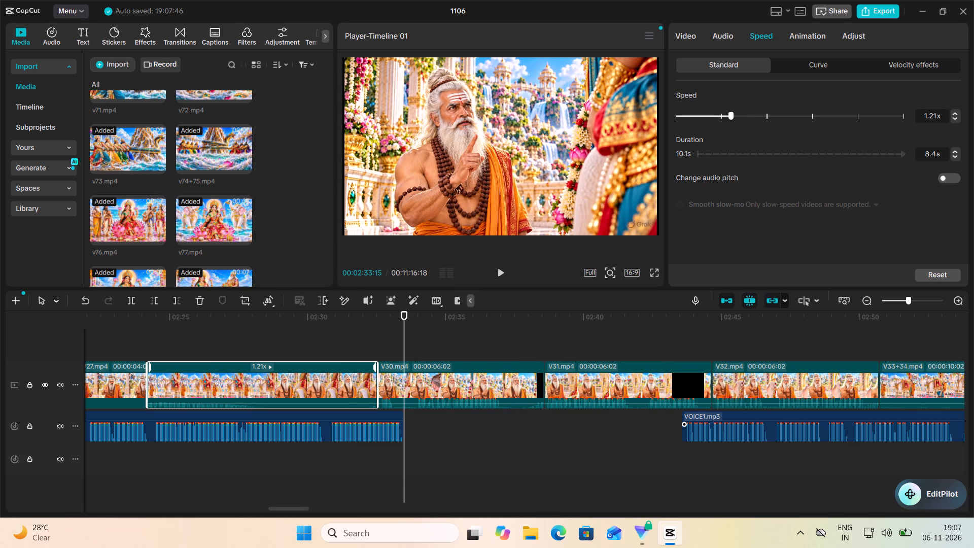
left_click(723, 116)
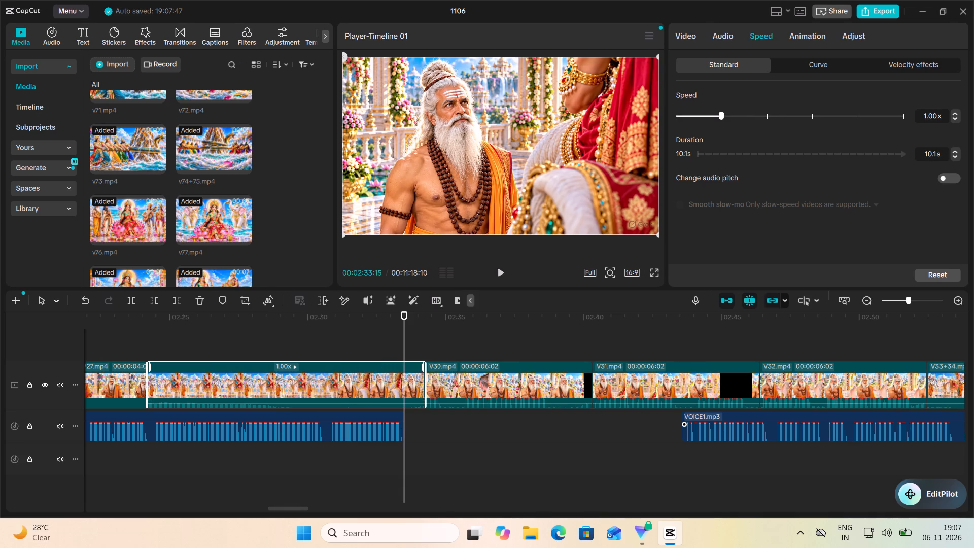
Play V28+29.mp4 into the start of V30.mp4, and trim the end of V28+29.mp4 to a duration of 00:00:09:25.
left_click(154, 351)
left_click(500, 270)
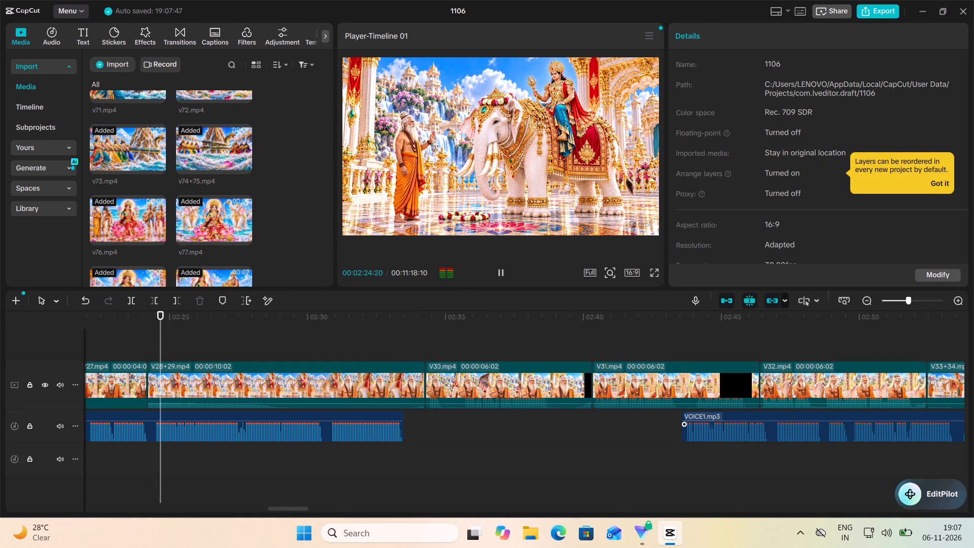
scroll(552, 364, "left", 1)
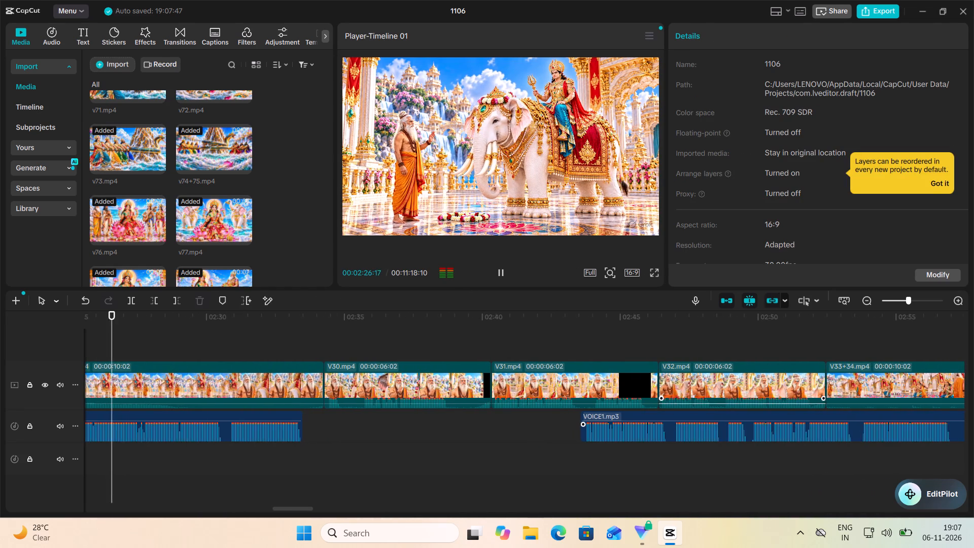
scroll(672, 391, "left", 1)
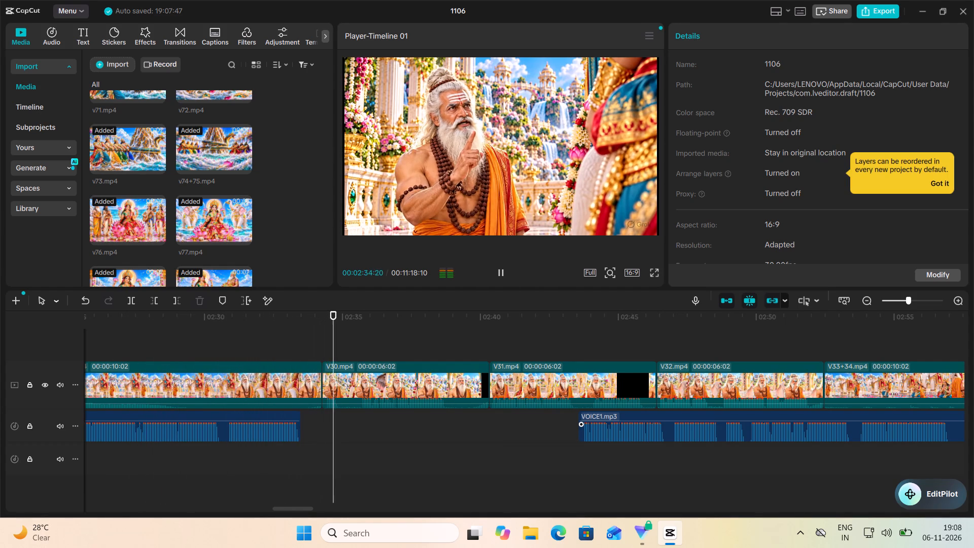
left_click(502, 277)
left_click(287, 388)
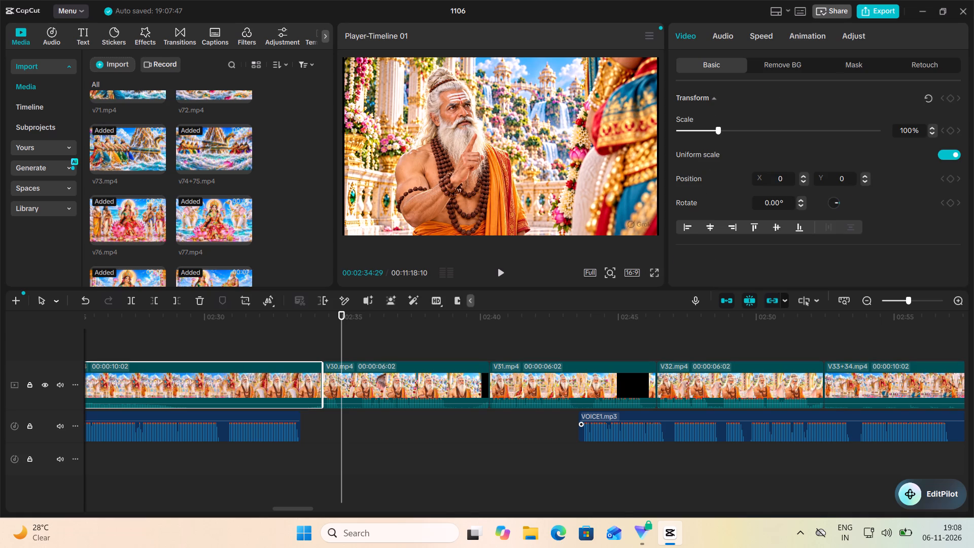
left_click_drag(322, 384, 312, 384)
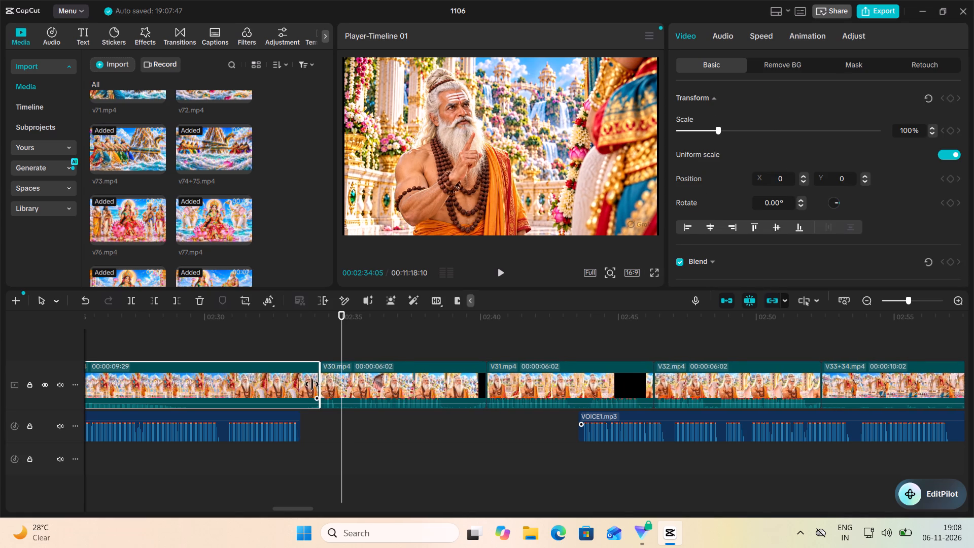
left_click_drag(312, 384, 307, 385)
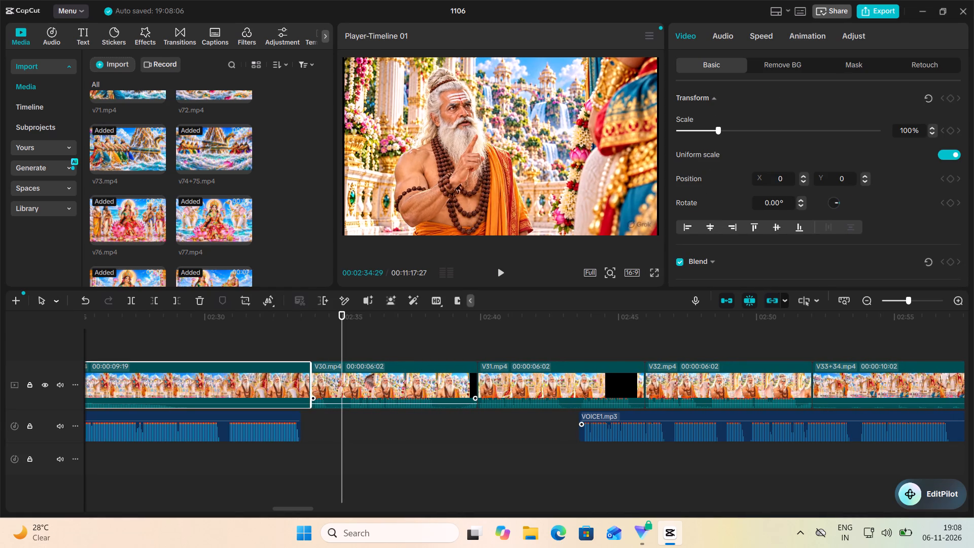
left_click_drag(328, 403, 335, 380)
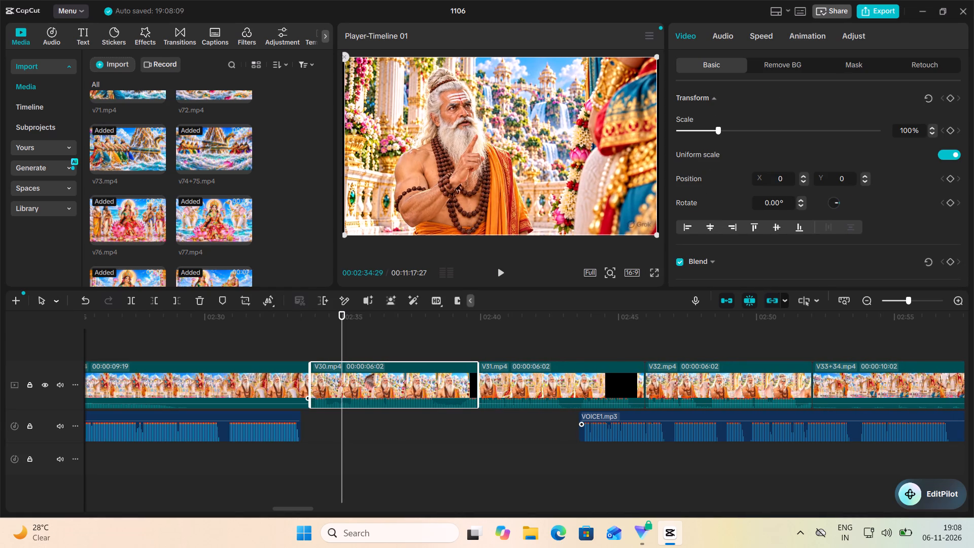
left_click(298, 376)
left_click(311, 381)
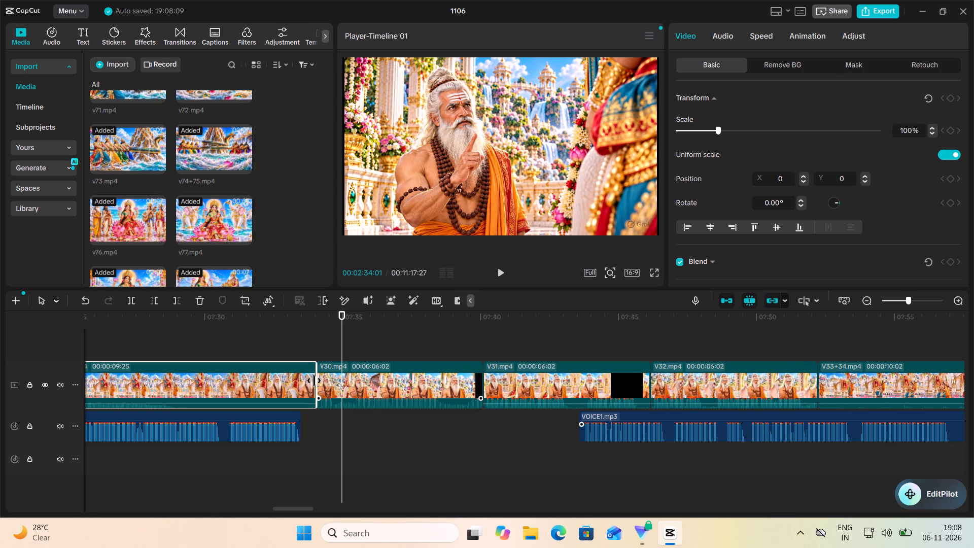
Play from the end of V28+29.mp4 through V30.mp4 into V31.mp4, and slow V30.mp4 to 0.9x, a duration of 00:00:06:22.
left_click(296, 334)
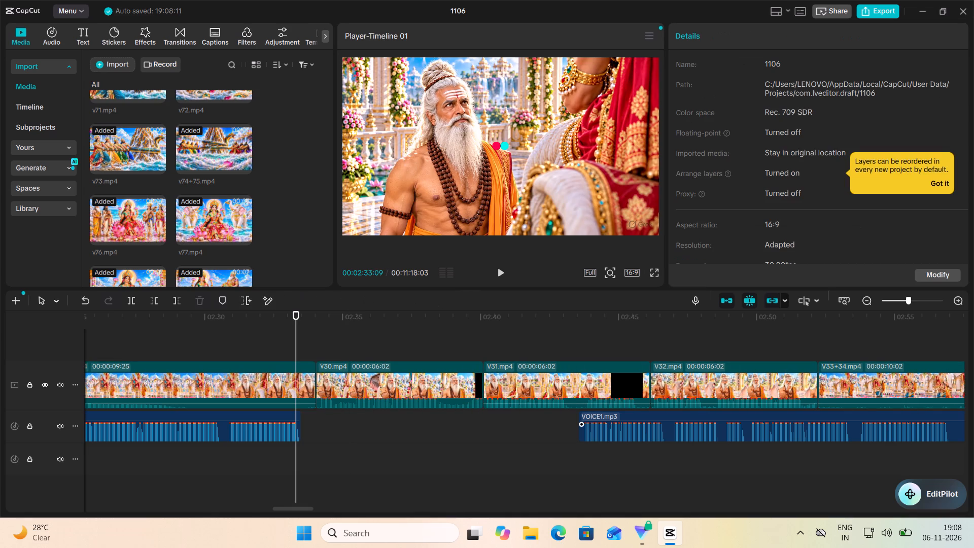
left_click(498, 275)
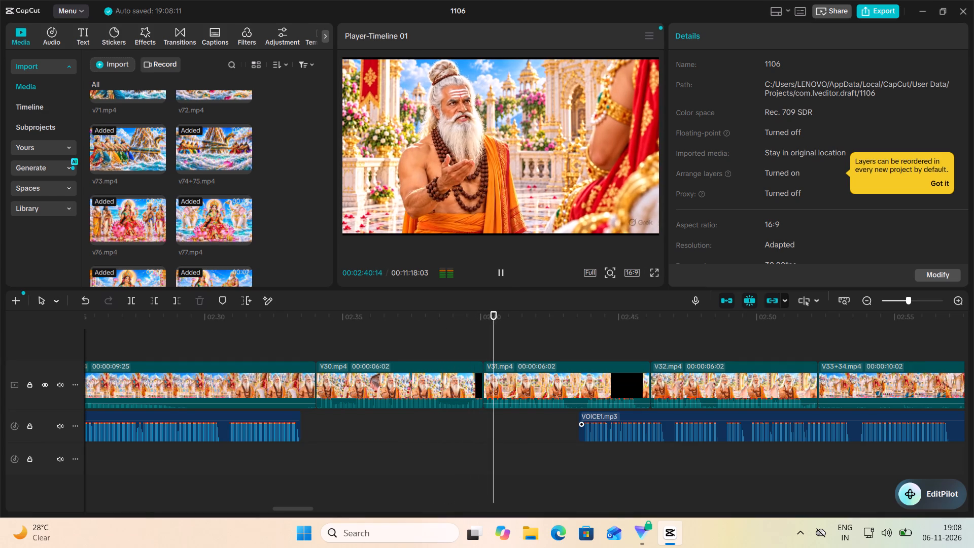
left_click(501, 274)
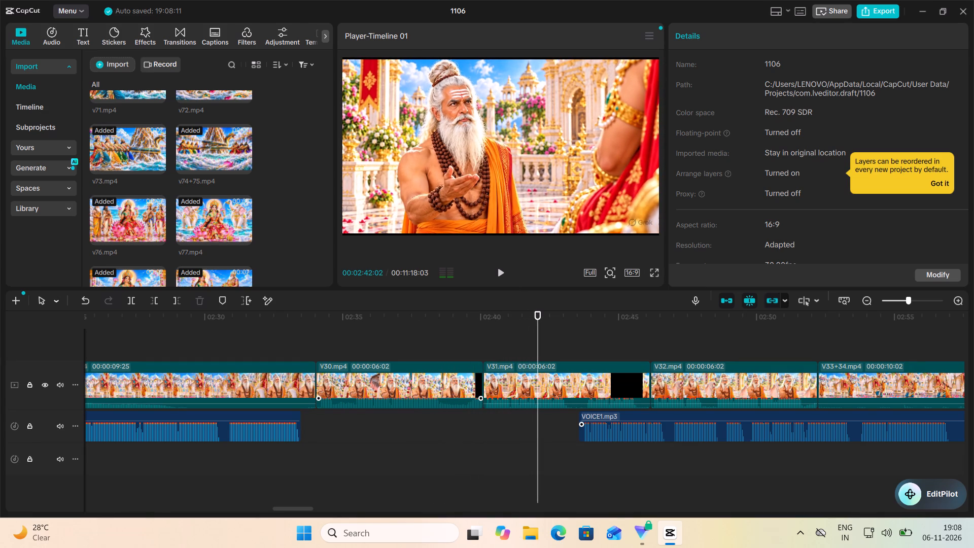
left_click(448, 391)
left_click(756, 38)
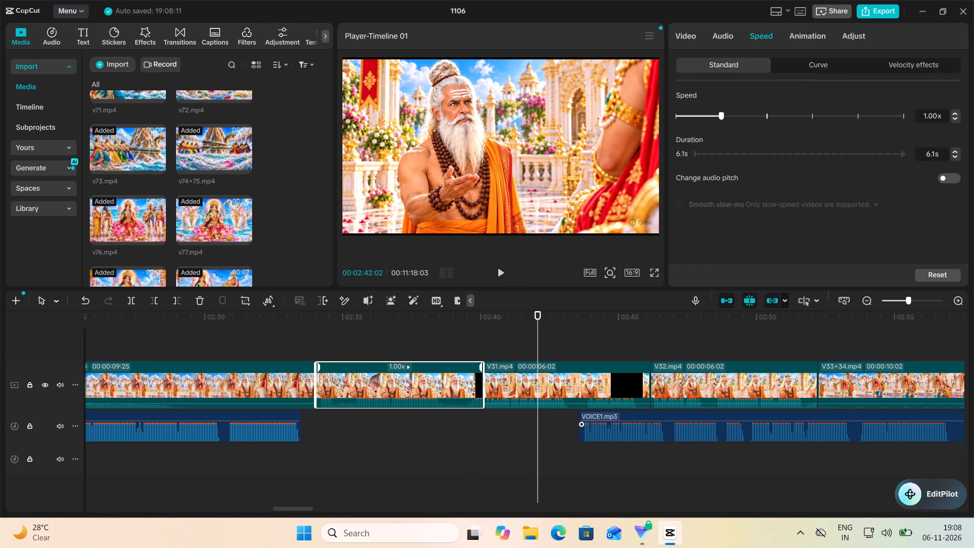
left_click(955, 118)
Play V30.mp4 from its start, and move the remaining VOICE1.mp3 narration about 10 s later, starting at 00:02:53:12.
left_click(332, 344)
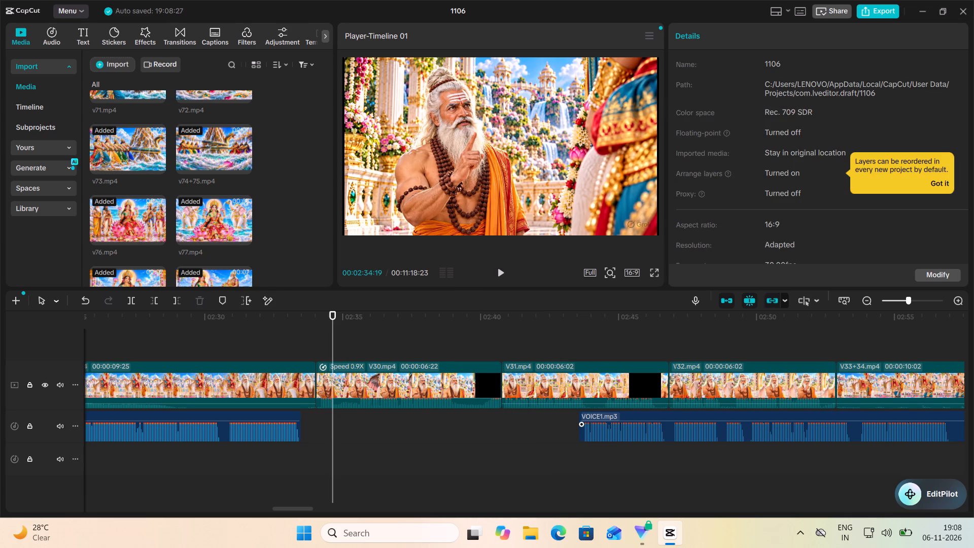
left_click(504, 272)
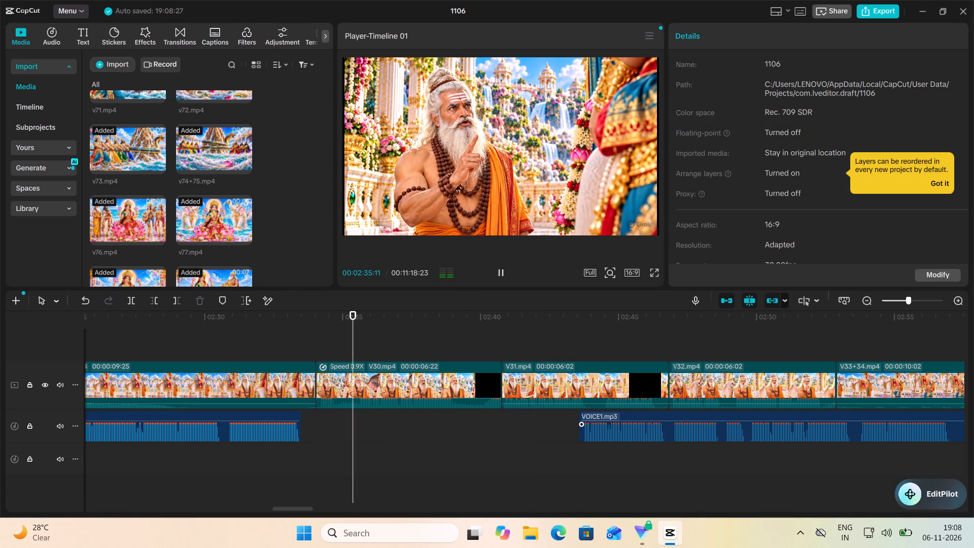
scroll(490, 344, "left", 1)
scroll(224, 356, "left", 1)
left_click(223, 350)
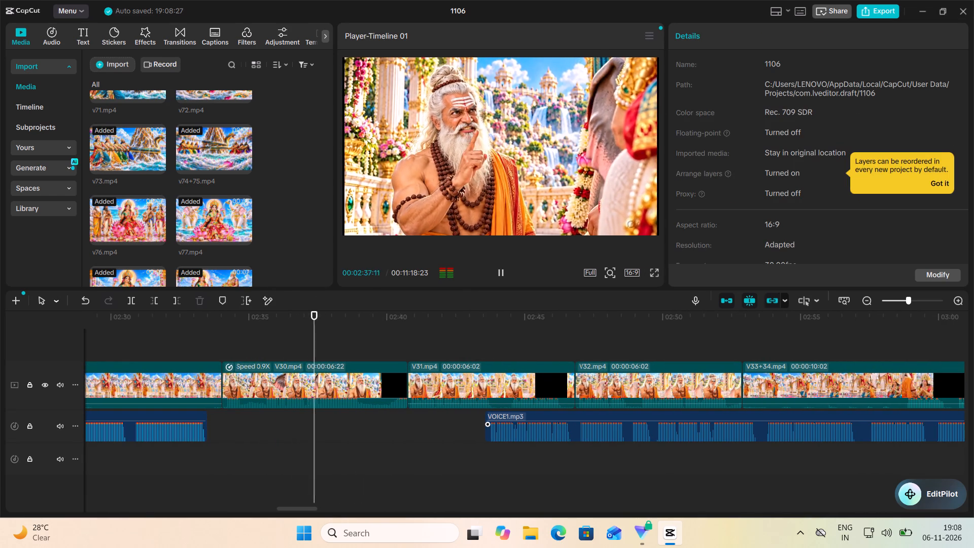
left_click(508, 271)
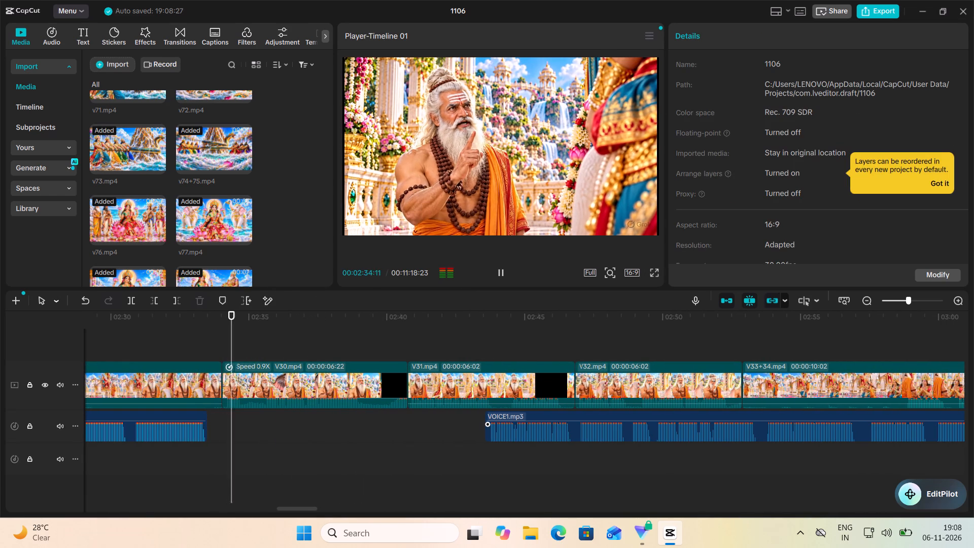
scroll(634, 370, "left", 2)
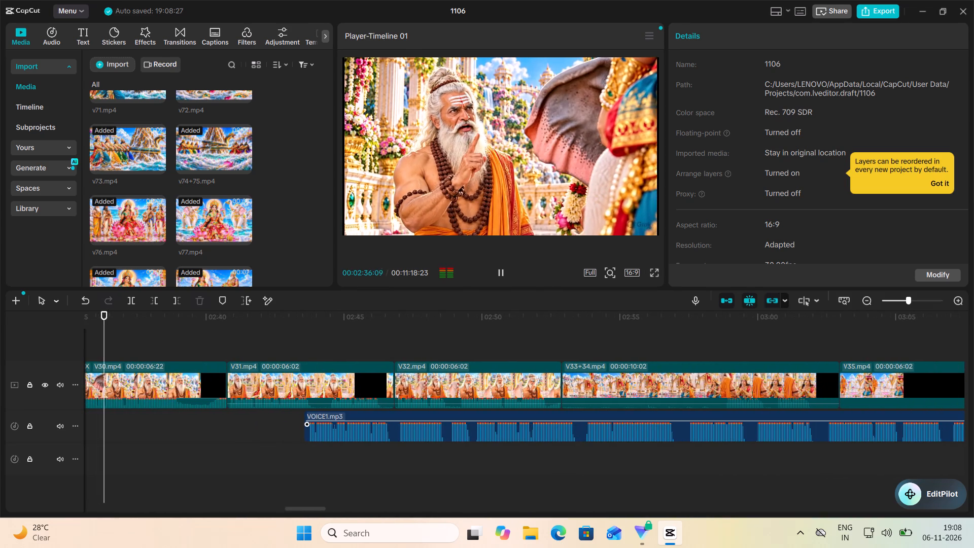
left_click_drag(470, 431, 741, 427)
Play on into V31.mp4 and raise the volume of V31.mp4.
left_click(499, 269)
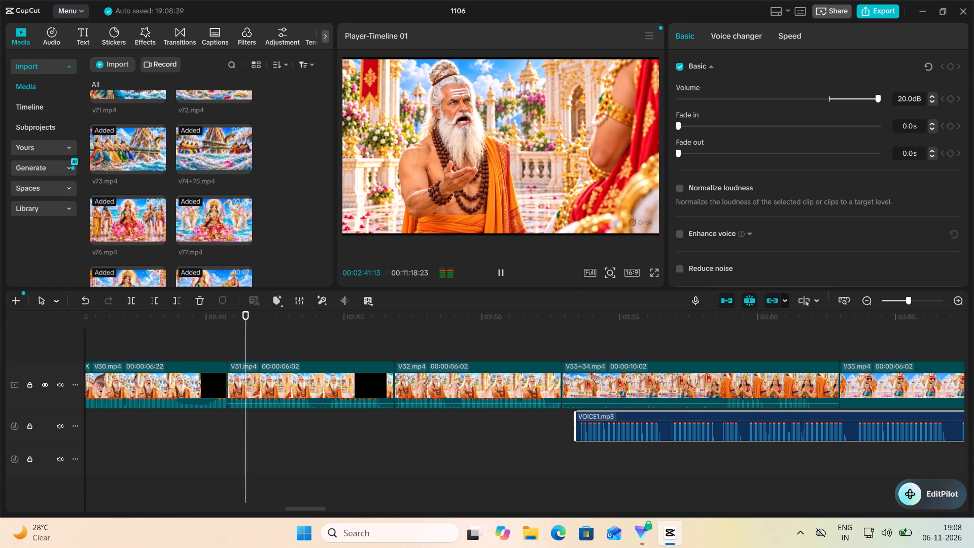
left_click(502, 276)
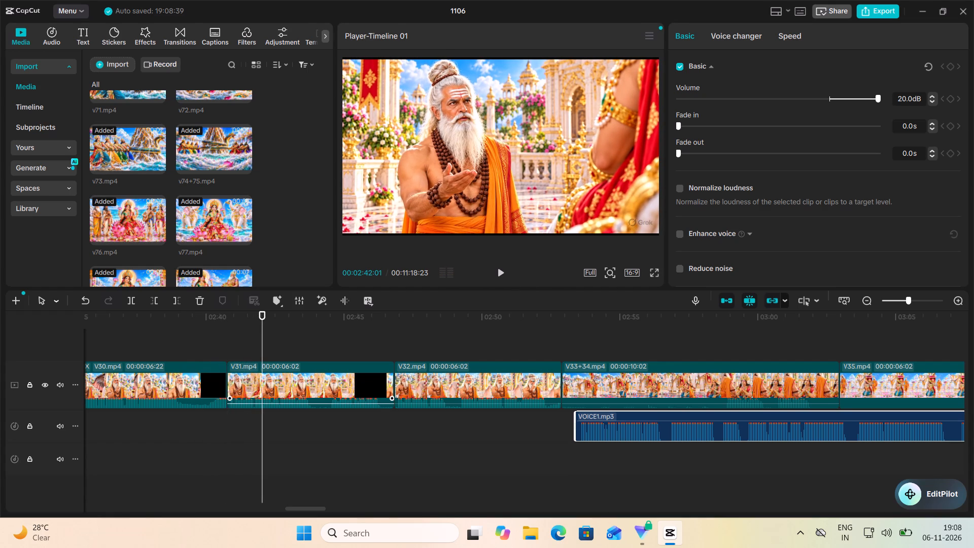
left_click_drag(278, 403, 357, 350)
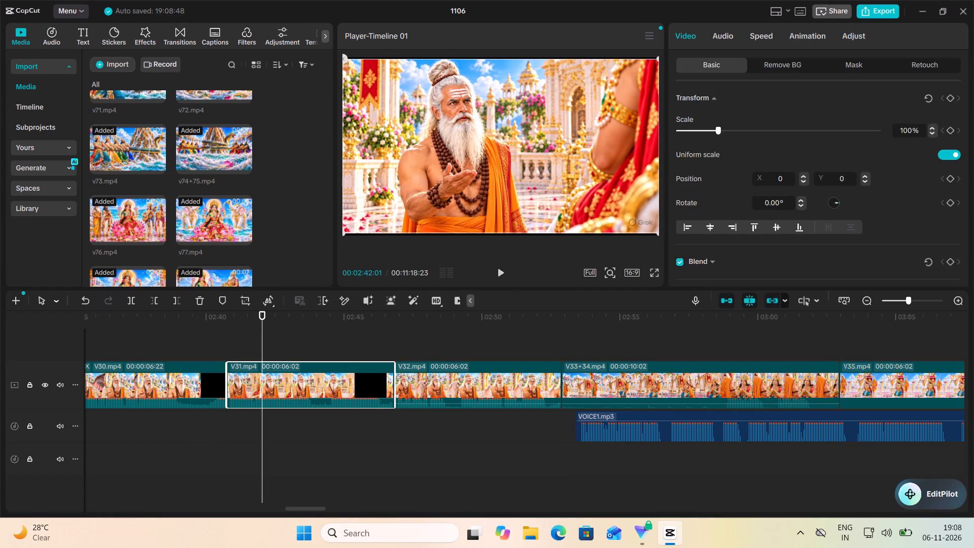
left_click(502, 273)
left_click(502, 273)
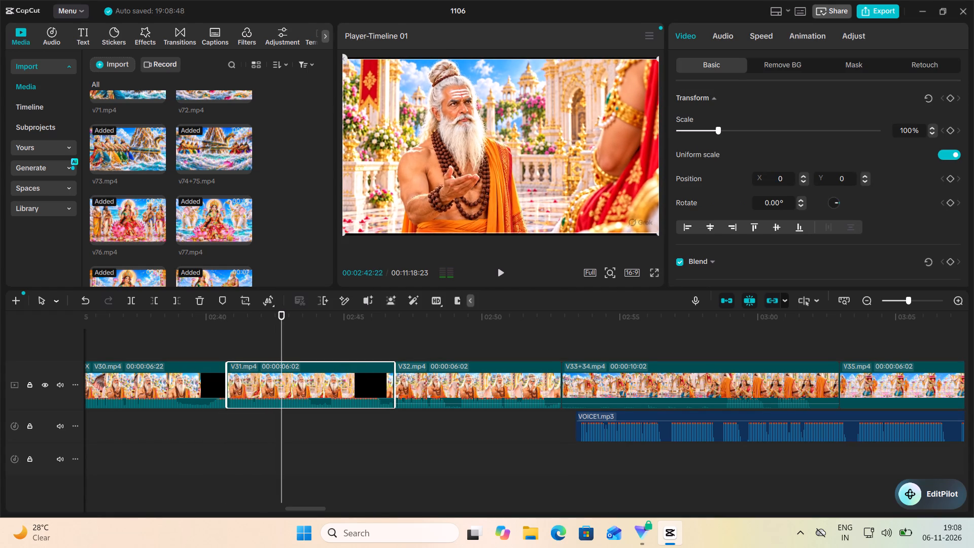
Replay V31.mp4 from its start and slow it to 0.90x, a duration of 6.8 s.
left_click(226, 338)
left_click(502, 273)
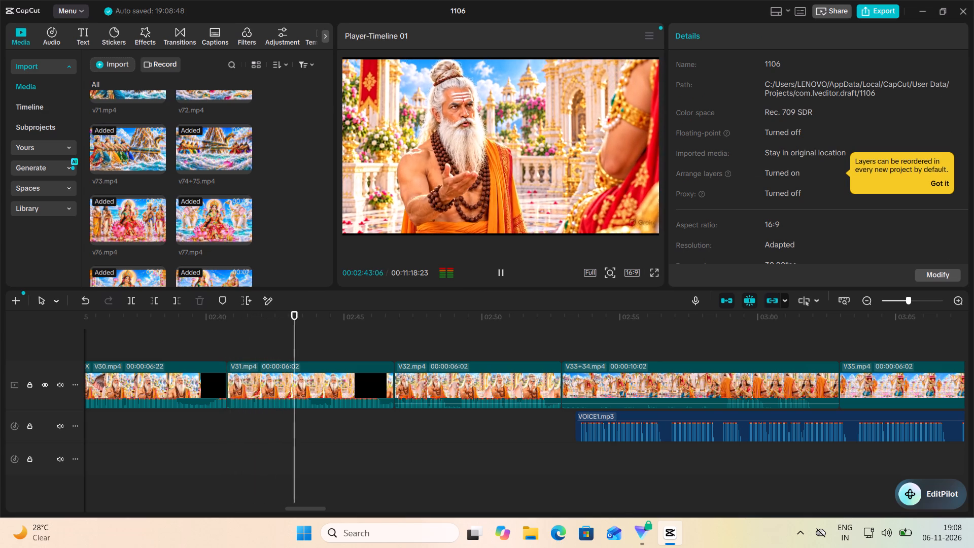
left_click(501, 273)
left_click(312, 383)
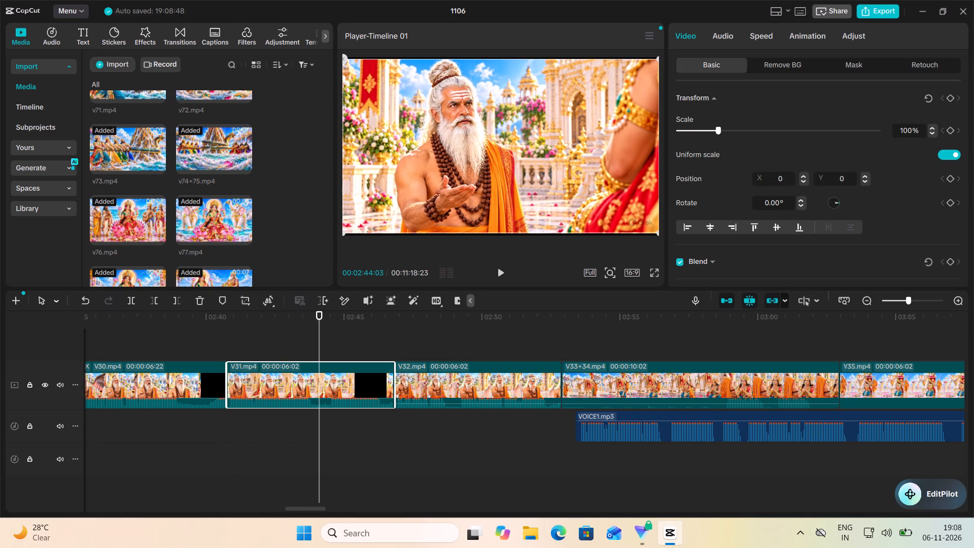
left_click(764, 32)
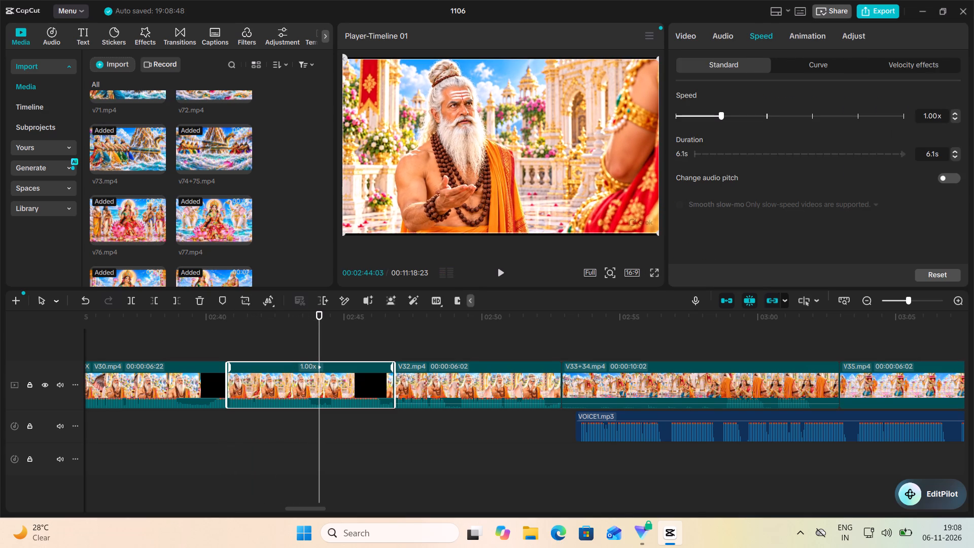
left_click(954, 118)
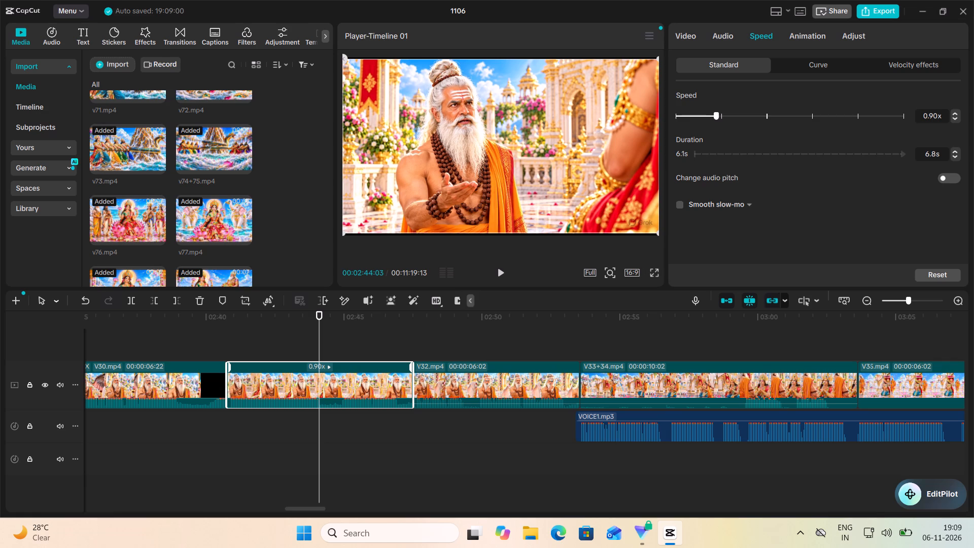
Play V31.mp4 into V32.mp4, then raise V32.mp4's volume and slow it to 0.90x, a duration of 6.8 s.
left_click(222, 341)
left_click(503, 279)
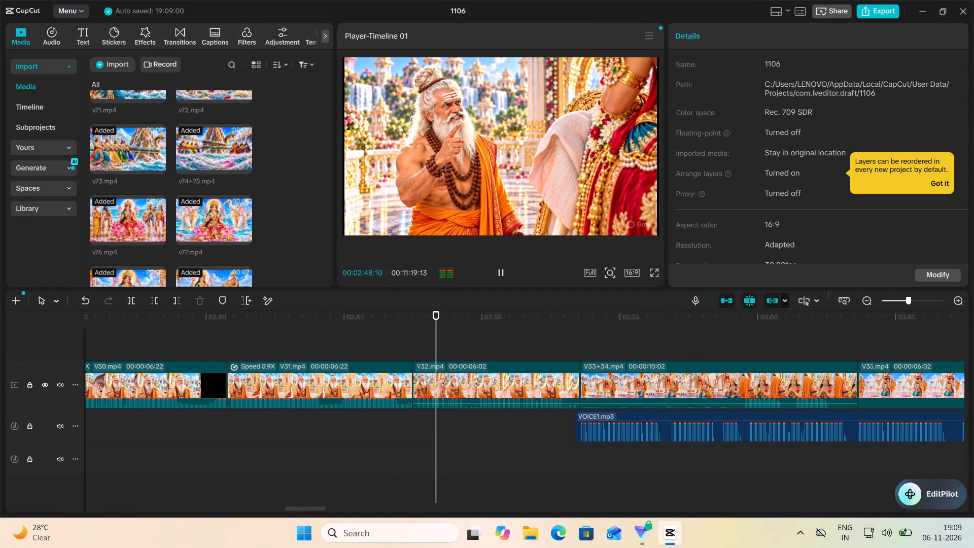
left_click(499, 275)
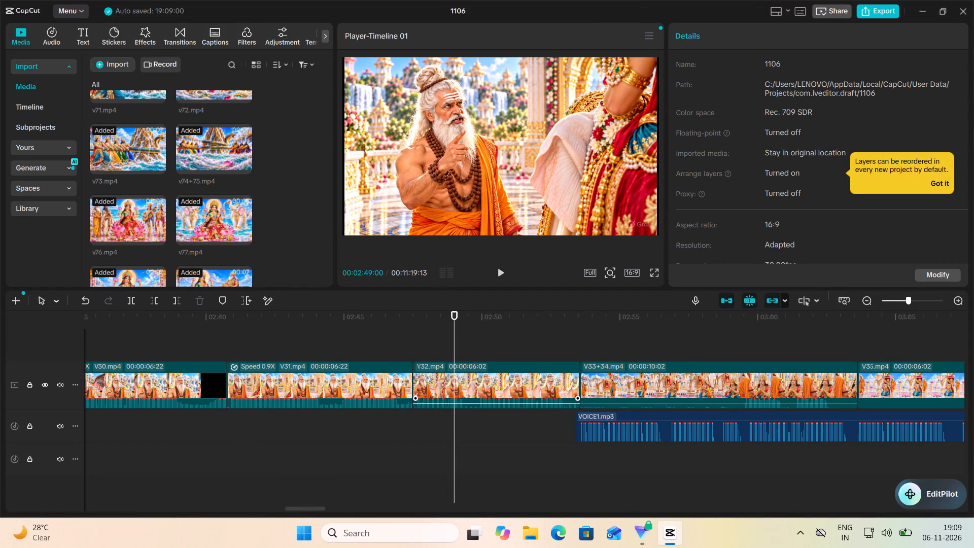
left_click_drag(468, 403, 481, 374)
left_click(758, 36)
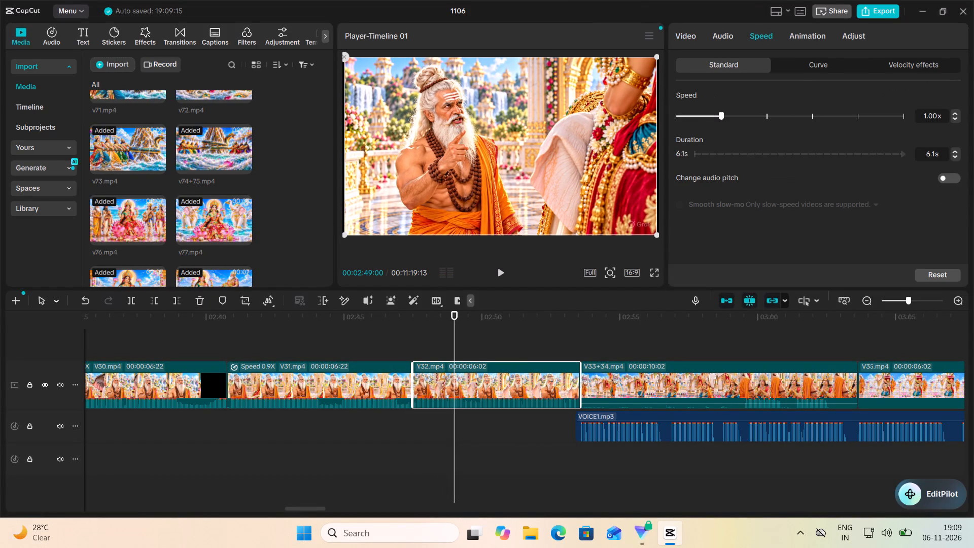
left_click(957, 118)
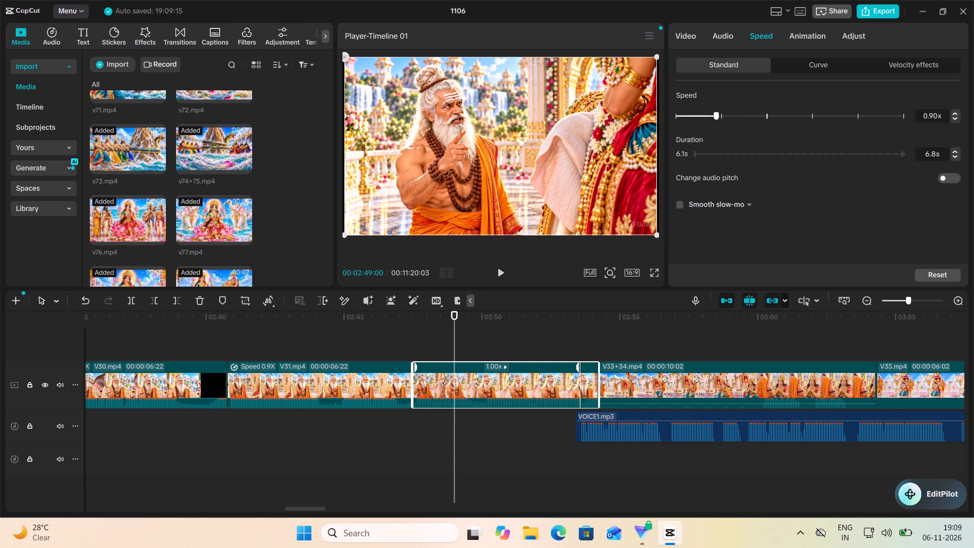
Play from the start of V32.mp4 into V33+34.mp4 with the narration, and mute the video track.
left_click(410, 344)
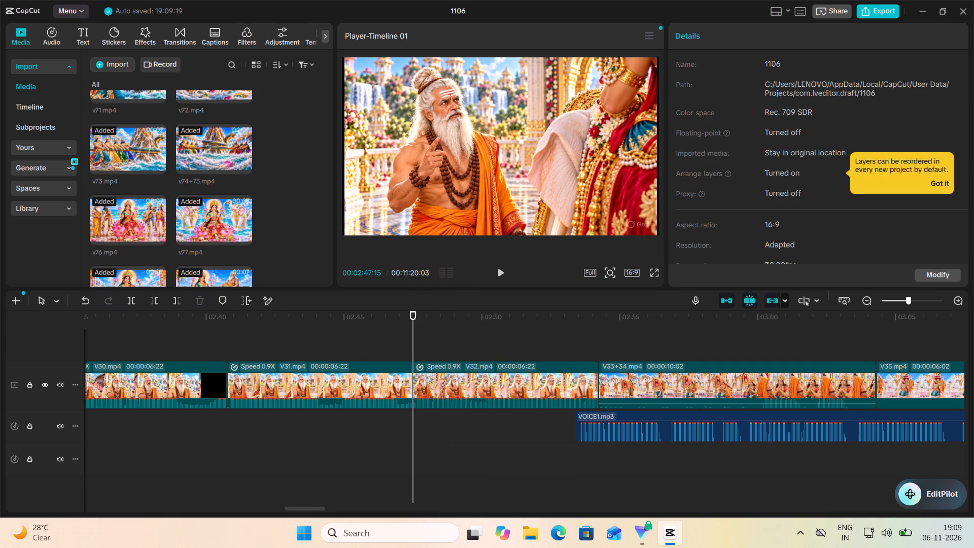
left_click(501, 271)
scroll(581, 449, "left", 2)
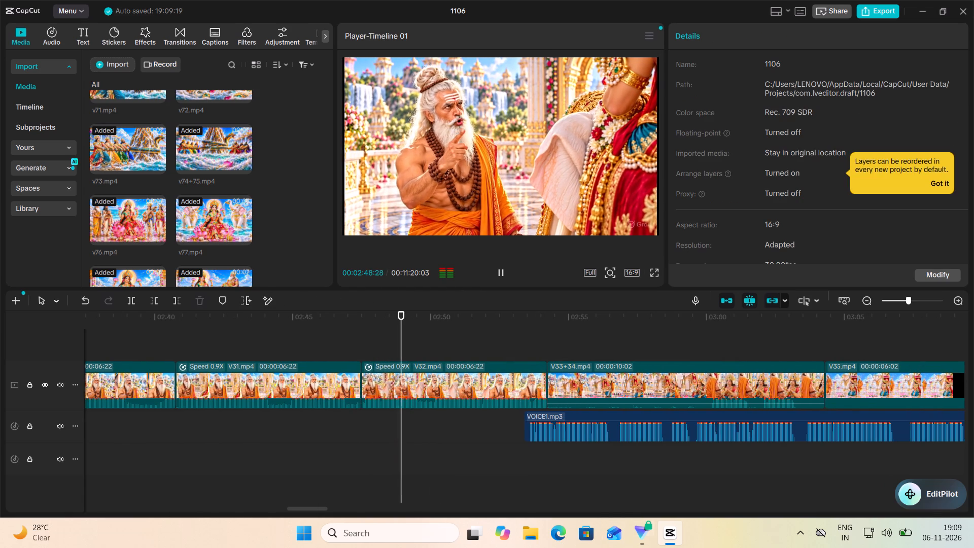
scroll(610, 506, "left", 3)
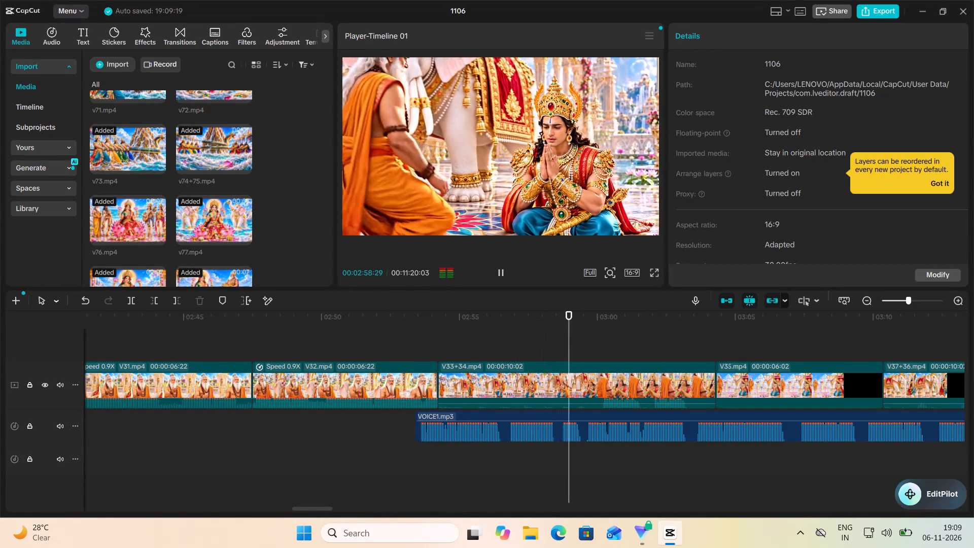
left_click(501, 276)
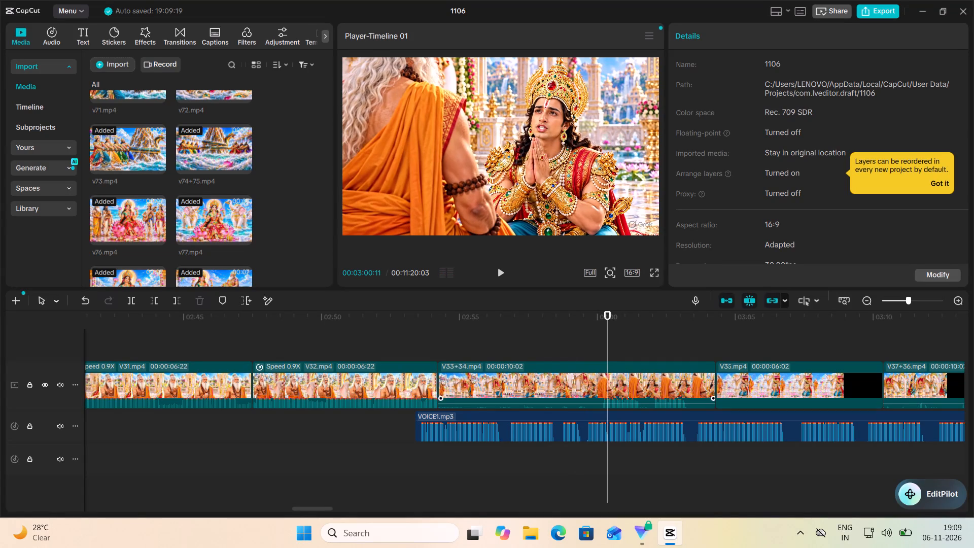
left_click(454, 344)
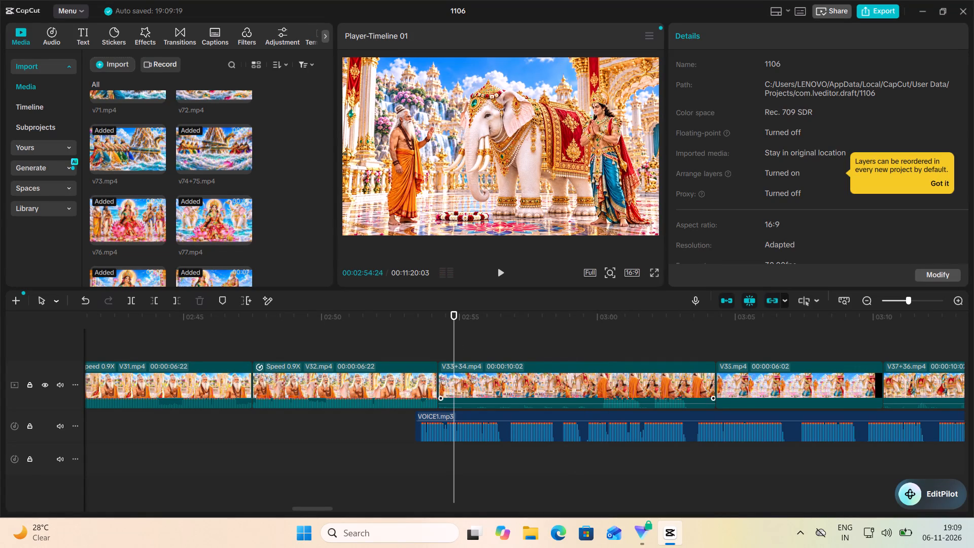
left_click(56, 385)
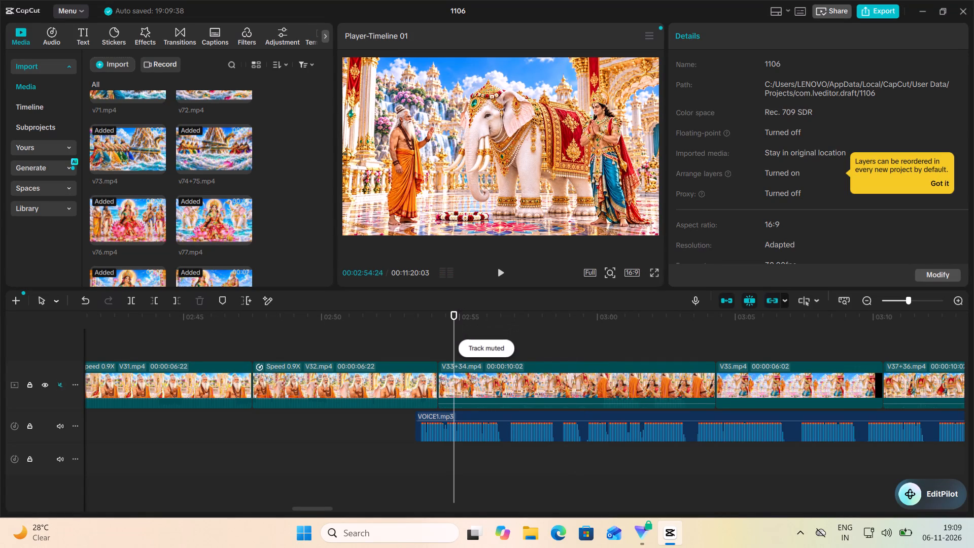
Listen to the VOICE1.mp3 narration over V33+34.mp4 and split it after its opening passage, at 00:02:56:16.
left_click(501, 273)
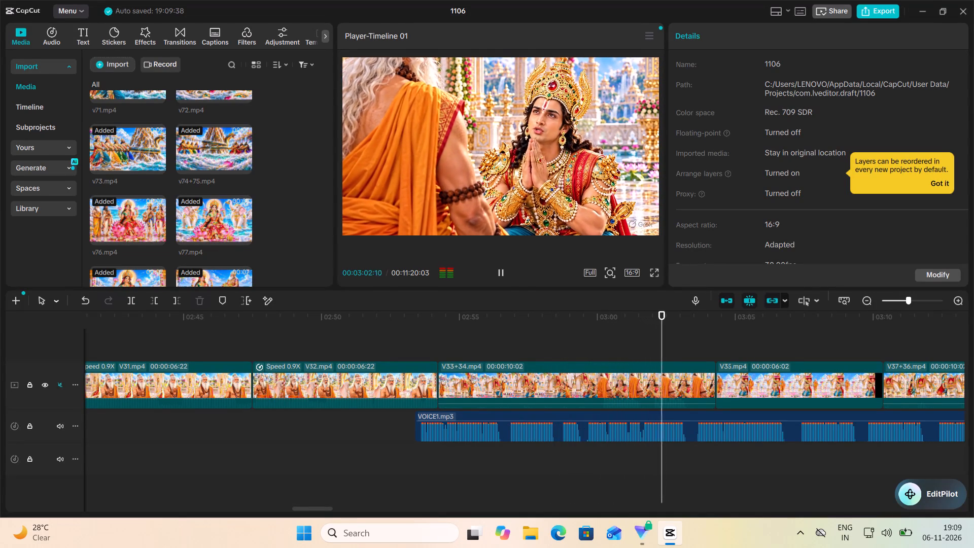
left_click(501, 273)
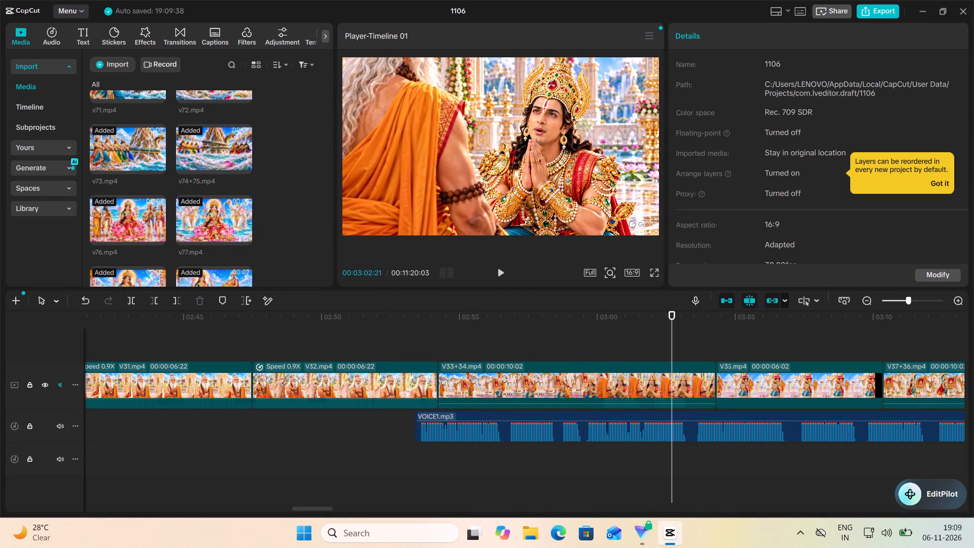
left_click(504, 341)
left_click(502, 269)
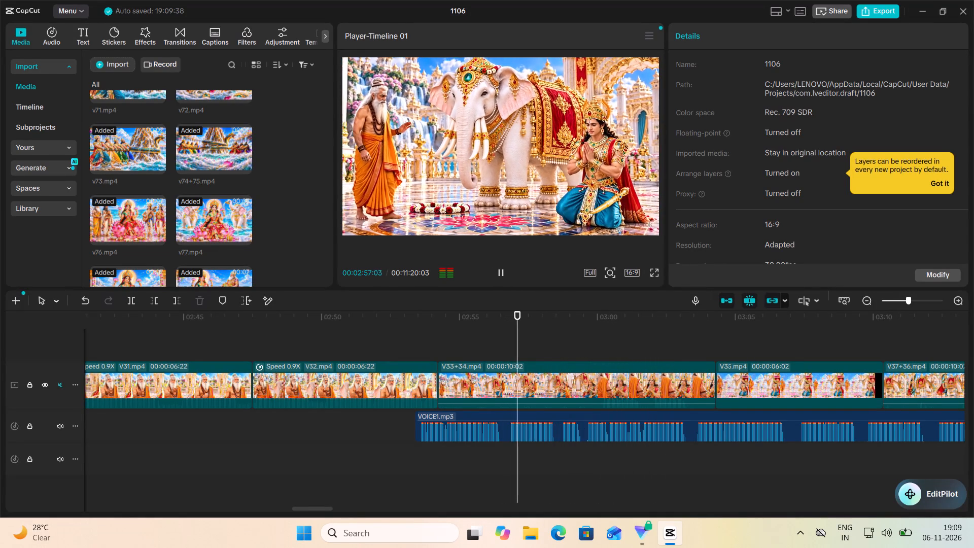
left_click(502, 269)
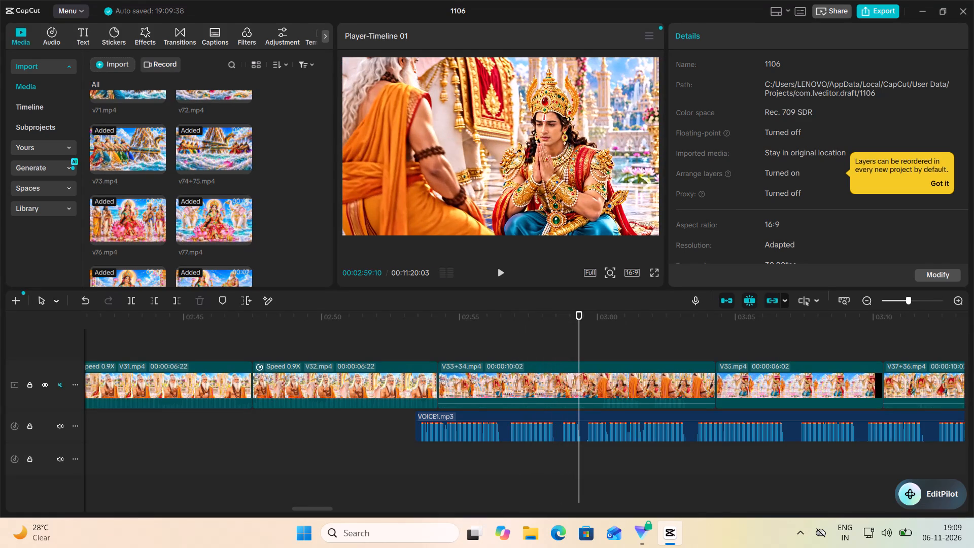
left_click(499, 342)
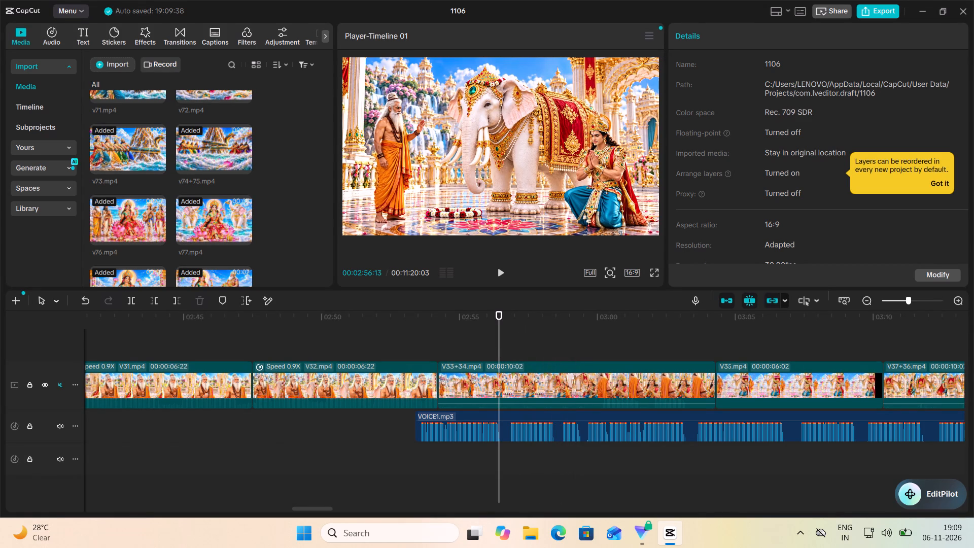
left_click(412, 346)
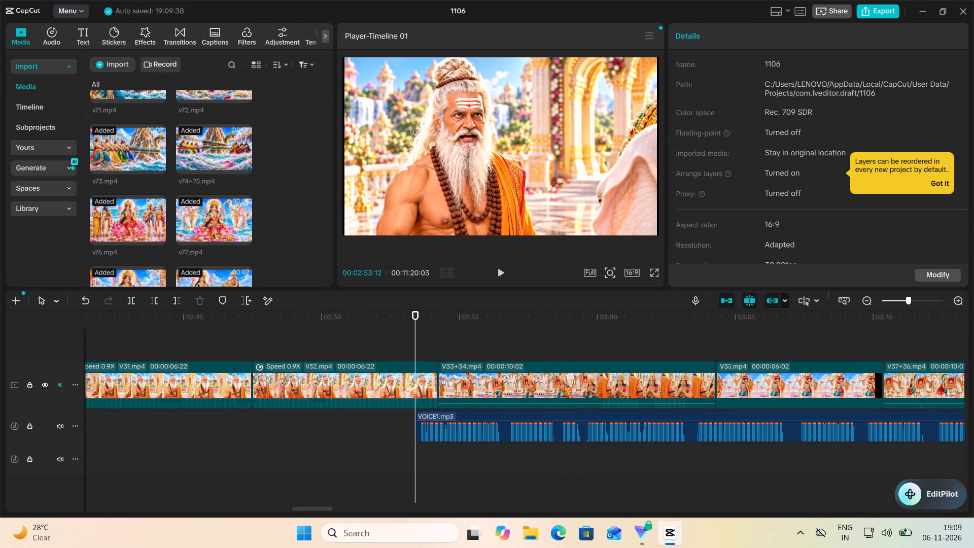
left_click(498, 274)
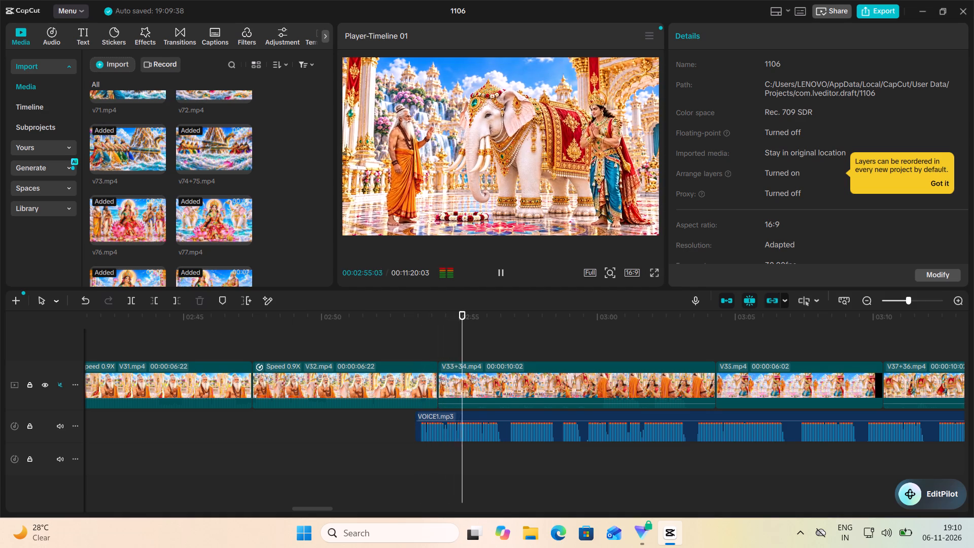
left_click(503, 273)
left_click(503, 273)
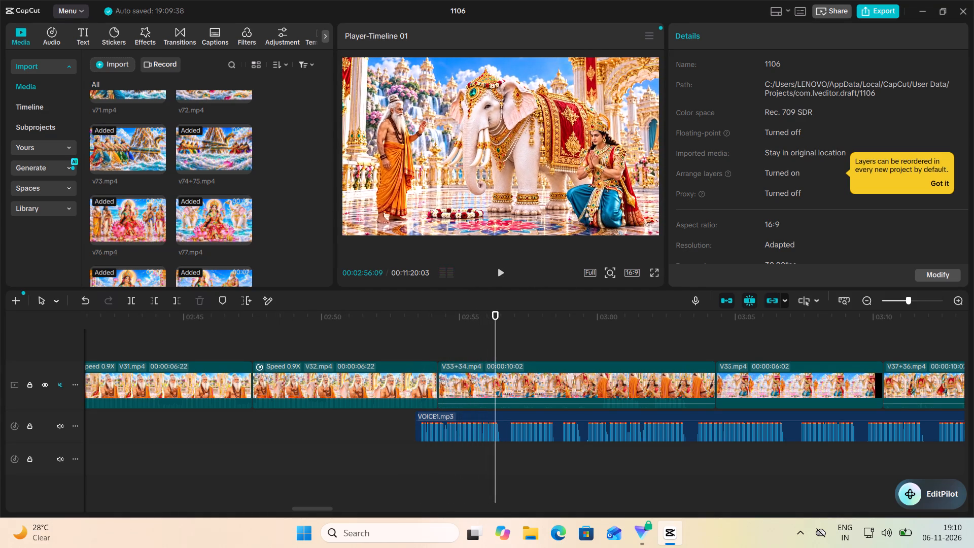
left_click(503, 273)
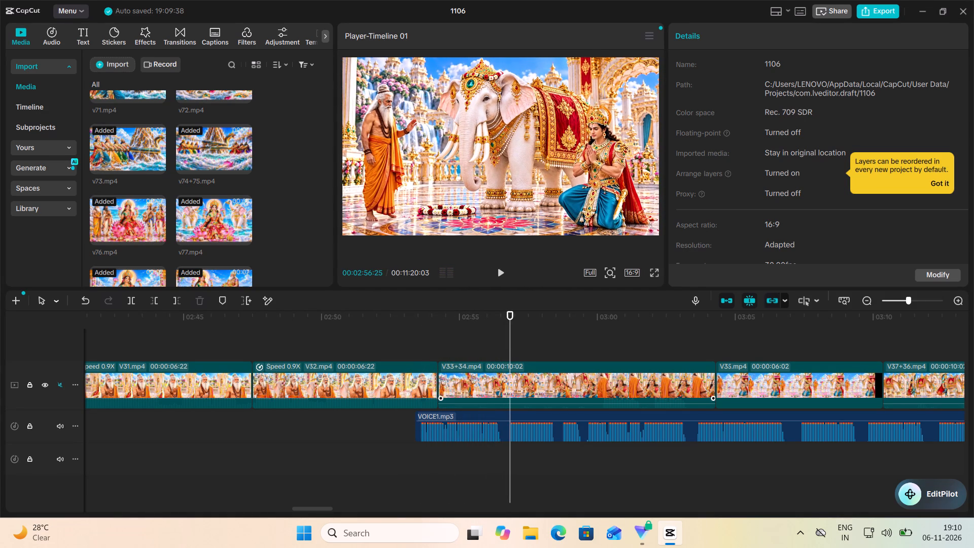
left_click(502, 341)
left_click(491, 440)
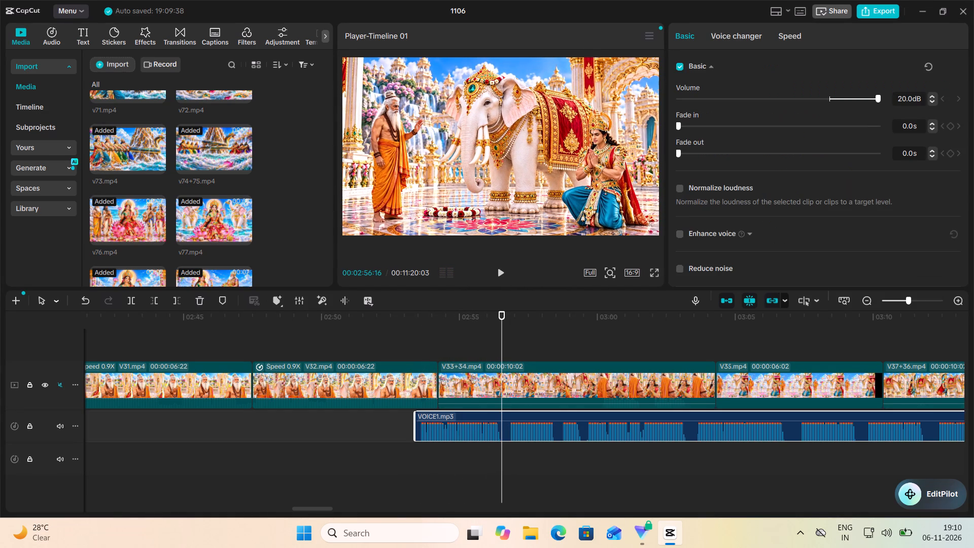
left_click(132, 297)
Move the split-off opening piece of VOICE1.mp3 back so it starts directly at the end of the earlier narration, near V28+29.mp4's end.
left_click_drag(463, 427, 284, 445)
scroll(391, 432, "right", 1)
scroll(298, 447, "right", 2)
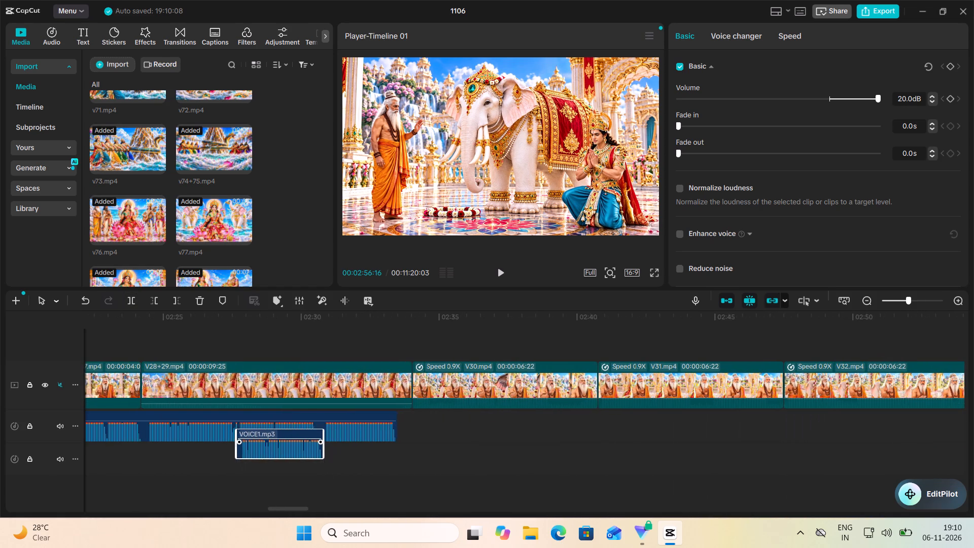
scroll(284, 445, "right", 1)
left_click_drag(284, 445, 442, 431)
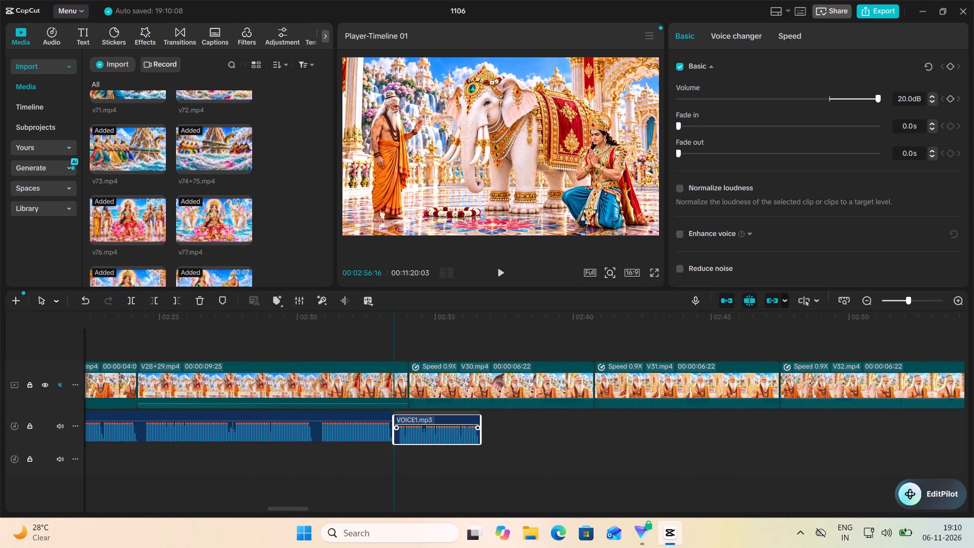
Slow V27.mp4 to 0.23x, a duration of 8.1 s.
scroll(191, 396, "right", 1)
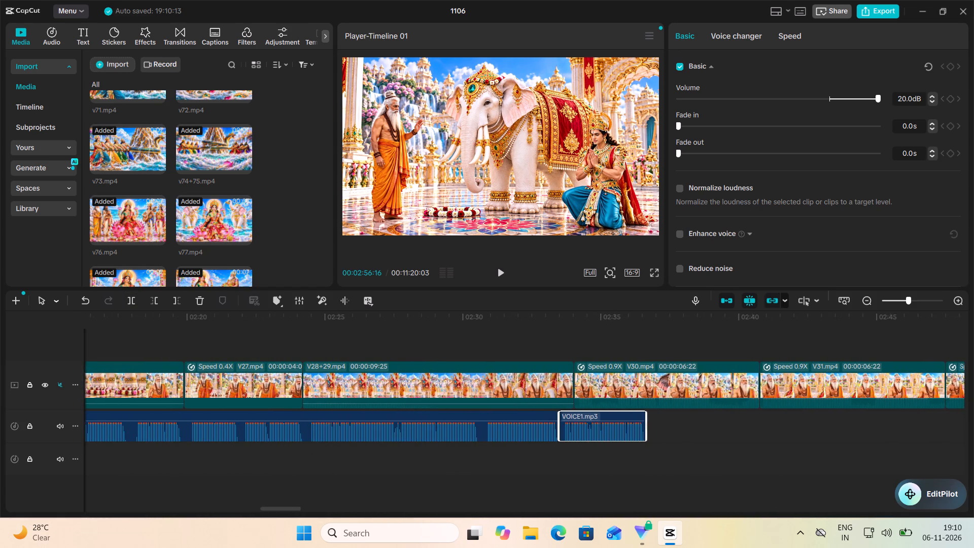
left_click(263, 350)
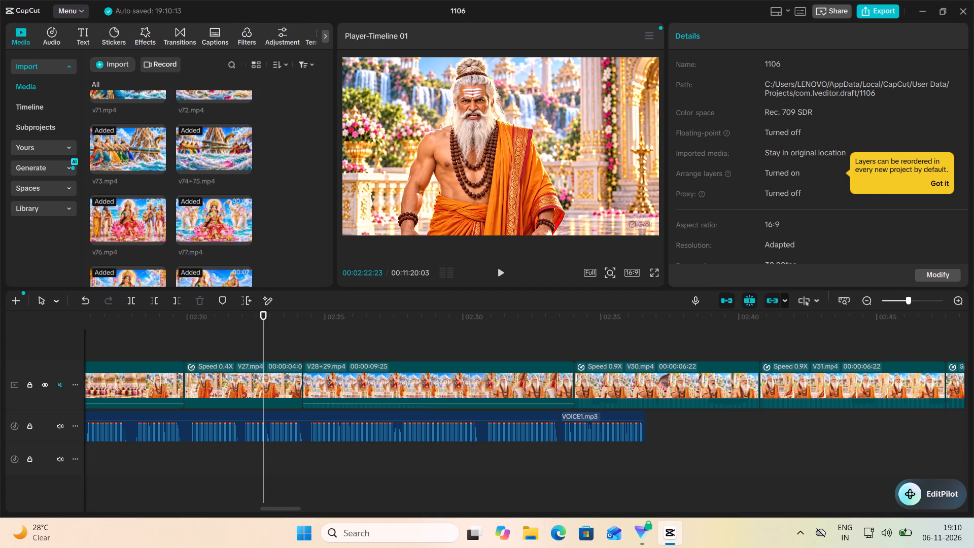
left_click(270, 388)
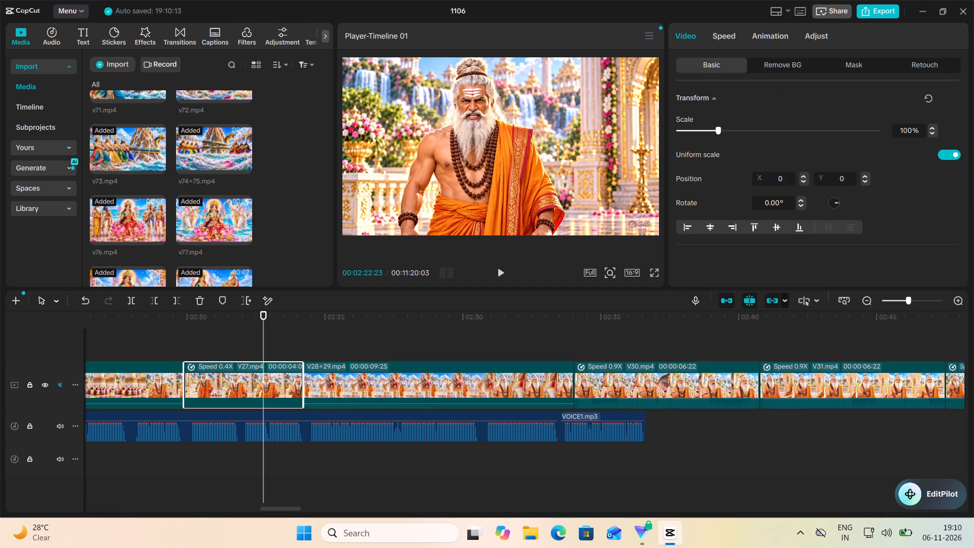
left_click(727, 36)
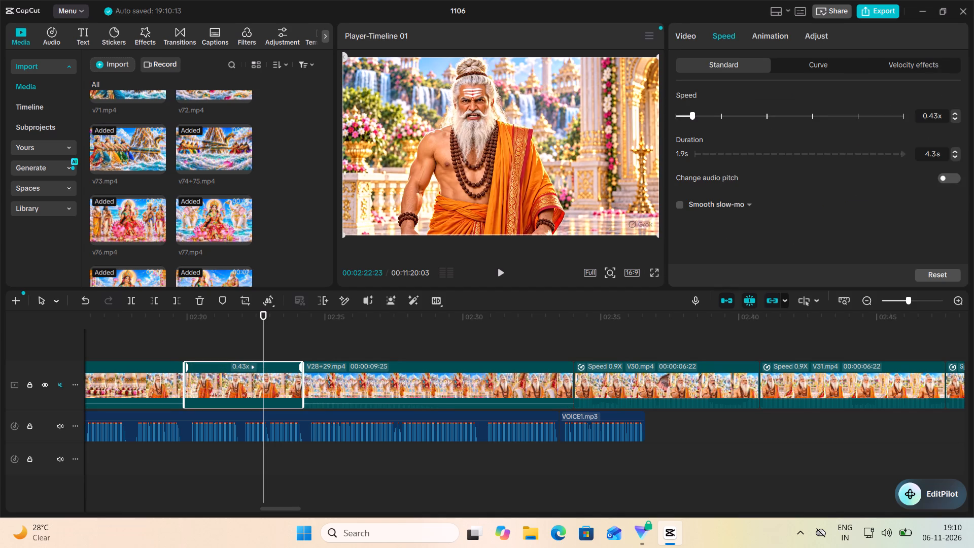
left_click(688, 116)
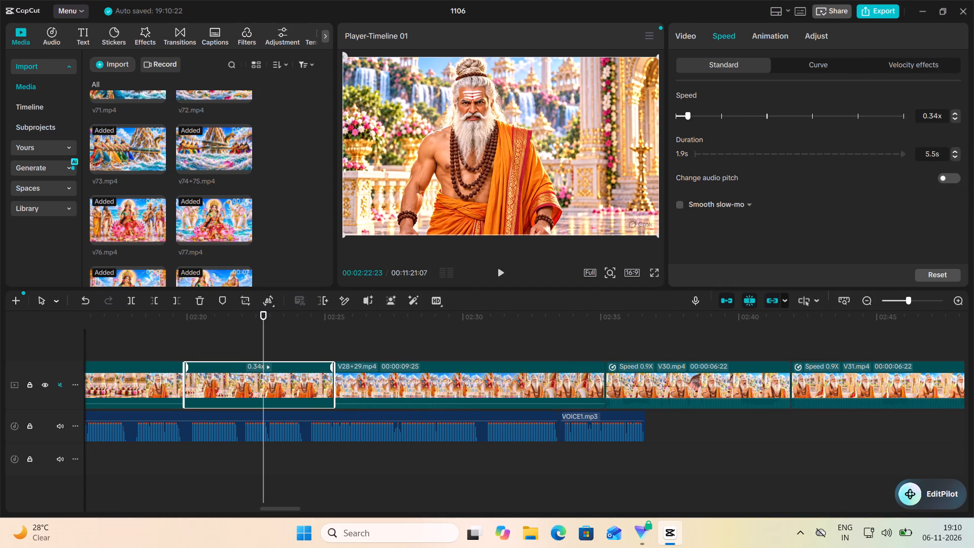
left_click(682, 116)
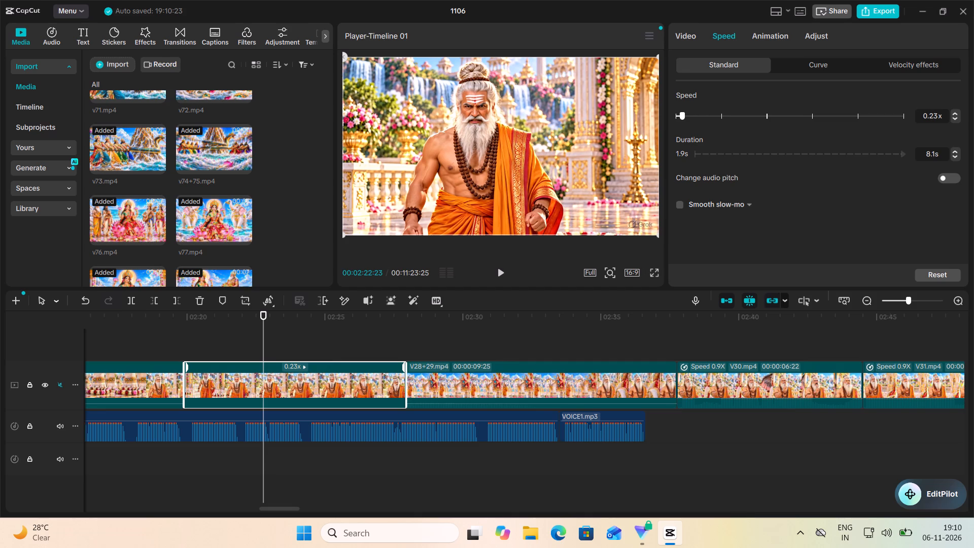
Play from the start of V27.mp4 to the end of the narration over V28+29.mp4.
left_click(188, 346)
left_click(500, 268)
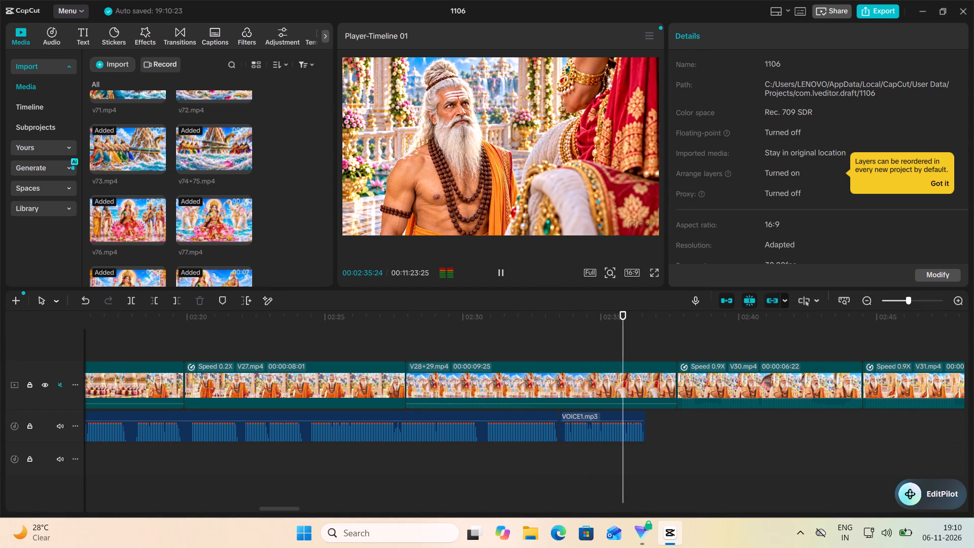
left_click(502, 278)
Set V28+29.mp4's speed to 1.10x, a duration of 9.0 s.
left_click(584, 396)
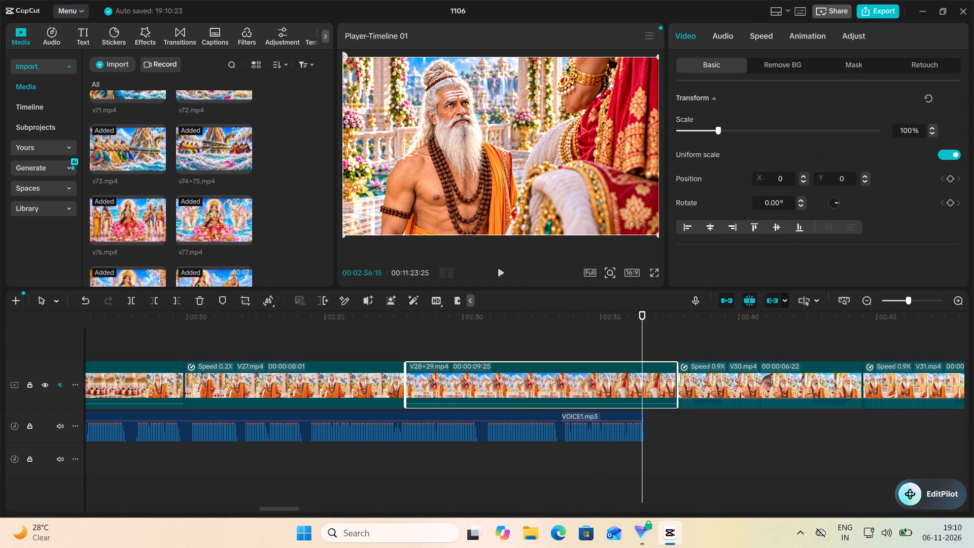
left_click(767, 38)
left_click(729, 115)
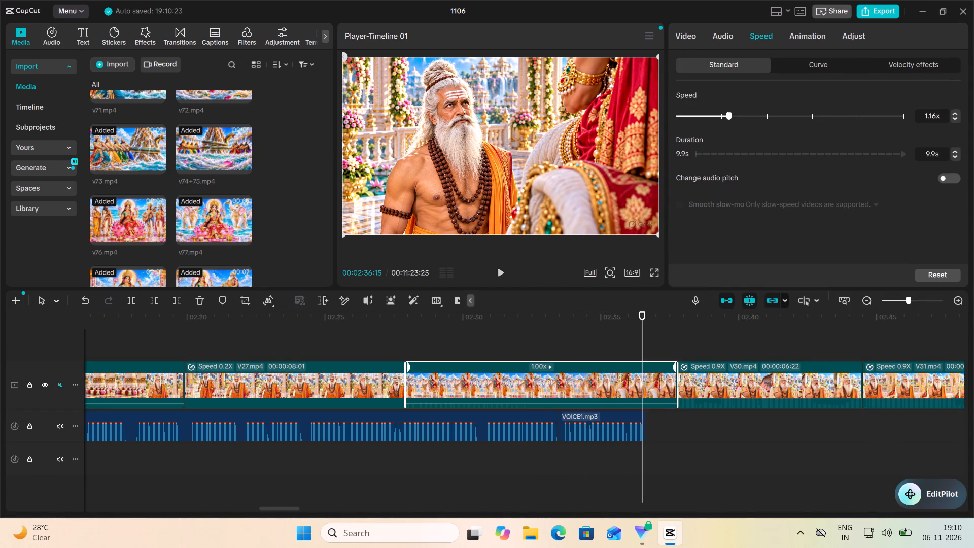
left_click(723, 115)
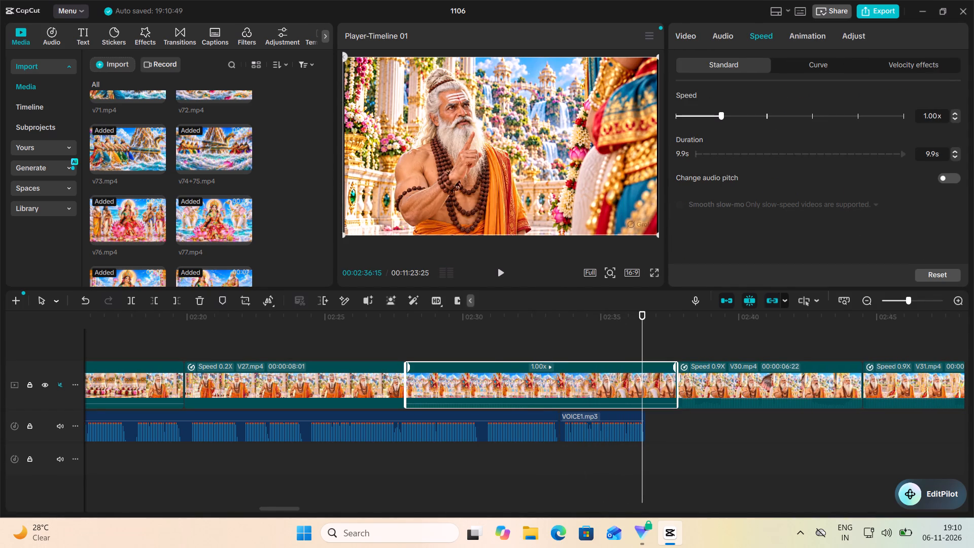
left_click(723, 116)
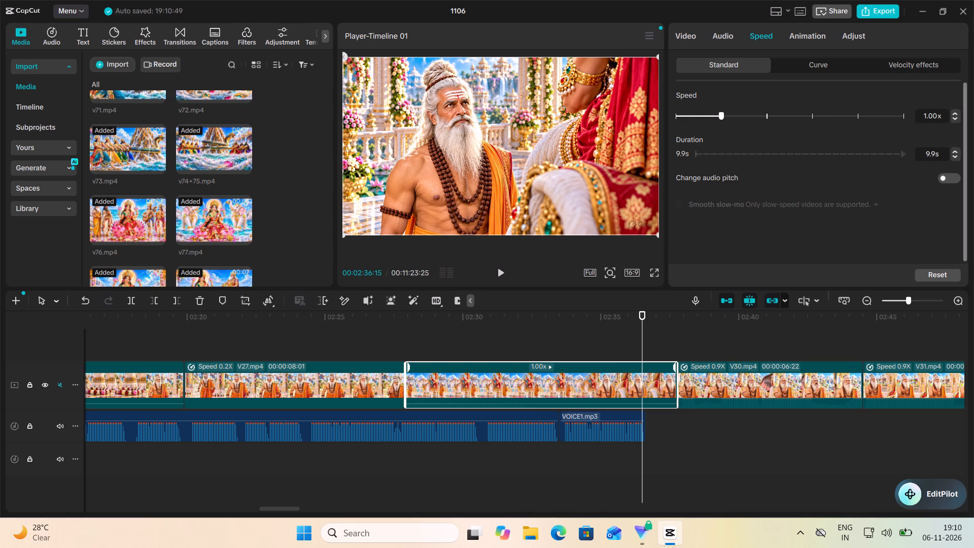
left_click(953, 117)
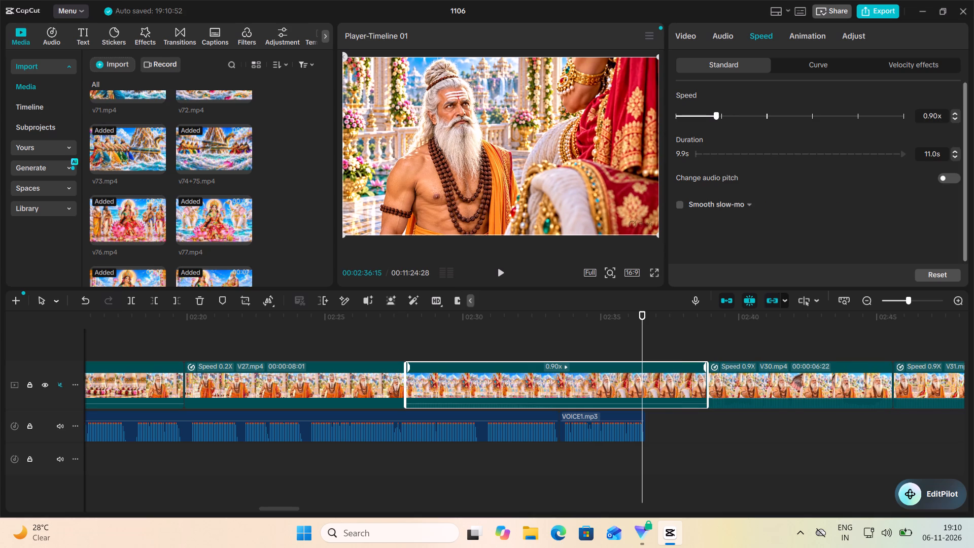
left_click(956, 120)
left_click(954, 111)
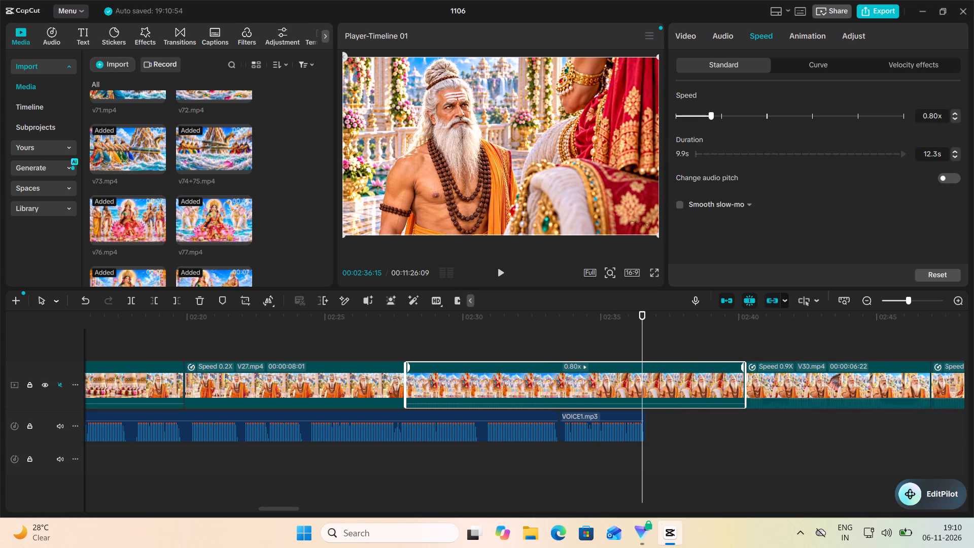
left_click(954, 111)
left_click(954, 111)
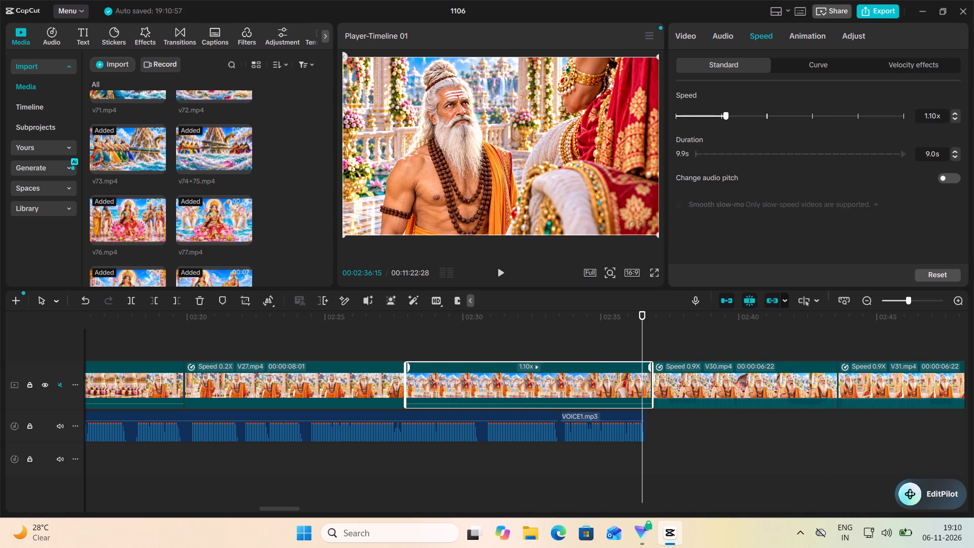
Play the end of V28+29.mp4 with the moved narration piece into V30.mp4 to check the timing.
left_click(549, 342)
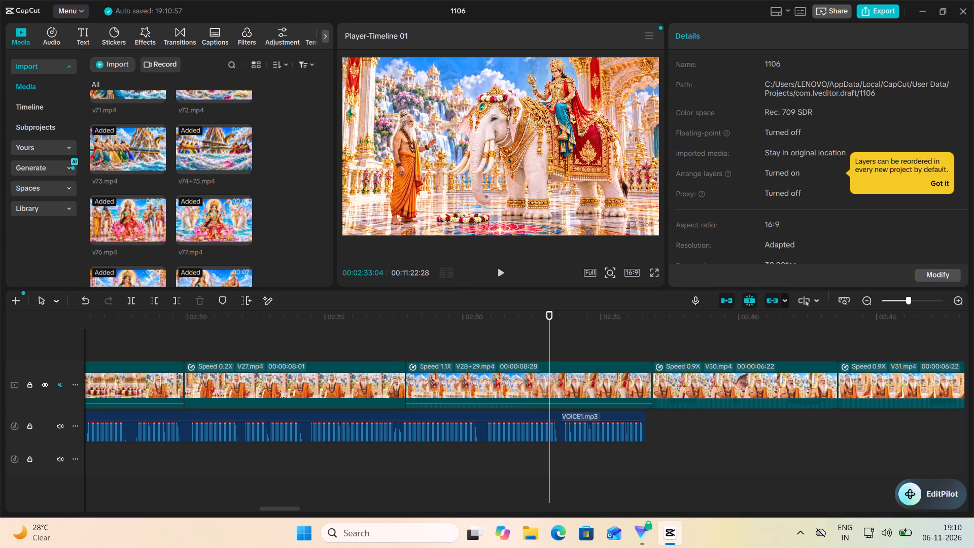
left_click(502, 271)
scroll(666, 352, "left", 2)
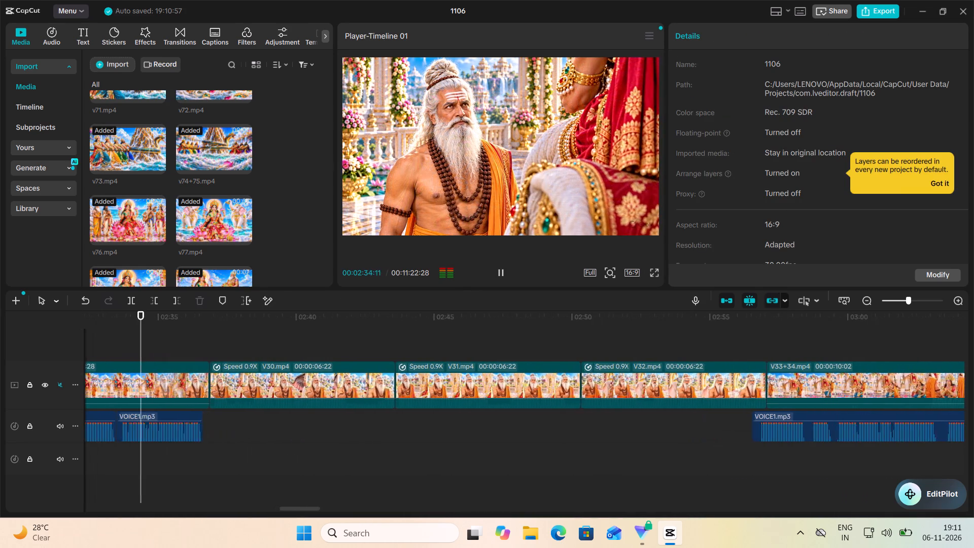
scroll(587, 346, "left", 1)
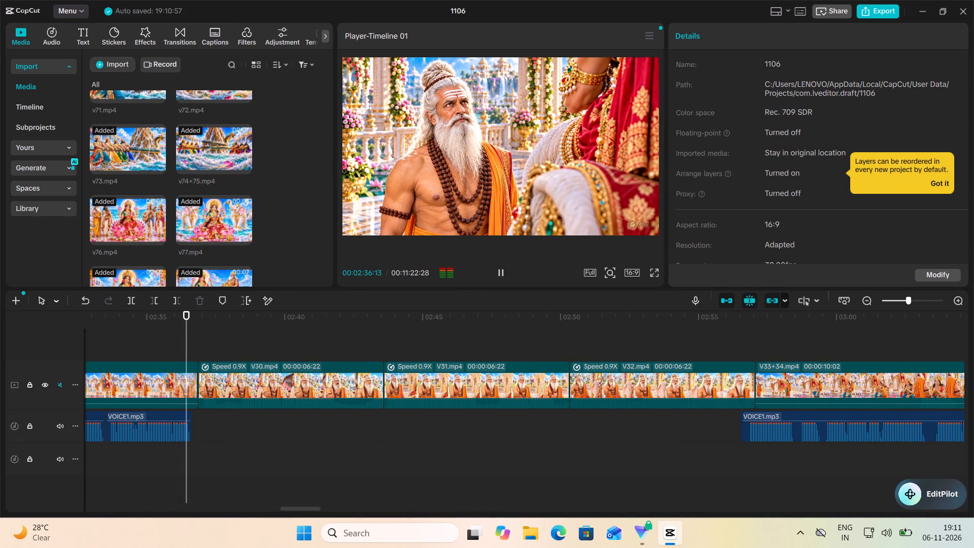
left_click(499, 272)
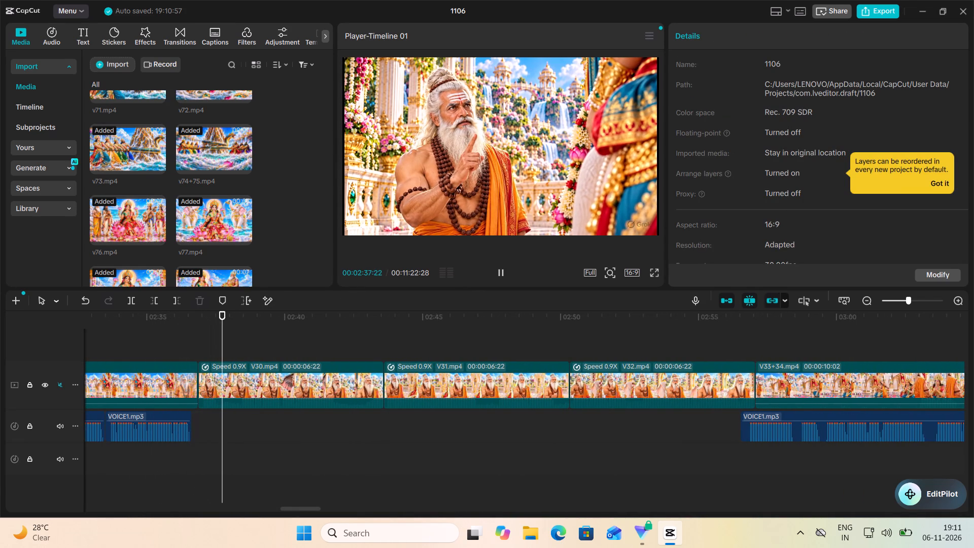
Move the remaining VOICE1.mp3 narration earlier so it starts about halfway through V31.mp4.
scroll(760, 496, "left", 1)
left_click_drag(701, 434, 511, 456)
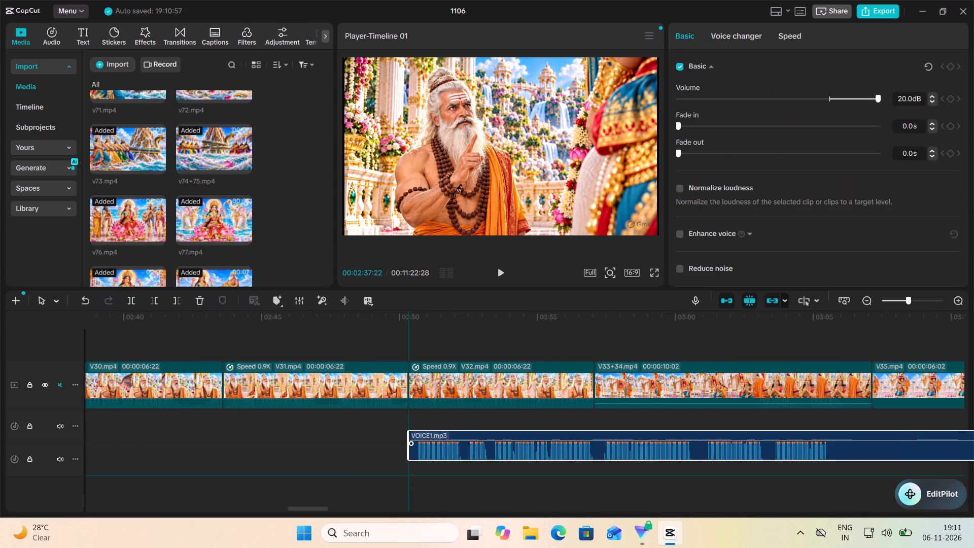
left_click_drag(511, 456, 433, 439)
Listen to the moved VOICE1.mp3 narration from its start into V35.mp4 and split it at 00:03:06:25, just before V35.mp4.
left_click(311, 342)
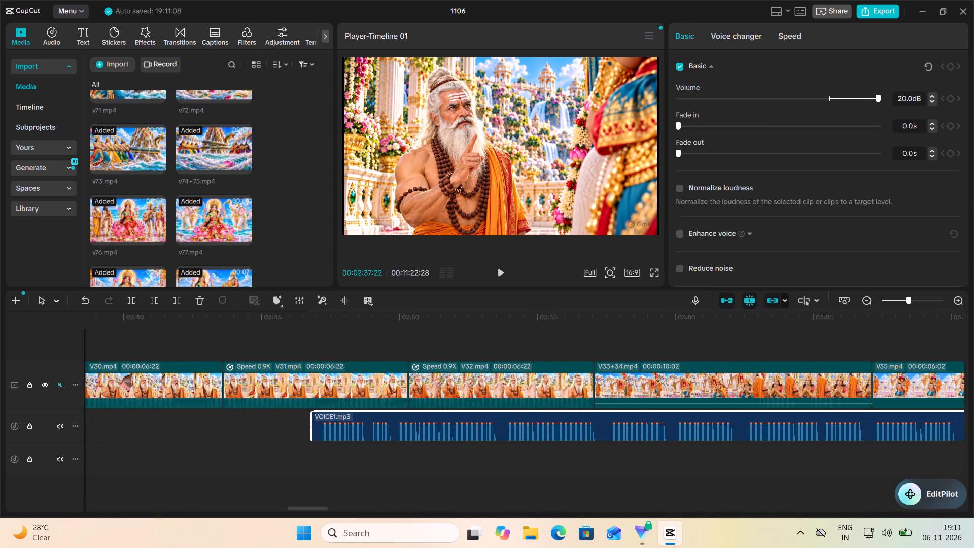
left_click(497, 276)
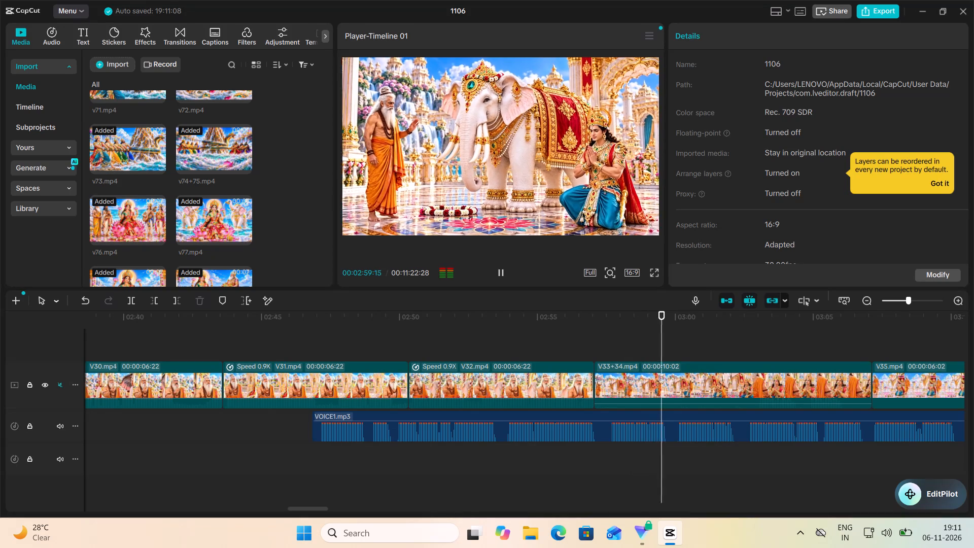
scroll(501, 341, "left", 1)
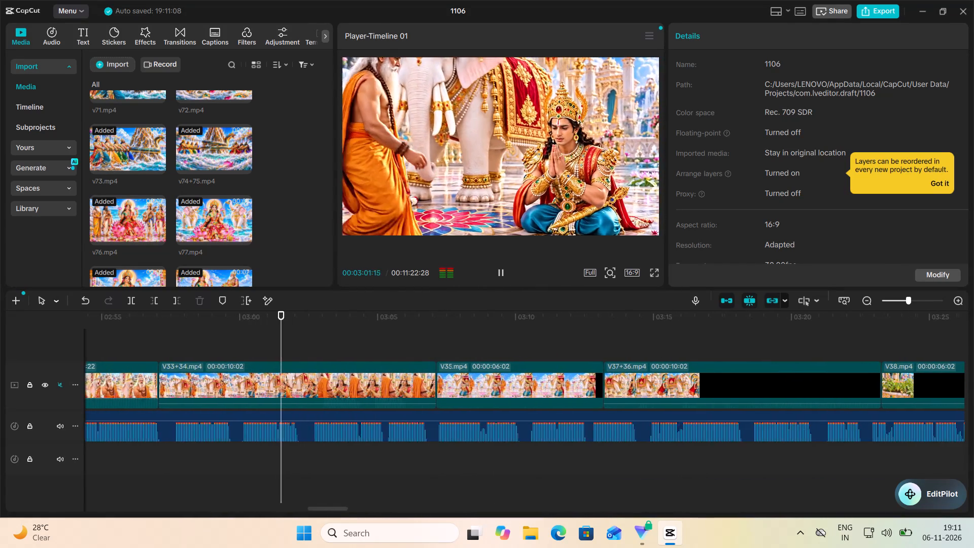
scroll(491, 344, "left", 1)
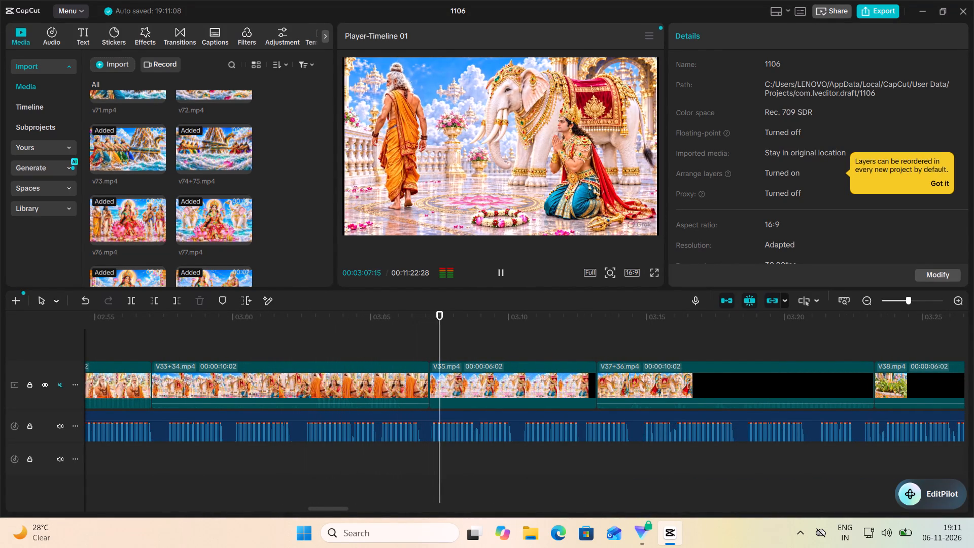
left_click(501, 274)
left_click(422, 341)
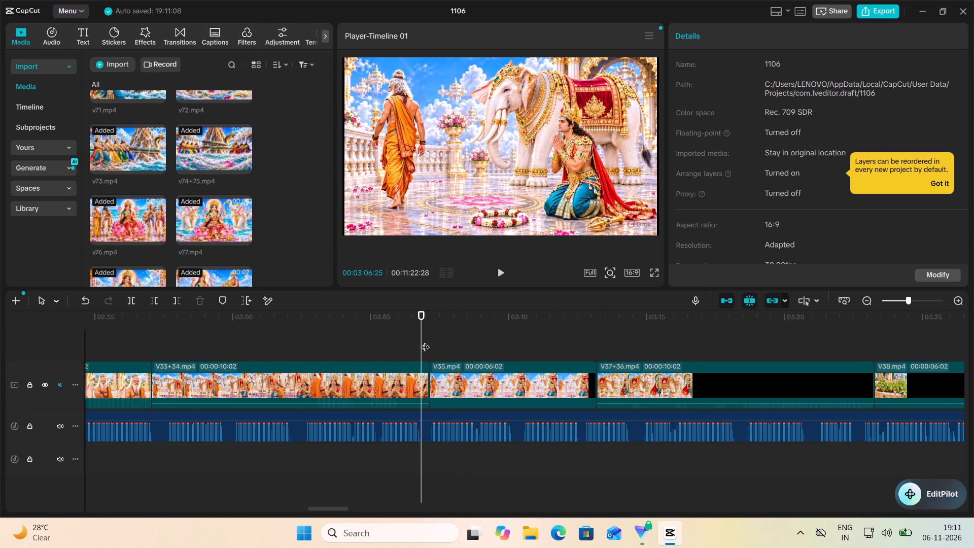
left_click(396, 433)
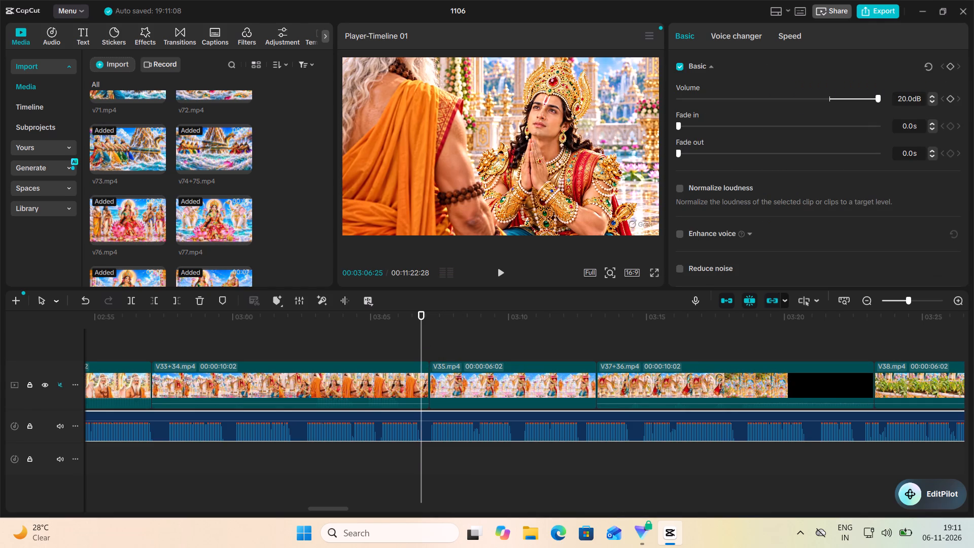
left_click(127, 298)
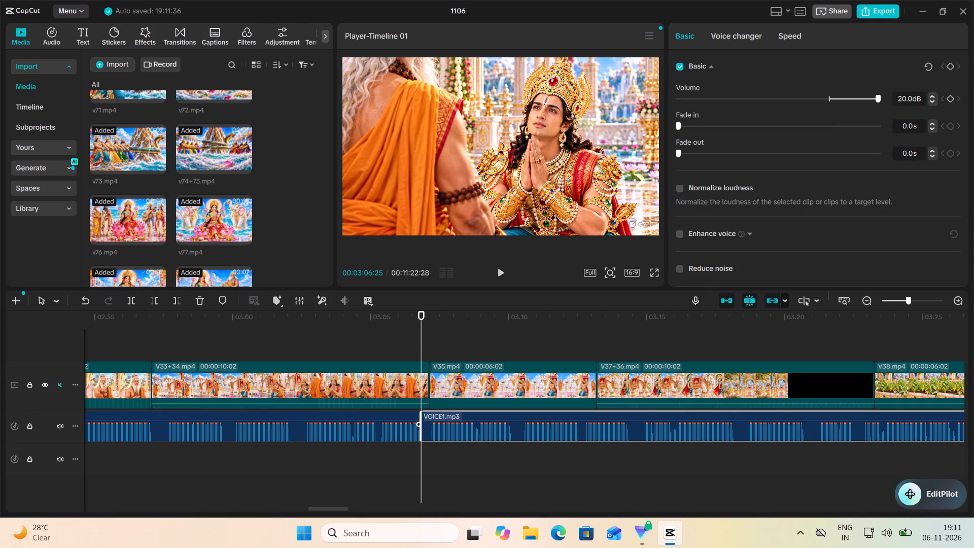
Lower the VOICE1.mp3 piece before the split to -∞ dB and move it back to start directly after the earlier narration.
left_click_drag(331, 421, 335, 452)
left_click_drag(313, 430, 371, 432)
scroll(304, 428, "right", 2)
scroll(350, 430, "right", 1)
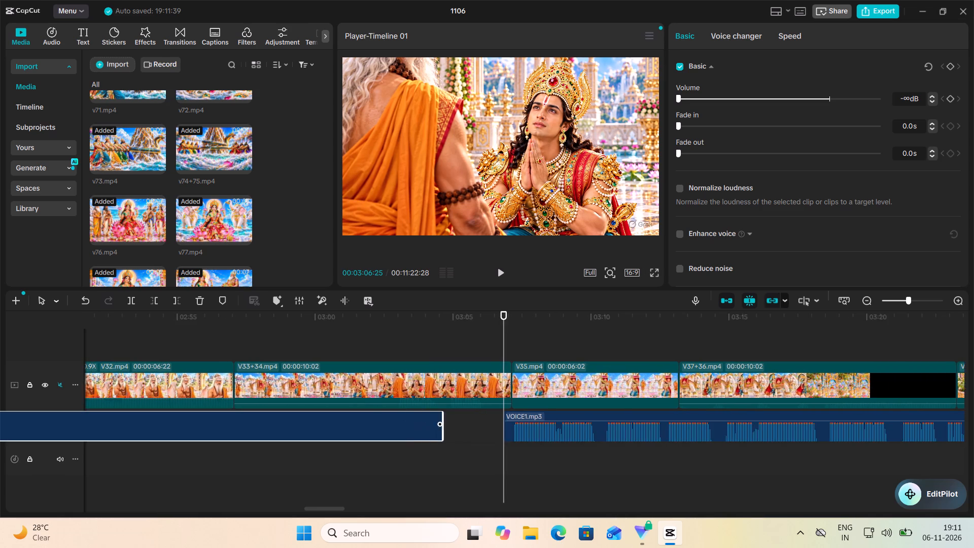
scroll(371, 432, "right", 2)
left_click_drag(371, 432, 563, 438)
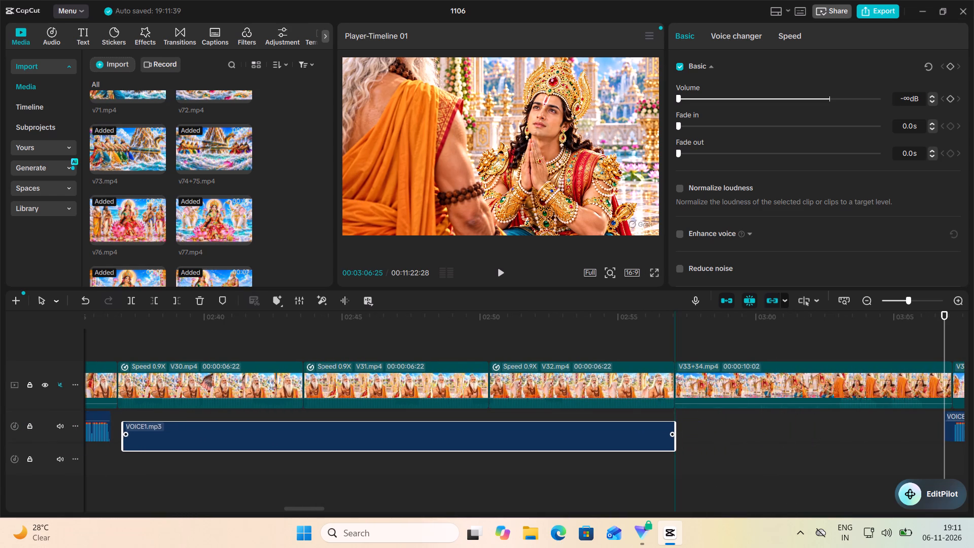
left_click_drag(563, 438, 550, 431)
left_click_drag(550, 431, 556, 410)
left_click(526, 452)
left_click_drag(519, 457, 532, 424)
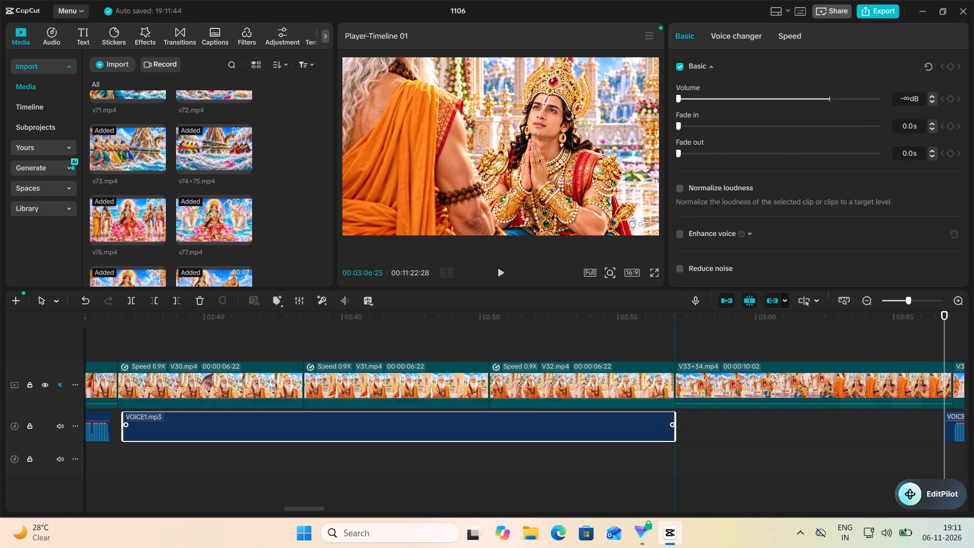
left_click_drag(532, 424, 524, 424)
Unmute the video track.
scroll(623, 325, "left", 1)
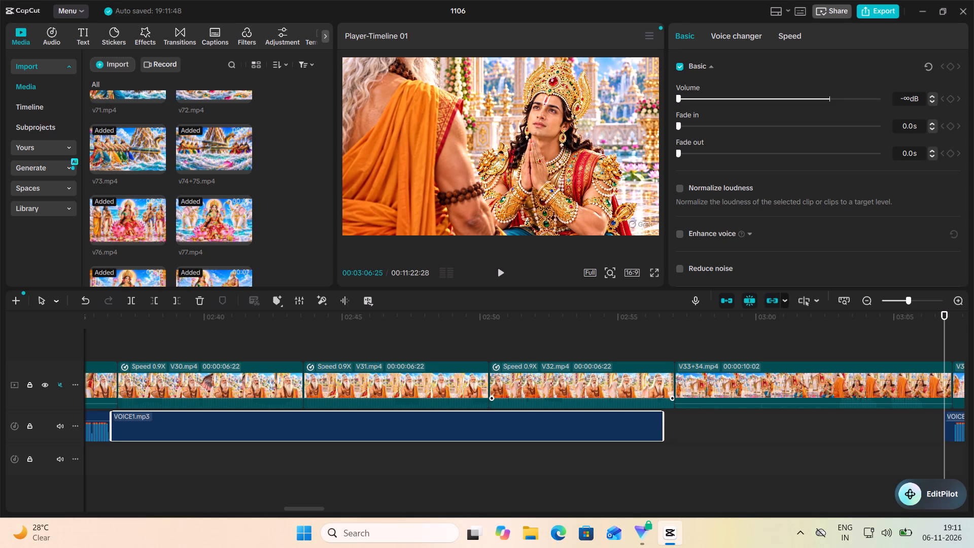
scroll(672, 323, "left", 1)
scroll(794, 405, "left", 1)
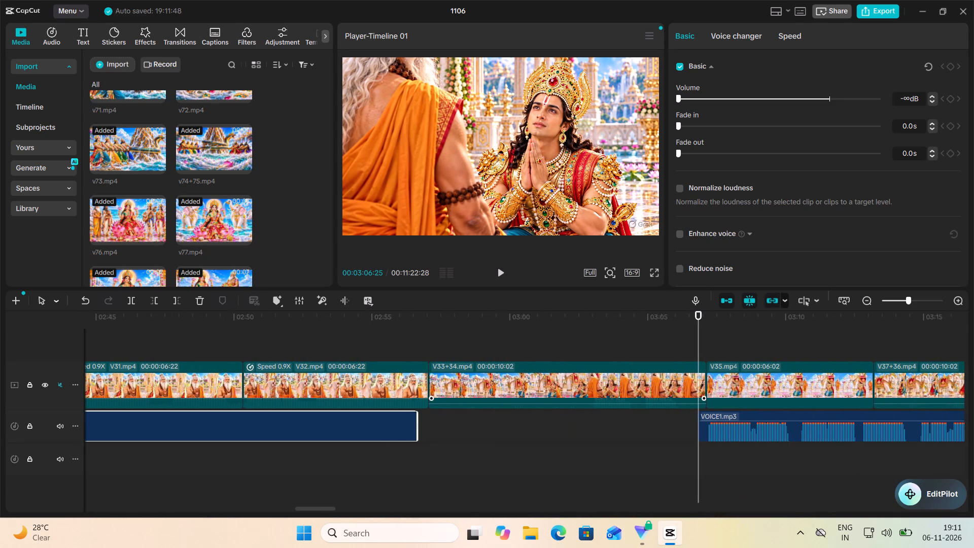
scroll(519, 395, "left", 1)
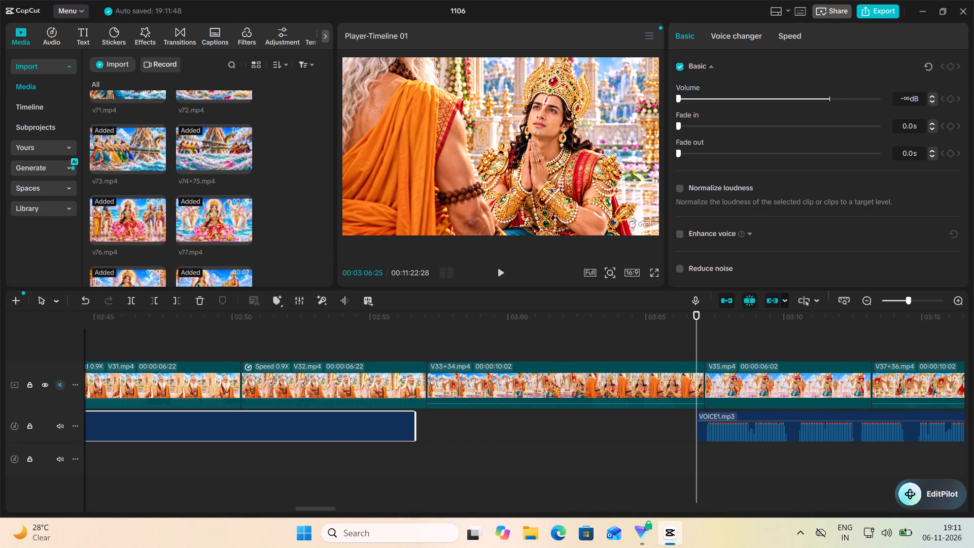
left_click(61, 387)
Move the VOICE1.mp3 narration after the split back so it starts with V33+34.mp4, at 00:02:57:02.
left_click(430, 342)
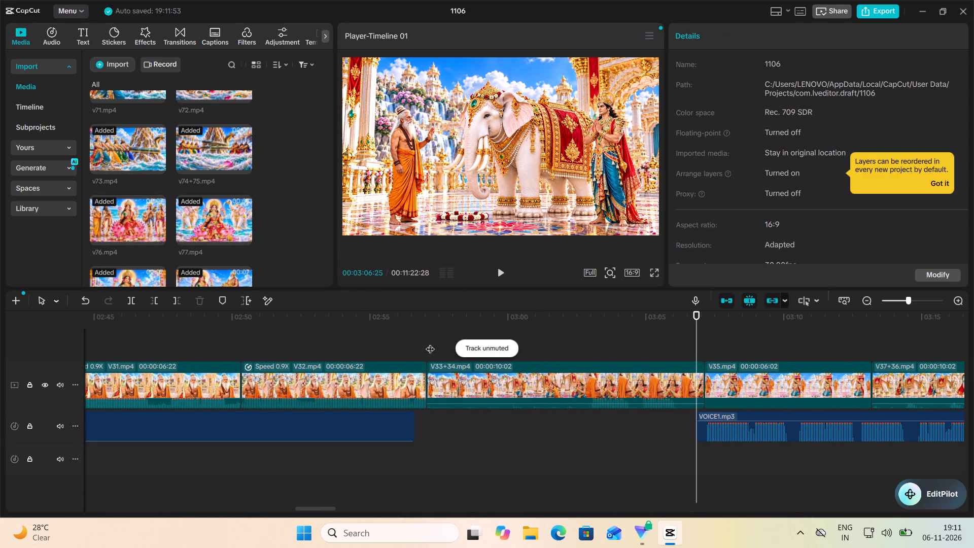
left_click_drag(767, 430, 467, 448)
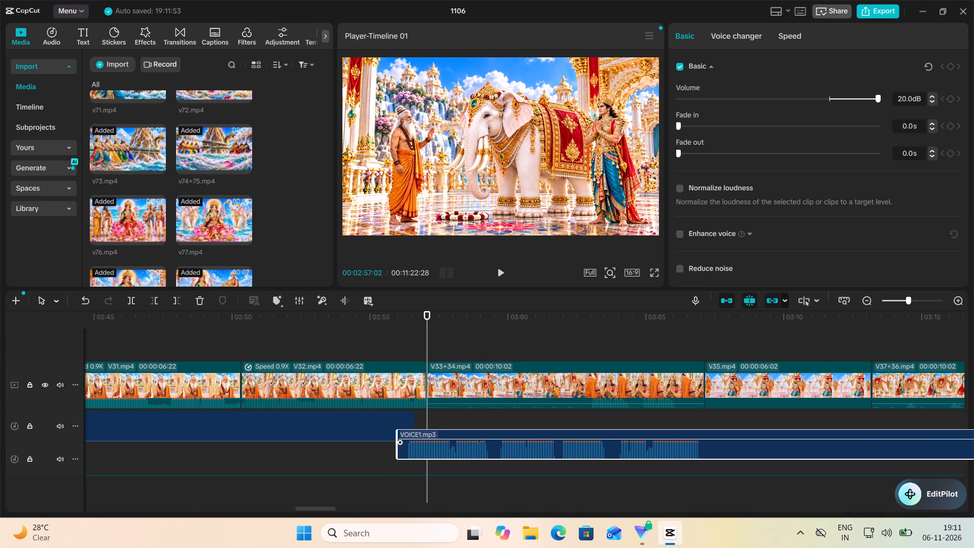
left_click_drag(467, 448, 495, 435)
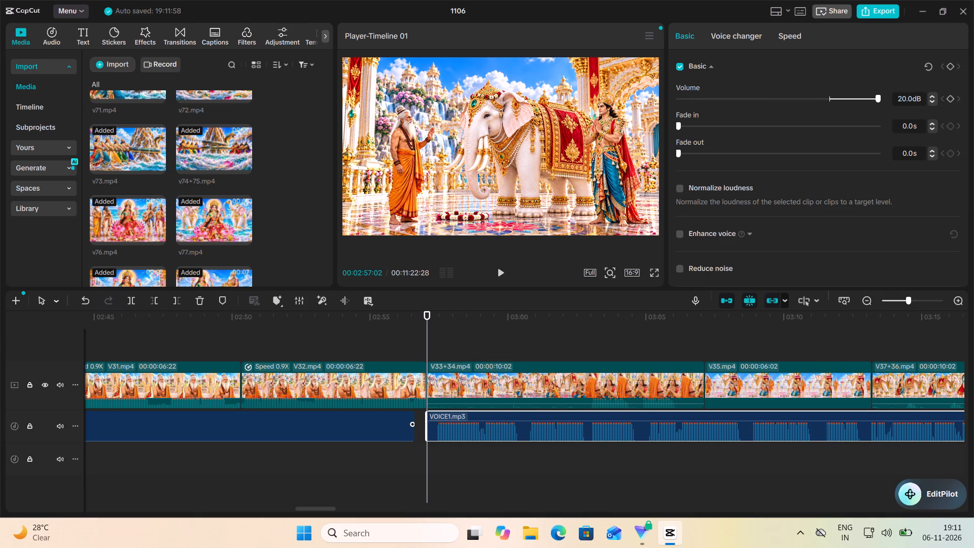
Extend the end of the silent VOICE1.mp3 piece to meet the following narration at 00:02:57:02.
left_click(402, 420)
left_click_drag(415, 430, 426, 430)
Listen to the VOICE1.mp3 narration from just before V33+34.mp4 and split it at 00:03:04:24.
left_click(408, 340)
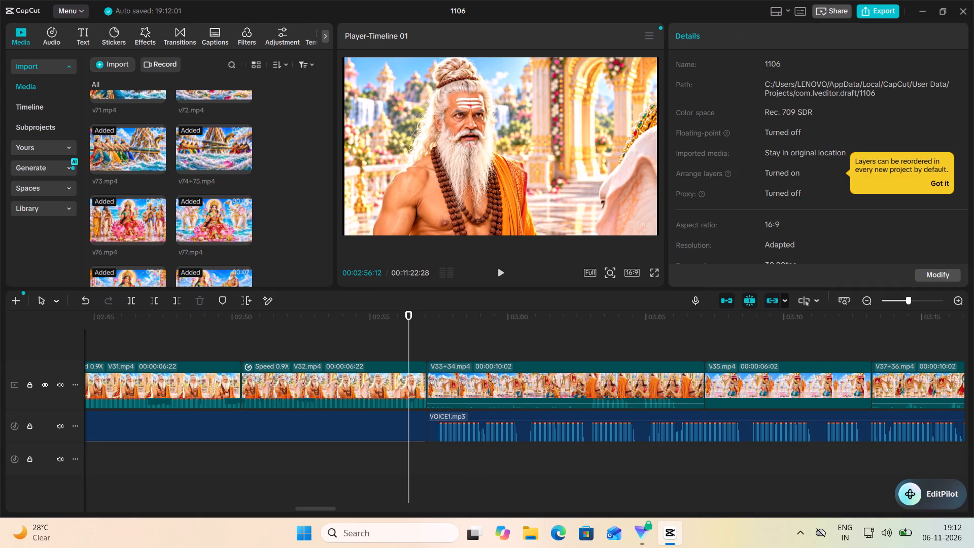
left_click(500, 267)
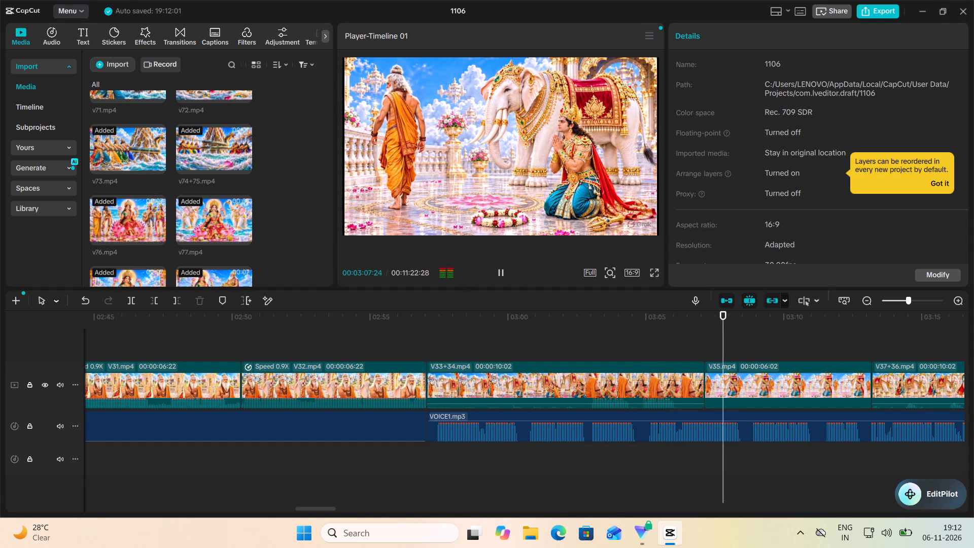
left_click(502, 276)
left_click(502, 276)
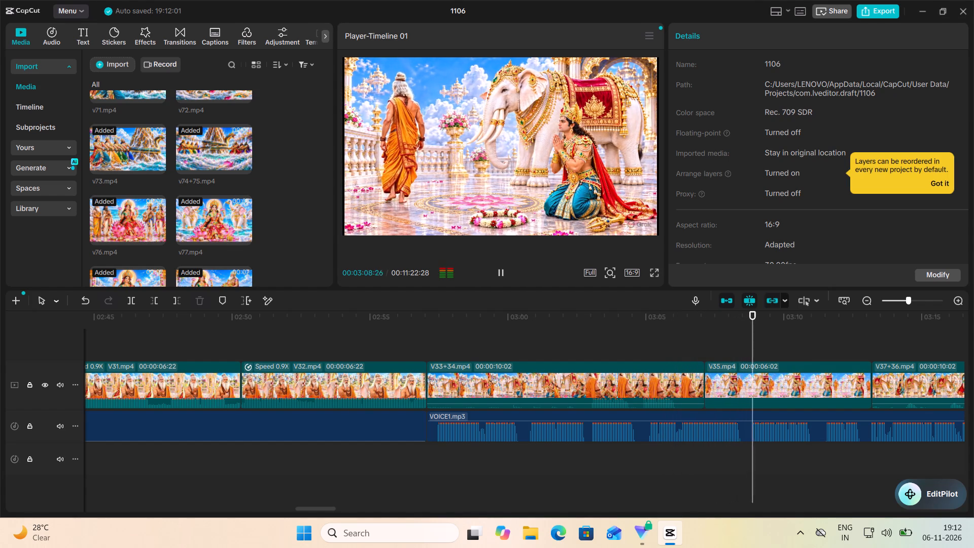
left_click(502, 276)
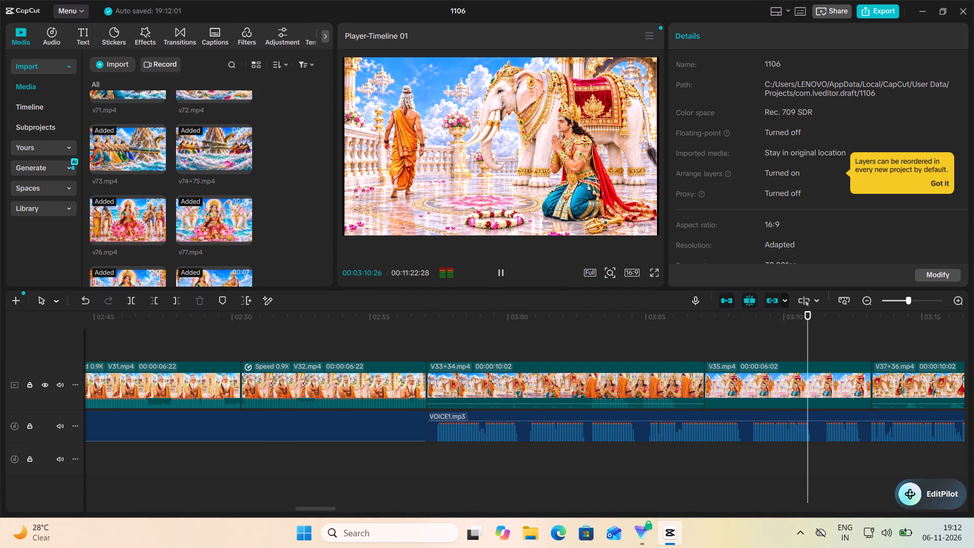
left_click(586, 350)
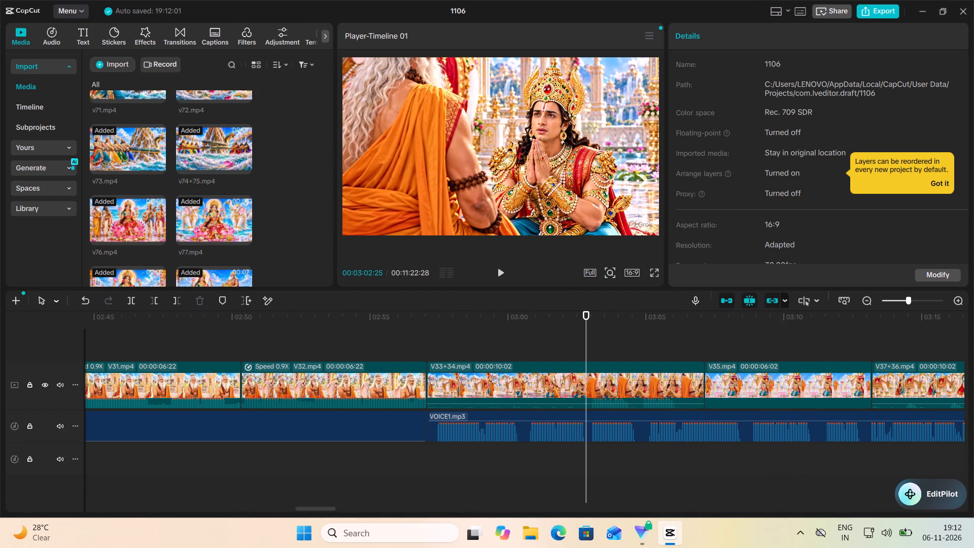
left_click(496, 275)
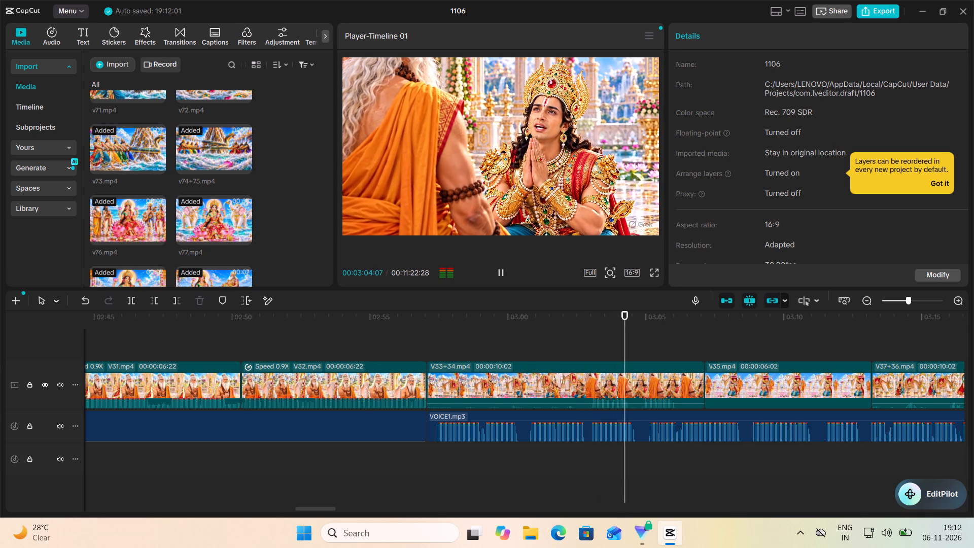
left_click(501, 272)
left_click(635, 434)
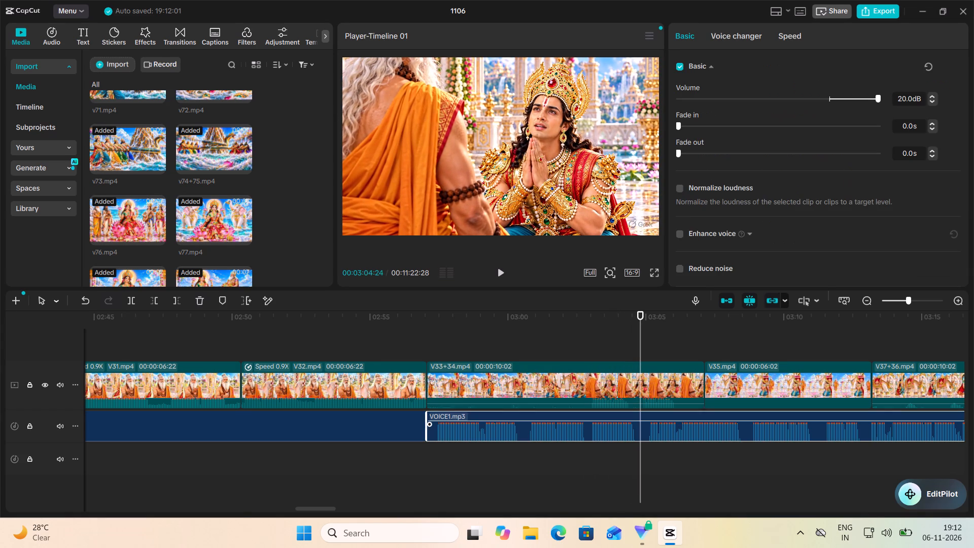
left_click(130, 300)
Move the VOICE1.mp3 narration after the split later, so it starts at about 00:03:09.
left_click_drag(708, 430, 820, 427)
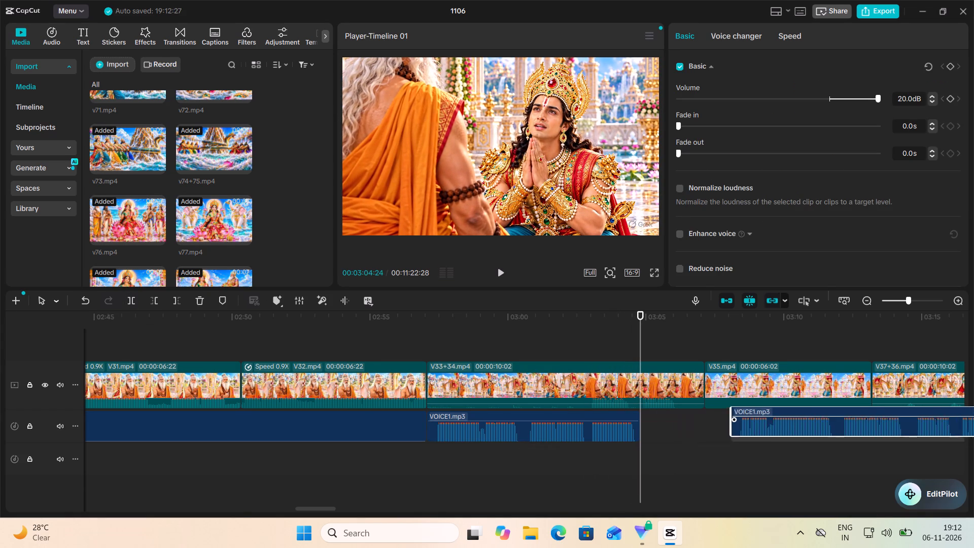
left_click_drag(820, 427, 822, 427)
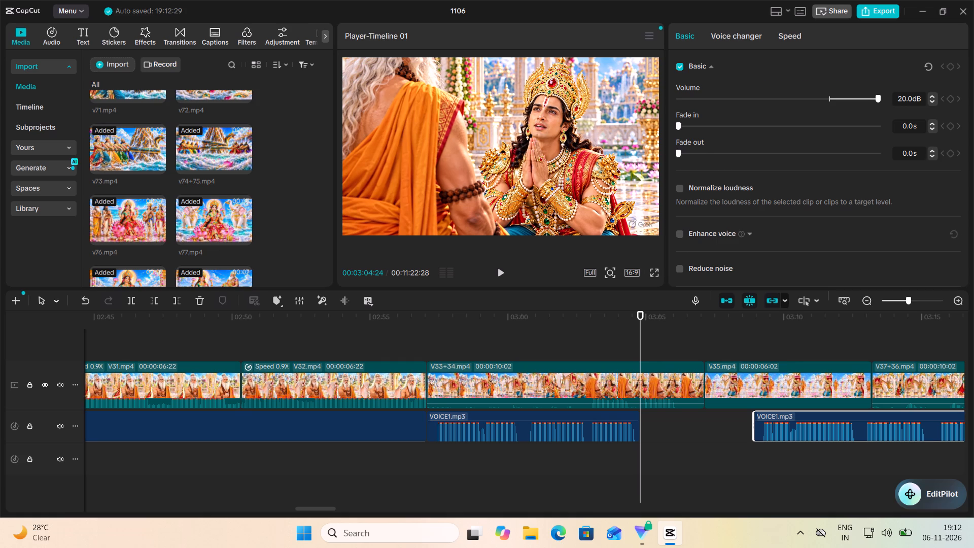
Split the V33+34.mp4 clip at 00:03:02:29.
left_click(589, 346)
left_click(501, 382)
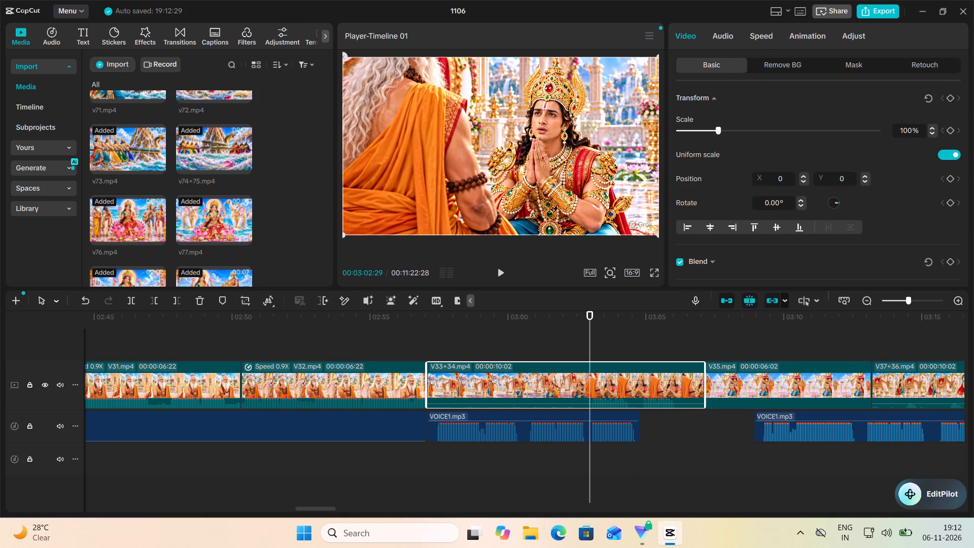
left_click(128, 302)
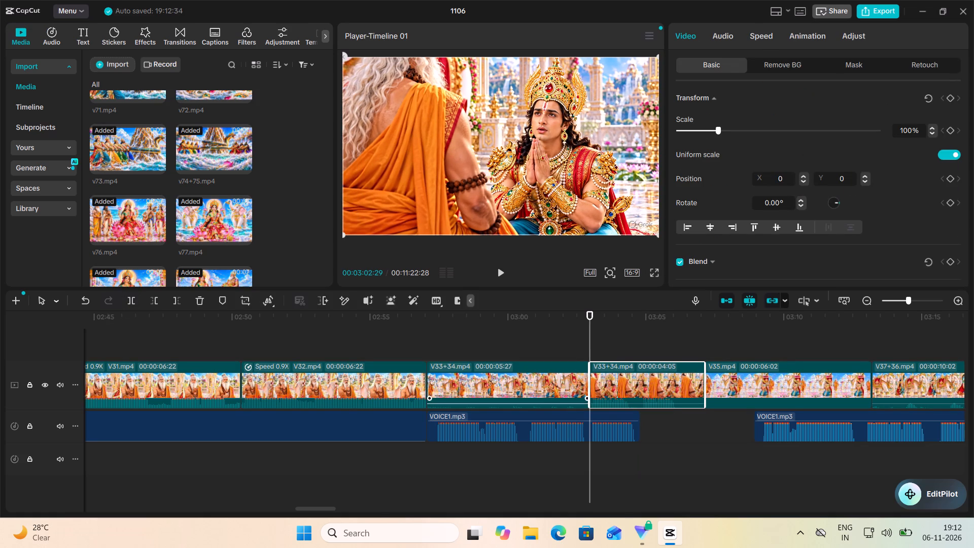
Slow the first V33+34.mp4 part to 0.76x and play it back against the VOICE1.mp3 narration.
left_click(498, 375)
left_click(770, 31)
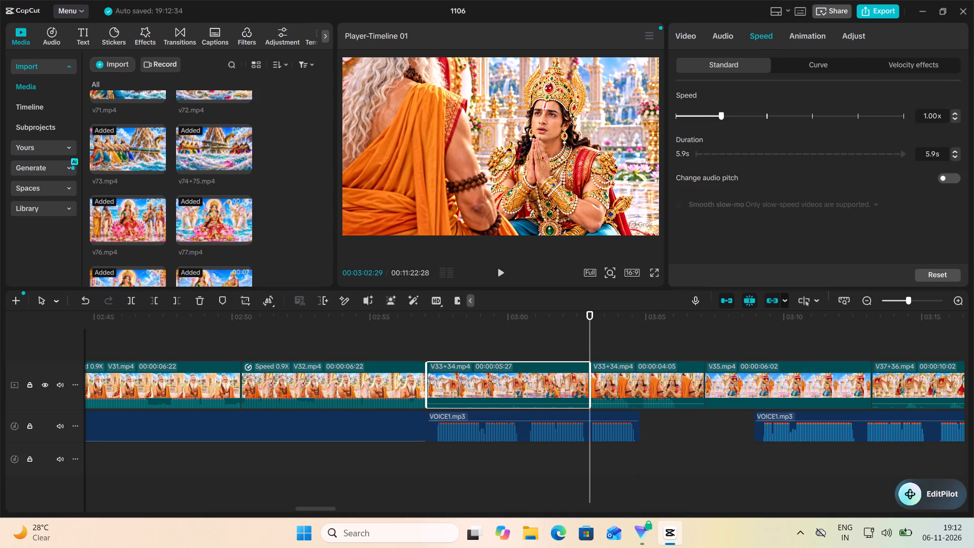
left_click(716, 116)
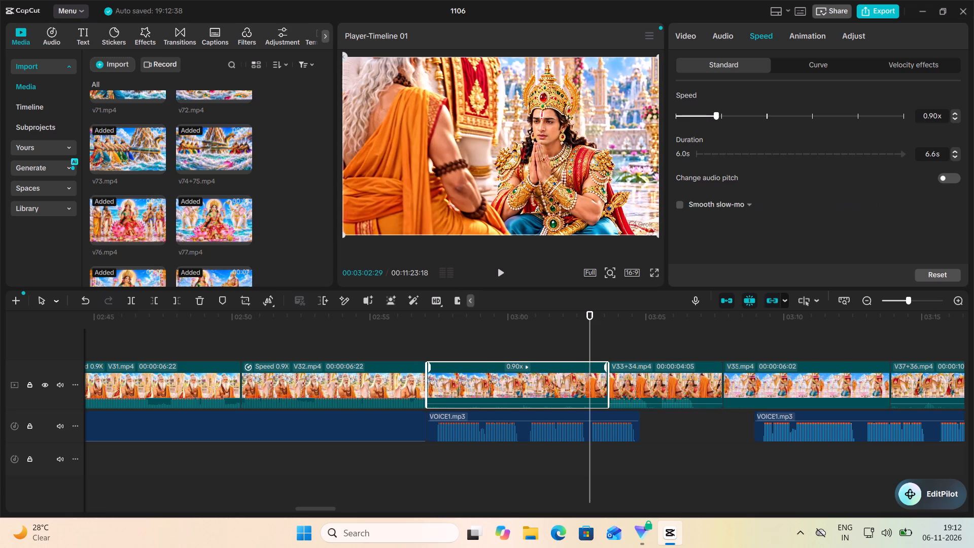
left_click(709, 115)
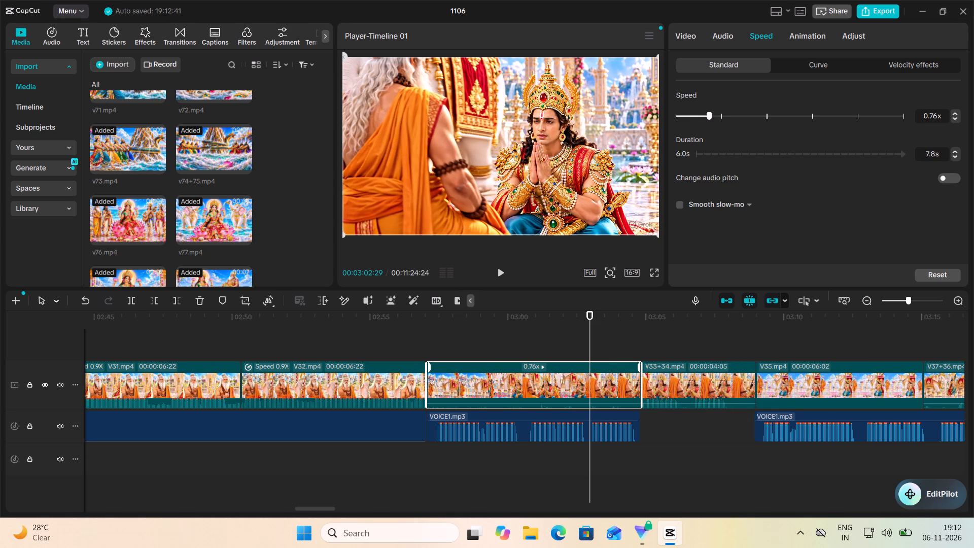
left_click(428, 350)
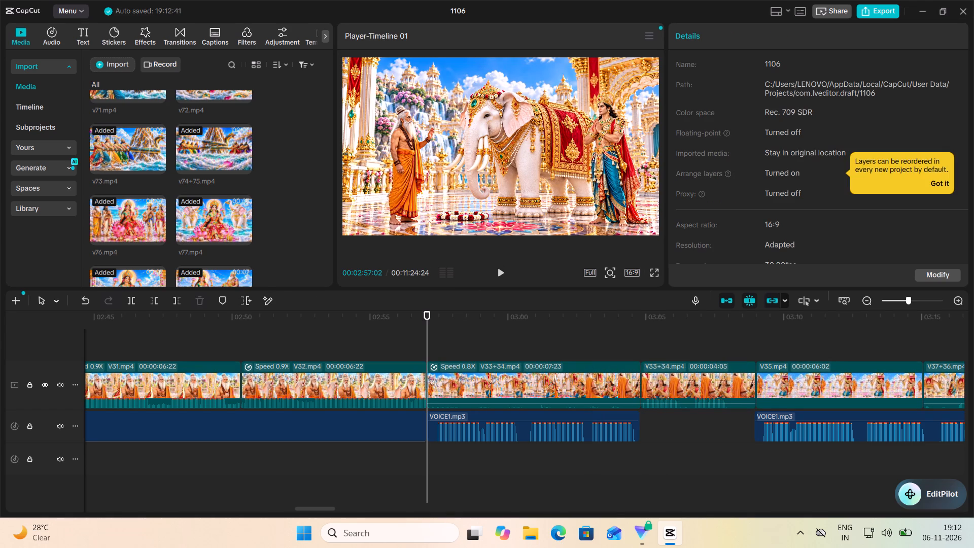
left_click(499, 277)
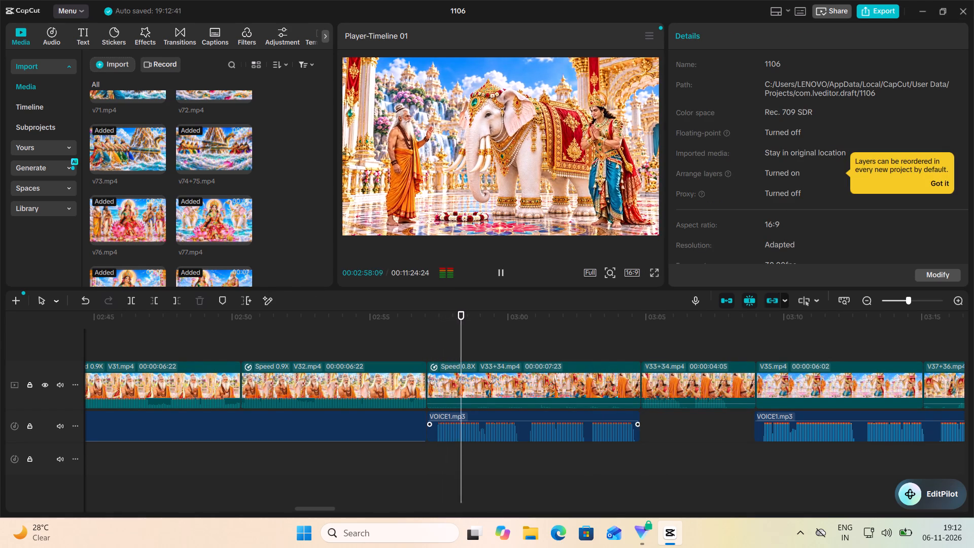
scroll(408, 378, "left", 1)
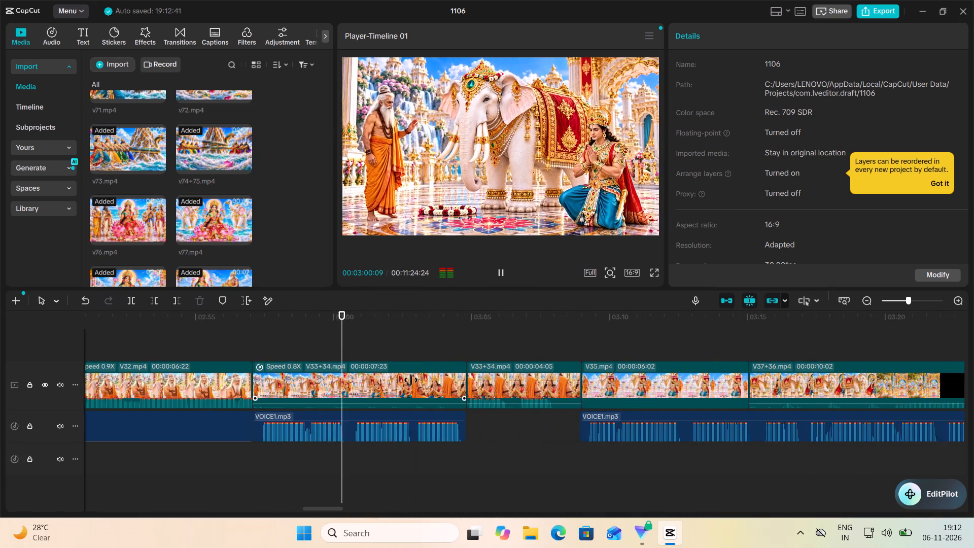
scroll(411, 380, "left", 1)
scroll(751, 336, "left", 1)
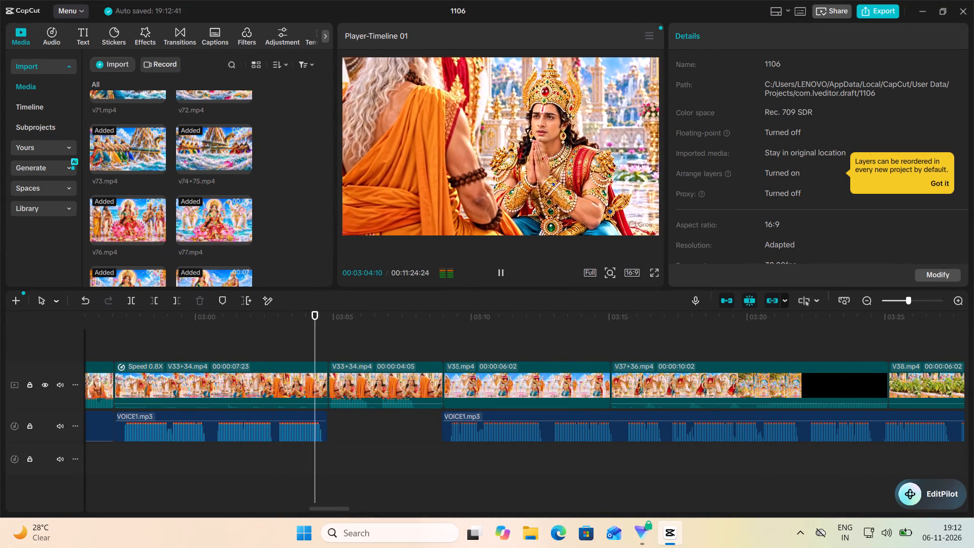
left_click(500, 273)
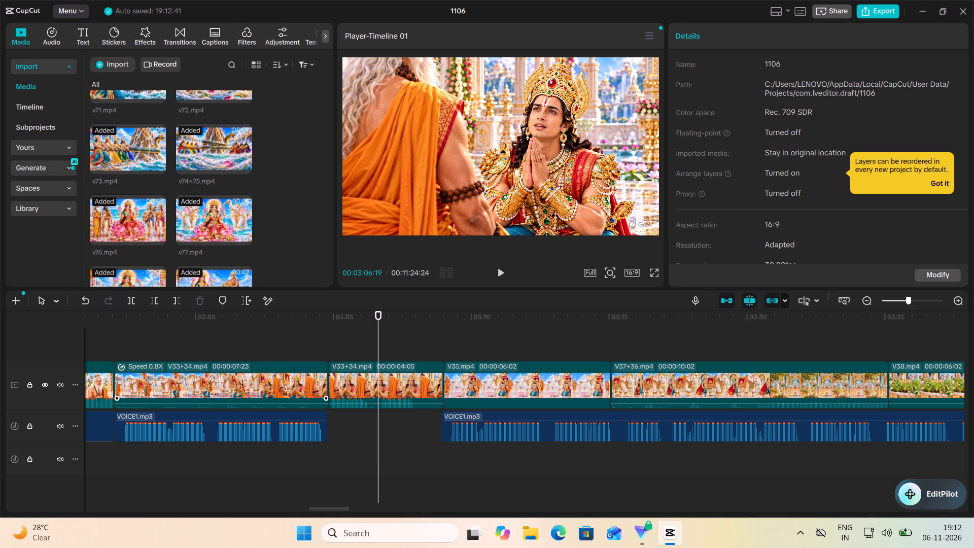
Raise the audio of both V33+34.mp4 parts, the first to 20.0 dB, and listen through into V35.mp4.
left_click_drag(366, 405, 369, 388)
left_click_drag(201, 404, 223, 369)
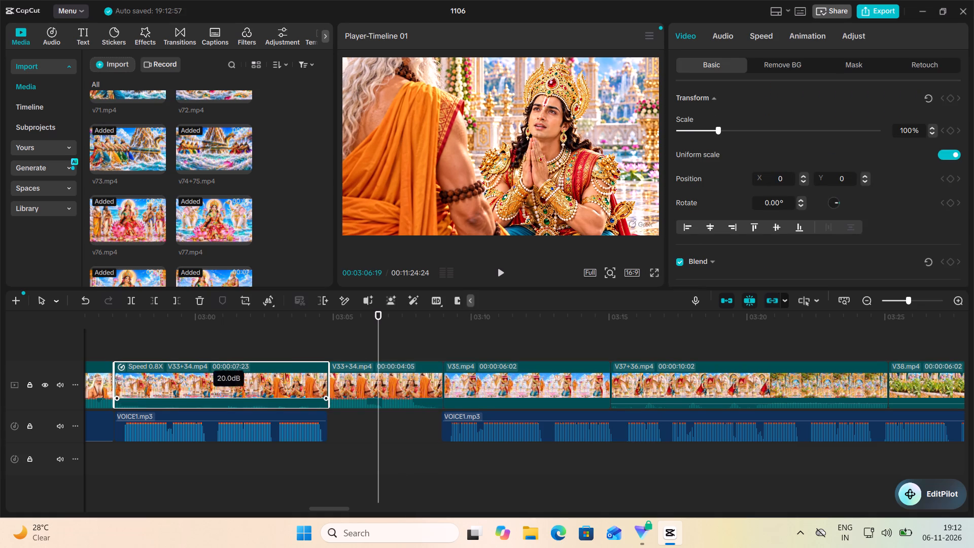
left_click_drag(223, 369, 220, 368)
left_click(120, 326)
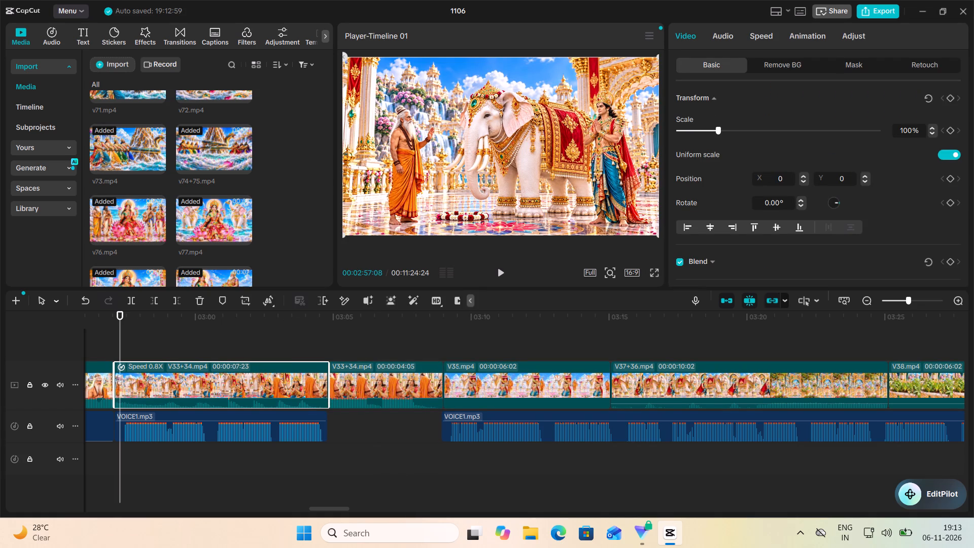
left_click(502, 277)
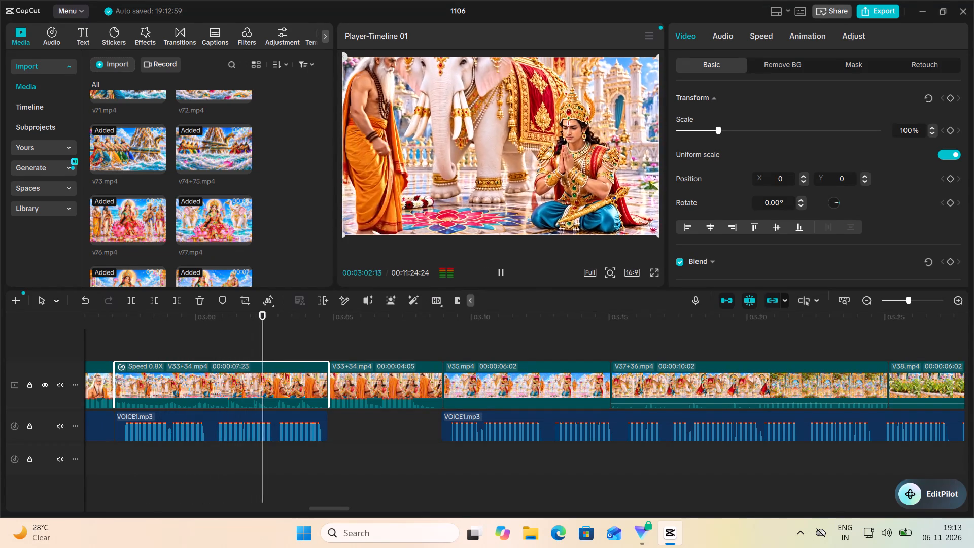
left_click(502, 277)
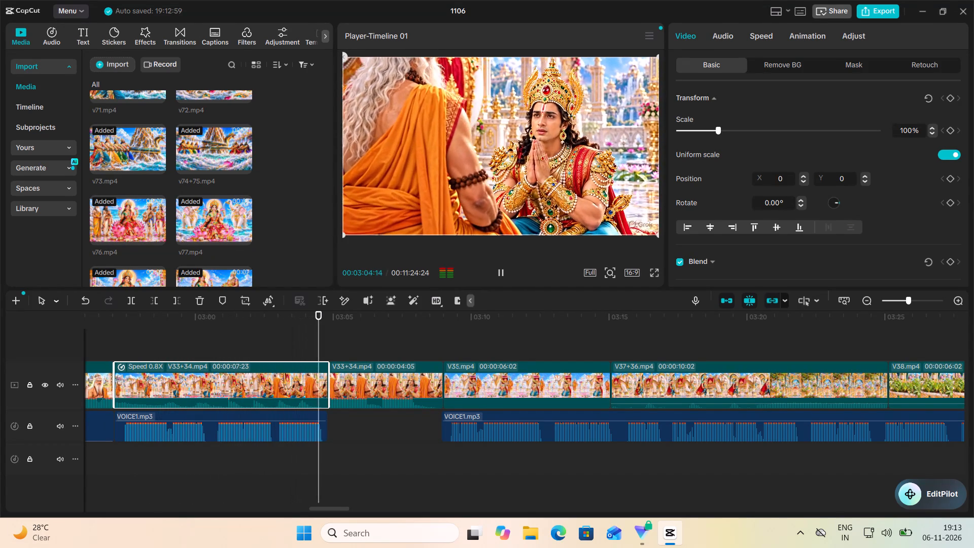
left_click(502, 277)
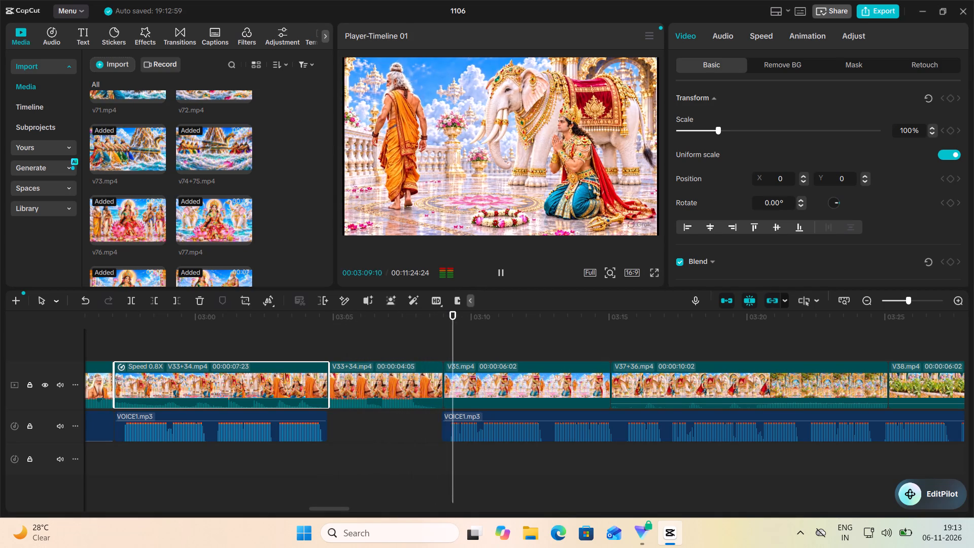
left_click(502, 277)
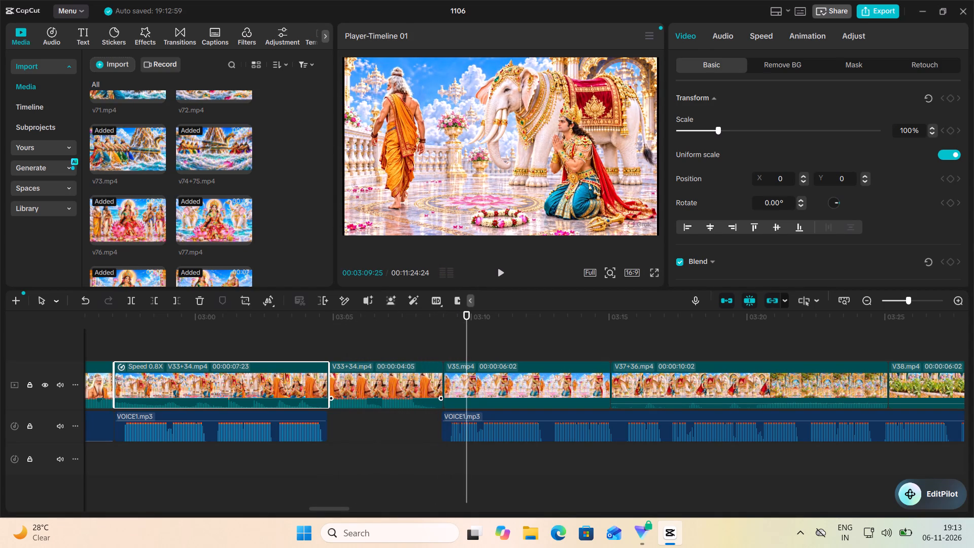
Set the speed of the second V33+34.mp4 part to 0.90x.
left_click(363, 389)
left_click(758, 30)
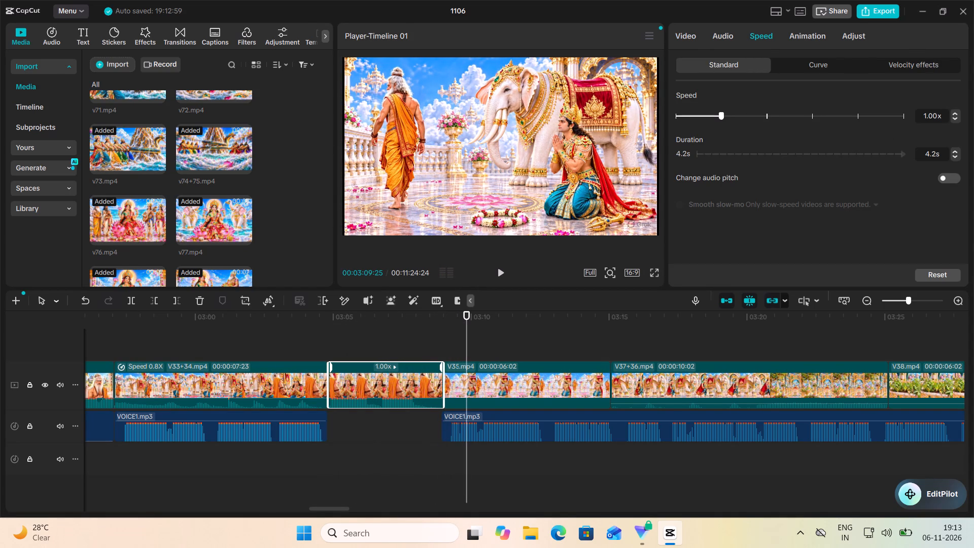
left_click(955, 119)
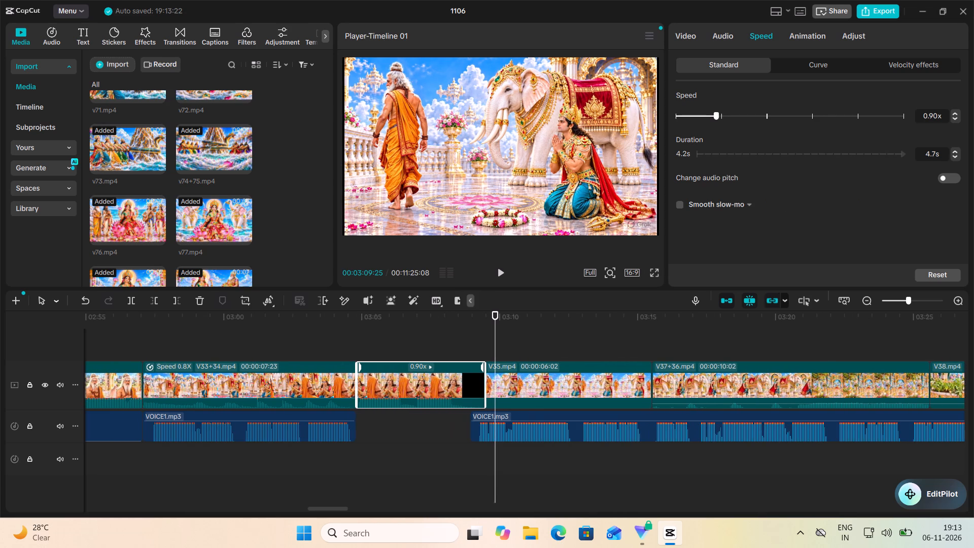
Move the VOICE1.mp3 narration after the gap later, so it starts above 00:03:17 during V37+36.mp4.
left_click(350, 340)
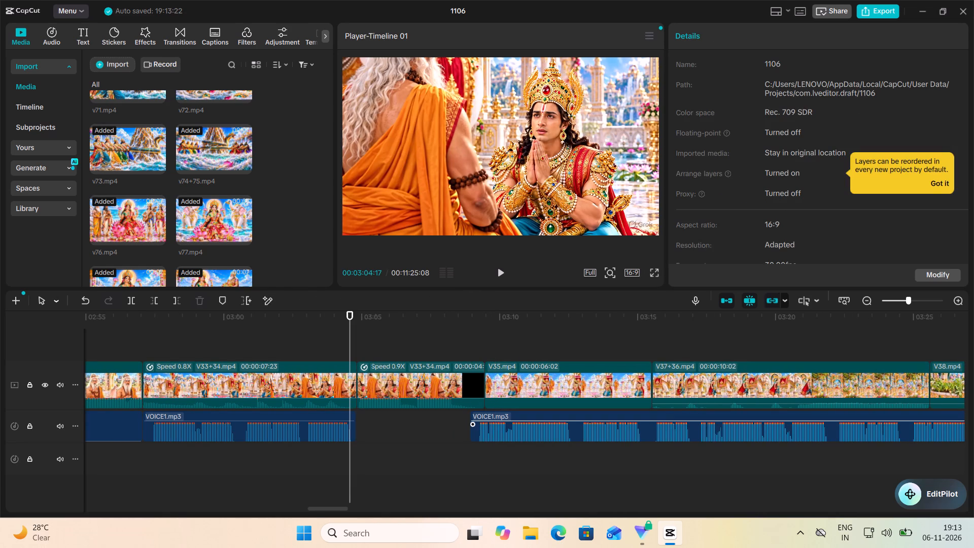
left_click(610, 430)
left_click_drag(610, 429, 850, 421)
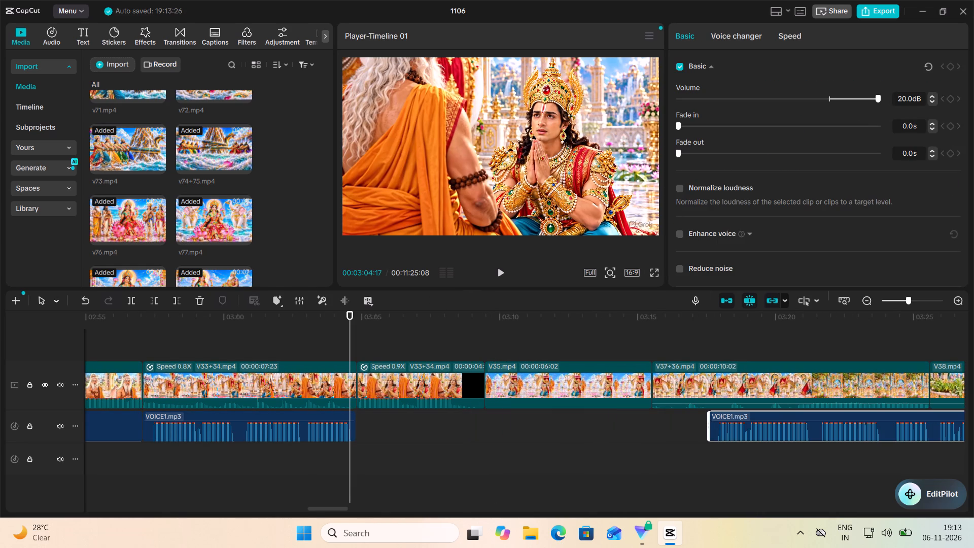
Slow the second V33+34.mp4 part to 0.80x and play it back almost to V35.mp4.
left_click(505, 271)
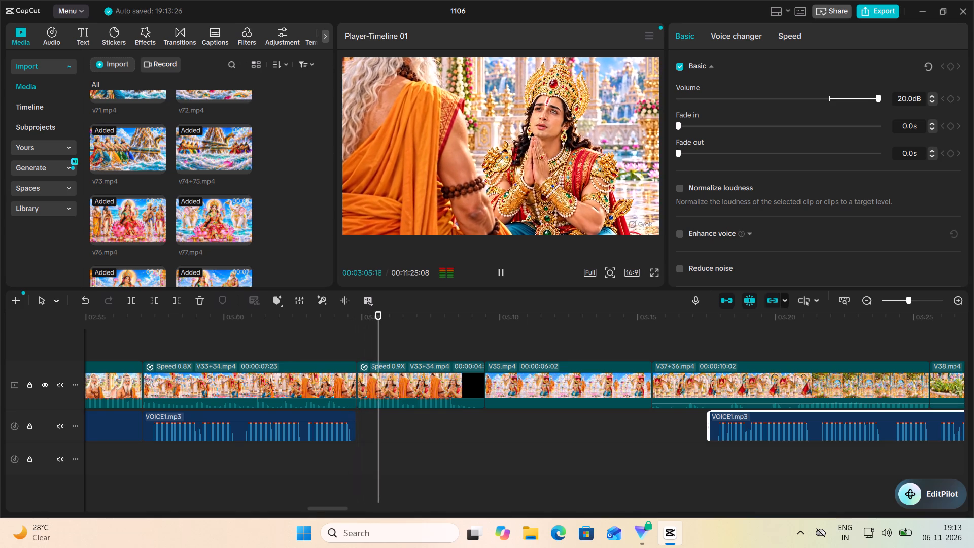
left_click(499, 272)
left_click(414, 390)
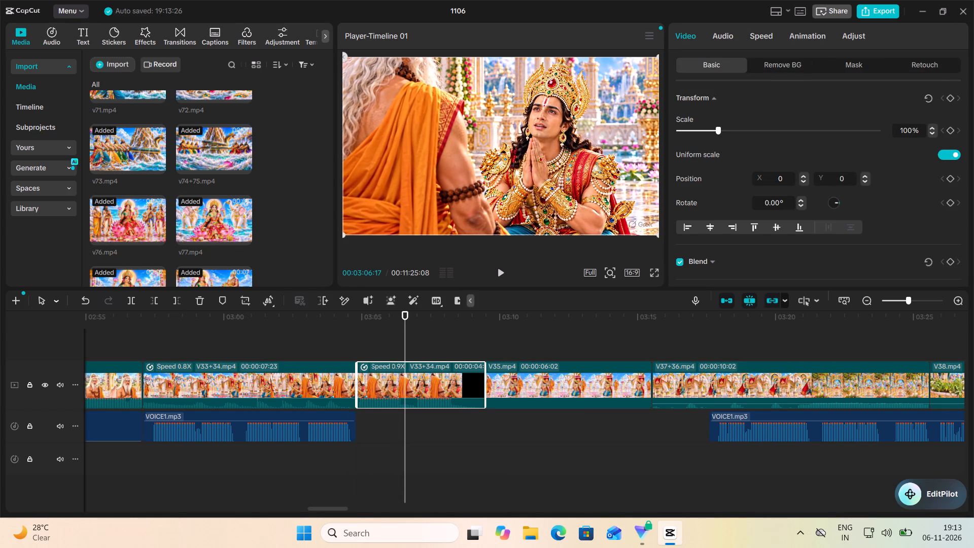
left_click(766, 35)
left_click(956, 119)
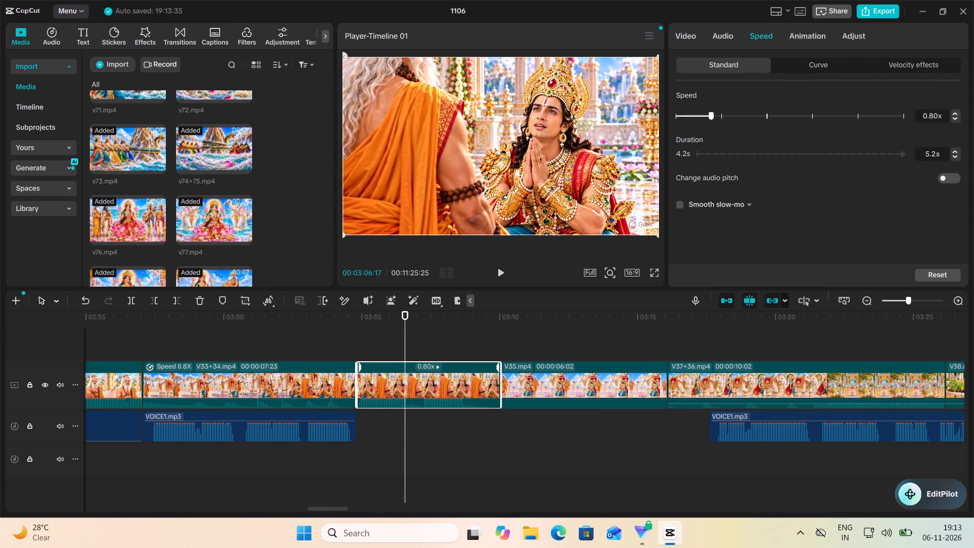
left_click(365, 347)
left_click(353, 334)
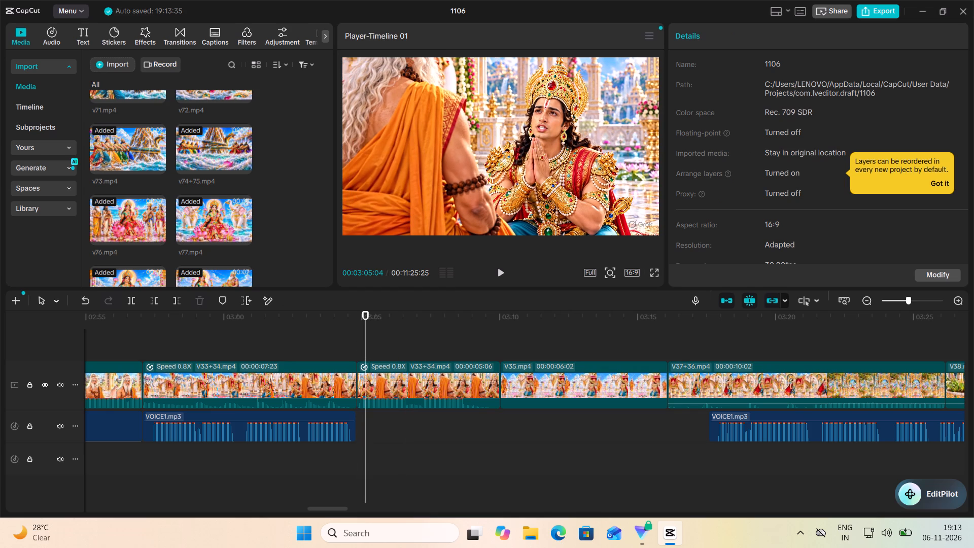
left_click(499, 271)
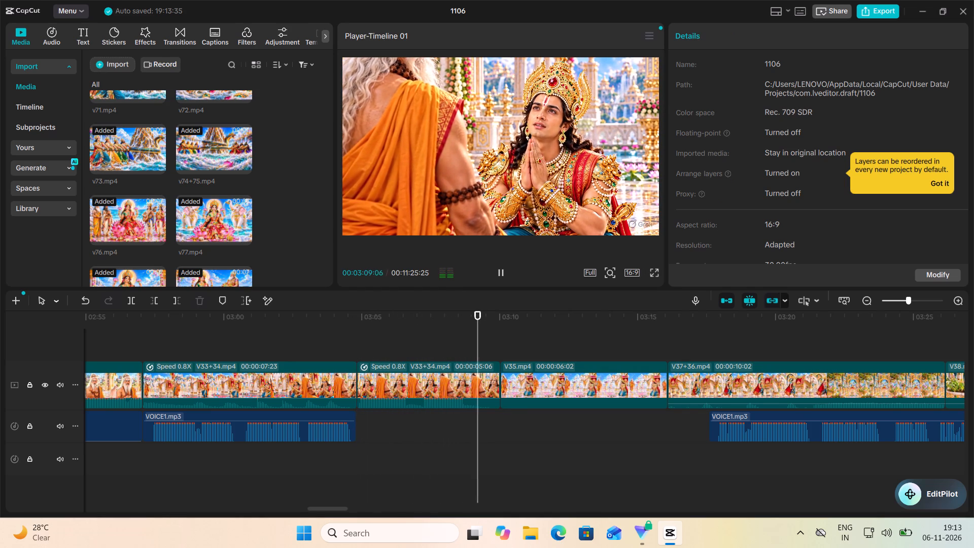
left_click(499, 271)
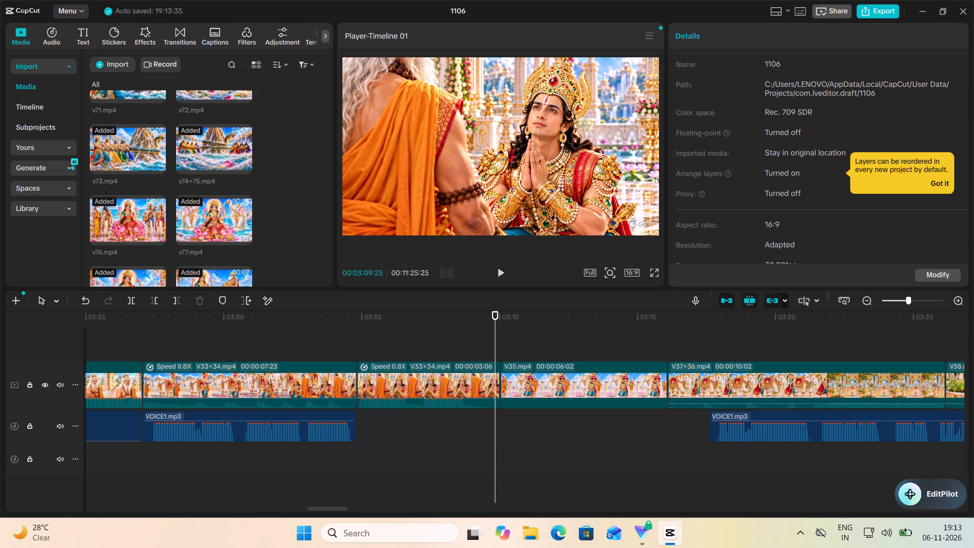
Extend the end of the VOICE1.mp3 segment under the first V33+34.mp4 part to about 00:03:05:06.
left_click(342, 379)
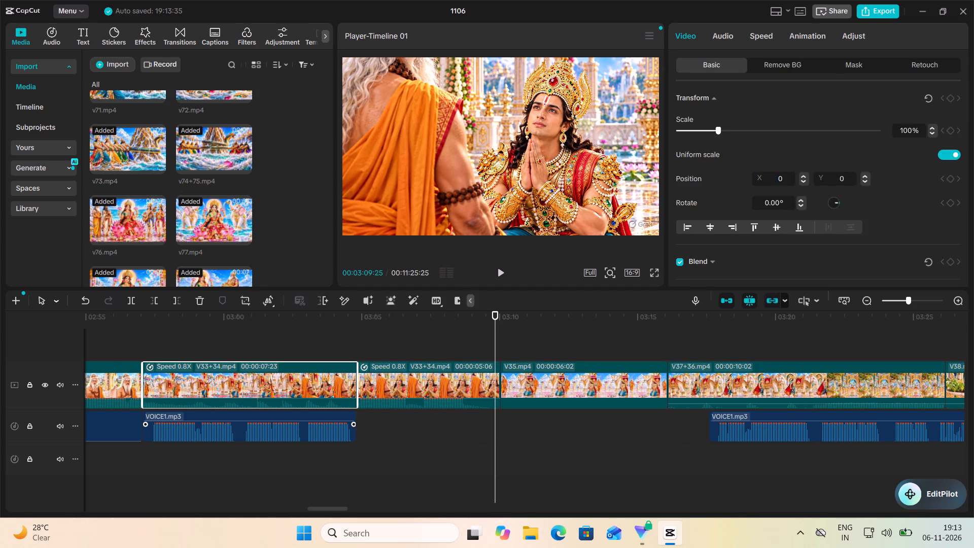
left_click_drag(356, 432, 366, 432)
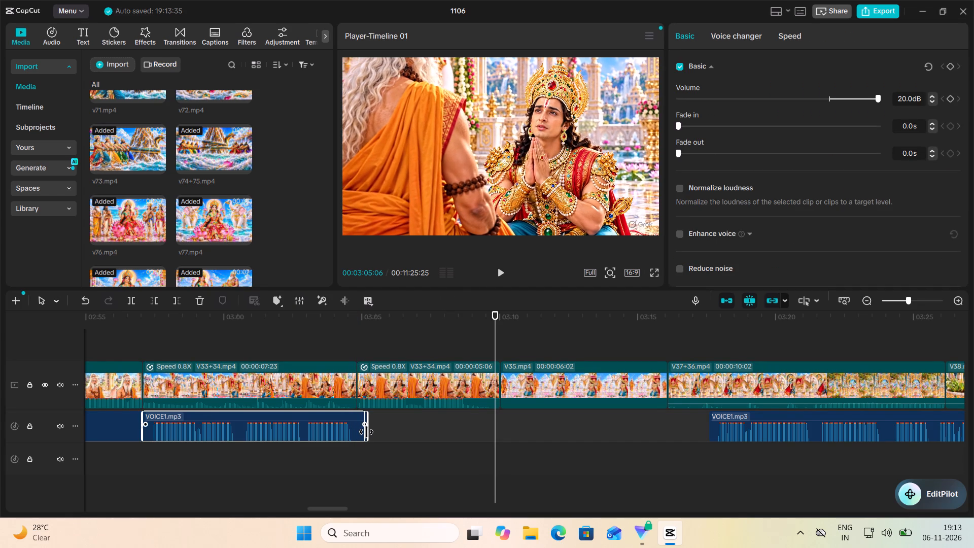
left_click_drag(366, 432, 366, 433)
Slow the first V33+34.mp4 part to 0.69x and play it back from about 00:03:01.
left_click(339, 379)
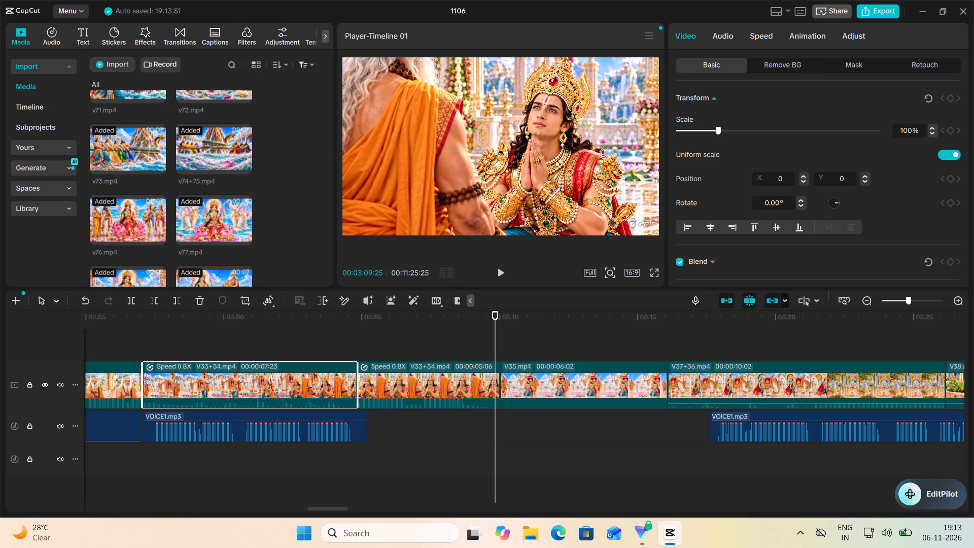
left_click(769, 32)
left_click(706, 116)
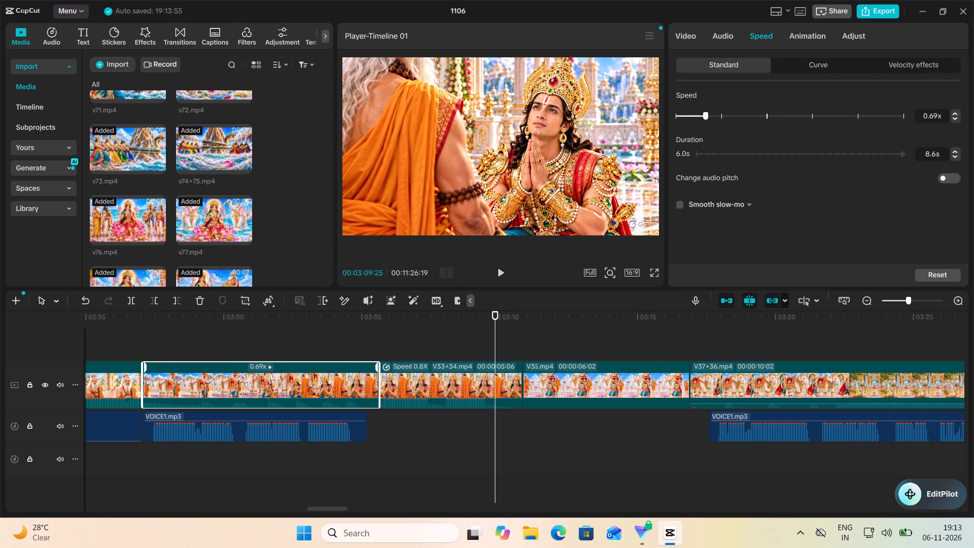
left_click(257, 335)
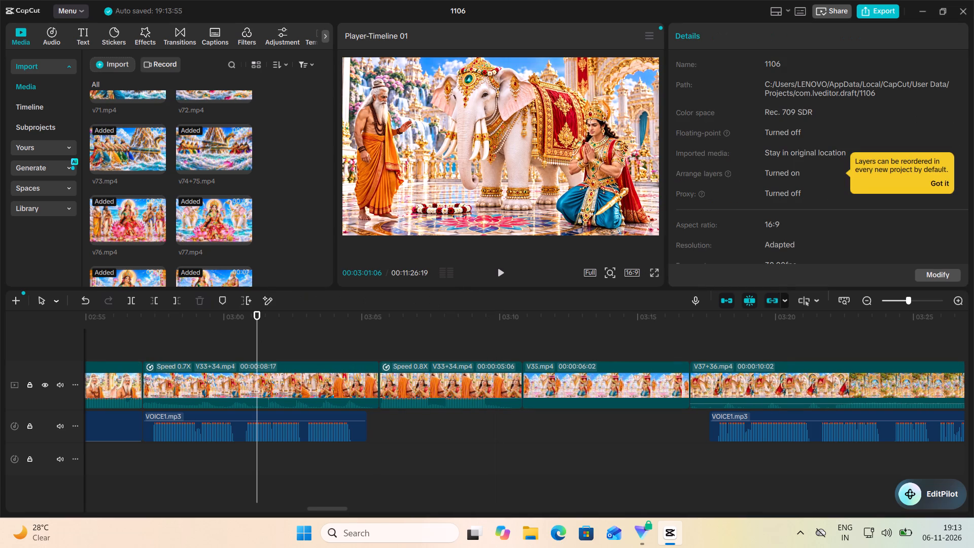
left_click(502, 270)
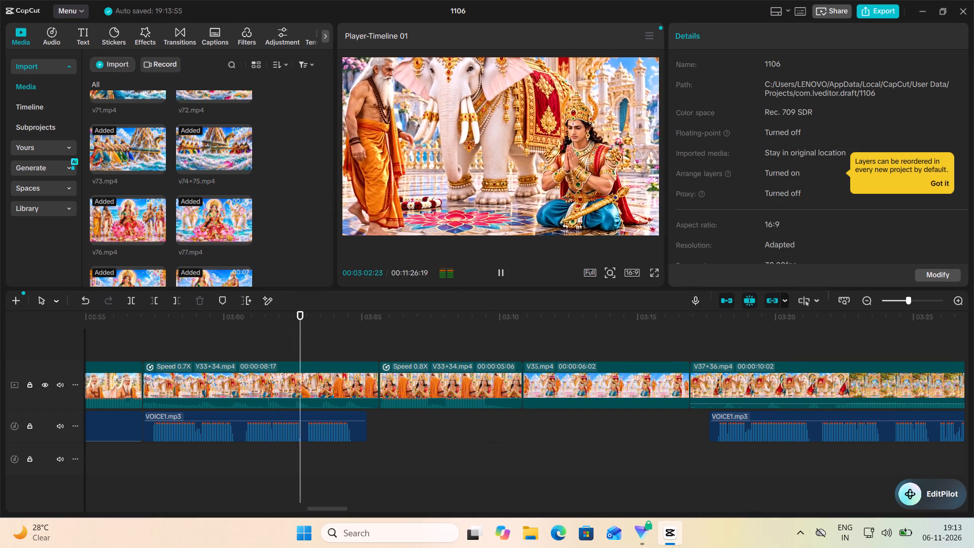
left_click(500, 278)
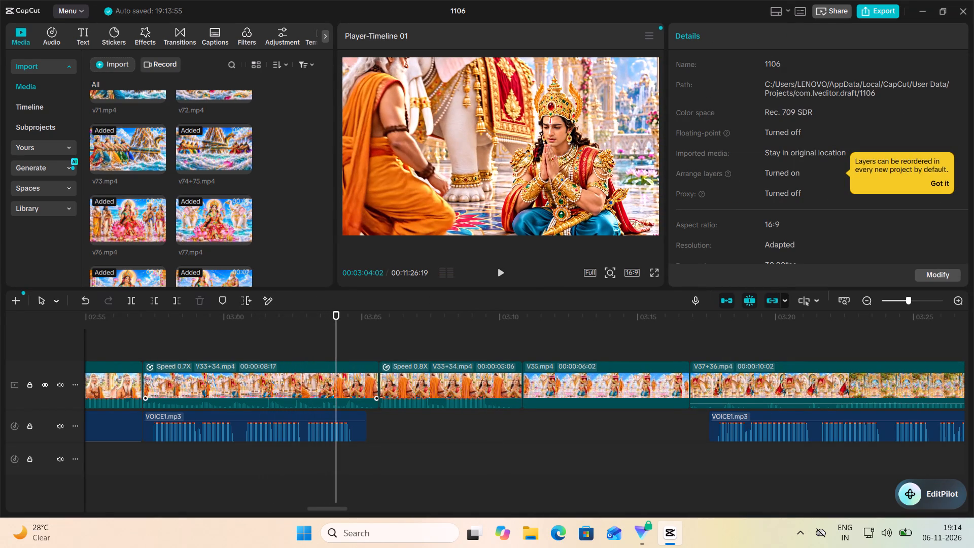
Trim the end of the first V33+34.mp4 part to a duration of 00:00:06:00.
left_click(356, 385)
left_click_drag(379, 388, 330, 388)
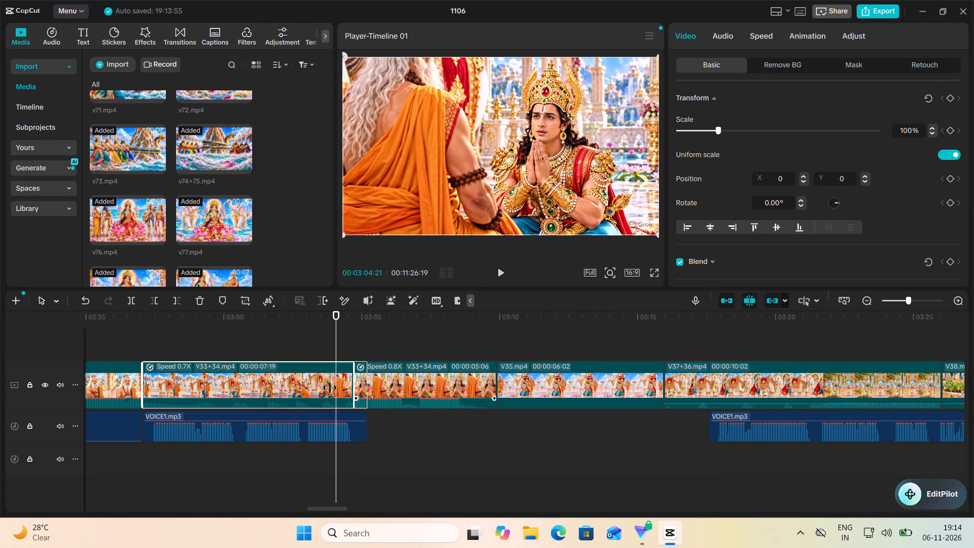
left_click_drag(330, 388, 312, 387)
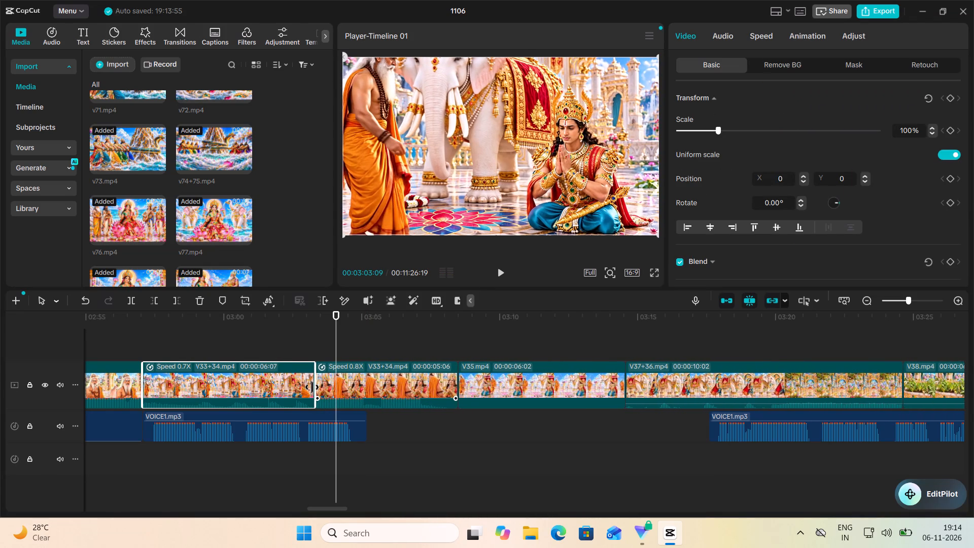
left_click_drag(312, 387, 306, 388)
Set the speed of the first V33+34.mp4 part to 0.49x and play it back into the second part.
left_click(274, 371)
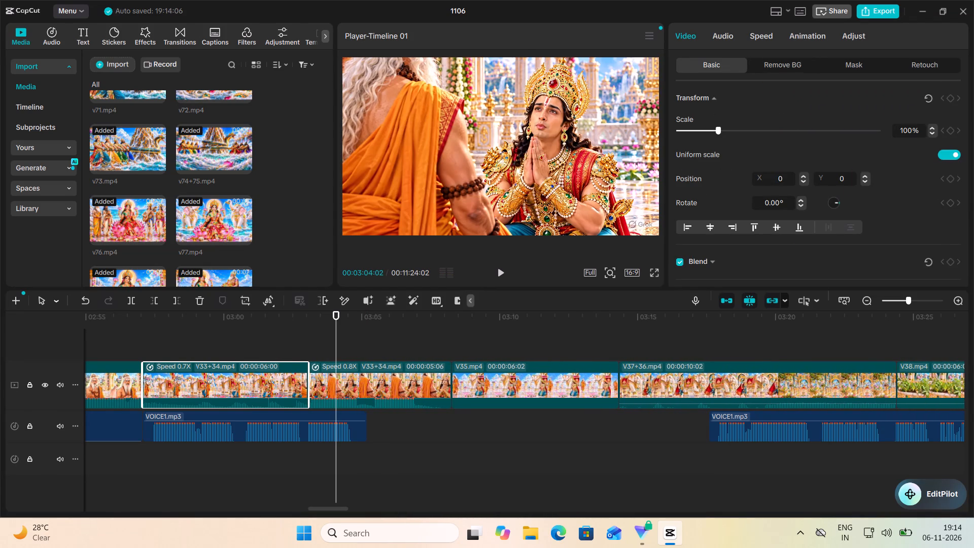
left_click(769, 36)
left_click(695, 114)
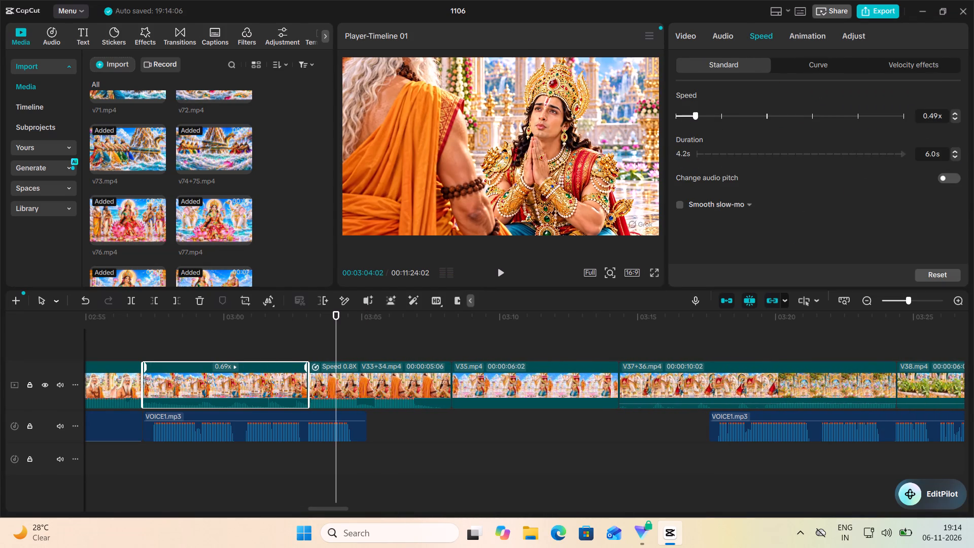
left_click(217, 342)
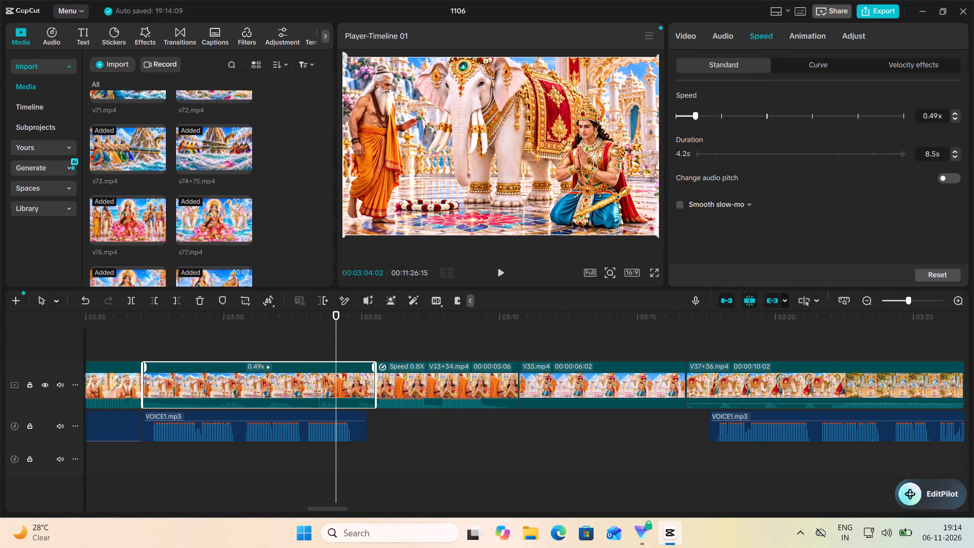
left_click(503, 273)
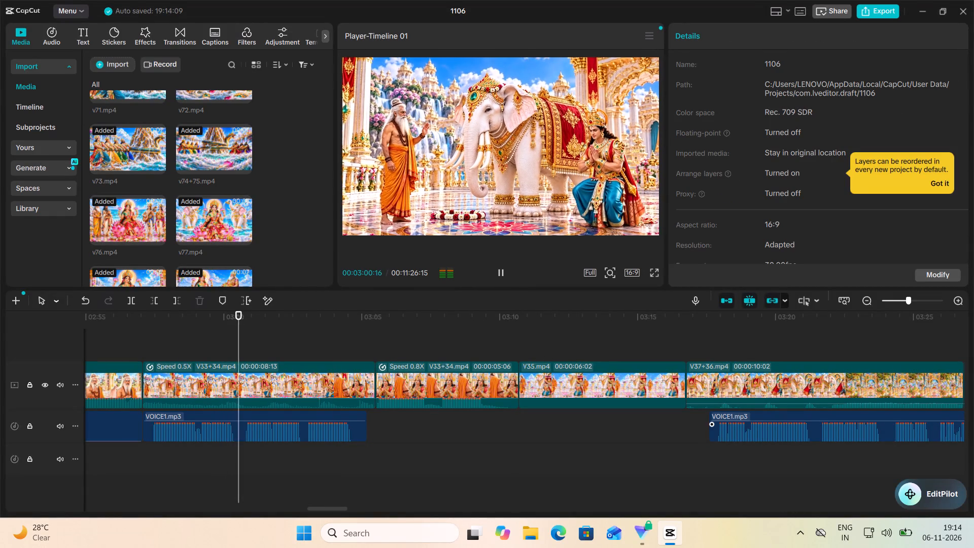
left_click(499, 280)
Trim the end of the first V33+34.mp4 part to 00:00:08:04, play the cut back, and shorten the part further to 00:00:07:22.
left_click(356, 383)
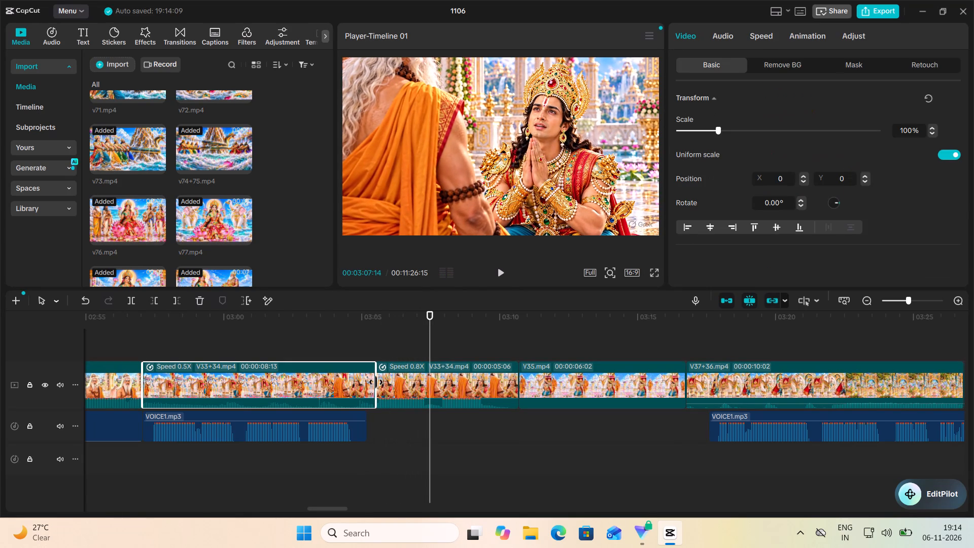
left_click(376, 382)
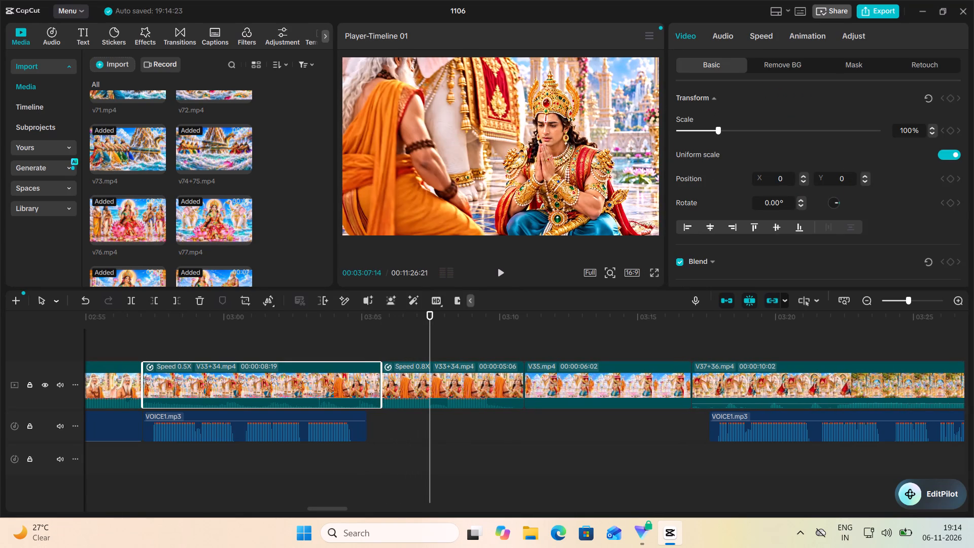
left_click_drag(380, 381, 363, 386)
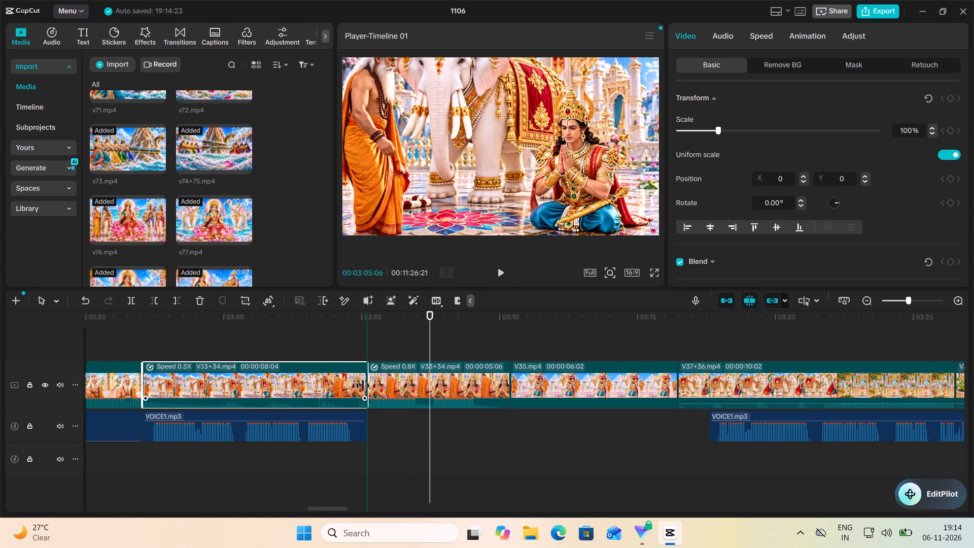
left_click_drag(363, 386, 362, 386)
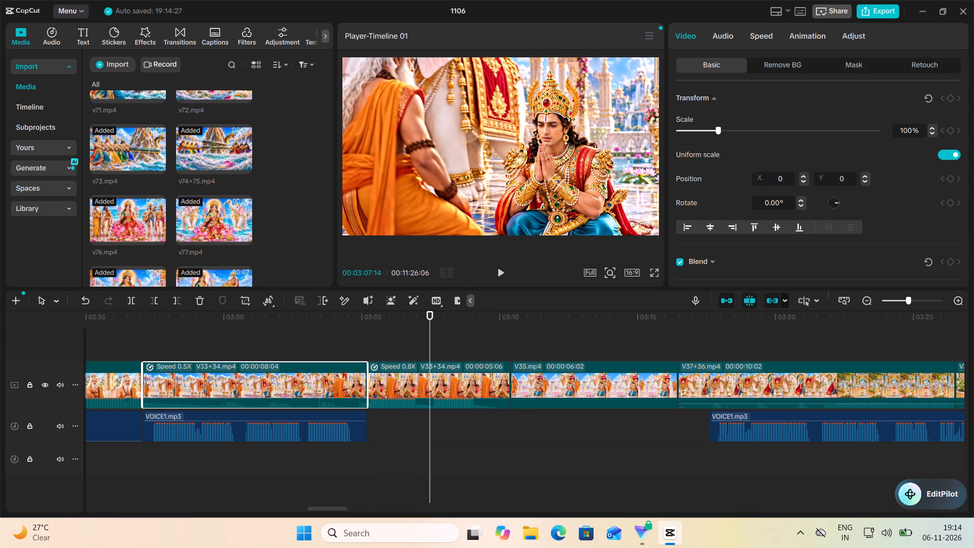
left_click(340, 351)
left_click(501, 276)
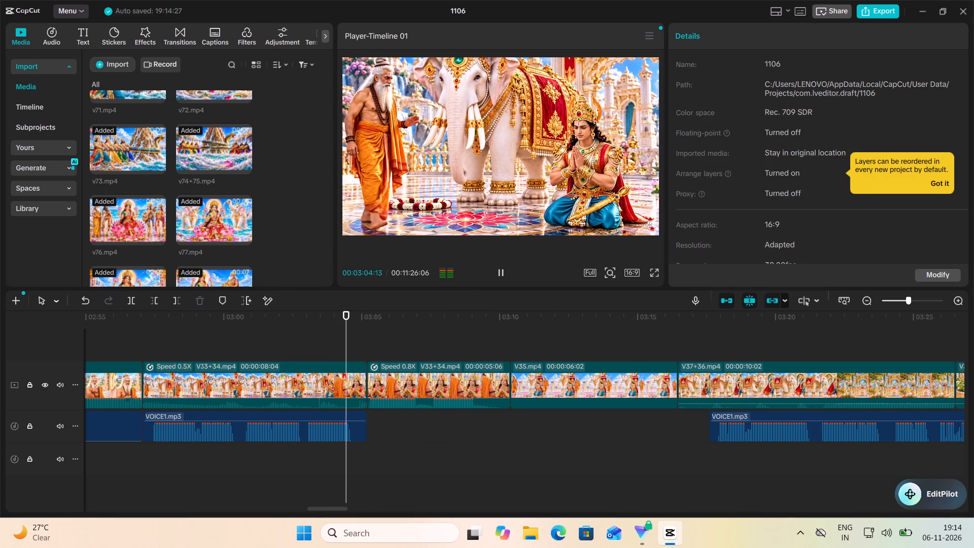
left_click(501, 276)
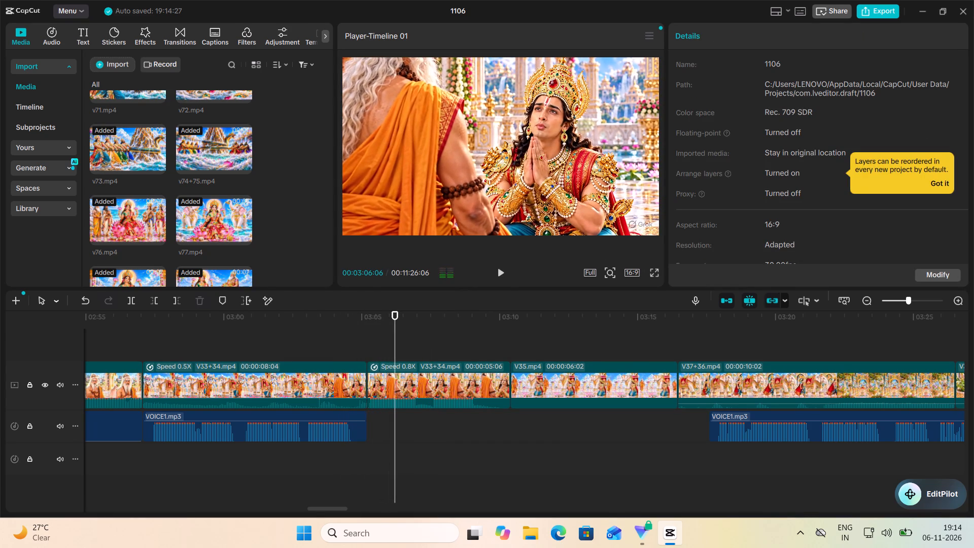
left_click(501, 276)
left_click(346, 381)
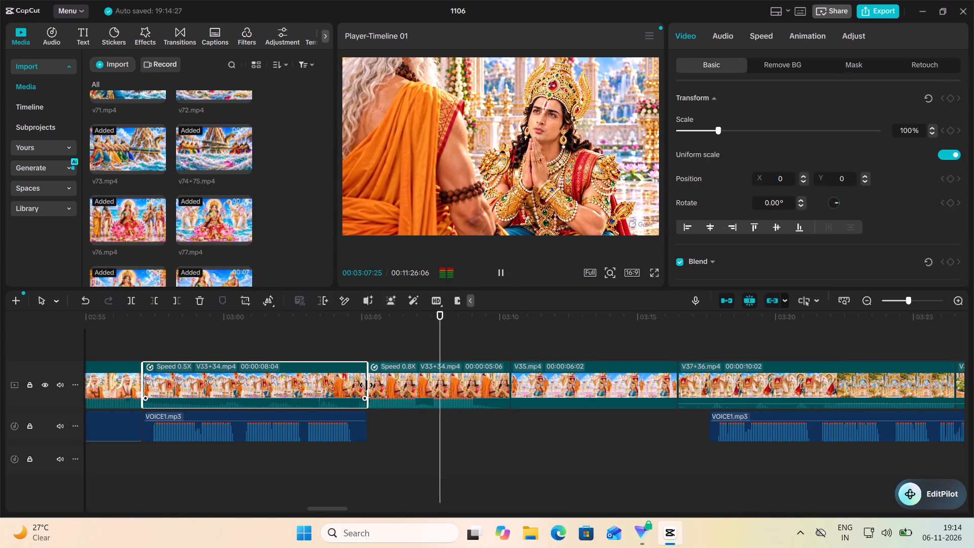
left_click_drag(366, 385, 356, 388)
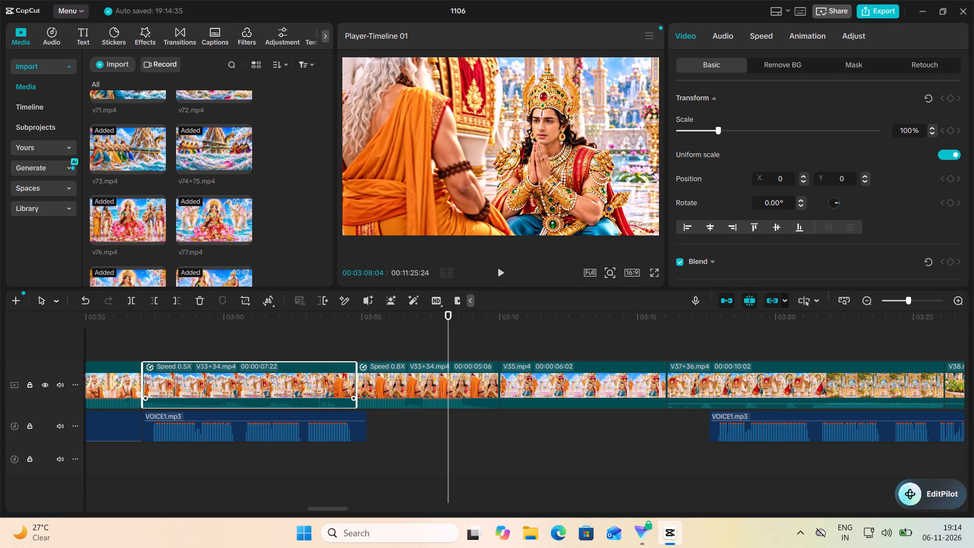
Fine-tune the first V33+34.mp4 part's speed to 0.48x and play back from about 00:03:02 almost to V35.mp4.
left_click(773, 37)
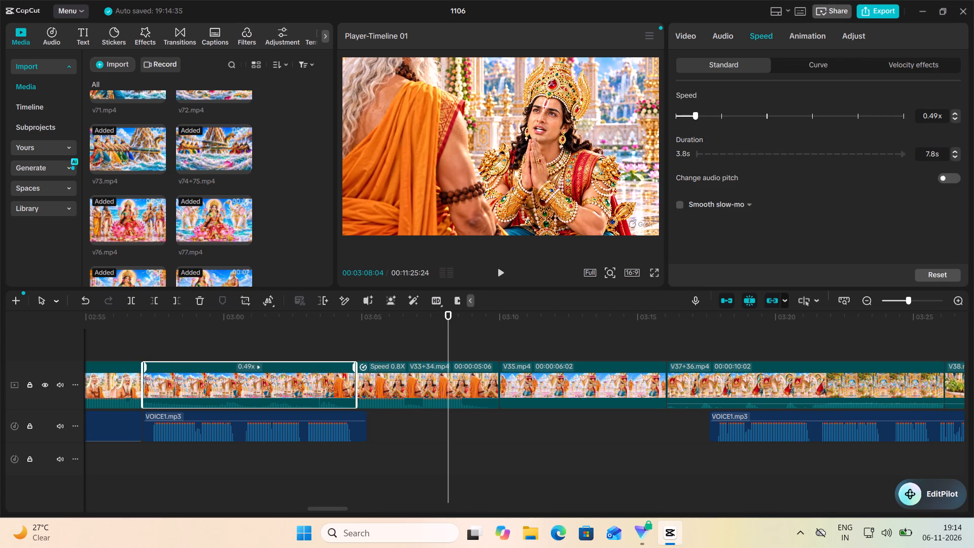
left_click(690, 115)
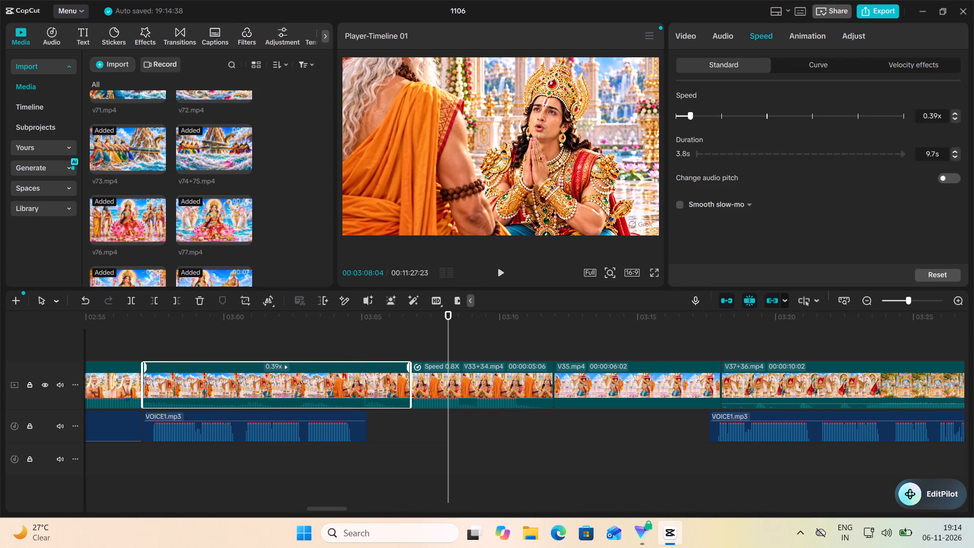
left_click(693, 116)
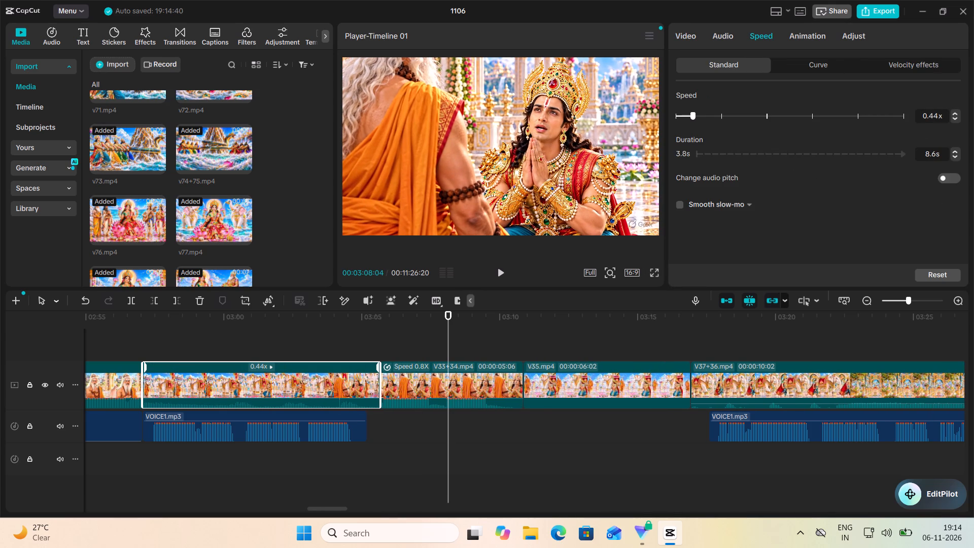
left_click(695, 116)
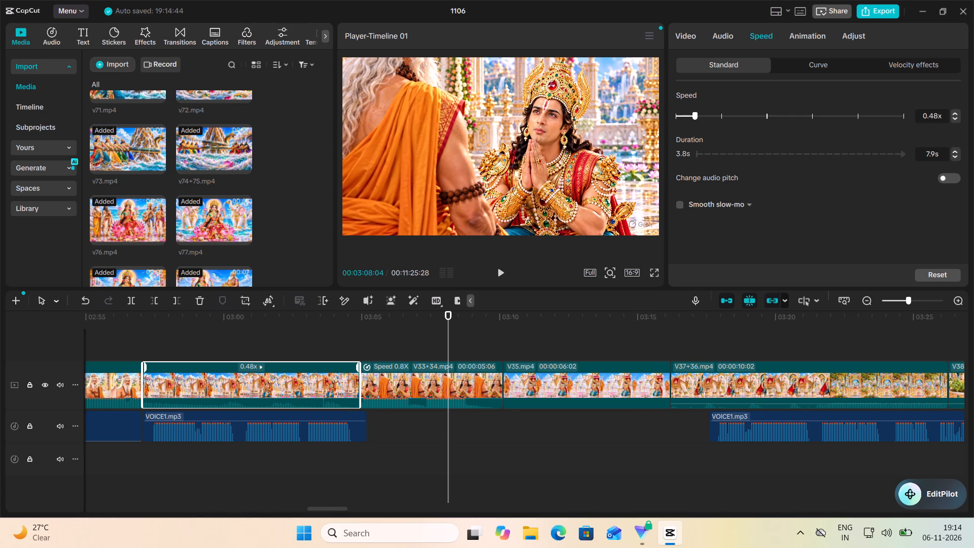
left_click(301, 344)
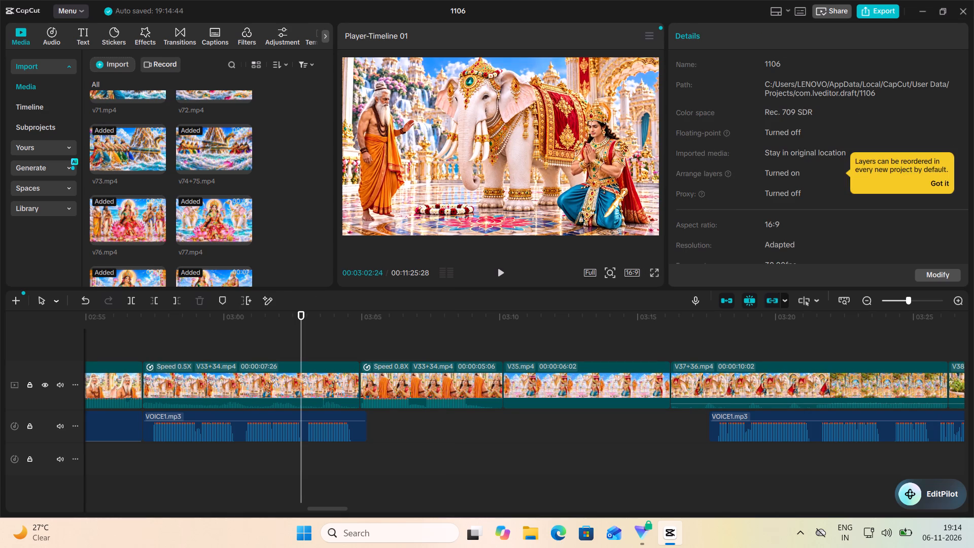
left_click(499, 270)
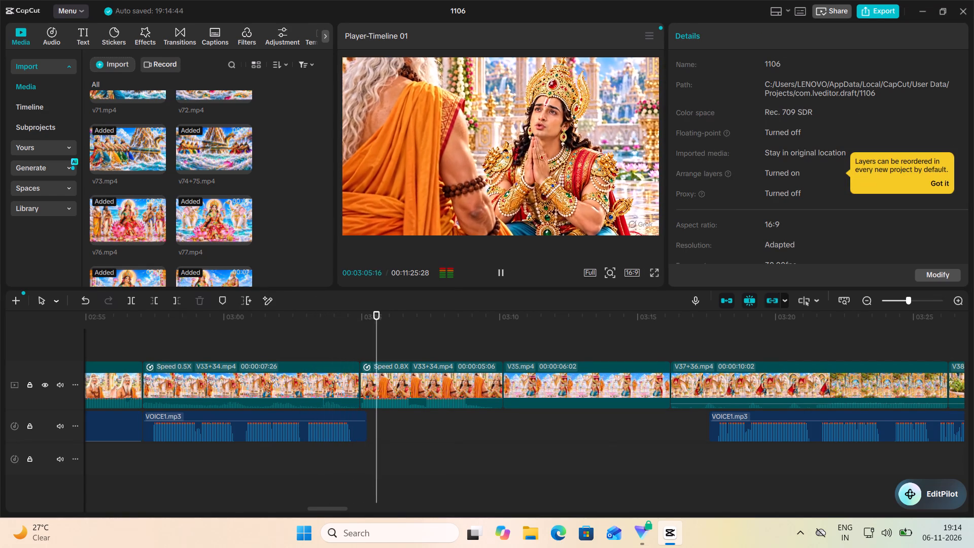
left_click(500, 270)
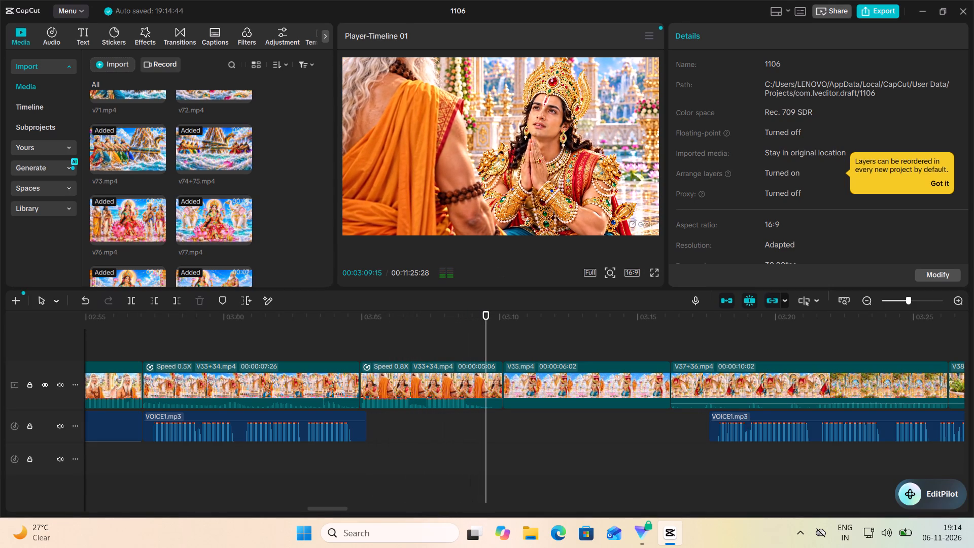
Move the VOICE1.mp3 narration after the gap earlier, to start just after 00:03:09:15 shortly before V35.mp4, and play through into V37+36.mp4.
left_click(743, 433)
left_click_drag(743, 432, 546, 438)
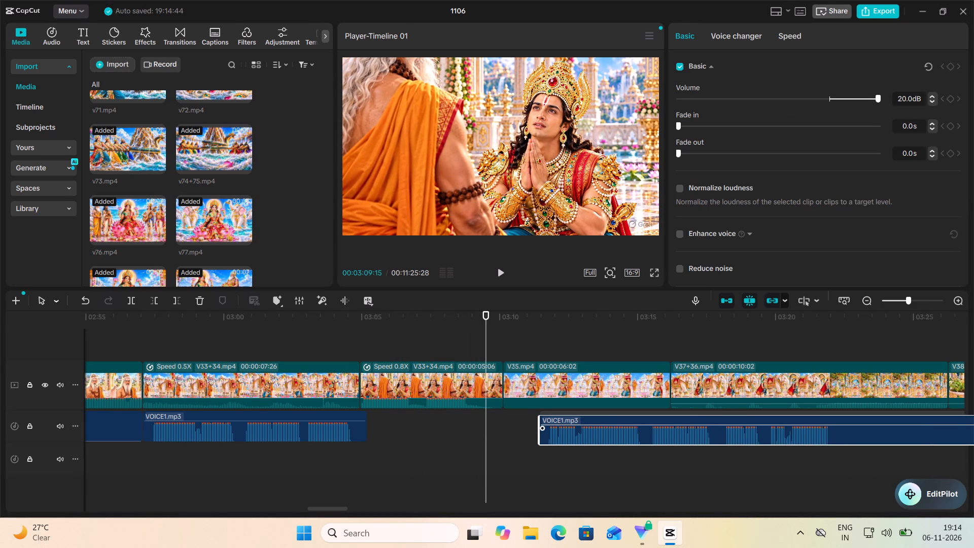
left_click_drag(546, 438, 525, 432)
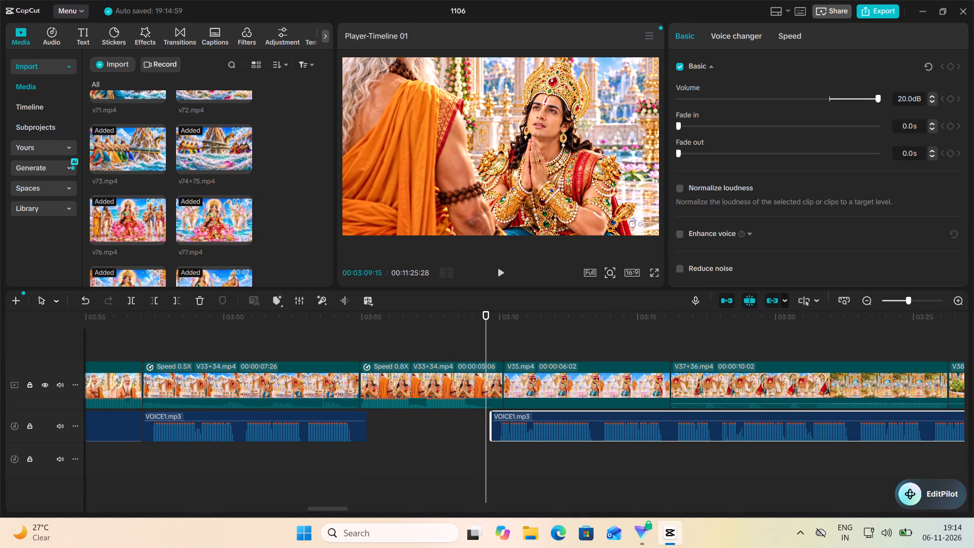
left_click(505, 269)
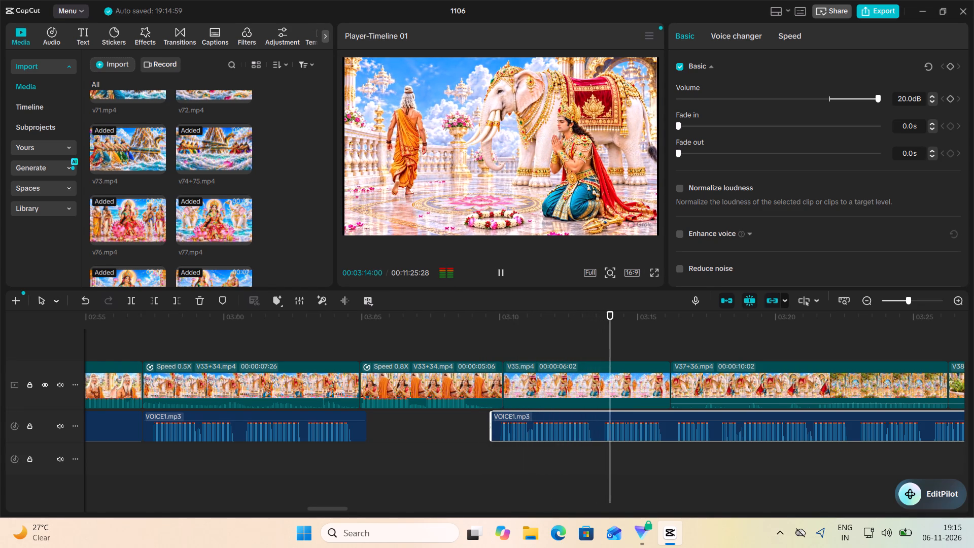
left_click(500, 275)
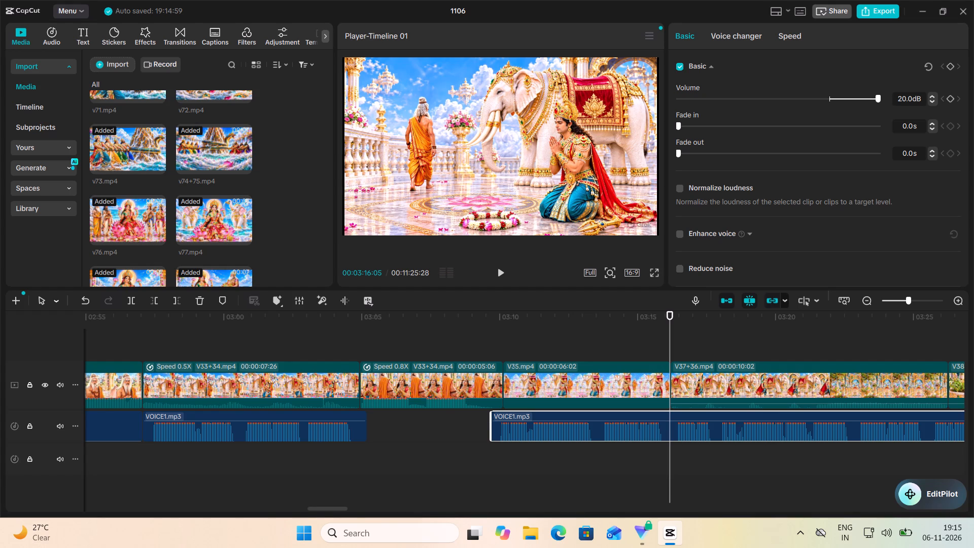
left_click(498, 269)
scroll(555, 355, "left", 2)
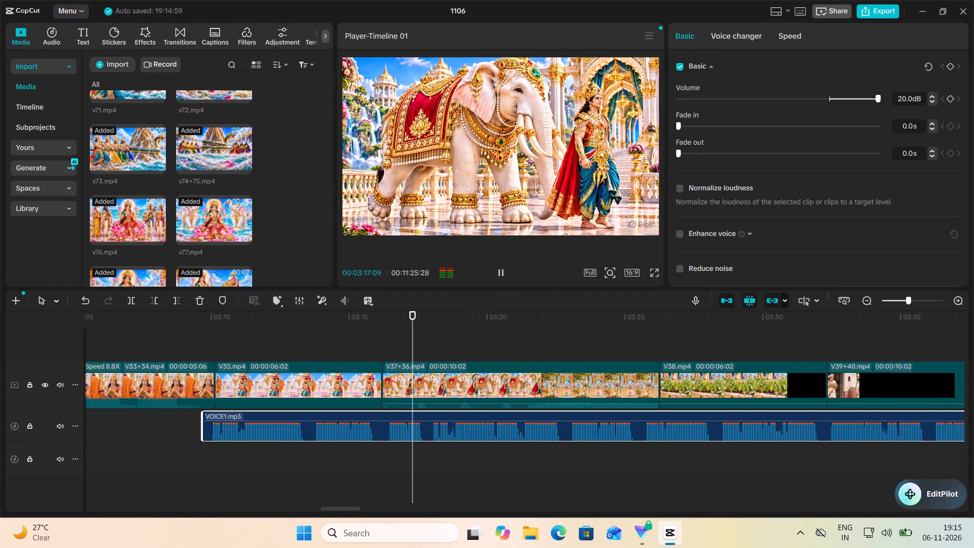
scroll(532, 359, "left", 2)
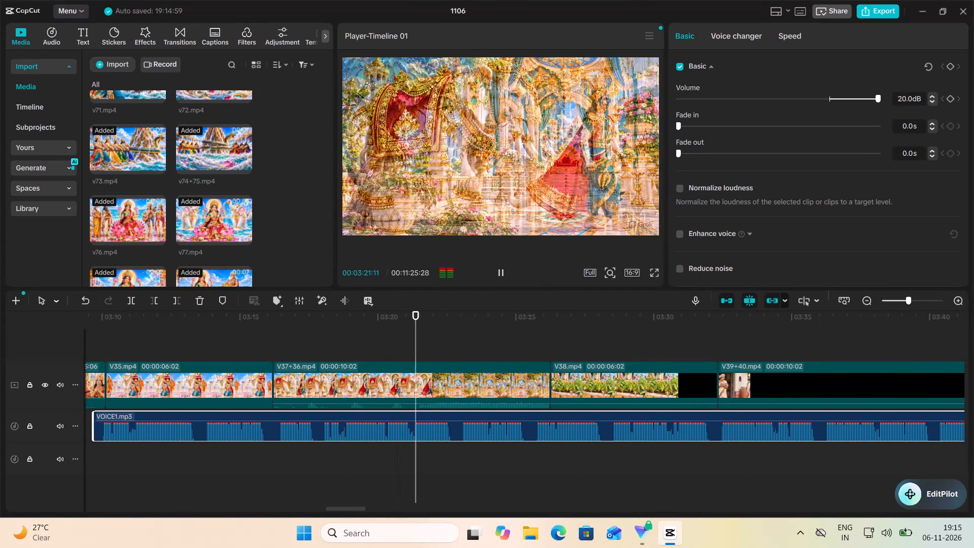
Lower the V37+36.mp4 clip's volume to about -15.1 dB and play back into the start of V38.mp4.
left_click(501, 277)
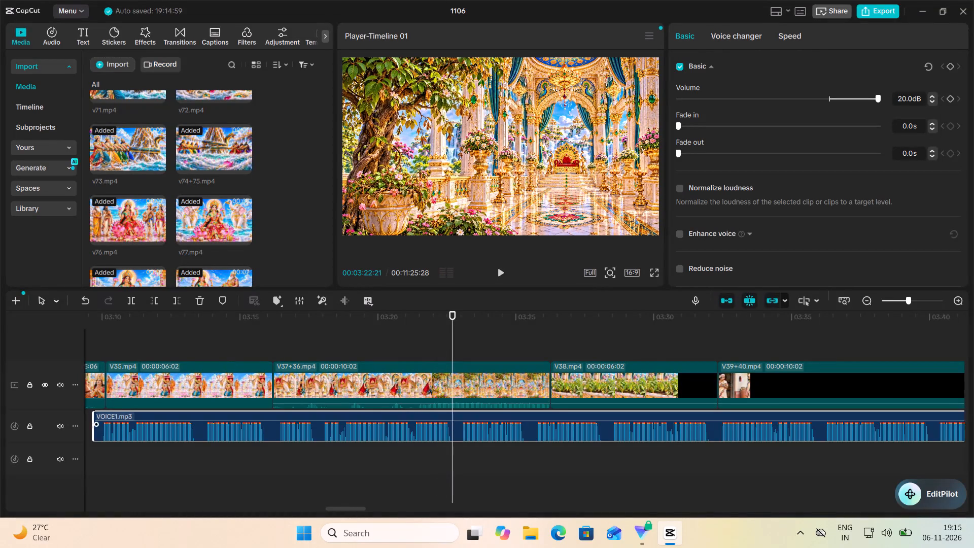
left_click_drag(408, 404, 418, 386)
left_click(347, 353)
left_click(503, 269)
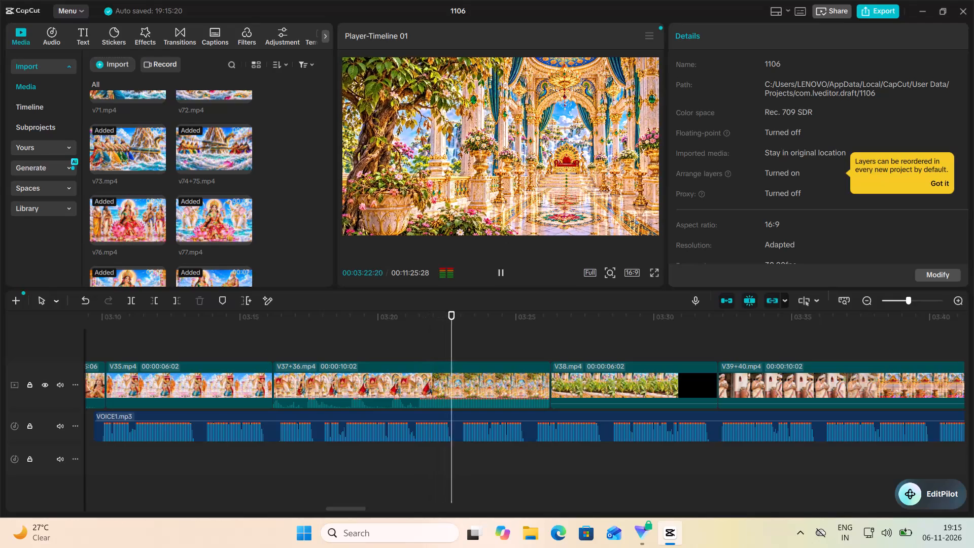
left_click(503, 269)
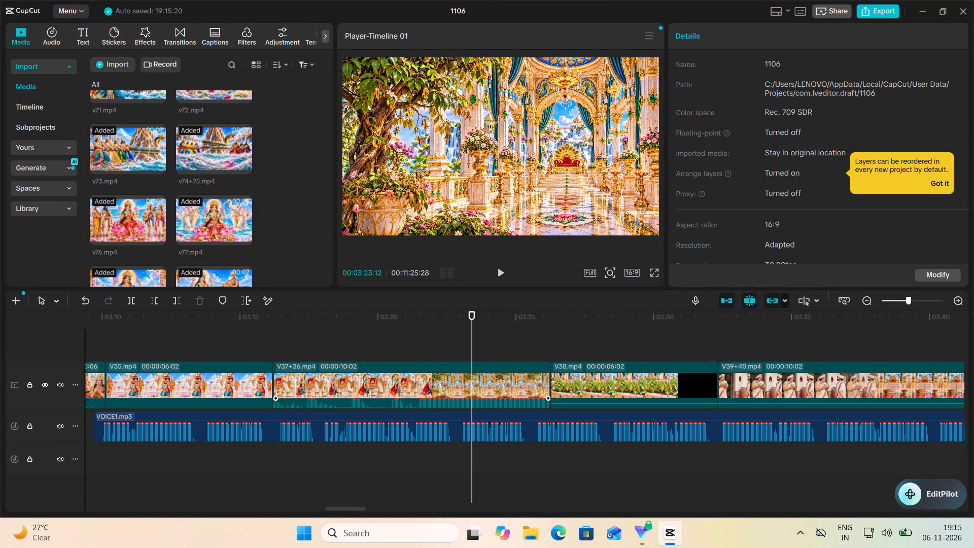
left_click_drag(422, 398, 419, 406)
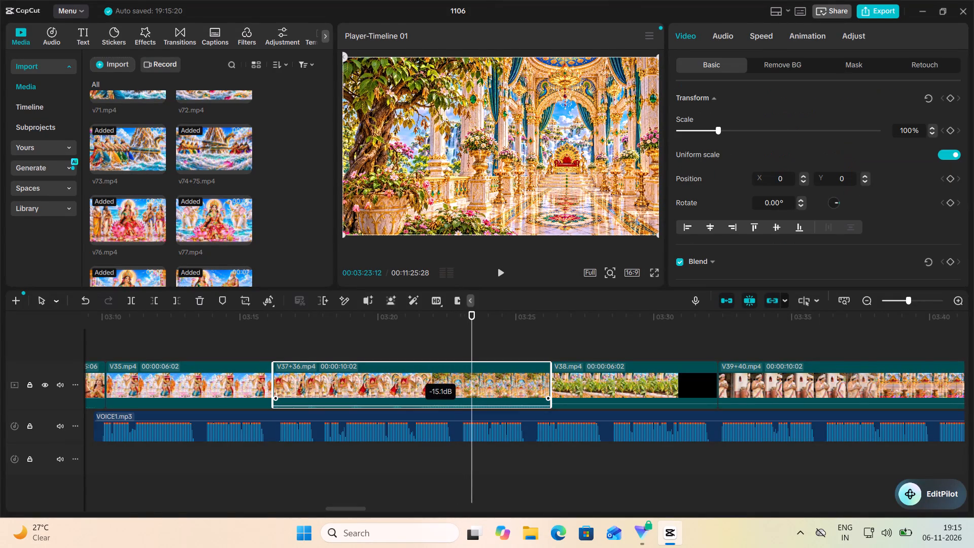
left_click(497, 280)
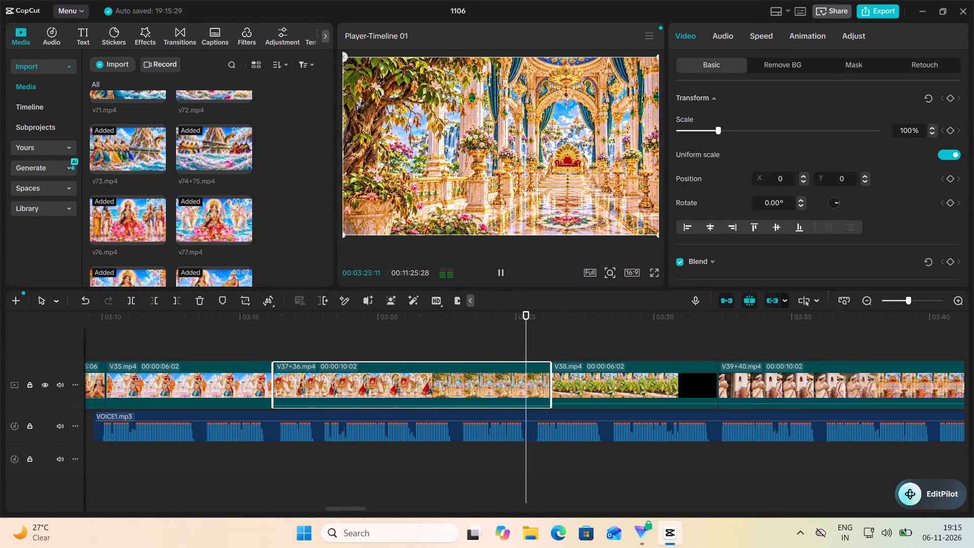
left_click(502, 276)
left_click(409, 334)
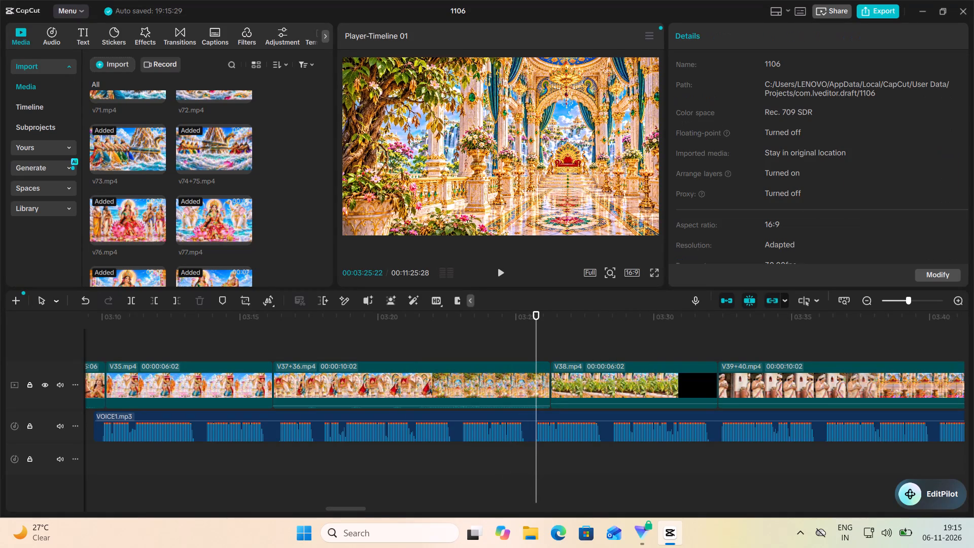
left_click(499, 270)
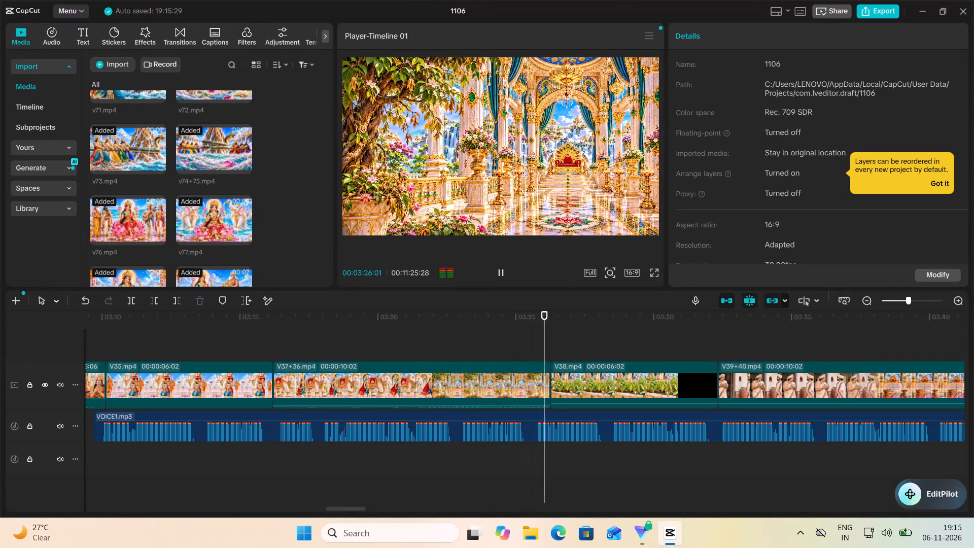
left_click(500, 271)
Set the V37+36.mp4 clip's speed to 1.10x so that it ends earlier, near the narration pause before V38.mp4.
left_click(508, 384)
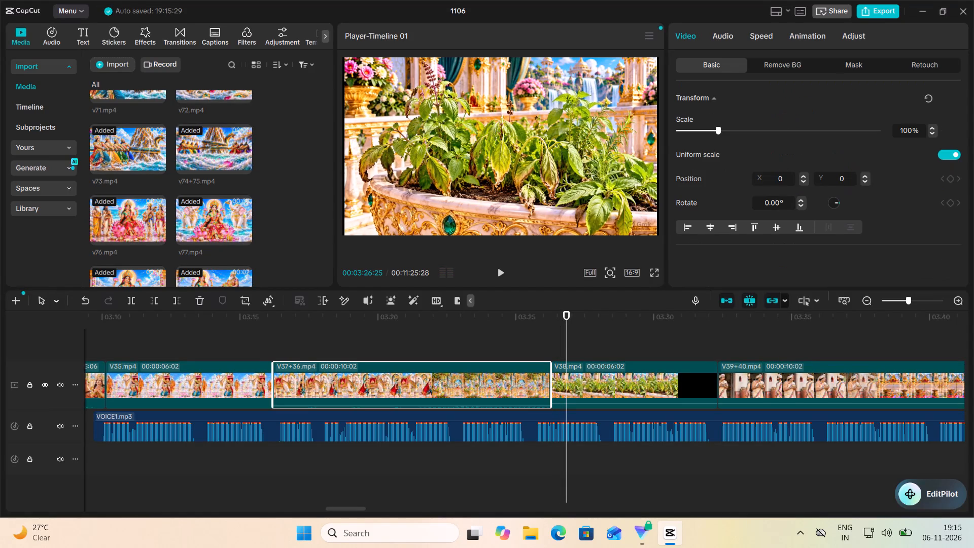
left_click(756, 30)
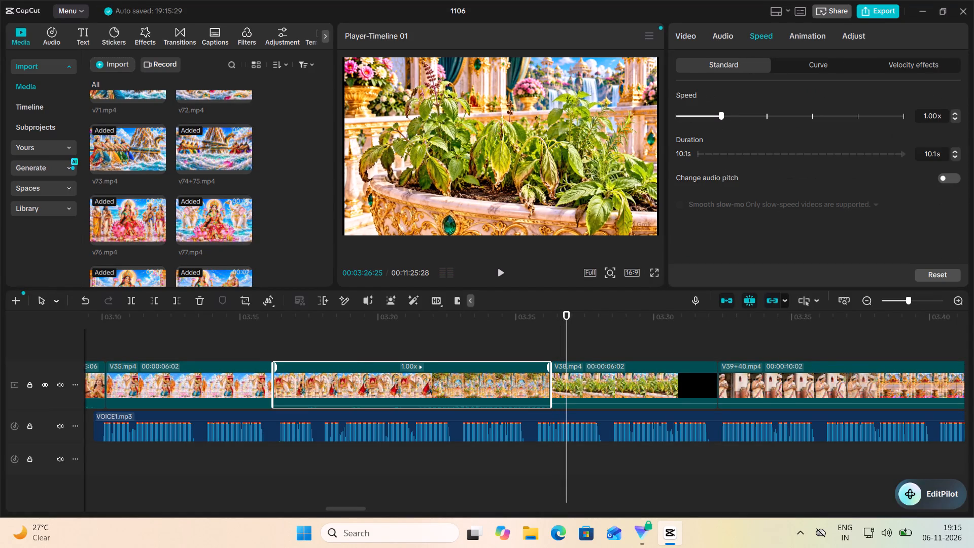
left_click(728, 116)
left_click(726, 116)
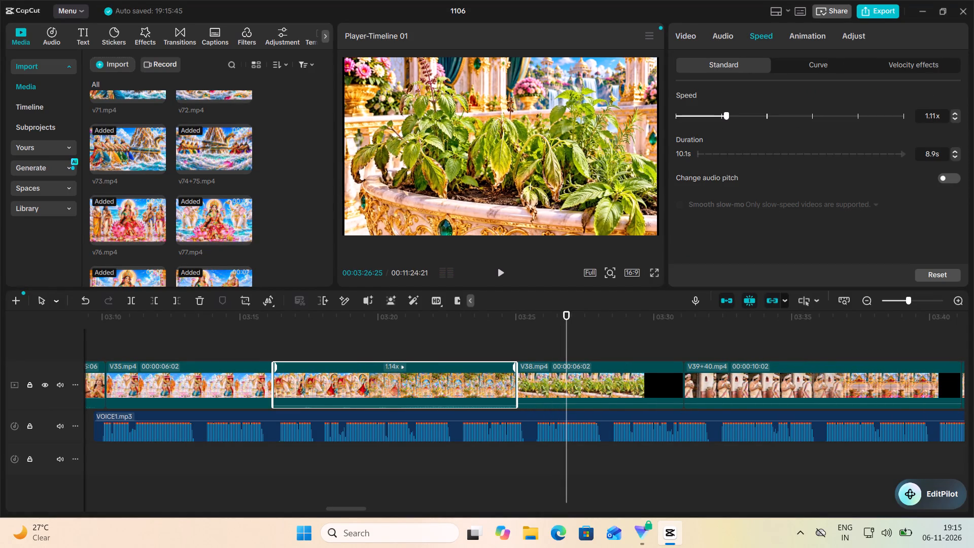
left_click(726, 116)
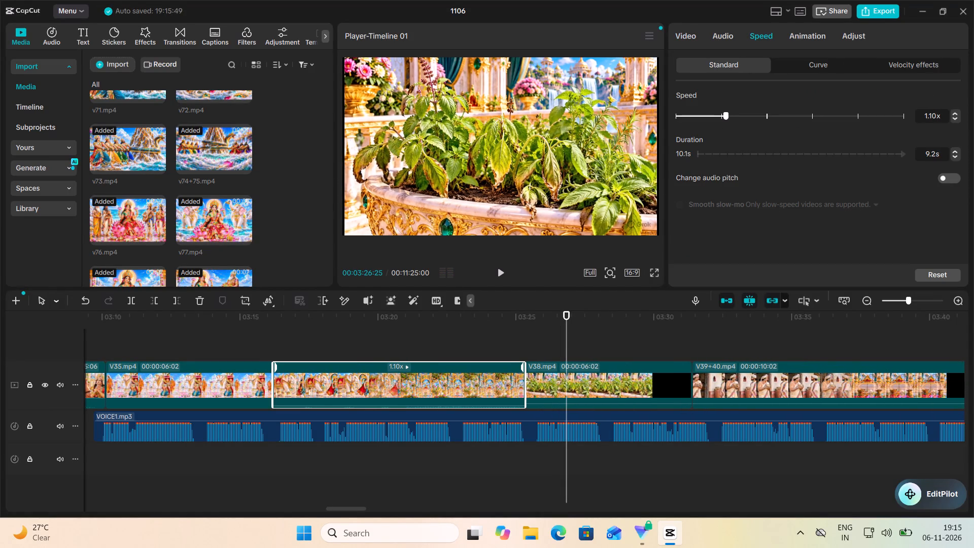
left_click(724, 115)
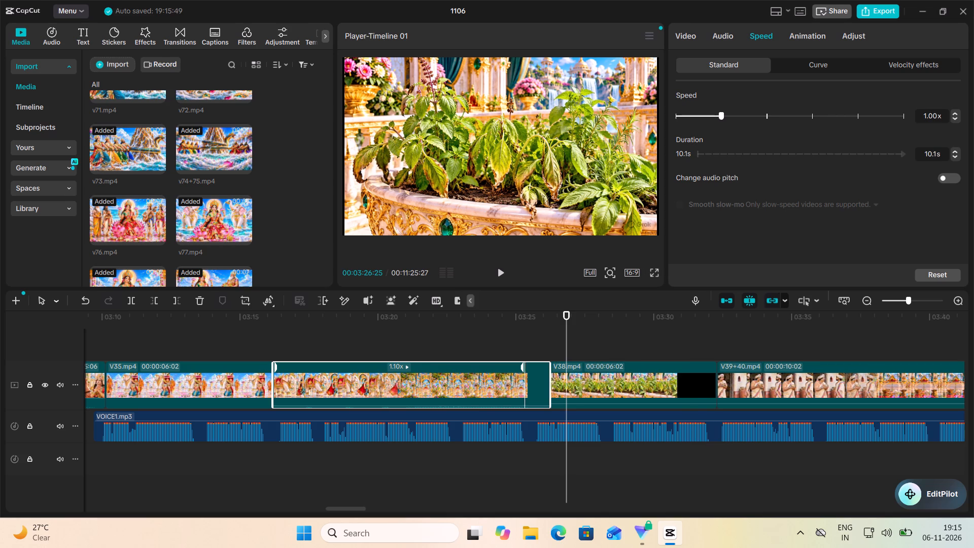
left_click(723, 117)
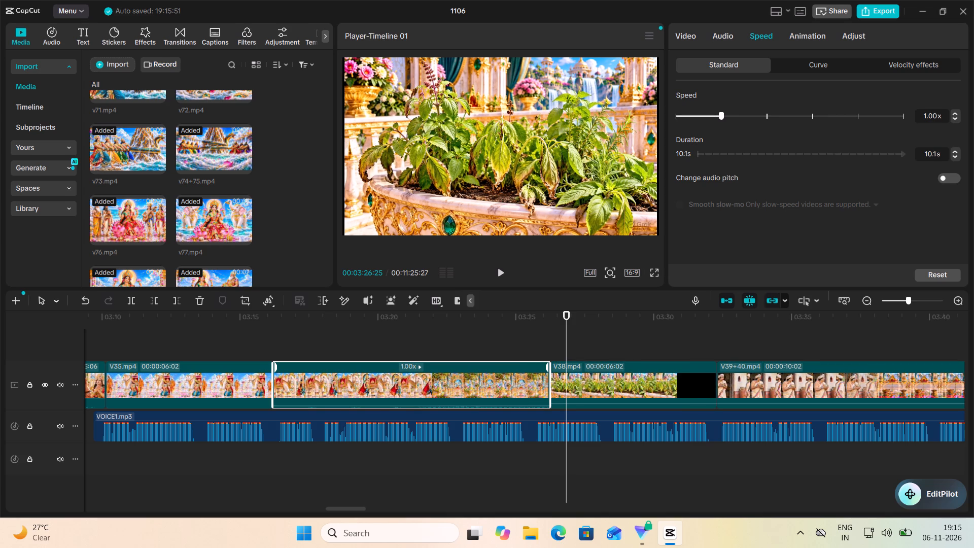
left_click(723, 116)
left_click(725, 115)
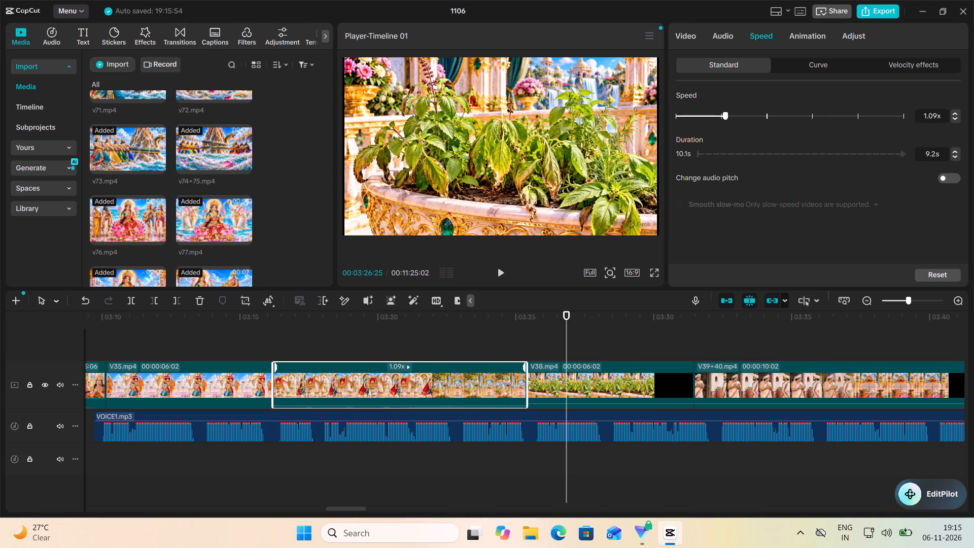
left_click(724, 115)
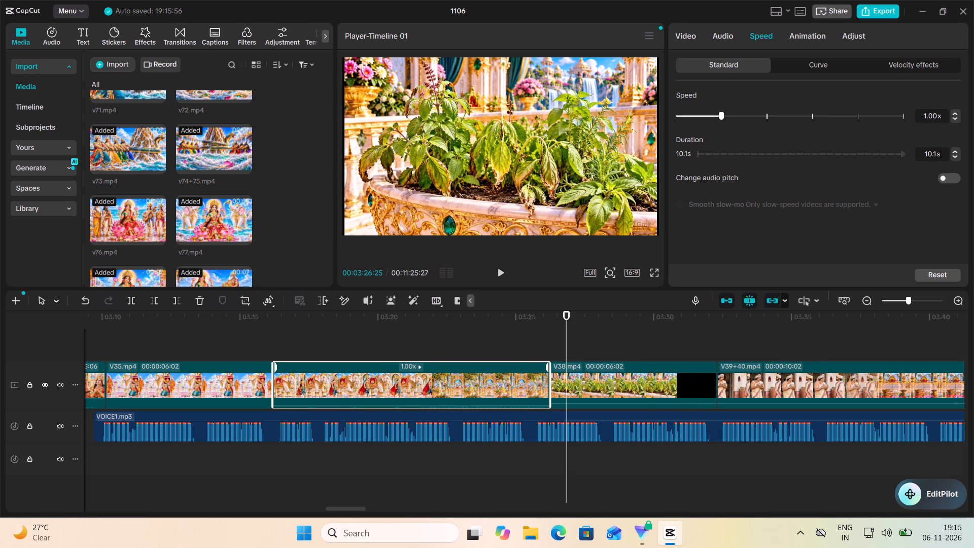
left_click(724, 115)
left_click(957, 117)
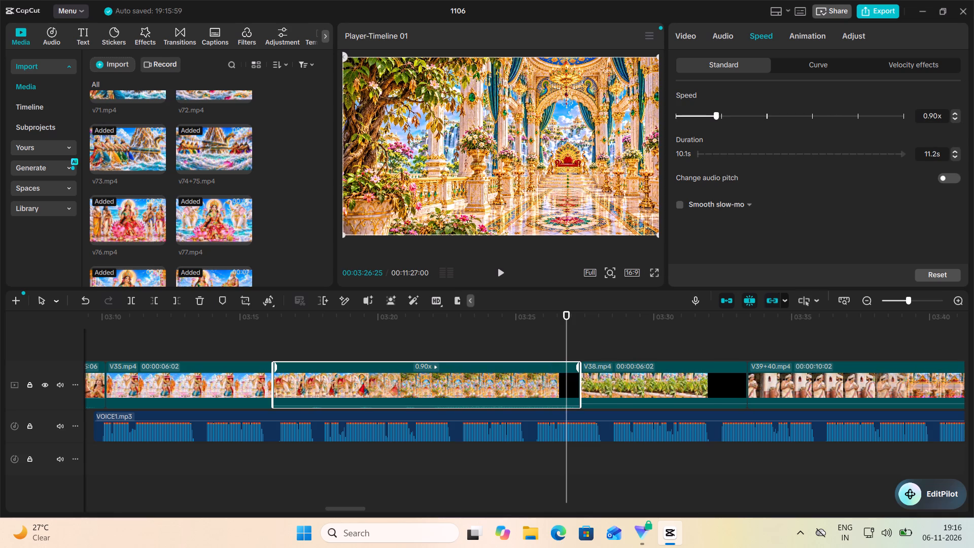
left_click(954, 113)
left_click(954, 113)
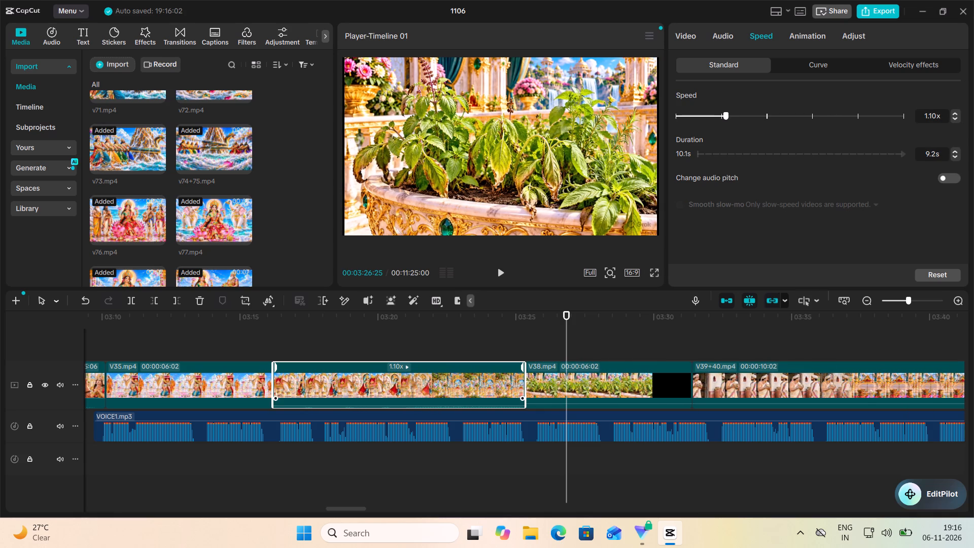
Extend the end of V37+36.mp4 slightly to 00:00:09:05 and play back from its start into V39+40.mp4.
left_click_drag(527, 385, 534, 386)
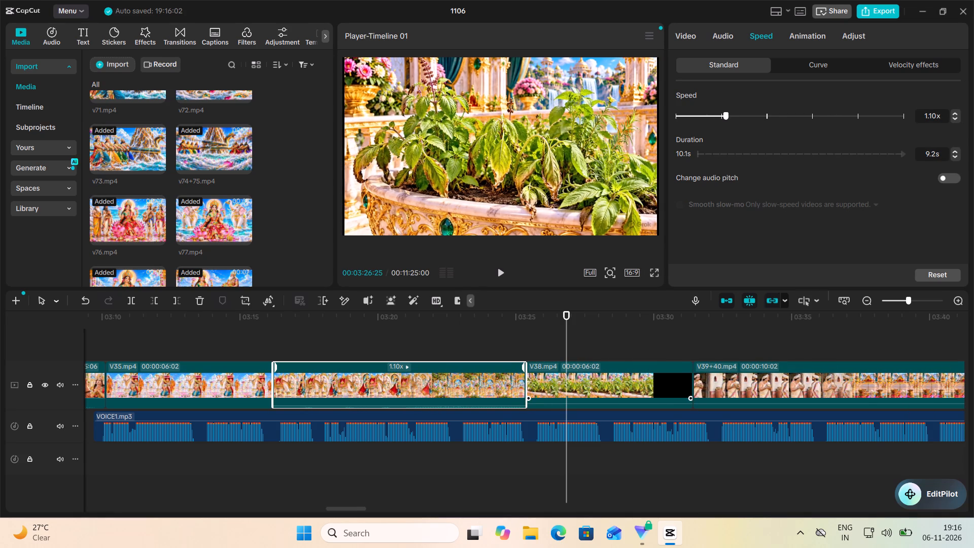
left_click(278, 343)
left_click(505, 276)
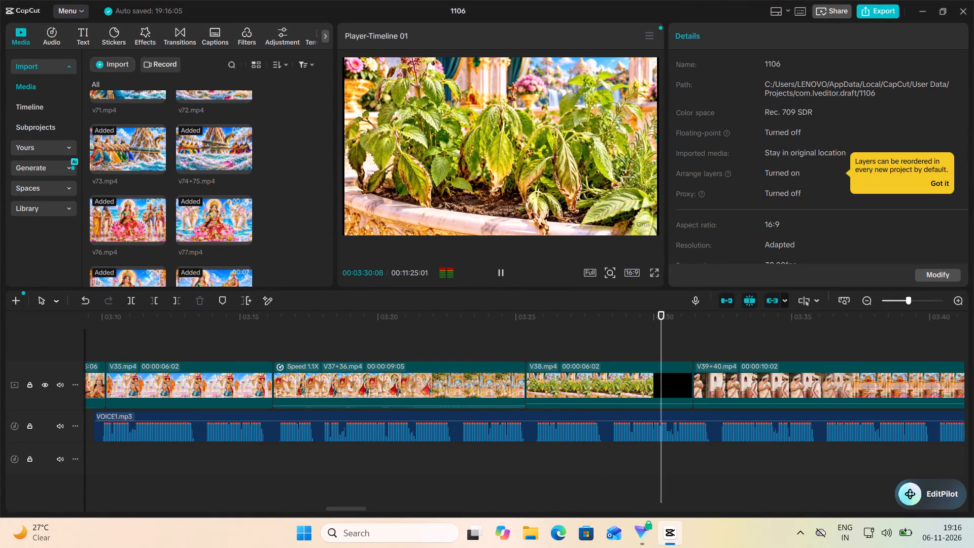
left_click(501, 272)
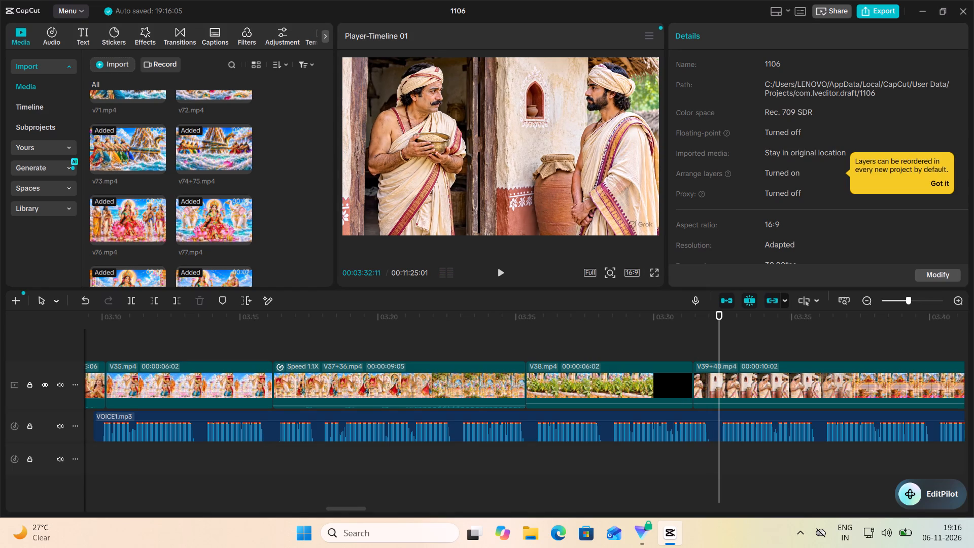
left_click(503, 272)
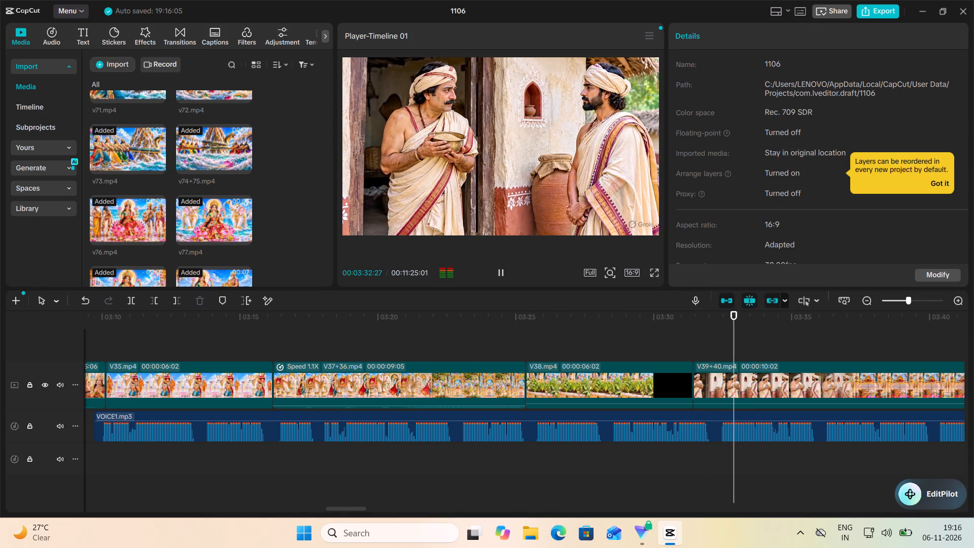
left_click(503, 272)
Slow the V38.mp4 clip to 0.87x so that it ends at the narration pause before V39+40.mp4.
left_click(643, 397)
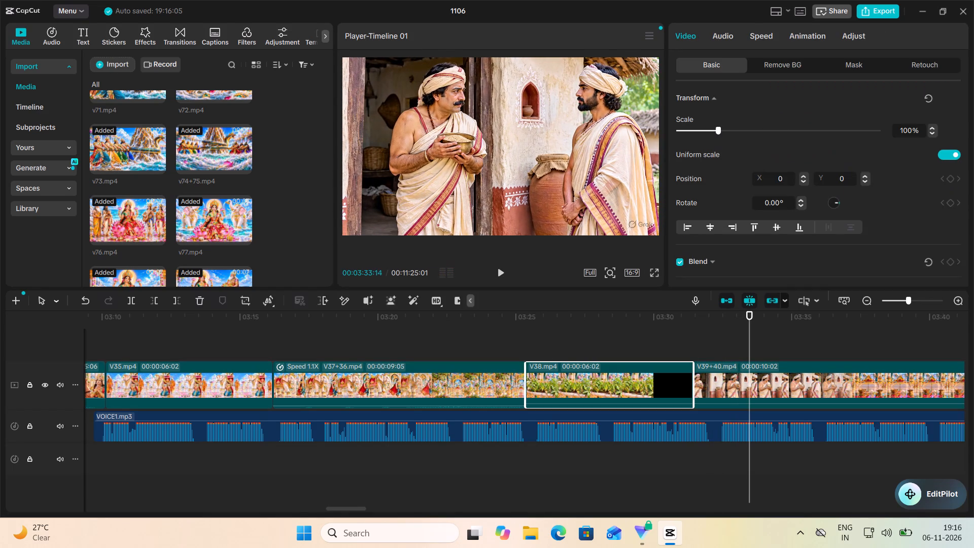
left_click(756, 32)
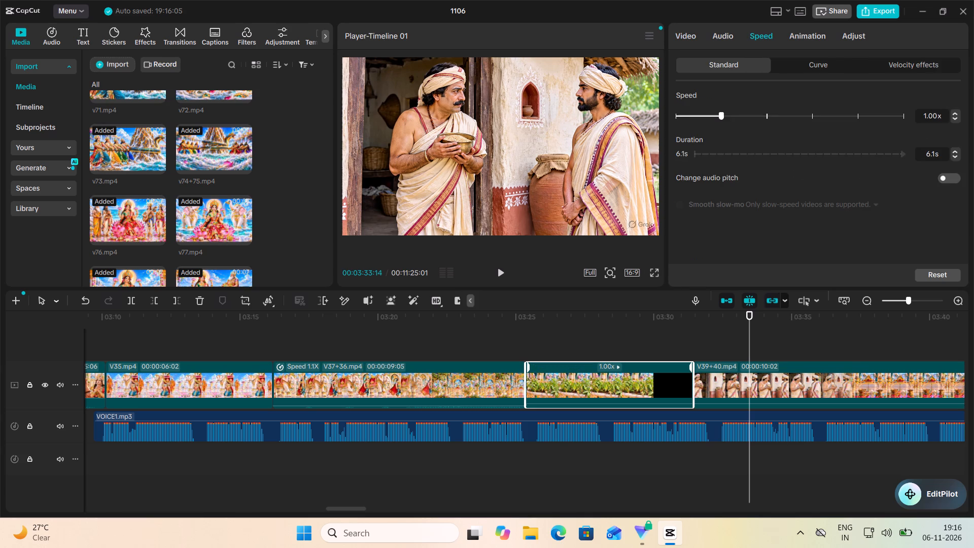
left_click(720, 114)
left_click(716, 115)
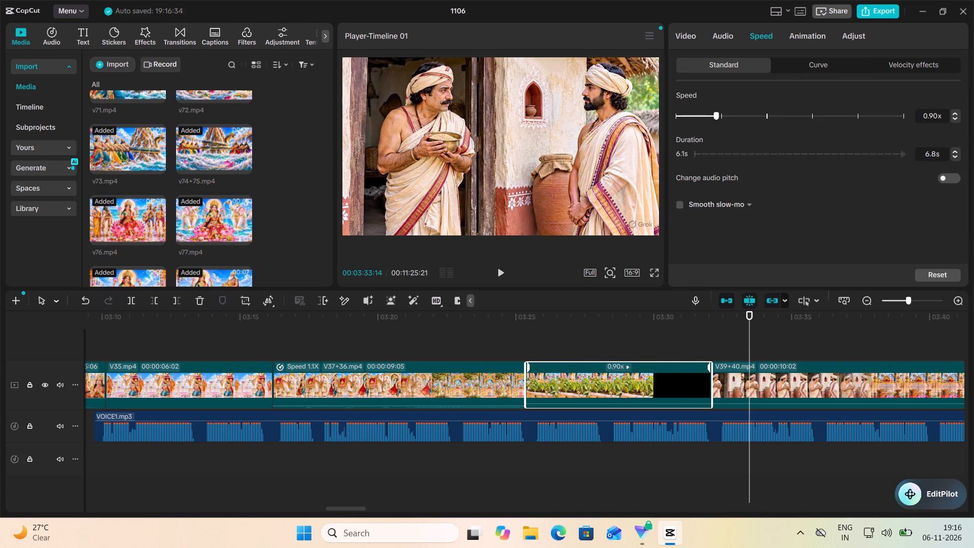
left_click(715, 116)
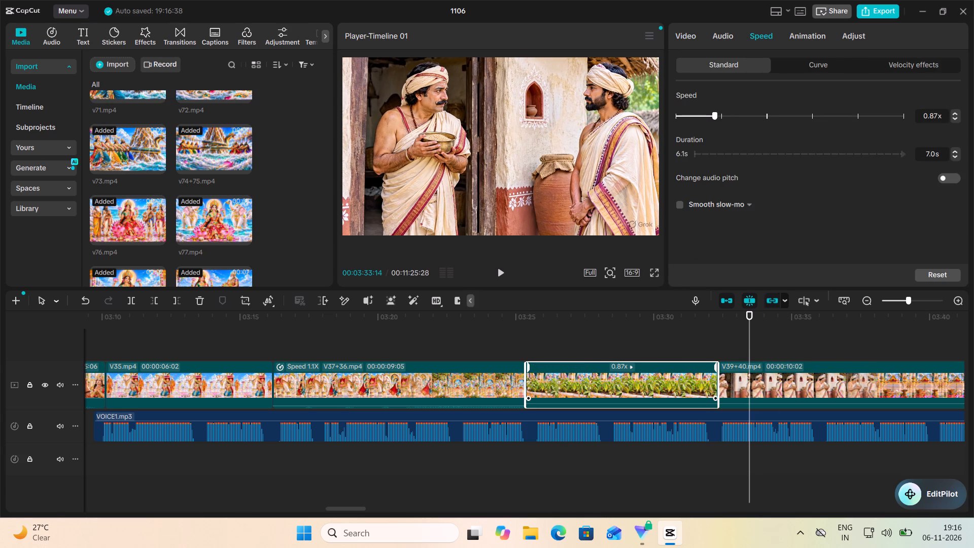
Play back from about 00:03:26 in V38.mp4 into V42+43.mp4 to check the narration match, then return to 00:03:35:15 in V39+40.mp4.
left_click(548, 343)
left_click(504, 272)
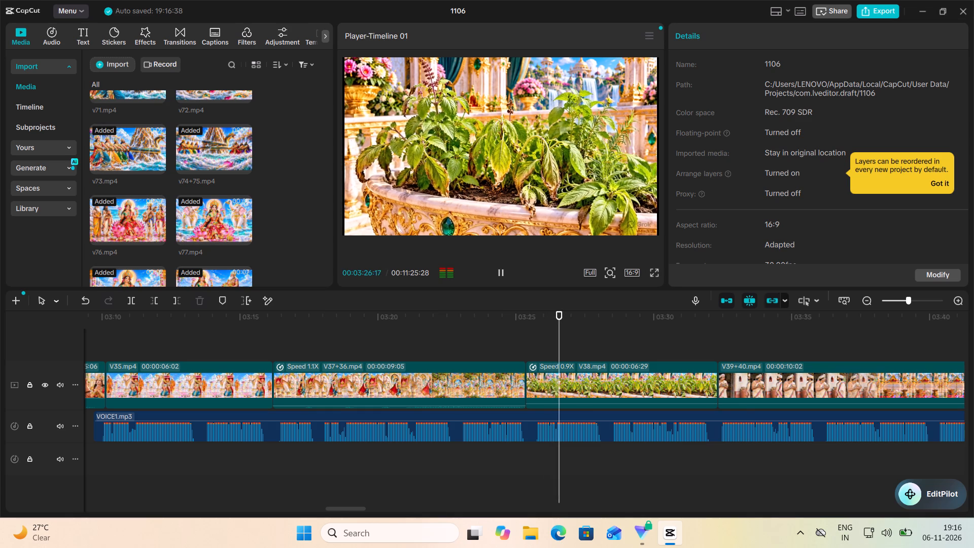
scroll(529, 331, "down", 1, "ctrl")
scroll(503, 344, "left", 2)
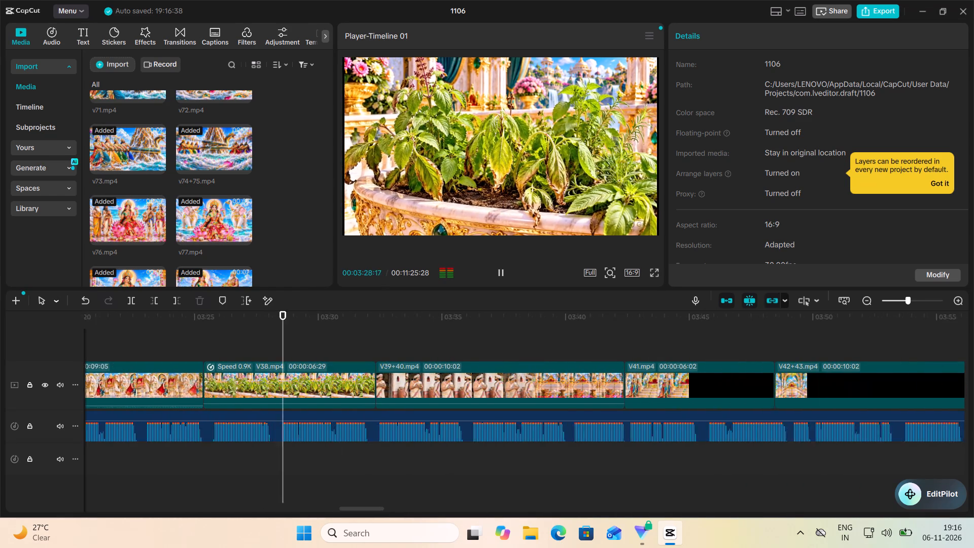
scroll(547, 327, "left", 2)
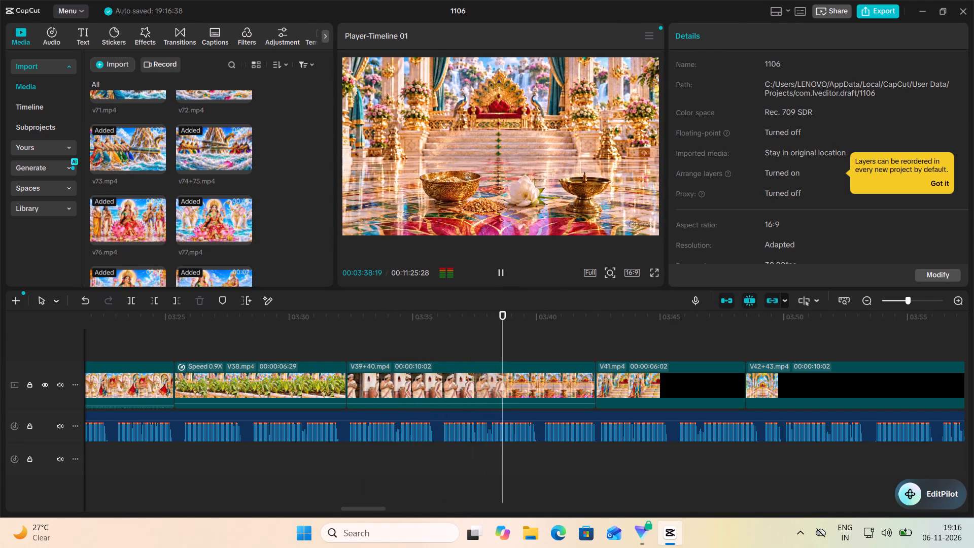
left_click(501, 277)
left_click(501, 277)
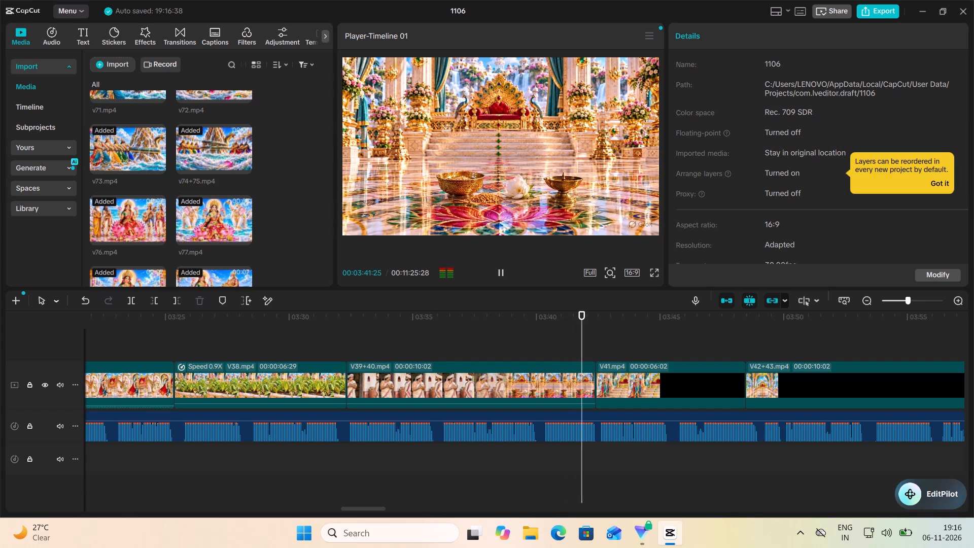
left_click(501, 277)
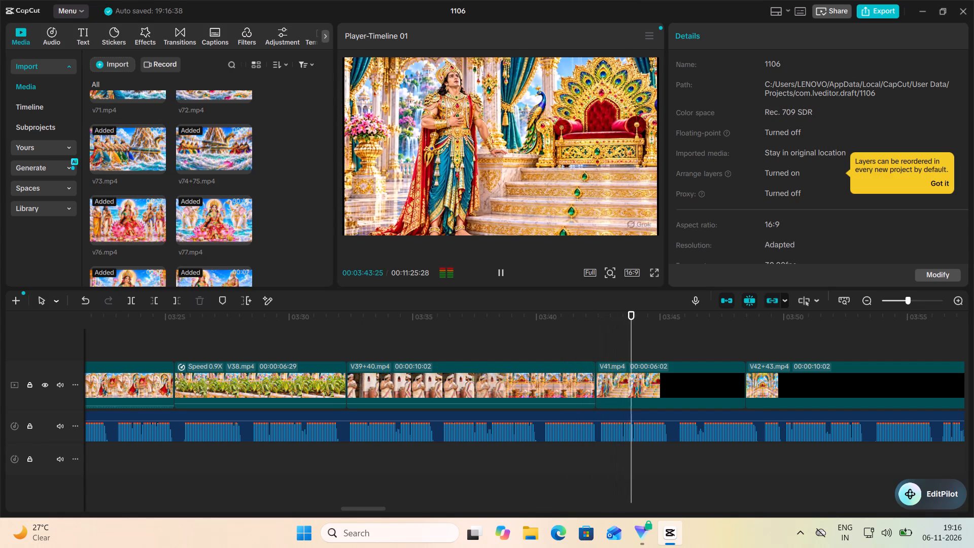
left_click(501, 277)
left_click(501, 277)
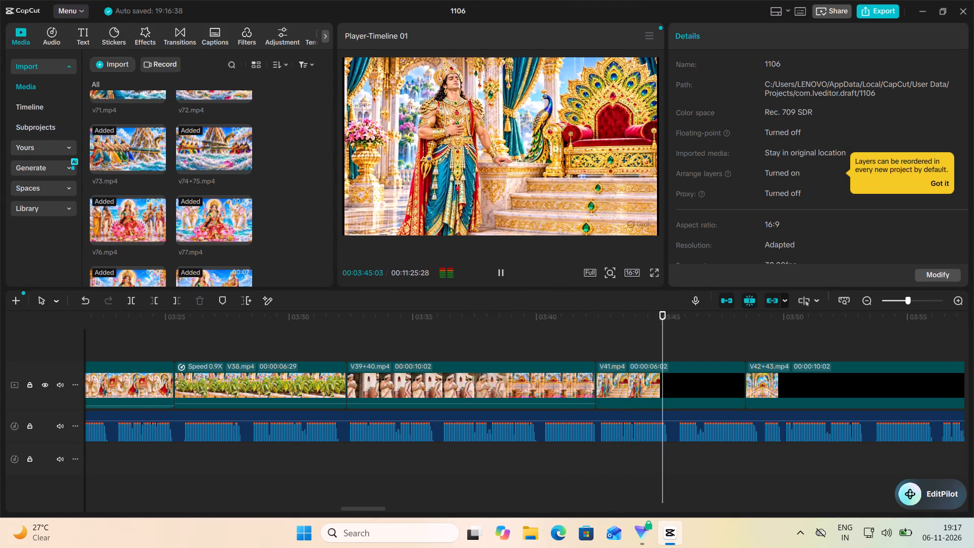
left_click(501, 277)
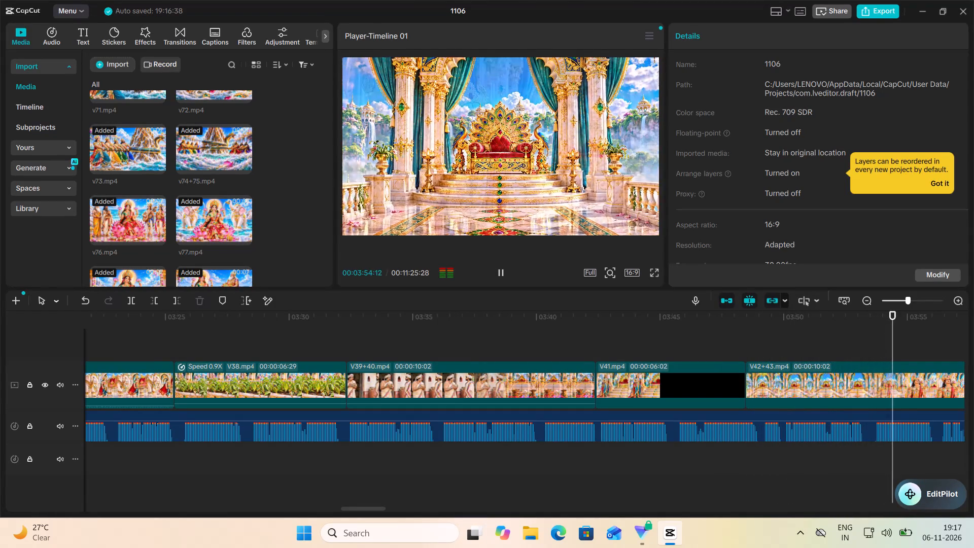
left_click(500, 271)
left_click(500, 271)
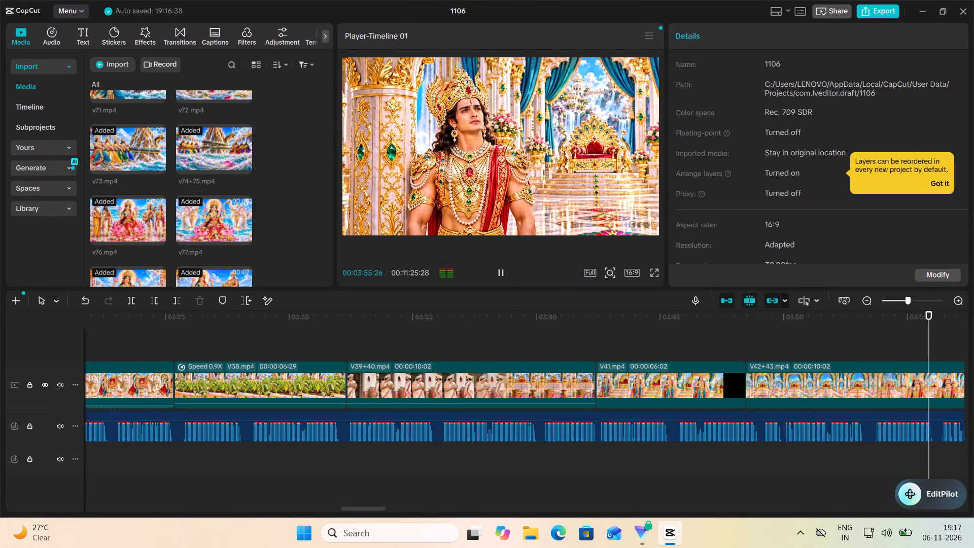
left_click(500, 271)
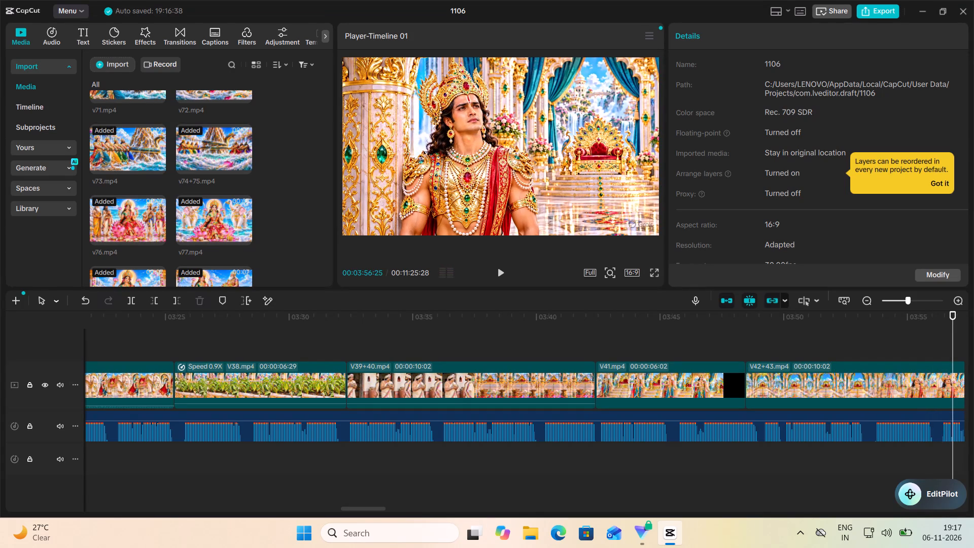
left_click(425, 346)
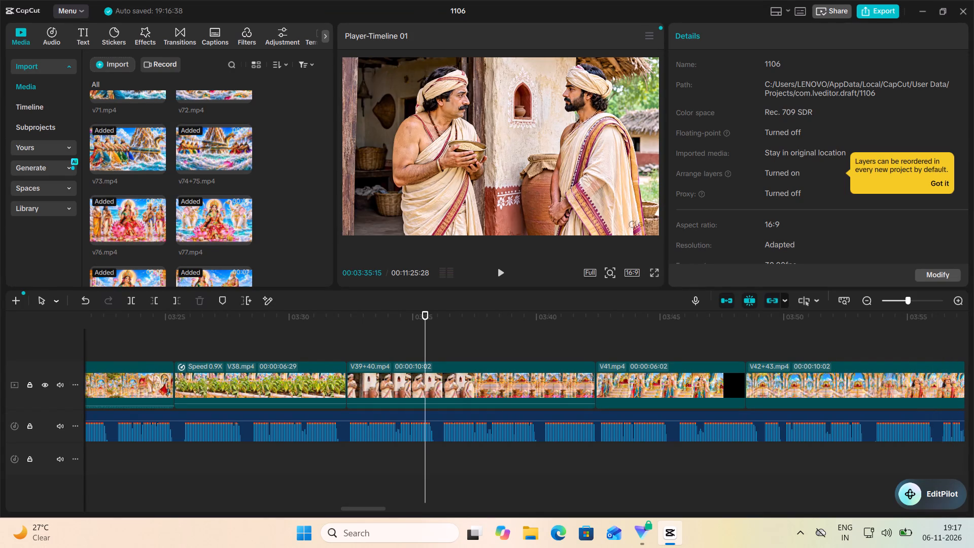
Play V39+40.mp4 from 00:03:35:15 past its end, then slow the clip to 0.94x.
left_click(498, 279)
scroll(421, 274, "up", 1)
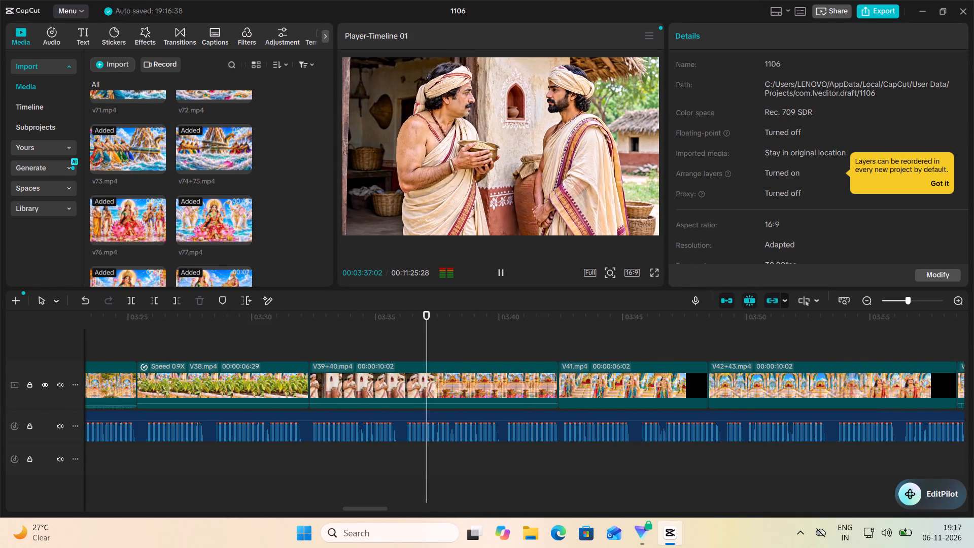
scroll(505, 336, "up", 1)
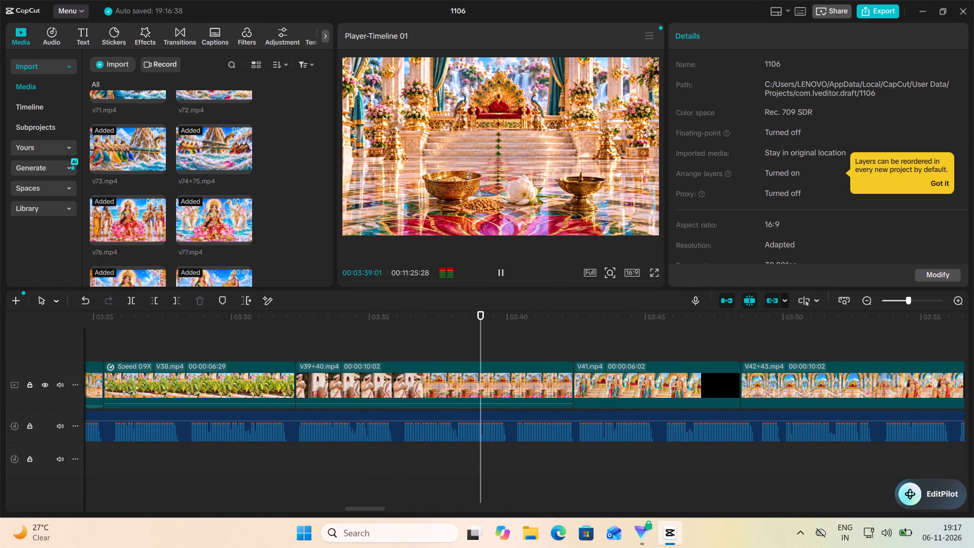
left_click(500, 275)
left_click(500, 275)
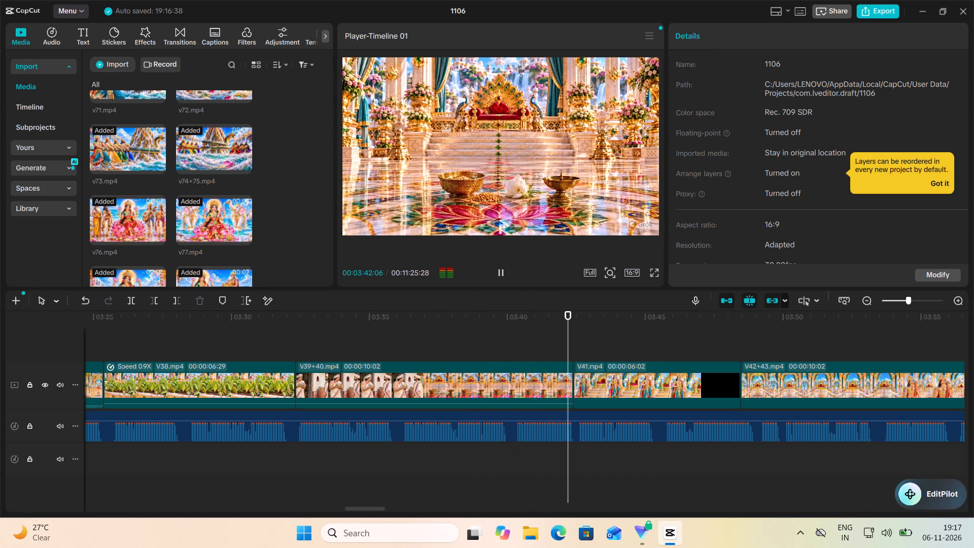
left_click(500, 275)
left_click(561, 382)
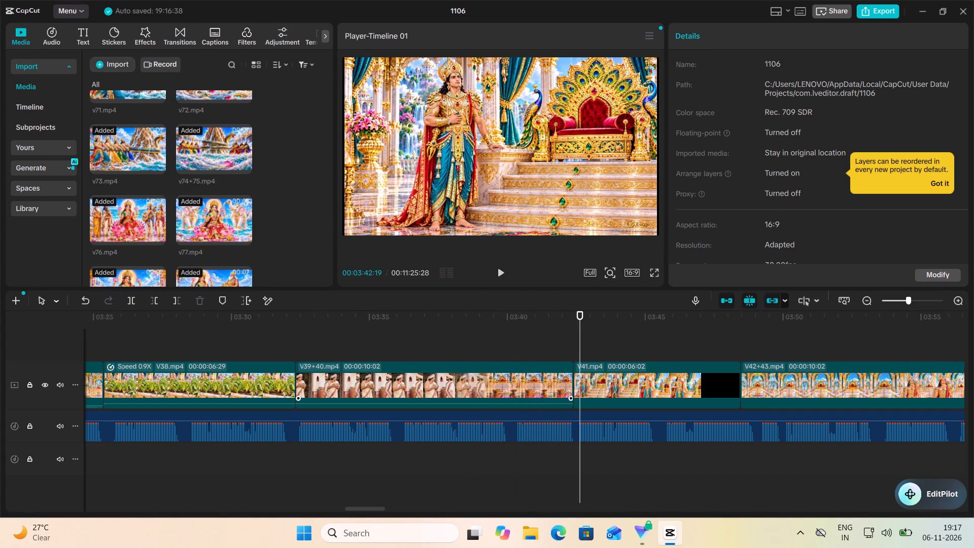
left_click(766, 35)
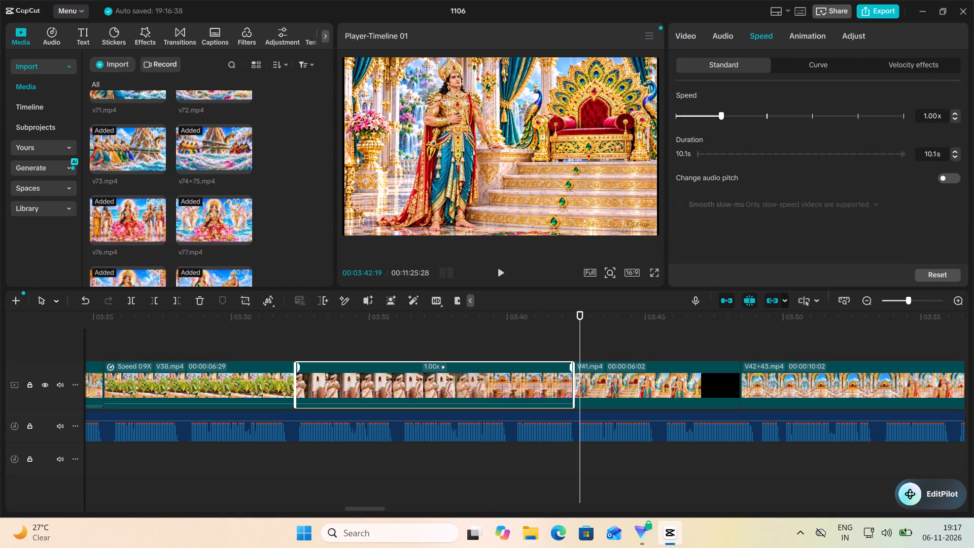
left_click(721, 115)
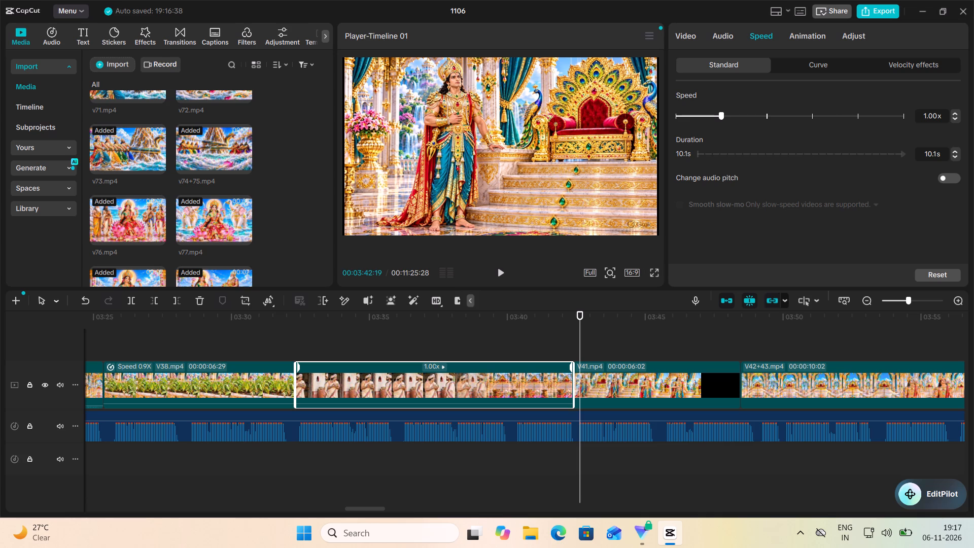
left_click(720, 116)
left_click(719, 116)
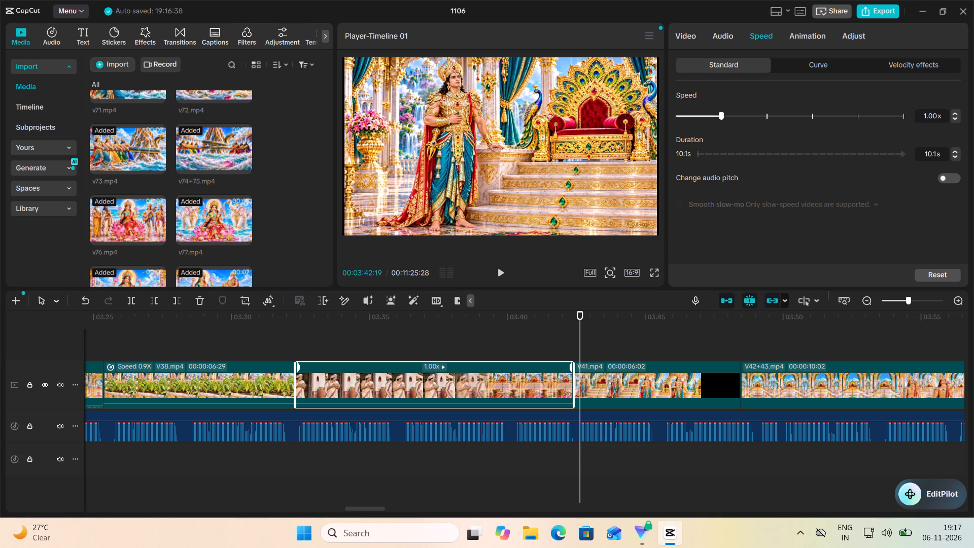
left_click(719, 115)
left_click(719, 115)
left_click(718, 115)
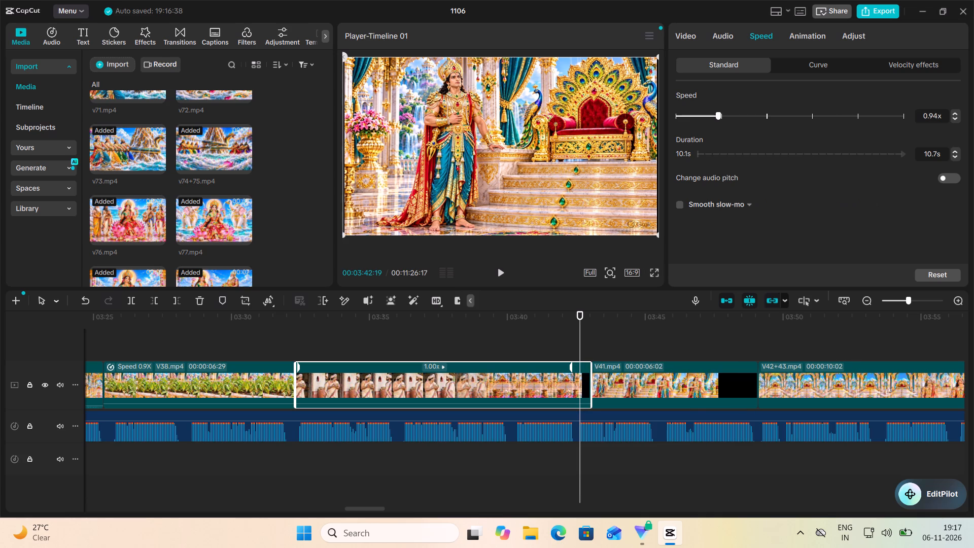
Trim the end of the V39+40.mp4 clip back to the playhead at 00:03:42:19.
left_click_drag(593, 387, 576, 390)
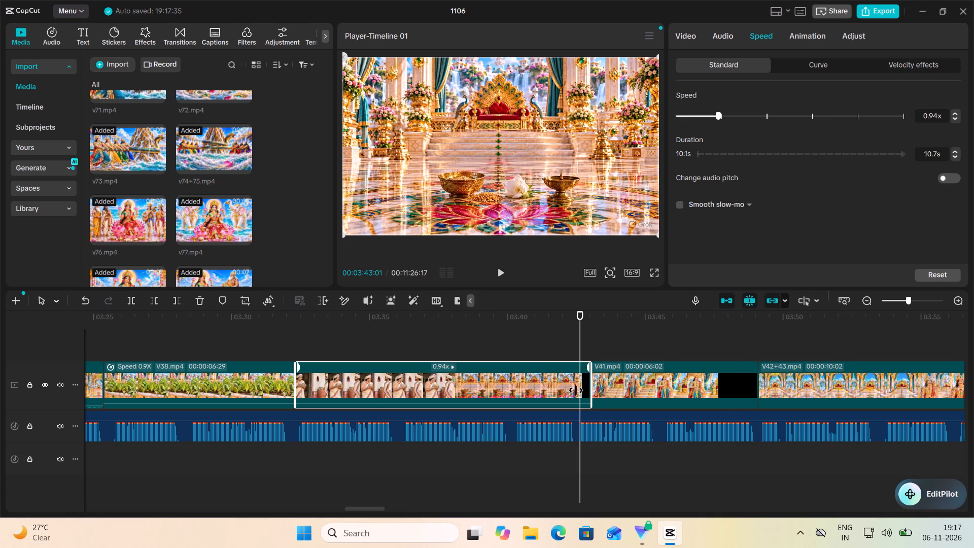
left_click_drag(576, 390, 577, 390)
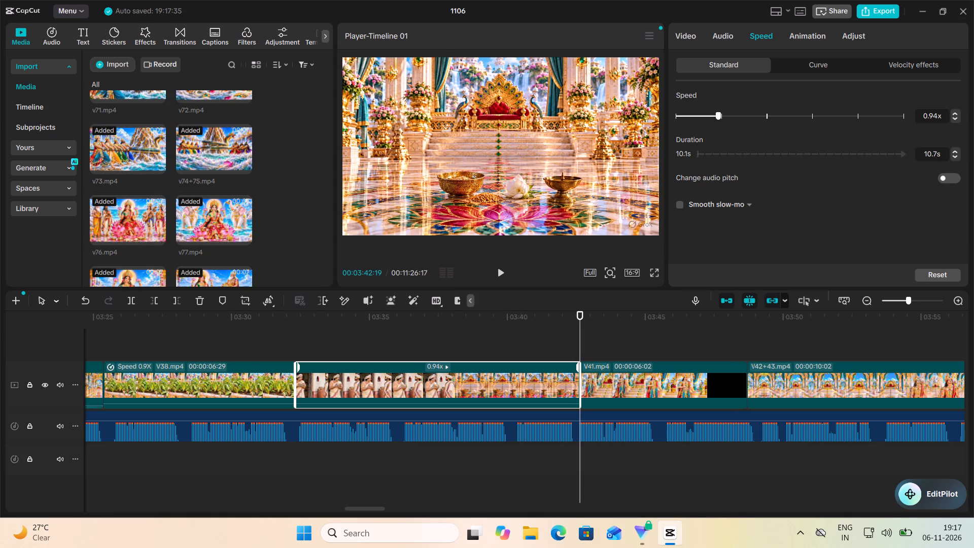
Play back from 00:03:42:19 through V41.mp4 into V42+43.mp4, up to 00:03:55:01, to check the clips against the narration.
left_click(500, 269)
scroll(519, 144, "left", 1)
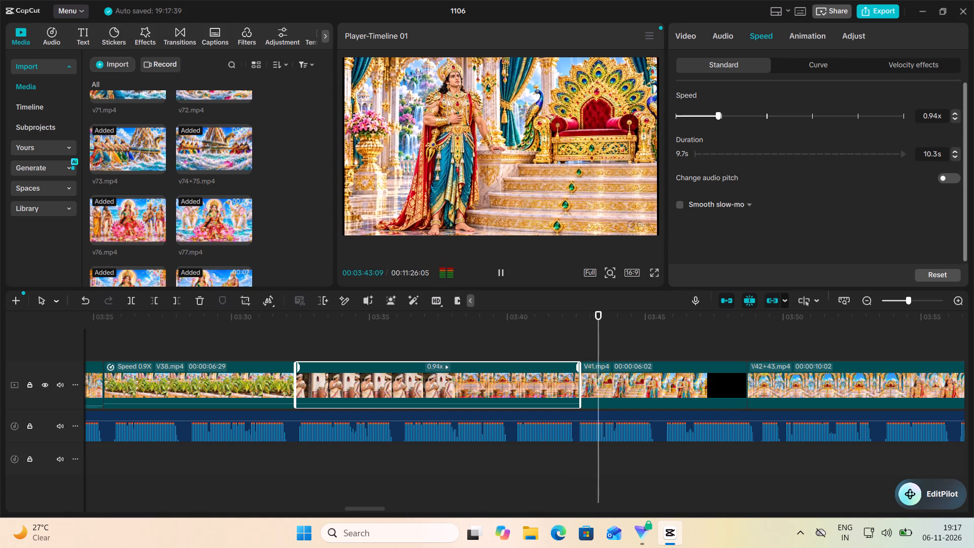
scroll(470, 301, "left", 5)
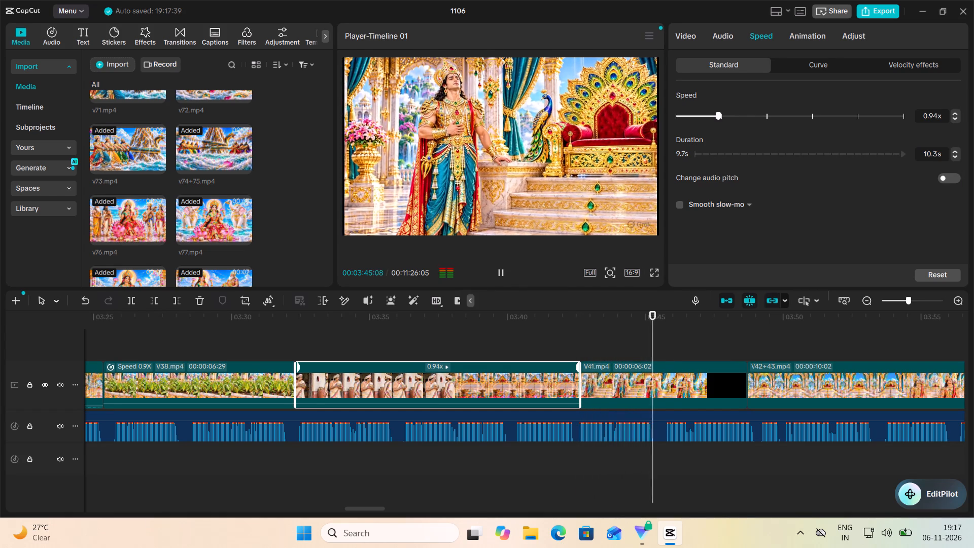
scroll(479, 284, "left", 2)
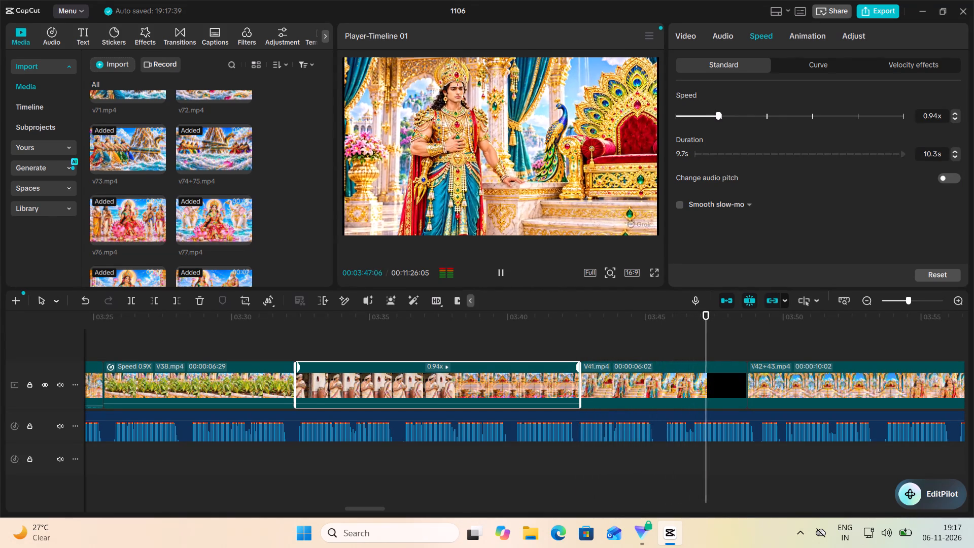
left_click(503, 271)
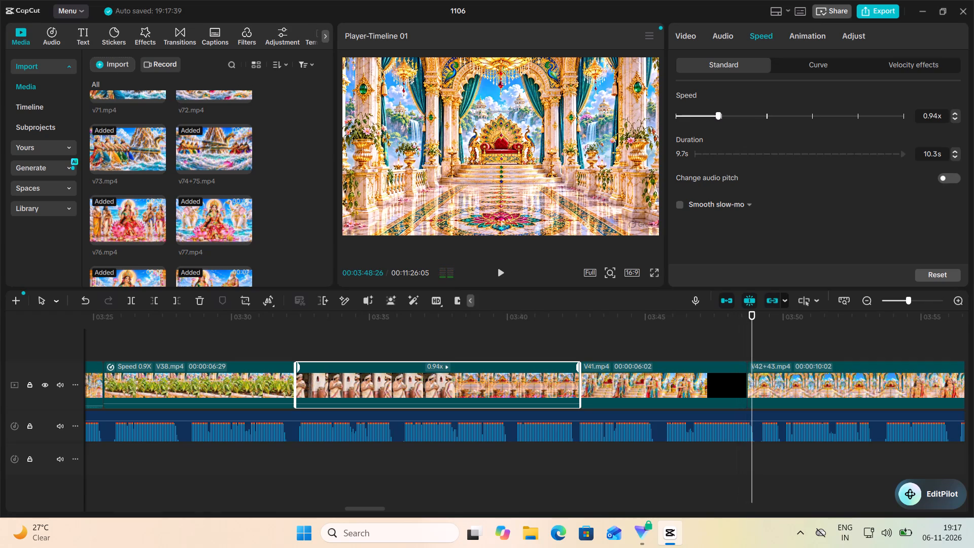
left_click(550, 344)
left_click(501, 277)
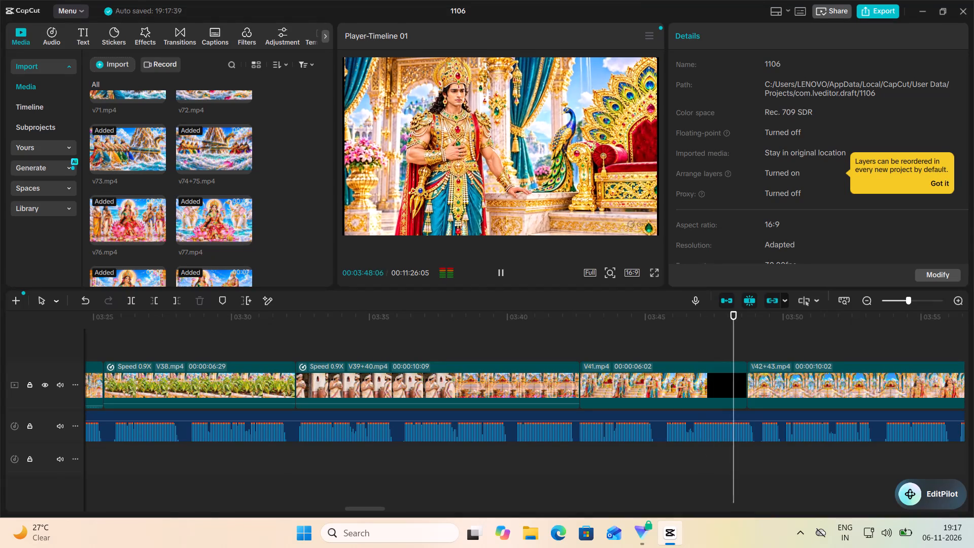
left_click(501, 277)
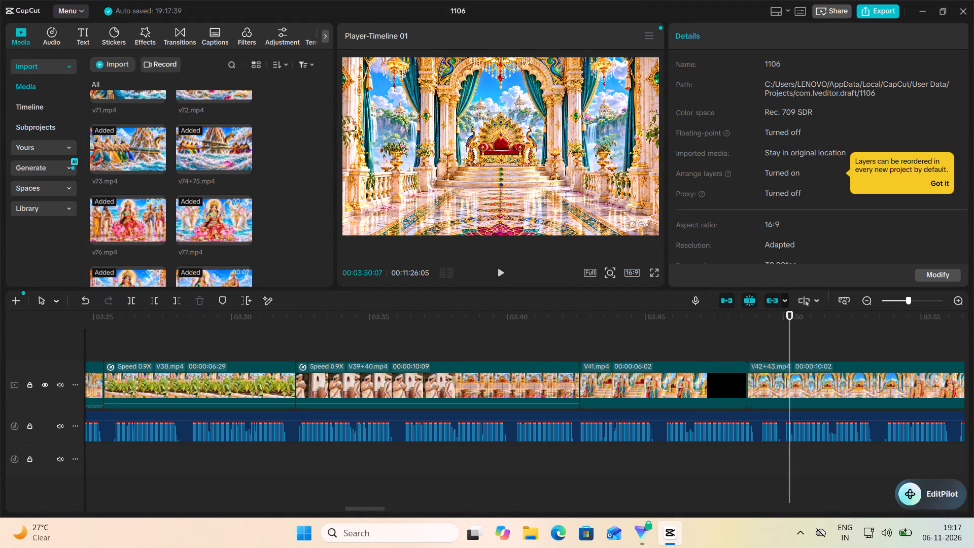
scroll(541, 329, "left", 3)
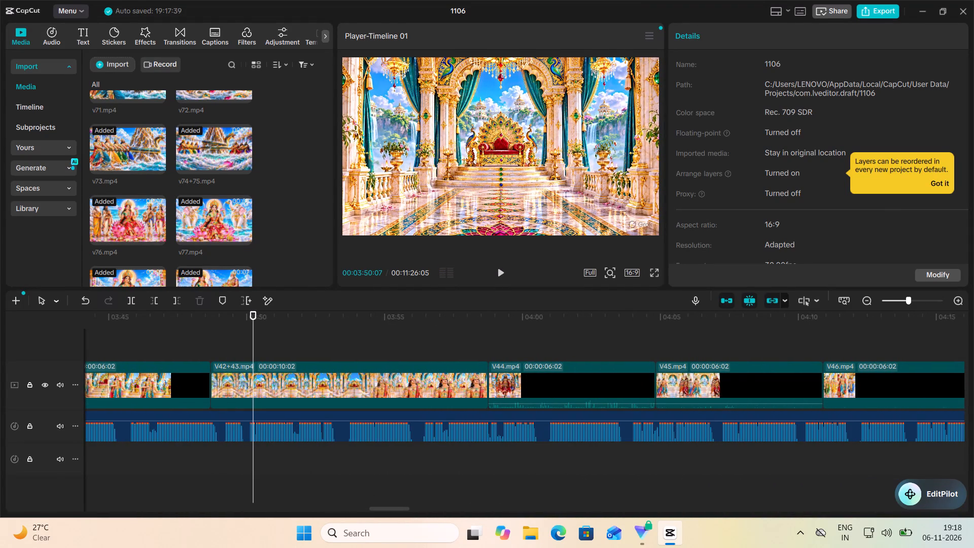
left_click(499, 275)
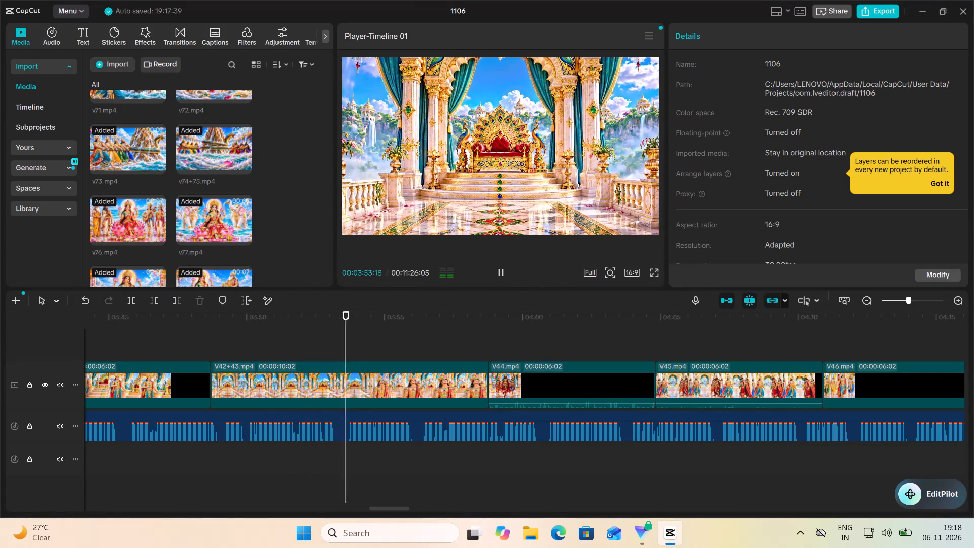
left_click(501, 274)
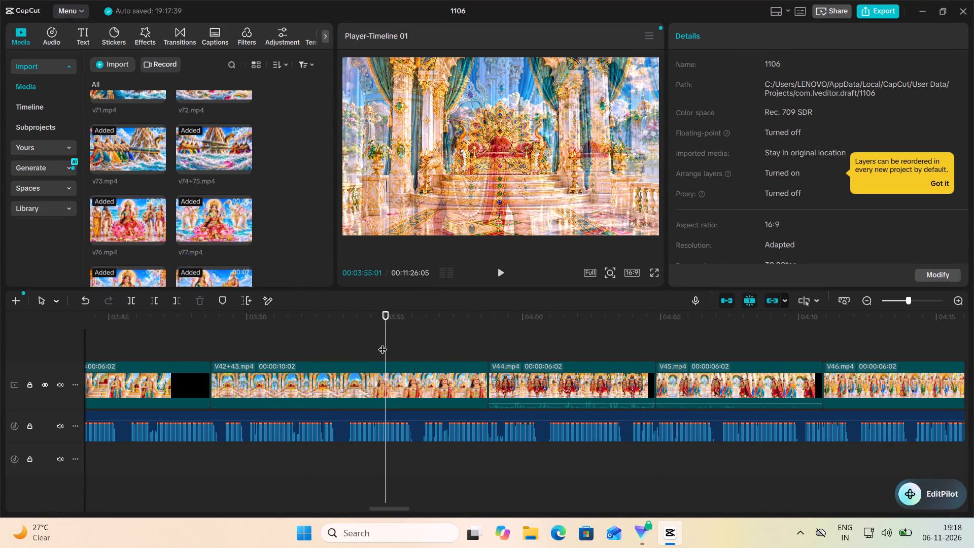
Speed up the V42+43.mp4 clip to 1.21x so that V44.mp4 starts earlier in the narration.
scroll(257, 374, "right", 1)
scroll(411, 364, "right", 1)
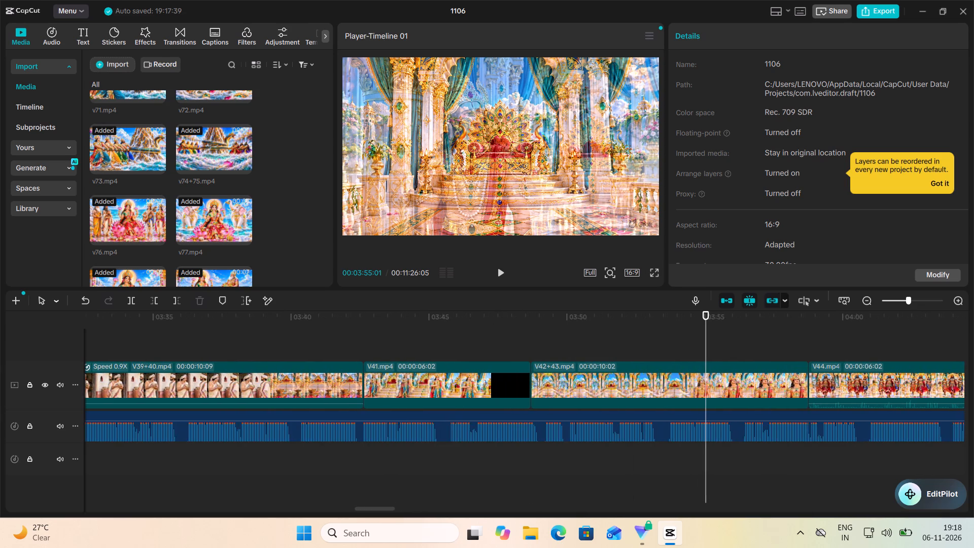
scroll(439, 377, "right", 1)
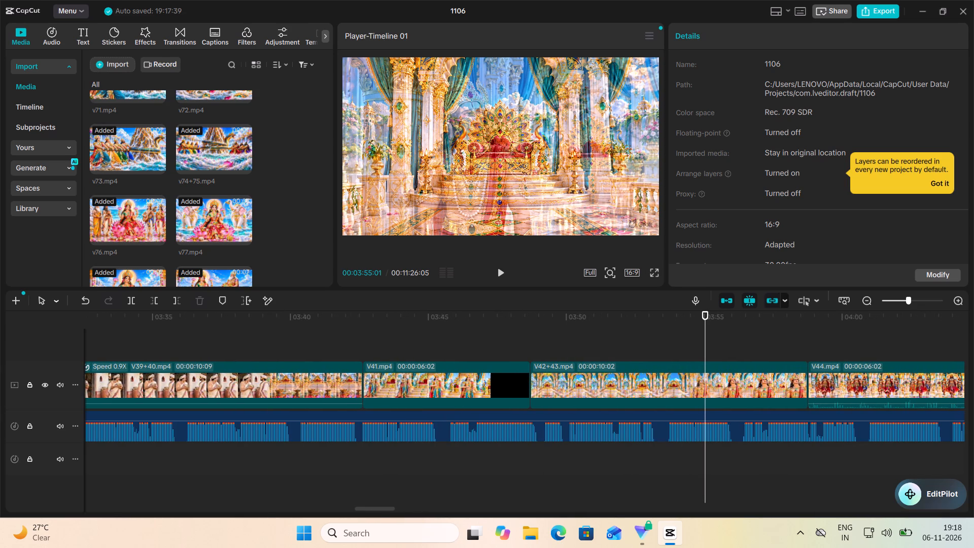
left_click(502, 381)
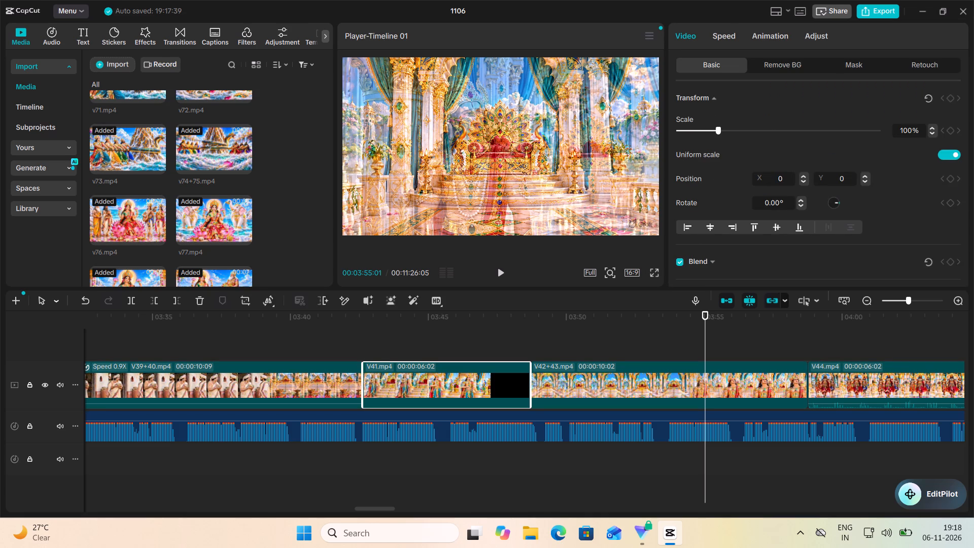
left_click(594, 371)
left_click(725, 34)
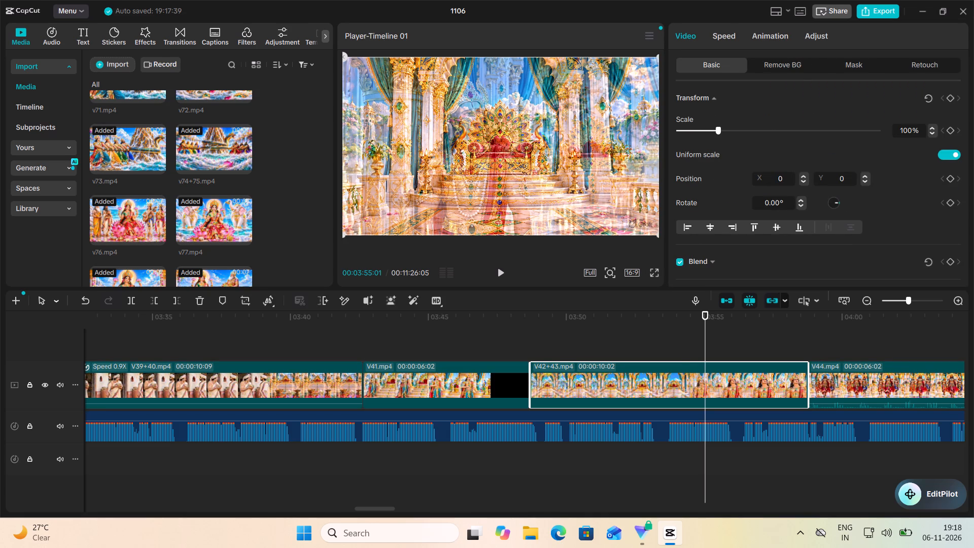
left_click(725, 114)
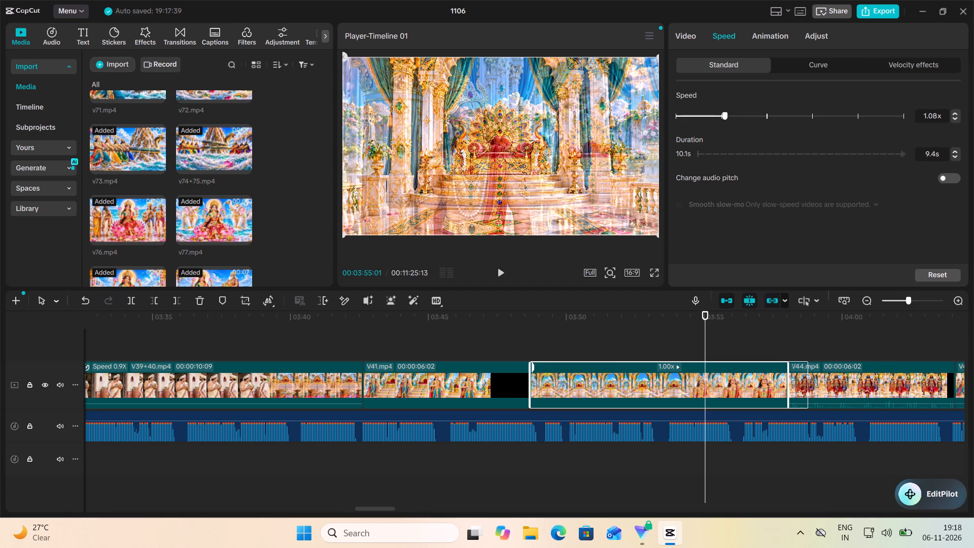
left_click(726, 114)
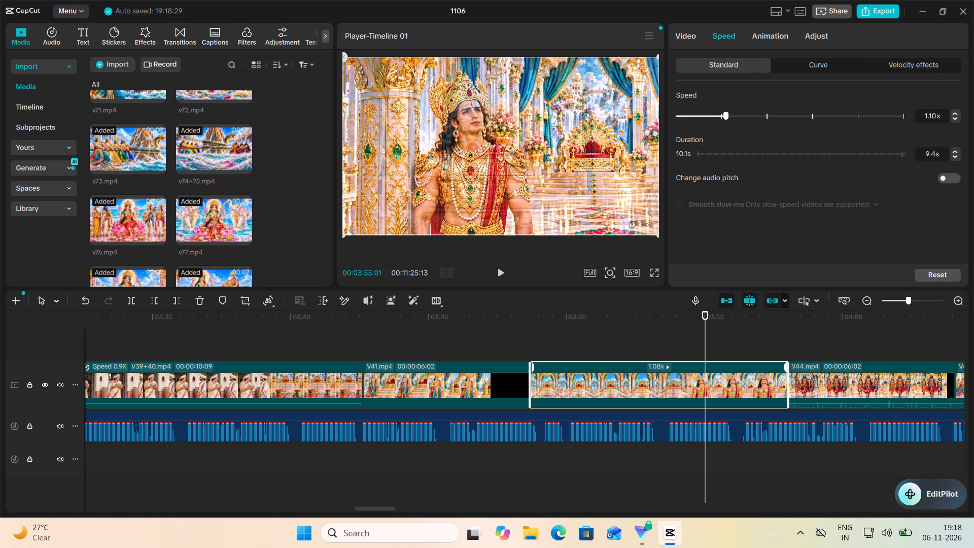
left_click(734, 114)
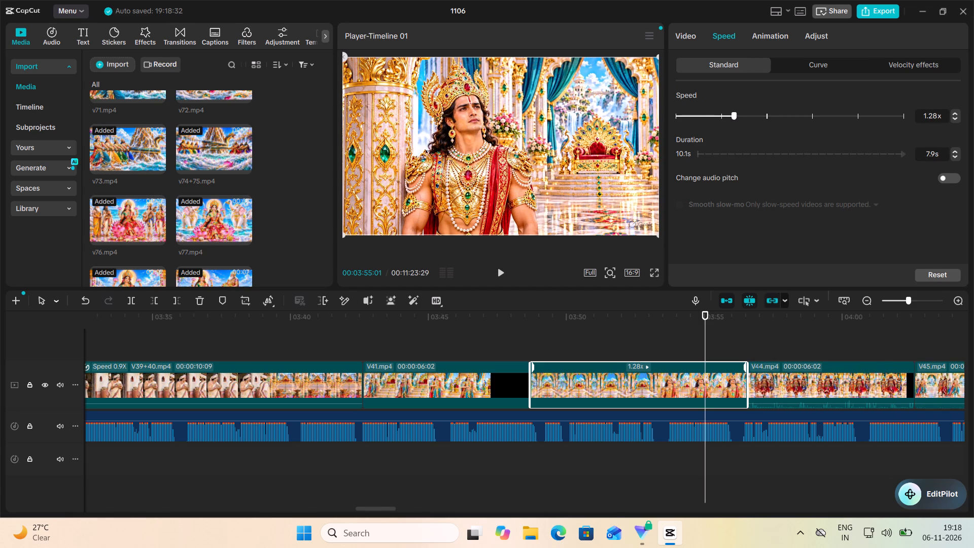
left_click(730, 114)
left_click(731, 114)
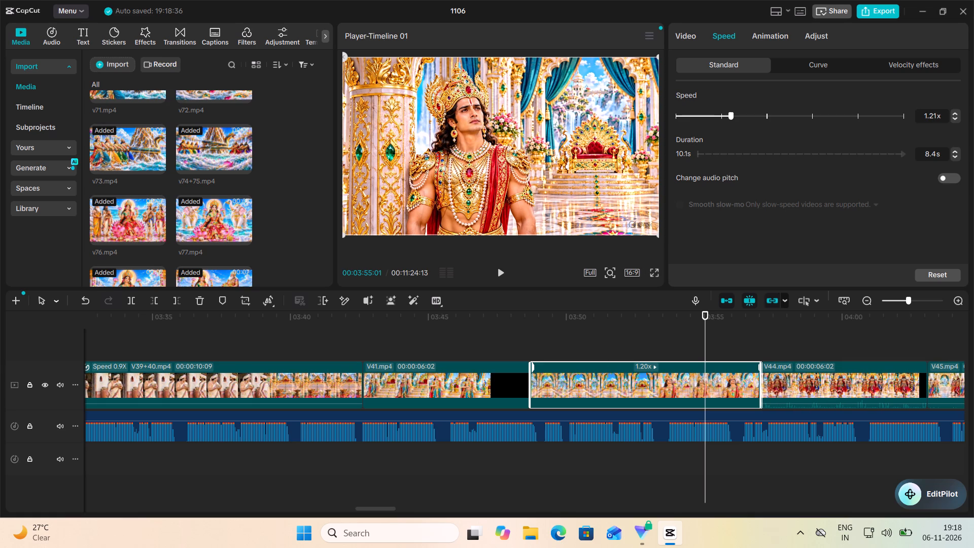
Slow the V41.mp4 clip to 0.94x and trim its end very slightly, near the narration pause before V42+43.mp4.
left_click(526, 347)
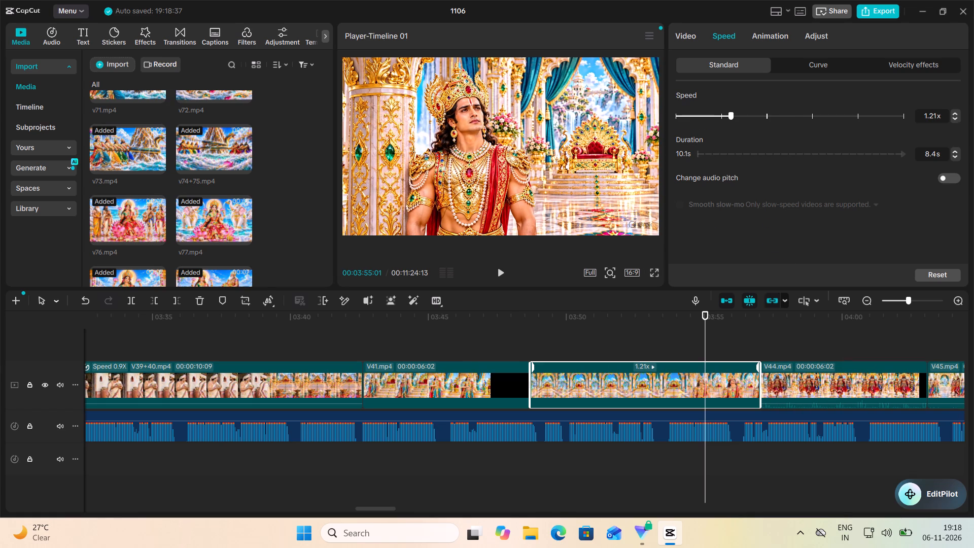
left_click(518, 391)
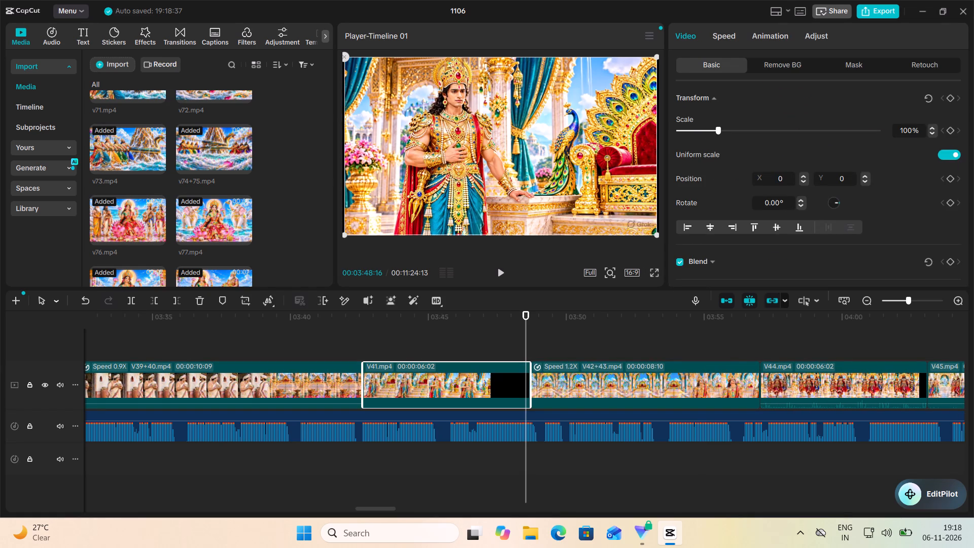
left_click(723, 37)
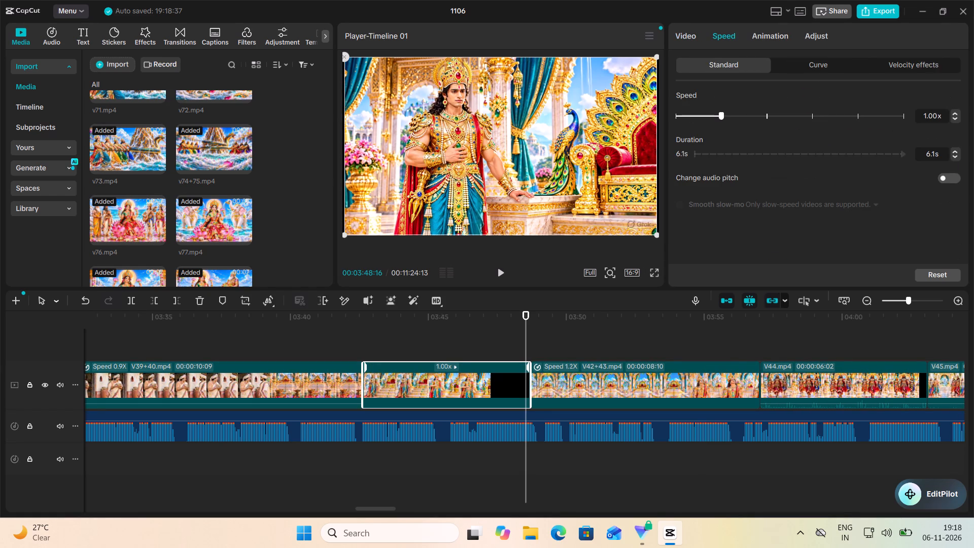
left_click(719, 113)
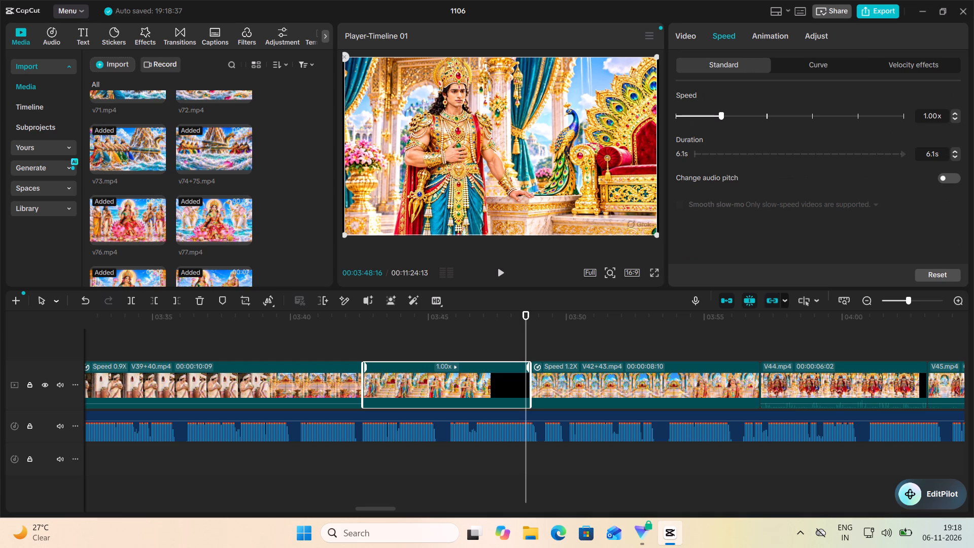
left_click(720, 114)
left_click(718, 114)
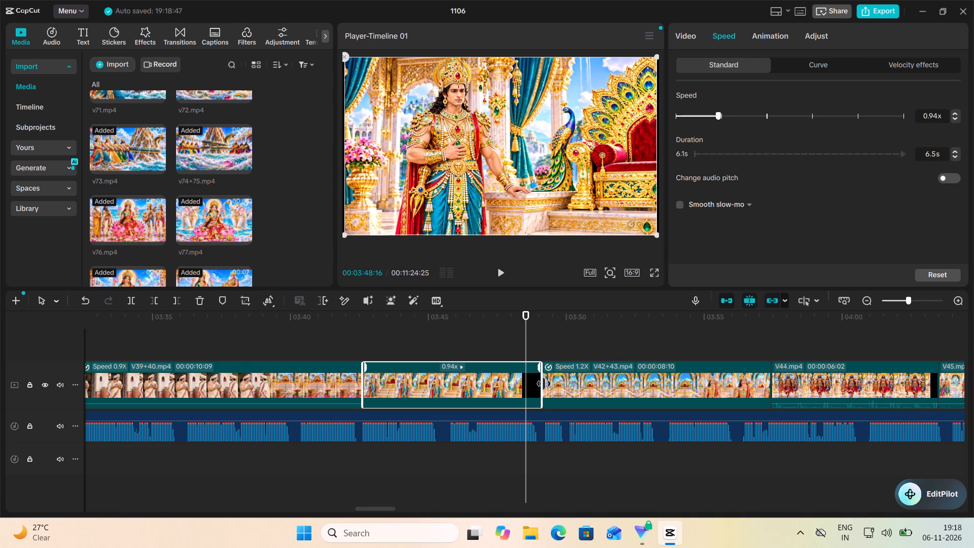
left_click(544, 384)
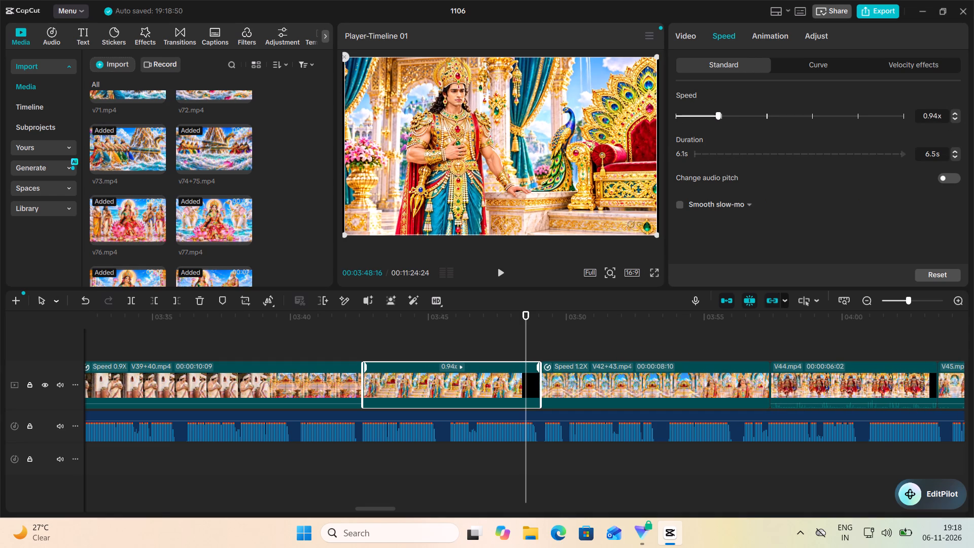
Play back from 00:03:48:16 through V42+43.mp4 and V44.mp4 into V45.mp4, up to 00:04:07:12, to check the clips against the narration.
left_click(503, 274)
scroll(835, 499, "left", 2)
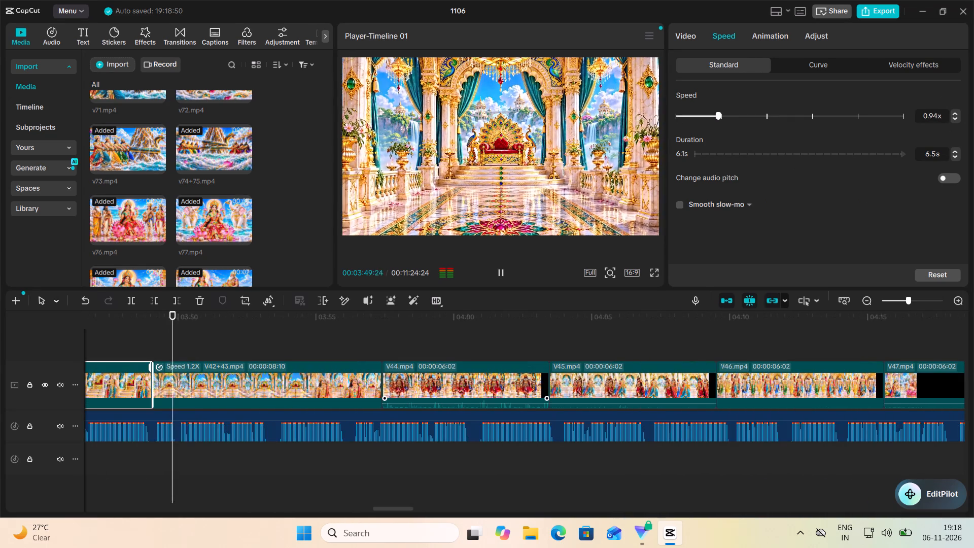
scroll(536, 365, "left", 1)
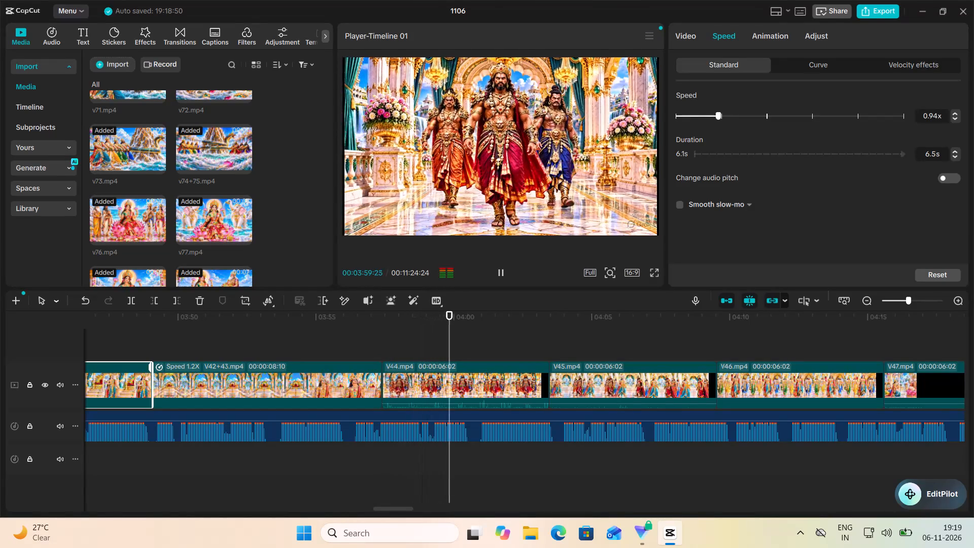
left_click(502, 277)
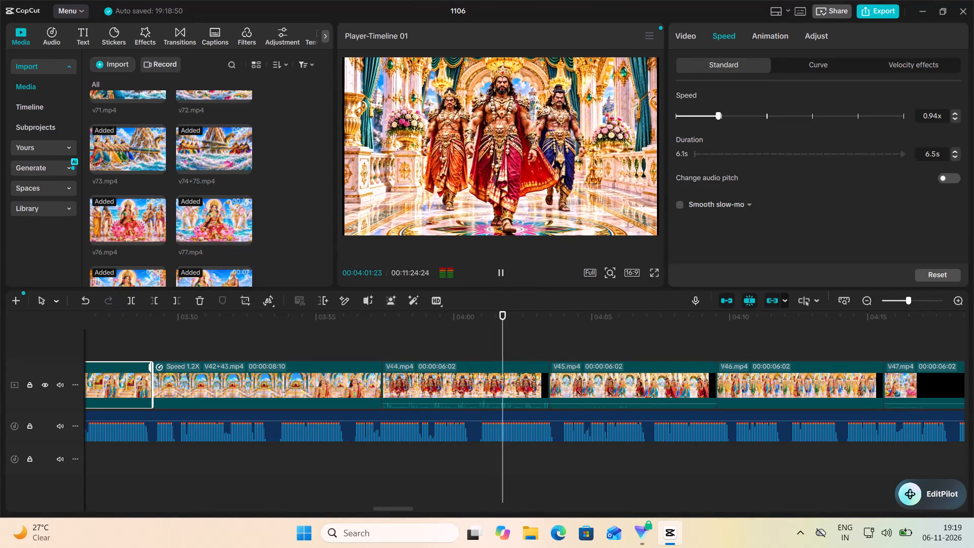
left_click(502, 277)
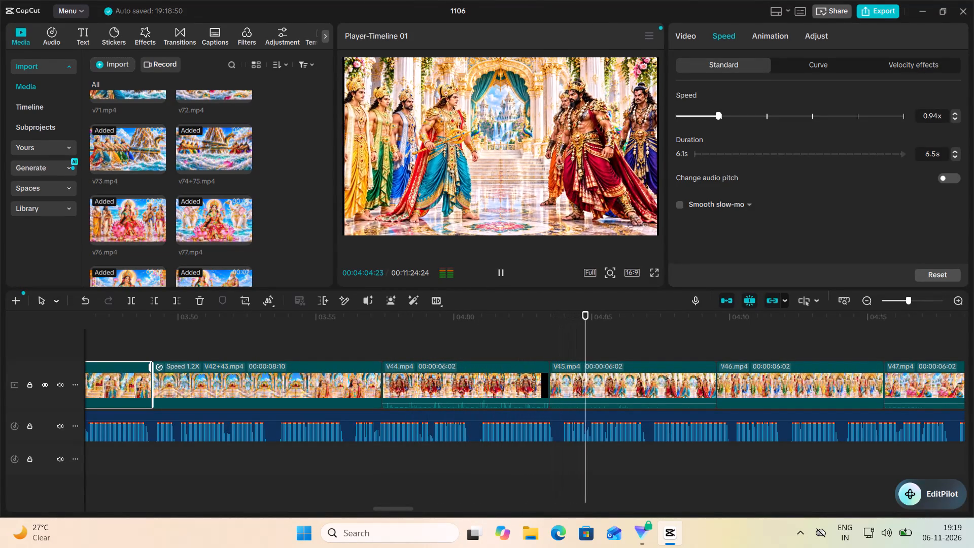
left_click(502, 277)
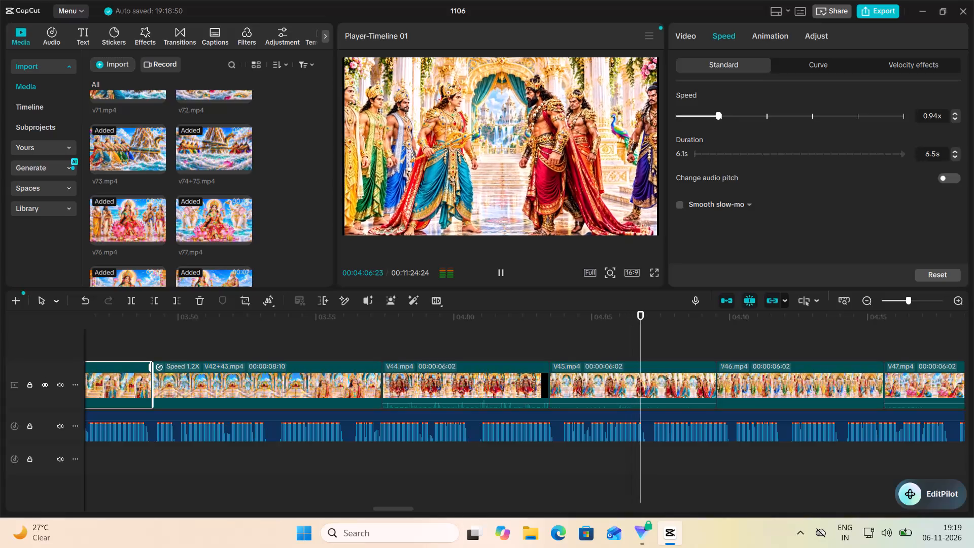
double_click(502, 277)
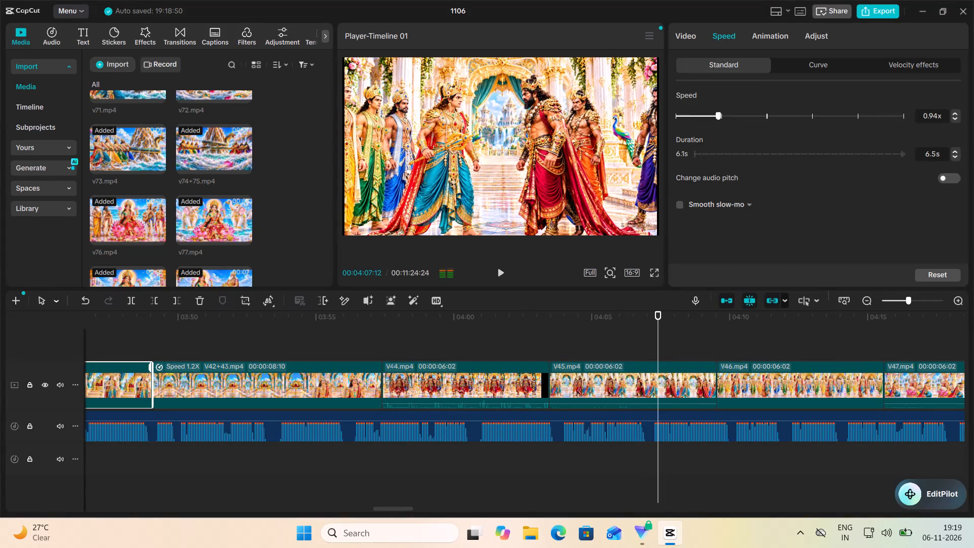
Find V42+43.mp4 among the imported media and preview its footage.
scroll(147, 175, "up", 2)
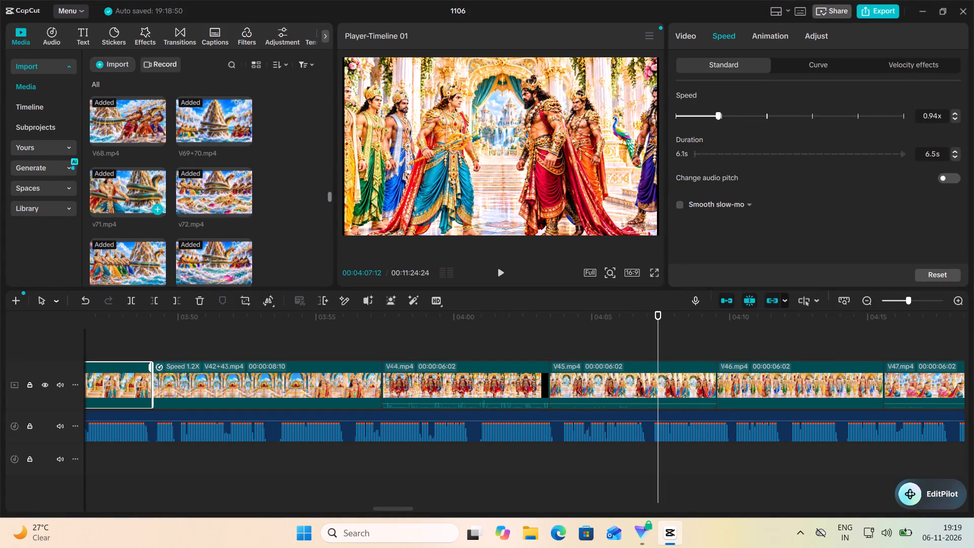
scroll(147, 175, "up", 11)
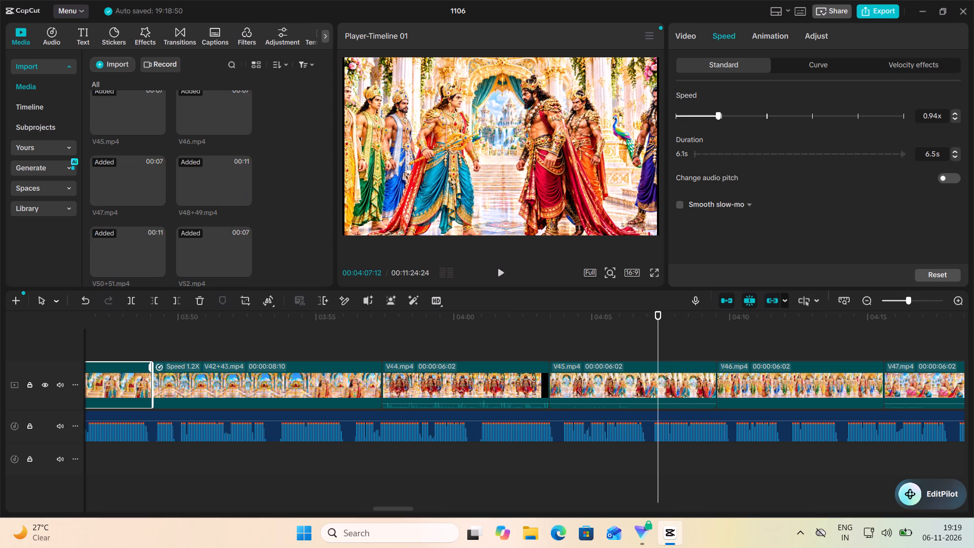
scroll(215, 214, "down", 4)
scroll(200, 184, "up", 7)
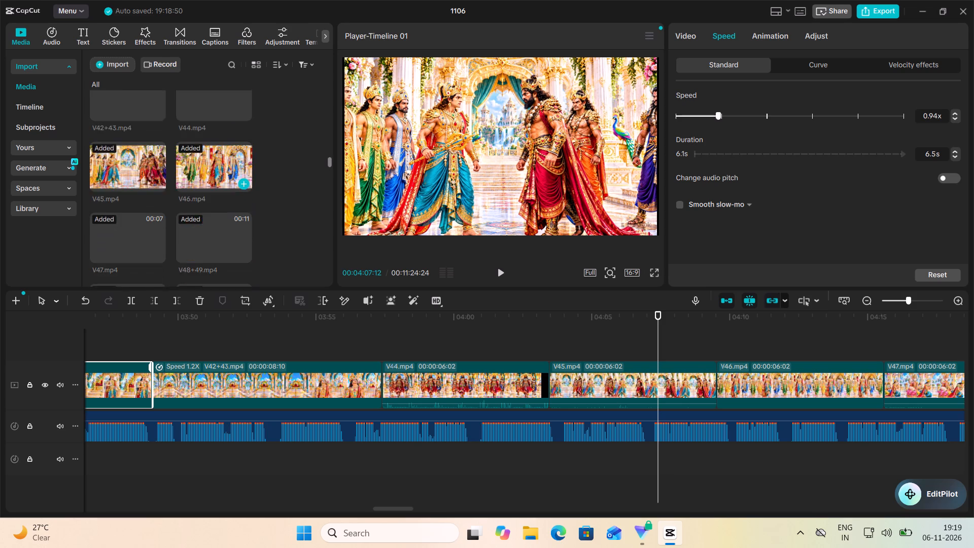
scroll(200, 184, "up", 2)
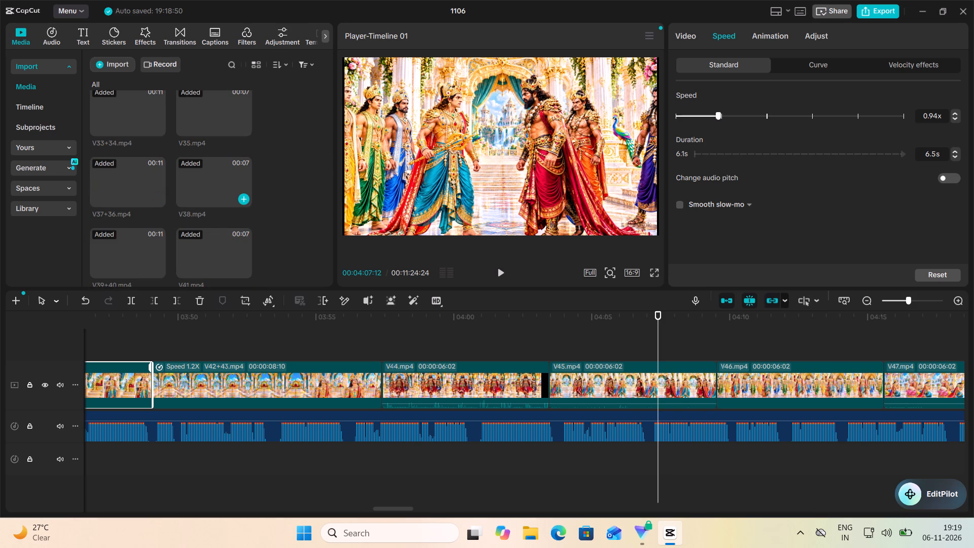
scroll(194, 174, "up", 5)
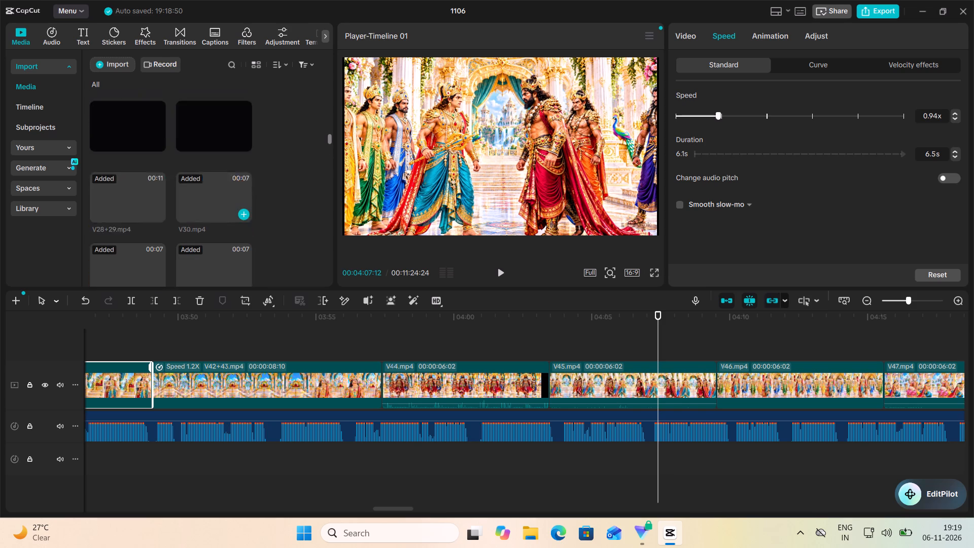
scroll(199, 174, "down", 3)
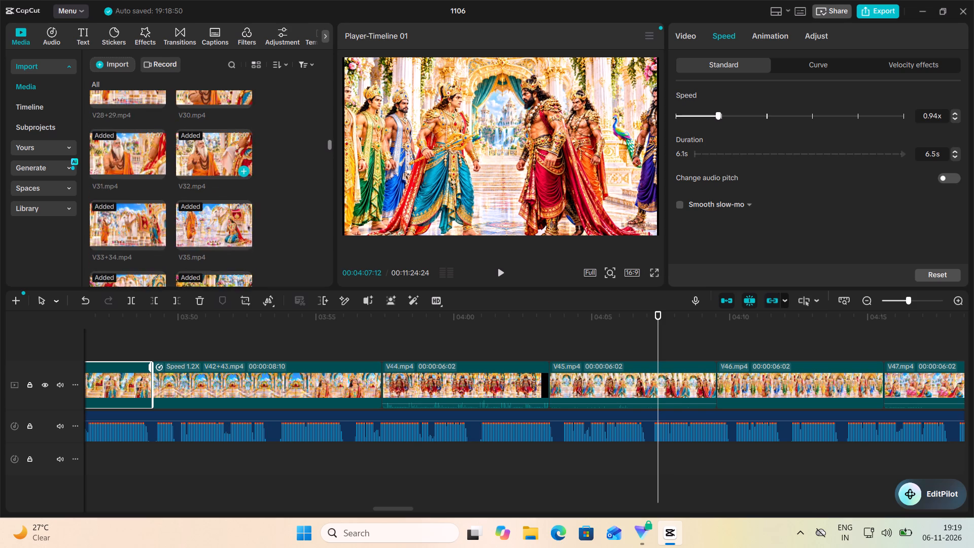
scroll(199, 174, "down", 3)
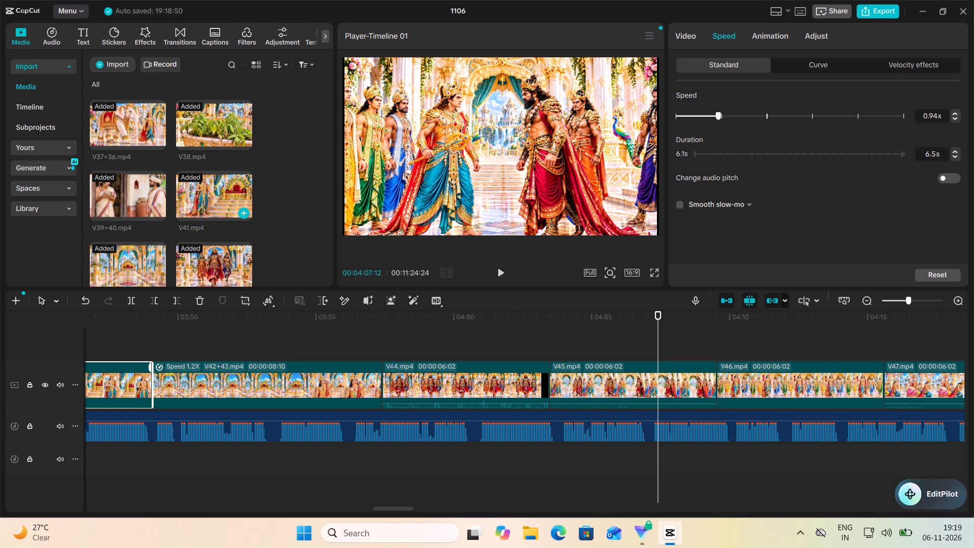
left_click(121, 269)
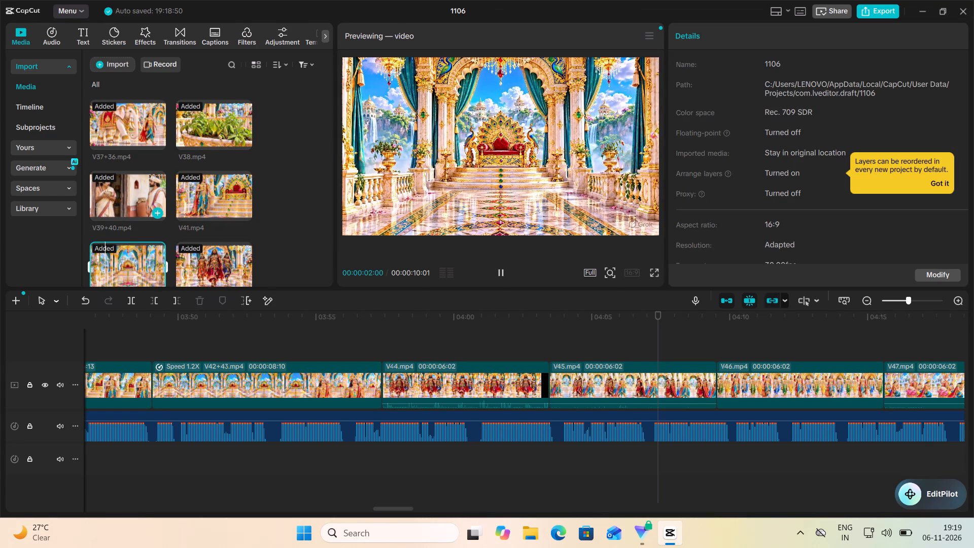
scroll(172, 184, "down", 2)
scroll(146, 251, "down", 2)
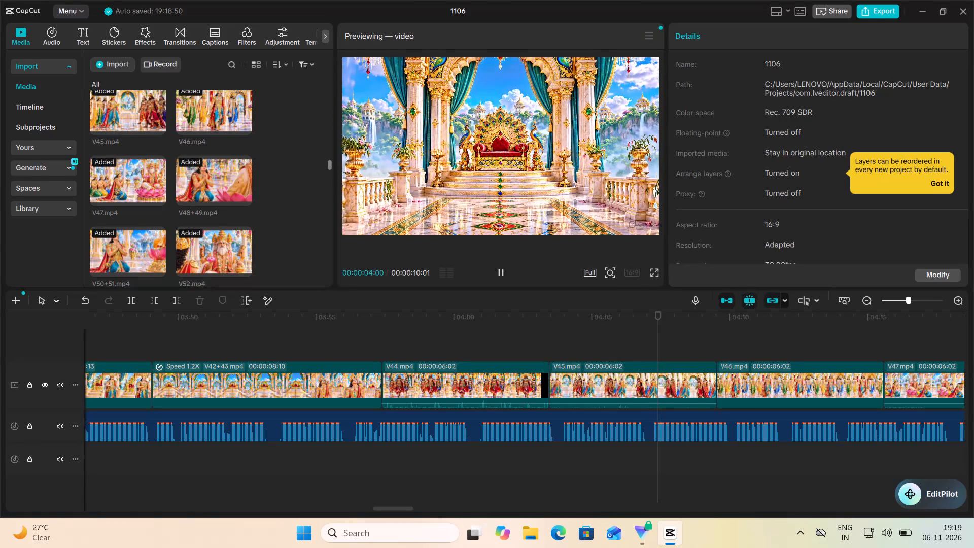
scroll(195, 181, "up", 1)
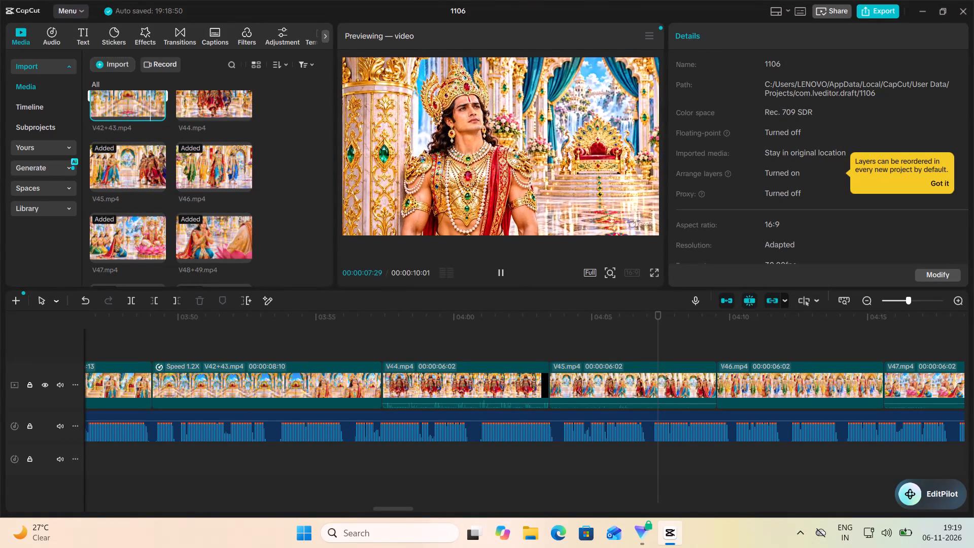
scroll(135, 126, "up", 2)
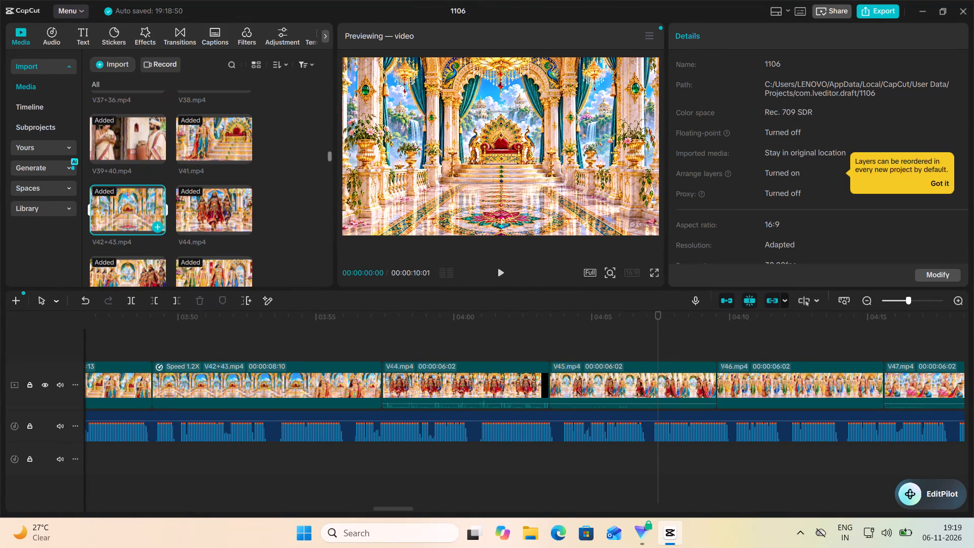
Insert a second copy of V42+43.mp4 on the main video track, between the existing V42+43.mp4 clip and V44.mp4.
left_click(114, 207)
left_click_drag(113, 204, 433, 349)
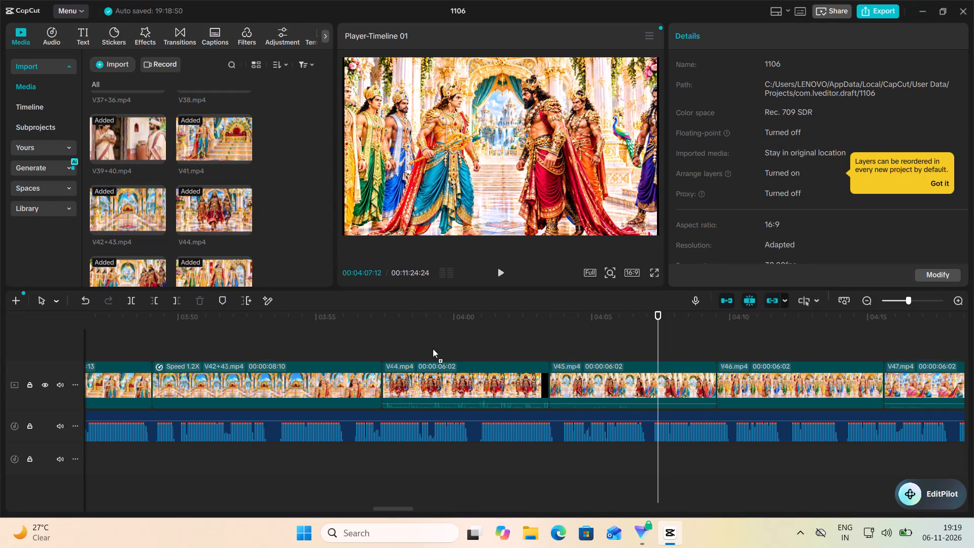
left_click_drag(433, 349, 526, 353)
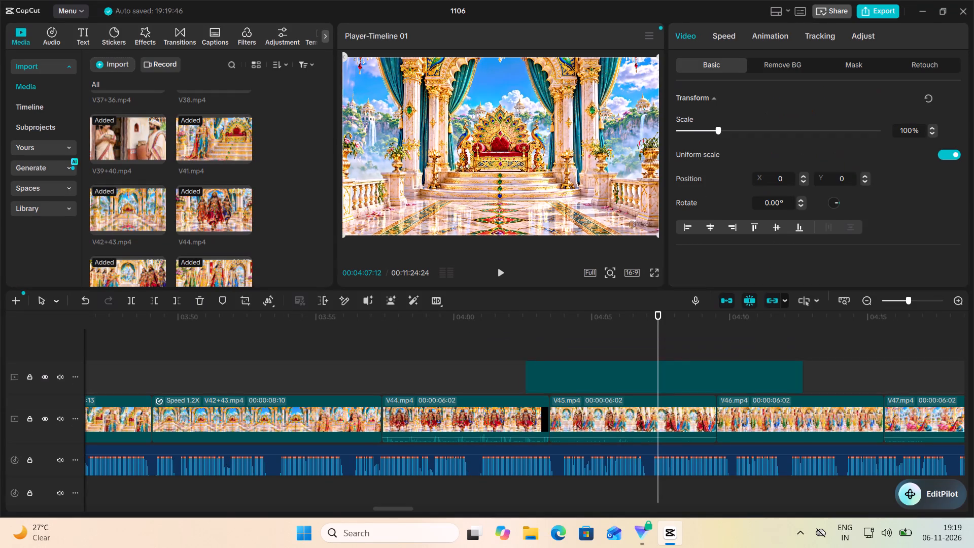
left_click_drag(635, 374, 395, 455)
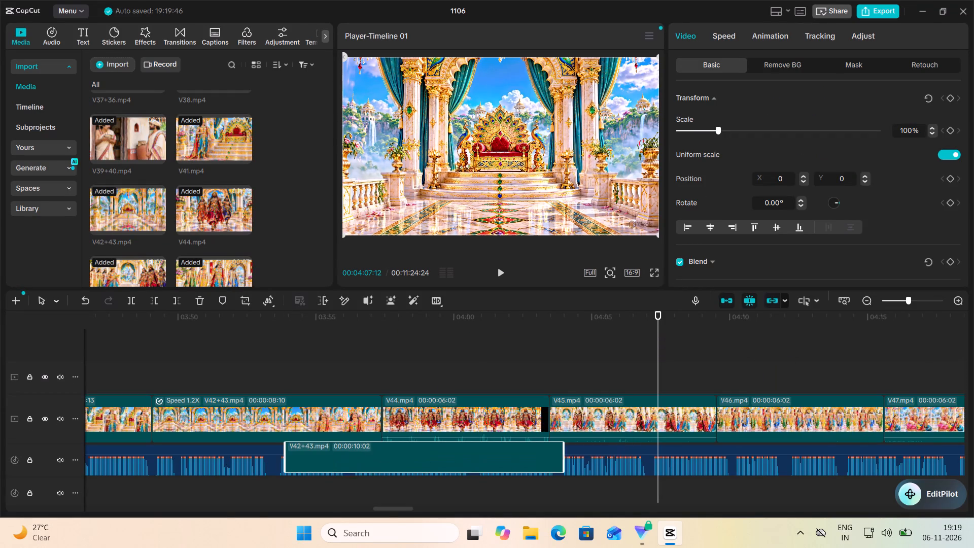
left_click_drag(395, 455, 347, 414)
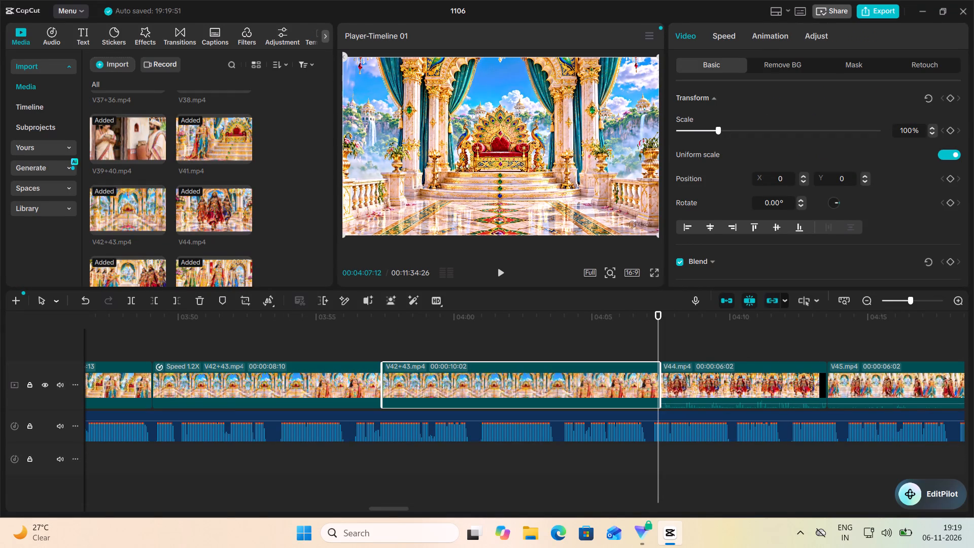
left_click(631, 380)
left_click_drag(656, 387, 655, 386)
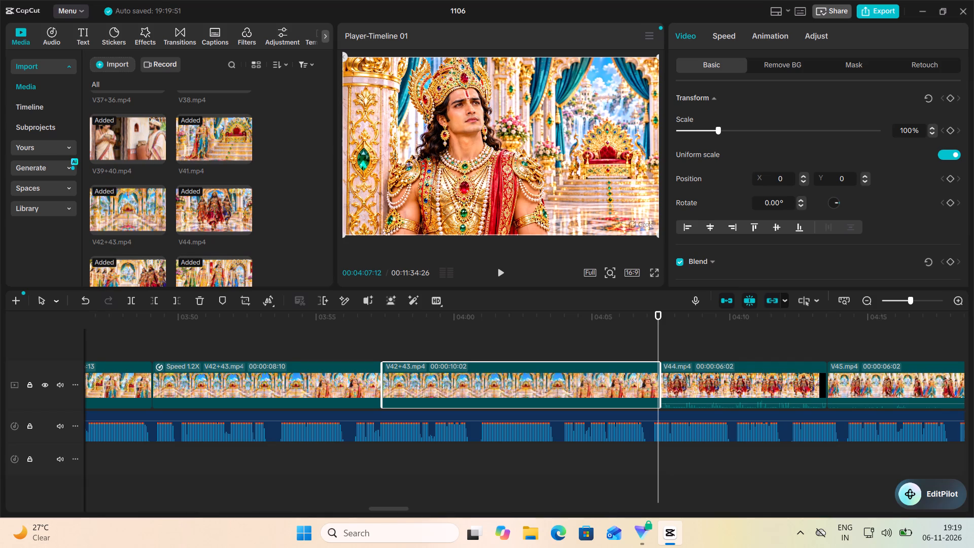
left_click_drag(655, 386, 651, 386)
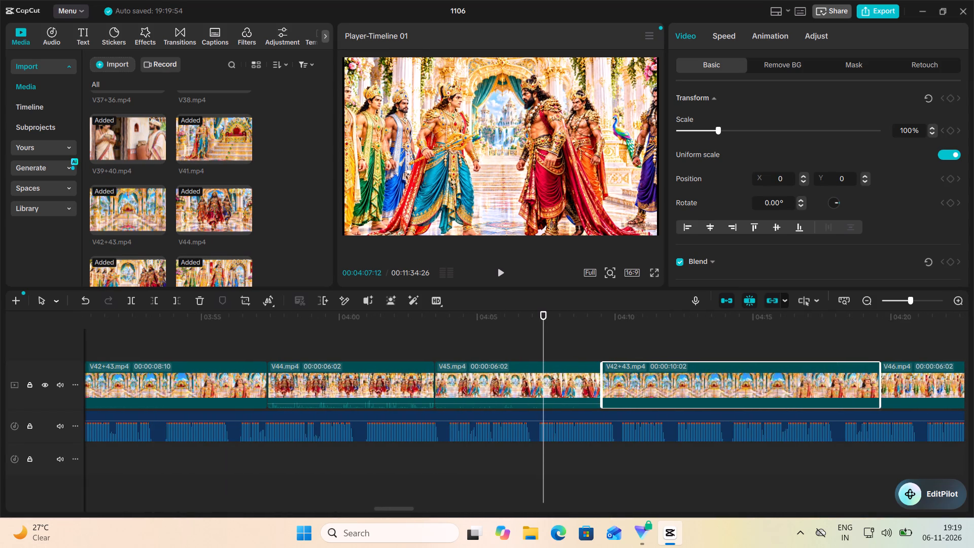
left_click_drag(638, 380, 279, 384)
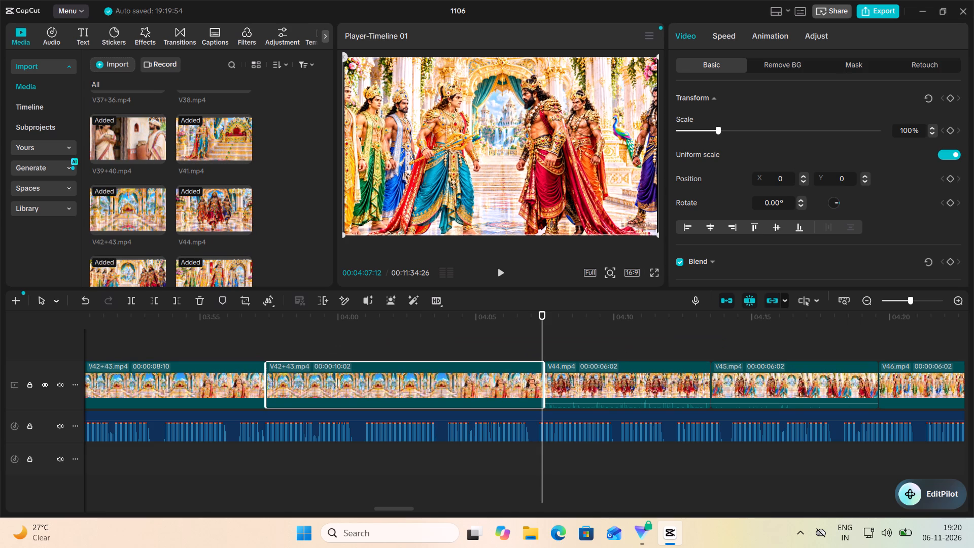
Trim the end of the second V42+43.mp4 clip so that it lasts 00:00:05:04.
left_click(513, 383)
left_click_drag(542, 388, 497, 388)
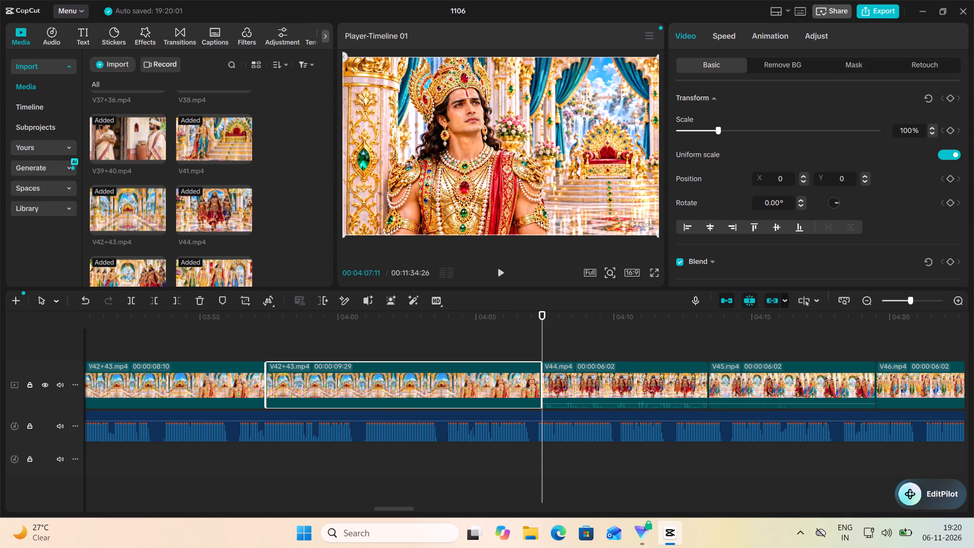
left_click_drag(497, 388, 405, 396)
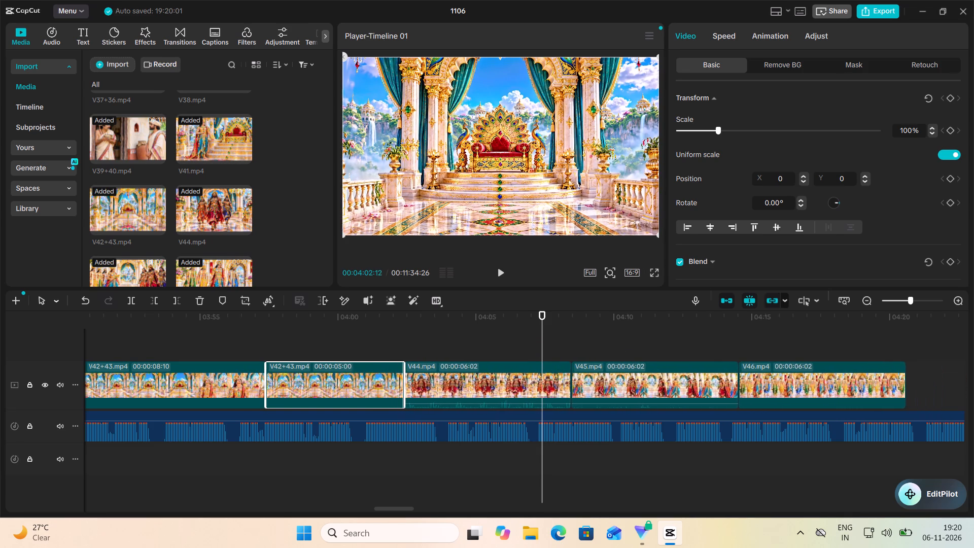
left_click_drag(405, 396, 431, 401)
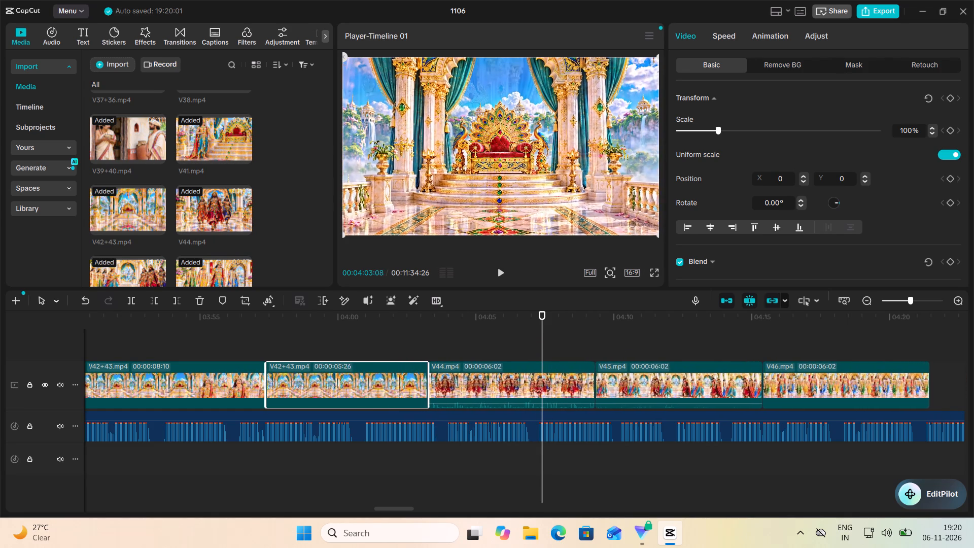
left_click_drag(431, 401, 419, 404)
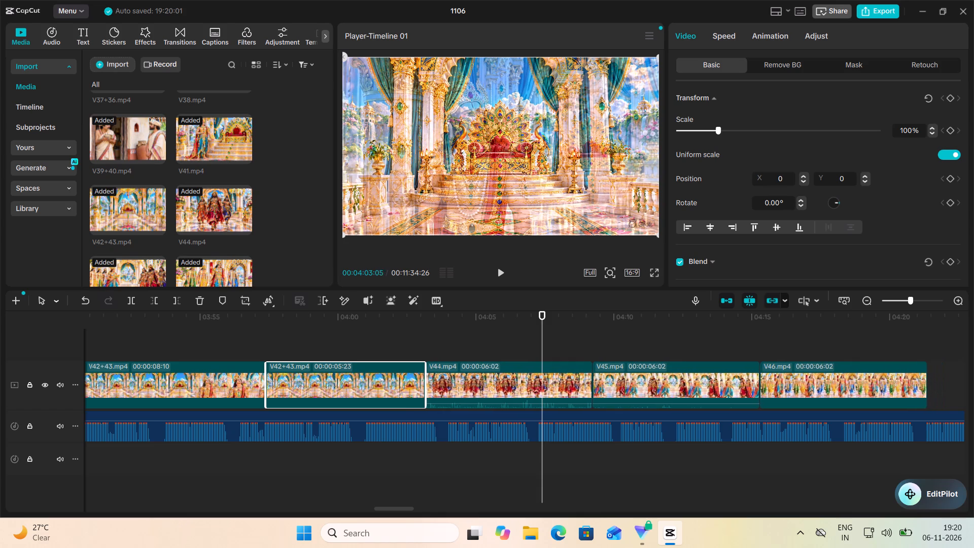
left_click_drag(419, 404, 405, 407)
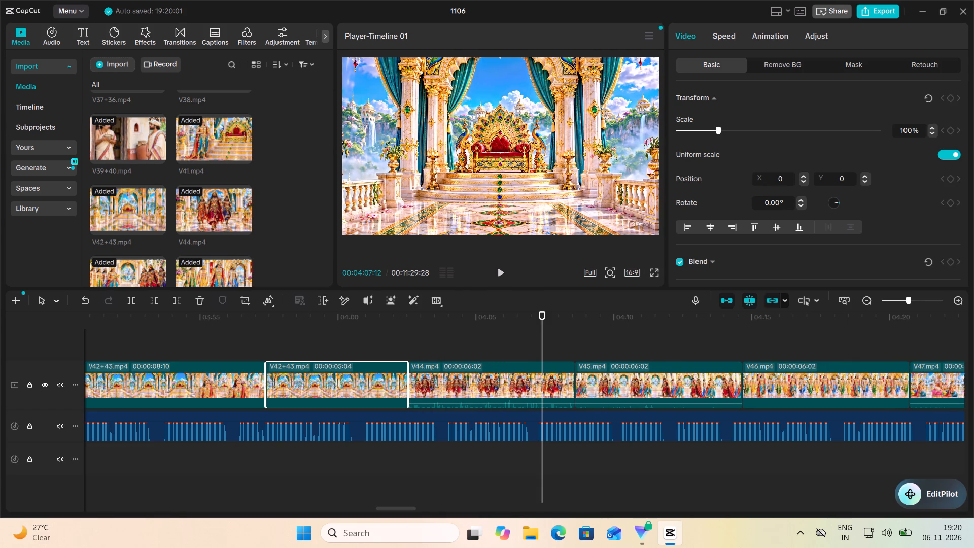
Play back from 00:03:52:27 to 00:03:58:28, across the cut between the two V42+43.mp4 clips, to check it against the narration.
left_click(142, 348)
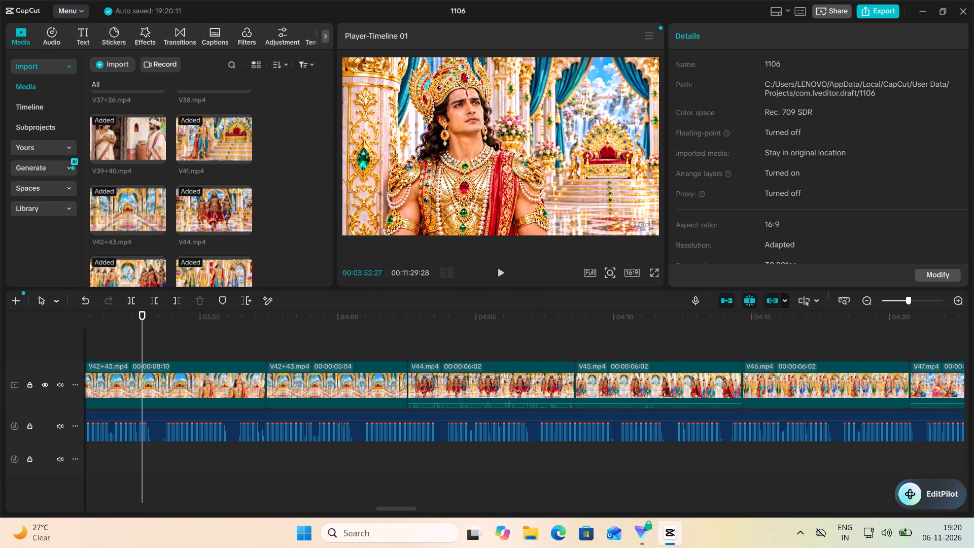
left_click(502, 275)
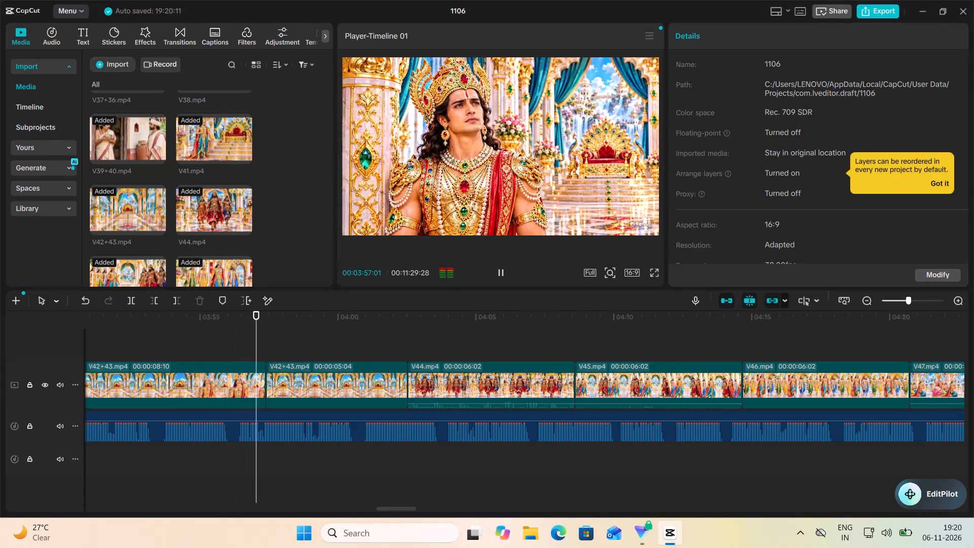
left_click(499, 273)
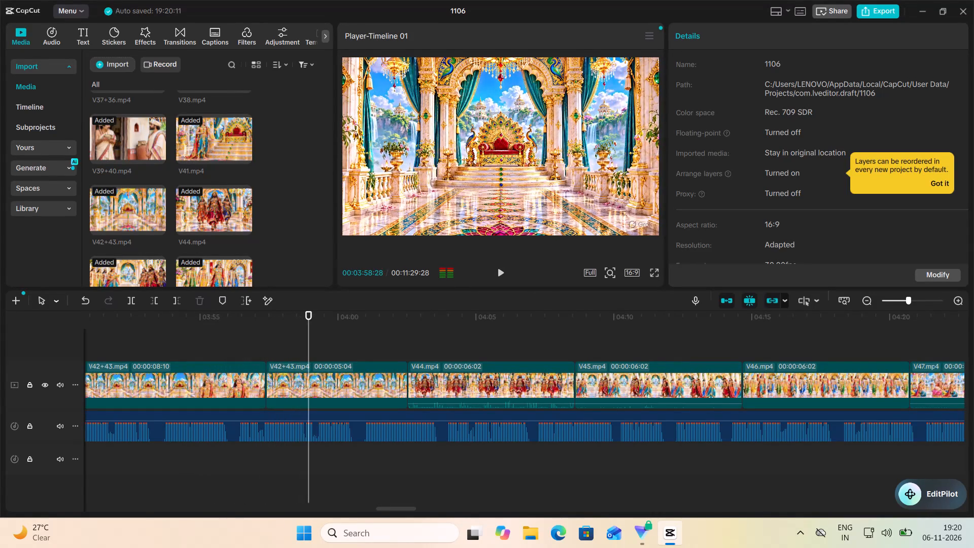
Speed up the first V42+43.mp4 clip to 1.36x.
left_click(243, 385)
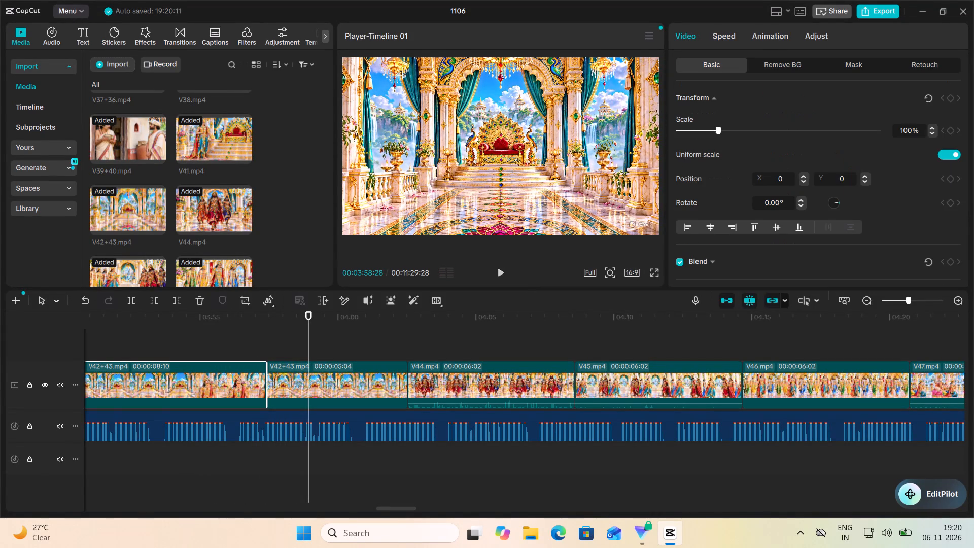
left_click(721, 36)
left_click(738, 117)
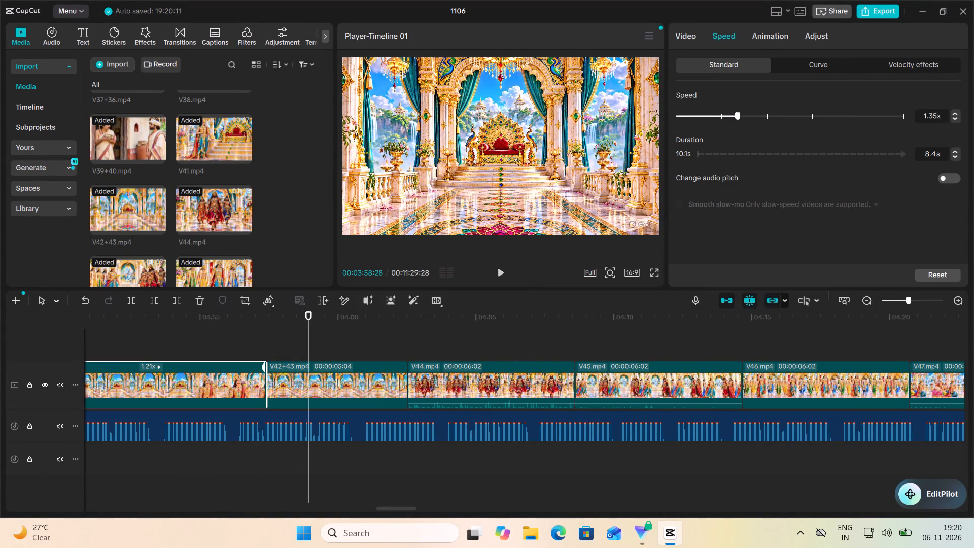
scroll(294, 334, "right", 1)
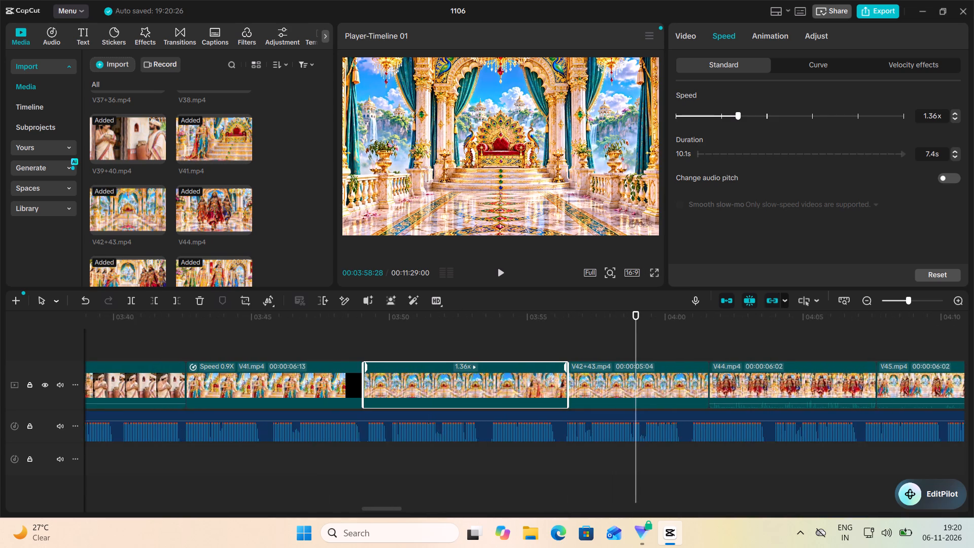
Raise the speed of the first V42+43.mp4 clip to 1.43x.
scroll(531, 381, "right", 1)
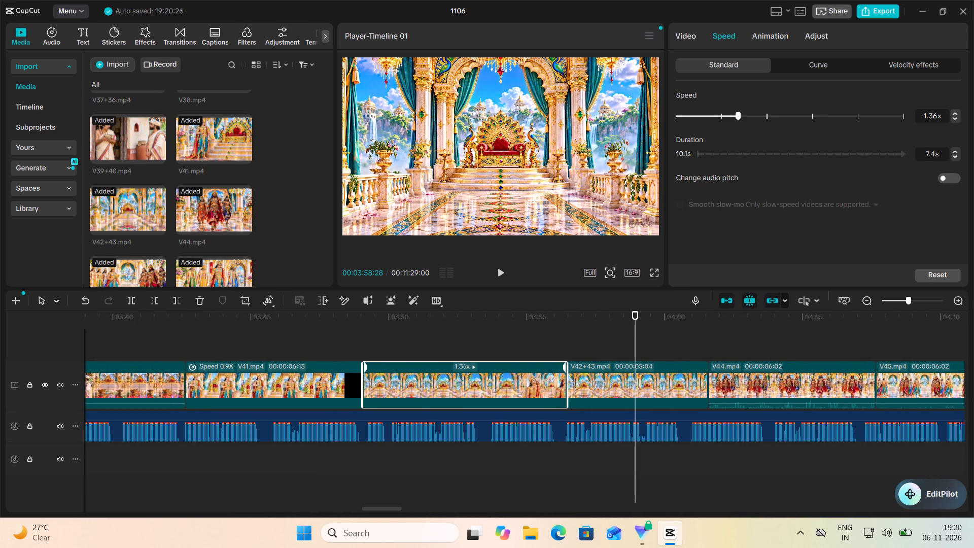
left_click(741, 114)
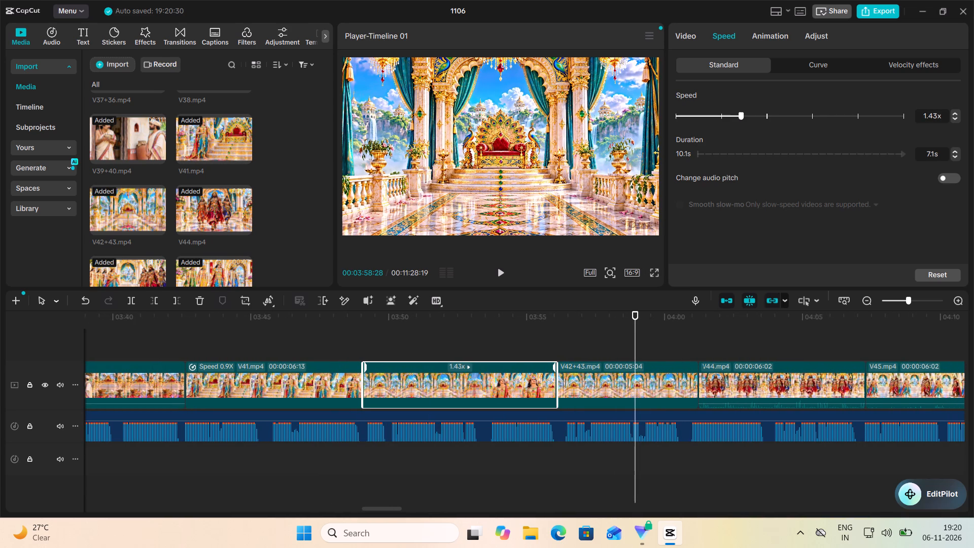
Play back from 00:03:48:26 to 00:04:07:11, through both V42+43.mp4 clips and V44.mp4, to check them against the narration.
left_click(358, 348)
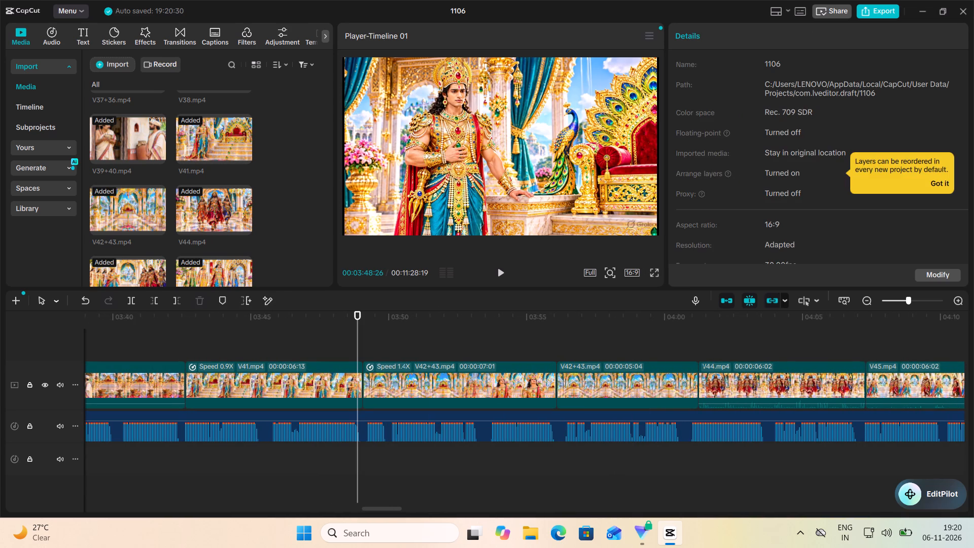
left_click(503, 271)
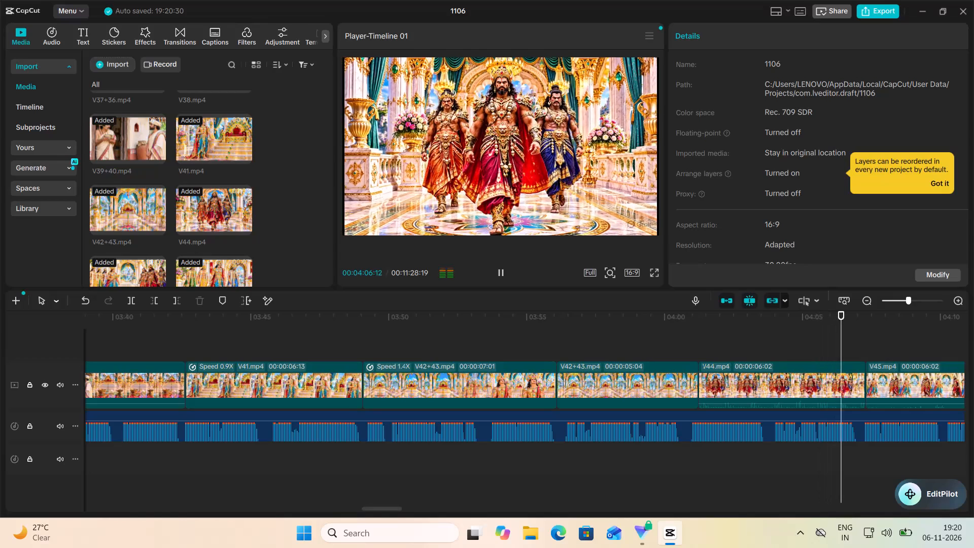
left_click(502, 276)
double_click(503, 276)
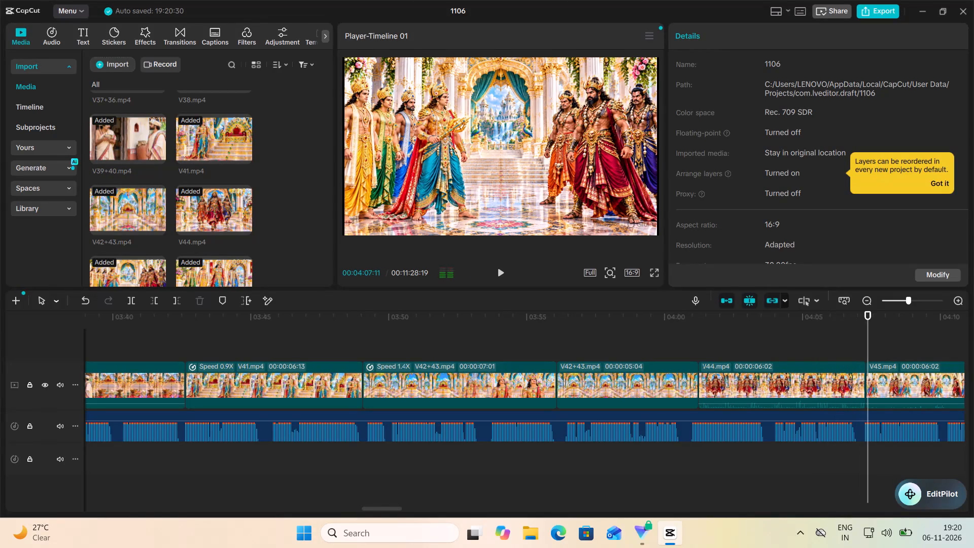
Insert a second copy of V41.mp4 on the main video track, between the second V42+43.mp4 clip and V44.mp4.
left_click(246, 347)
left_click(280, 345)
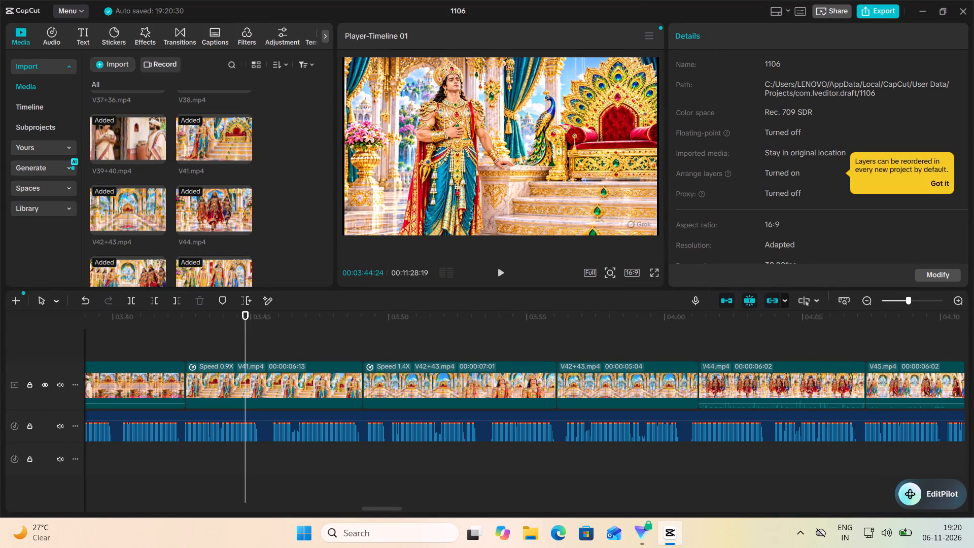
left_click(305, 344)
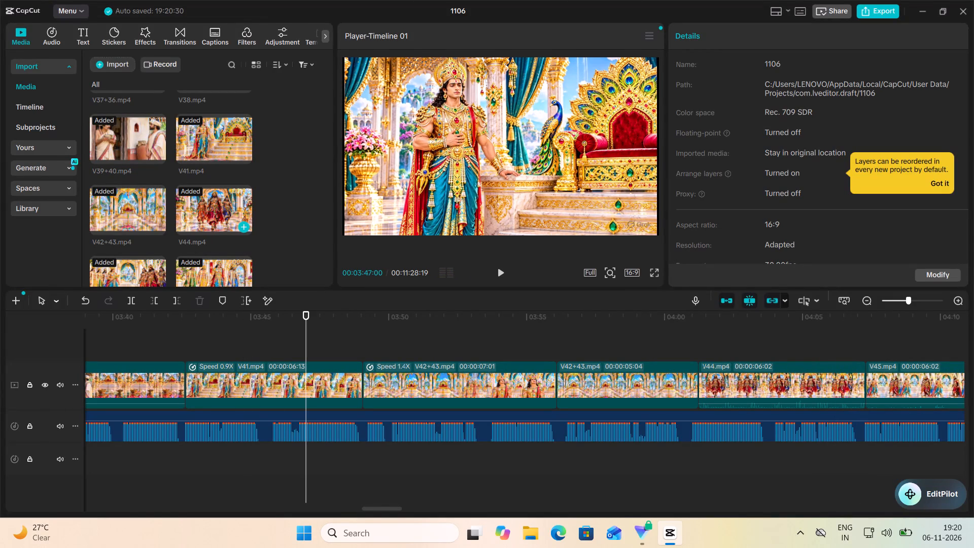
left_click(211, 128)
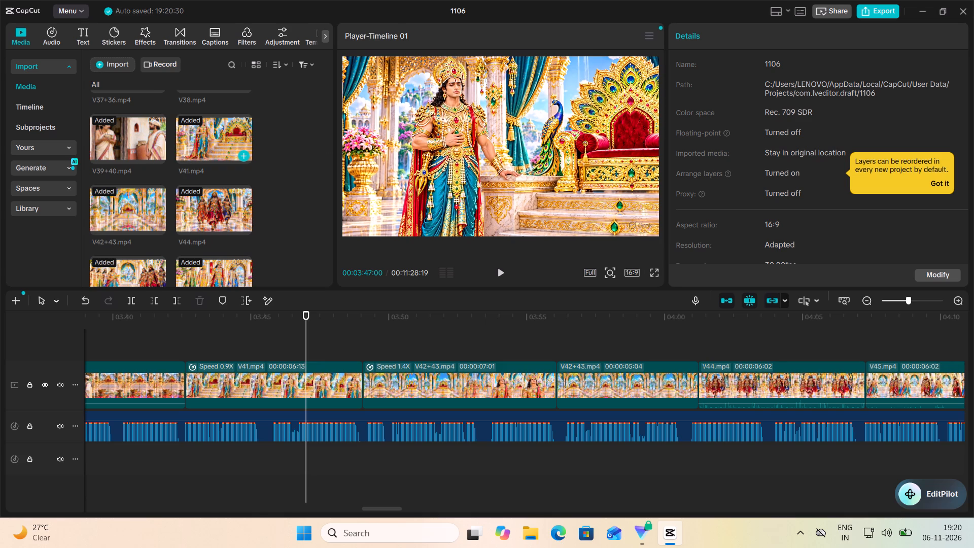
left_click_drag(211, 128, 636, 337)
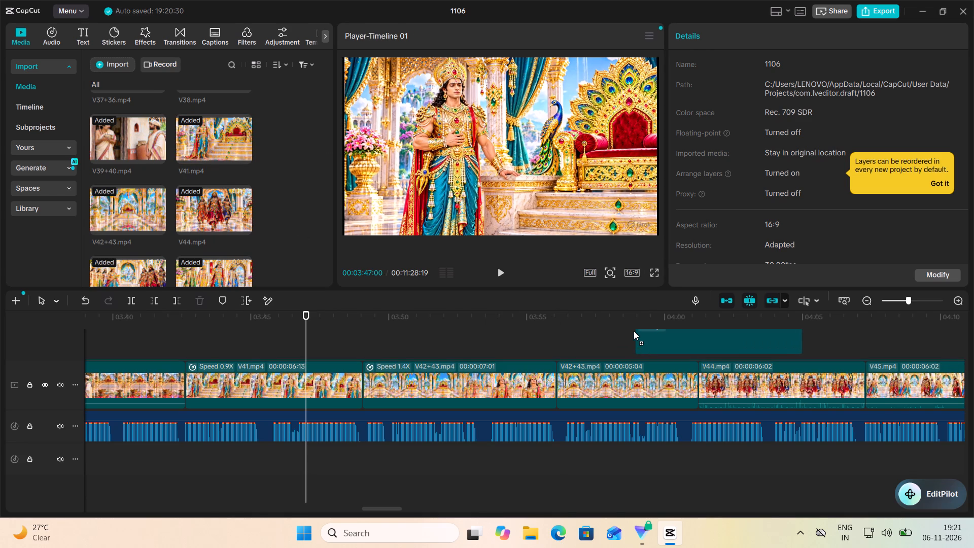
left_click_drag(718, 370, 754, 450)
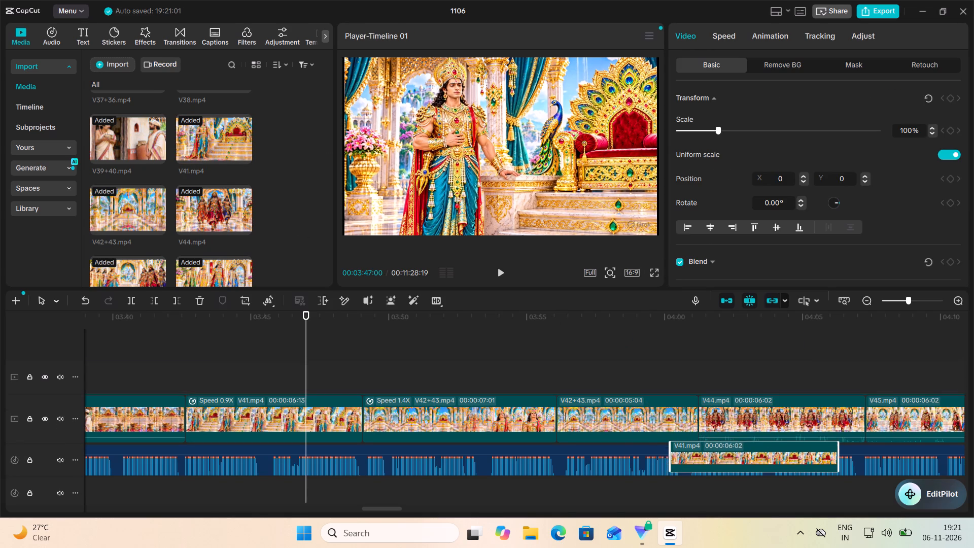
left_click_drag(754, 450, 709, 435)
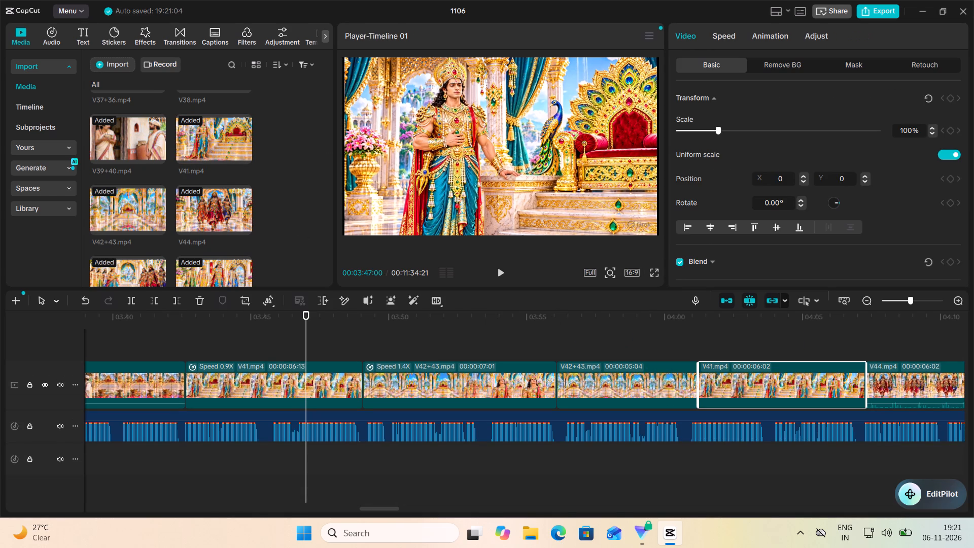
Speed up the second V42+43.mp4 clip to 1.09x.
left_click(669, 392)
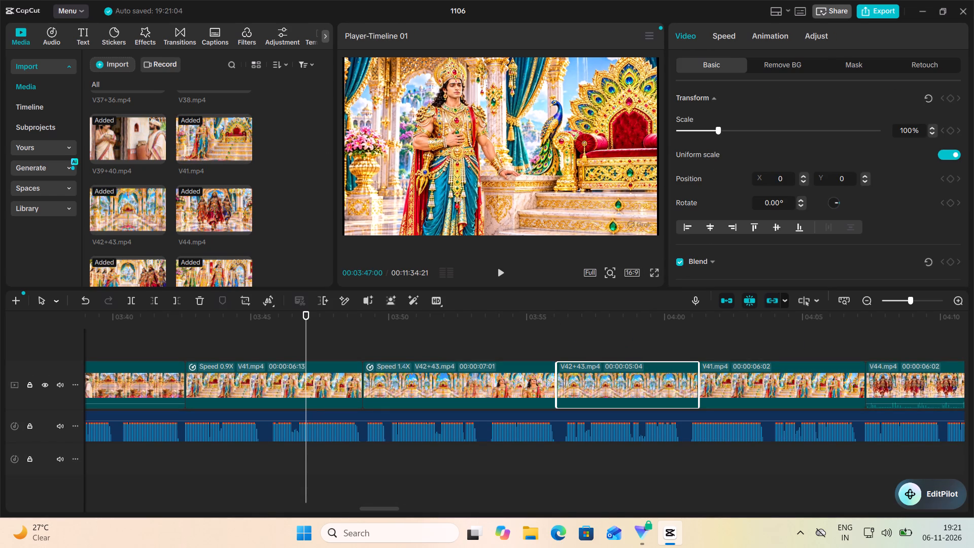
left_click(735, 30)
left_click(725, 116)
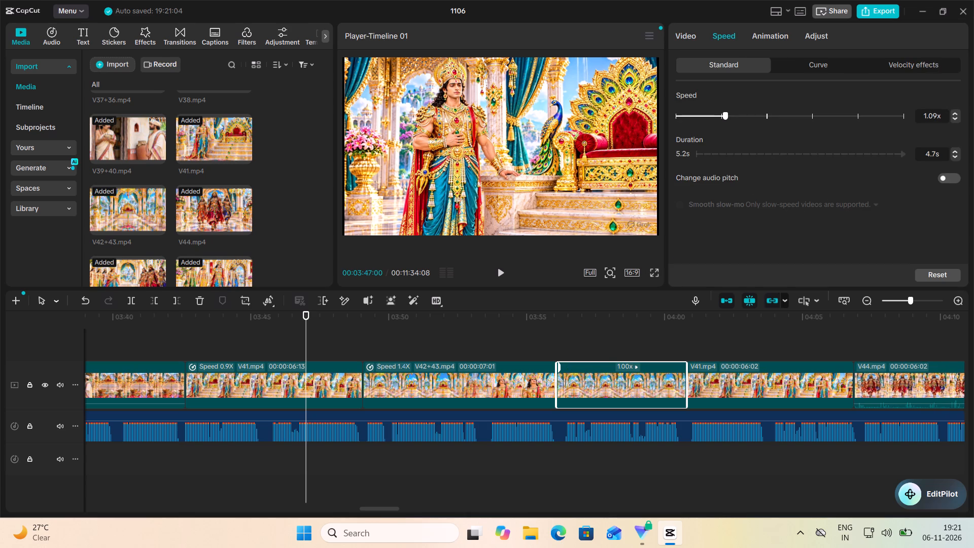
Play back from 00:03:56:03 to 00:04:07:17, through the second V42+43.mp4 and V41.mp4 clips, to check them against the narration.
left_click(558, 343)
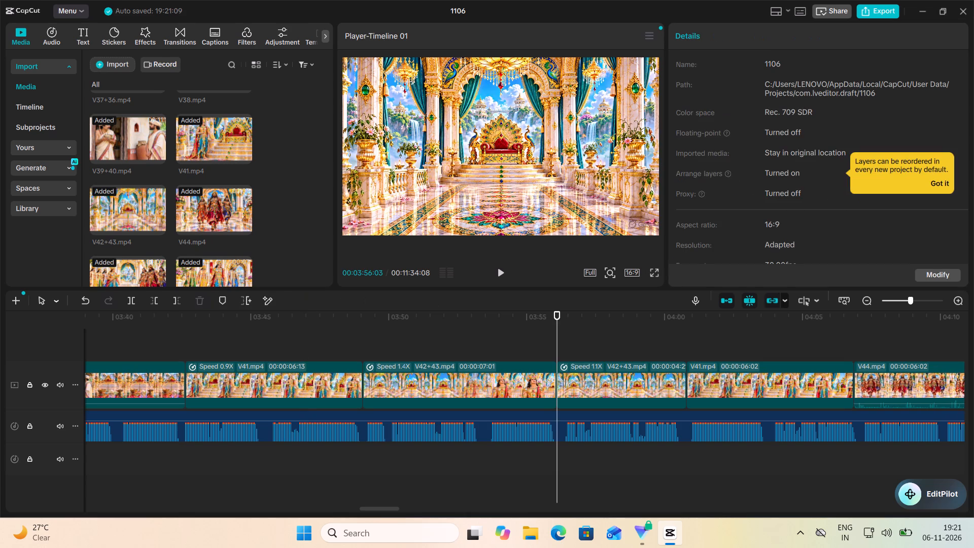
left_click(502, 267)
scroll(753, 360, "left", 2)
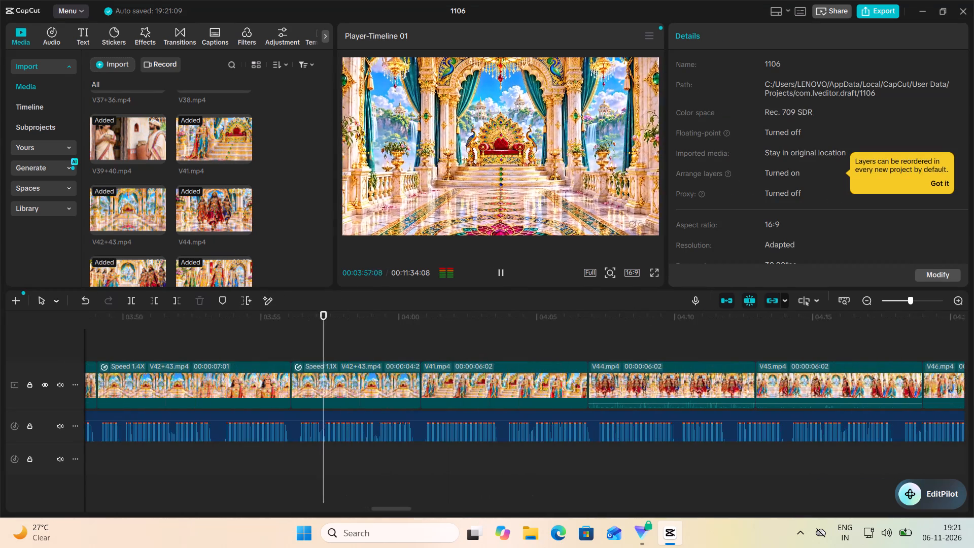
scroll(535, 359, "left", 1)
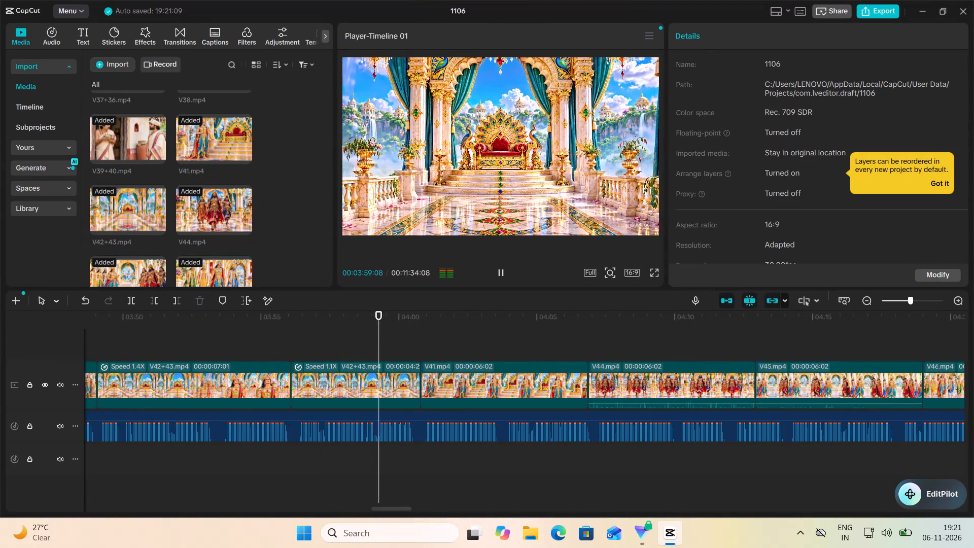
left_click(503, 278)
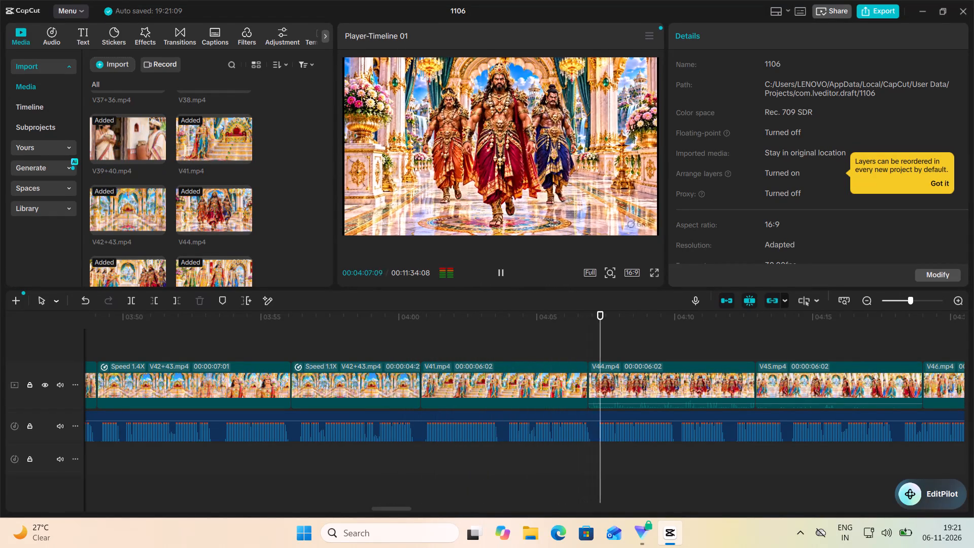
Slow the second V41.mp4 clip down to 0.90x.
left_click(545, 373)
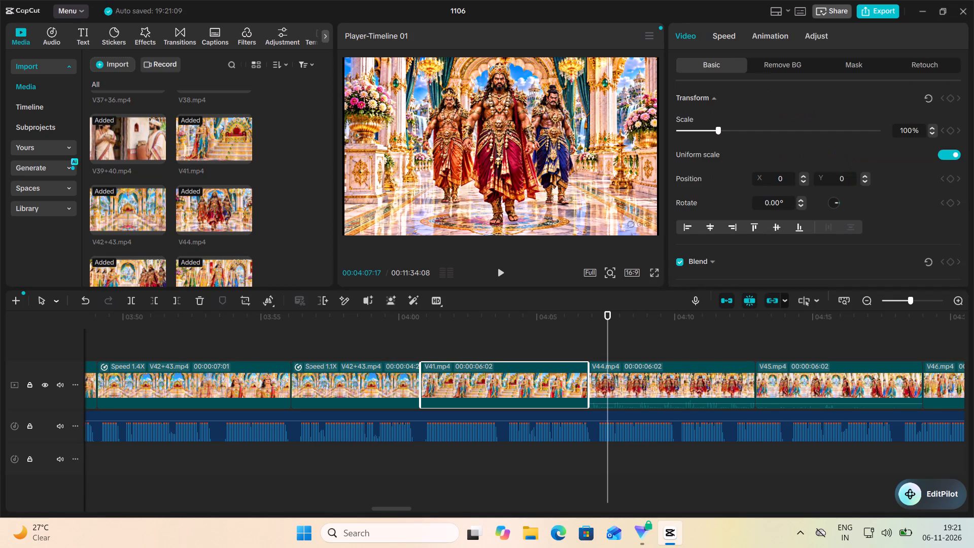
left_click(732, 40)
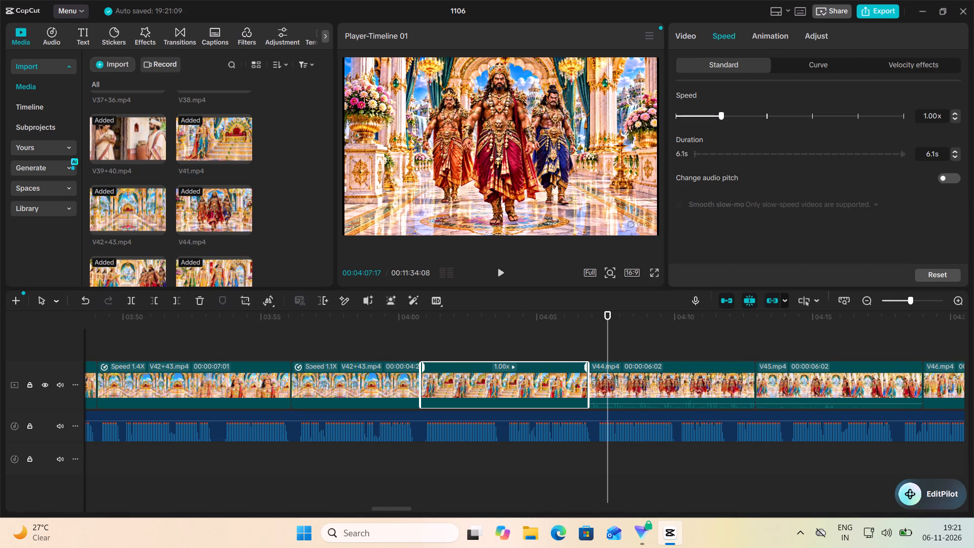
left_click(717, 115)
left_click(719, 114)
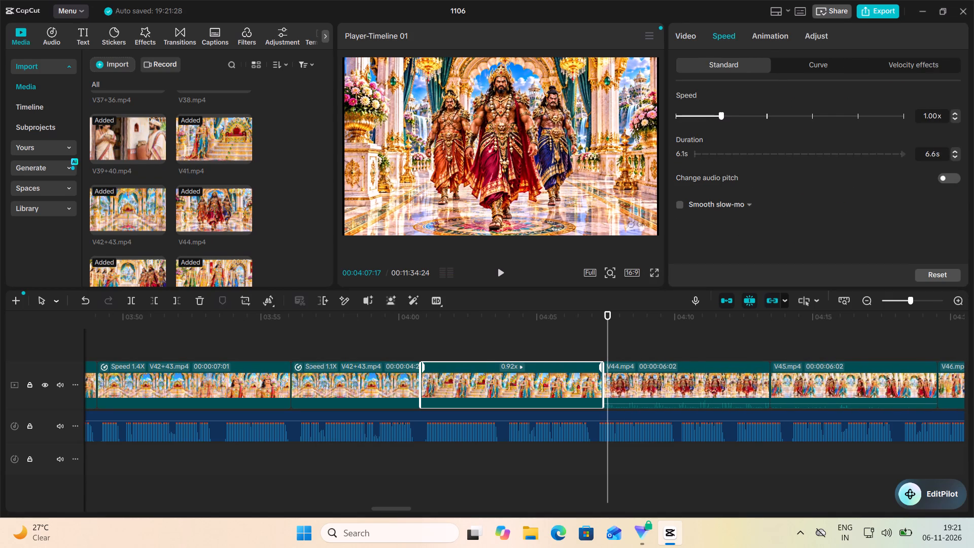
left_click(719, 113)
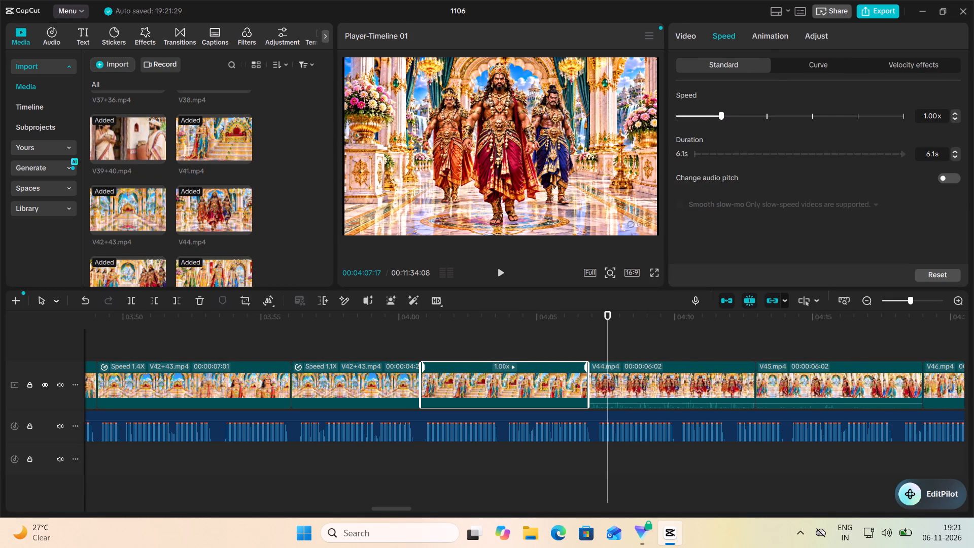
left_click(955, 117)
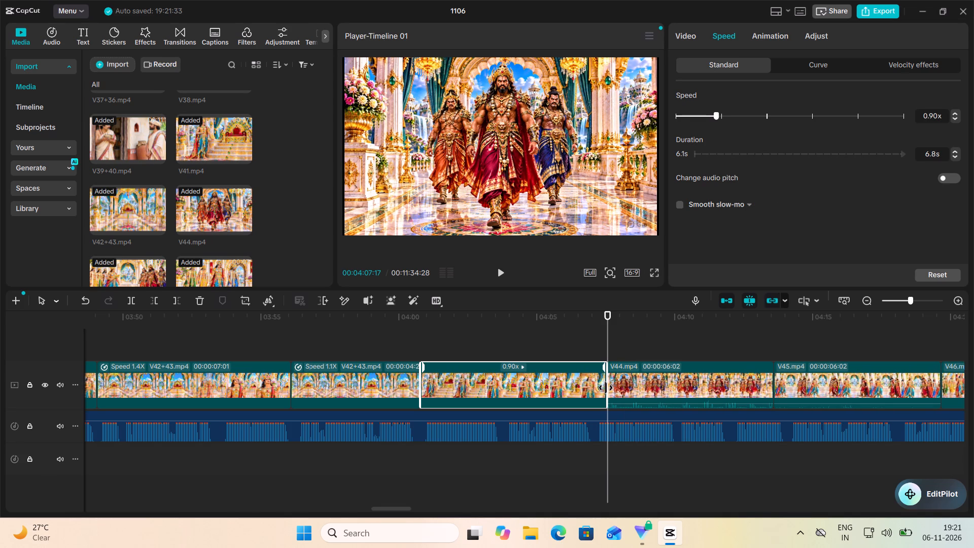
Trim the end of the second V41.mp4 clip so that it lasts 00:00:06:08.
left_click_drag(606, 388, 594, 390)
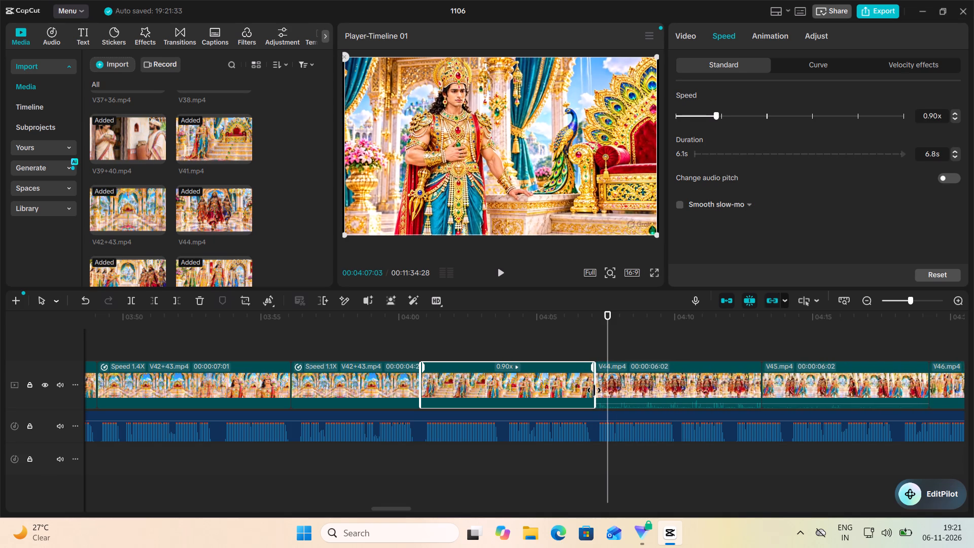
left_click_drag(594, 390, 593, 390)
Move through the second V41.mp4 clip to 00:04:05:16 to check its ending before the cut to V44.mp4.
left_click(465, 339)
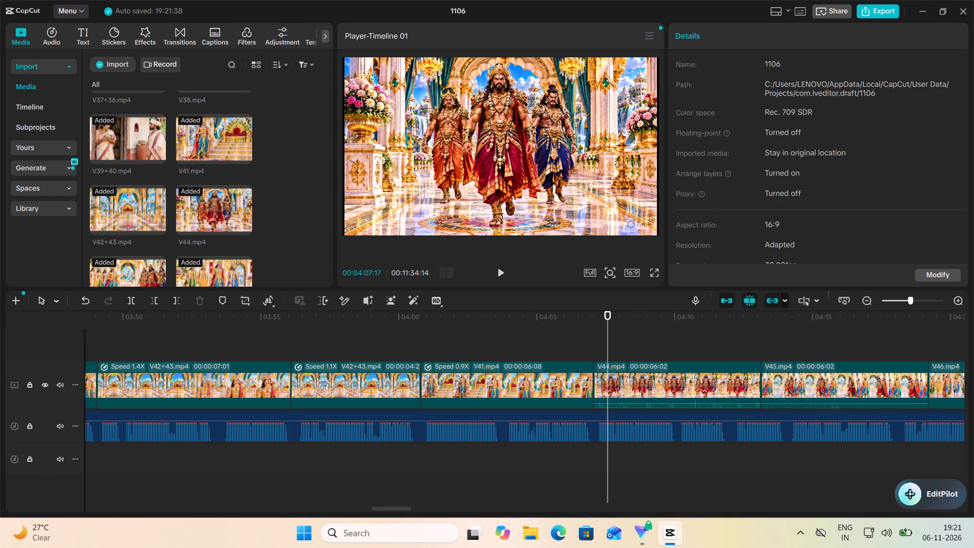
left_click(502, 332)
left_click(526, 336)
left_click(534, 337)
left_click_drag(541, 337, 552, 344)
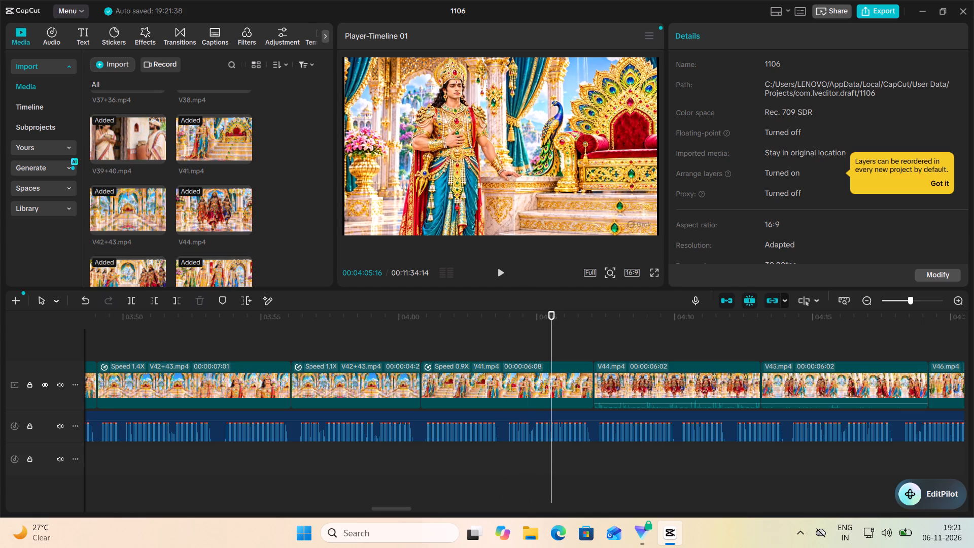
Review playback from the V41.mp4 clip onward against the audio and set the V44.mp4 clip's speed to 1.24x.
left_click(498, 276)
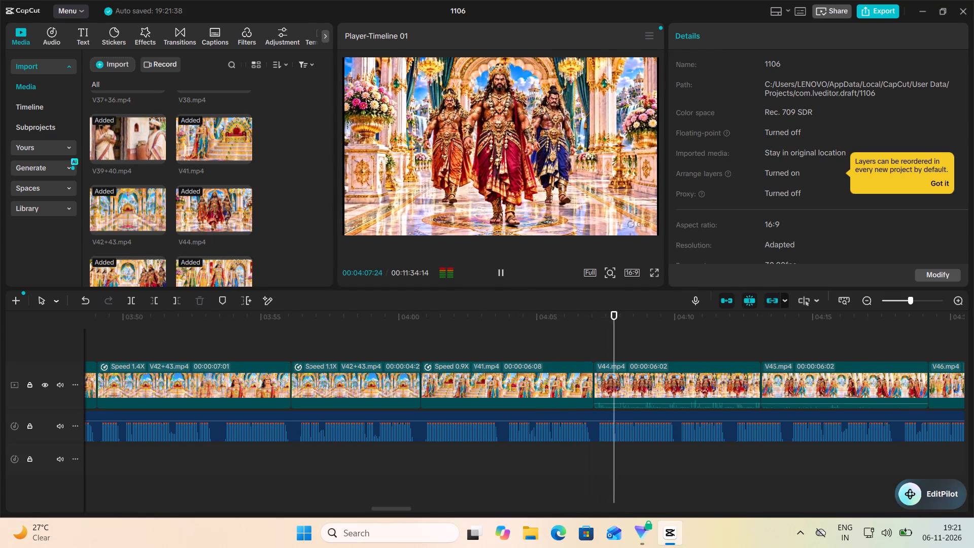
scroll(422, 346, "left", 1)
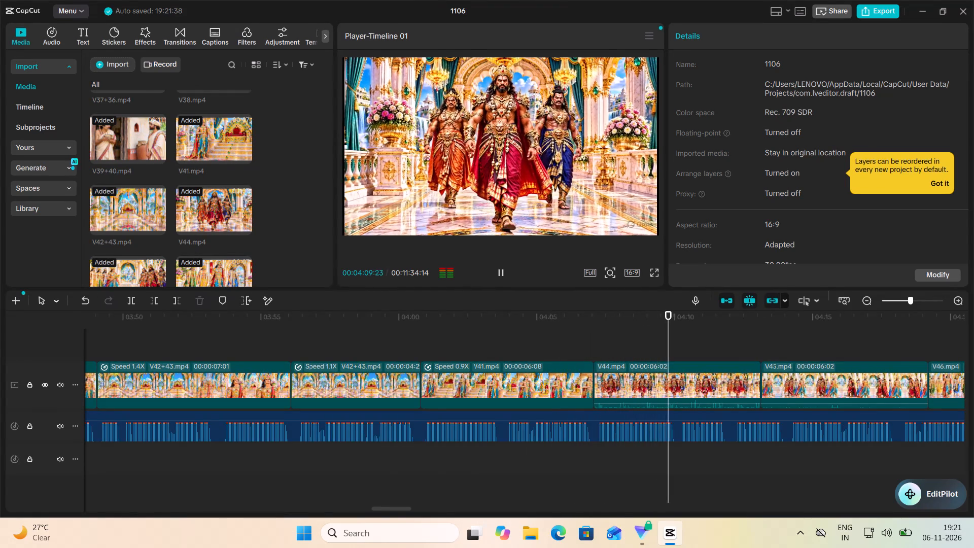
scroll(498, 346, "left", 2)
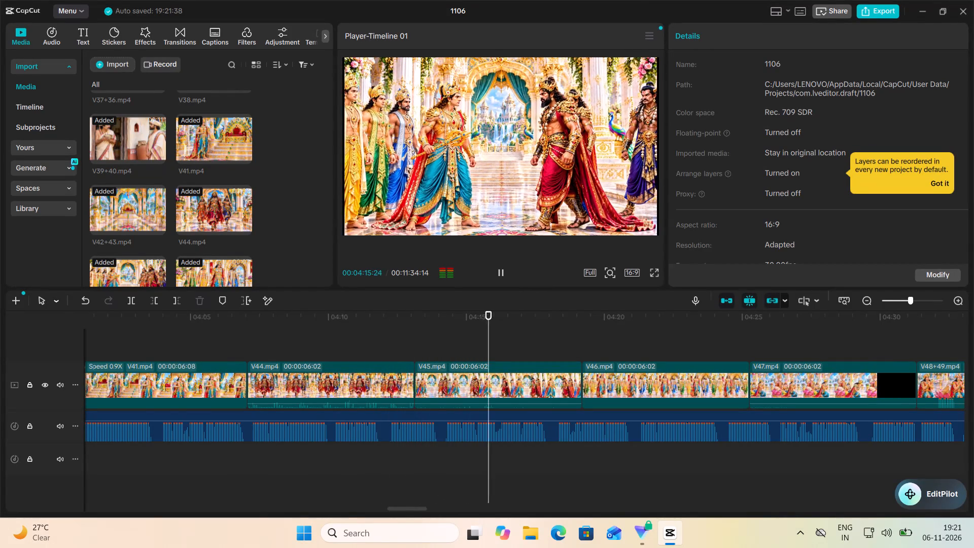
left_click(496, 272)
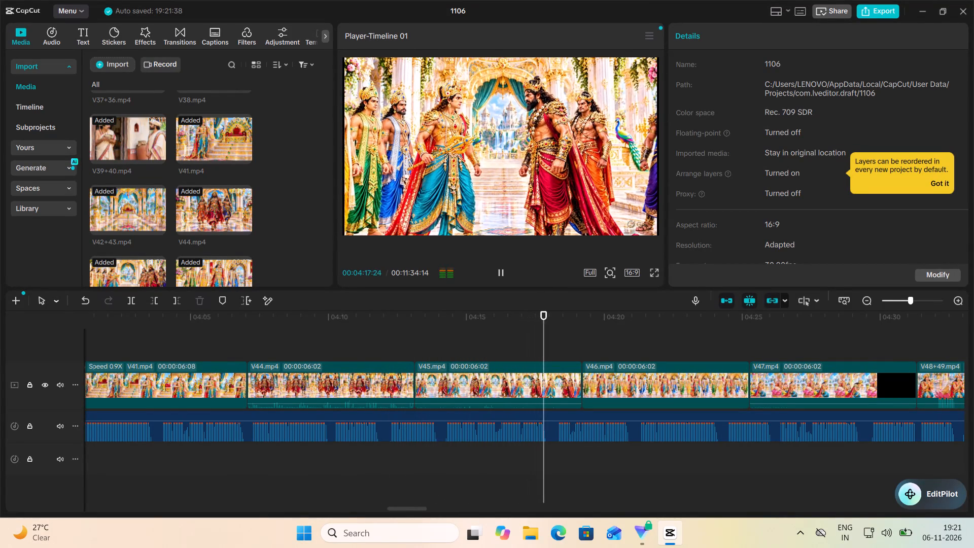
left_click(329, 343)
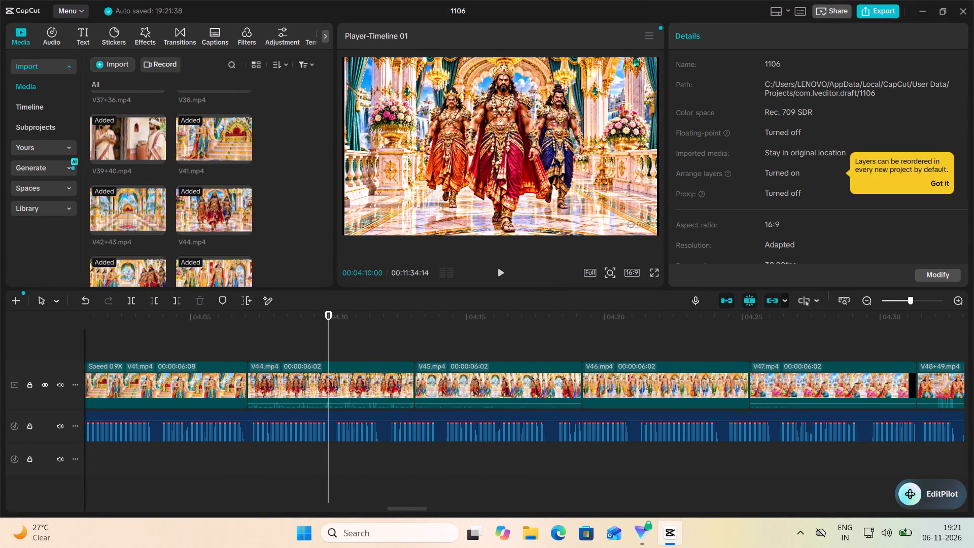
left_click(507, 278)
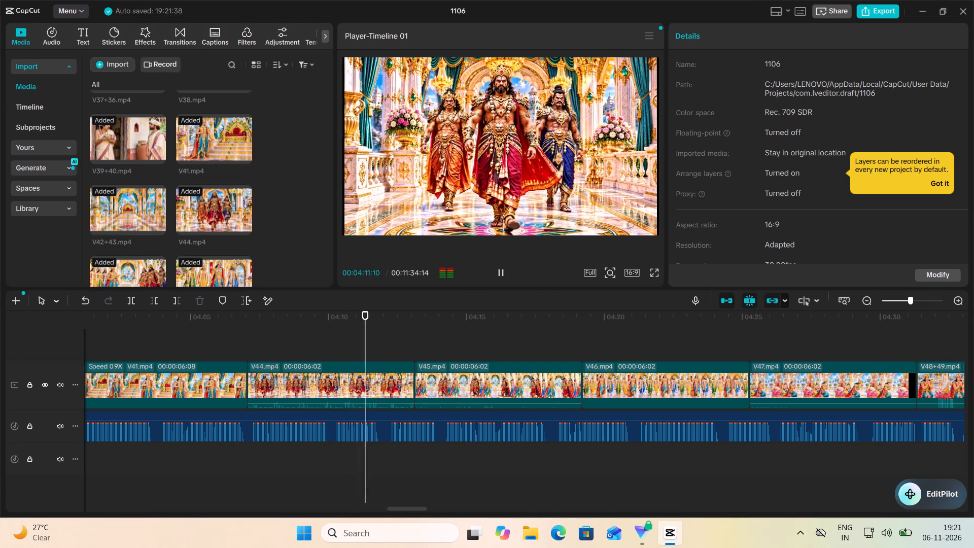
left_click(500, 272)
left_click(351, 380)
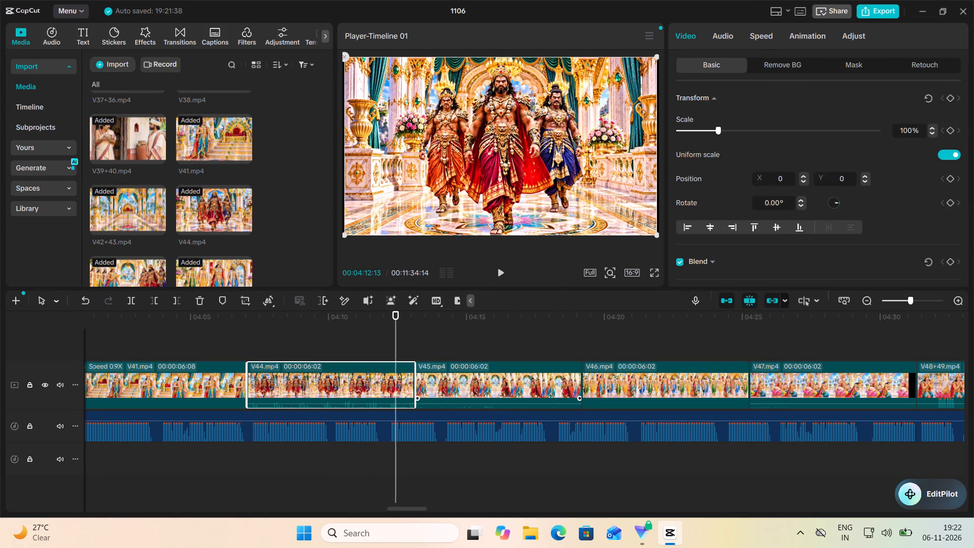
left_click(760, 36)
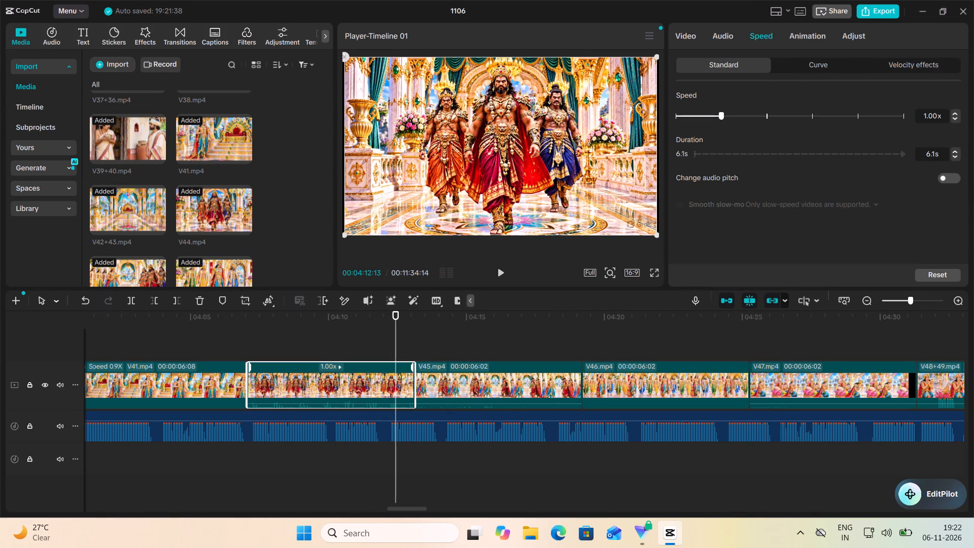
left_click(733, 115)
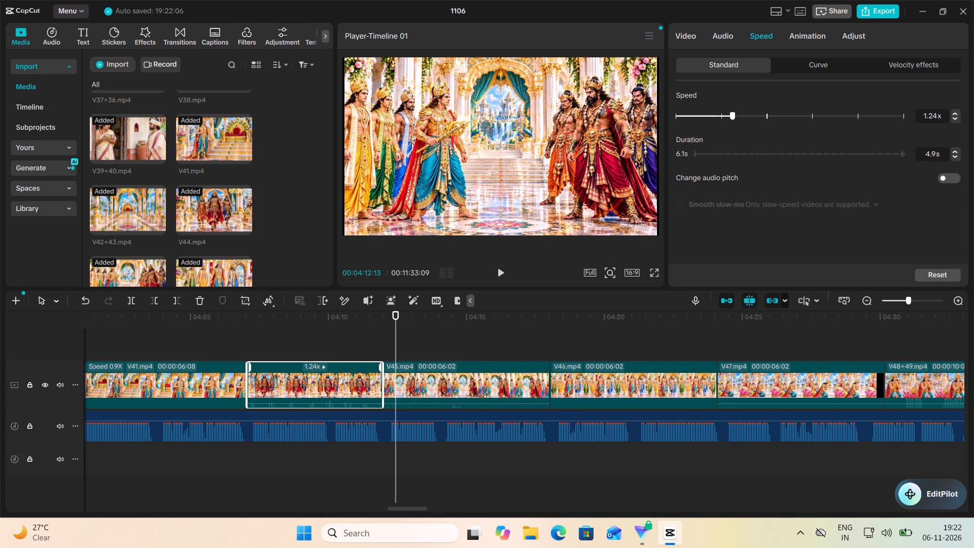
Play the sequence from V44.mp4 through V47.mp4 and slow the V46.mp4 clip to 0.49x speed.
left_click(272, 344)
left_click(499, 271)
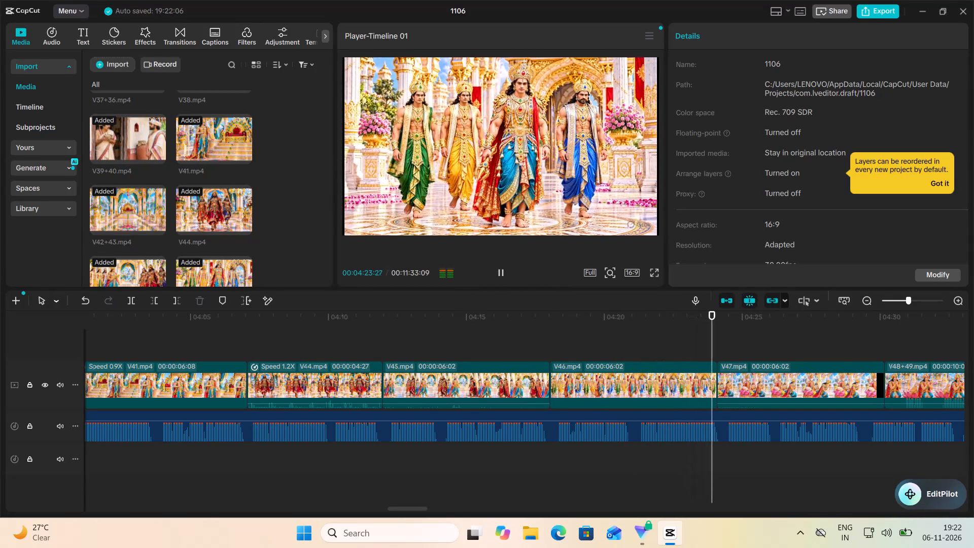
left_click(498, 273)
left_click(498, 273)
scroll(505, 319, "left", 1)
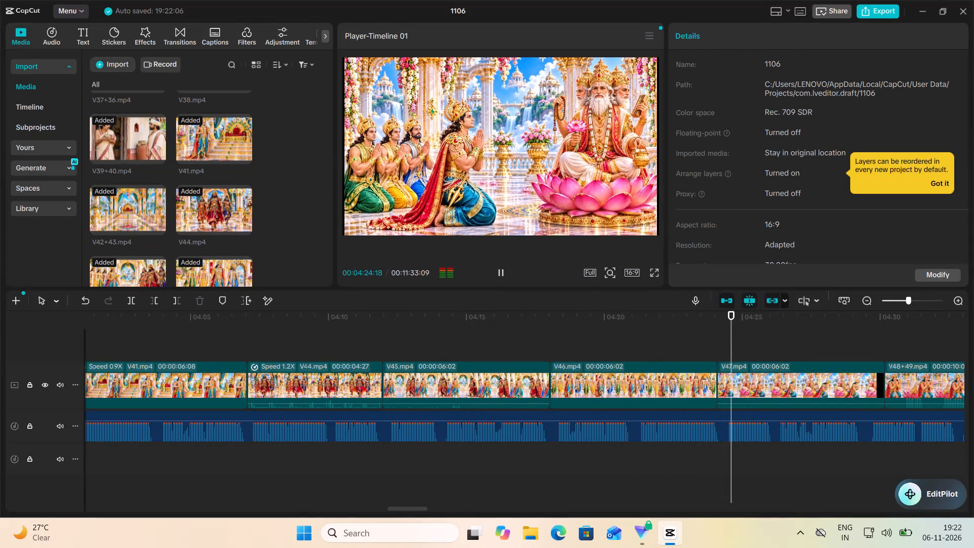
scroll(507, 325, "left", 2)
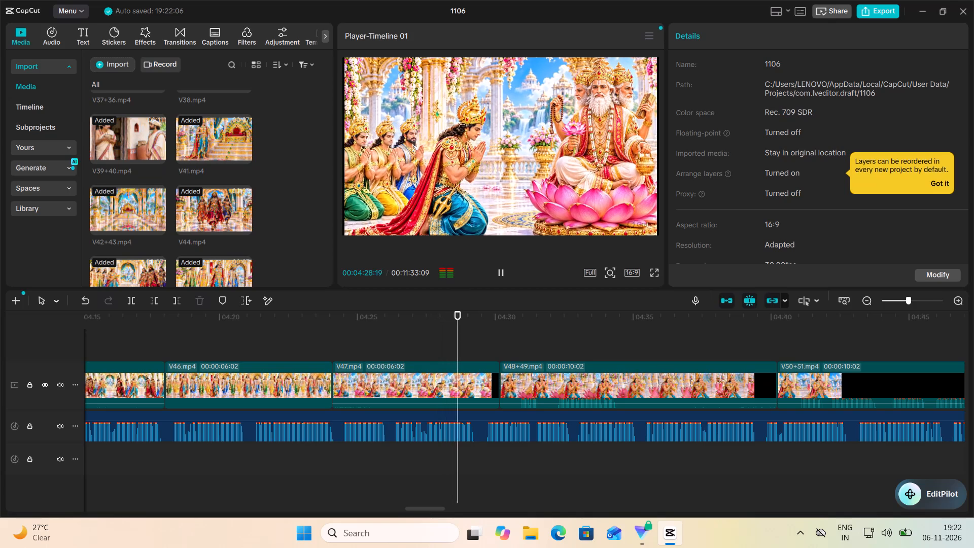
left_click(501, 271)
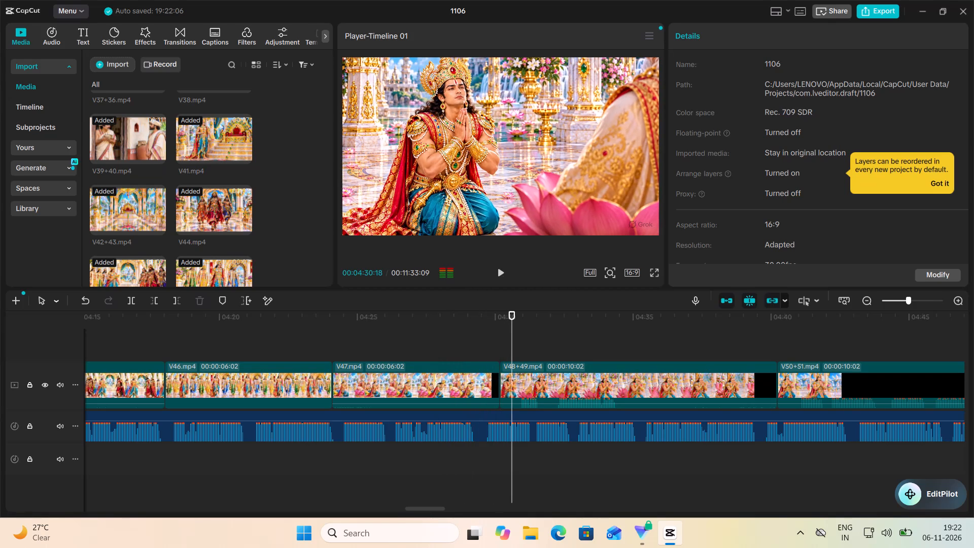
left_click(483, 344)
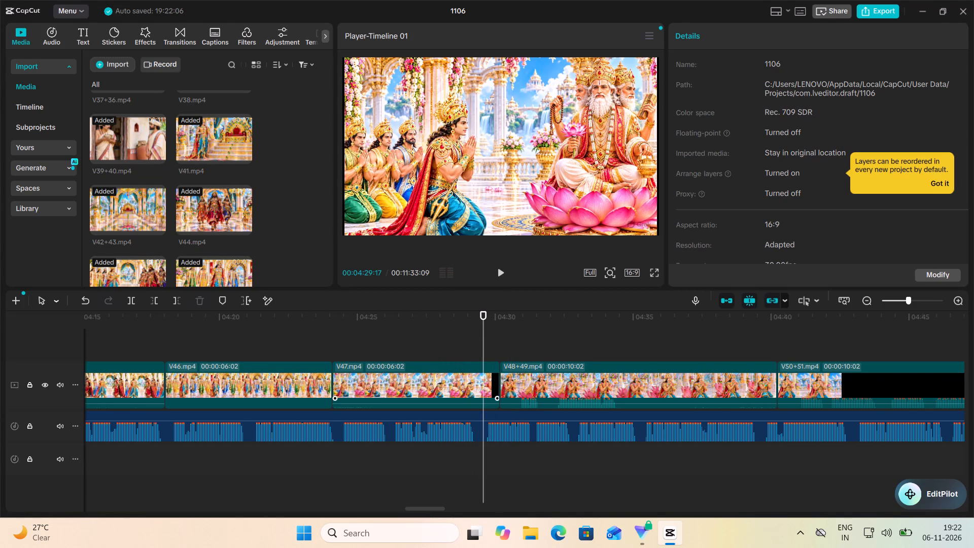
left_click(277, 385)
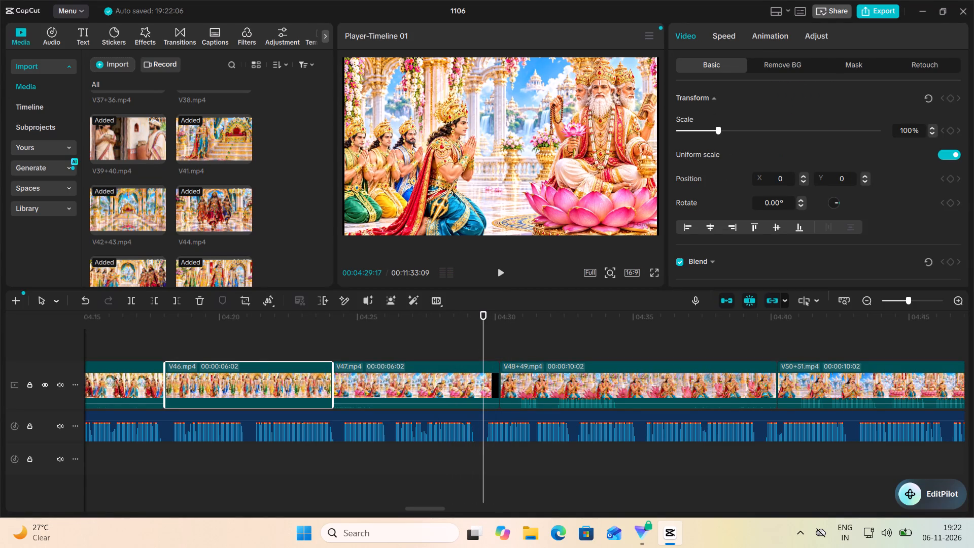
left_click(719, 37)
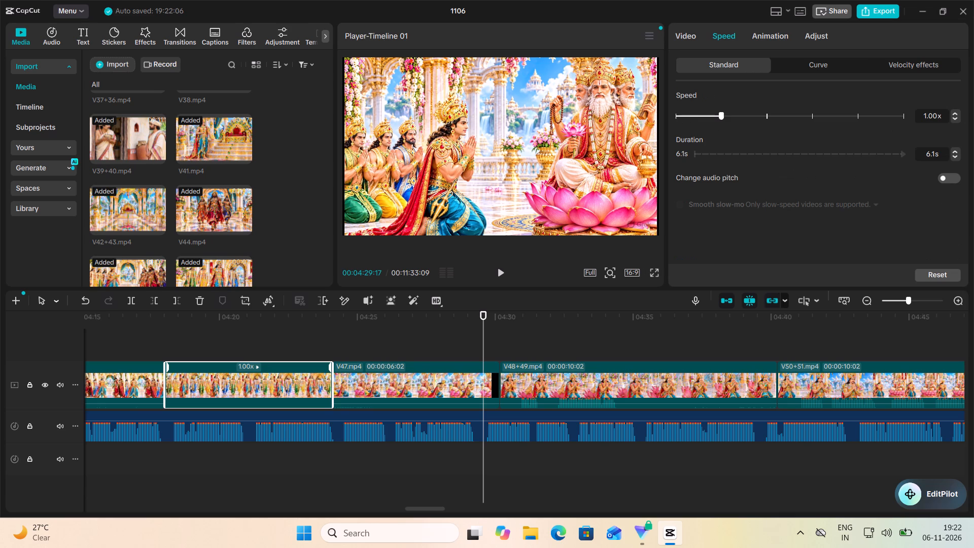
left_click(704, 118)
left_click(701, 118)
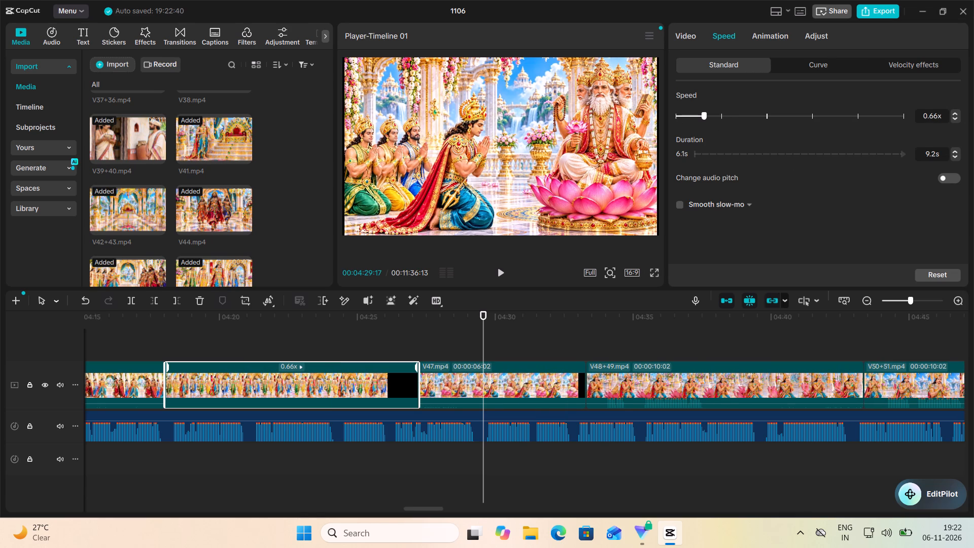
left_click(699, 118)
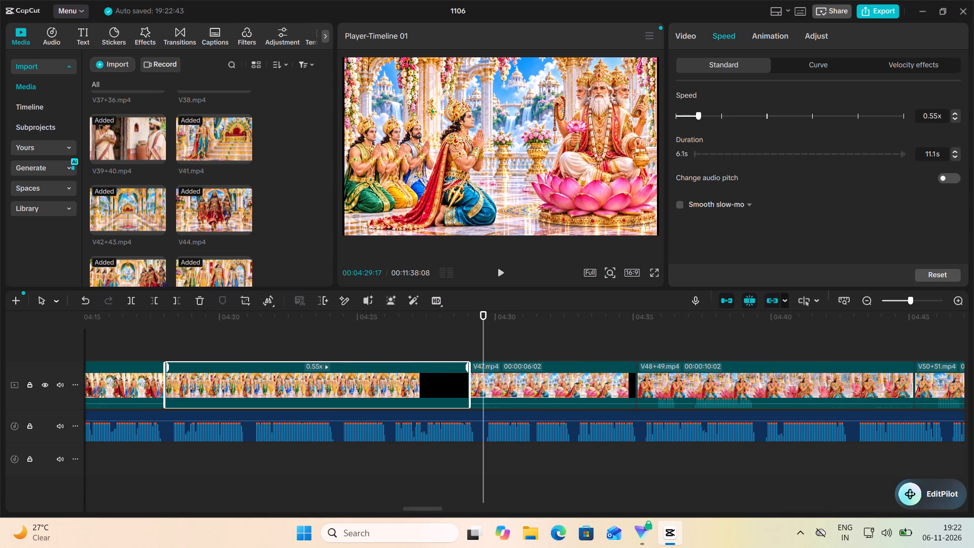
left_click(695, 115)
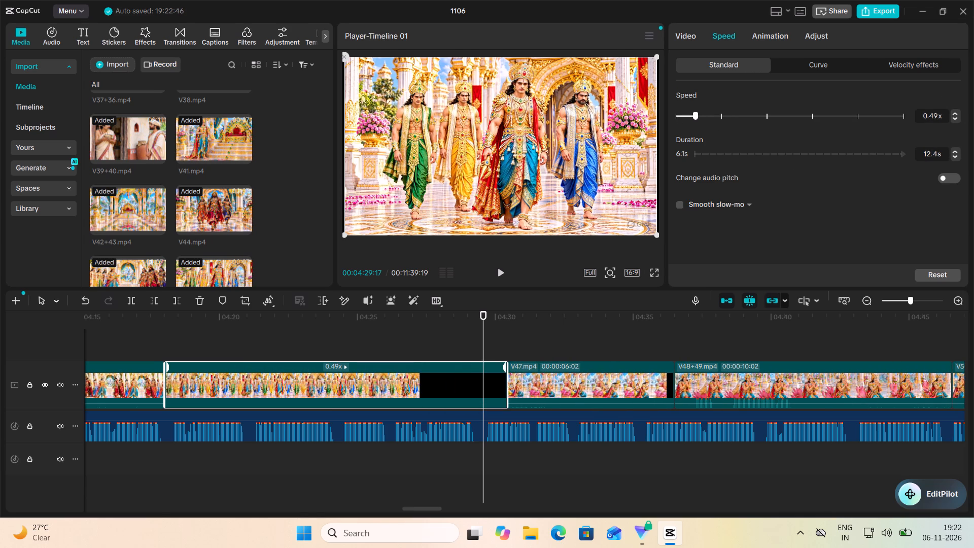
Play back the slowed V46.mp4 clip with the audio and set its speed to 0.53x.
left_click(125, 344)
left_click(502, 269)
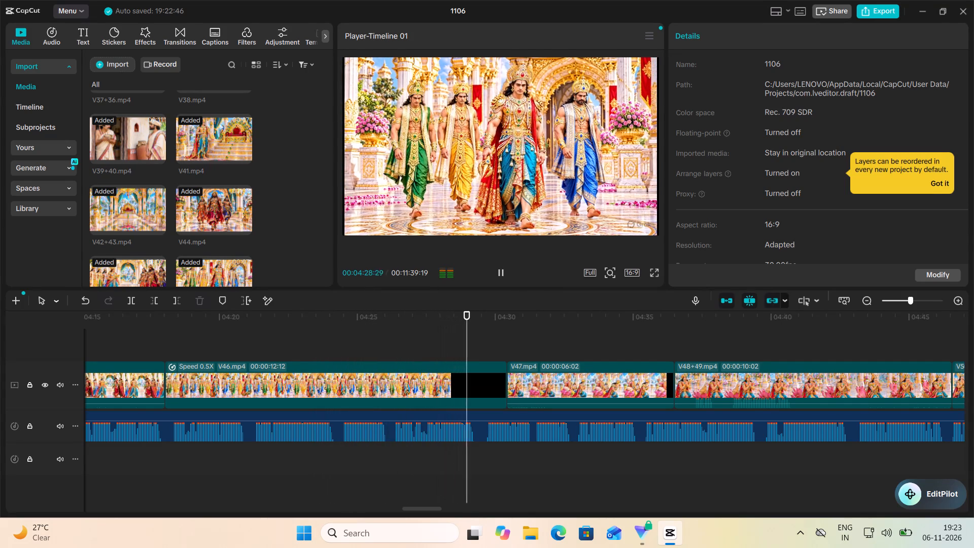
left_click(501, 272)
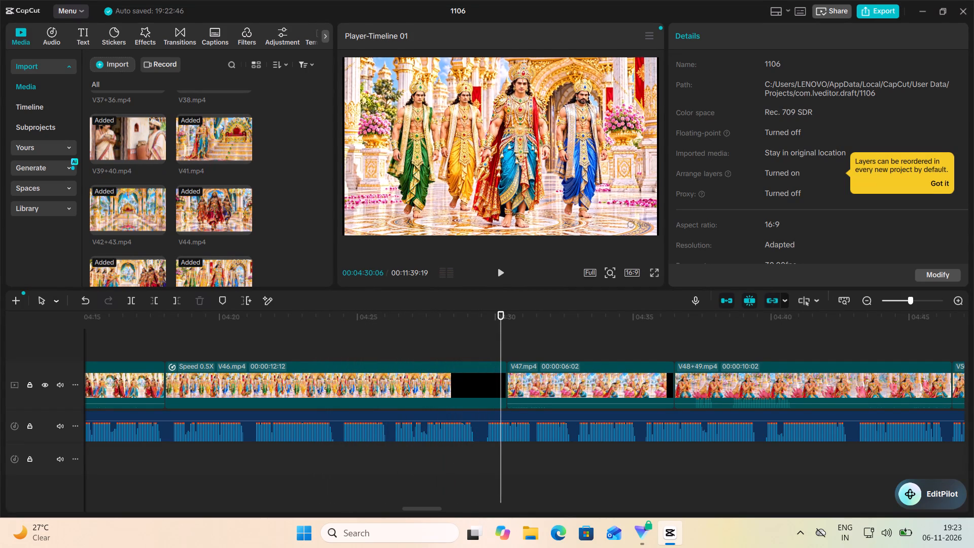
left_click(478, 386)
left_click(735, 38)
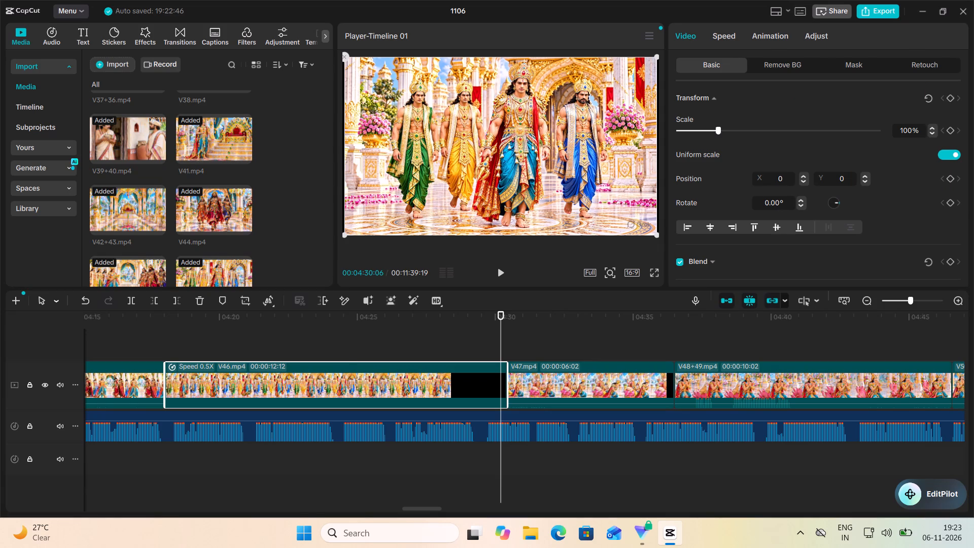
left_click(697, 115)
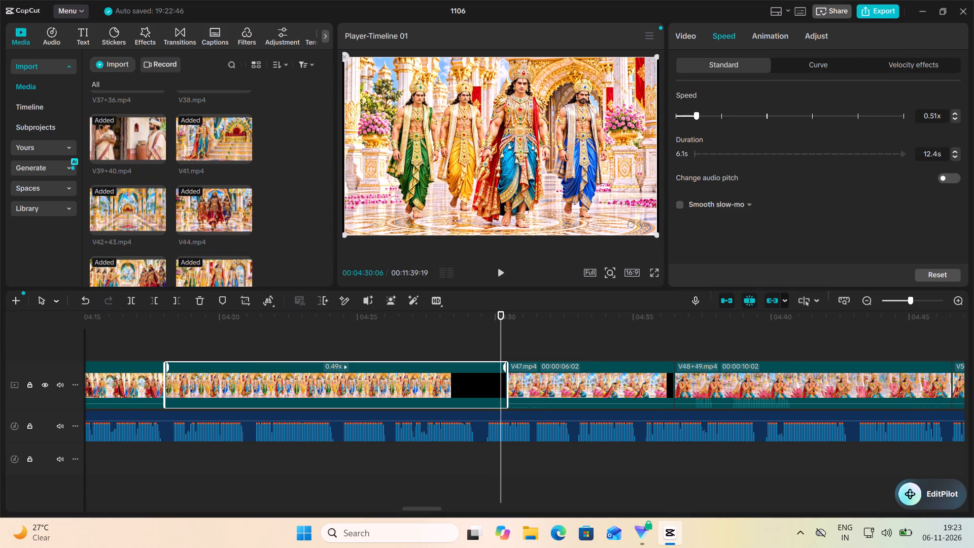
left_click(697, 115)
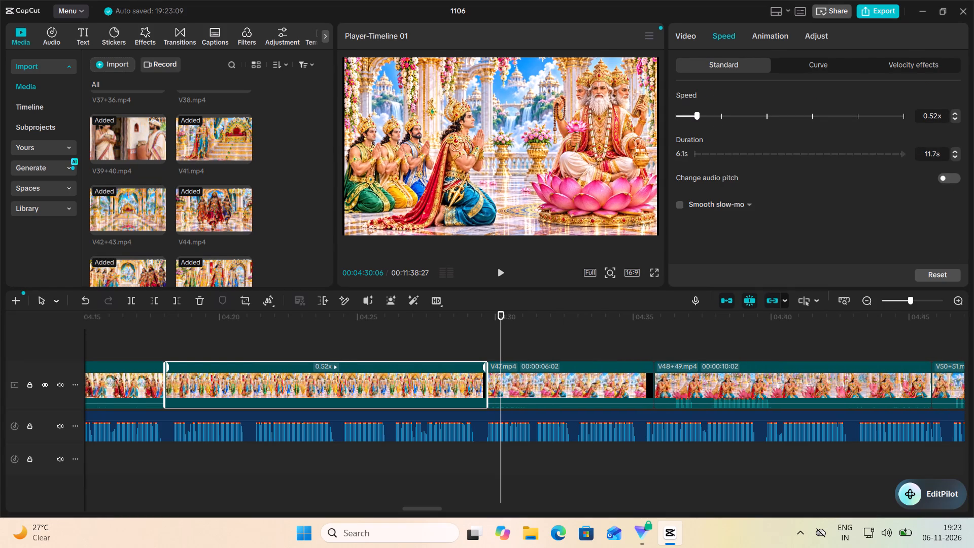
left_click(698, 115)
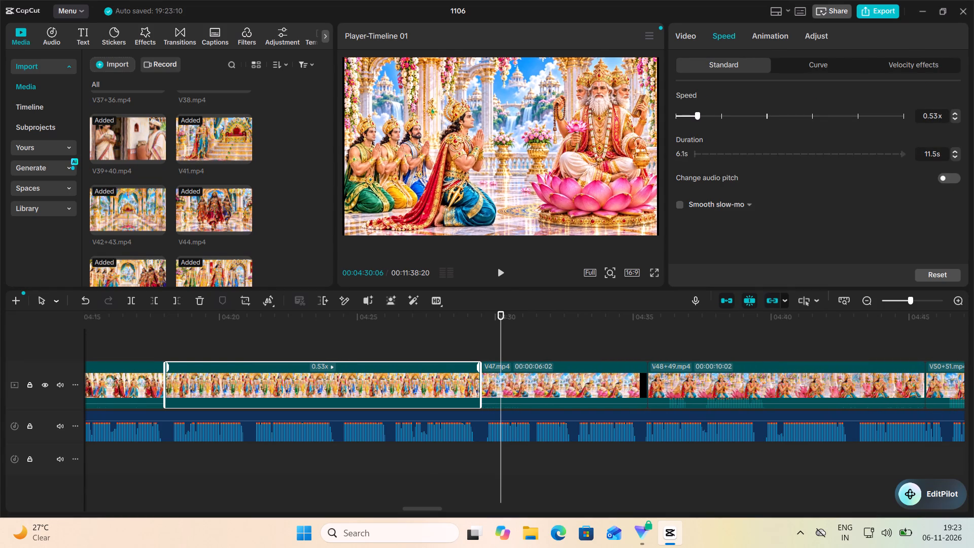
Play back from the end of V46.mp4 through V47.mp4 to check the clip timing against the audio track.
left_click(428, 344)
left_click_drag(489, 270, 497, 272)
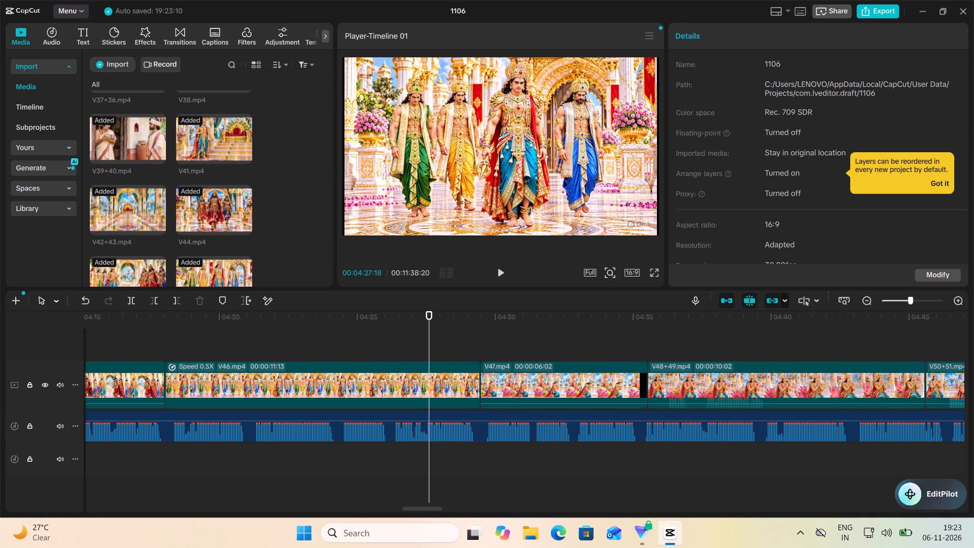
left_click(496, 272)
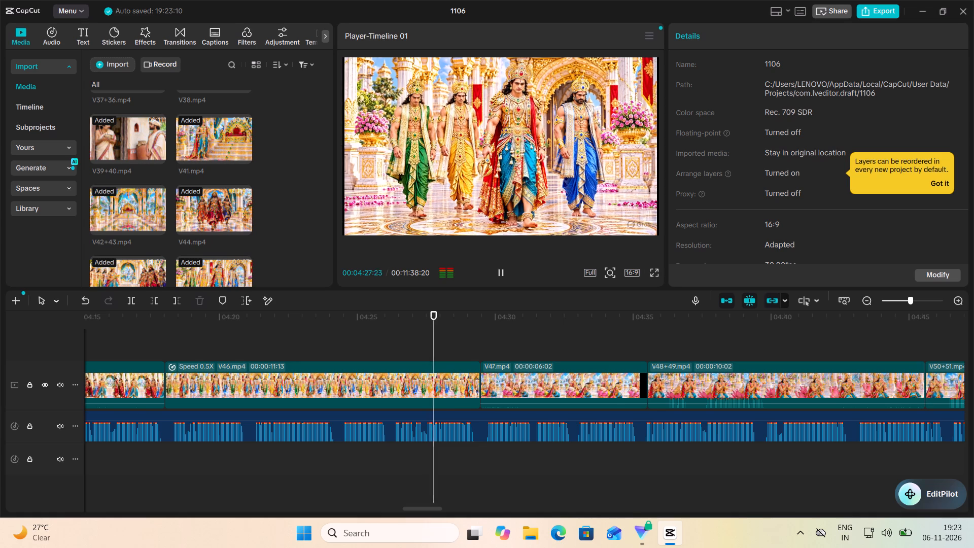
scroll(651, 328, "left", 1)
scroll(471, 376, "down", 1, "ctrl")
scroll(511, 377, "left", 2, "ctrl")
scroll(504, 271, "left", 1, "ctrl")
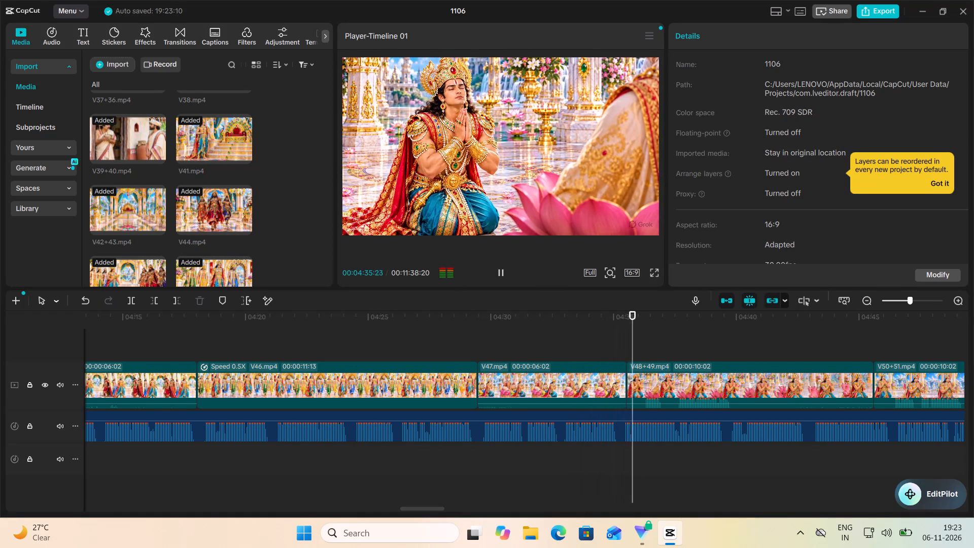
left_click(502, 274)
Replay the audio from the middle of V47.mp4 into V48+49.mp4 and slow the V47.mp4 clip to 0.47x speed.
left_click(558, 335)
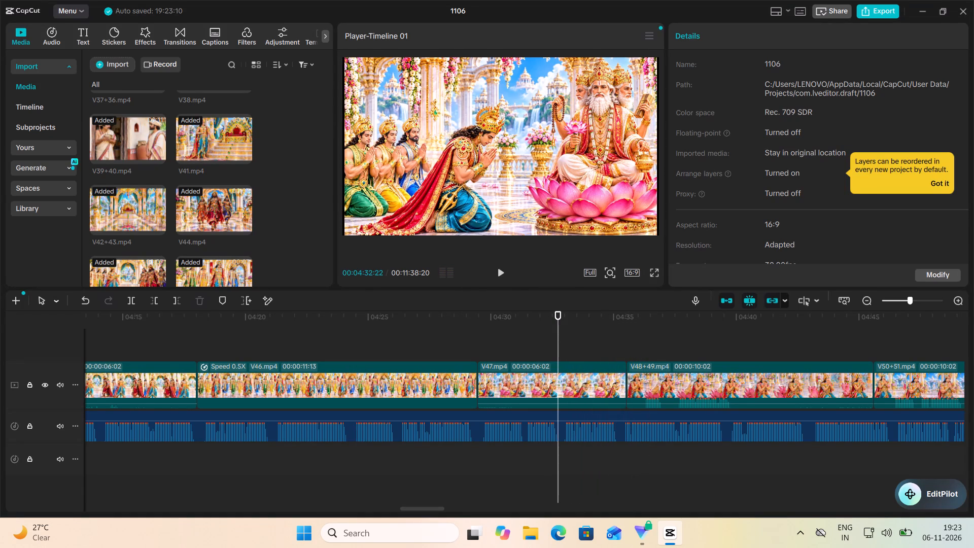
left_click(496, 276)
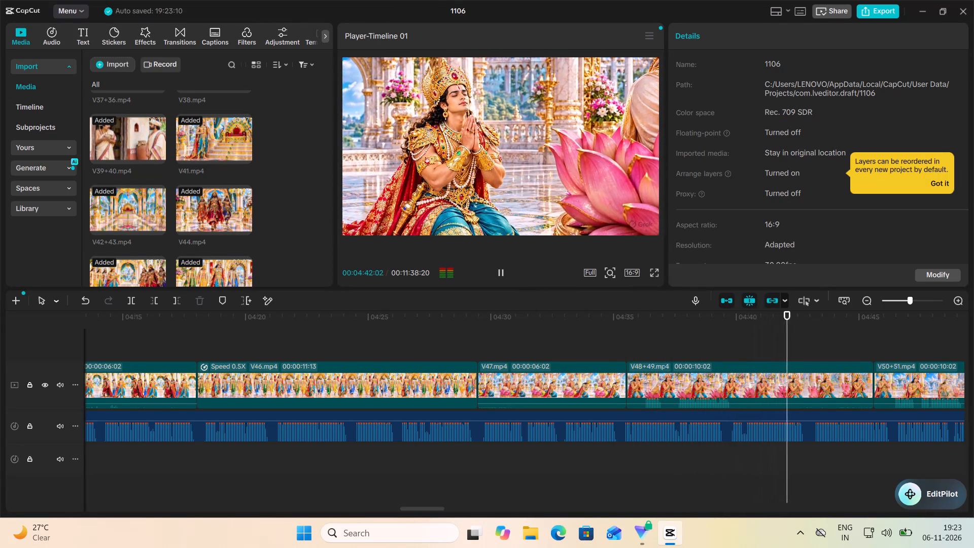
left_click(500, 272)
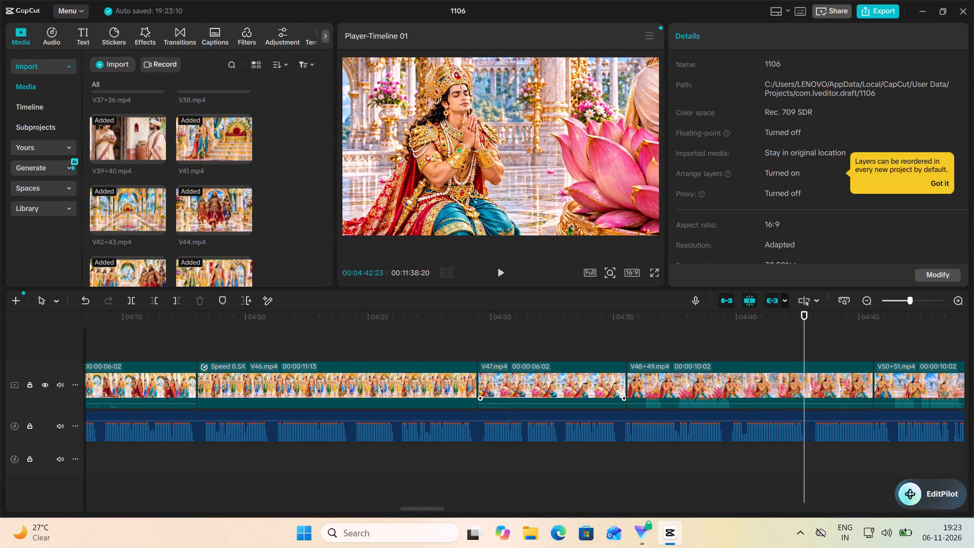
left_click(587, 375)
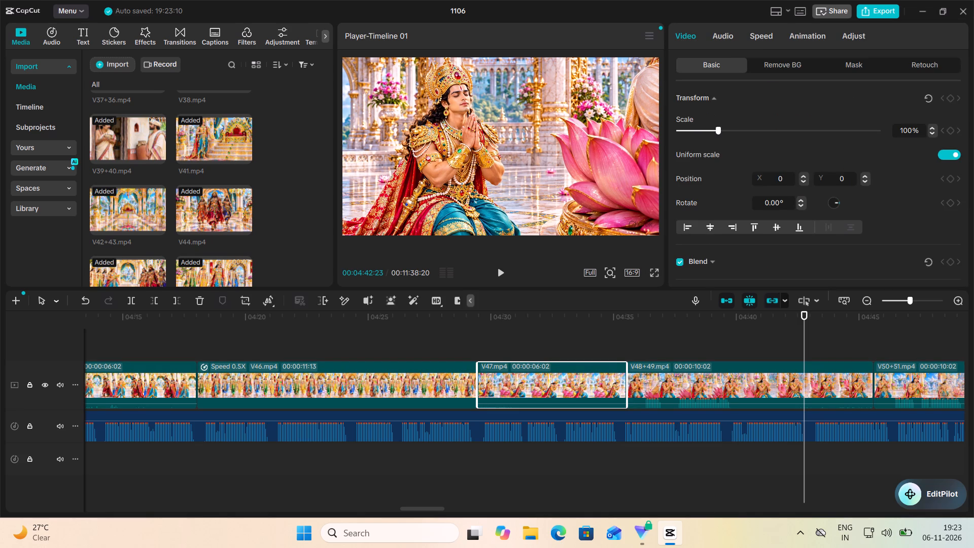
left_click(760, 33)
left_click(712, 116)
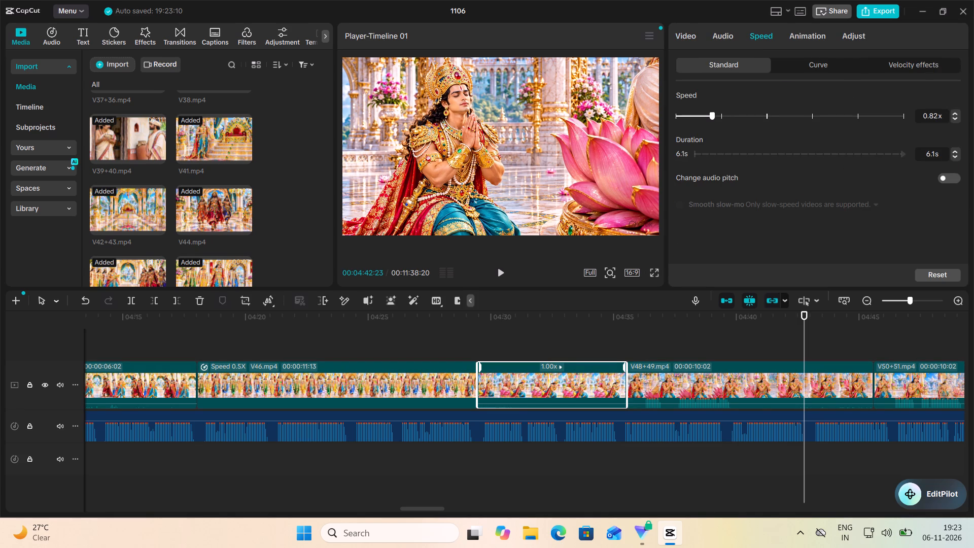
left_click(705, 115)
left_click(702, 115)
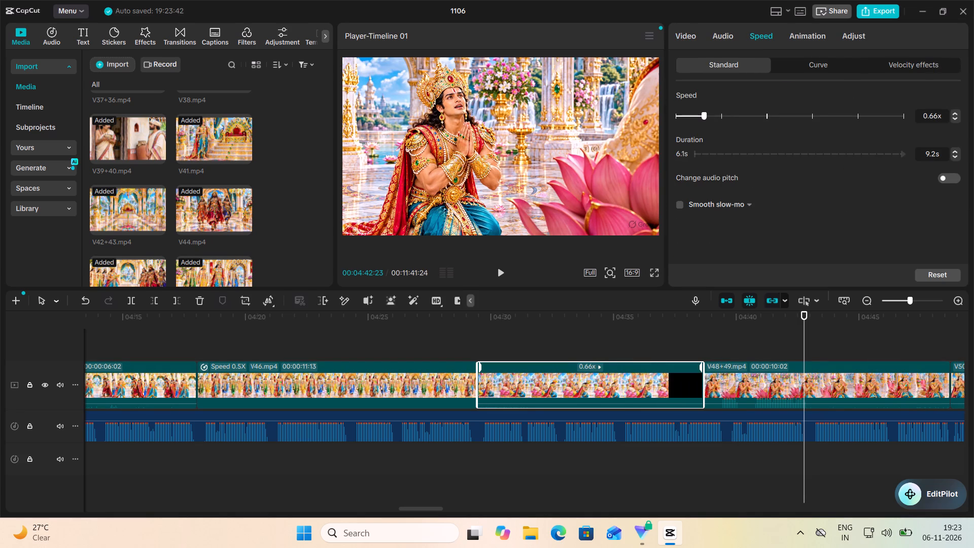
left_click(694, 117)
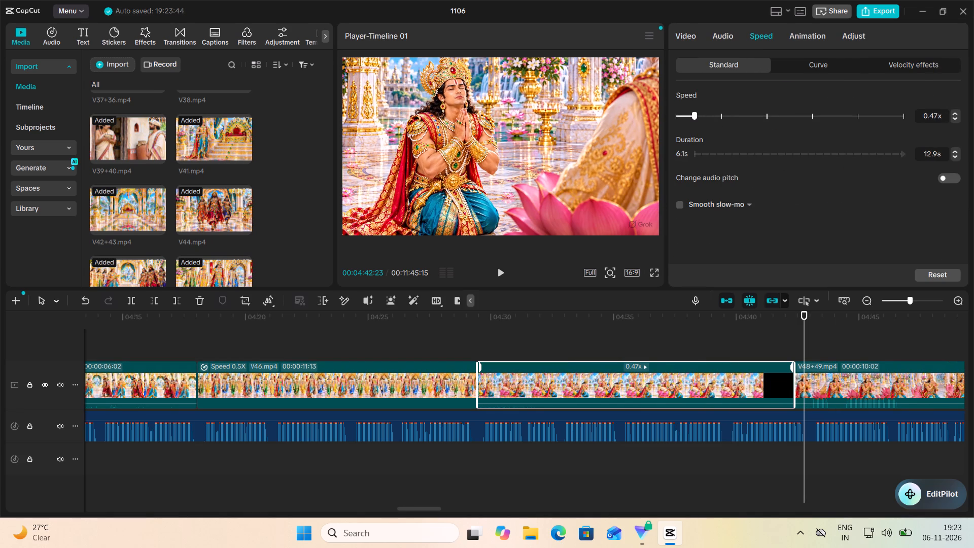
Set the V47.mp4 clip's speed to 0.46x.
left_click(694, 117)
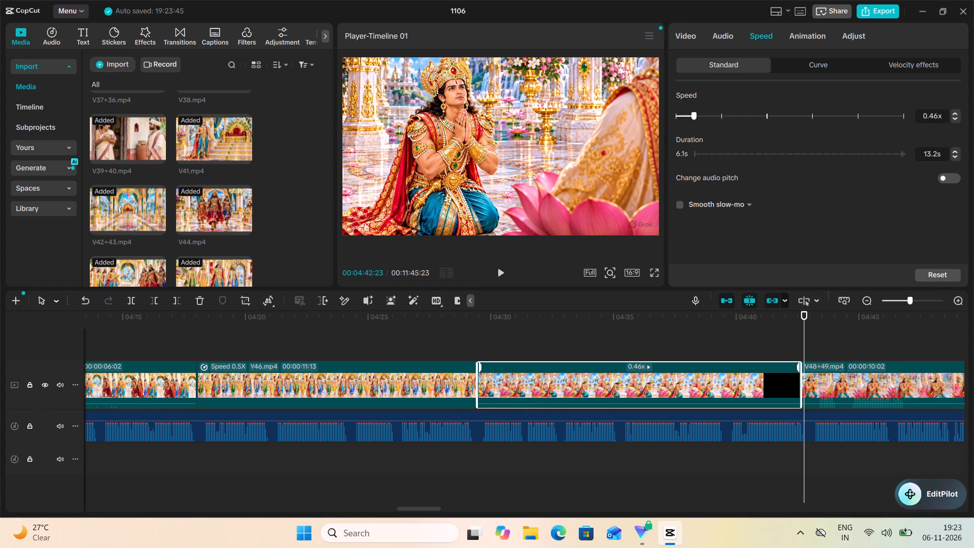
Play V47.mp4 from its start and replay its first seconds to check the clip against the narration.
left_click(473, 347)
left_click(505, 273)
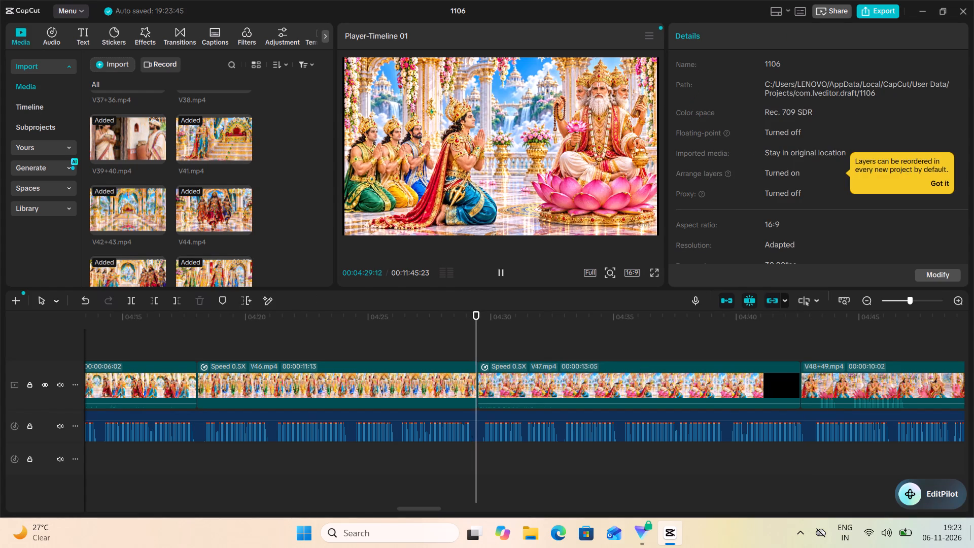
scroll(973, 388, "left", 4)
scroll(530, 311, "left", 1)
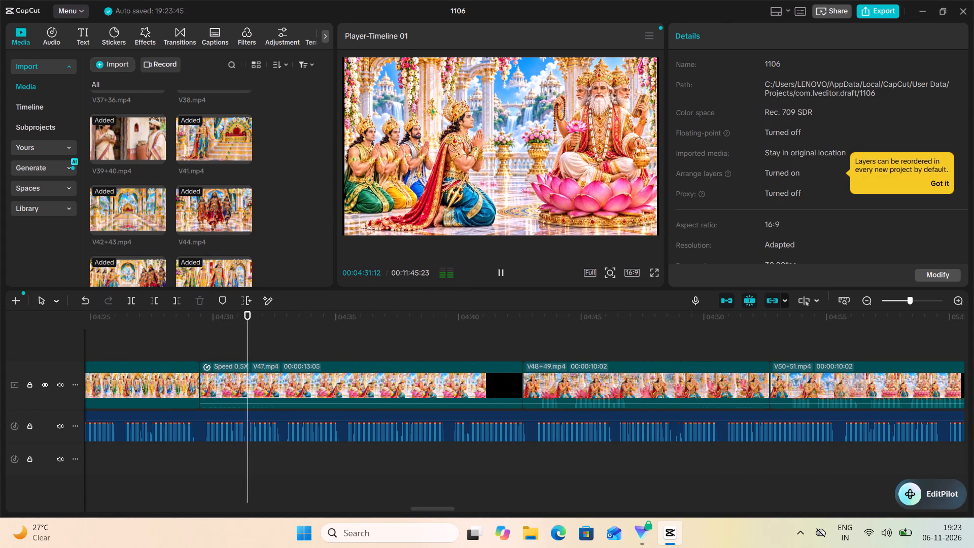
scroll(170, 380, "left", 1)
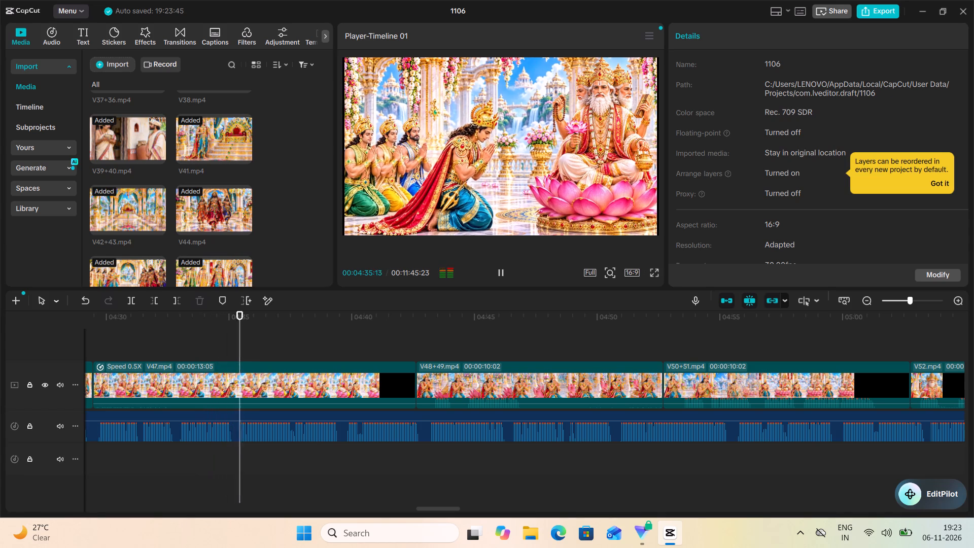
left_click(169, 345)
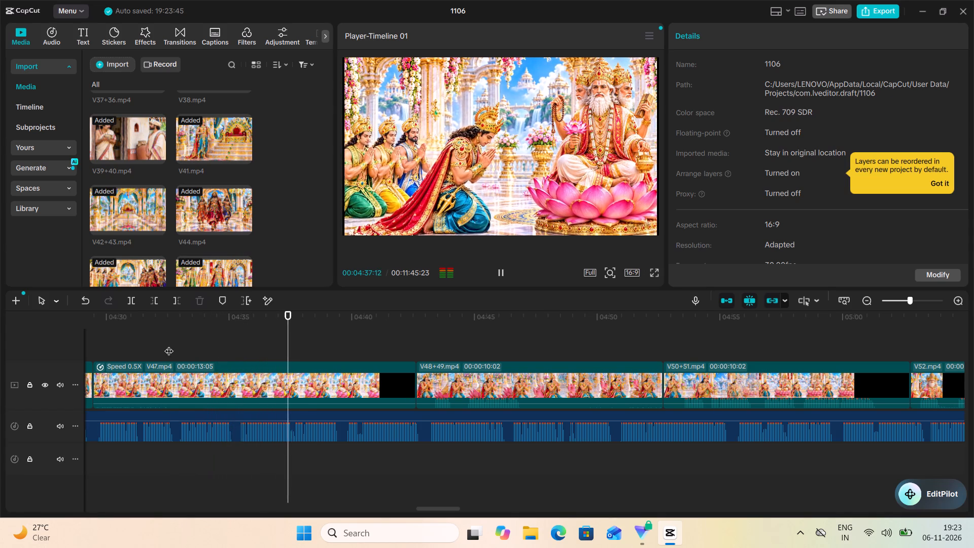
left_click(499, 271)
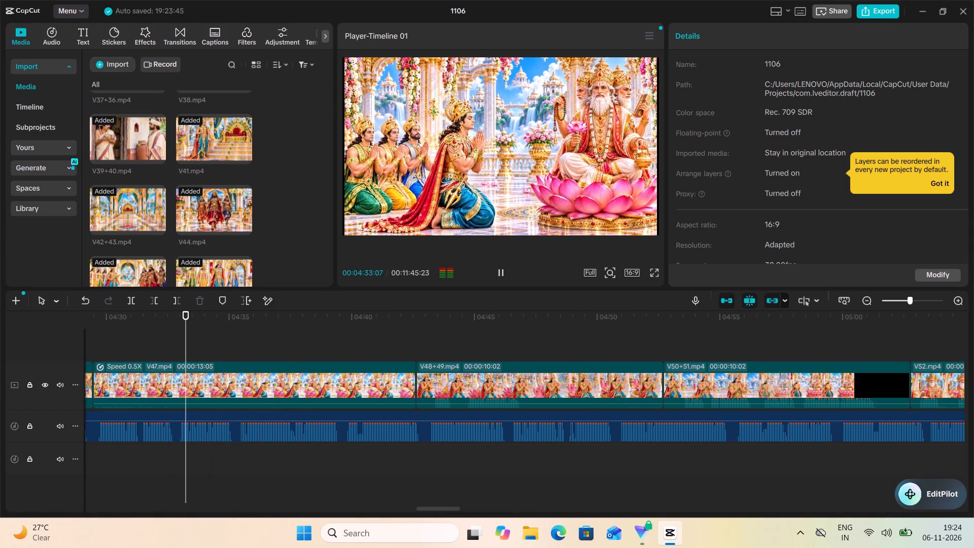
left_click(499, 271)
left_click(110, 355)
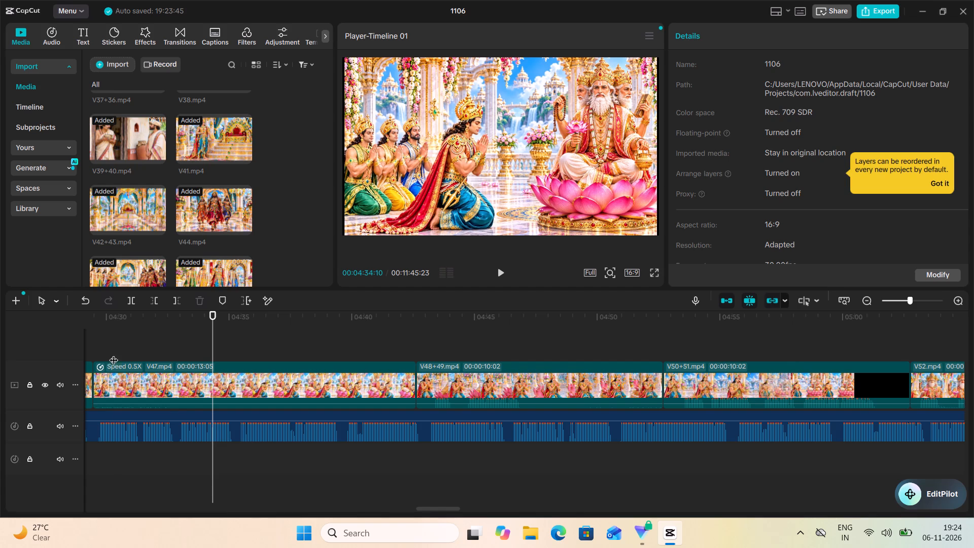
left_click(500, 277)
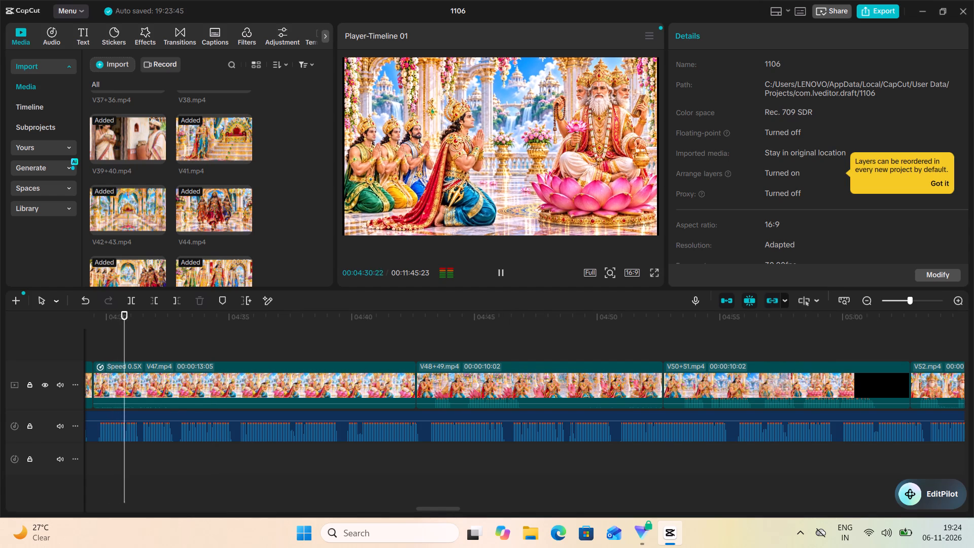
left_click(500, 277)
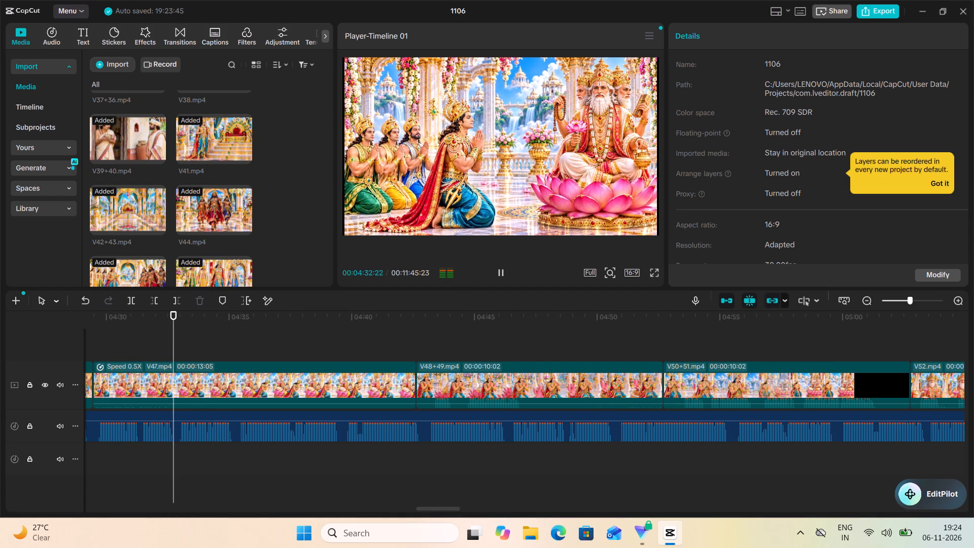
Shorten the V47.mp4 clip to the end of its narration phrase by setting its speed to 1.67x.
left_click(360, 392)
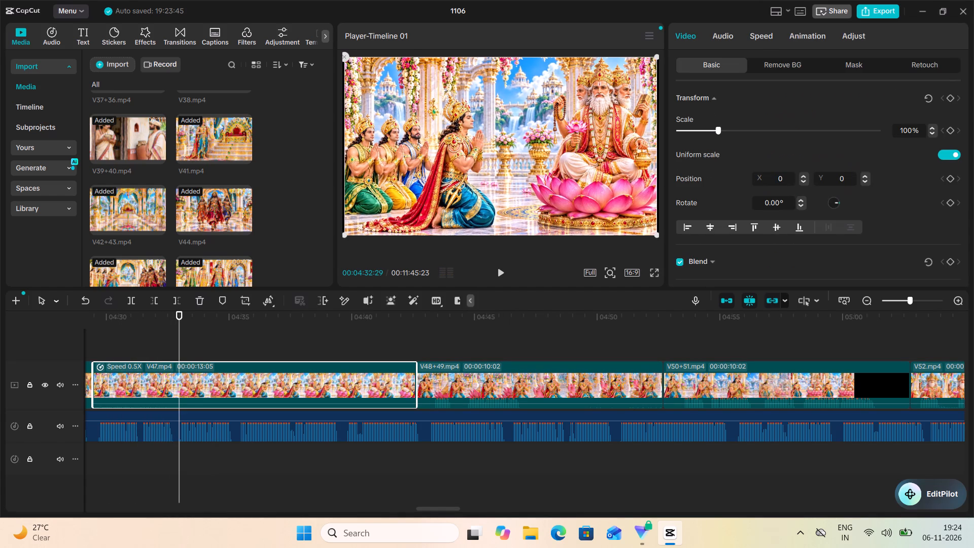
left_click(751, 39)
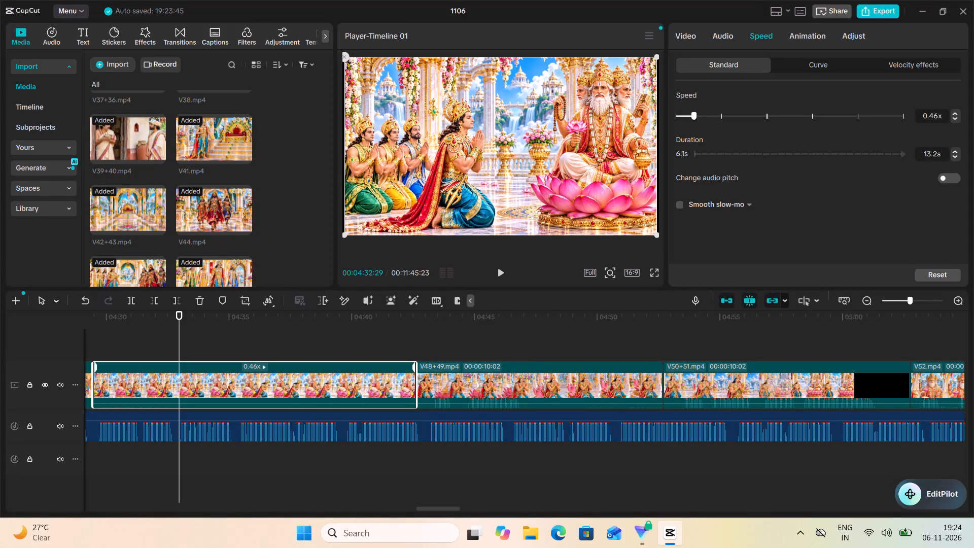
left_click(730, 116)
left_click(751, 116)
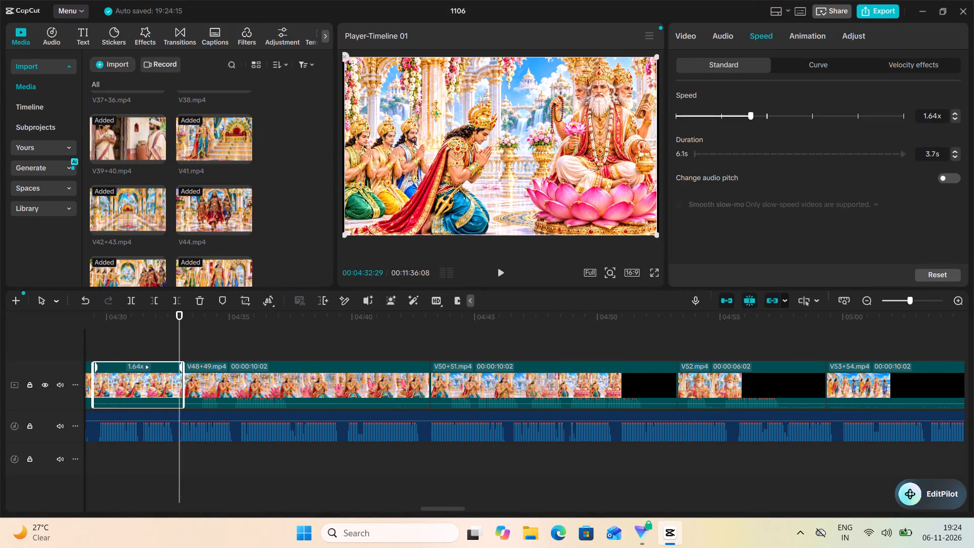
left_click(750, 116)
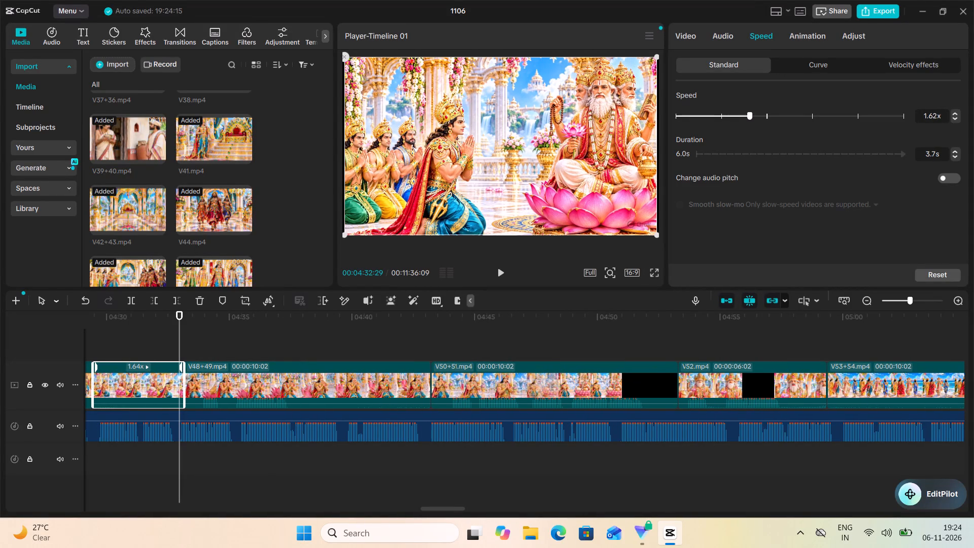
left_click(752, 117)
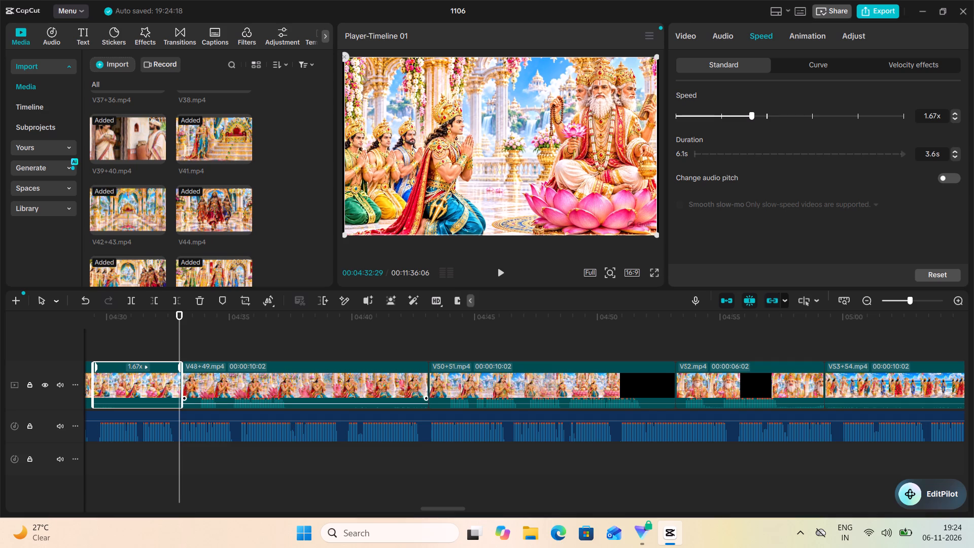
Split the VOICE1.mp3 narration at about 00:04:33 and move the following part to about 00:04:38, leaving a gap under V48+49.mp4.
left_click_drag(224, 403, 243, 372)
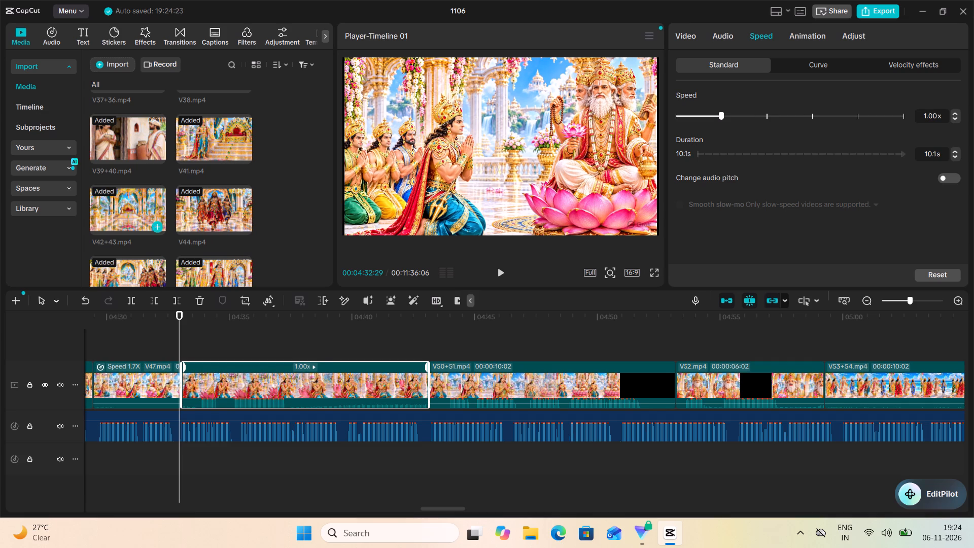
left_click(169, 422)
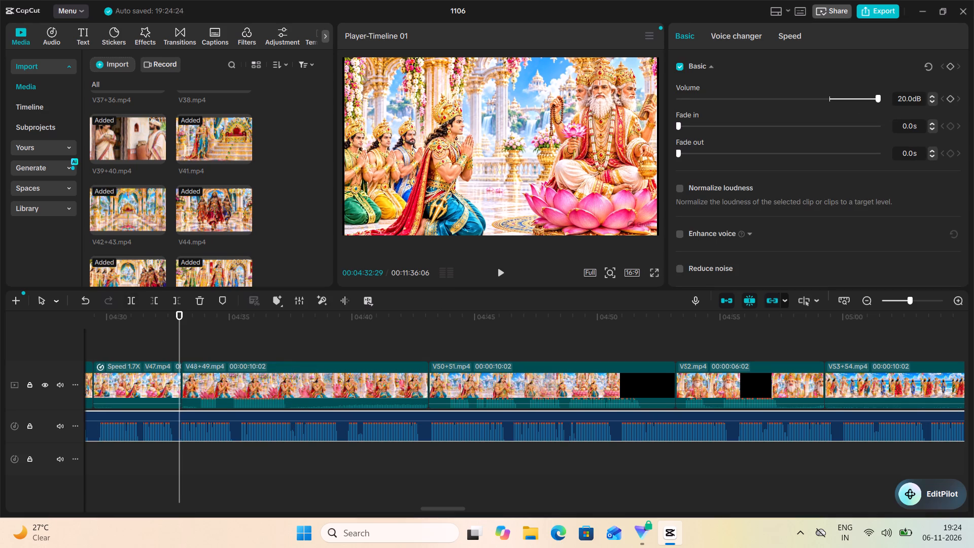
left_click(132, 301)
left_click_drag(294, 440, 412, 439)
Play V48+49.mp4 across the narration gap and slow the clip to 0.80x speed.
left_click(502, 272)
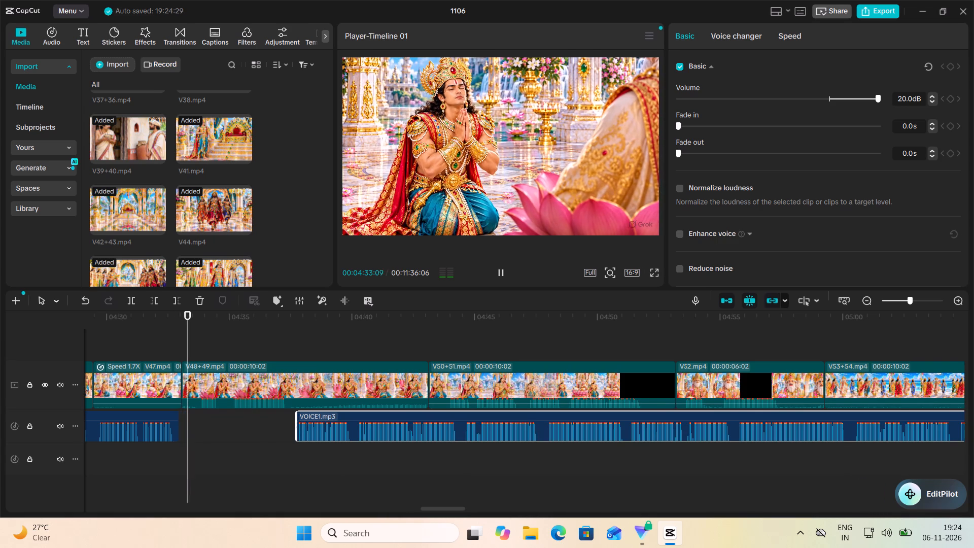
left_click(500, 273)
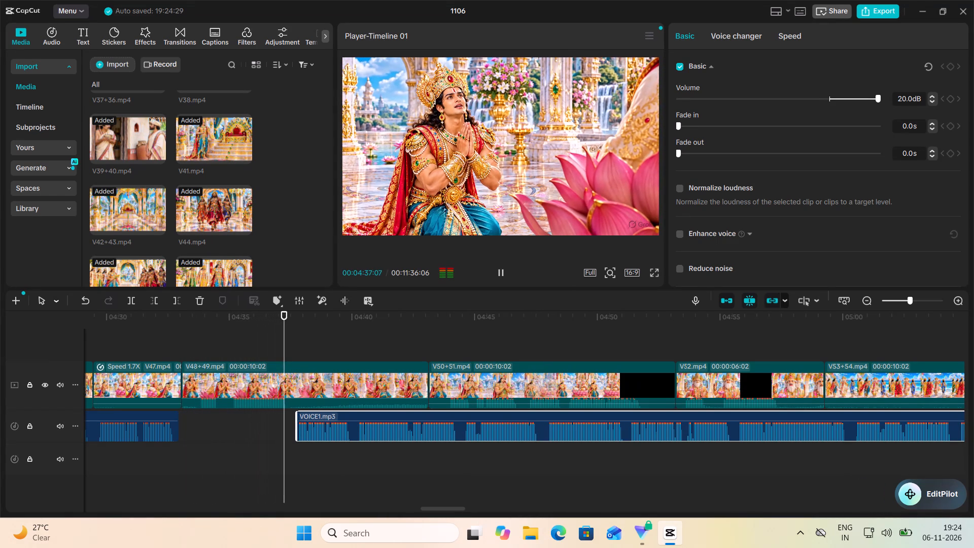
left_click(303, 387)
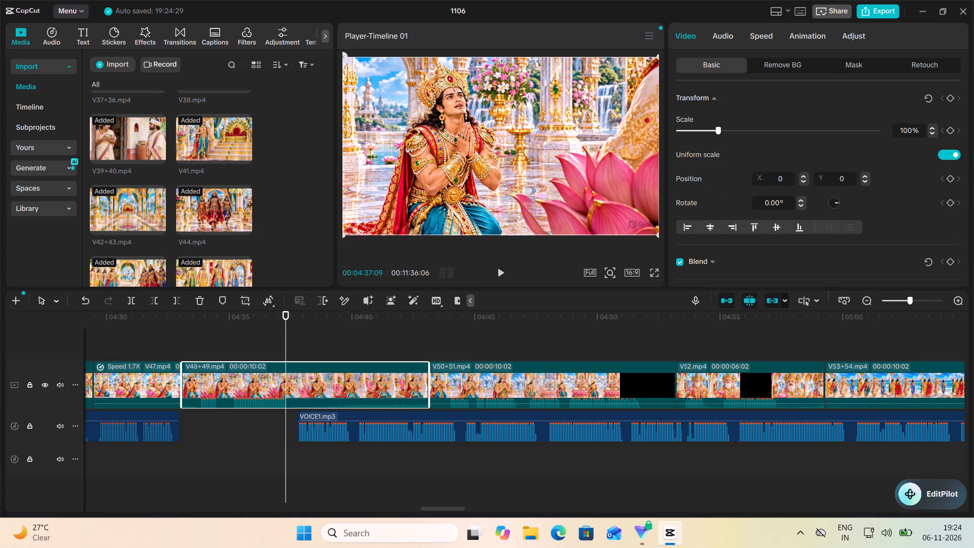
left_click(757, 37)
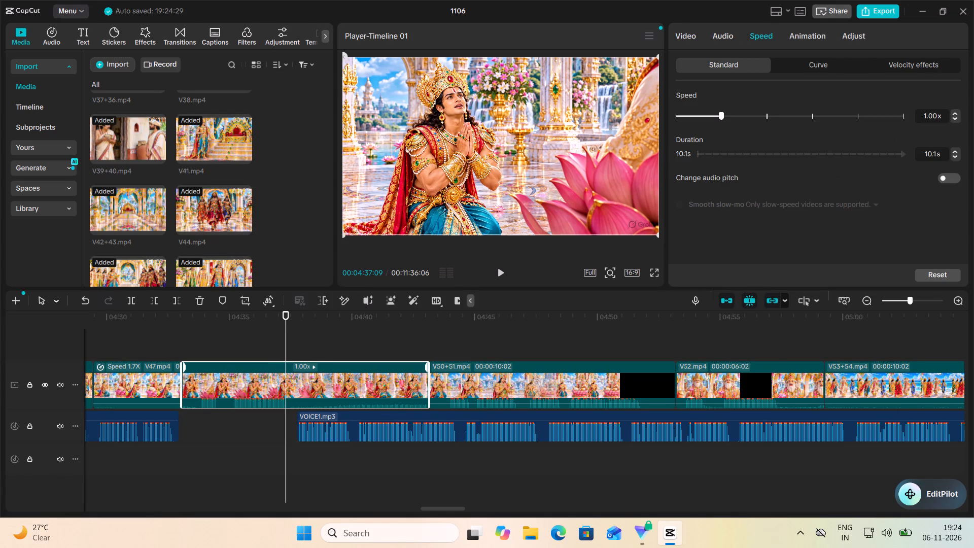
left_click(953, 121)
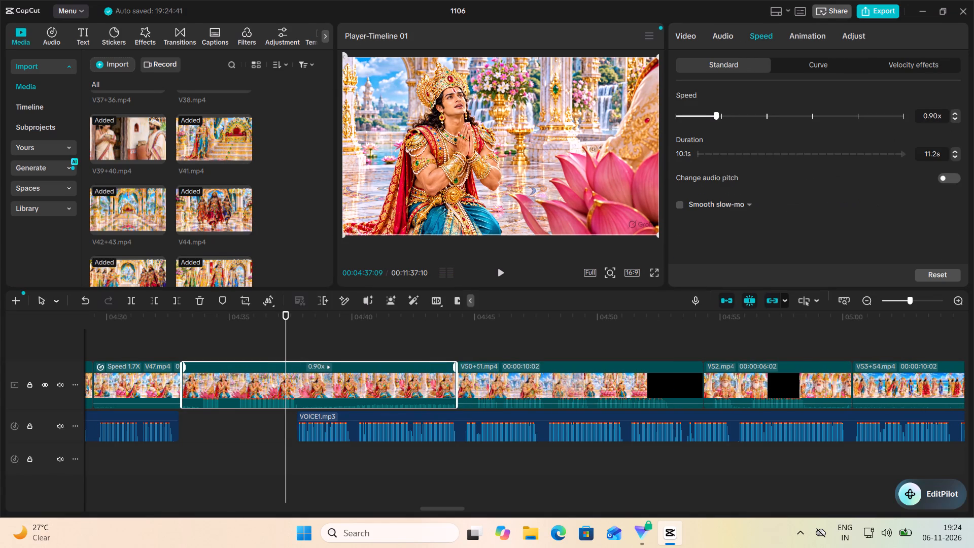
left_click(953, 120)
Replay the beginning of V48+49.mp4 and set its speed to 0.90x.
left_click_drag(184, 345, 191, 345)
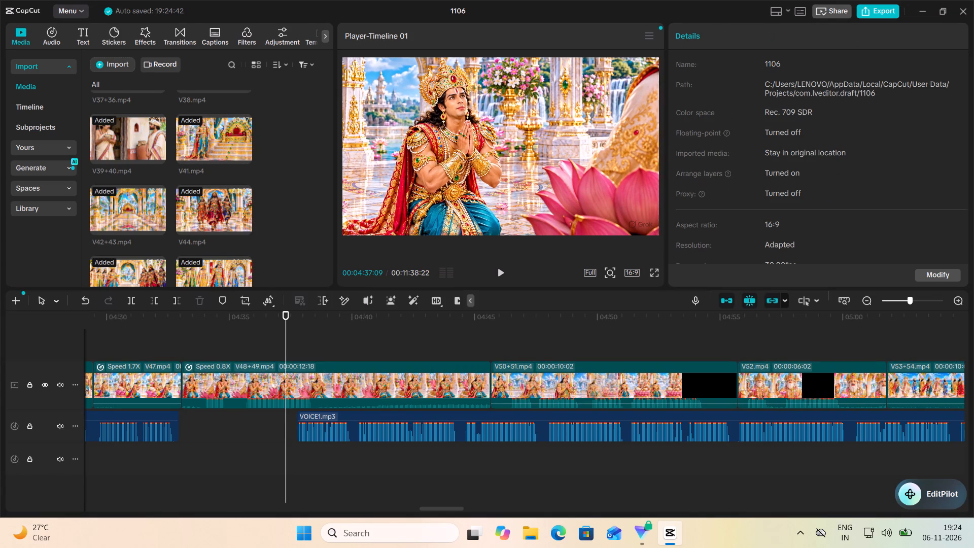
left_click(504, 273)
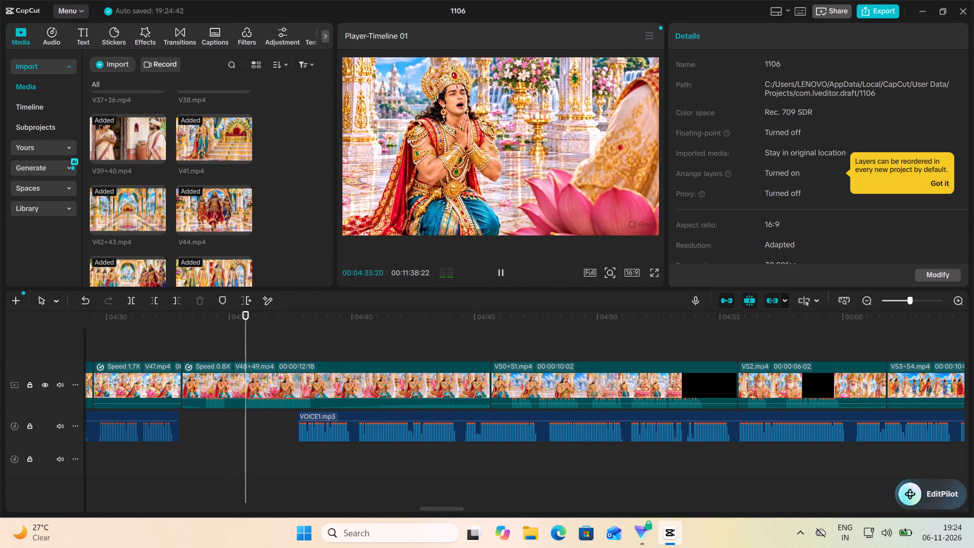
left_click(498, 275)
left_click(291, 386)
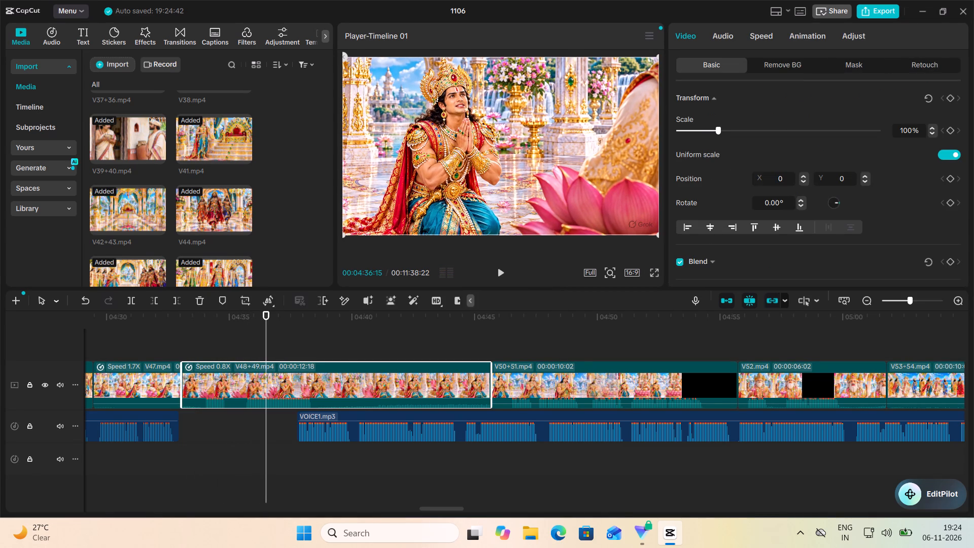
left_click(759, 40)
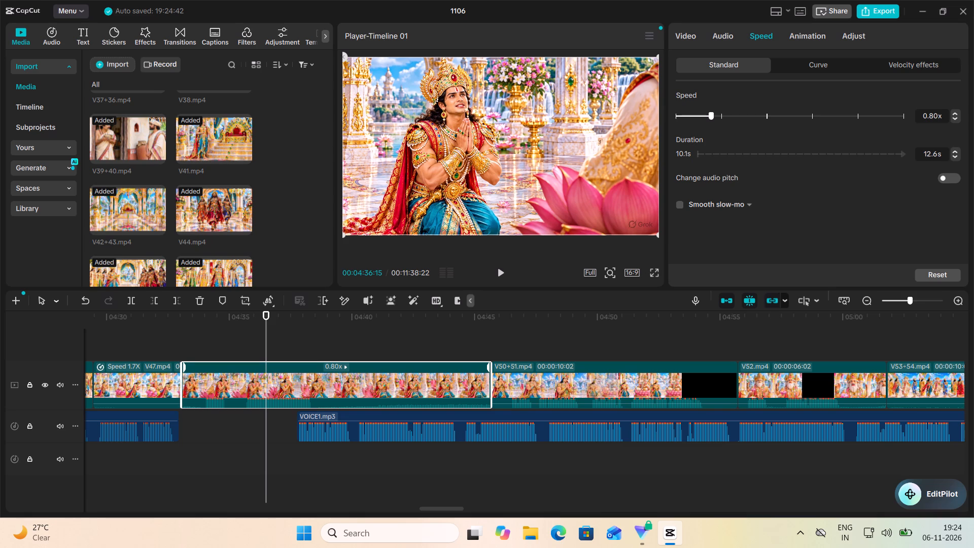
left_click(956, 113)
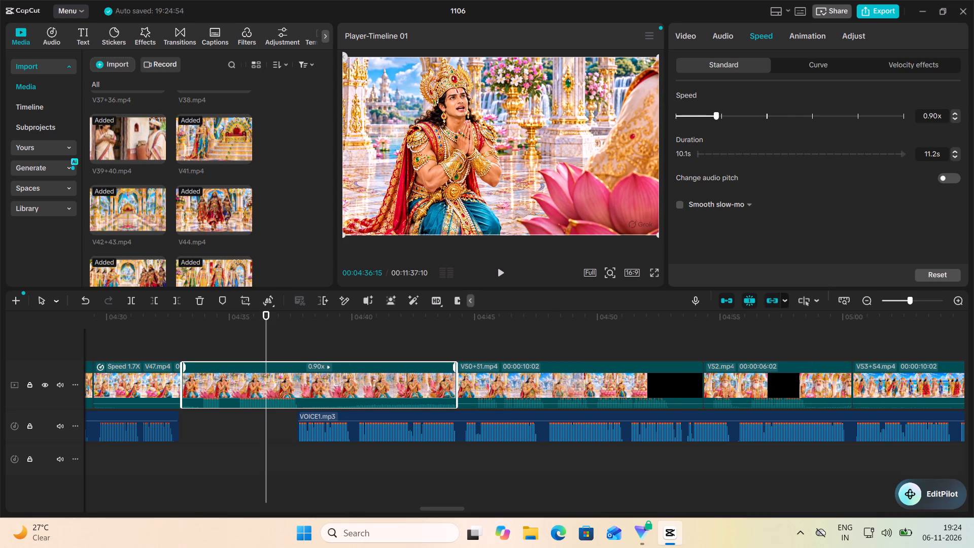
Replay V48+49.mp4 up to the narration and move the second VOICE1.mp3 part to start about half a second later.
left_click(179, 349)
left_click(496, 271)
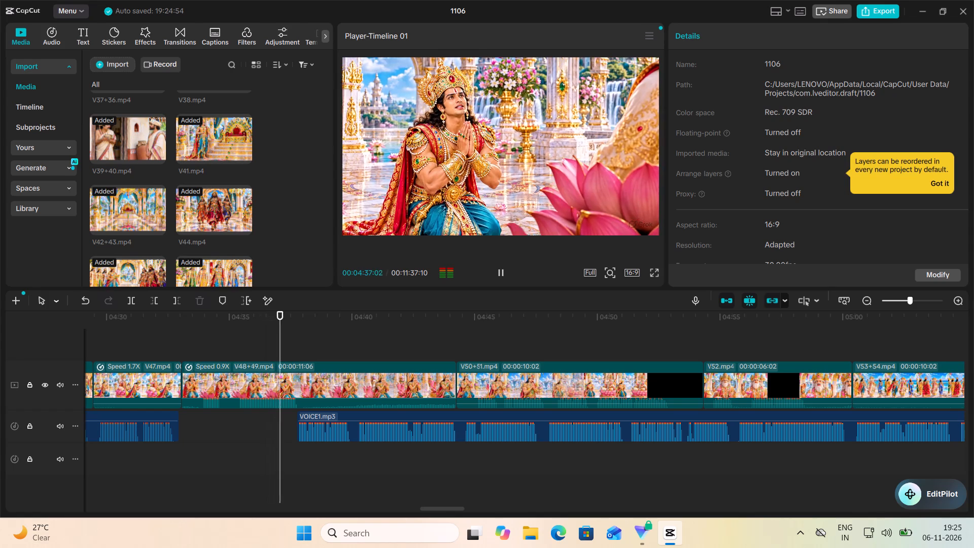
left_click(502, 273)
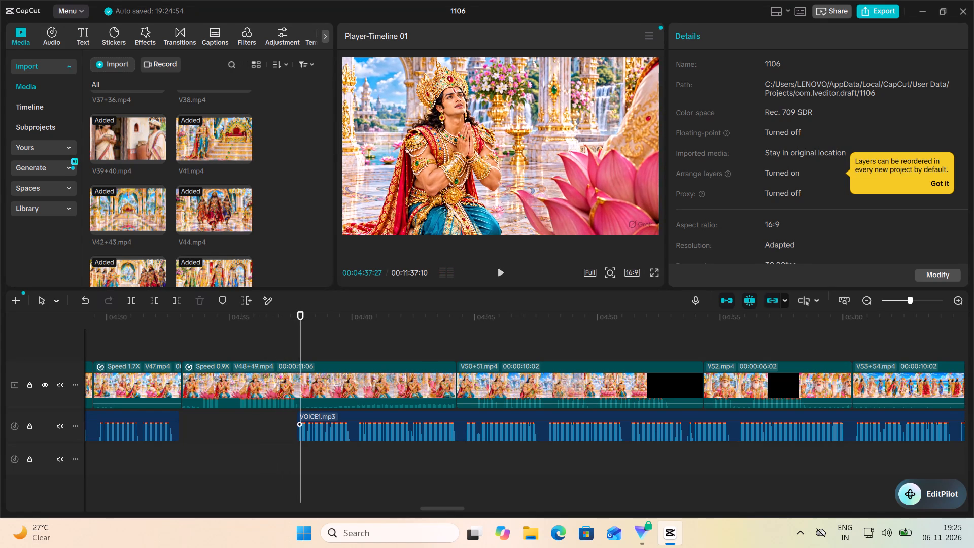
left_click_drag(375, 428, 404, 429)
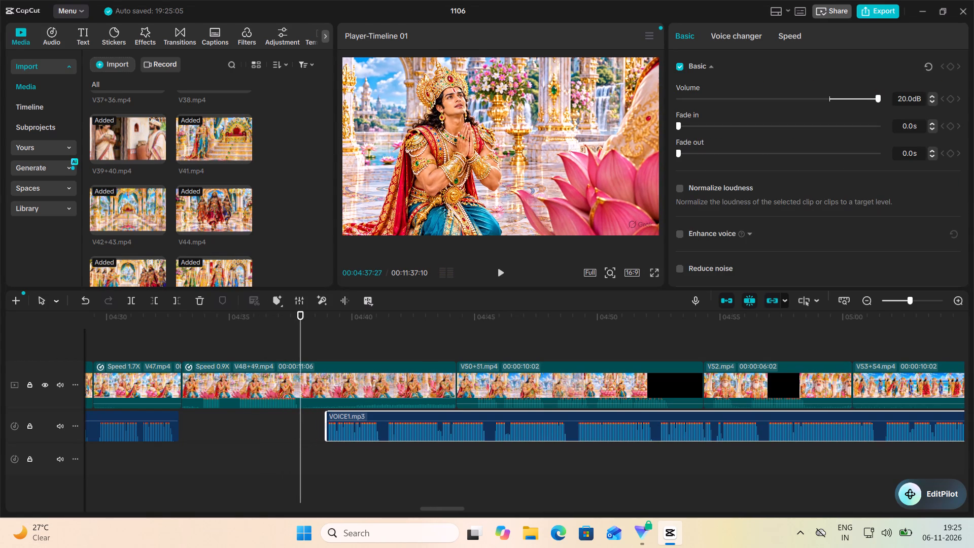
left_click_drag(377, 427, 363, 430)
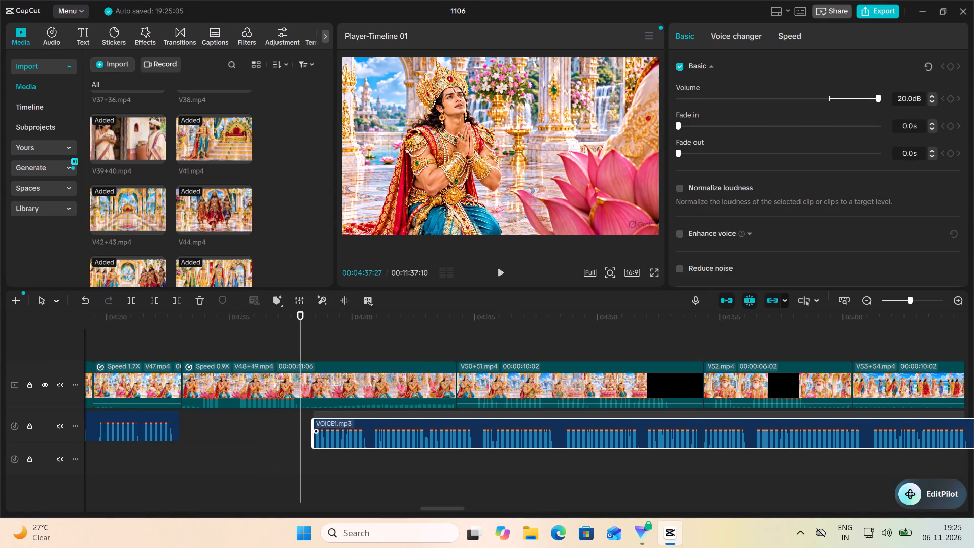
left_click_drag(363, 430, 366, 423)
Play from the narration gap through V48+49.mp4 and V50+51.mp4 to check the clips against the voice.
left_click(505, 270)
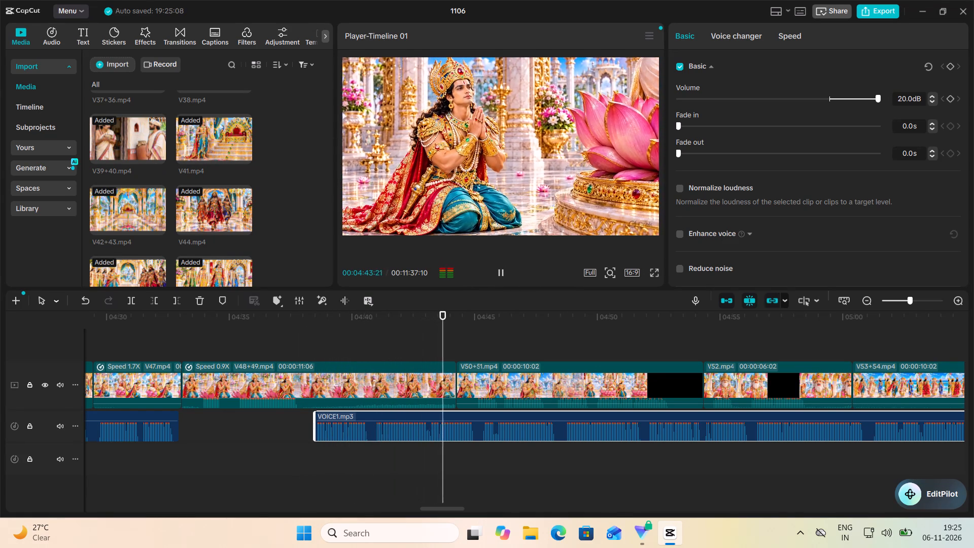
left_click(499, 278)
left_click(500, 278)
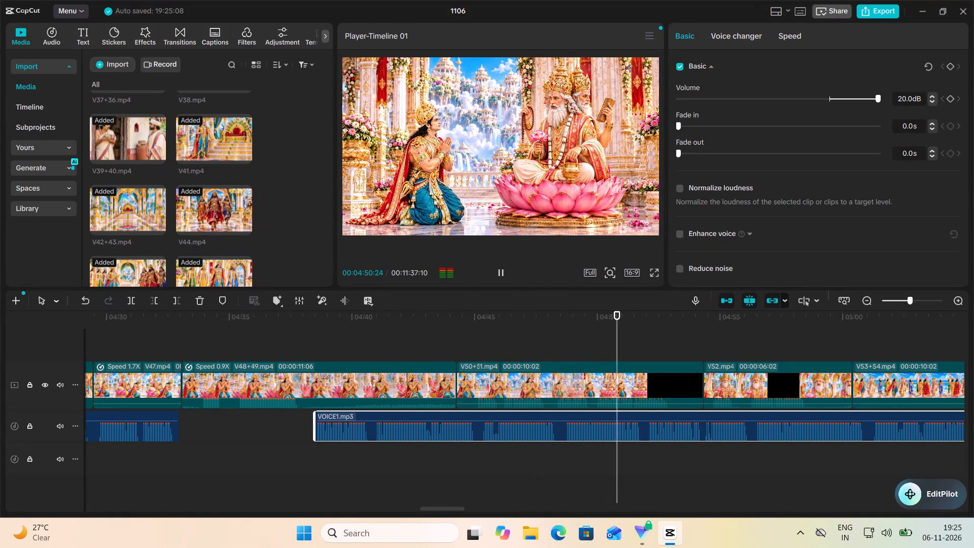
left_click(500, 278)
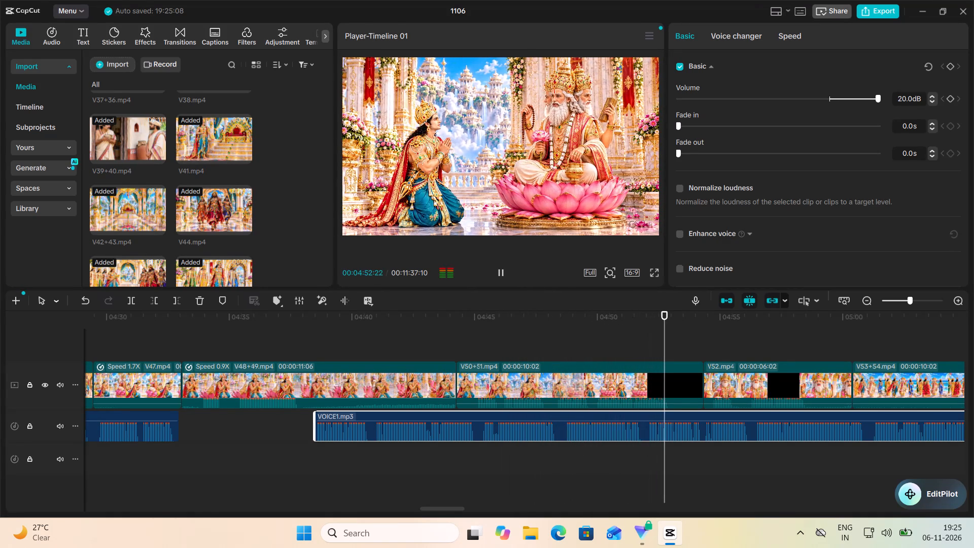
Mute the original sound of the main video track.
left_click(59, 385)
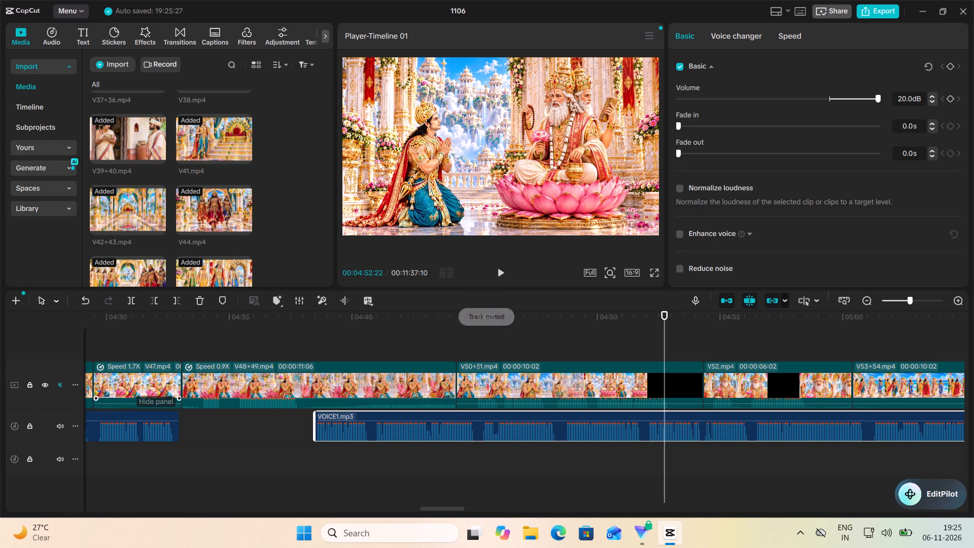
Play from the end of V48+49.mp4 into V53+54.mp4, split VOICE1.mp3 at 00:04:56:11, and move the later part about 5 seconds later.
left_click(477, 340)
left_click(447, 332)
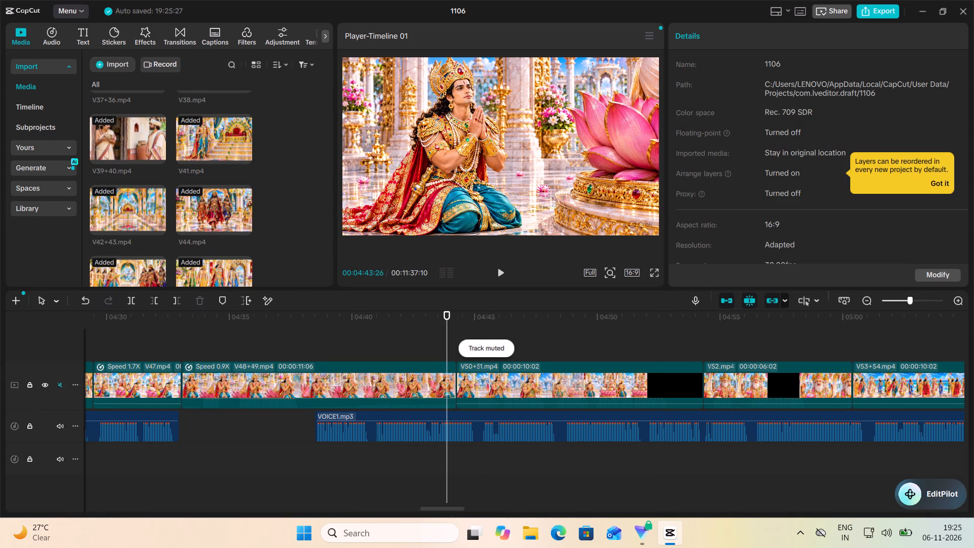
left_click(503, 276)
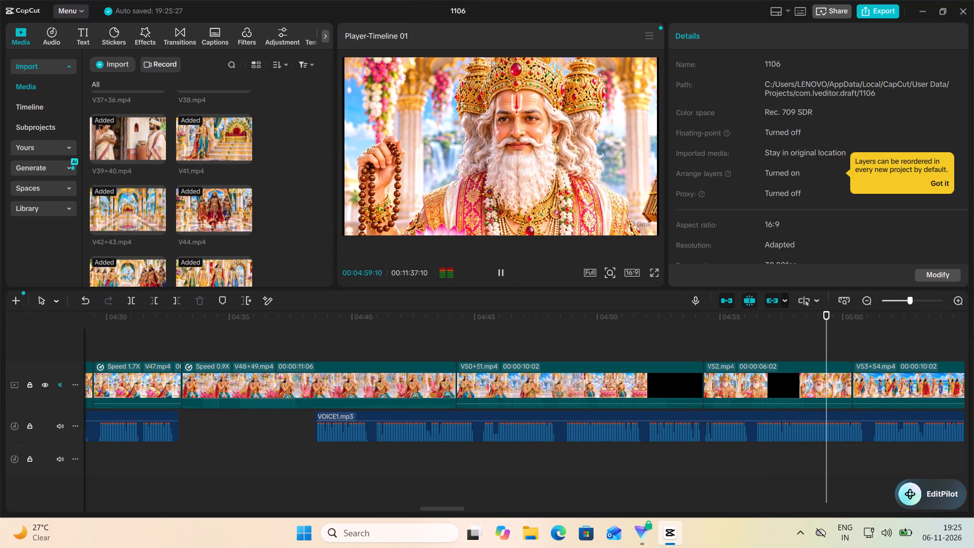
left_click(500, 272)
left_click(749, 344)
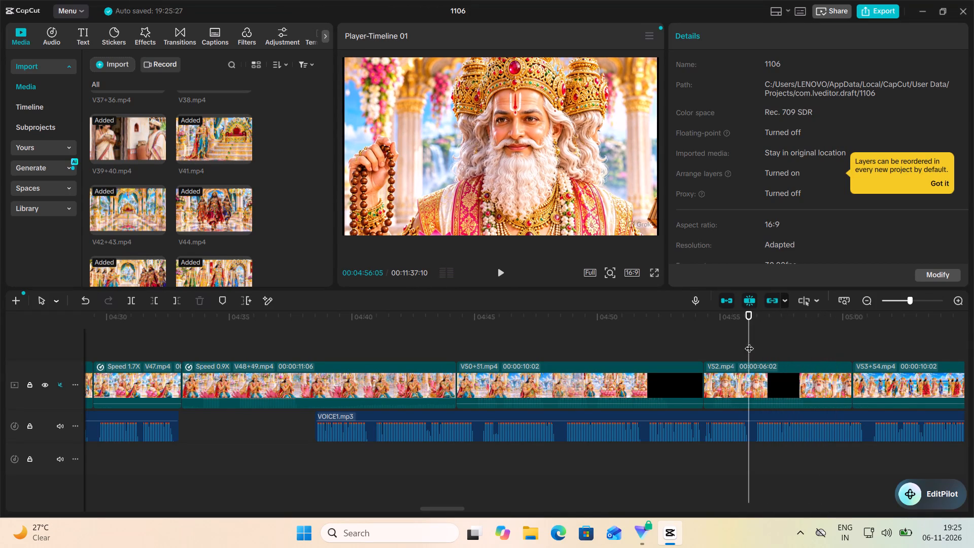
left_click(753, 342)
left_click(757, 428)
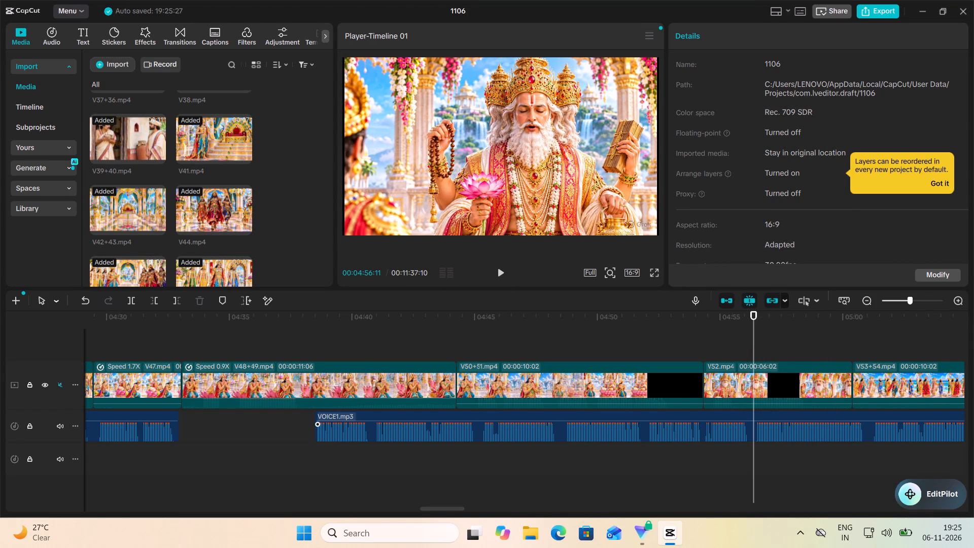
left_click(129, 299)
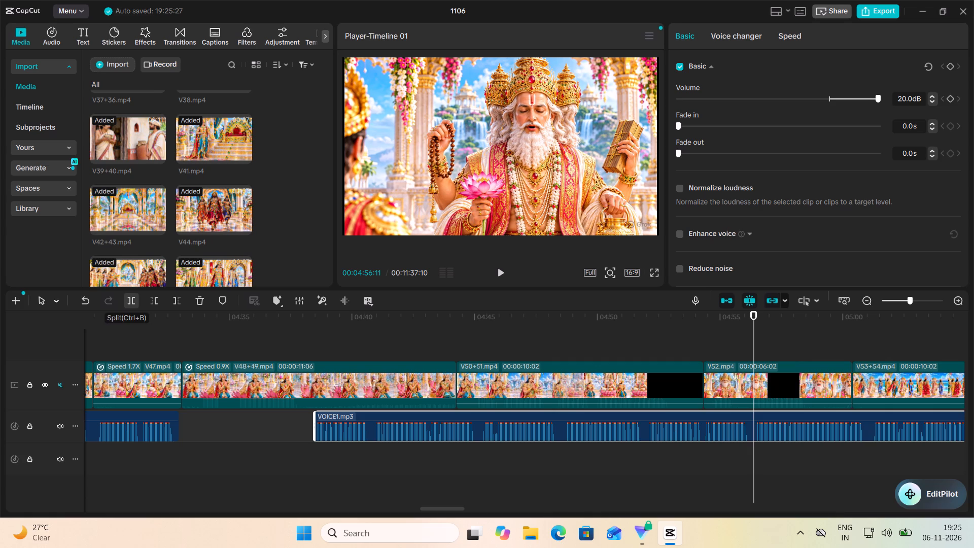
left_click_drag(815, 426, 940, 425)
Unmute the original sound of the main video track.
left_click(291, 347)
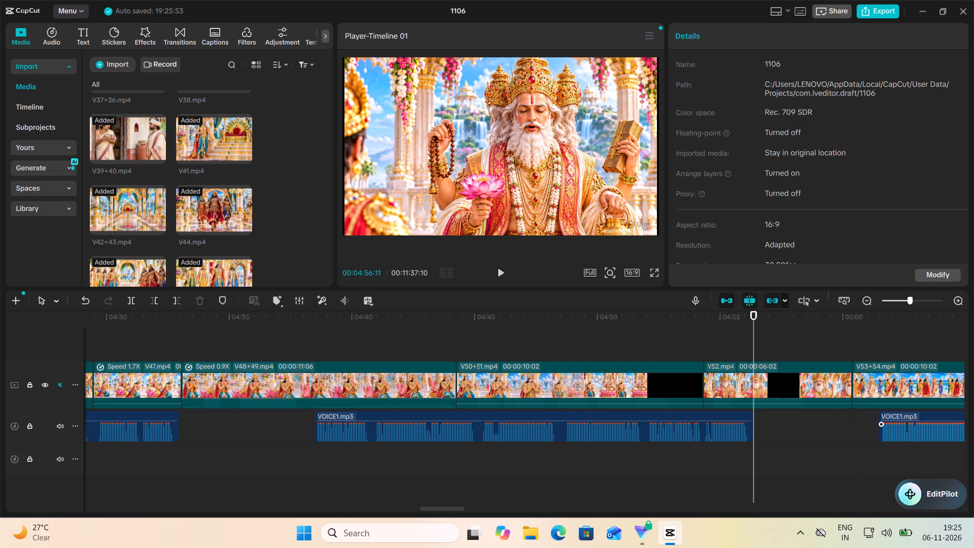
left_click(59, 384)
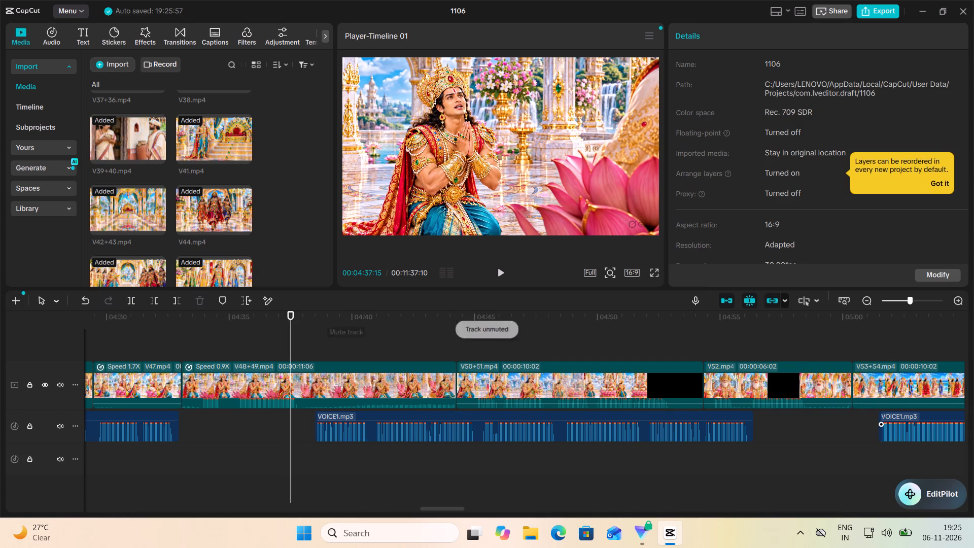
Play from the narration gap, split VOICE1.mp3 at 00:04:48:17, and move the following part about 4 seconds later onto the track below.
left_click(496, 271)
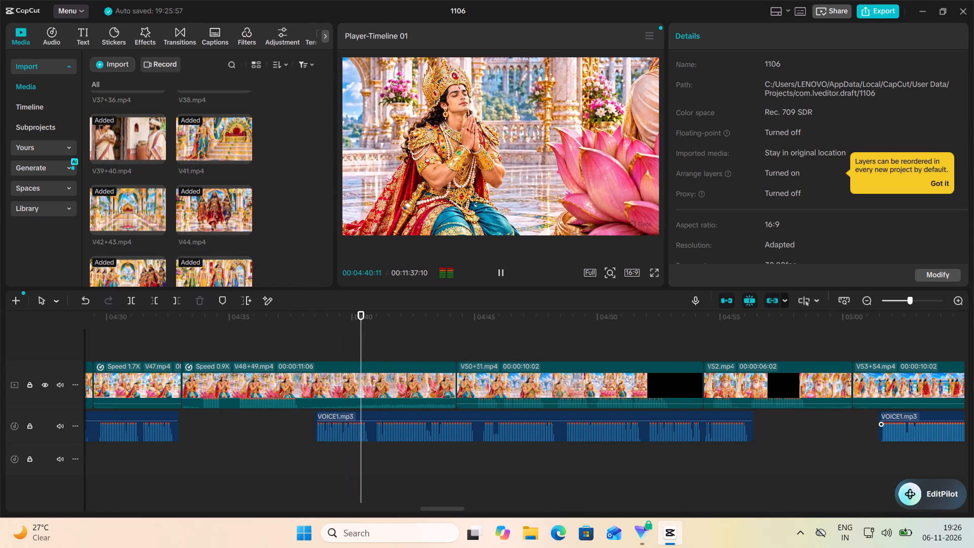
left_click(501, 272)
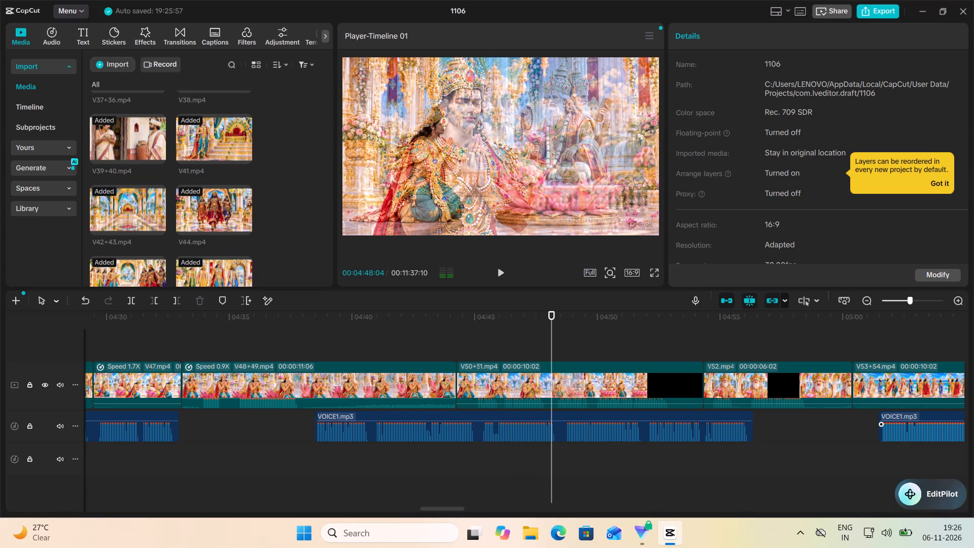
double_click(501, 272)
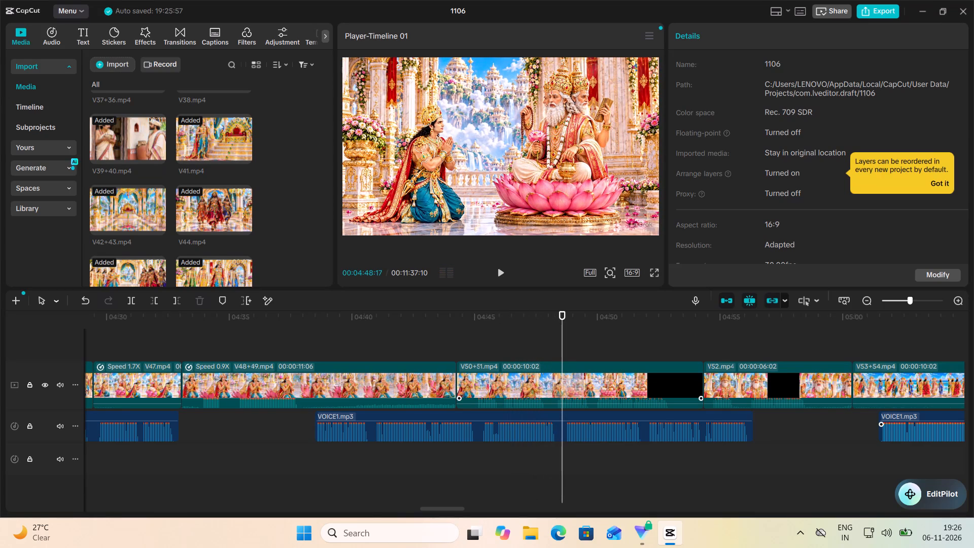
left_click(553, 427)
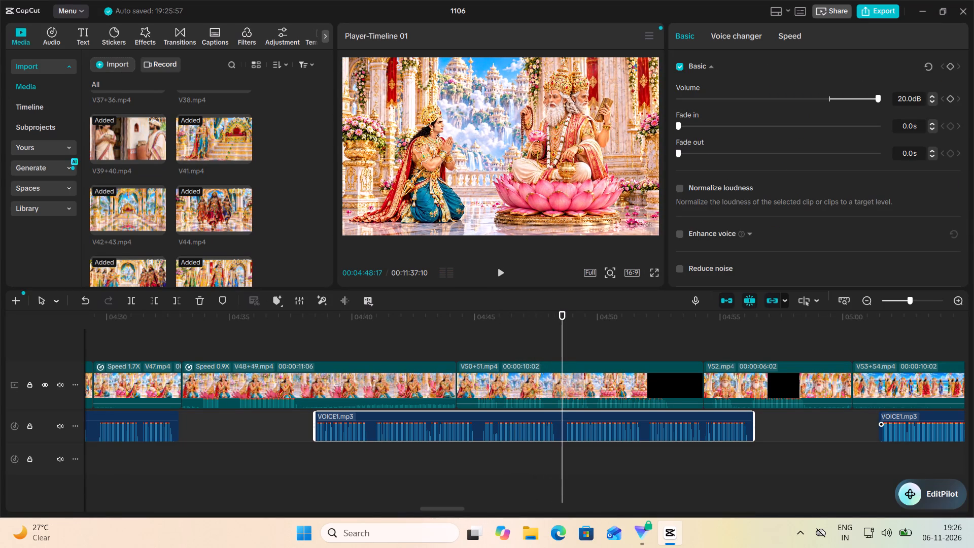
left_click(132, 300)
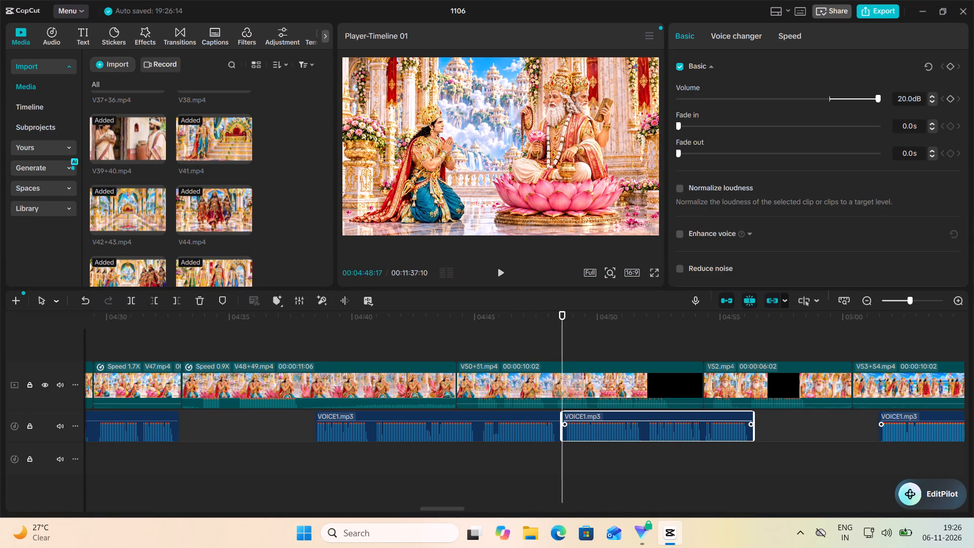
left_click_drag(645, 435, 738, 441)
Split V48+49.mp4 at 00:04:38:01, just before the narration starts.
left_click(405, 383)
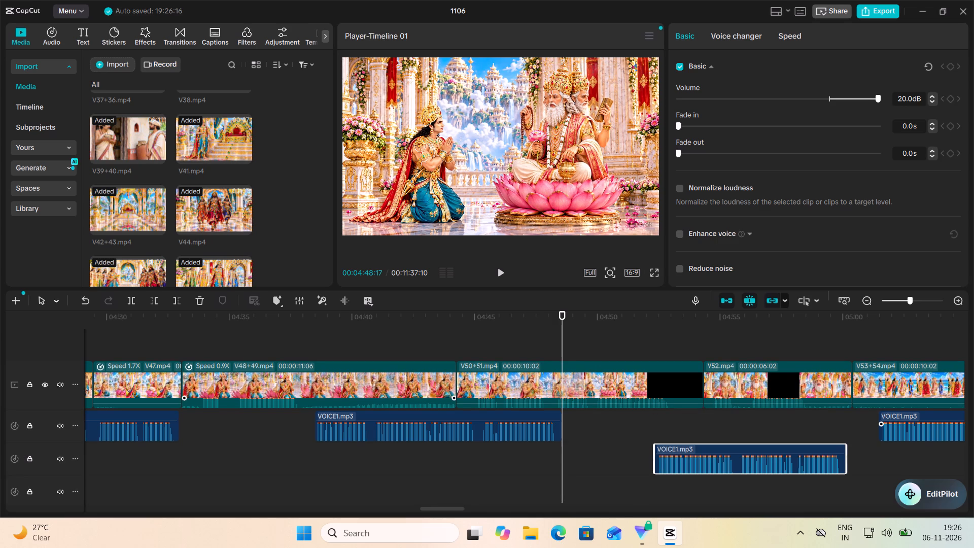
left_click(309, 350)
left_click(298, 348)
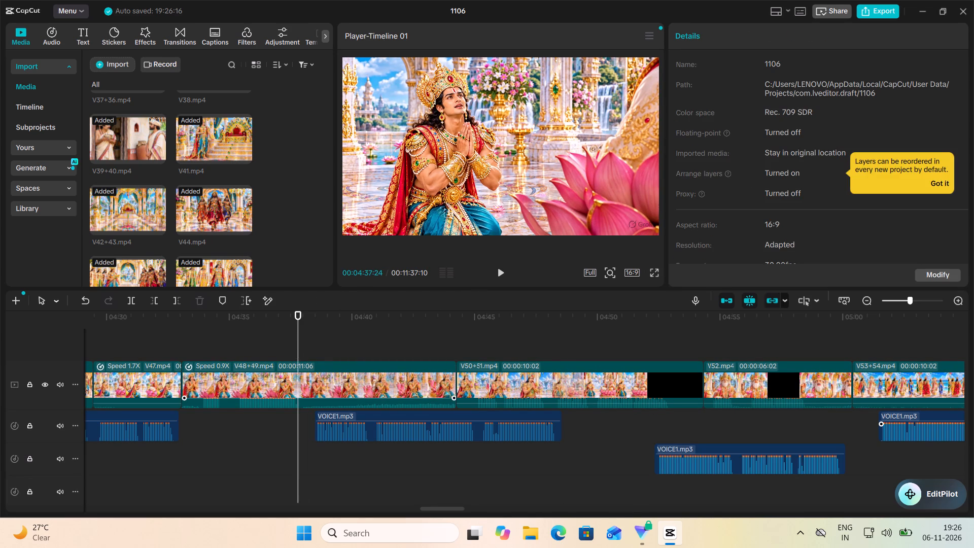
left_click(325, 398)
left_click(304, 354)
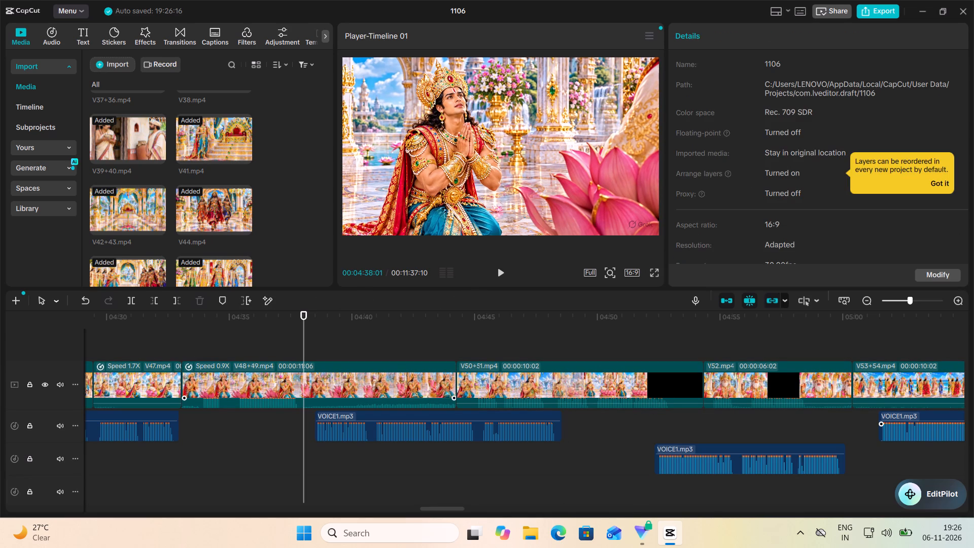
left_click(315, 385)
left_click(130, 298)
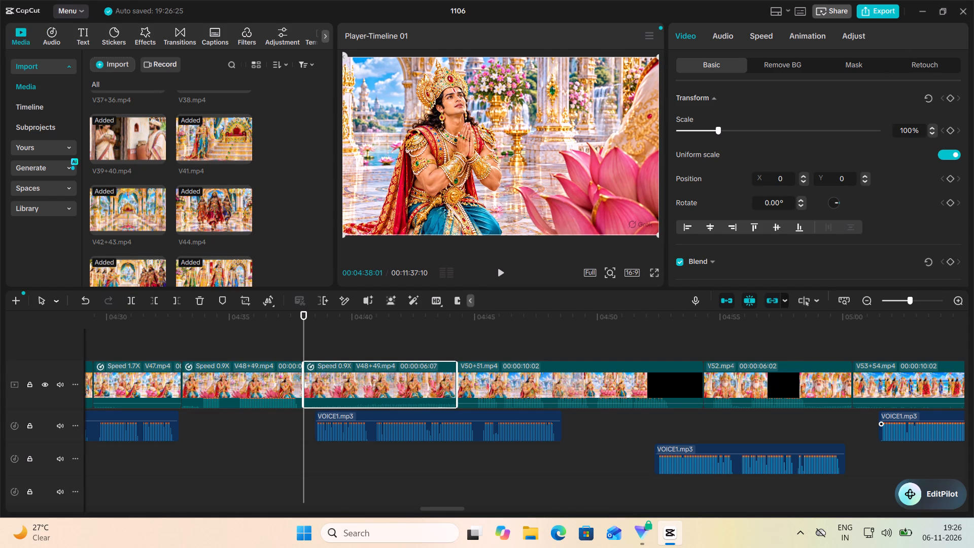
Slow the second part of V48+49.mp4 to 0.53x so it ends with the VOICE1.mp3 part beneath it.
left_click(773, 30)
left_click(708, 117)
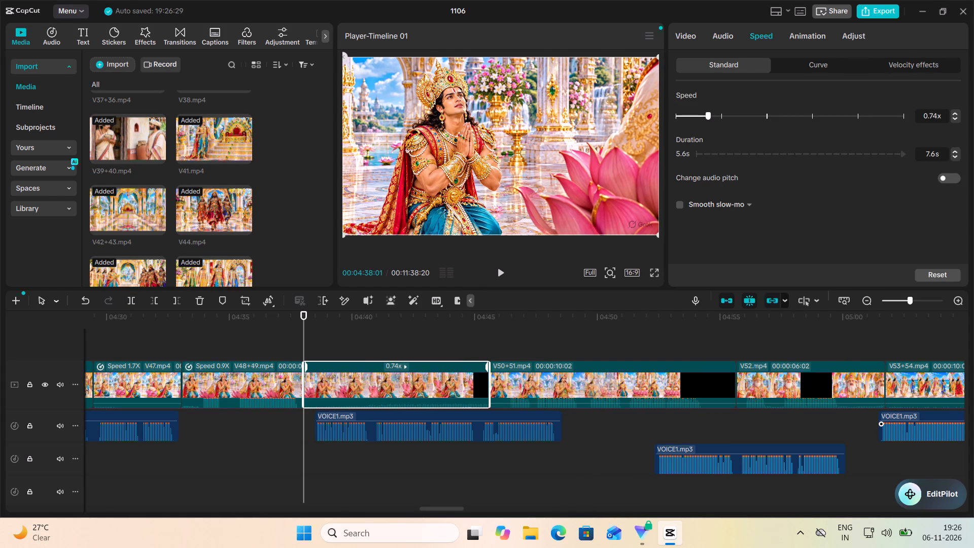
left_click(701, 117)
left_click(693, 117)
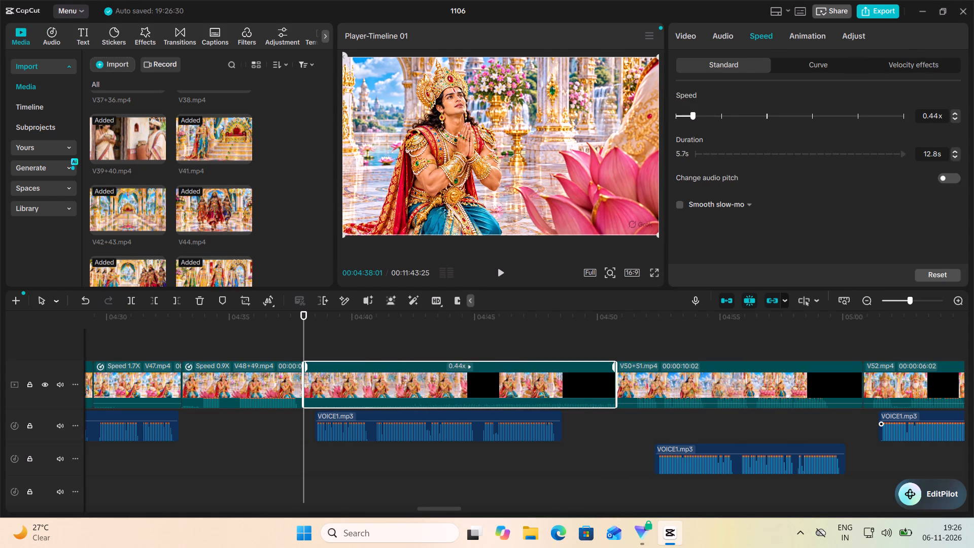
left_click(694, 117)
left_click(699, 116)
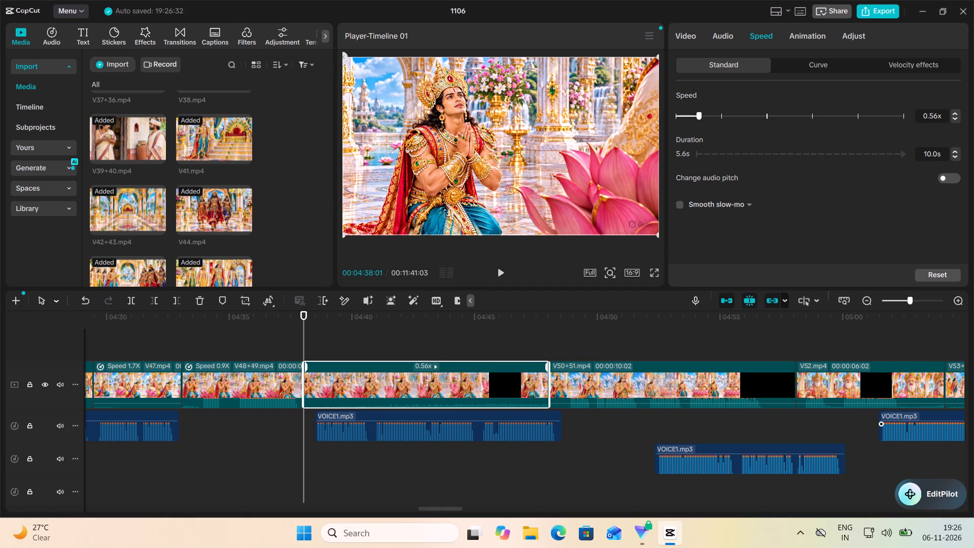
left_click(697, 116)
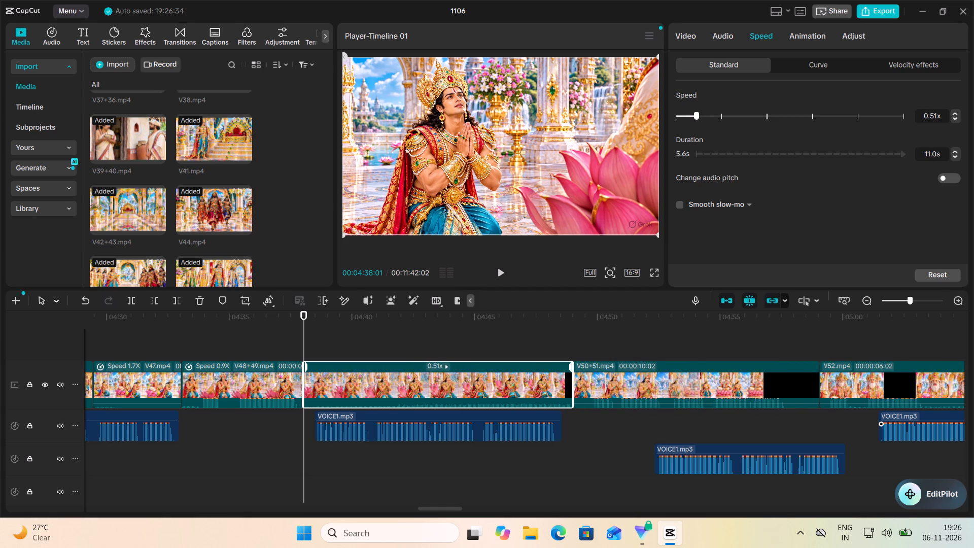
left_click(697, 116)
left_click(698, 116)
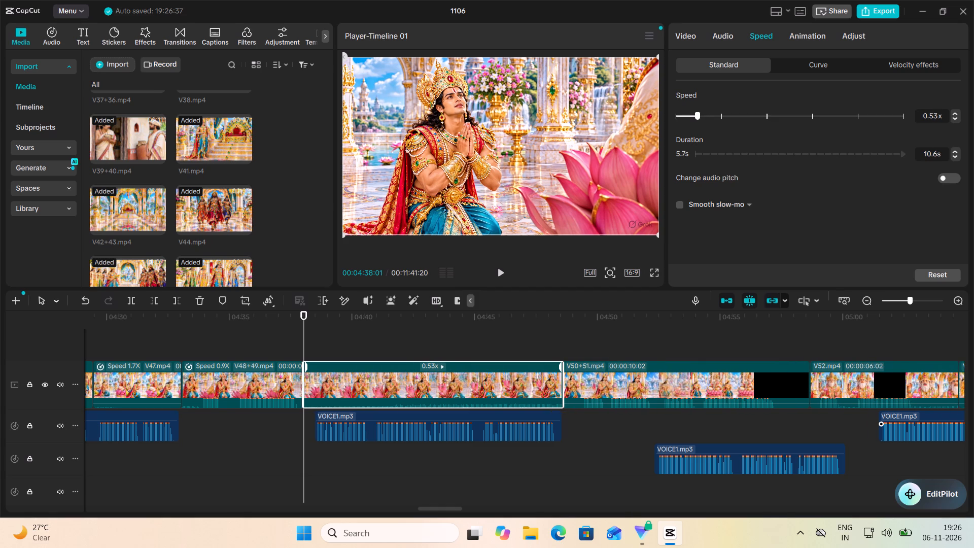
Play the slowed V48+49.mp4 part into V50+51.mp4 and move the lower-track VOICE1.mp3 part about 6 seconds later.
left_click(506, 272)
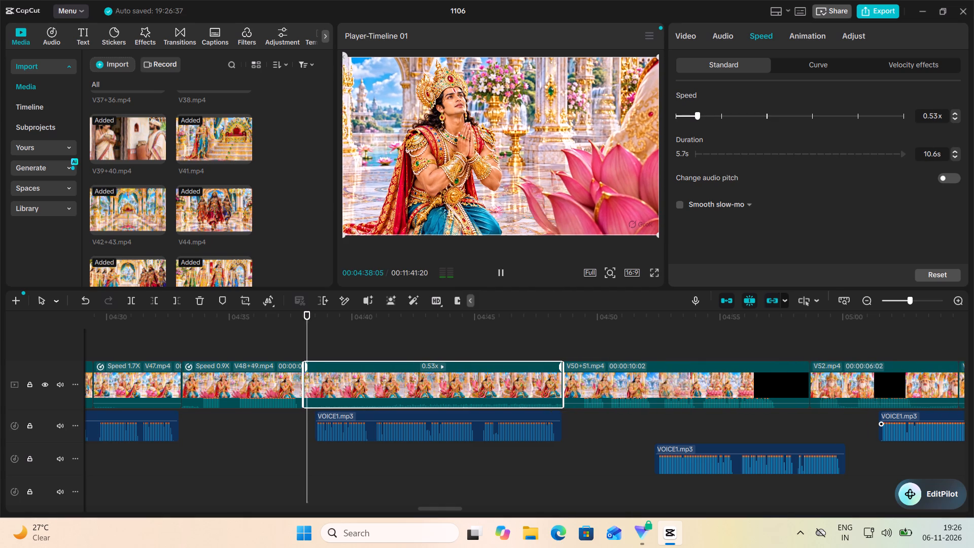
scroll(529, 383, "left", 1)
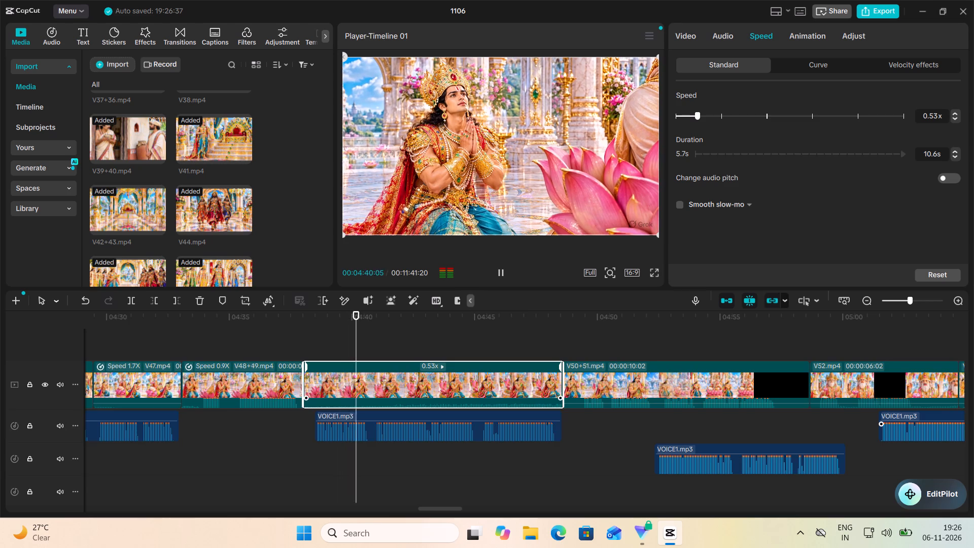
scroll(495, 383, "left", 1)
scroll(404, 433, "left", 1)
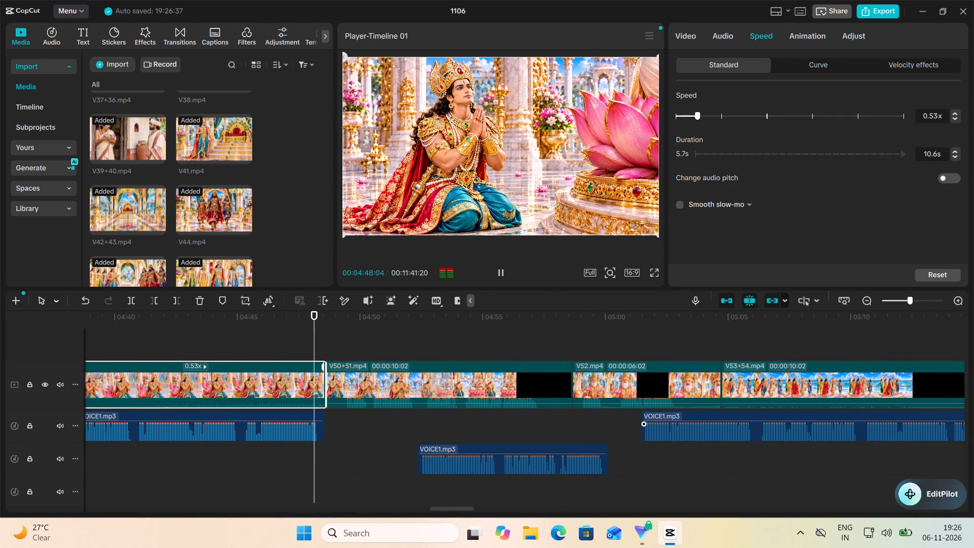
left_click_drag(351, 403, 351, 388)
left_click_drag(509, 465, 652, 472)
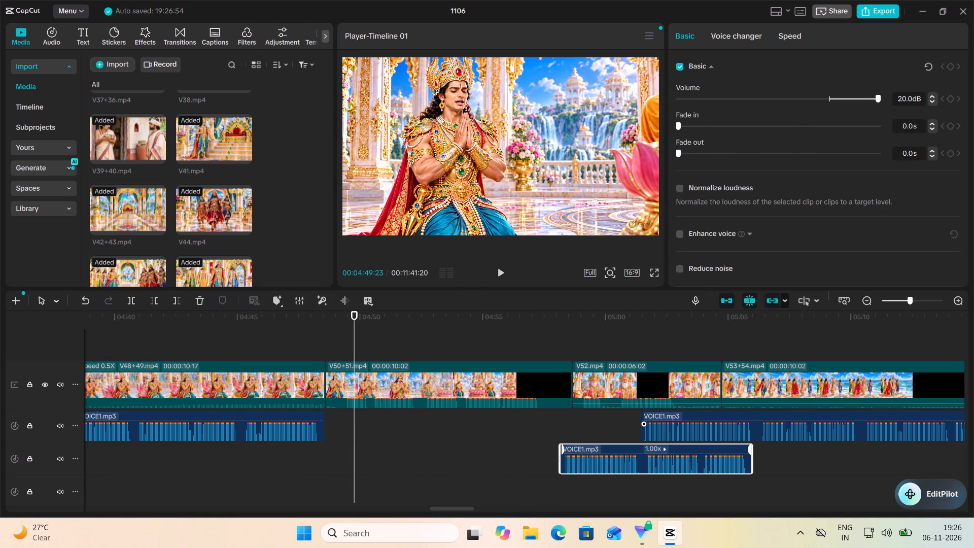
Play V50+51.mp4 from its beginning and set its speed to 0.90x.
left_click(335, 335)
left_click(499, 276)
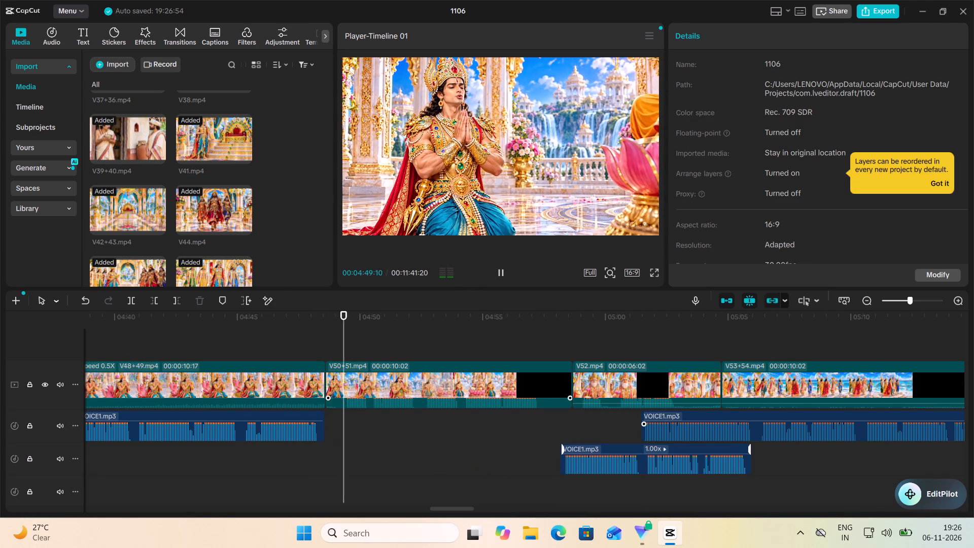
scroll(366, 378, "left", 1)
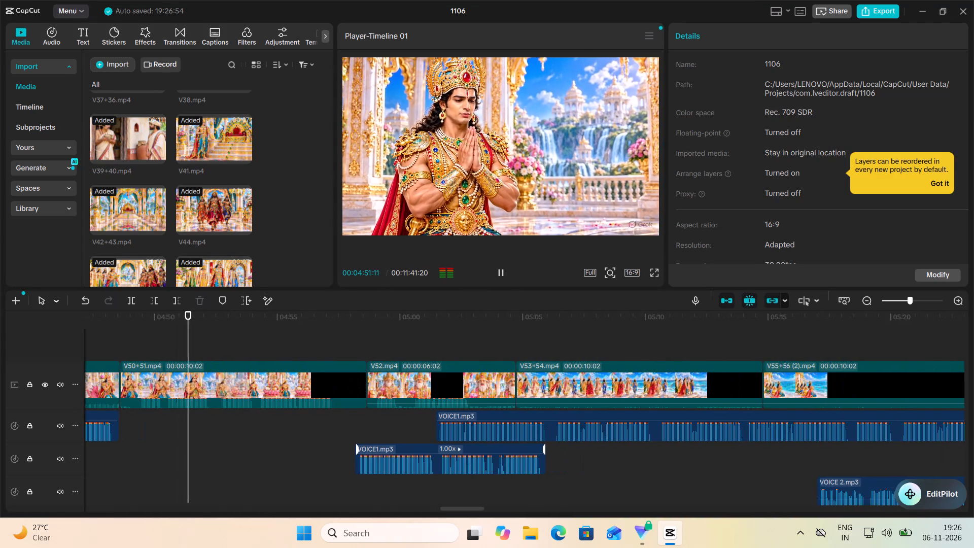
scroll(498, 293, "left", 1)
left_click(501, 283)
left_click(311, 386)
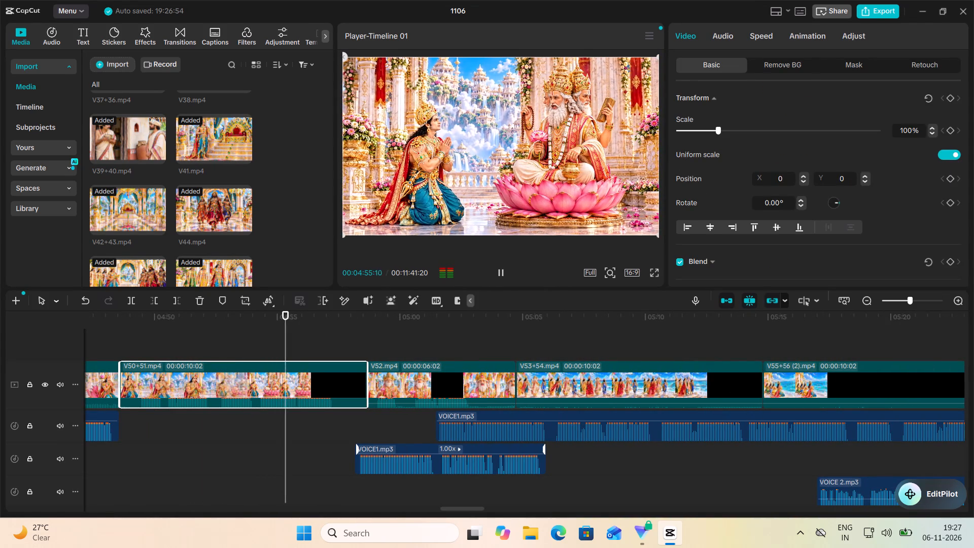
left_click(502, 277)
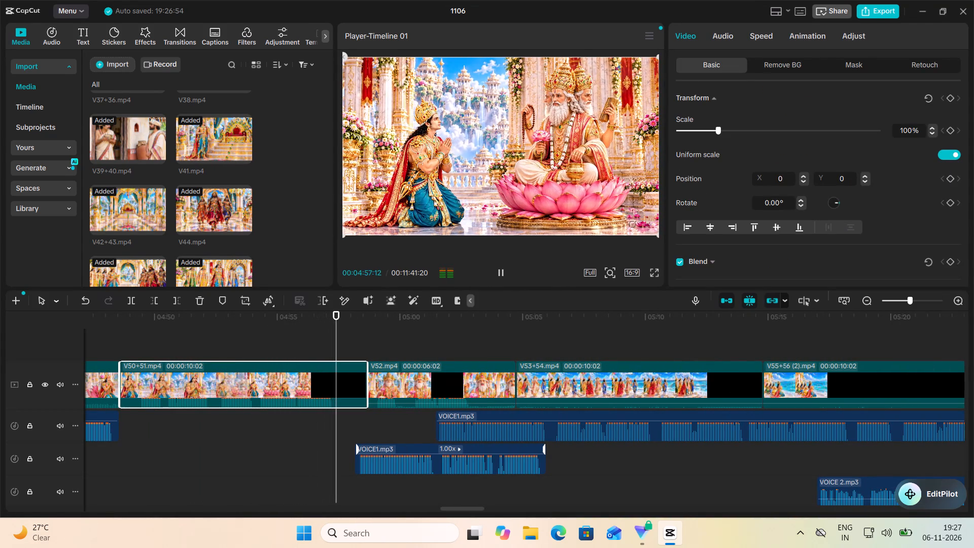
left_click(311, 384)
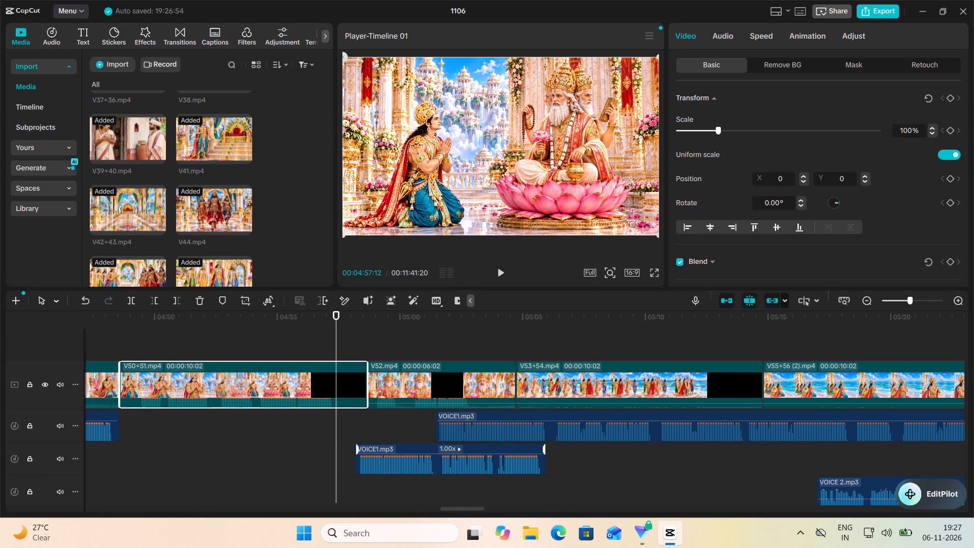
left_click(759, 34)
left_click(955, 117)
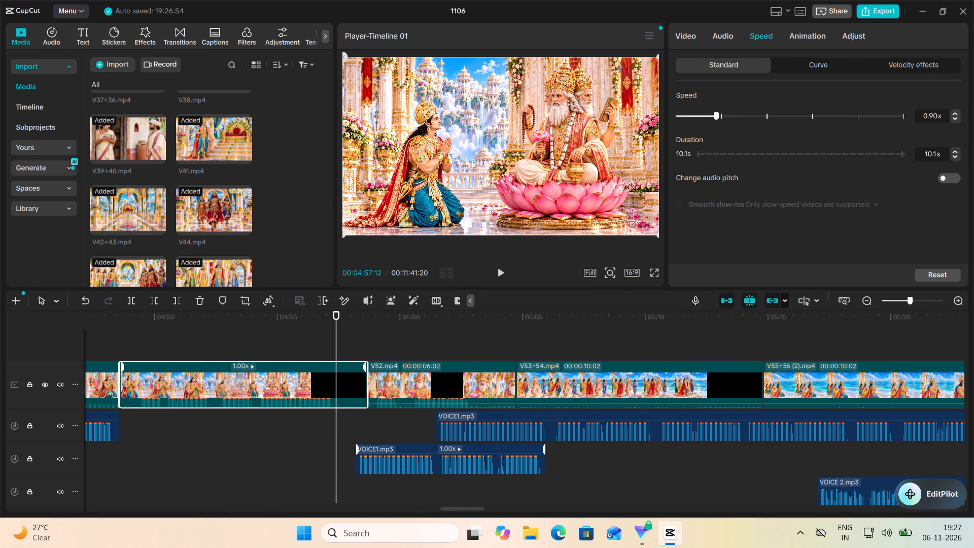
Play V50+51.mp4 from its beginning and split it at 00:04:50:20.
left_click(125, 345)
left_click(502, 268)
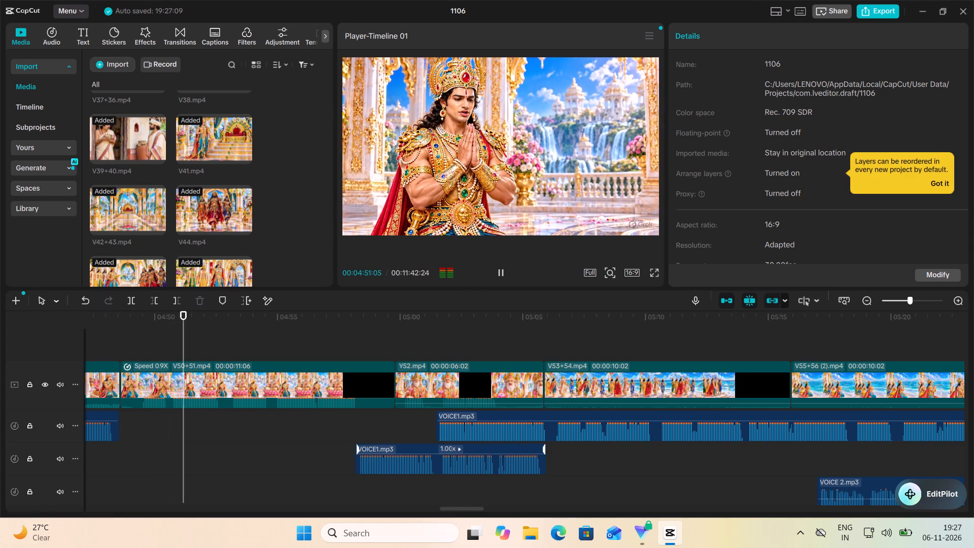
left_click(502, 272)
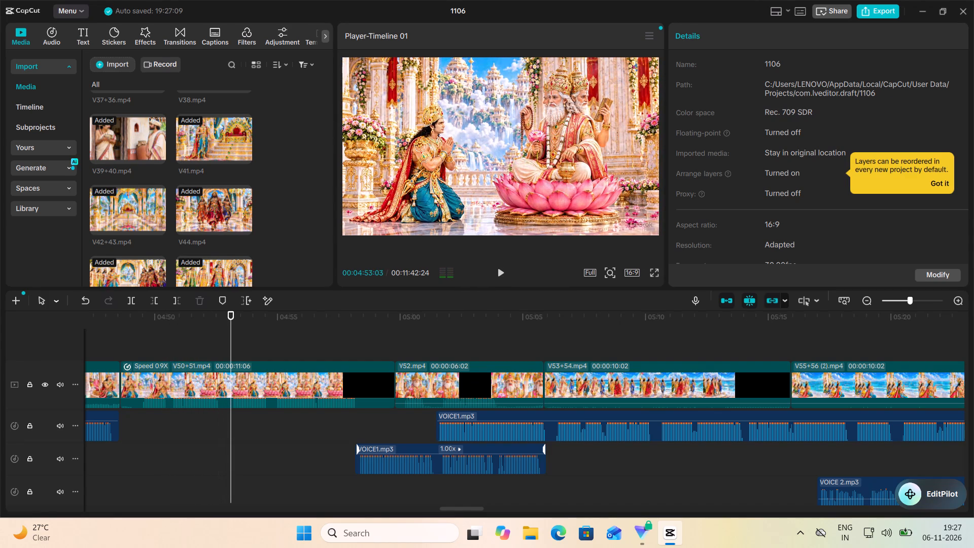
left_click(167, 353)
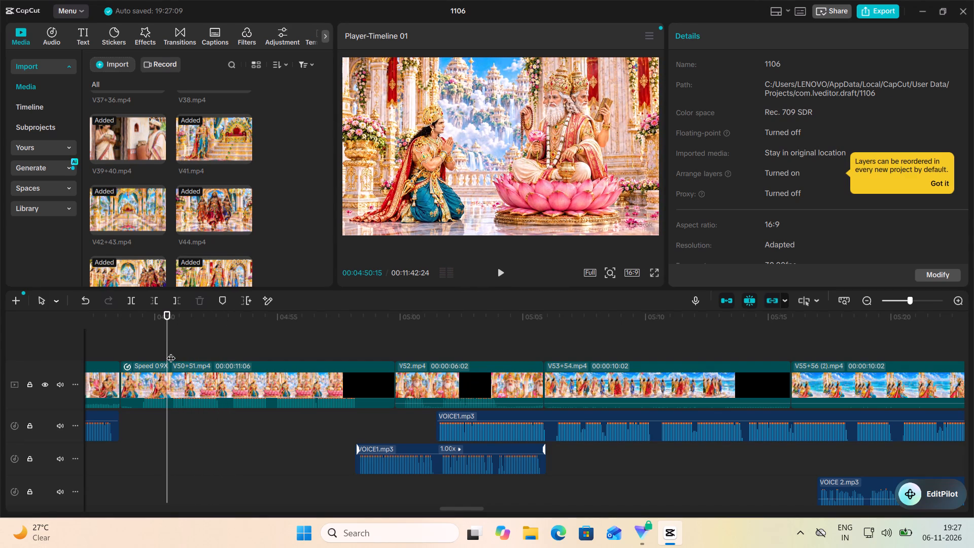
left_click(171, 352)
left_click(189, 398)
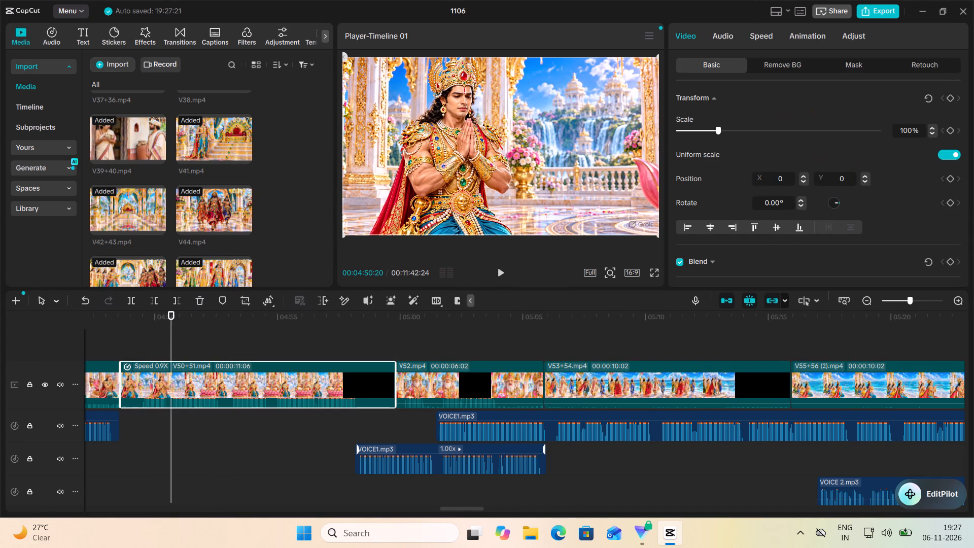
left_click(131, 303)
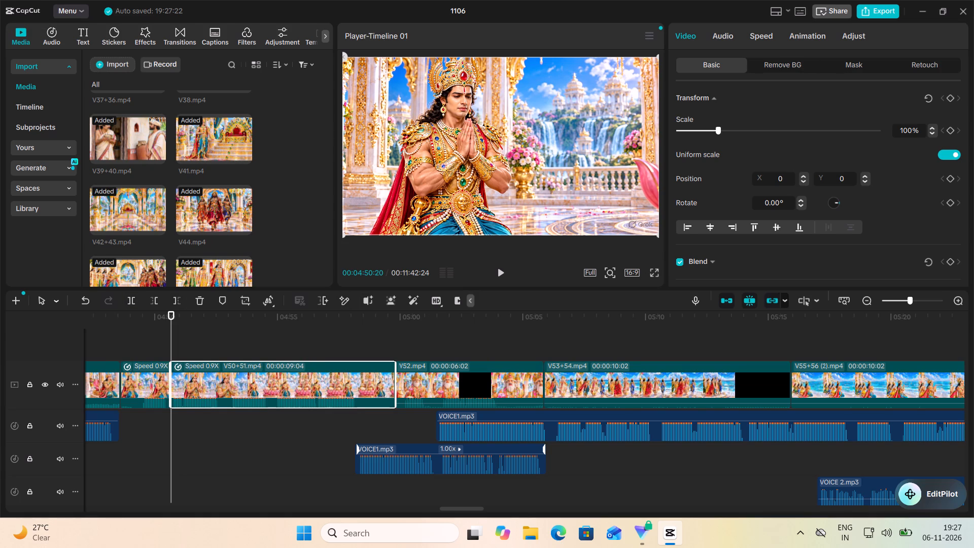
Split the second part of V50+51.mp4 at 00:04:52:28.
left_click(227, 337)
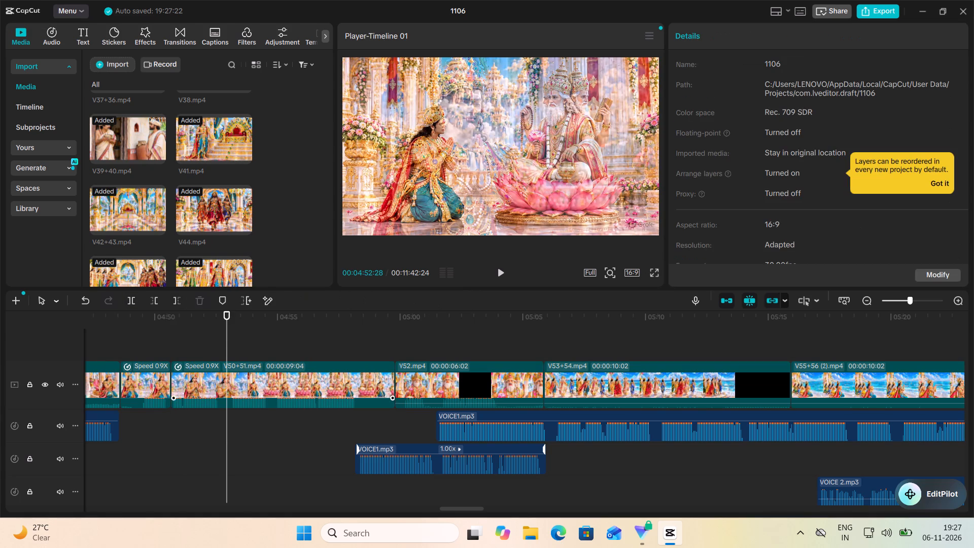
left_click(193, 385)
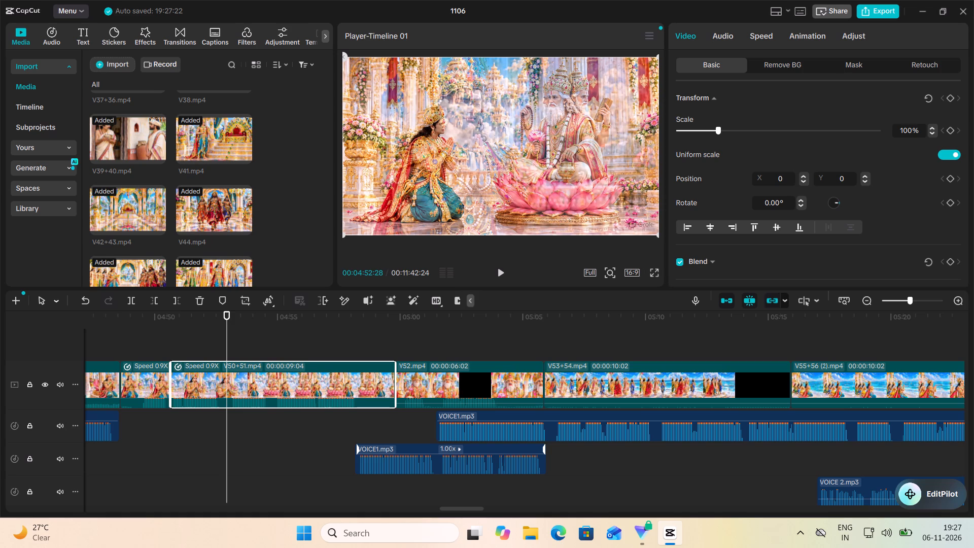
left_click(134, 298)
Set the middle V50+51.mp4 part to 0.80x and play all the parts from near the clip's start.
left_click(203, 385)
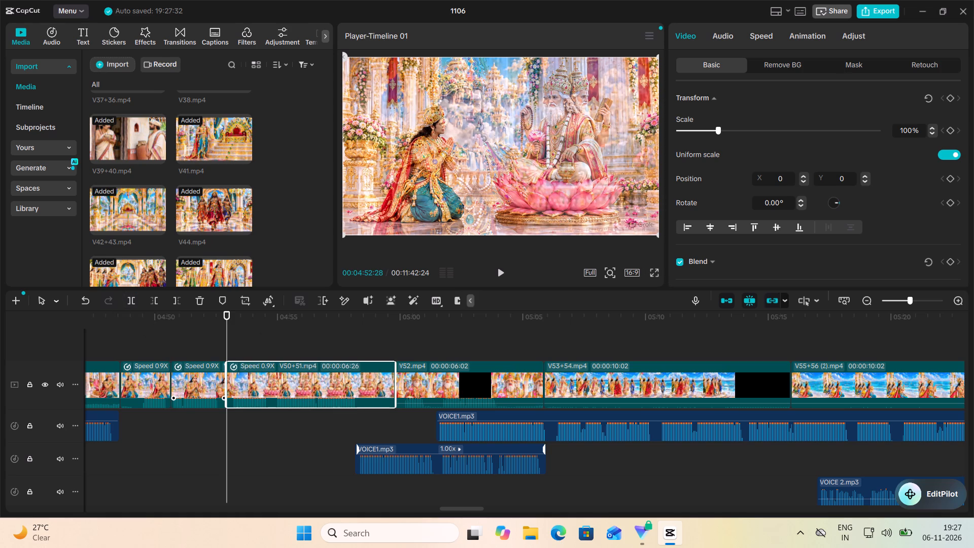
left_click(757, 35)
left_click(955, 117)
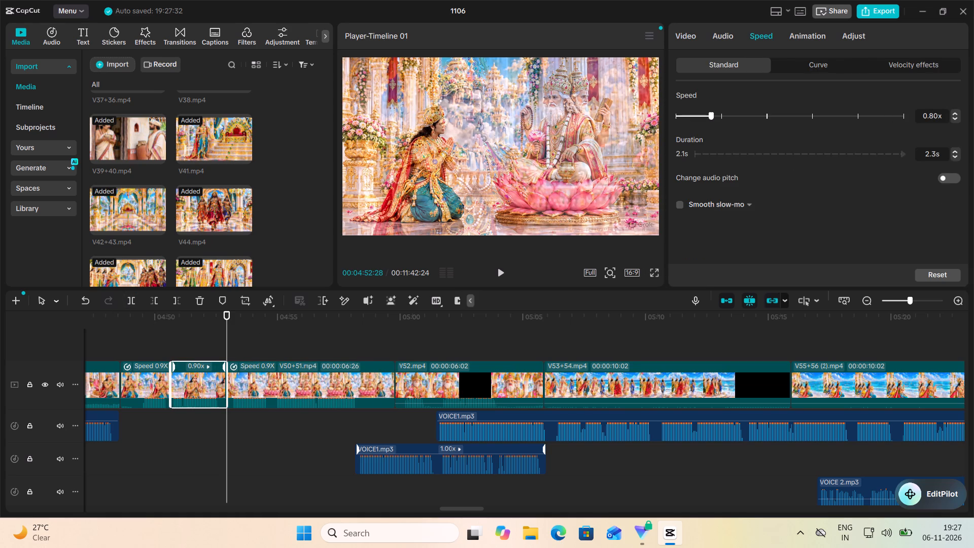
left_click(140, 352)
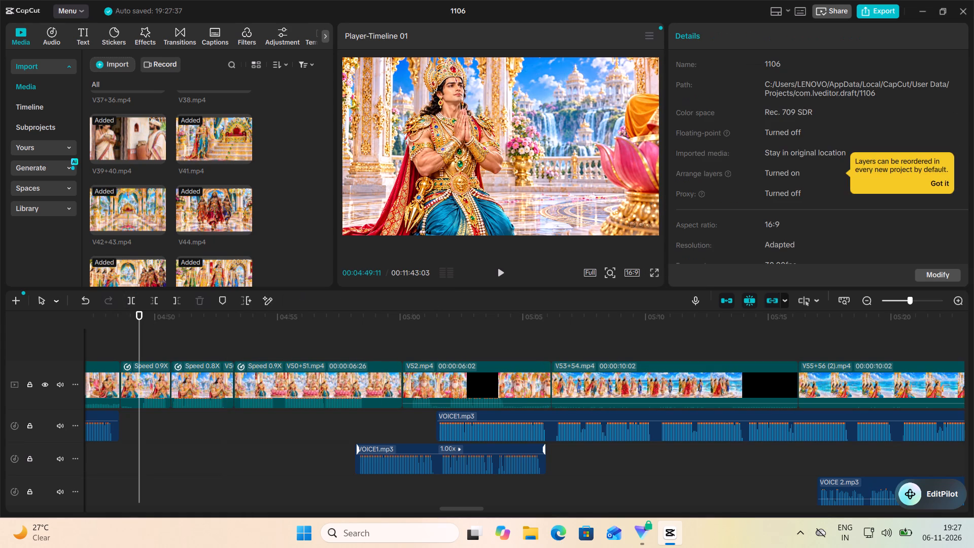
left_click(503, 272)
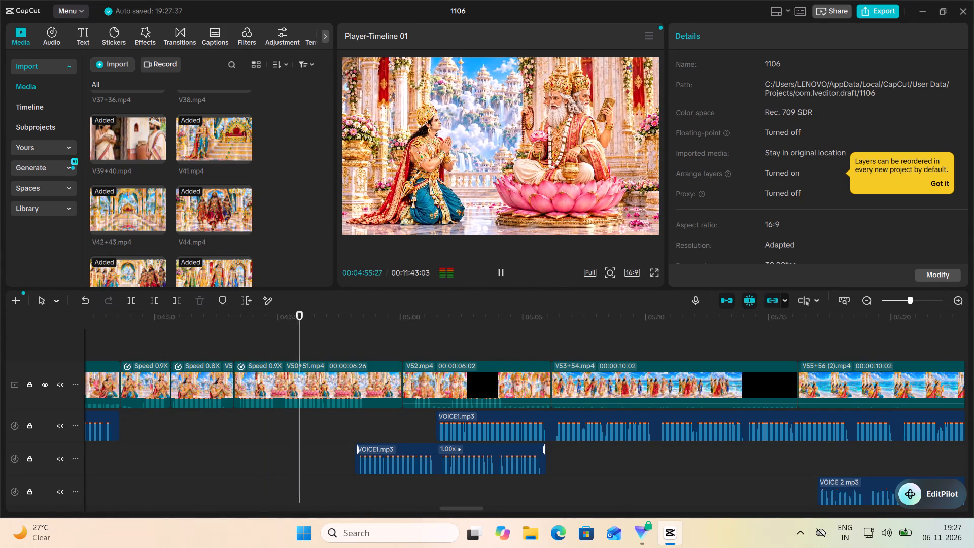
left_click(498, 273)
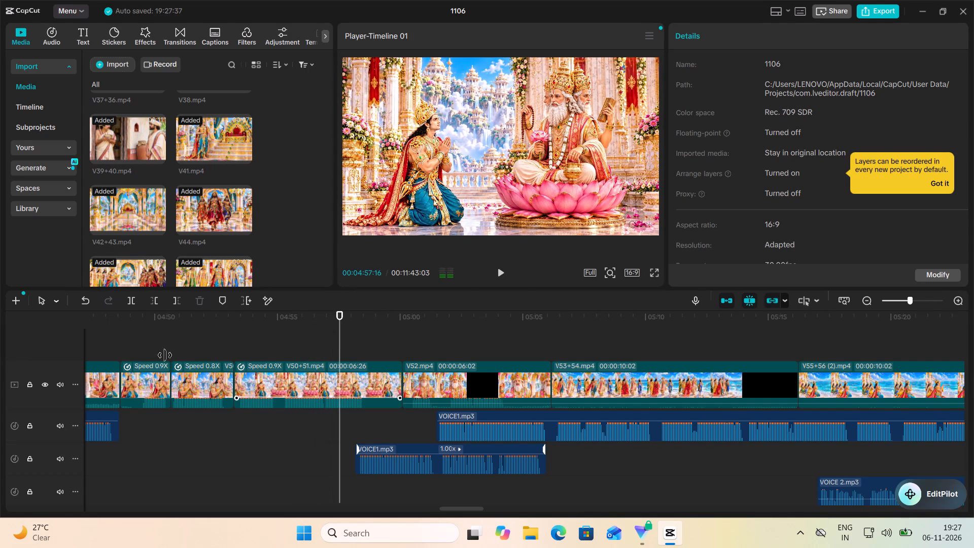
Slow the middle V50+51.mp4 part to 0.70x and play across it.
left_click(186, 326)
left_click(194, 376)
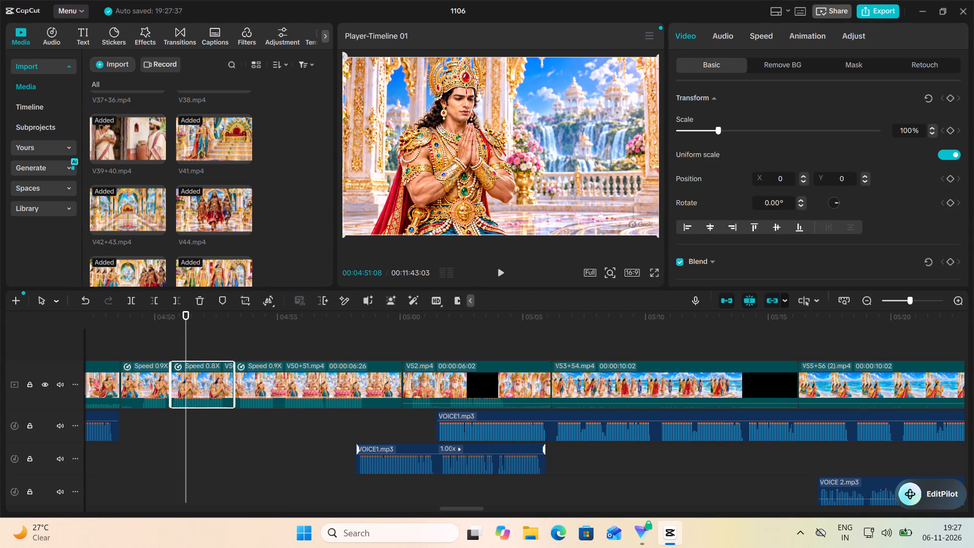
left_click(772, 35)
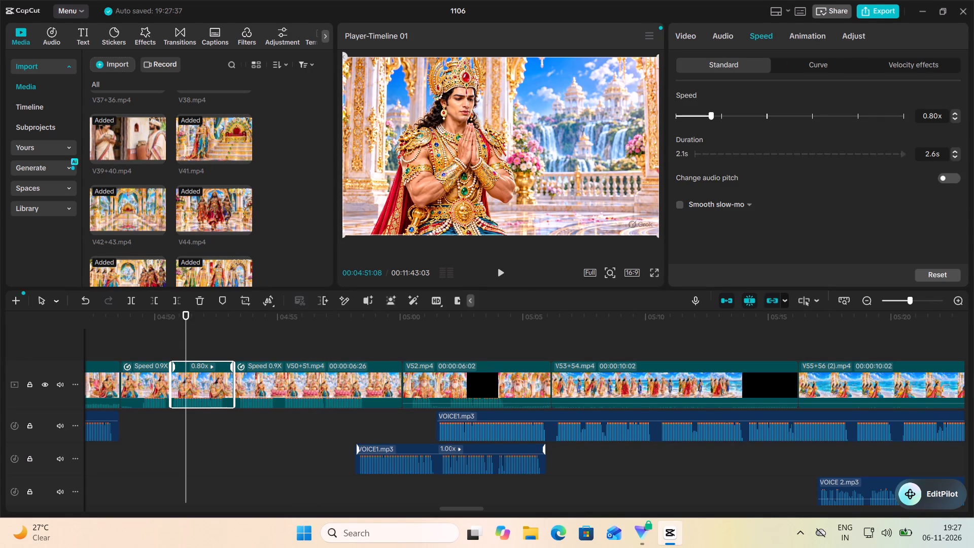
left_click(954, 119)
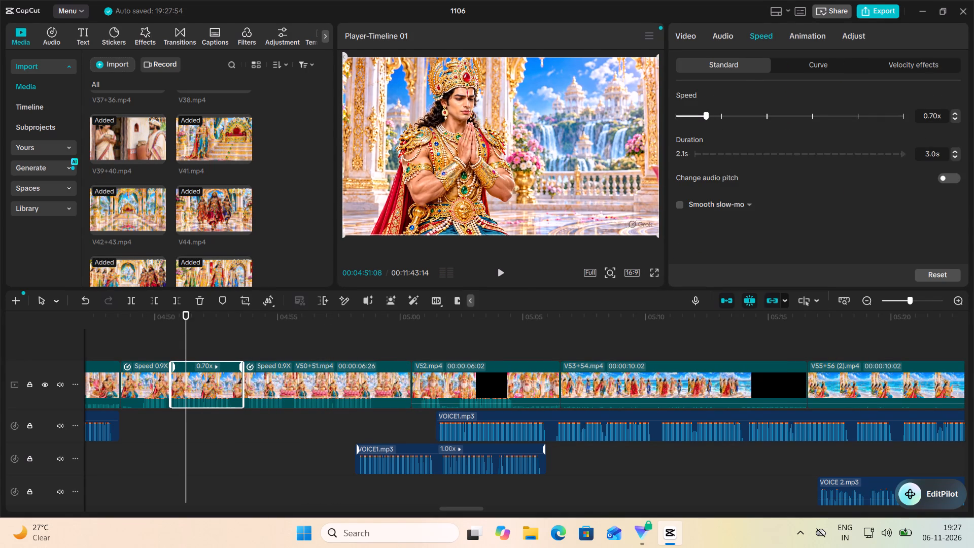
left_click(167, 342)
left_click(501, 277)
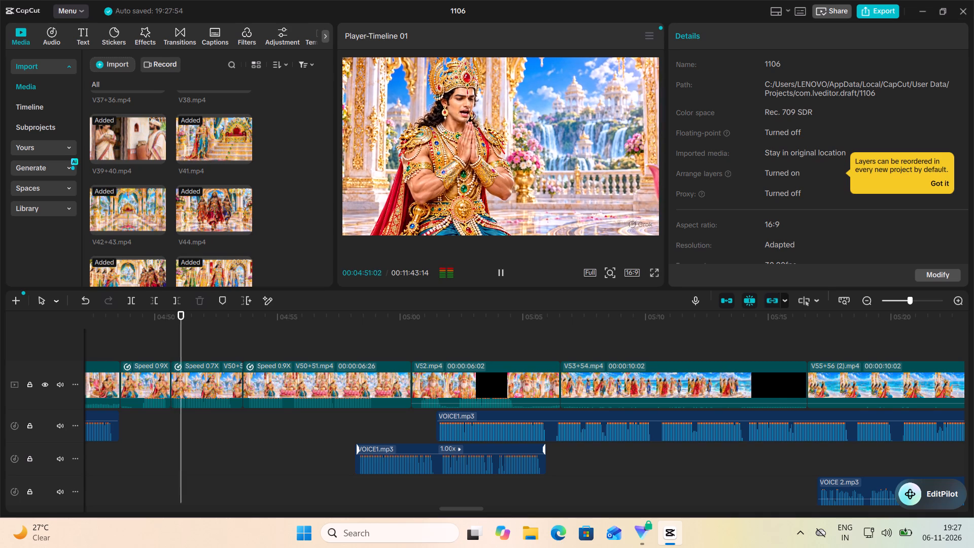
left_click(502, 277)
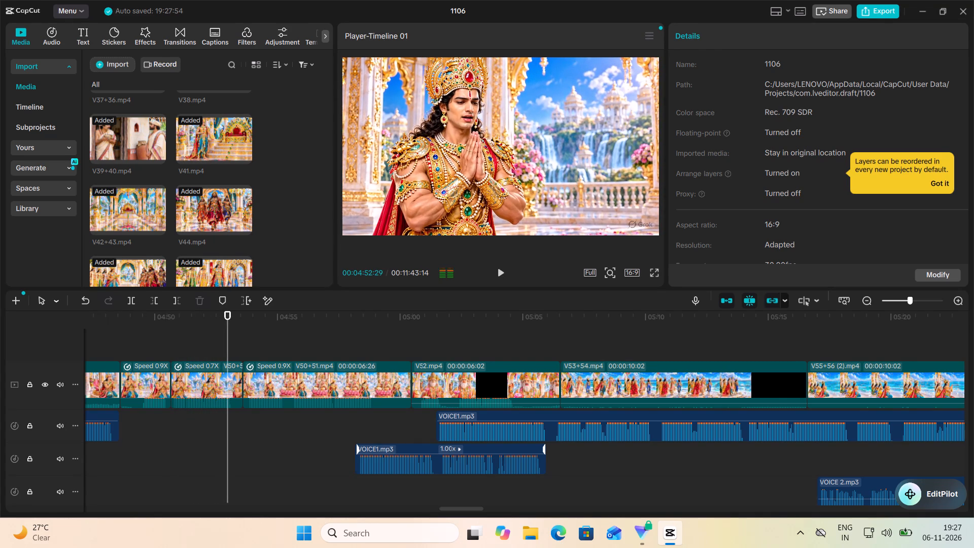
Set the first V50+51.mp4 part to 0.80x and play from its start into the third part.
left_click(157, 374)
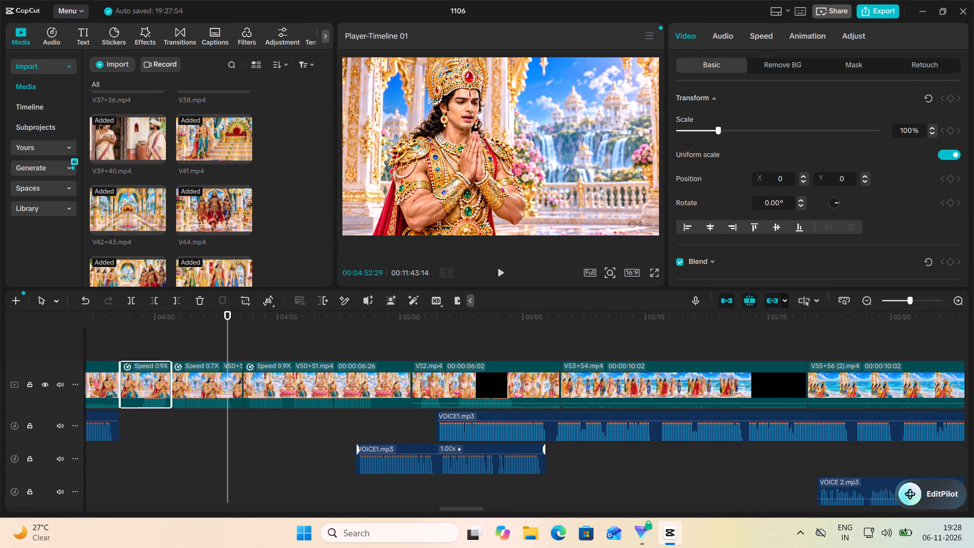
left_click(759, 36)
left_click(954, 116)
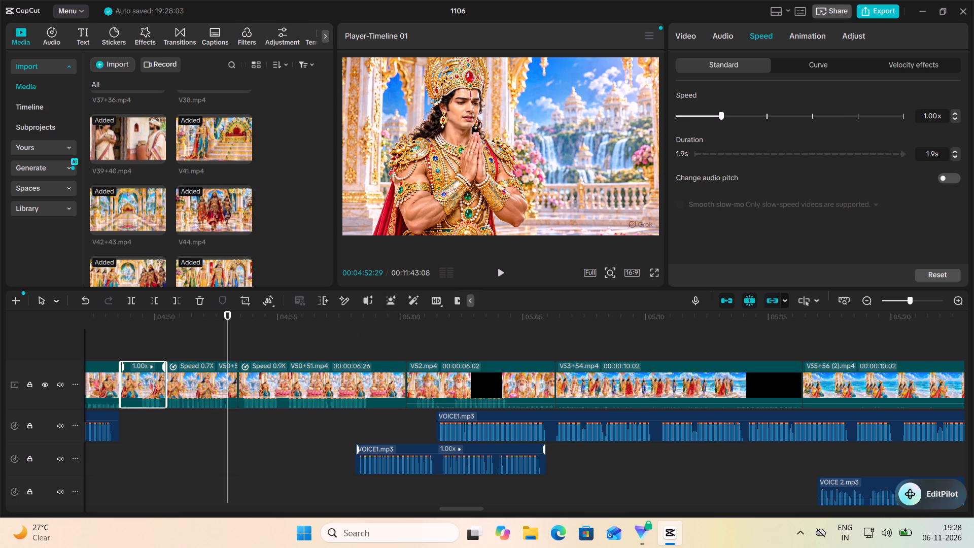
left_click(955, 118)
left_click(955, 118)
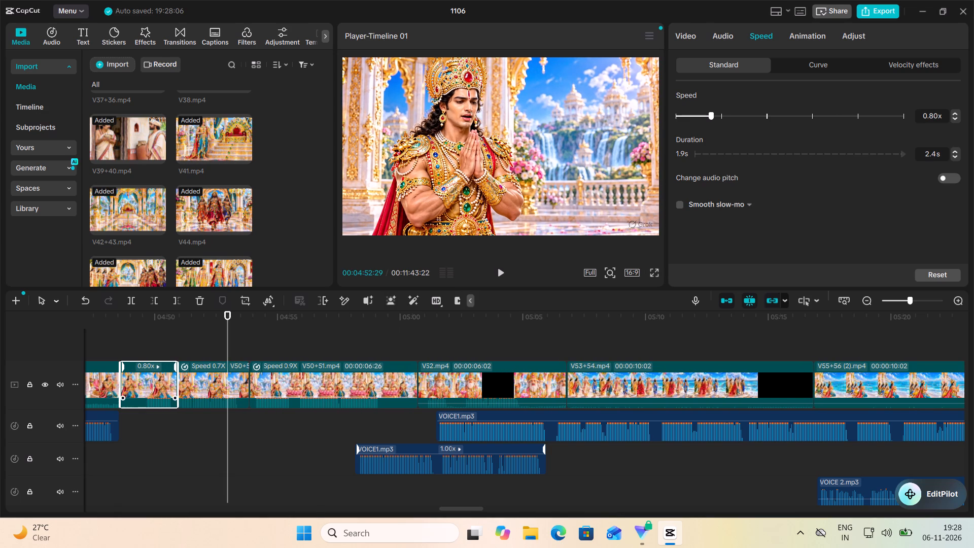
left_click(126, 344)
left_click(499, 272)
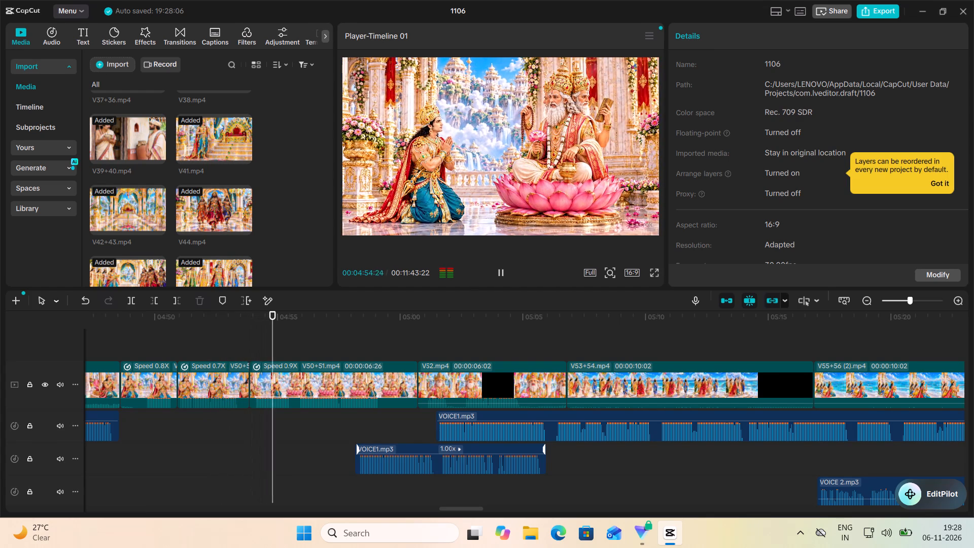
left_click(499, 272)
Set the third V50+51.mp4 part to 0.80x and play it from its beginning.
left_click(304, 383)
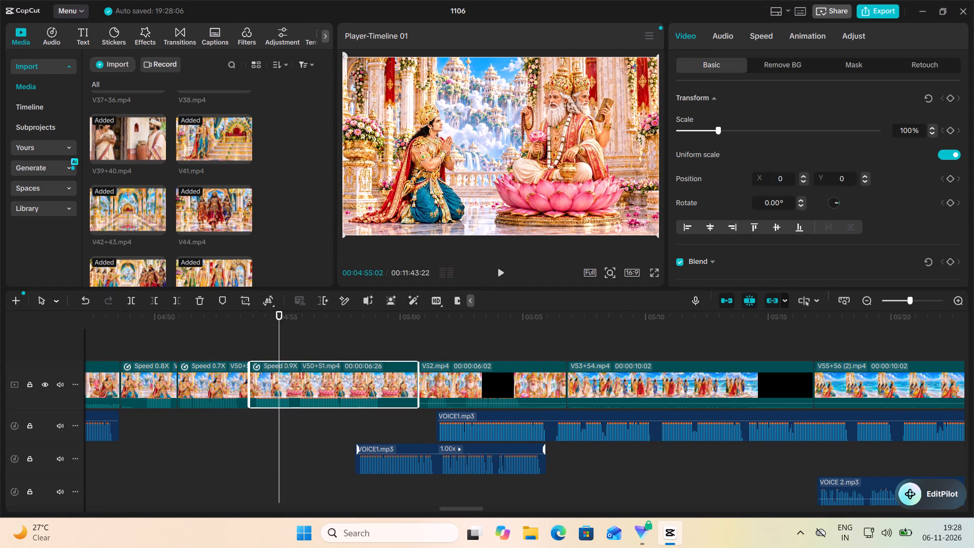
left_click(763, 32)
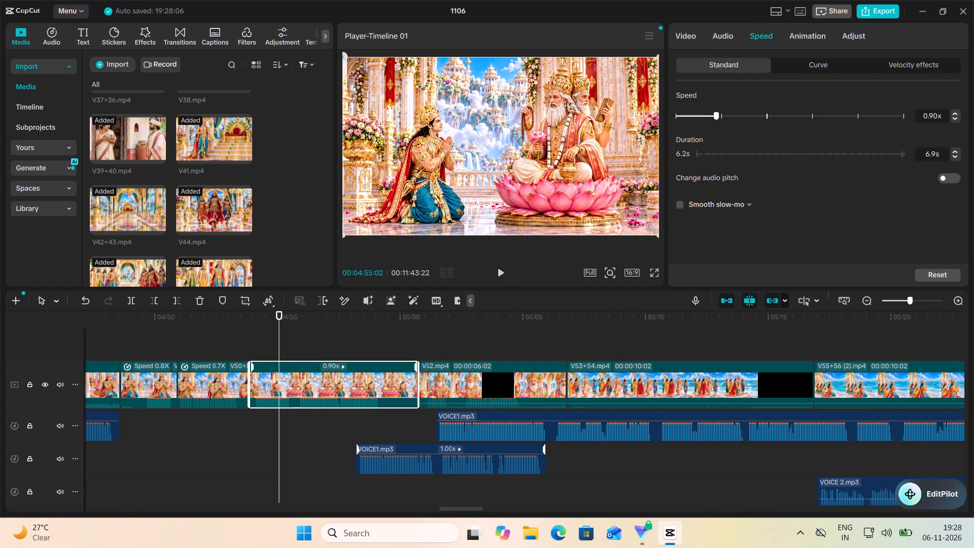
left_click(956, 119)
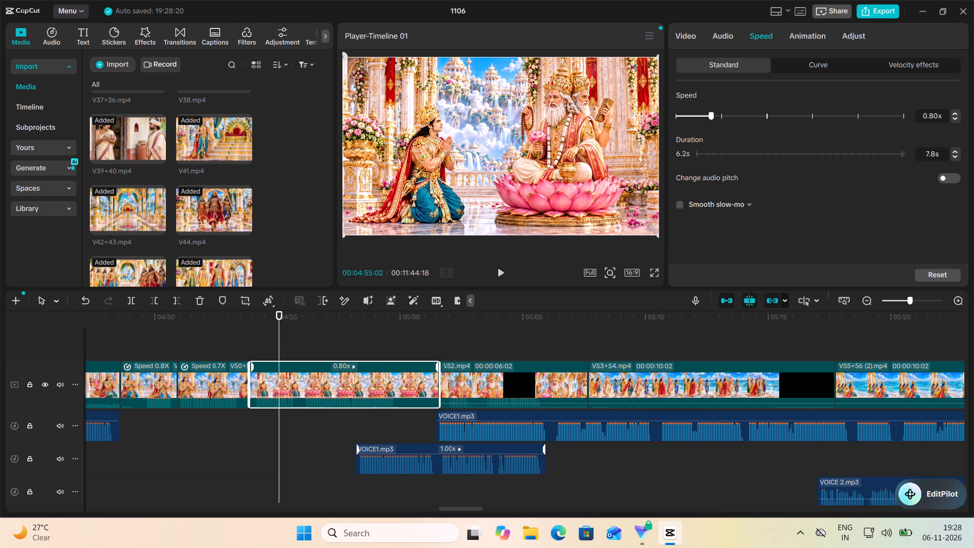
left_click(250, 344)
left_click(499, 273)
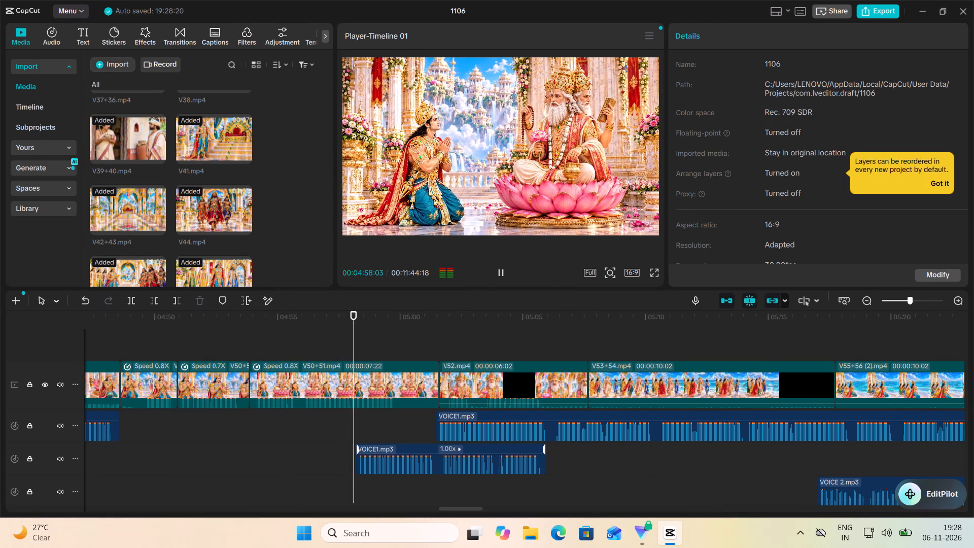
left_click(500, 278)
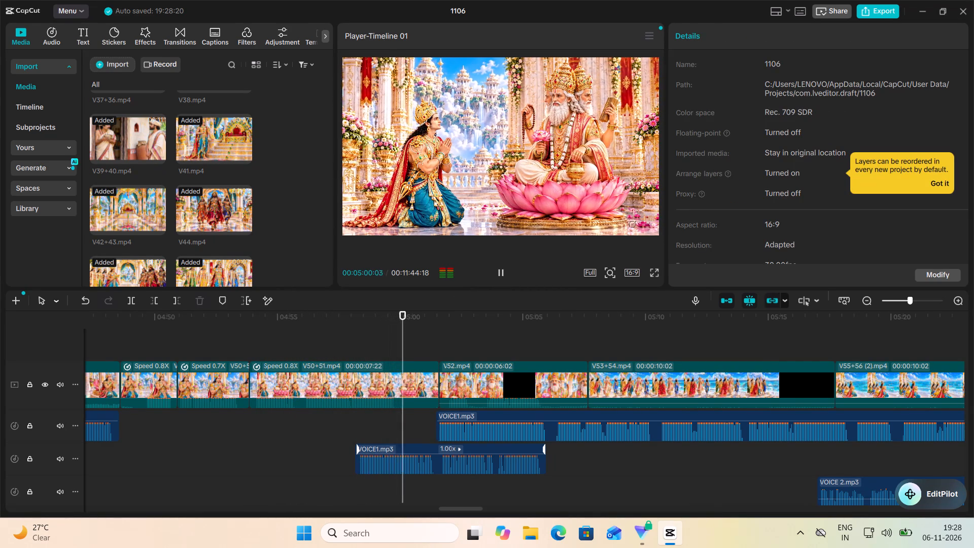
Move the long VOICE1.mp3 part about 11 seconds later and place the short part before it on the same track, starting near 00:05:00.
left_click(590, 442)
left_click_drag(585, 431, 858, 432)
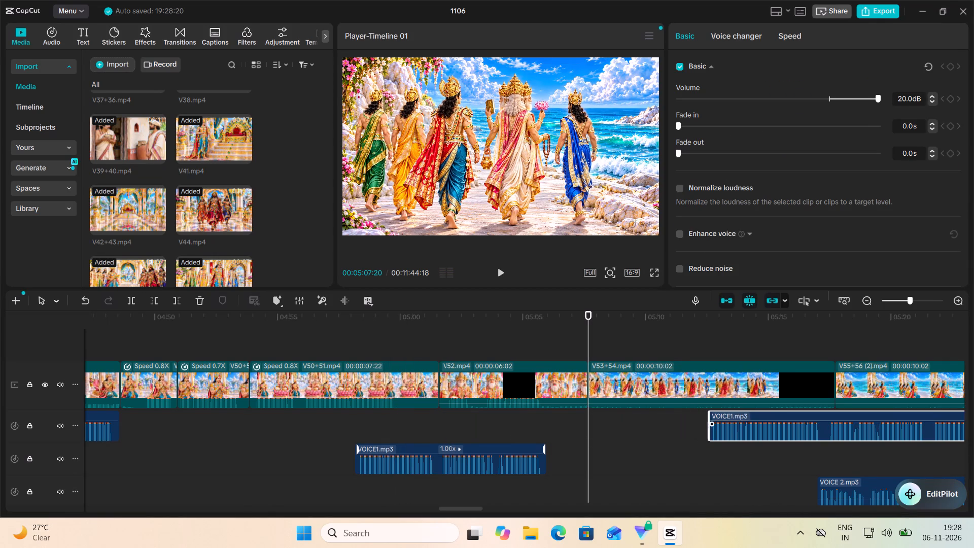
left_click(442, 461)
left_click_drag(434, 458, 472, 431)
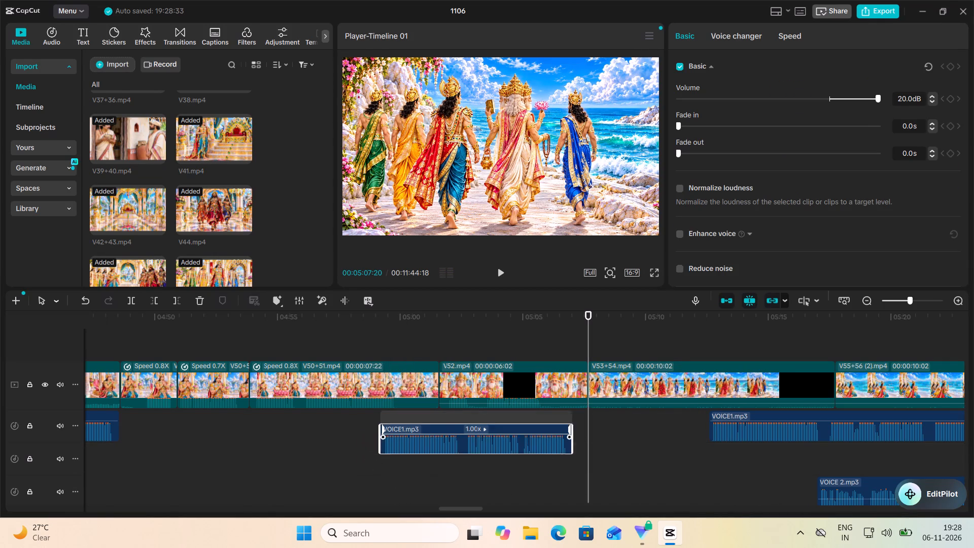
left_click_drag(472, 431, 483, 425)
Play from about 00:05:00 to the end of V52.mp4 and delete the short VOICE1.mp3 part beneath it.
left_click(402, 349)
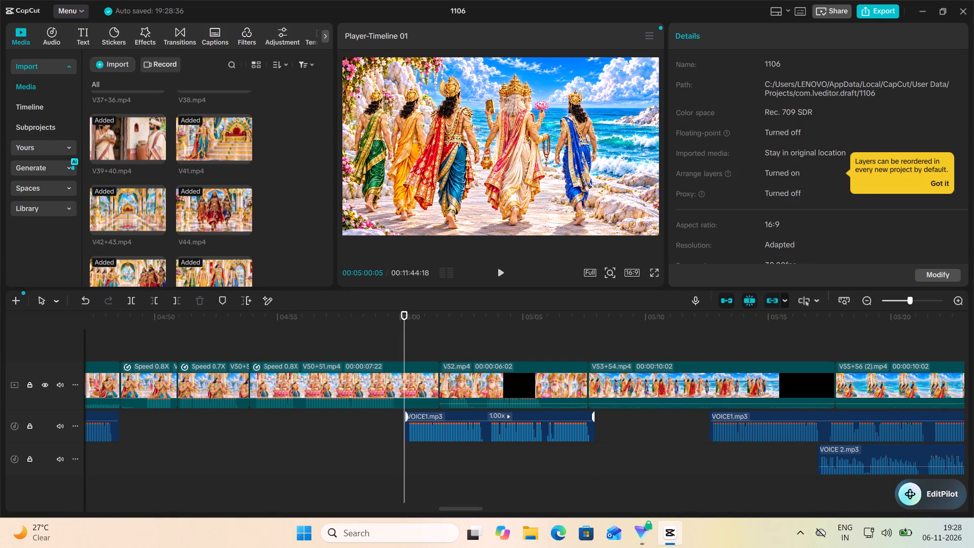
left_click(499, 274)
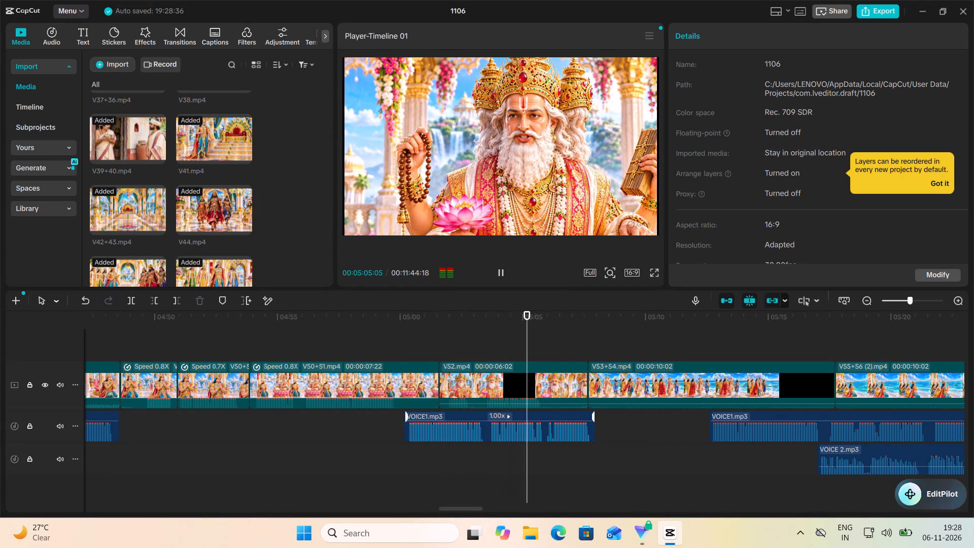
left_click(501, 276)
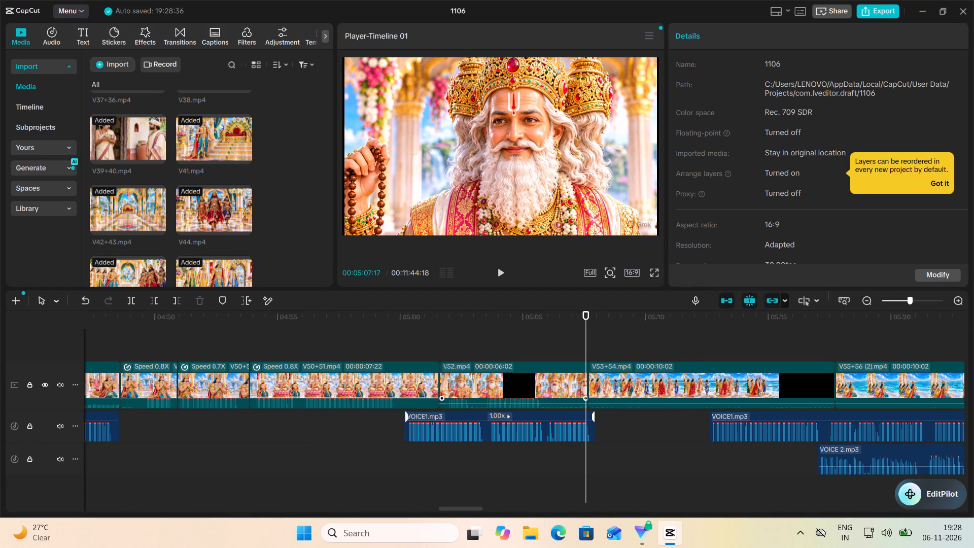
left_click(428, 426)
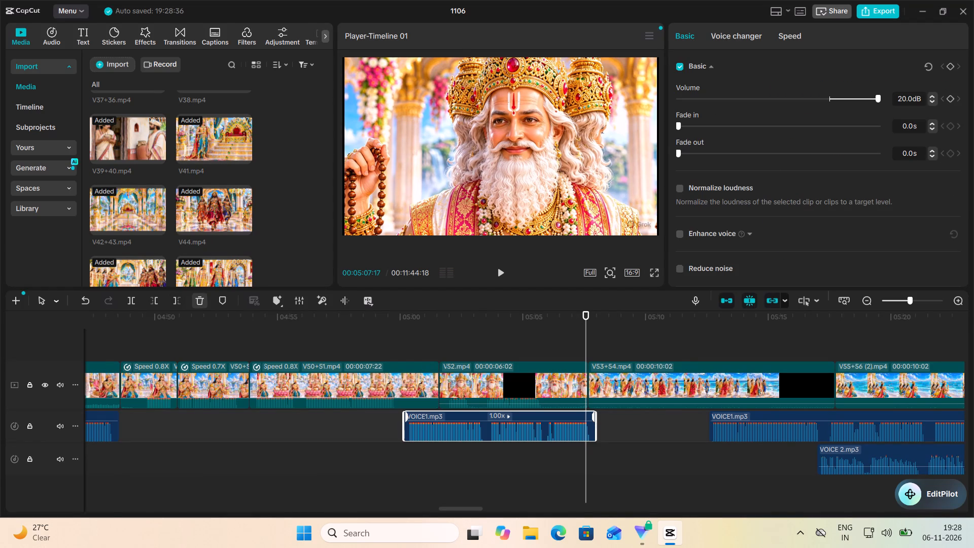
left_click(199, 301)
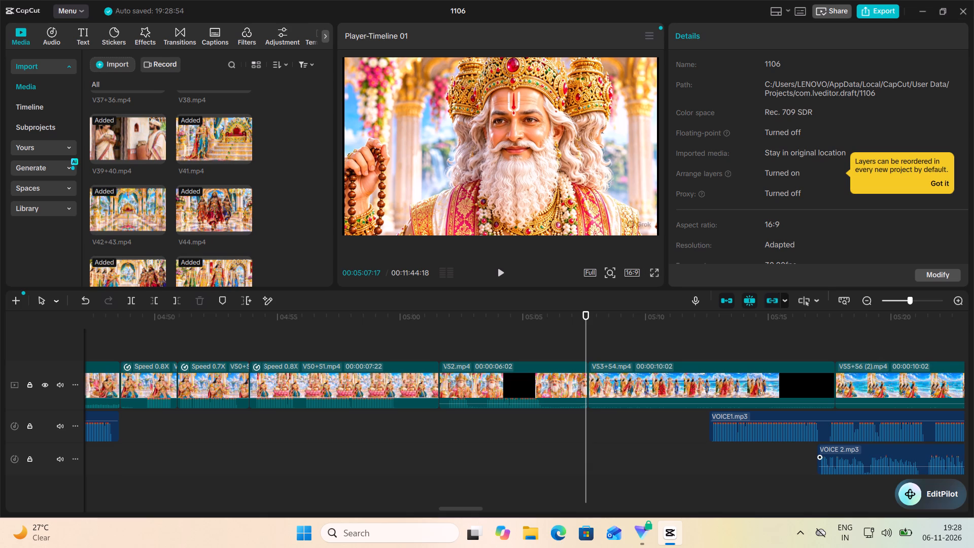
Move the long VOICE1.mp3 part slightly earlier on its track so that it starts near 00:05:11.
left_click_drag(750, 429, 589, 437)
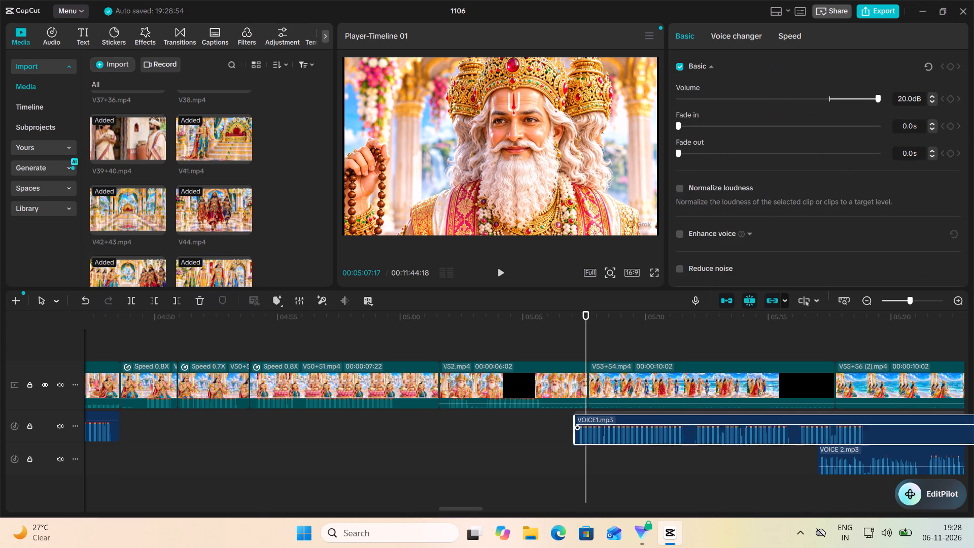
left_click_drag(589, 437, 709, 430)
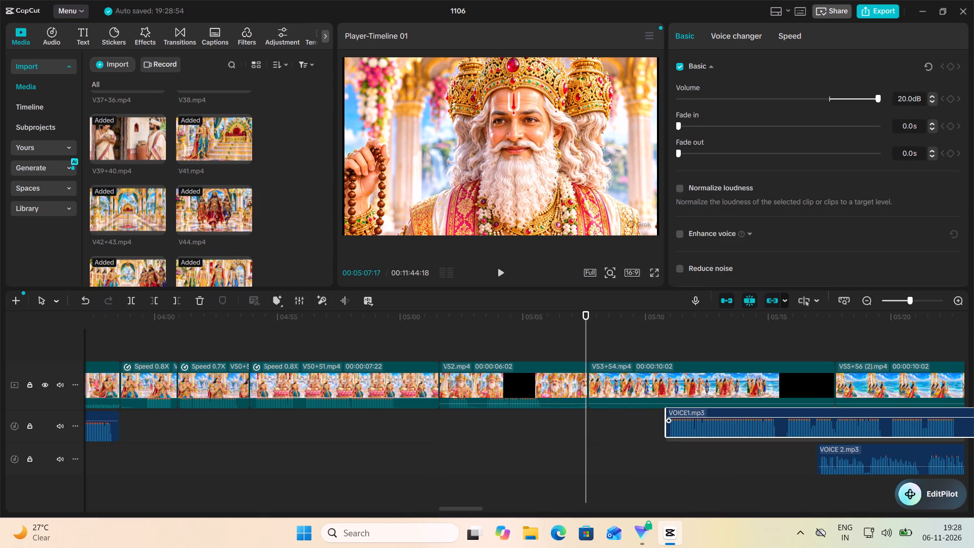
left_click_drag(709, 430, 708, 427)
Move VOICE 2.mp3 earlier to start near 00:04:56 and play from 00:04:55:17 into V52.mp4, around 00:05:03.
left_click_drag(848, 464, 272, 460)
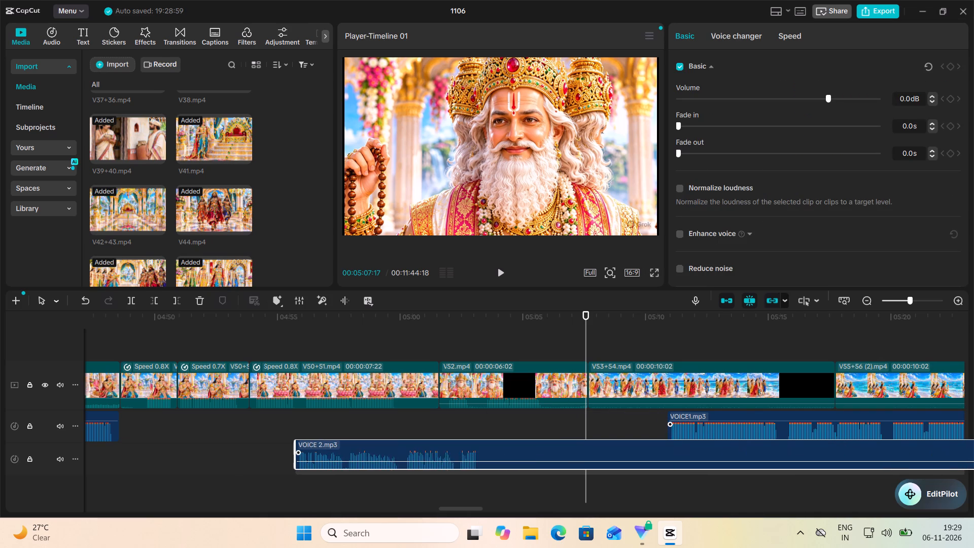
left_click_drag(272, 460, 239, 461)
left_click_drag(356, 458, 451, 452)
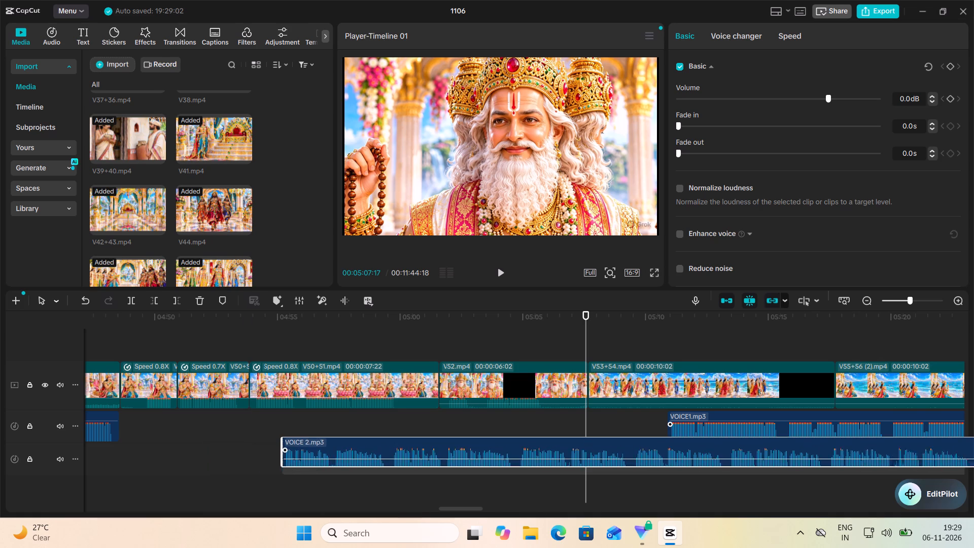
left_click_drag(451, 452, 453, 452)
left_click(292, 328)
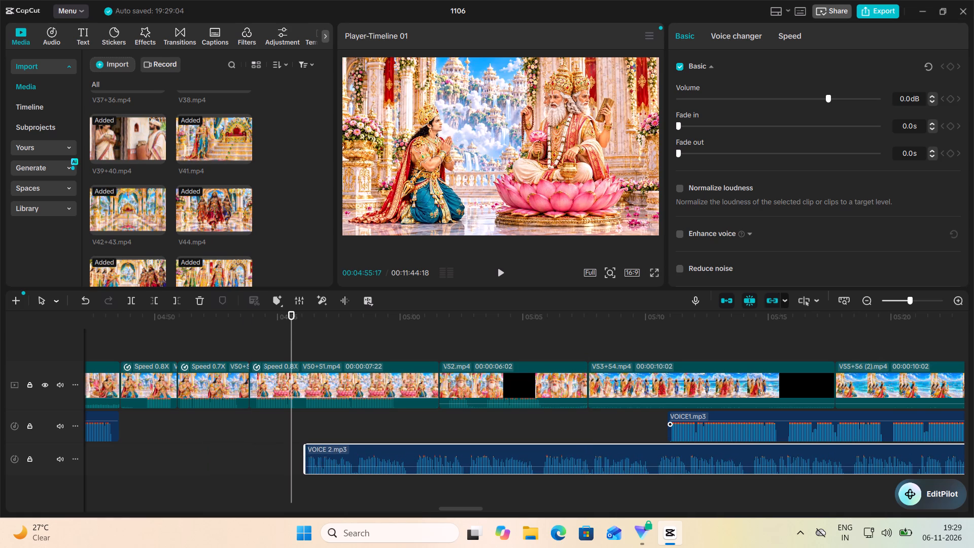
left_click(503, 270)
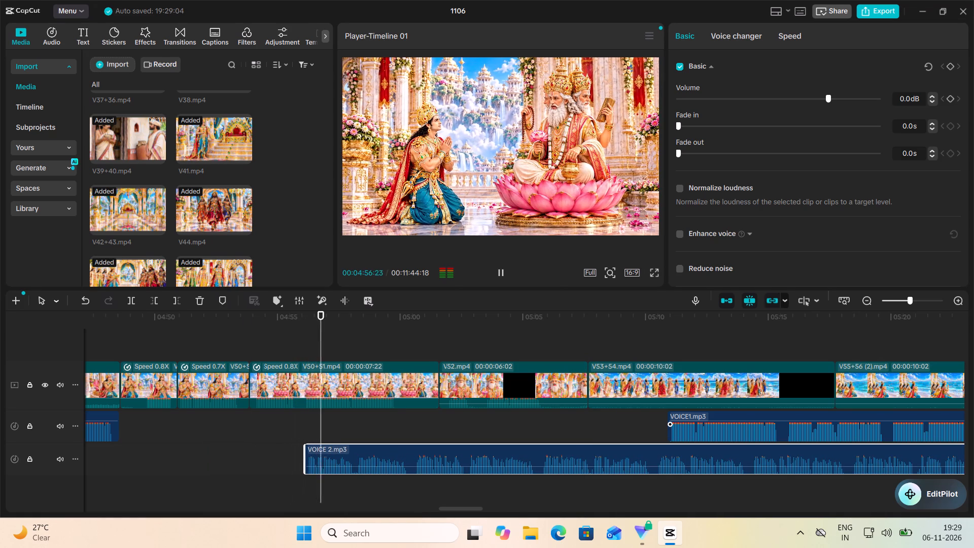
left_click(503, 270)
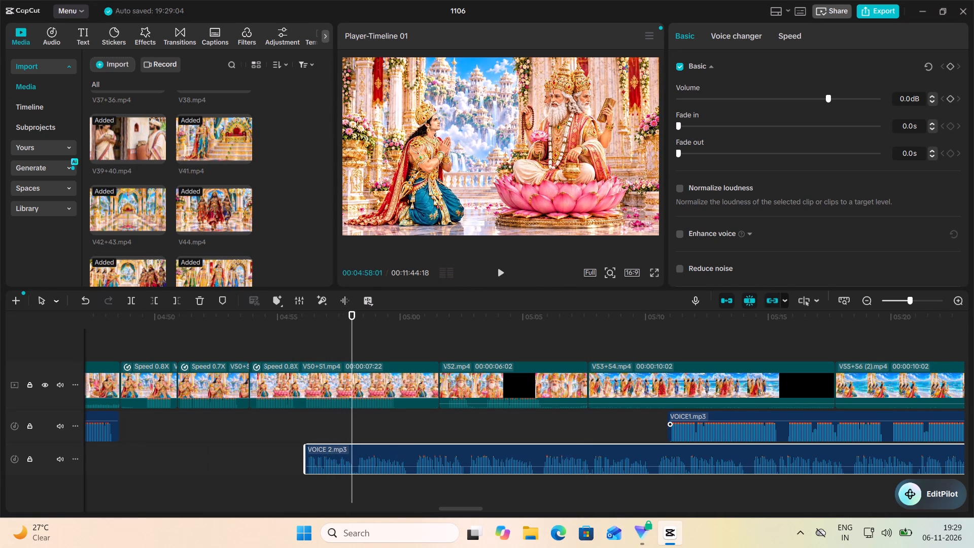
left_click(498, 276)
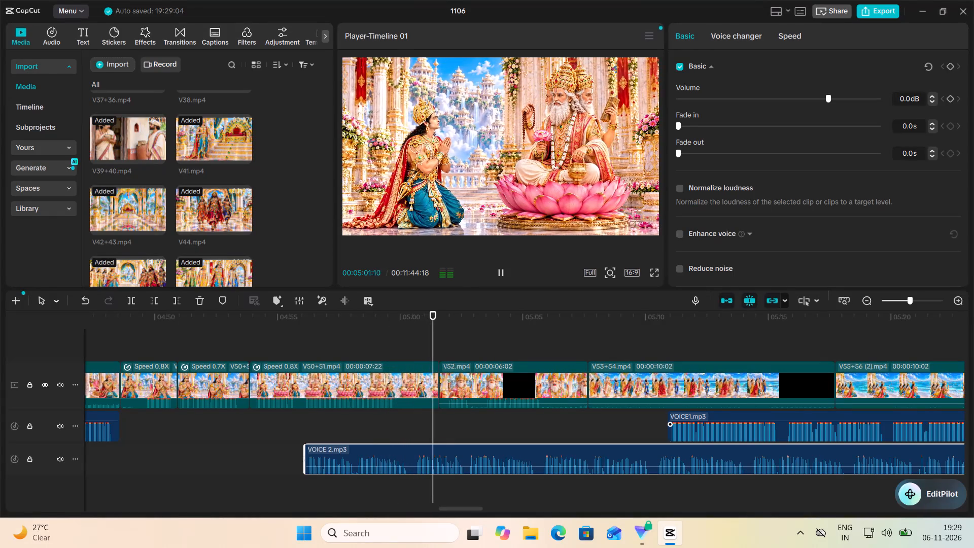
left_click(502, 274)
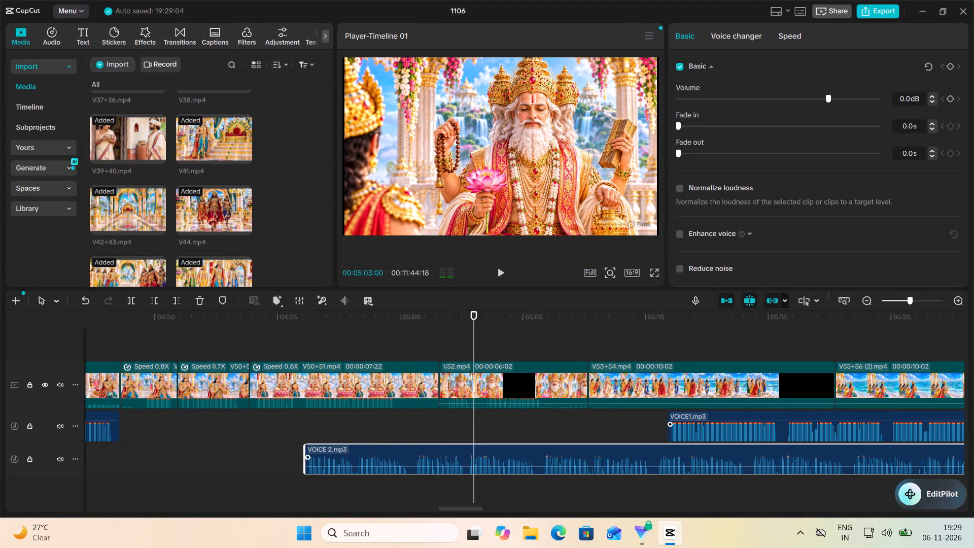
Move VOICE 2.mp3 back later on its track so that it starts near 00:05:16.
left_click_drag(569, 463, 973, 492)
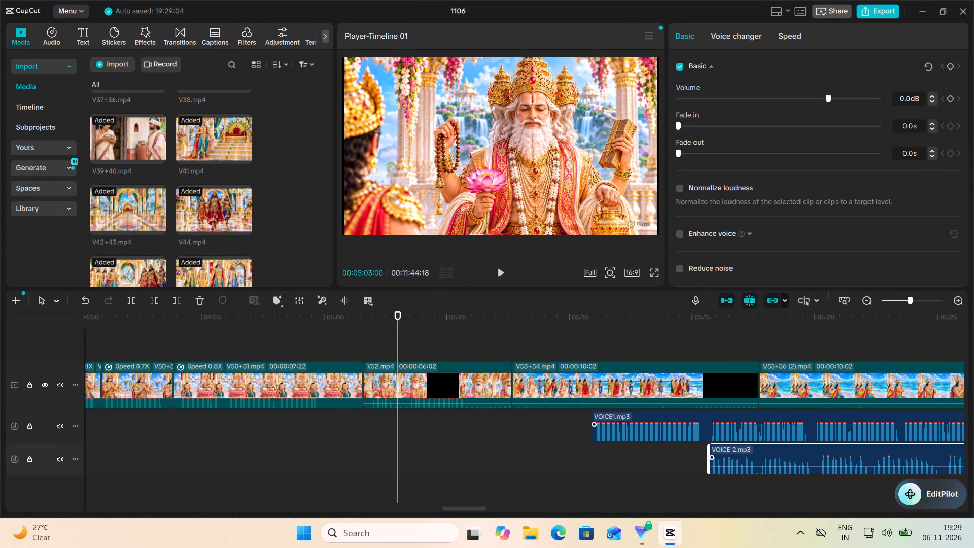
Move the long VOICE1.mp3 part to start near 00:05:00 and play it from just before its start to 00:05:04:27.
left_click_drag(649, 434, 392, 435)
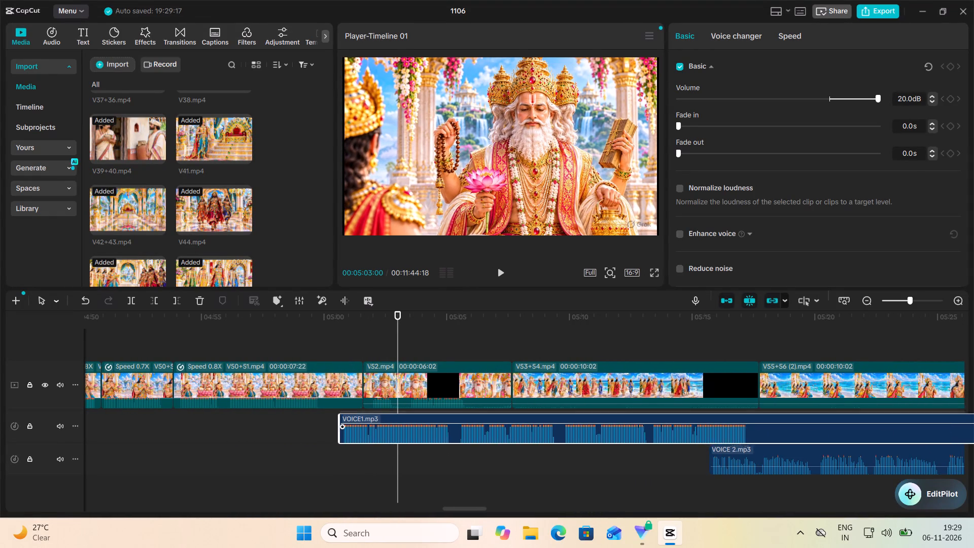
left_click_drag(392, 435, 389, 434)
left_click(317, 337)
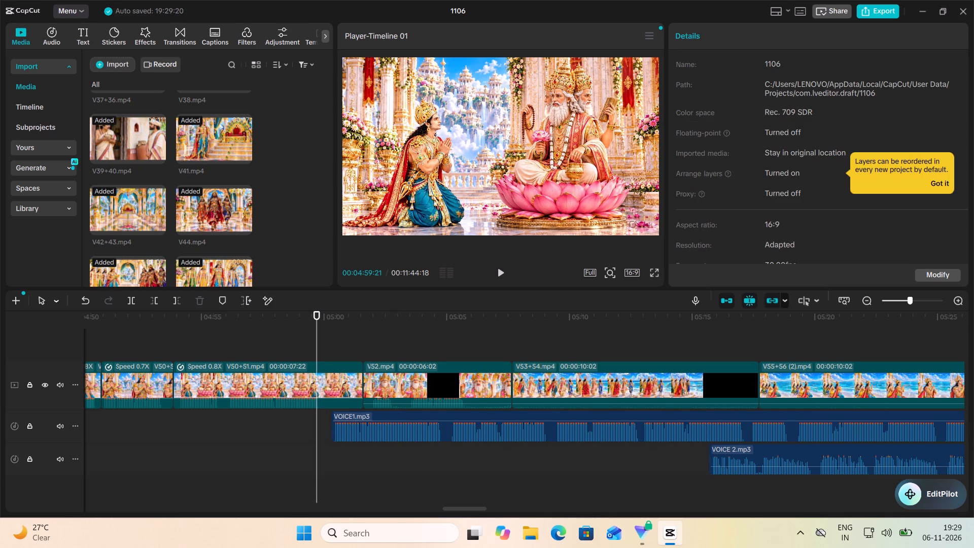
left_click(503, 272)
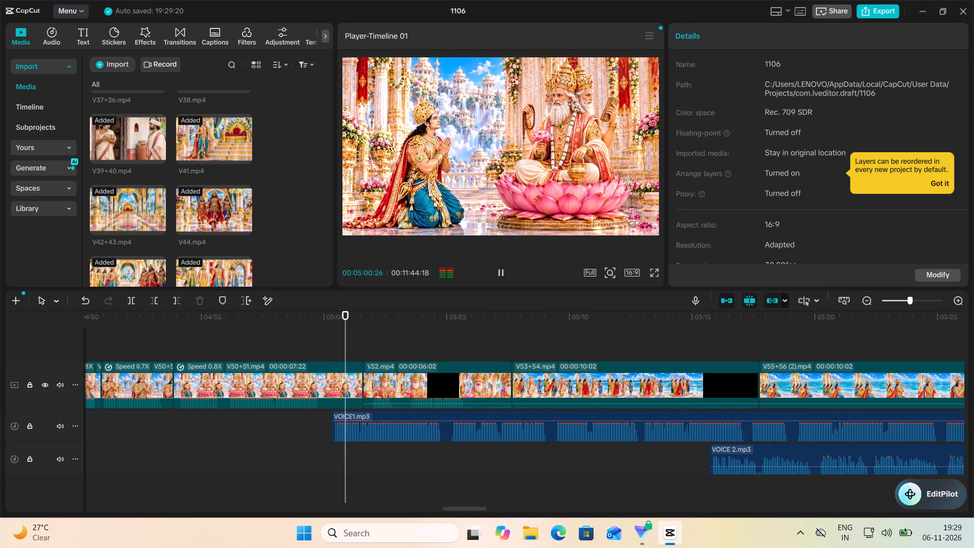
left_click(501, 270)
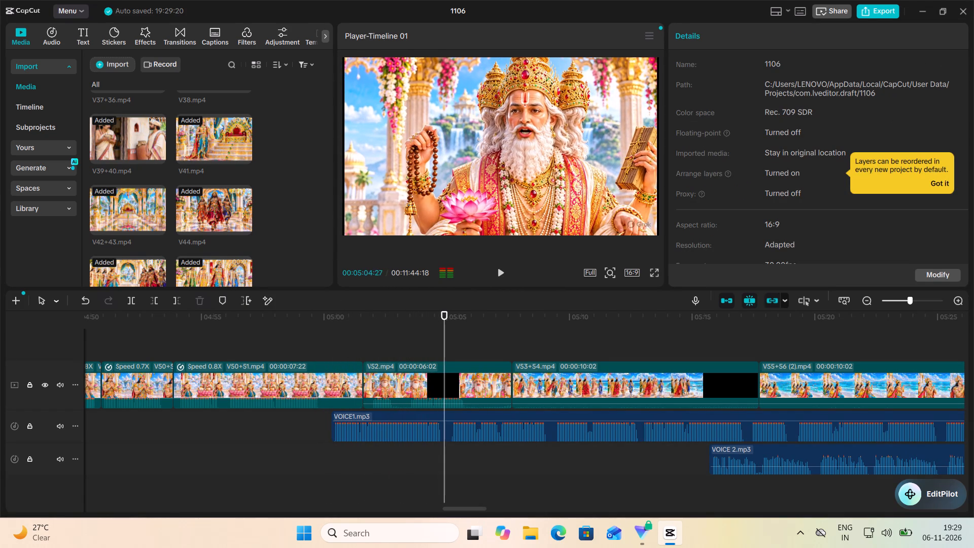
Split the long VOICE1.mp3 part at 00:05:04:27 and move the piece after the split to start near 00:05:14.
left_click(438, 421)
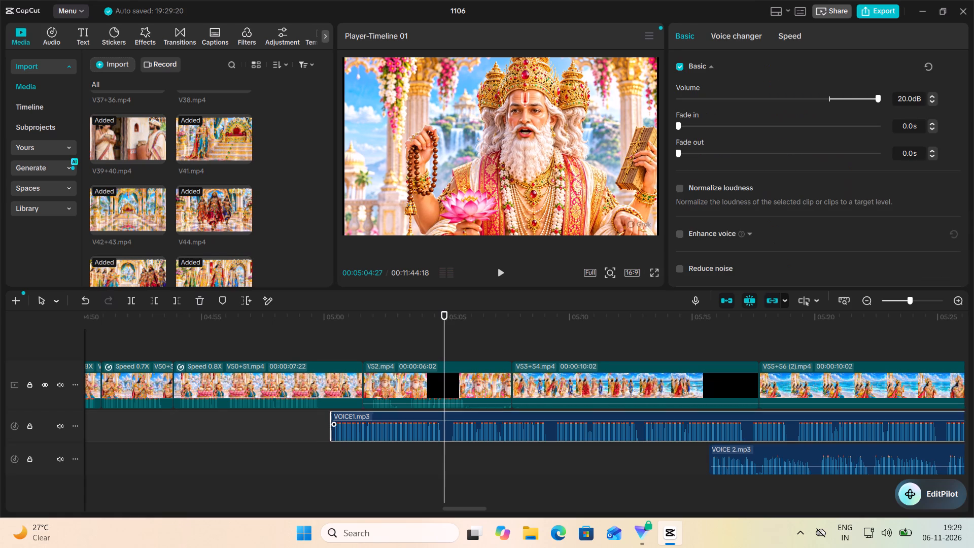
left_click(131, 301)
left_click_drag(512, 424, 514, 424)
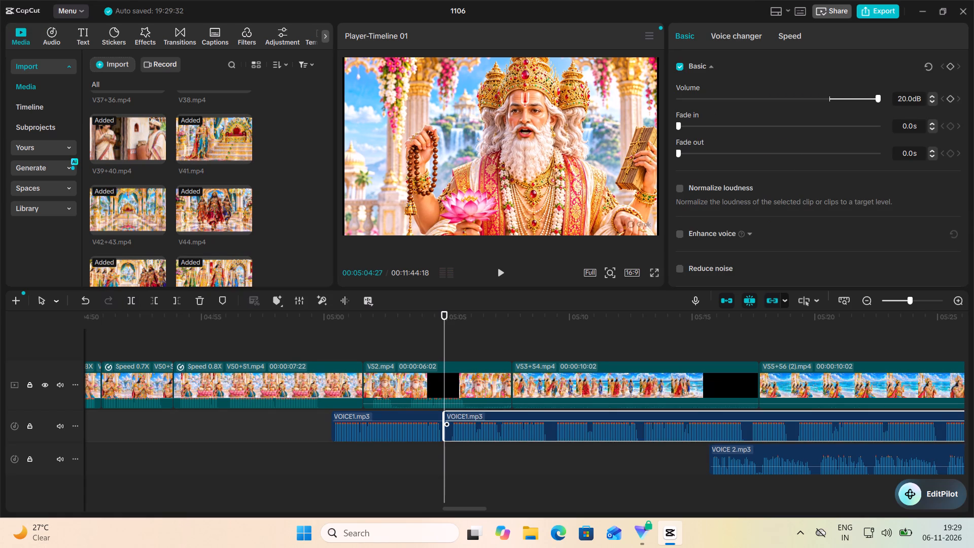
left_click_drag(514, 424, 734, 431)
left_click(391, 428)
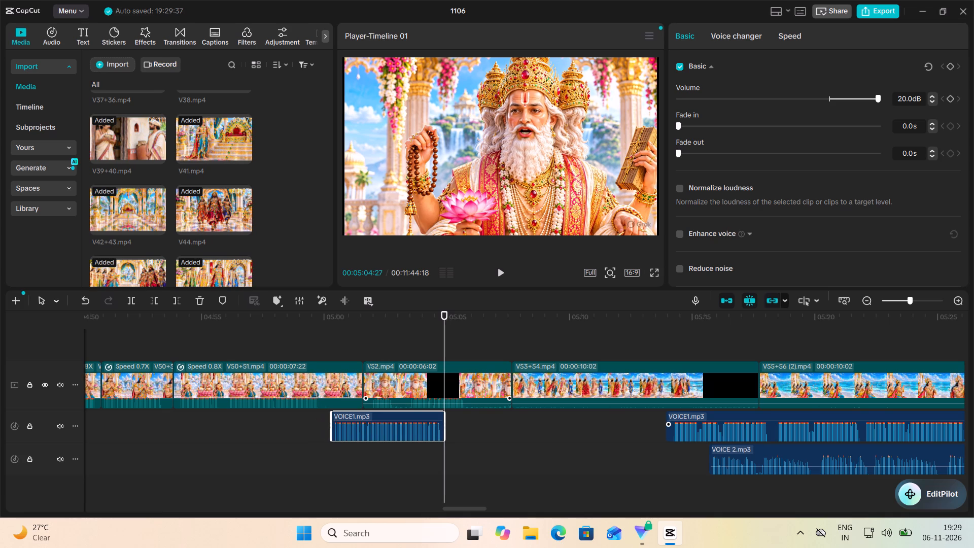
Split the last V50+51.mp4 part at 00:04:59:29, just before the short VOICE1.mp3 part begins.
left_click(323, 332)
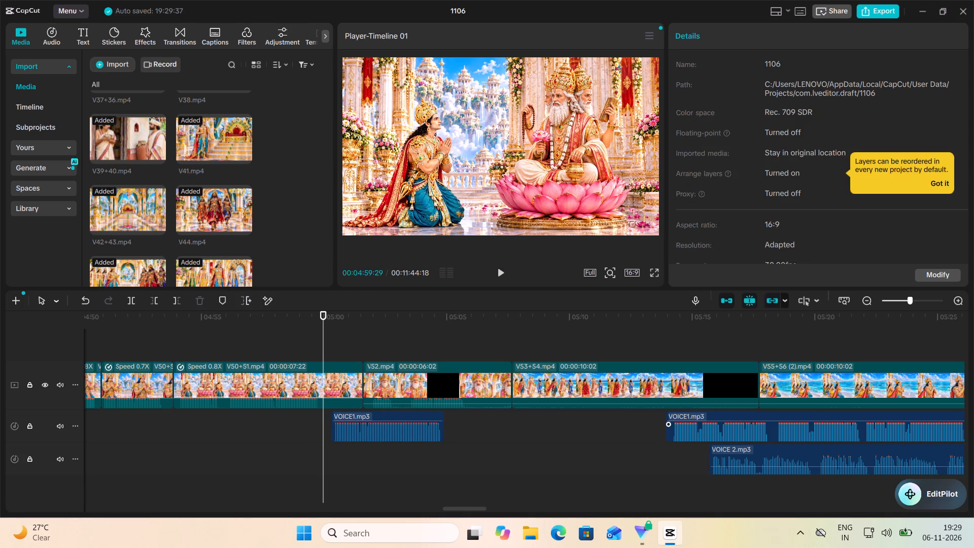
left_click(342, 386)
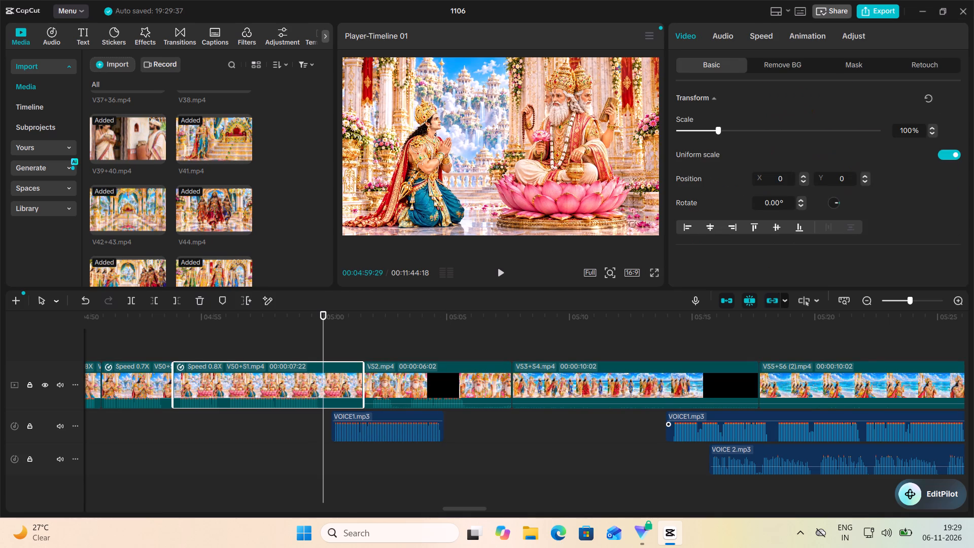
left_click(131, 299)
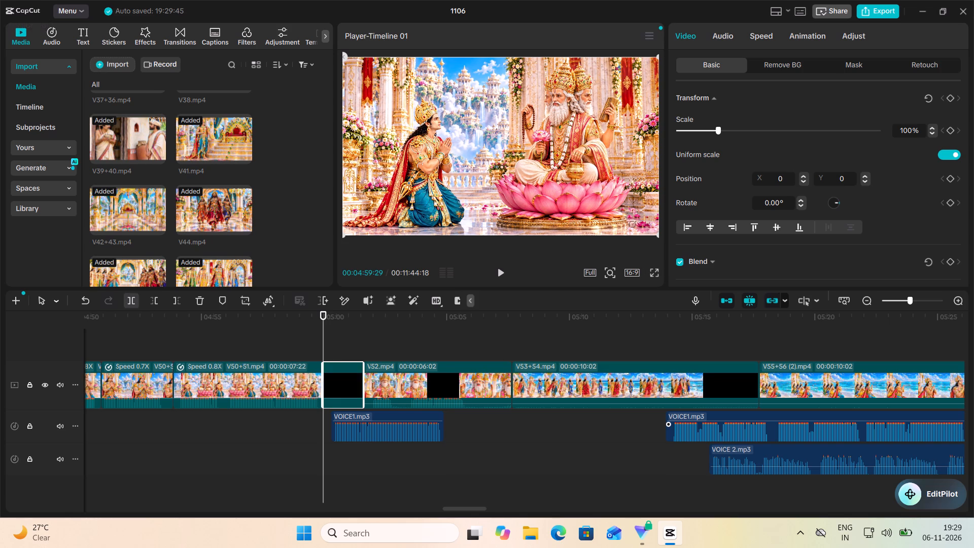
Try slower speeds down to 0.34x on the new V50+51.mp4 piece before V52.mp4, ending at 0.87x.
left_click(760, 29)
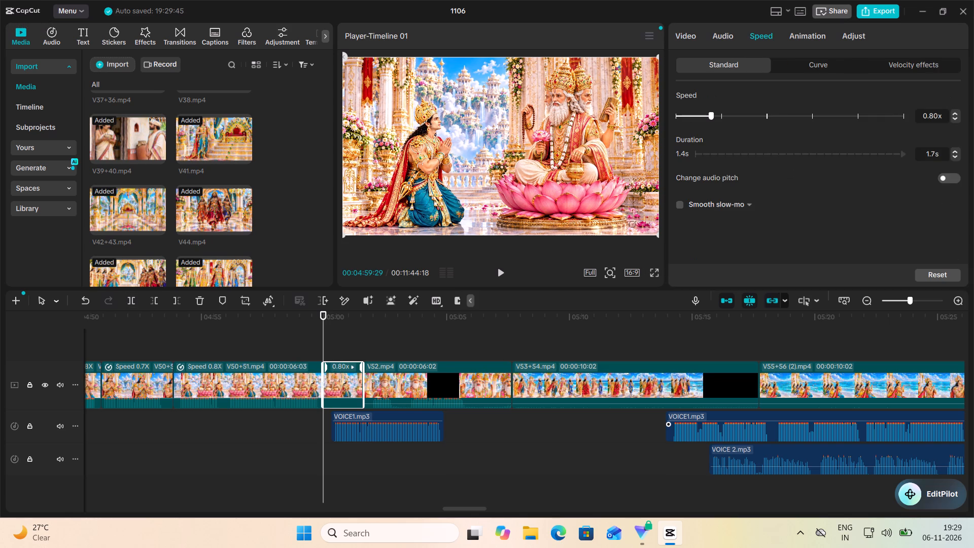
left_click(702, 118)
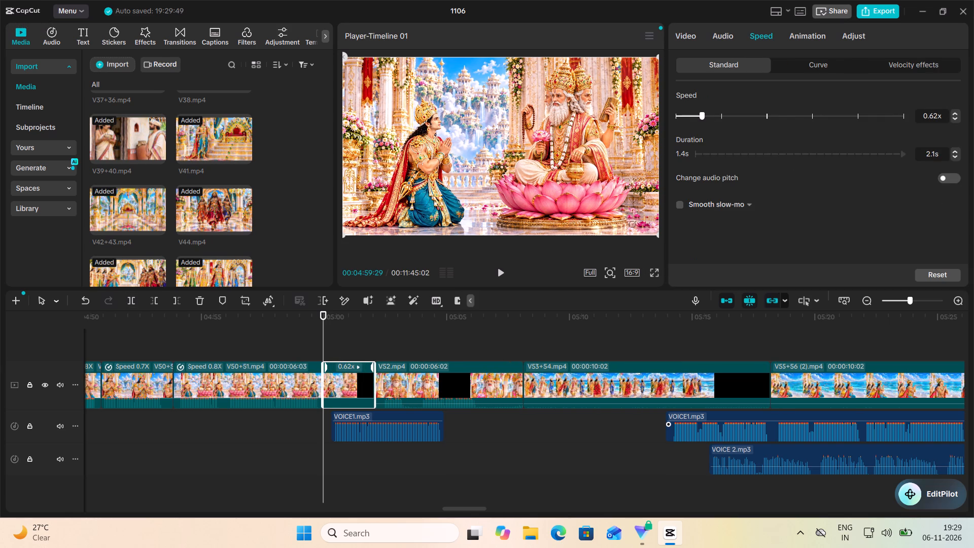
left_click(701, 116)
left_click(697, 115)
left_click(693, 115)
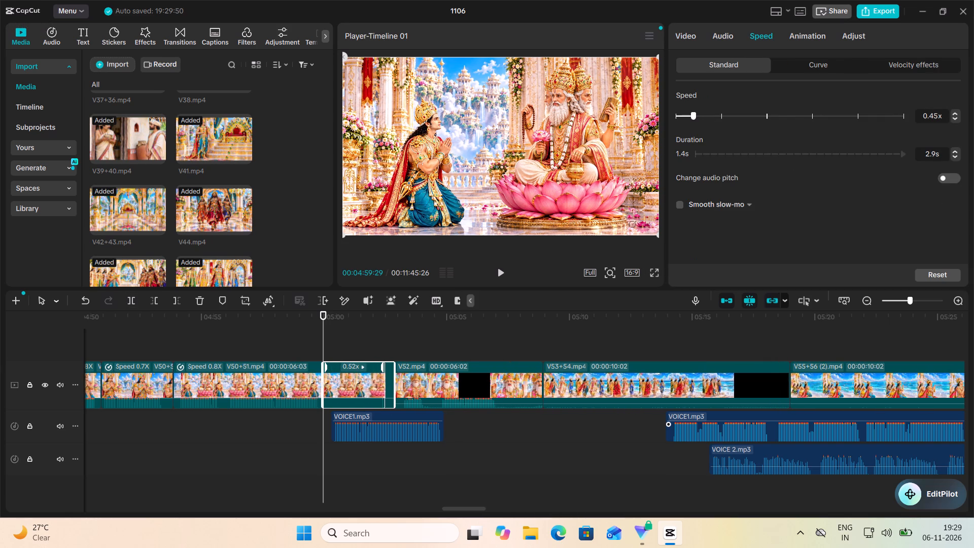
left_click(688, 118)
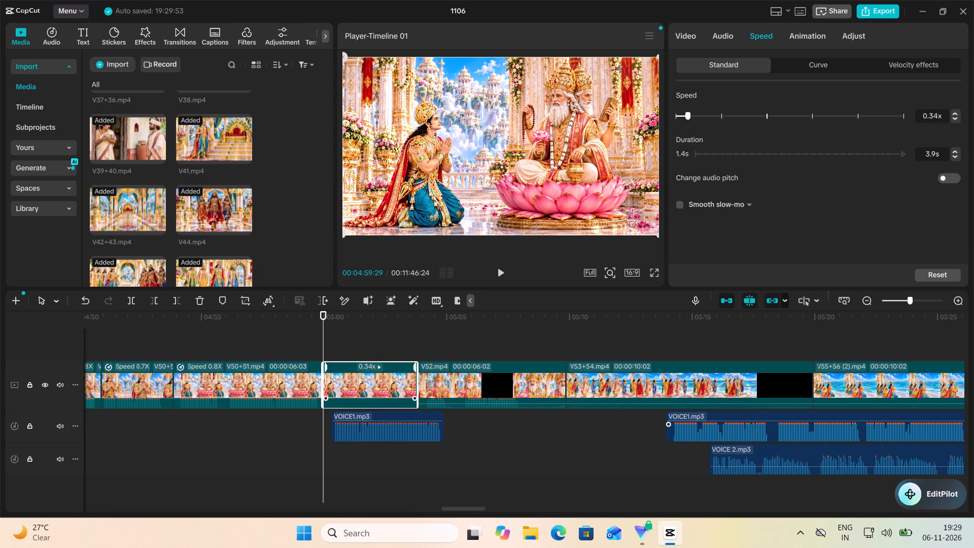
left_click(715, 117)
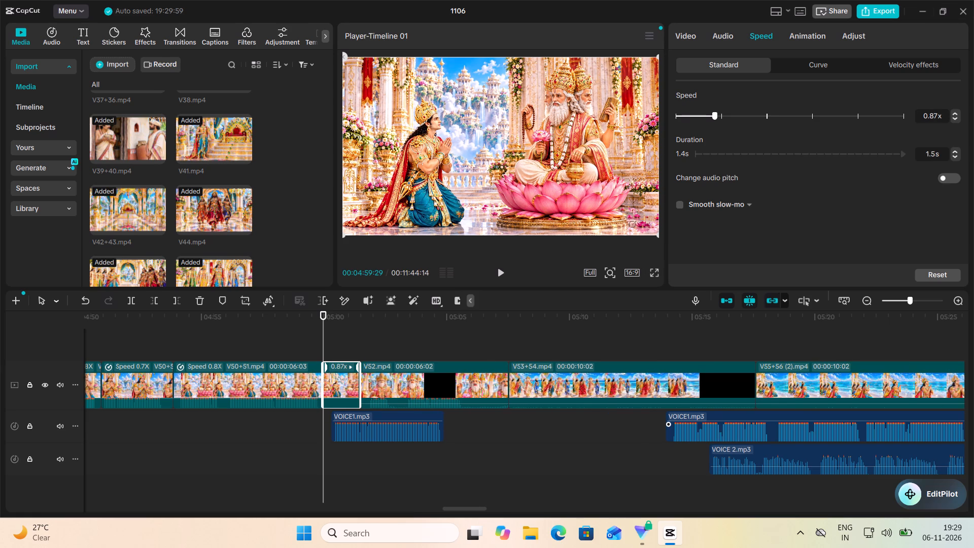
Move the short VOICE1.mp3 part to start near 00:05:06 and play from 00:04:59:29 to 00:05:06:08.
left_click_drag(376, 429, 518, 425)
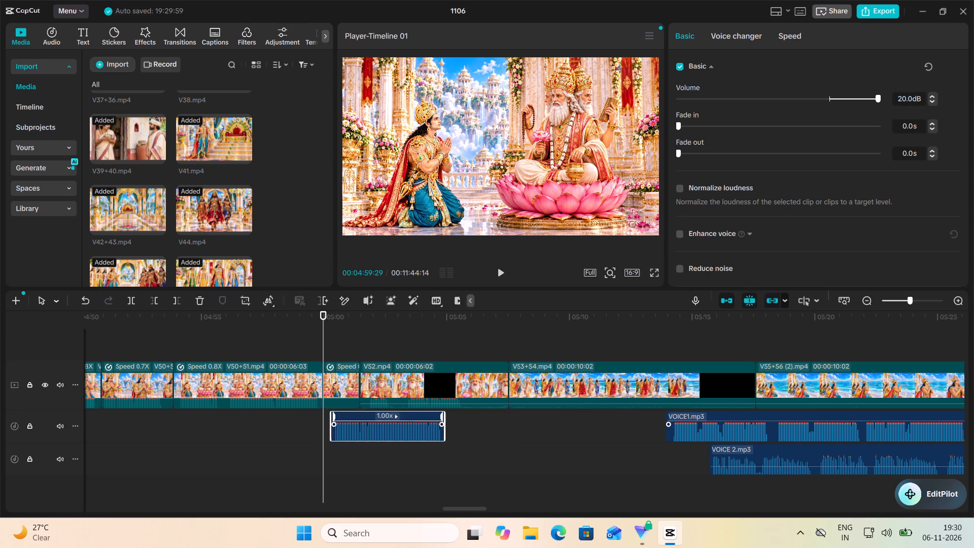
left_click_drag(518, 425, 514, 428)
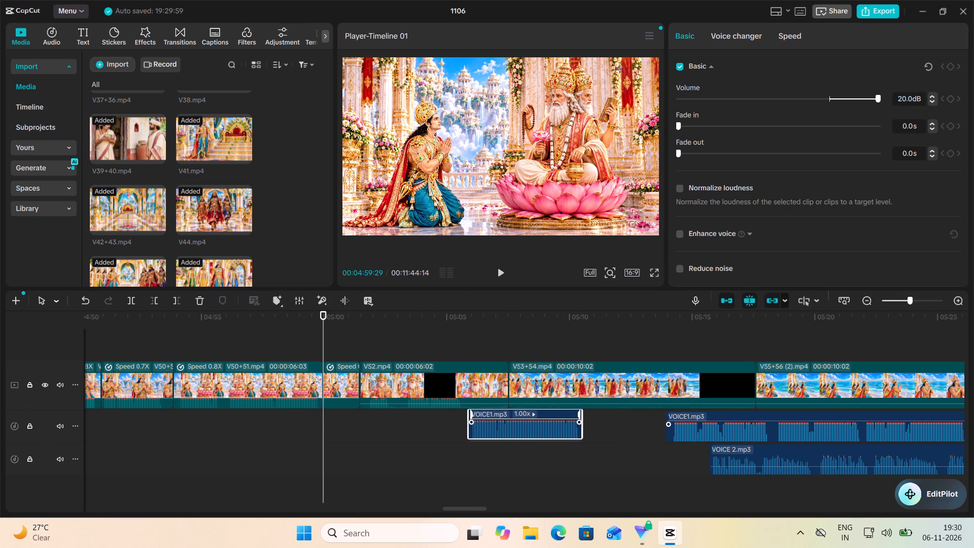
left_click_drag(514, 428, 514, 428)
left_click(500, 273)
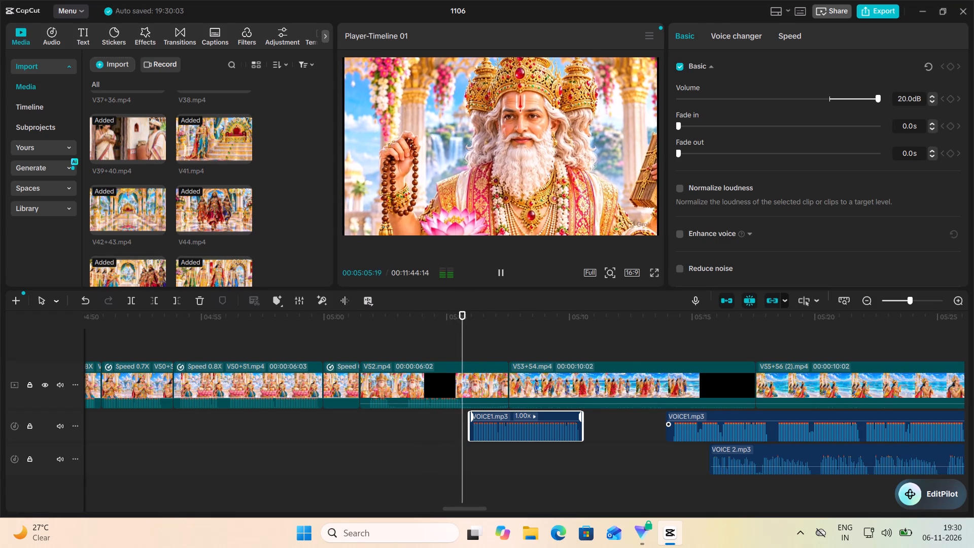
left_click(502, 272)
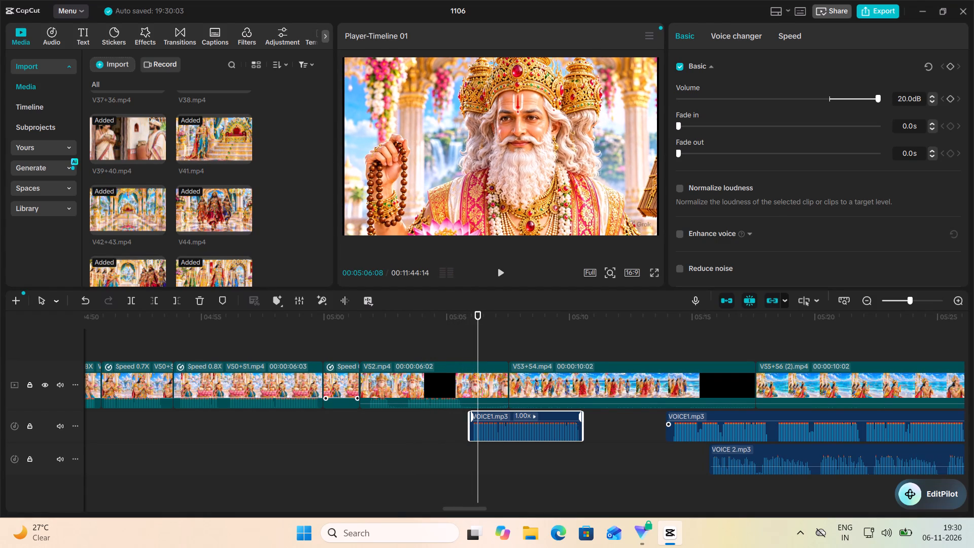
Slow the short V50+51.mp4 piece just before V52.mp4 to 0.46x.
left_click(336, 393)
left_click(764, 36)
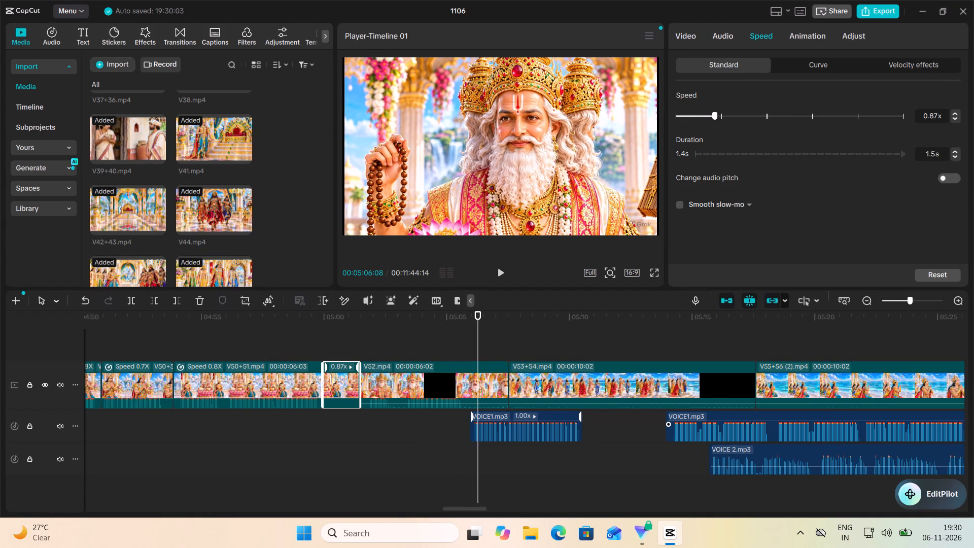
left_click(702, 115)
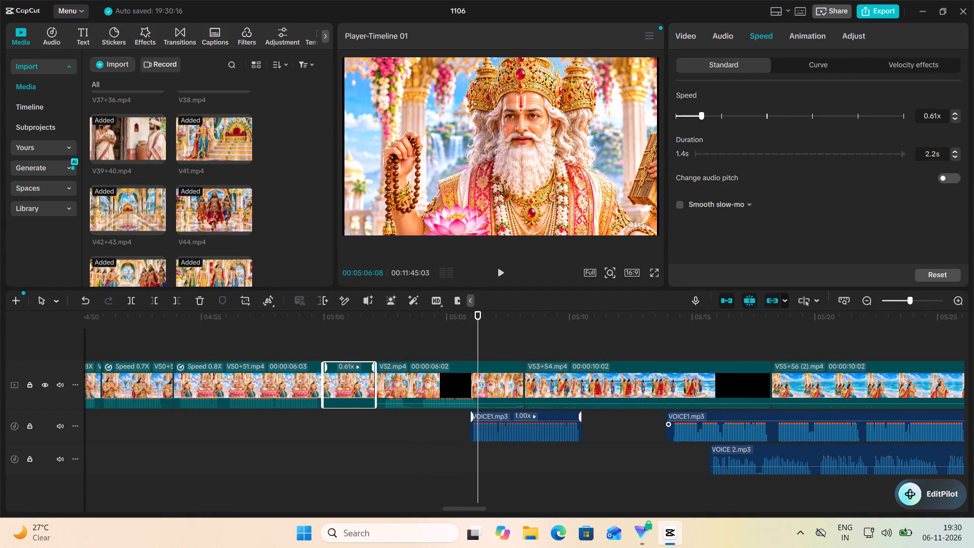
left_click(694, 115)
Move the short VOICE1.mp3 part back to start at 00:04:59:29, aligned with the beginning of the slowed V50+51.mp4 piece.
left_click_drag(542, 430, 530, 425)
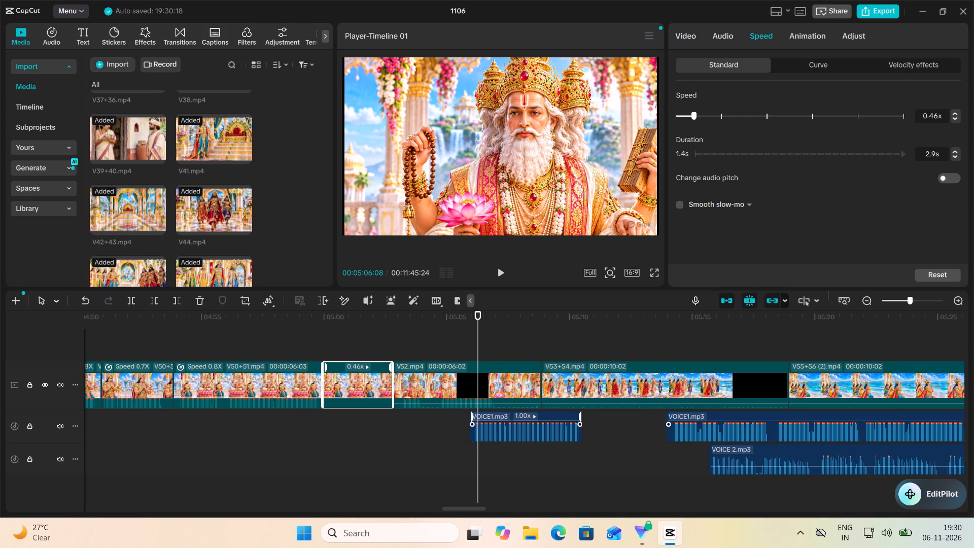
left_click_drag(530, 425, 393, 429)
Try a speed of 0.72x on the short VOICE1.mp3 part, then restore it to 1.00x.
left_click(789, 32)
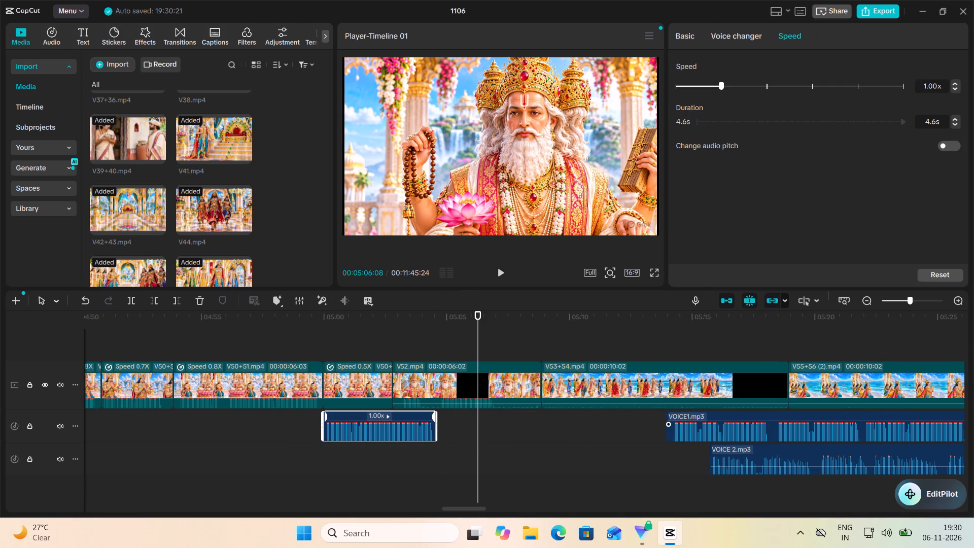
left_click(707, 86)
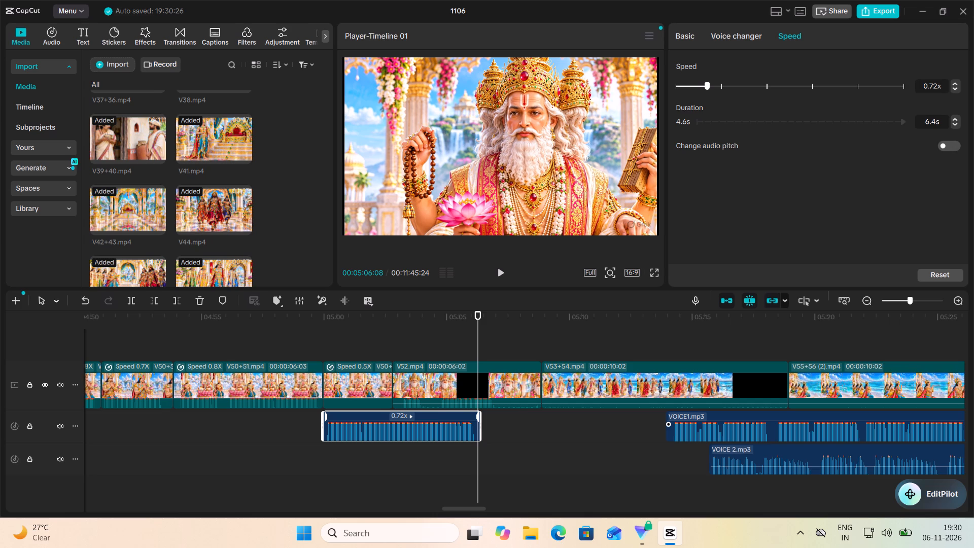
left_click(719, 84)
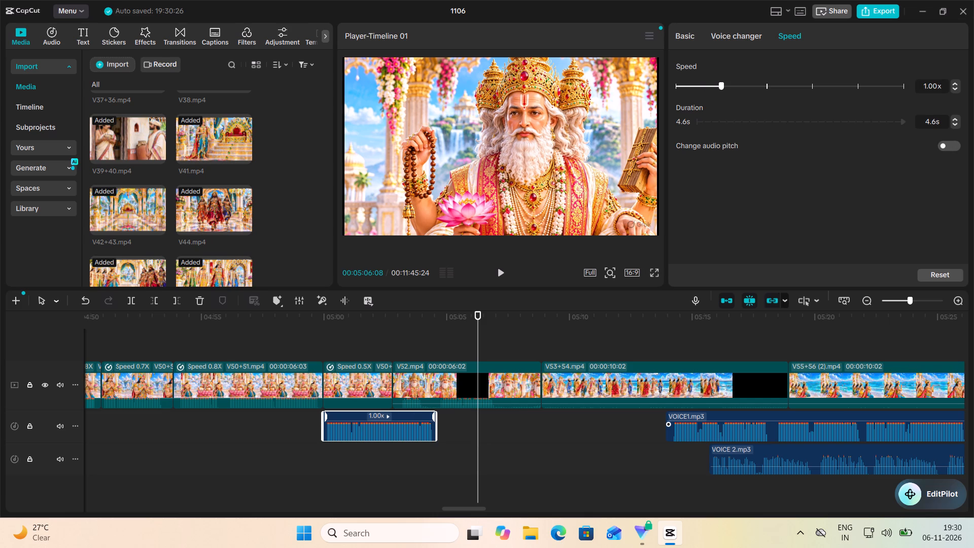
Slow the short V50+51.mp4 piece just before V52.mp4 to 0.27x so it covers the short VOICE1.mp3 part beneath it.
left_click(362, 376)
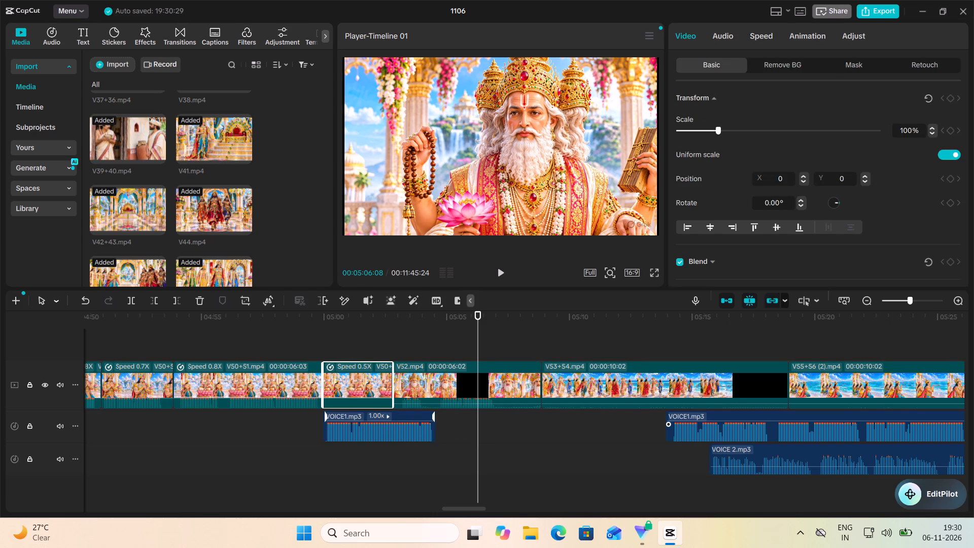
left_click(772, 32)
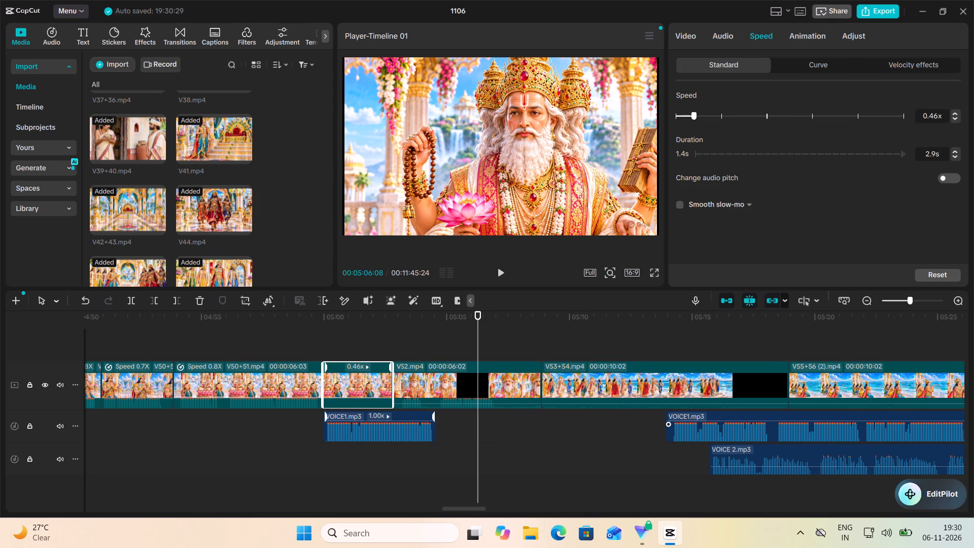
left_click(687, 117)
left_click(681, 116)
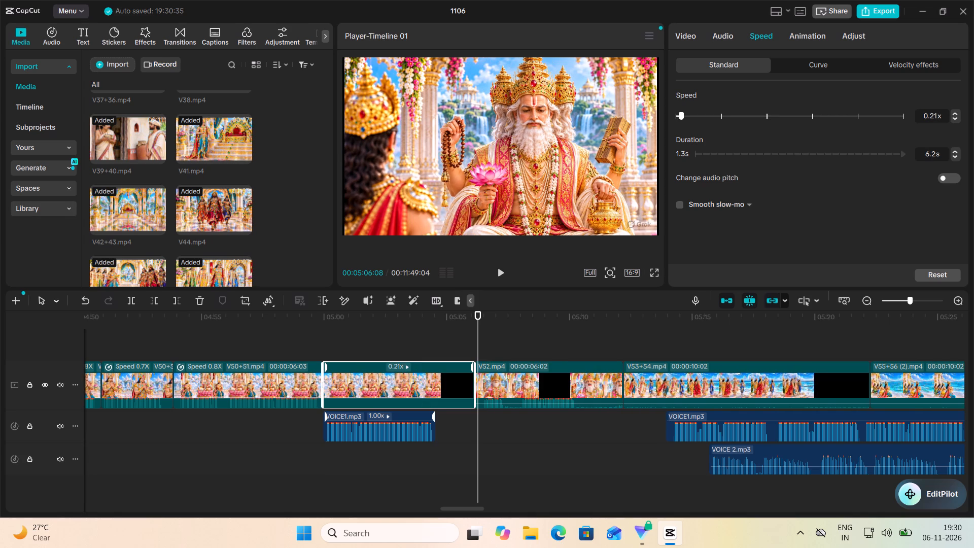
left_click(682, 116)
left_click(683, 116)
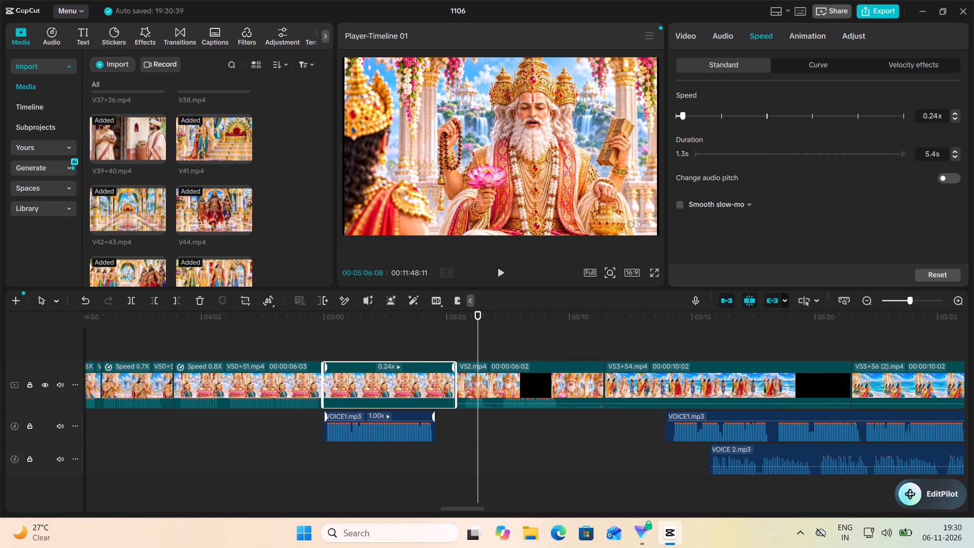
left_click(684, 115)
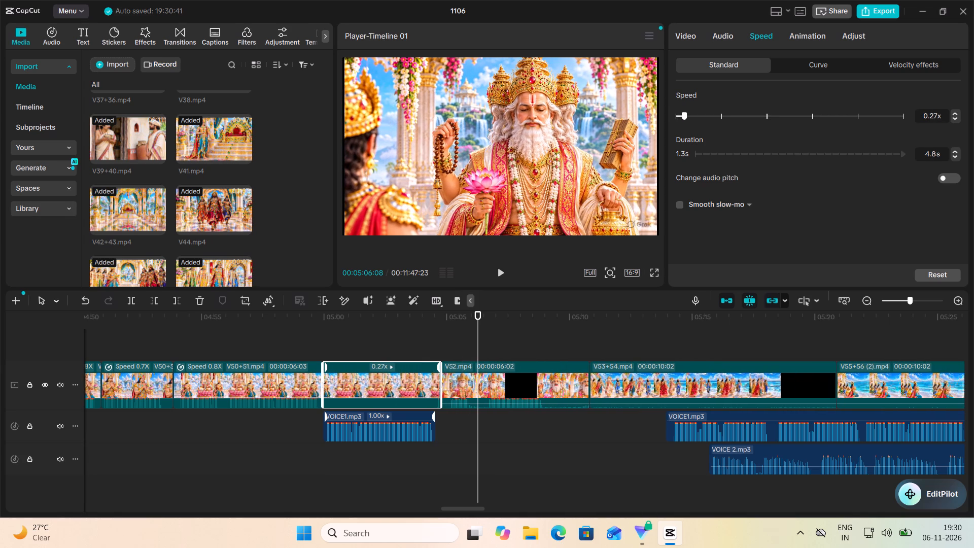
Shift the short VOICE1.mp3 part slightly later to start near 00:05:00:05, and play from the slowed piece into V52.mp4.
left_click_drag(374, 433, 384, 429)
left_click_drag(382, 431, 379, 436)
left_click(330, 349)
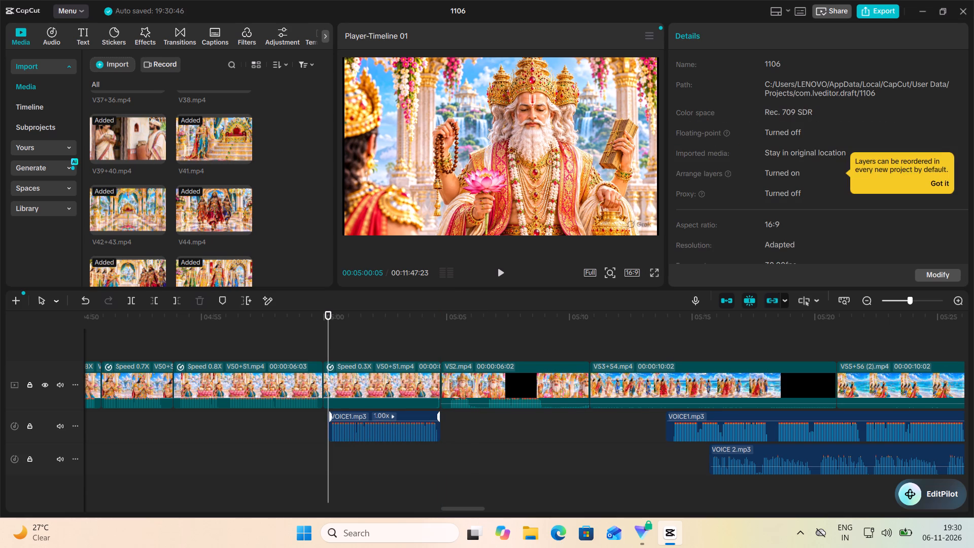
left_click(321, 342)
left_click(501, 275)
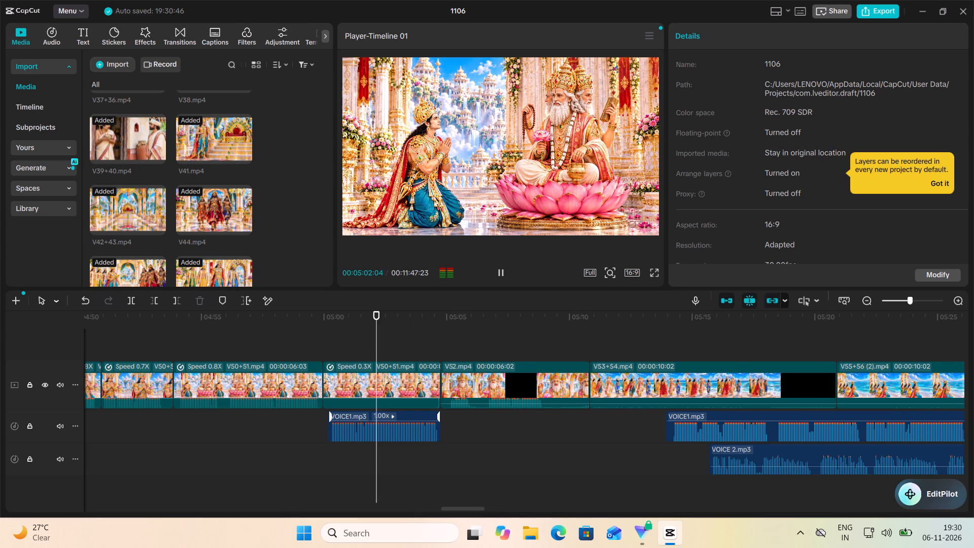
scroll(551, 362, "left", 1)
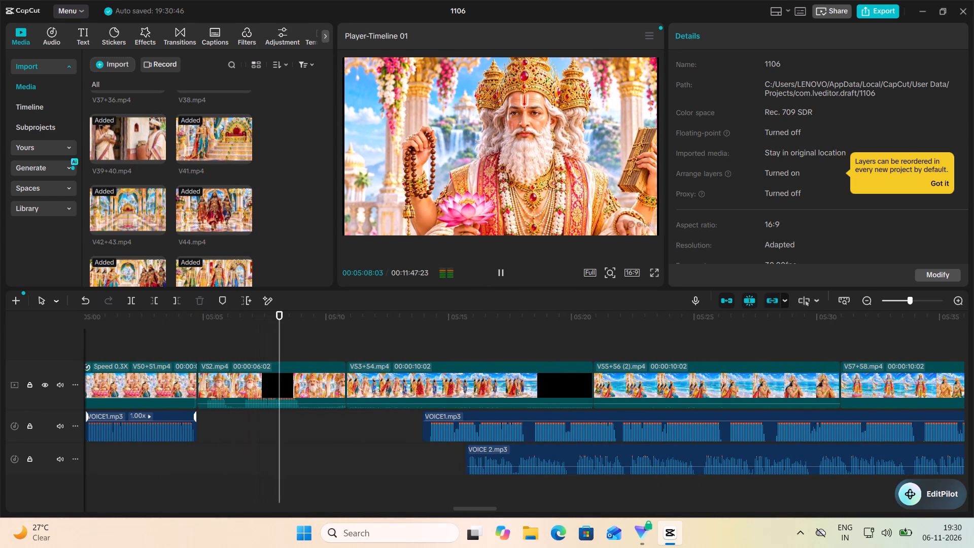
left_click(504, 274)
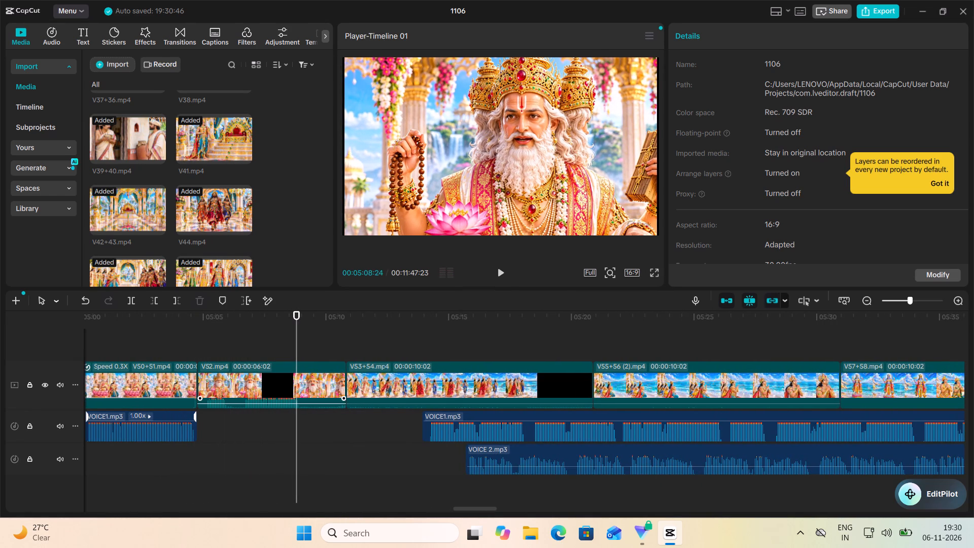
Move the long VOICE1.mp3 part earlier to start near 00:05:09:12 under the end of V52.mp4, and play it back.
left_click_drag(273, 403, 281, 383)
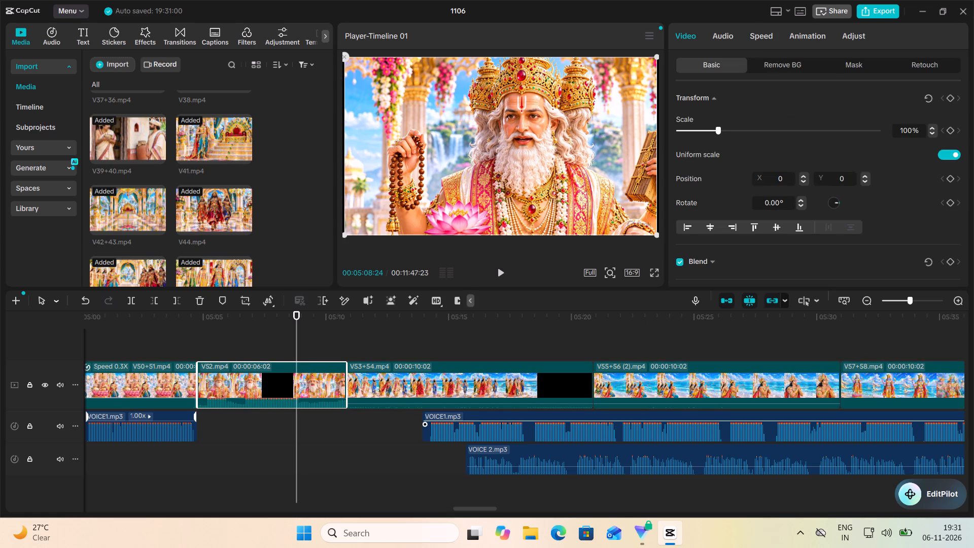
left_click_drag(467, 431, 352, 430)
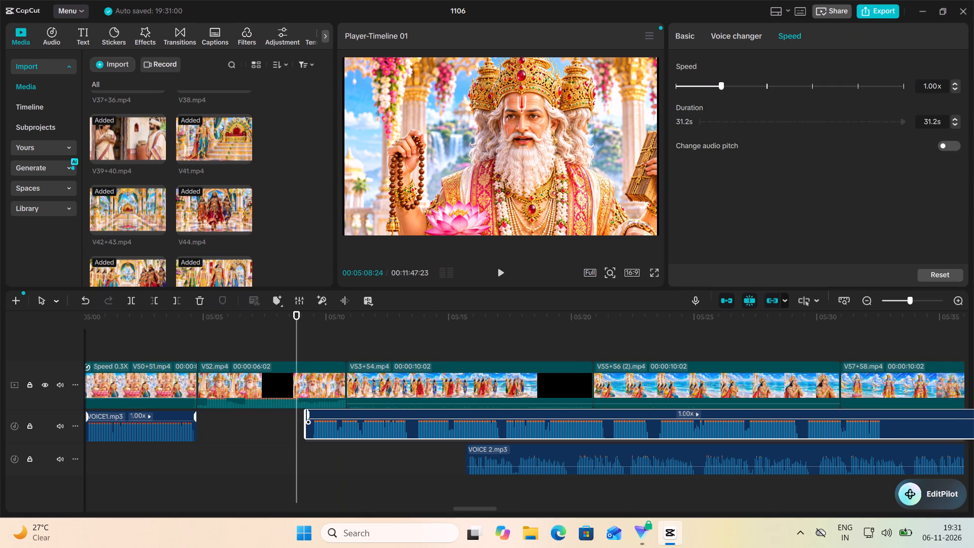
left_click_drag(352, 430, 355, 429)
left_click(501, 270)
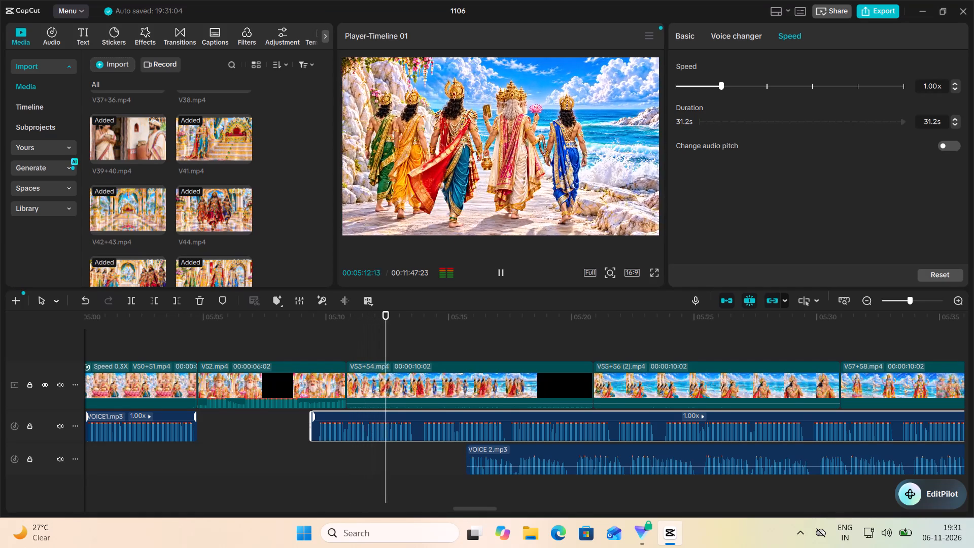
left_click(501, 273)
Trim the end of V52.mp4 back to 00:05:09:12, where the long VOICE1.mp3 part starts, and play across the cut.
left_click(312, 353)
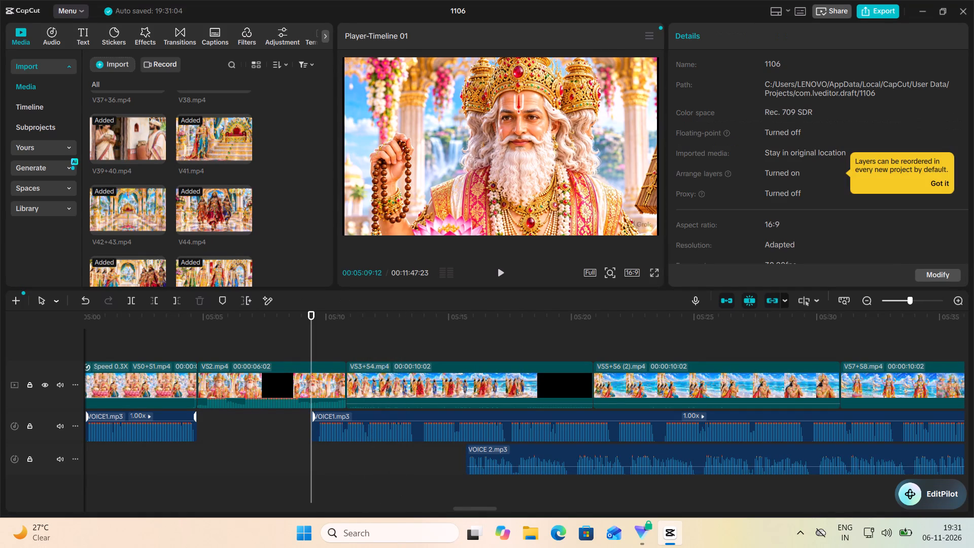
left_click(309, 391)
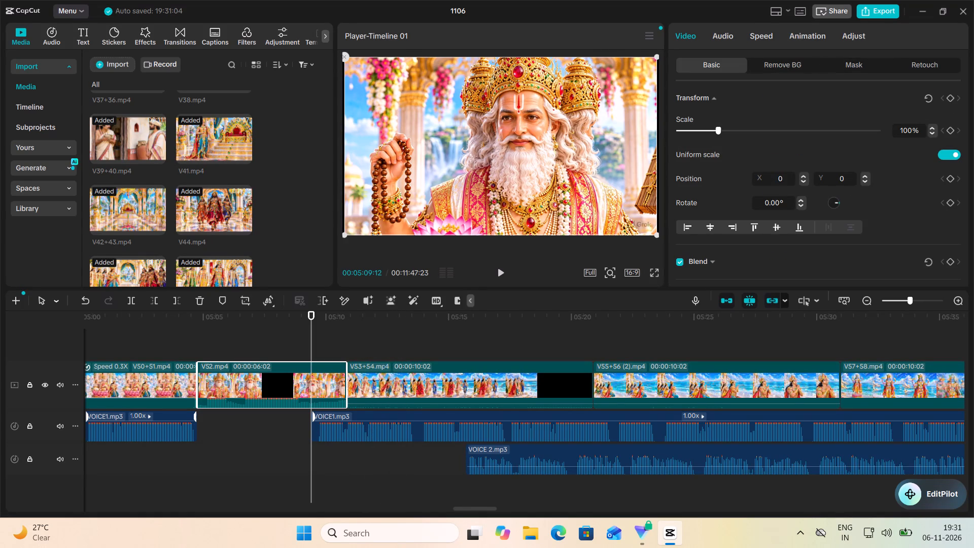
left_click(758, 34)
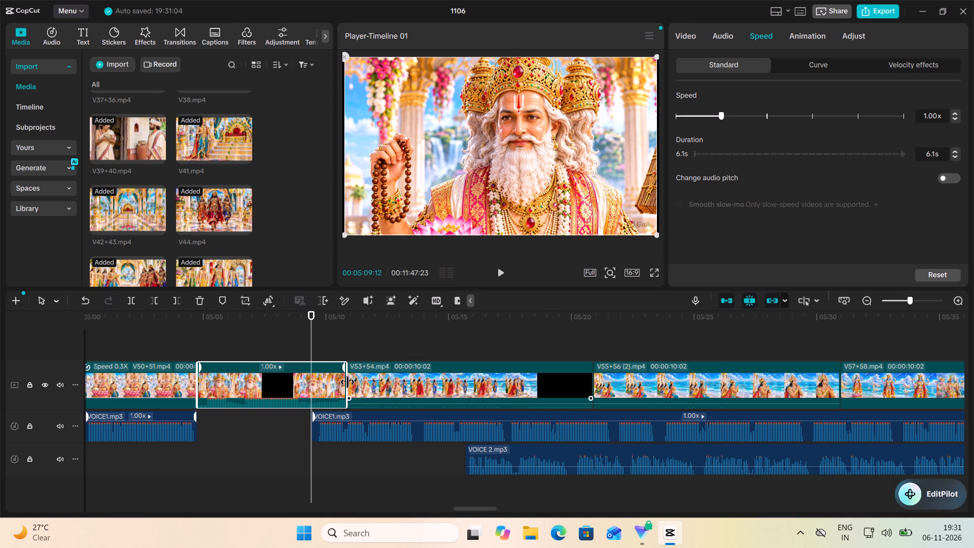
left_click_drag(347, 382, 311, 386)
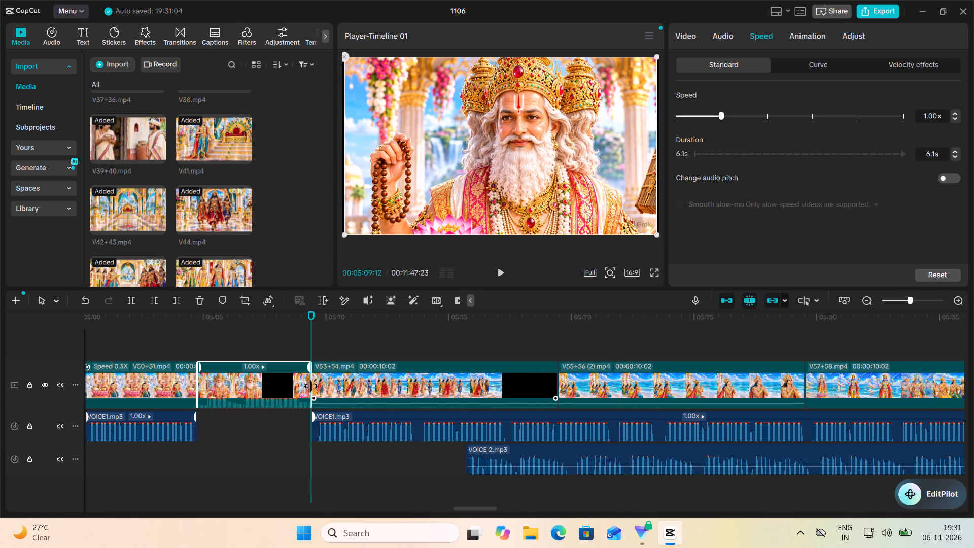
left_click_drag(311, 386, 310, 386)
left_click(497, 273)
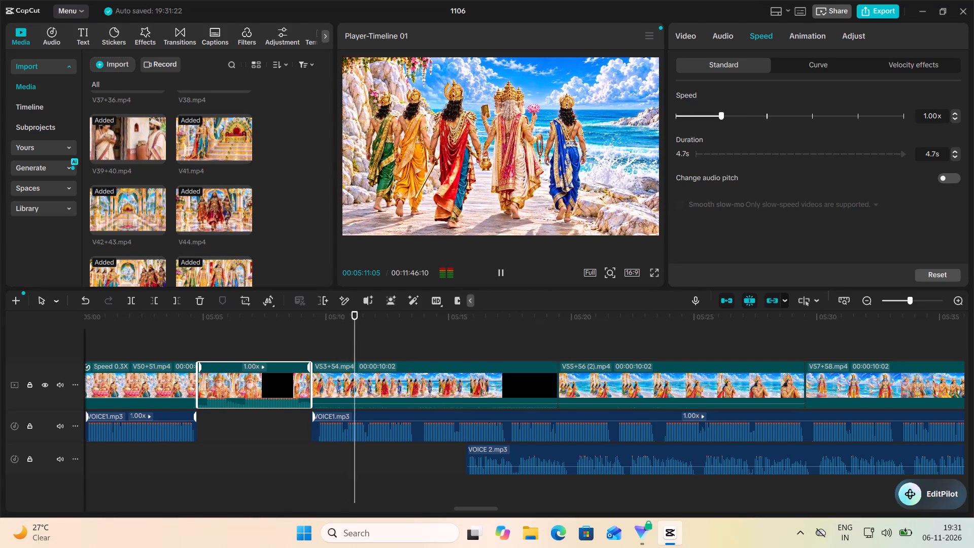
left_click(501, 270)
Extend the end of V52.mp4 slightly to 00:05:09:18 and play on through V53+54.mp4 to check the cut.
left_click(306, 385)
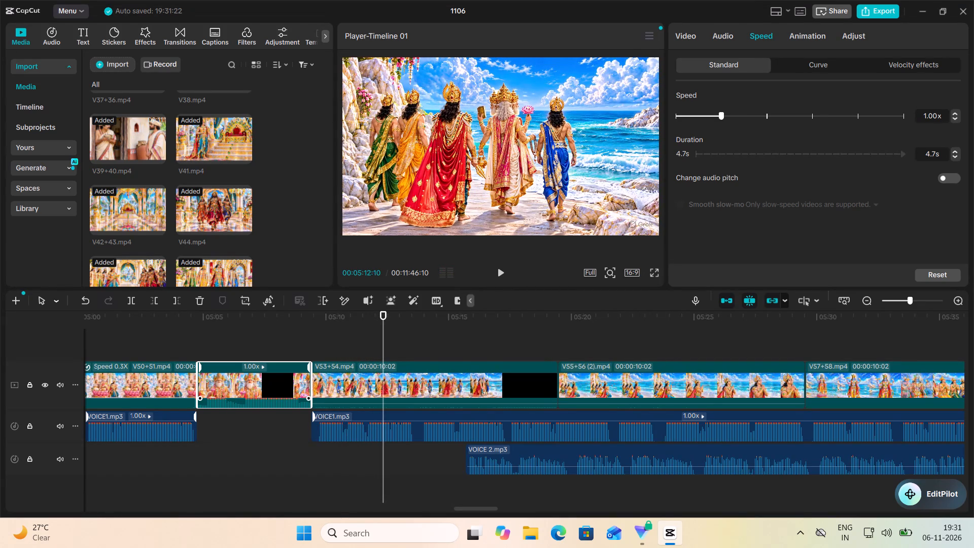
left_click(311, 384)
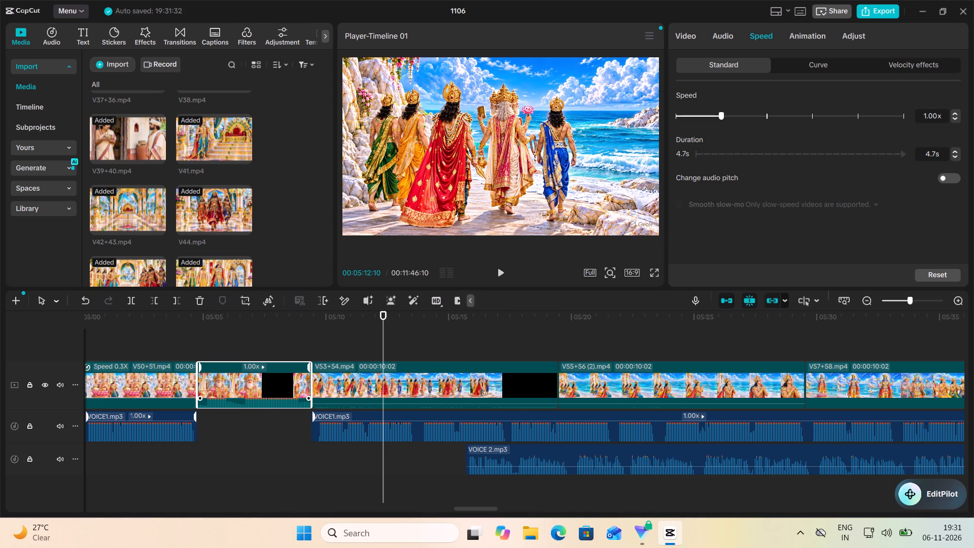
left_click_drag(309, 378, 311, 378)
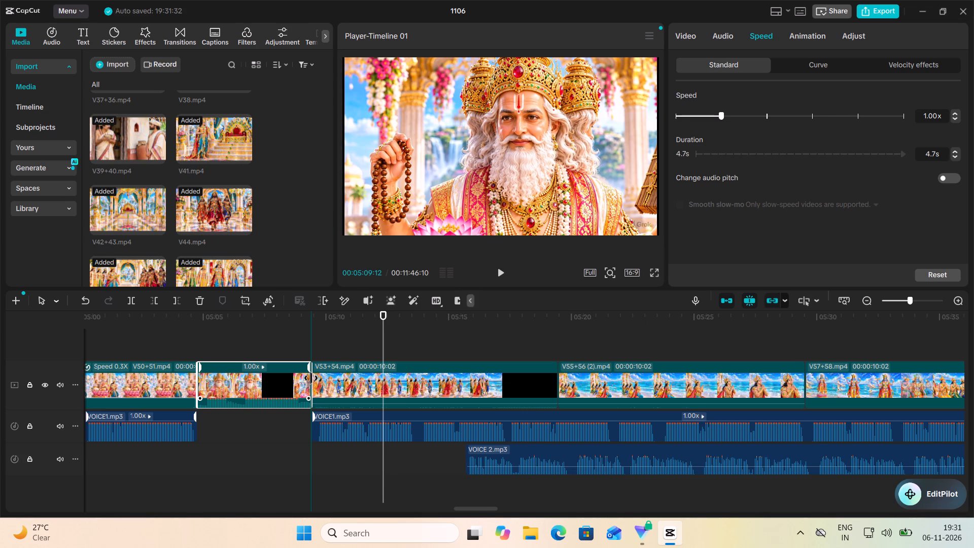
left_click_drag(311, 378, 314, 379)
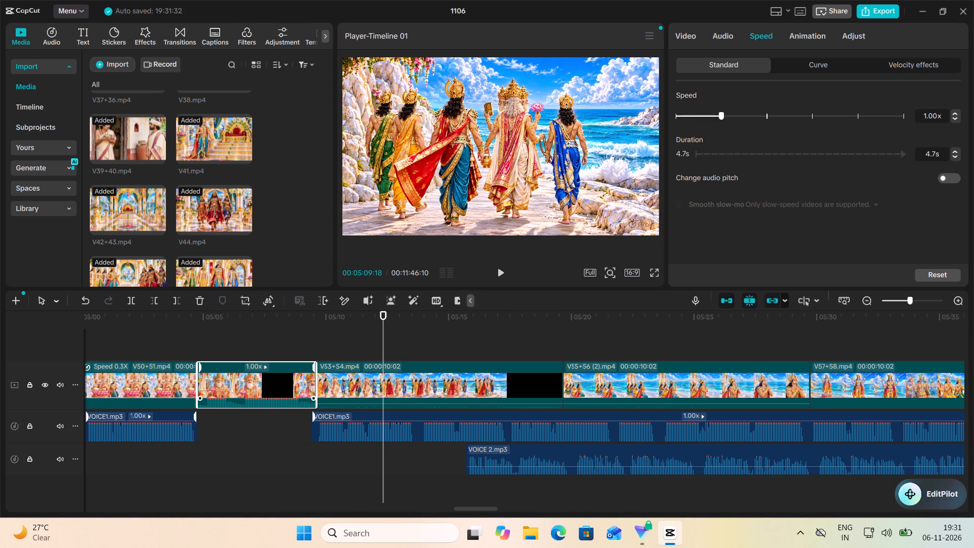
left_click_drag(296, 334, 306, 335)
left_click(506, 274)
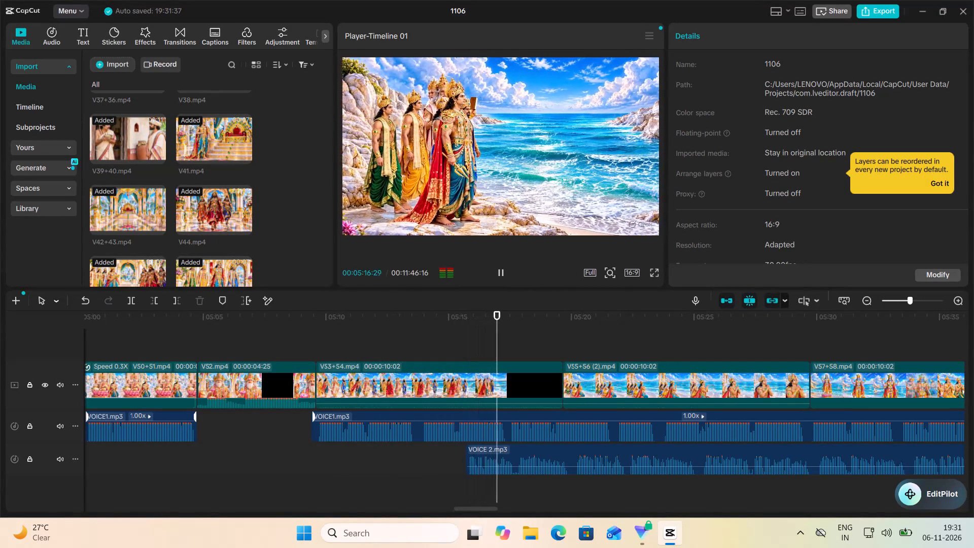
left_click(500, 275)
left_click(547, 334)
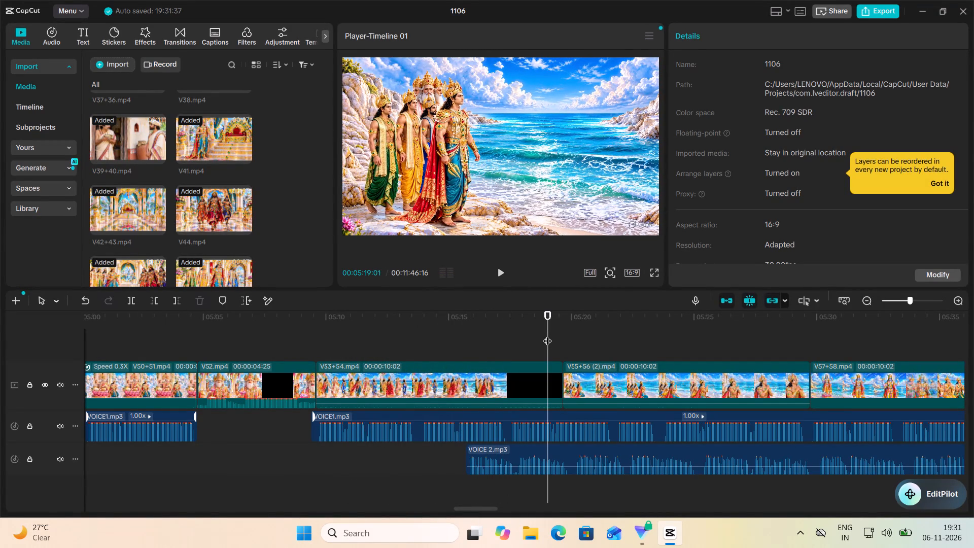
left_click(627, 333)
Speed up V53+54.mp4 to 1.31x and play it against the narration.
left_click(429, 392)
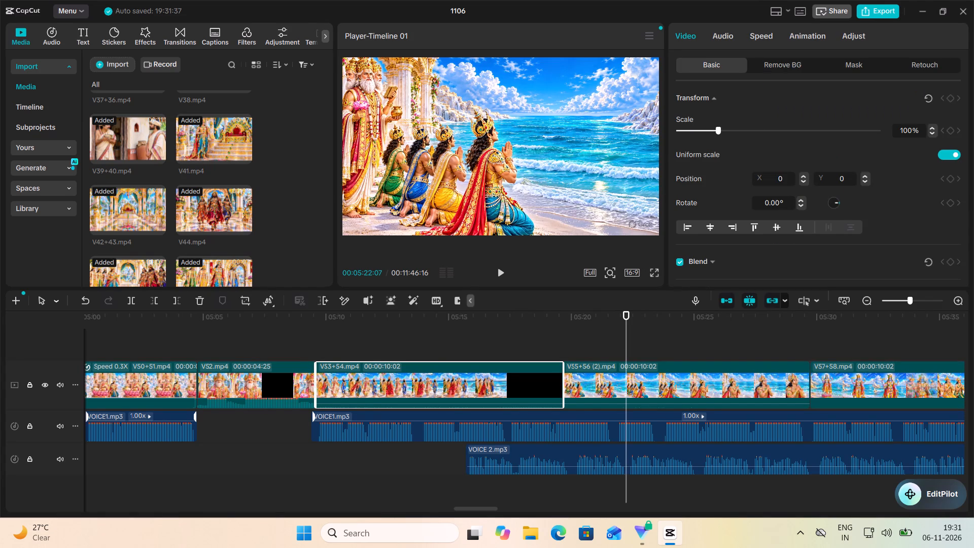
left_click(772, 35)
left_click(736, 116)
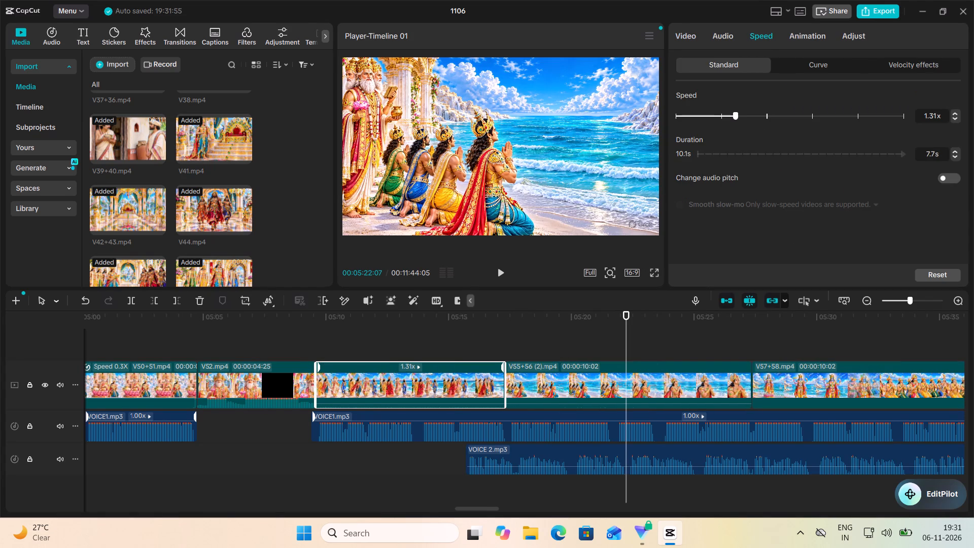
left_click(388, 347)
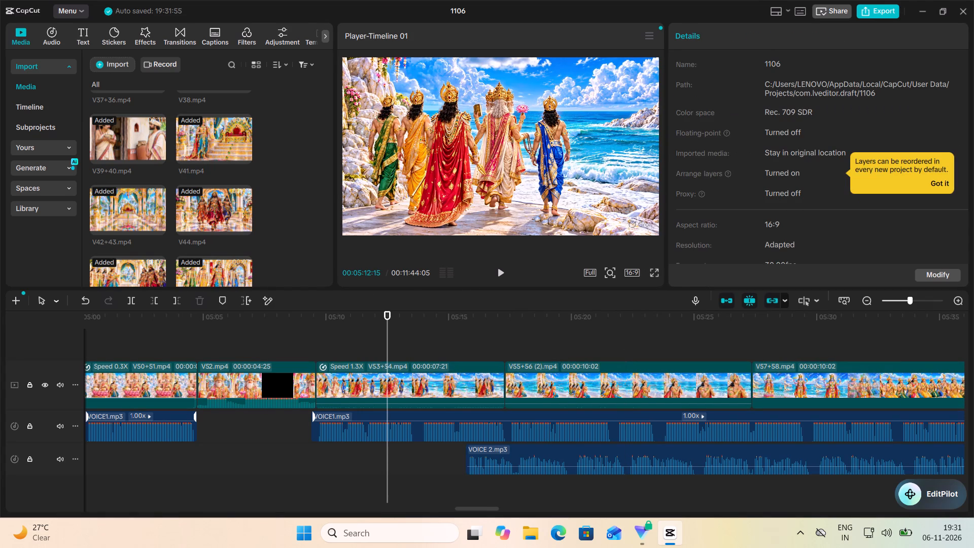
left_click(331, 339)
left_click(496, 278)
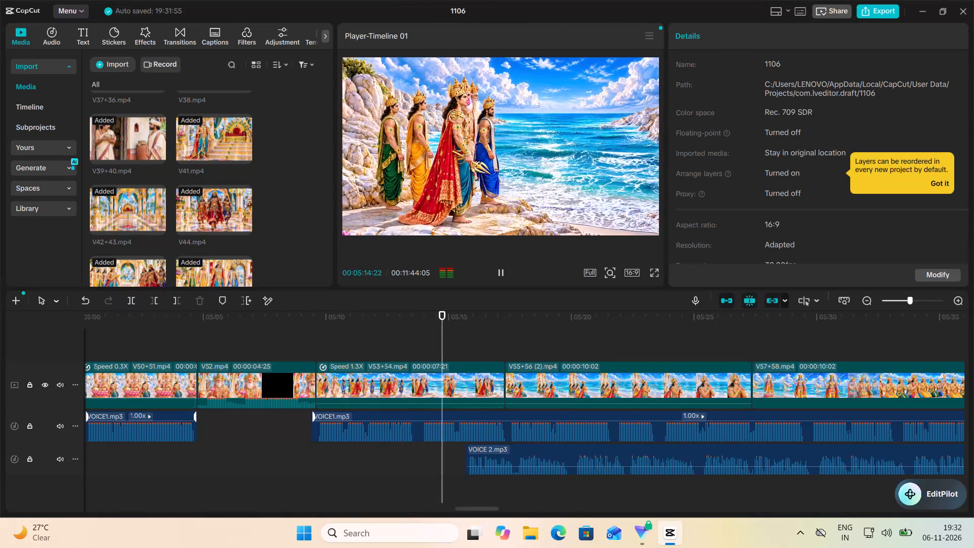
left_click(502, 277)
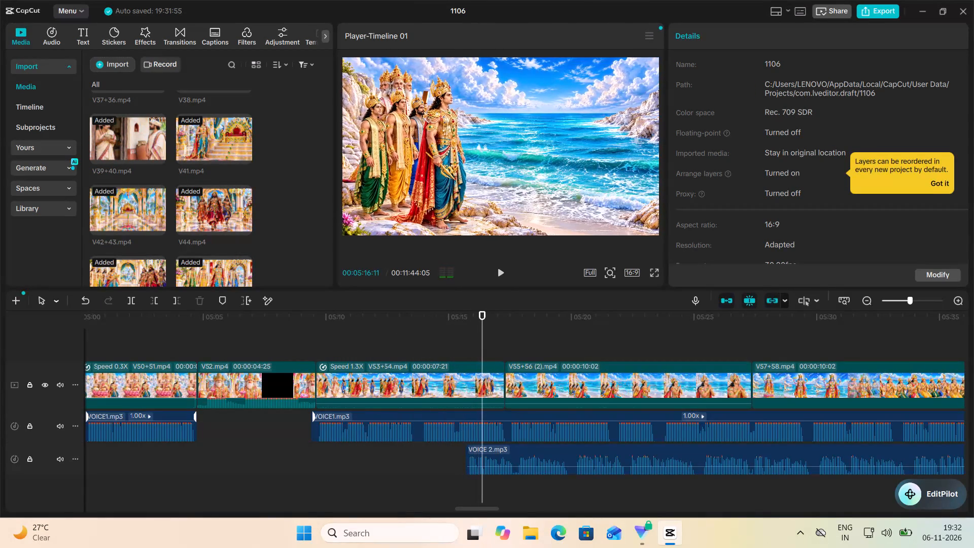
left_click(501, 277)
left_click(501, 277)
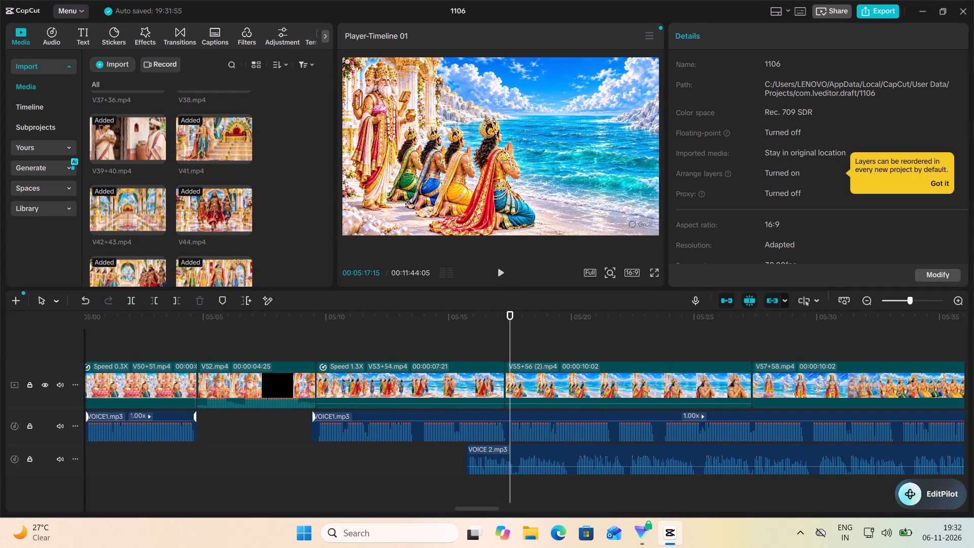
Trim the start of V53+54.mp4 to shorten the clip to 00:00:06:14.
left_click(360, 378)
left_click_drag(316, 384, 343, 385)
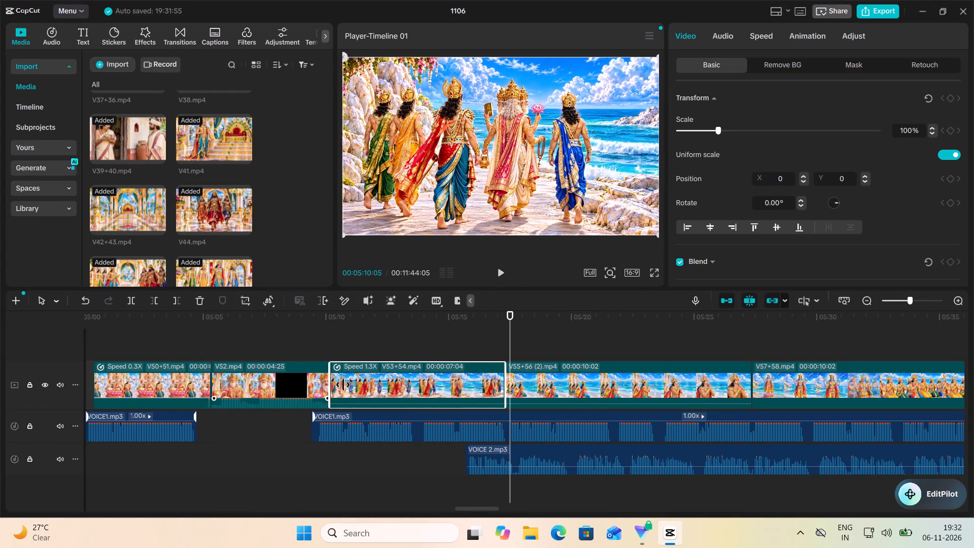
left_click_drag(343, 385, 347, 385)
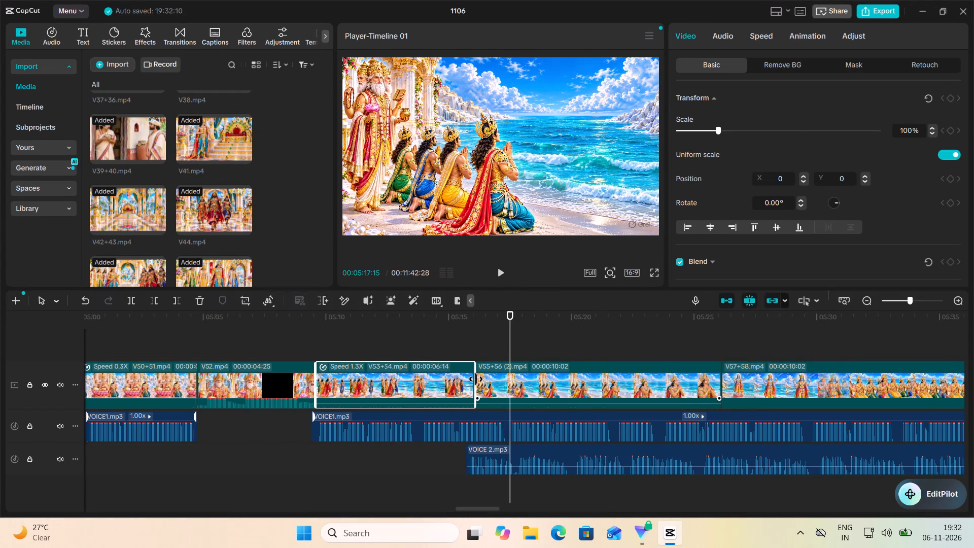
Trim the end of V53+54.mp4 back to about 00:05:14 and play from its start into V55+56 (2).mp4.
left_click_drag(476, 379, 419, 394)
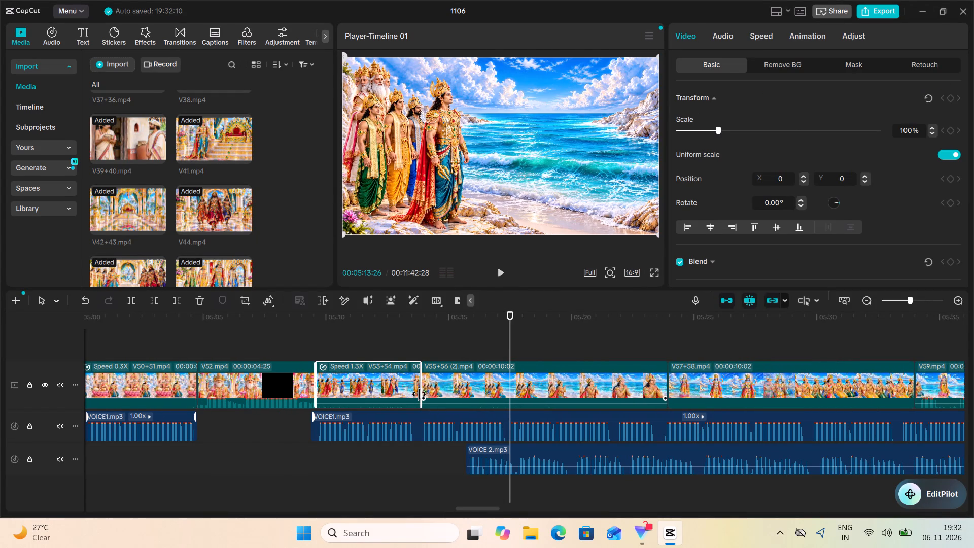
left_click_drag(419, 394, 422, 396)
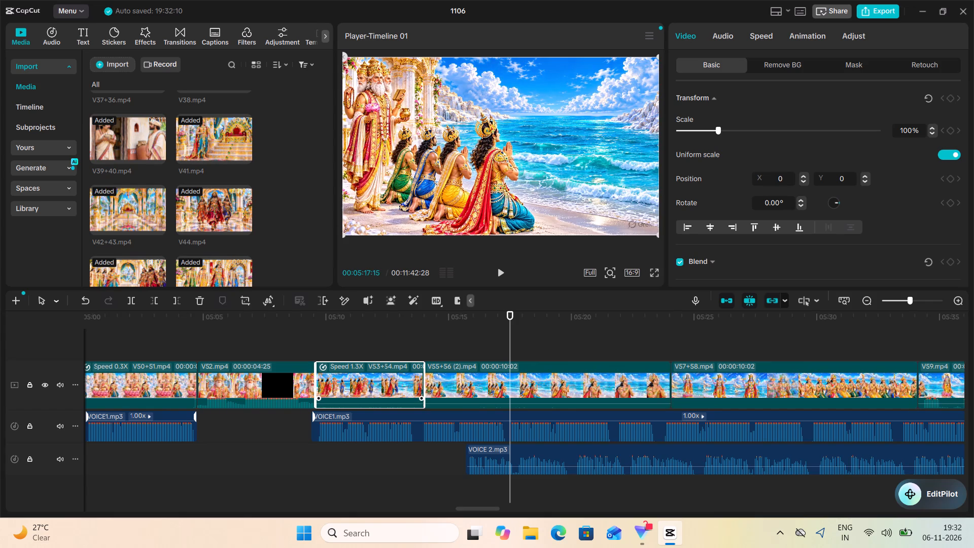
left_click(329, 345)
left_click(322, 346)
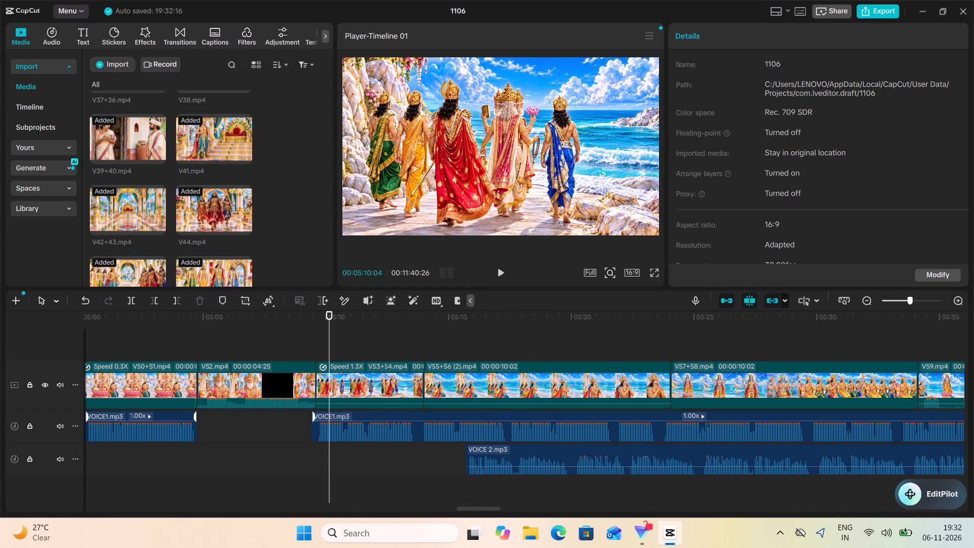
left_click(497, 274)
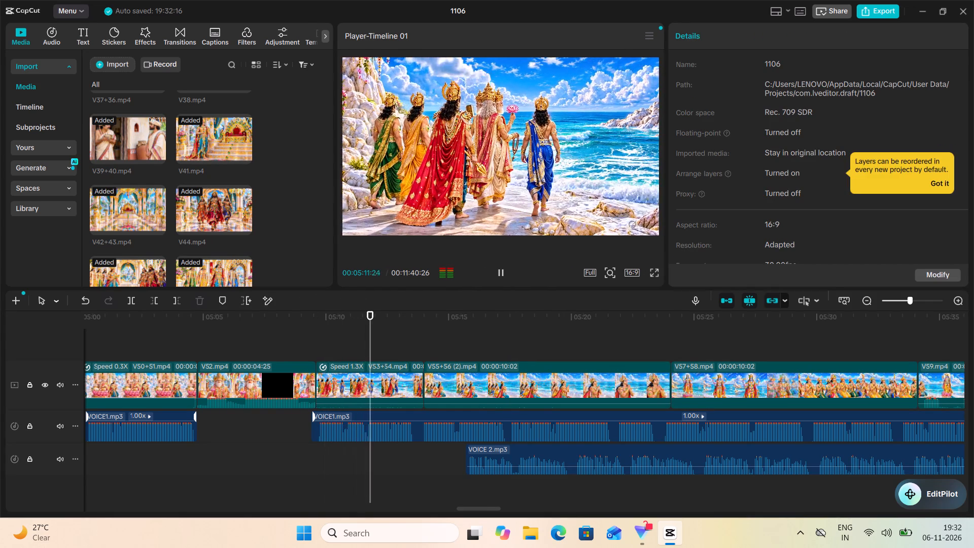
Pause playback and move VOICE 2.mp3 later on its own track, starting at about 00:05:27.
left_click(499, 273)
left_click_drag(542, 464, 682, 463)
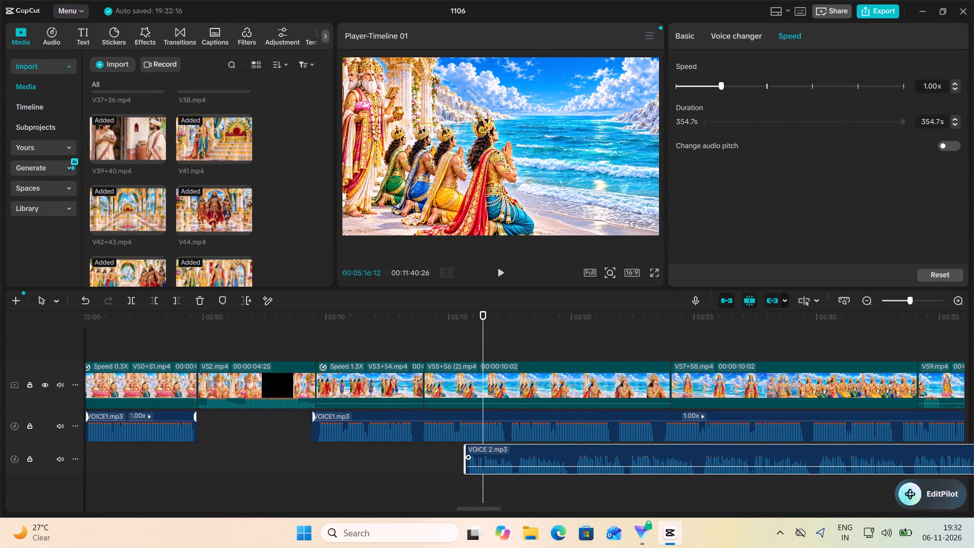
left_click_drag(682, 463, 833, 465)
left_click(947, 442)
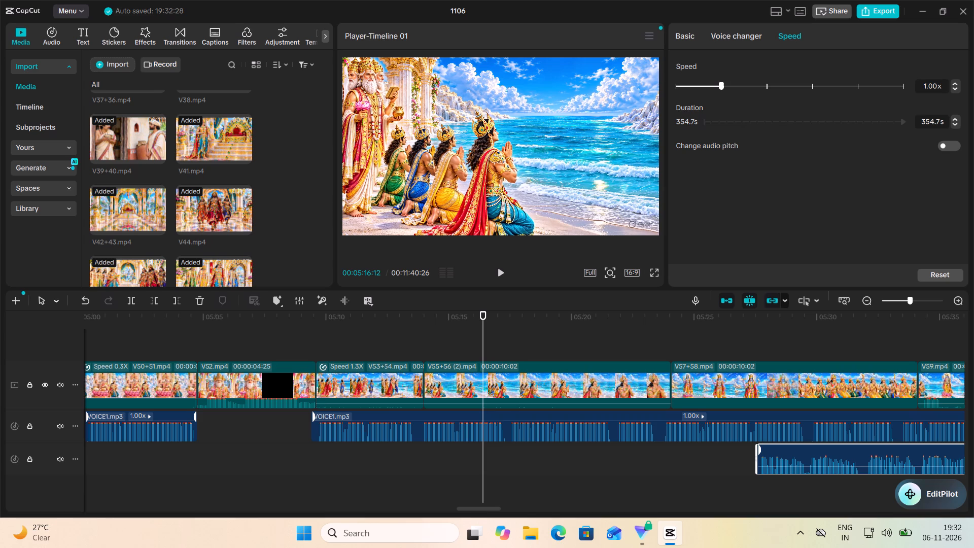
Trim the end of V53+54.mp4 back to about 00:05:13 in stages, playing the cut into V55+56 (2).mp4 around each trim.
left_click(381, 342)
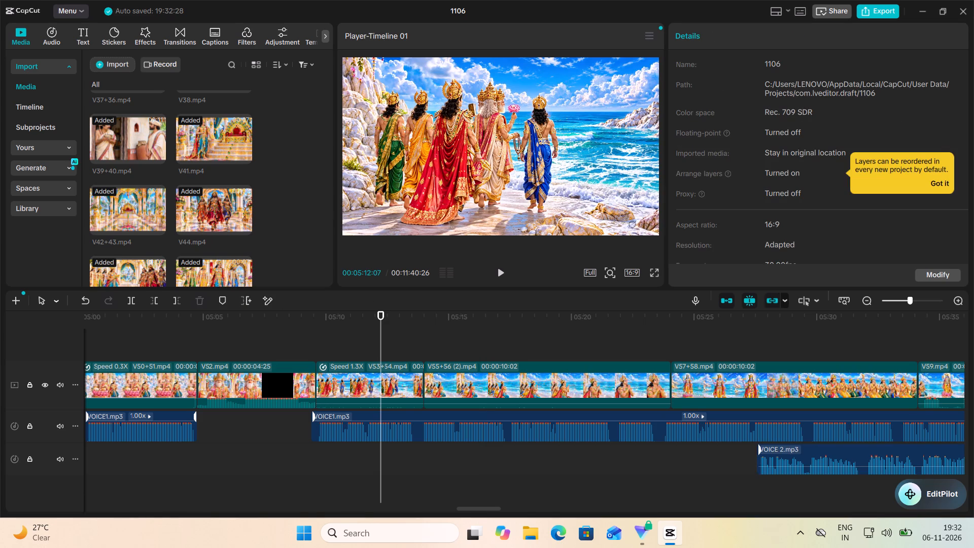
left_click(507, 269)
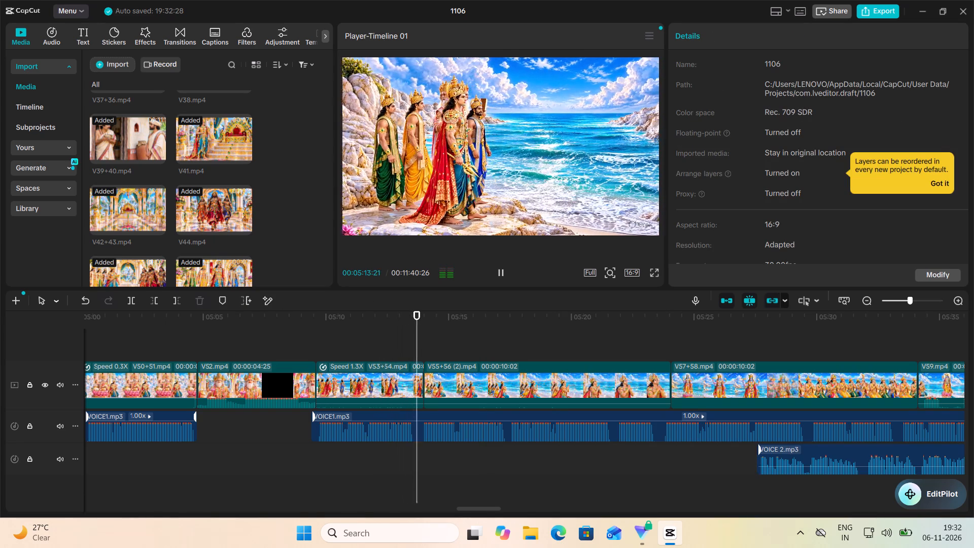
left_click(501, 276)
left_click(410, 383)
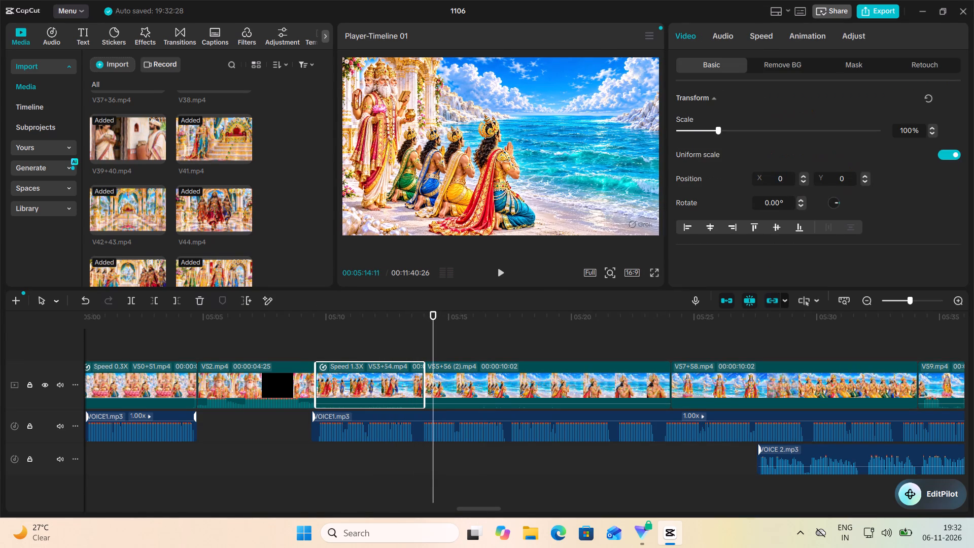
left_click_drag(423, 390, 419, 391)
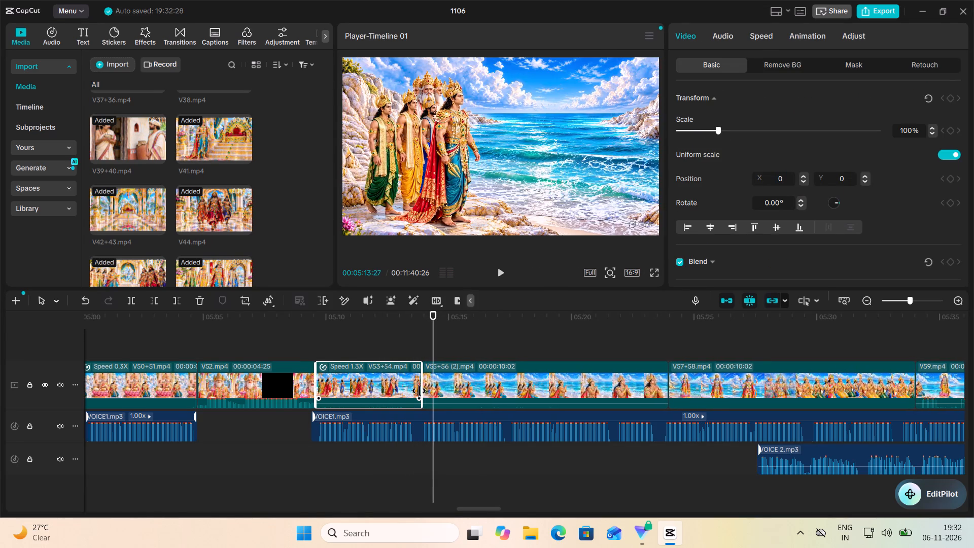
left_click_drag(419, 391, 419, 391)
left_click(401, 351)
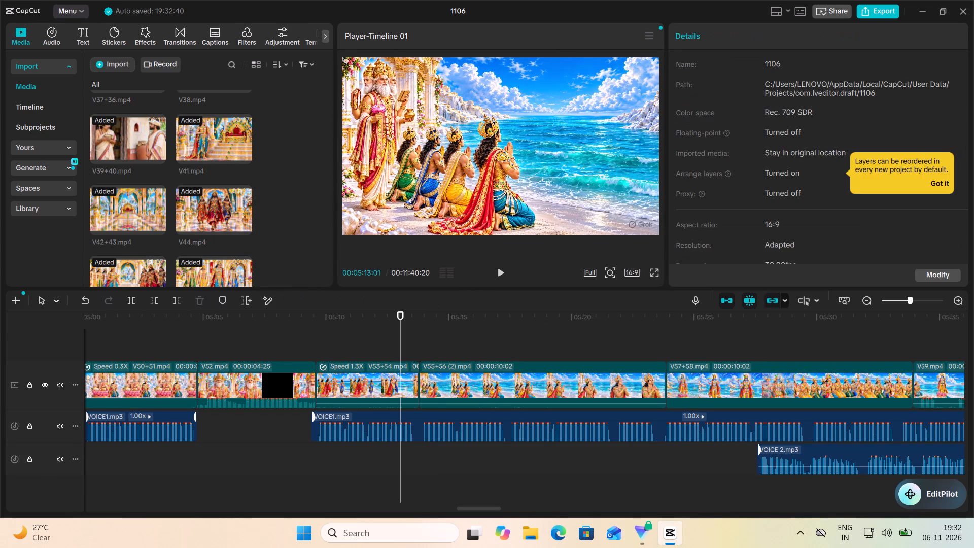
left_click(497, 275)
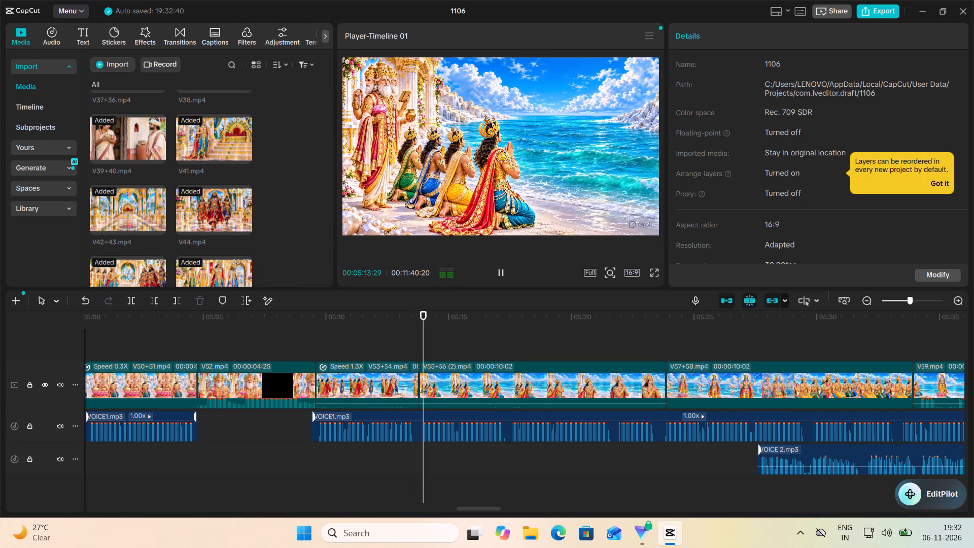
left_click(497, 268)
left_click(390, 382)
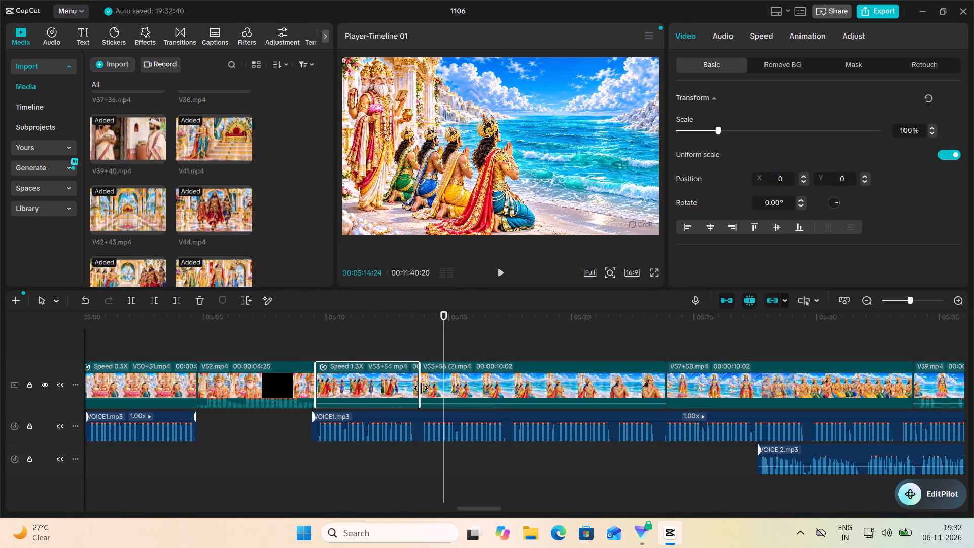
left_click_drag(419, 389, 403, 389)
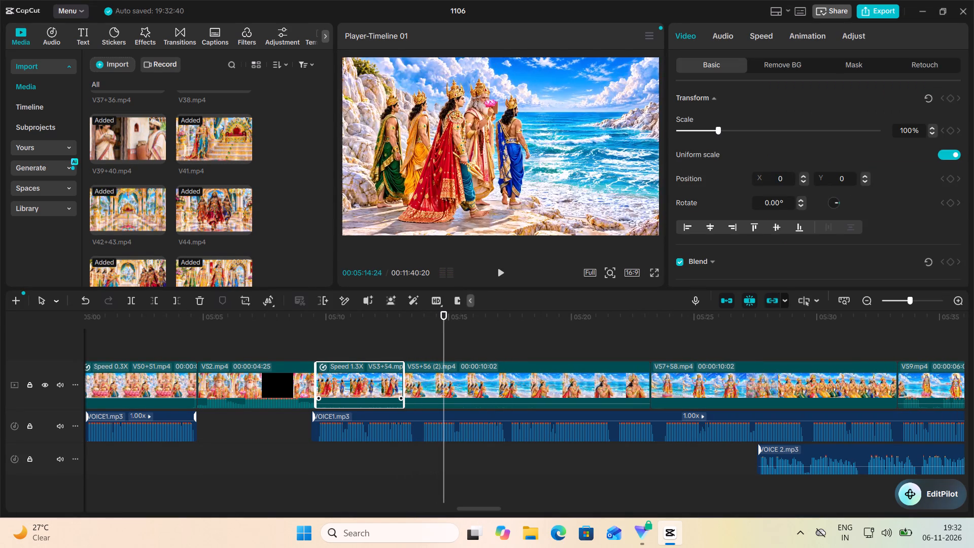
left_click(369, 350)
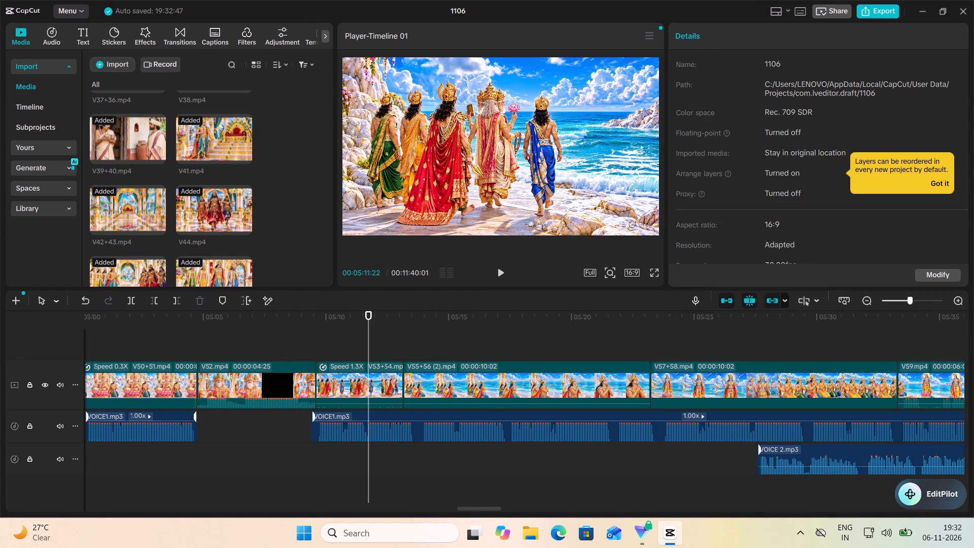
left_click(496, 272)
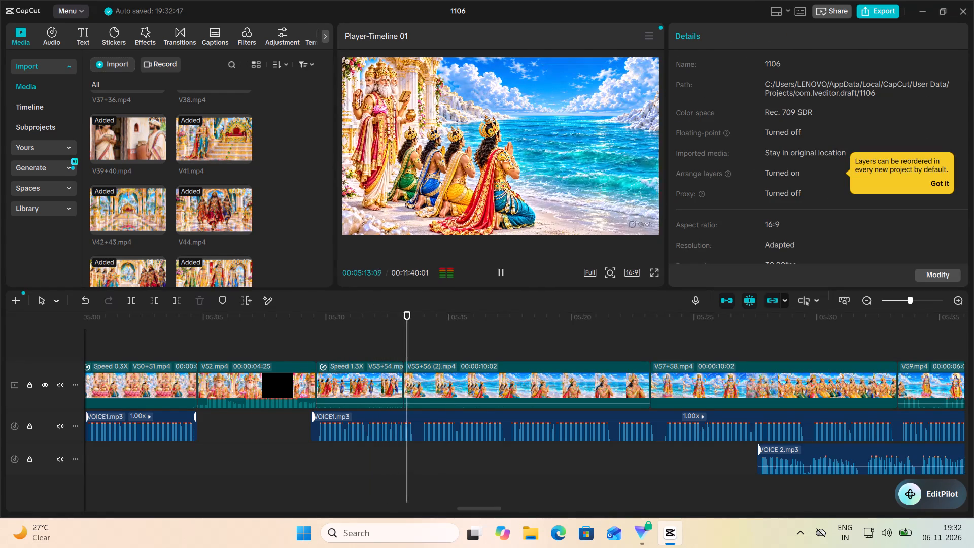
left_click(502, 272)
Reduce the speed of V53+54.mp4 to 1.10x and play on from it through most of V55+56 (2).mp4.
left_click(367, 373)
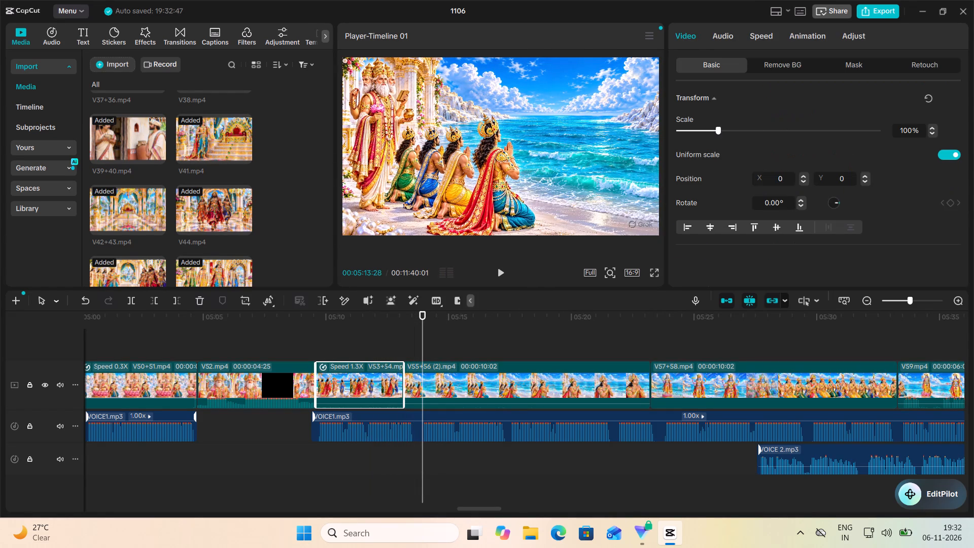
left_click(772, 29)
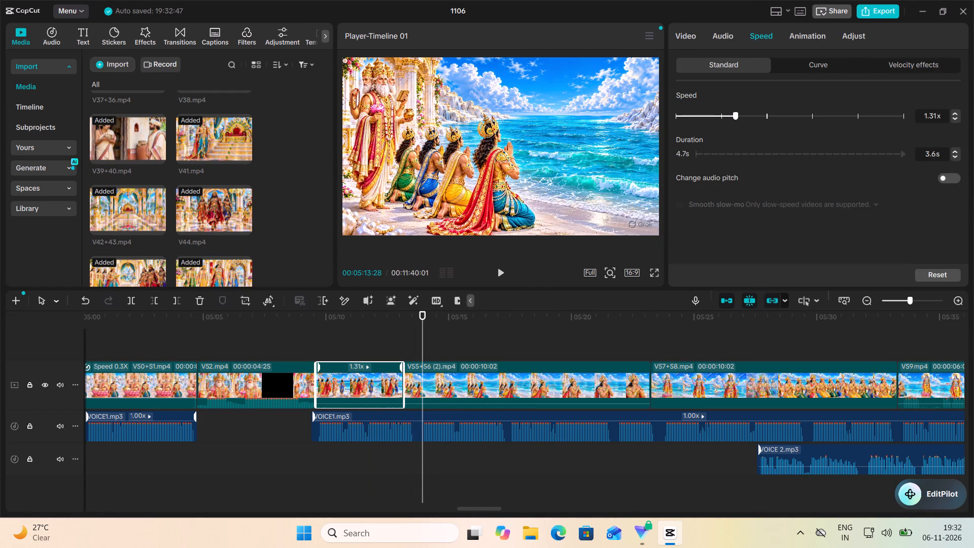
left_click(729, 115)
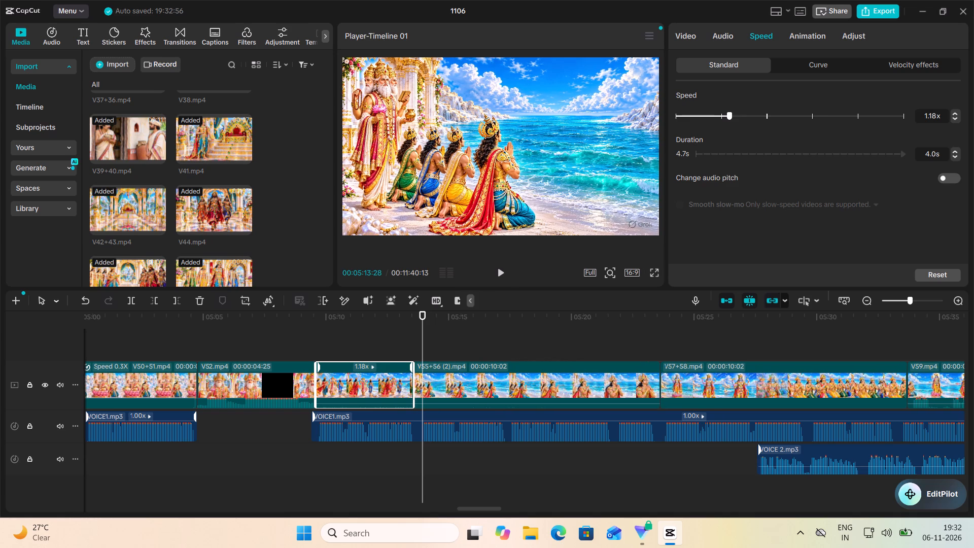
left_click(726, 115)
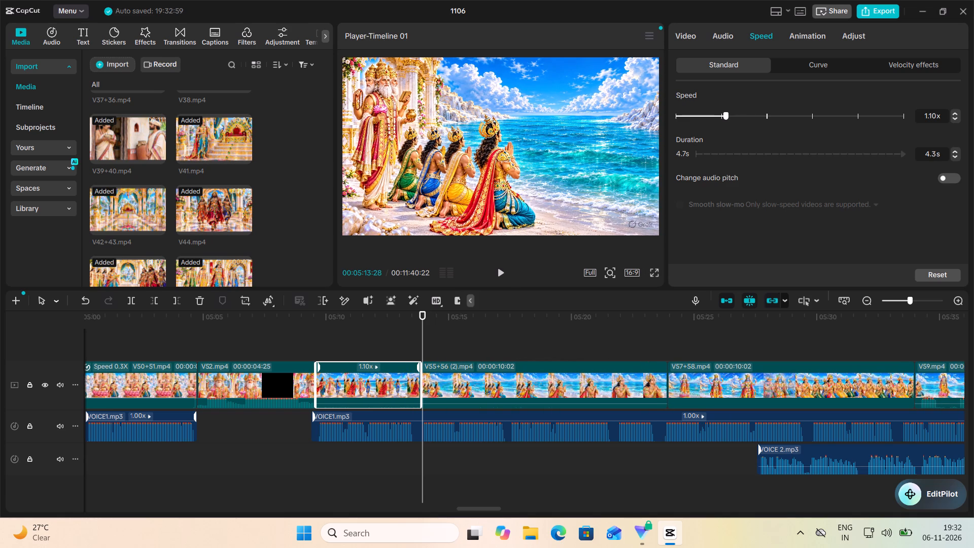
left_click(379, 342)
left_click(503, 273)
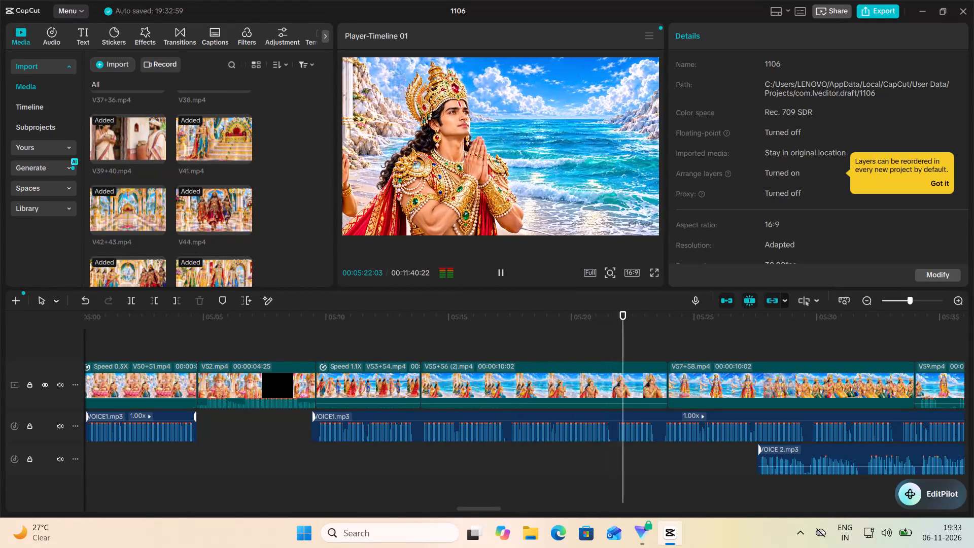
left_click(501, 275)
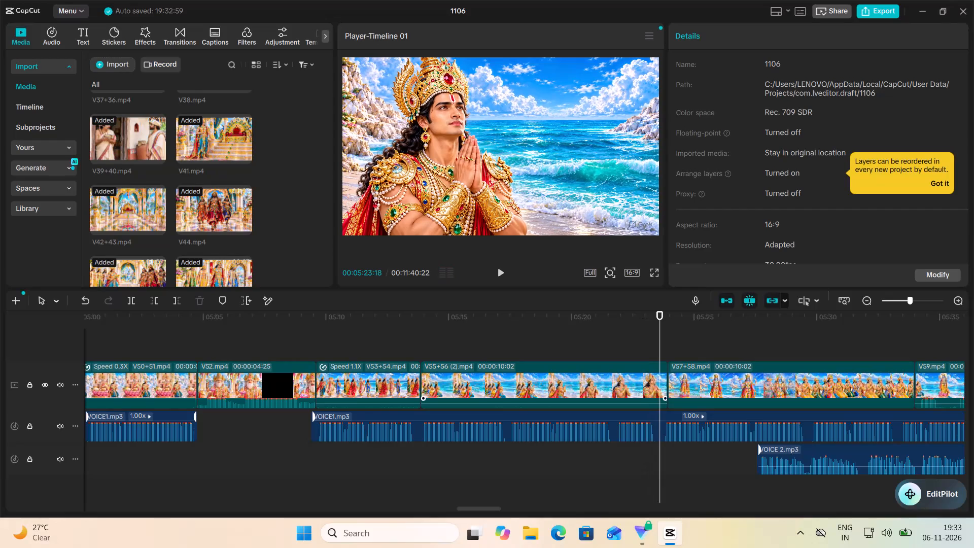
Trim the end of V55+56 (2).mp4 to a length of 00:00:09:22 and play on into V57+58.mp4.
left_click(649, 391)
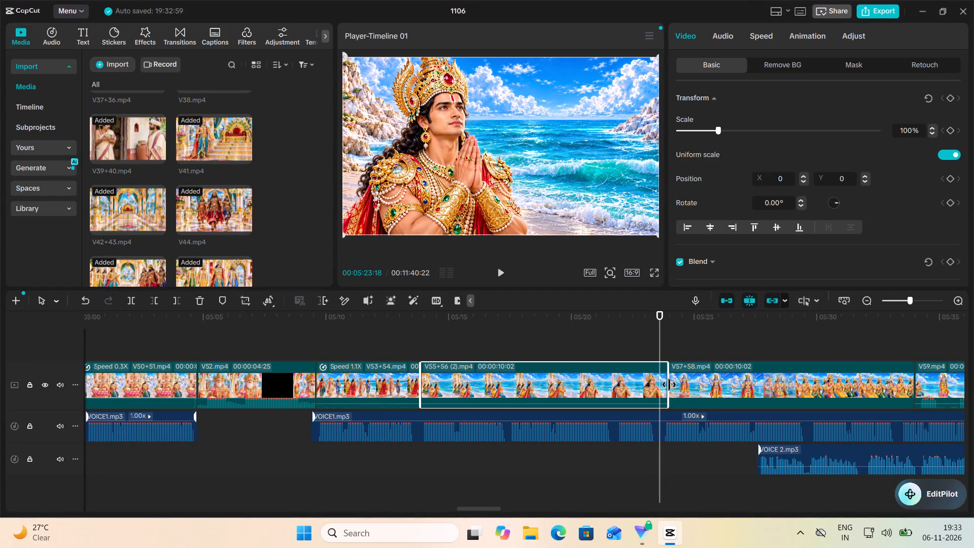
left_click_drag(669, 385, 660, 389)
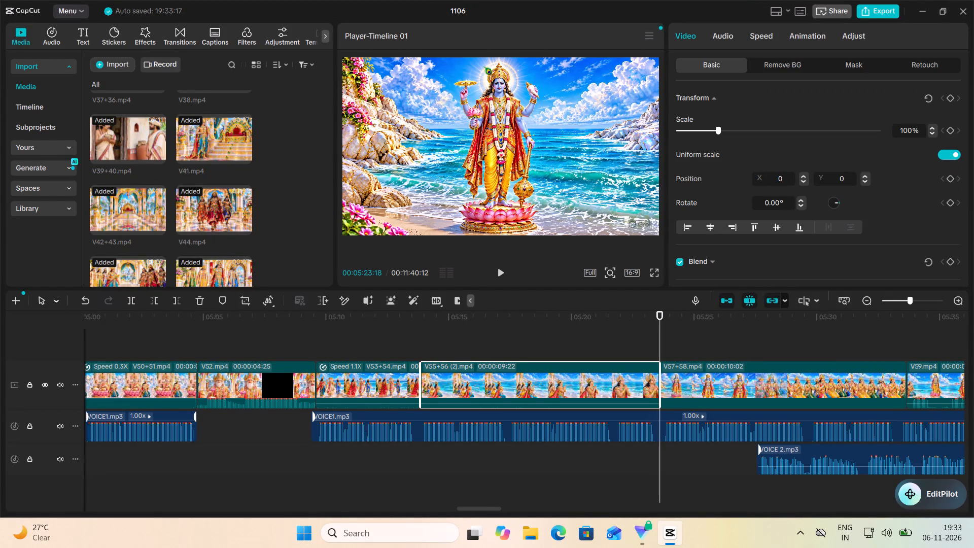
left_click(499, 274)
scroll(533, 361, "left", 1)
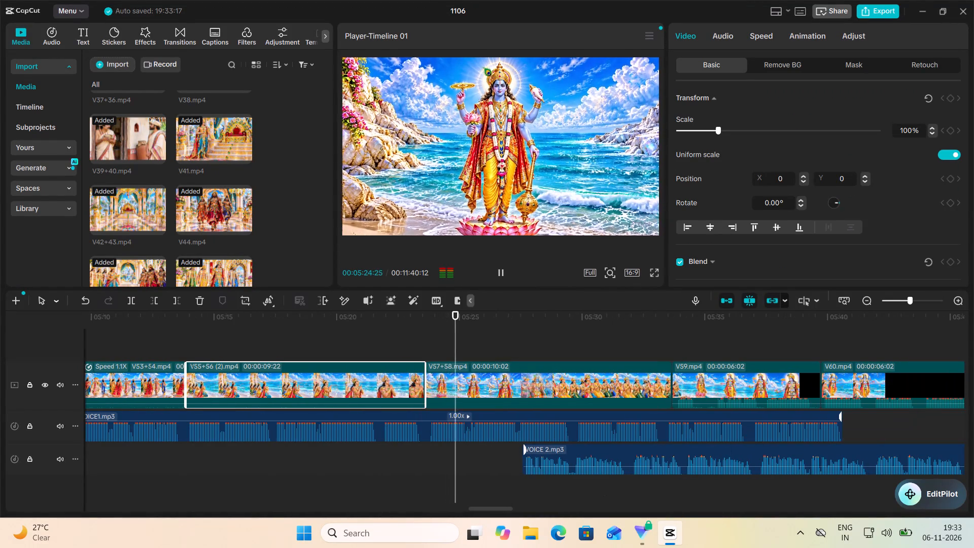
scroll(514, 278, "left", 1)
left_click(501, 272)
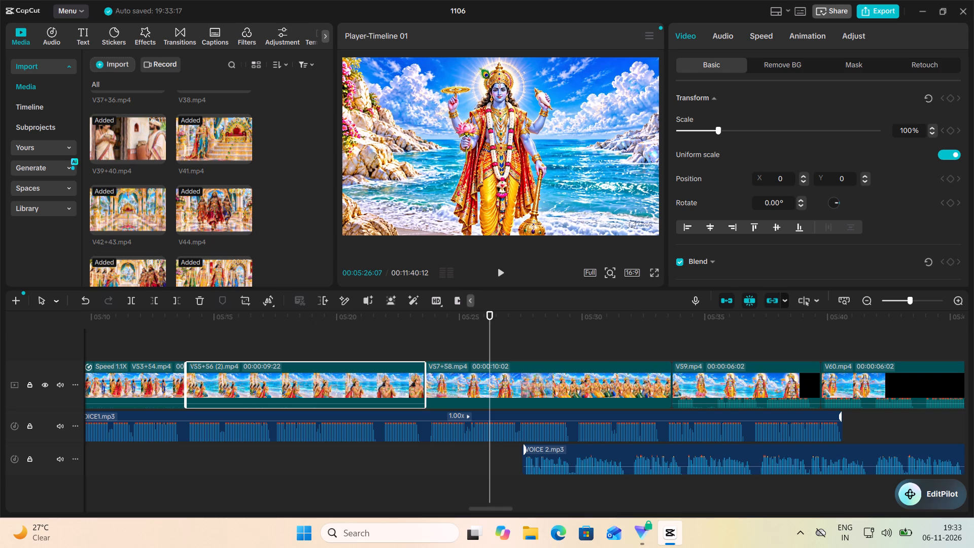
Move VOICE 2.mp3 onto the VOICE1.mp3 track, starting about 00:05:42 with a short gap after VOICE1.mp3.
left_click(654, 471)
left_click_drag(654, 471, 973, 477)
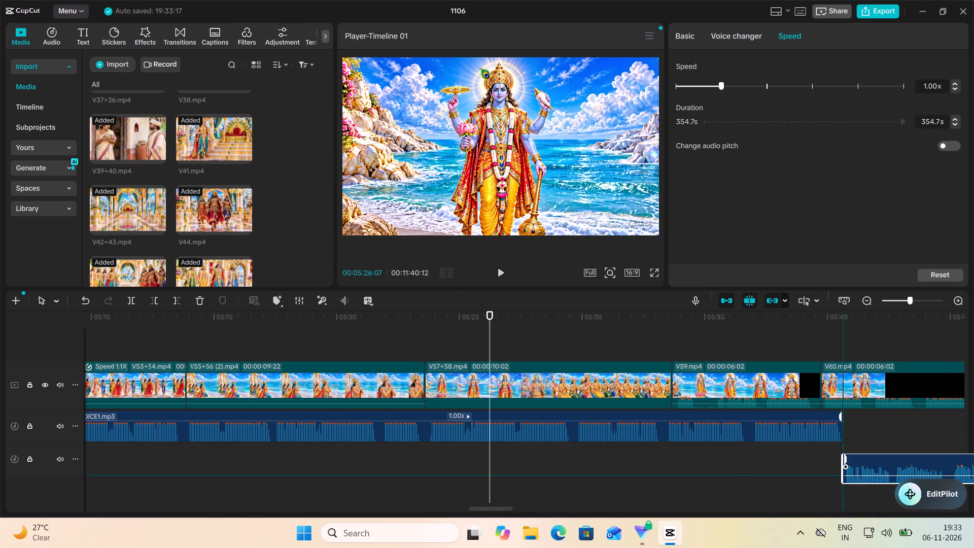
left_click_drag(973, 477, 908, 438)
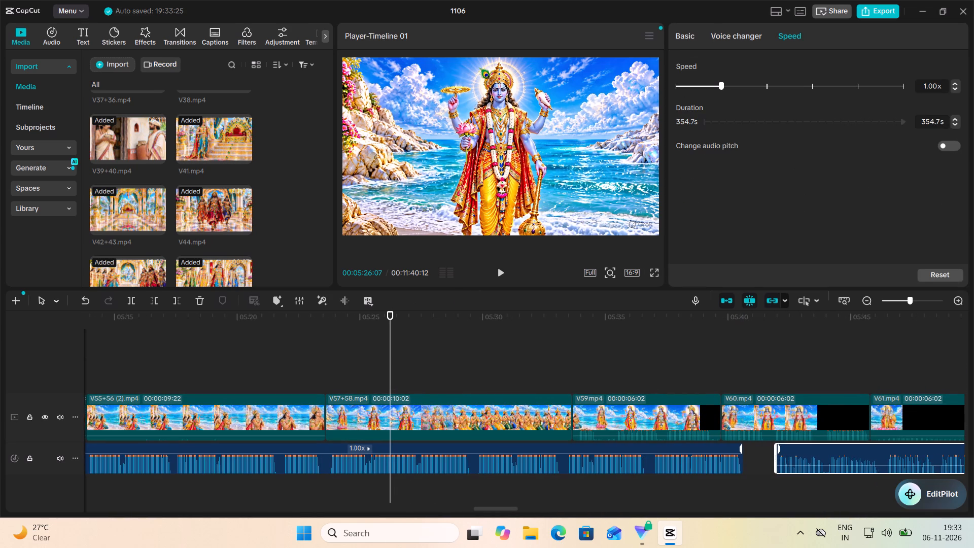
Play V57+58.mp4 from its start against the narration and slow V55+56 (2).mp4 down to 0.62x.
left_click(325, 372)
left_click(499, 270)
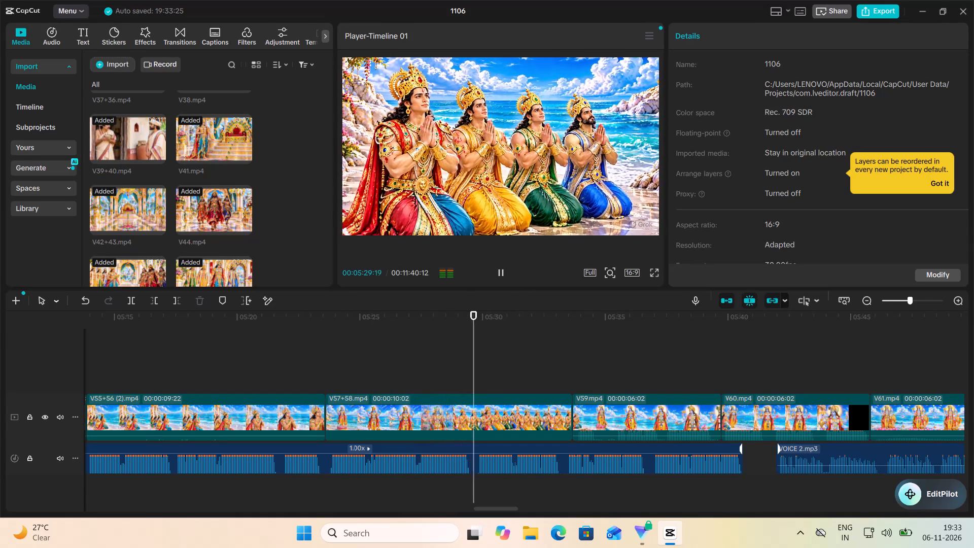
left_click(502, 277)
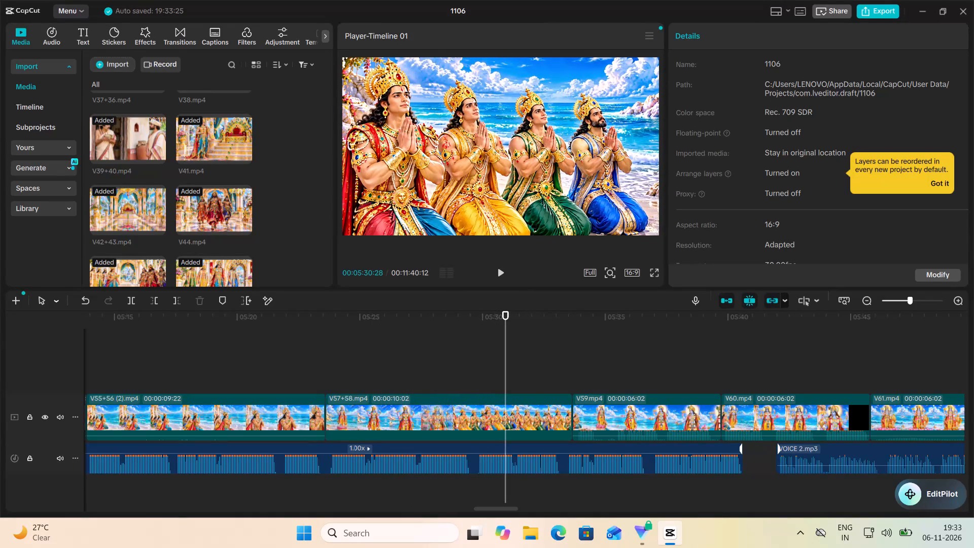
left_click(502, 277)
left_click(502, 277)
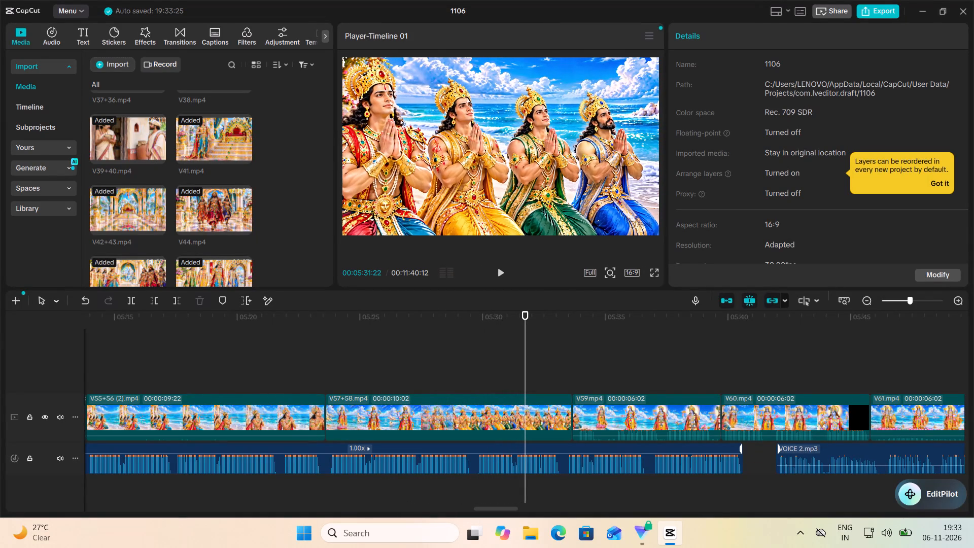
left_click(248, 419)
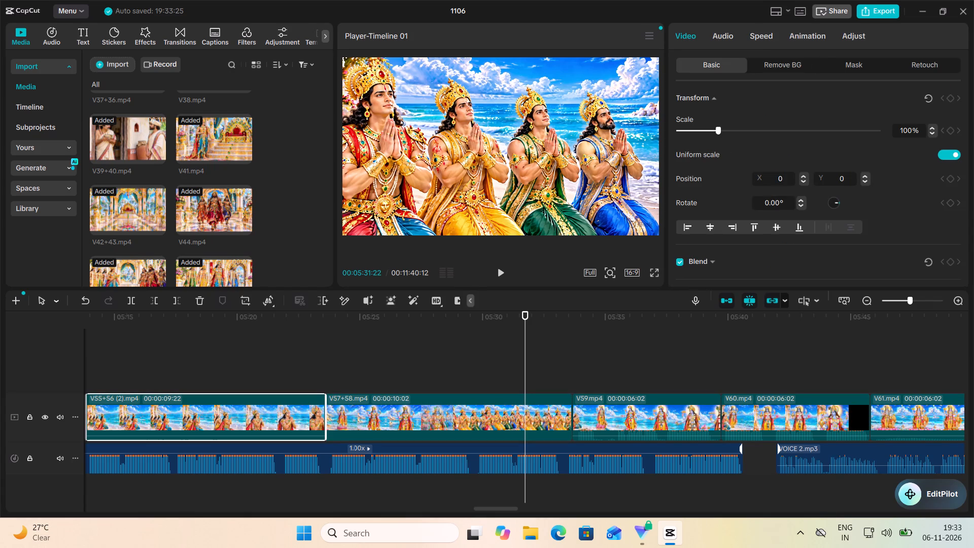
left_click(769, 36)
left_click(703, 116)
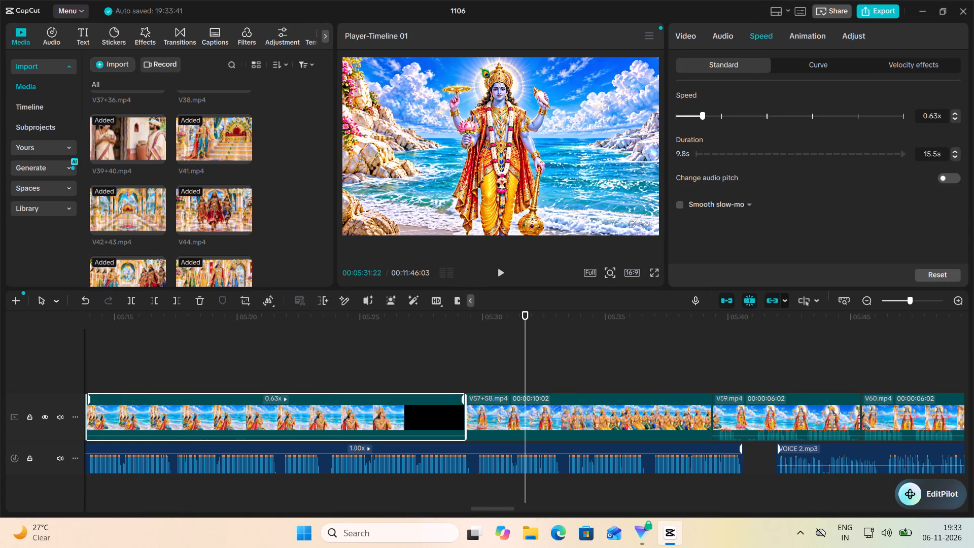
left_click(701, 116)
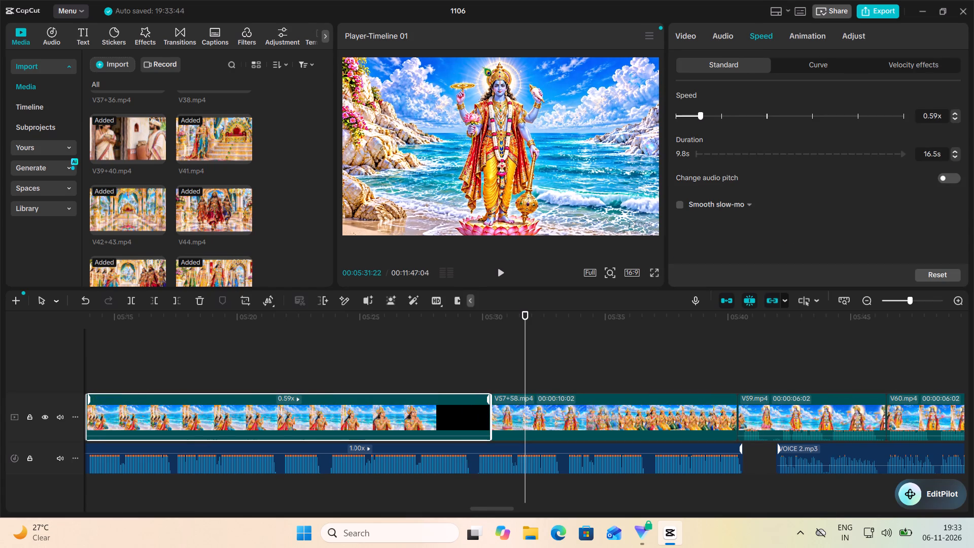
left_click(702, 115)
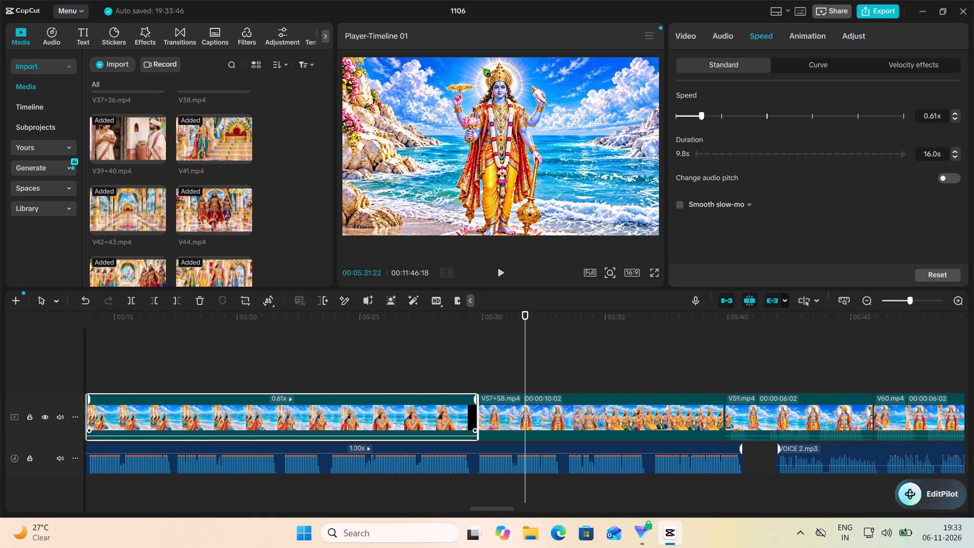
left_click(702, 114)
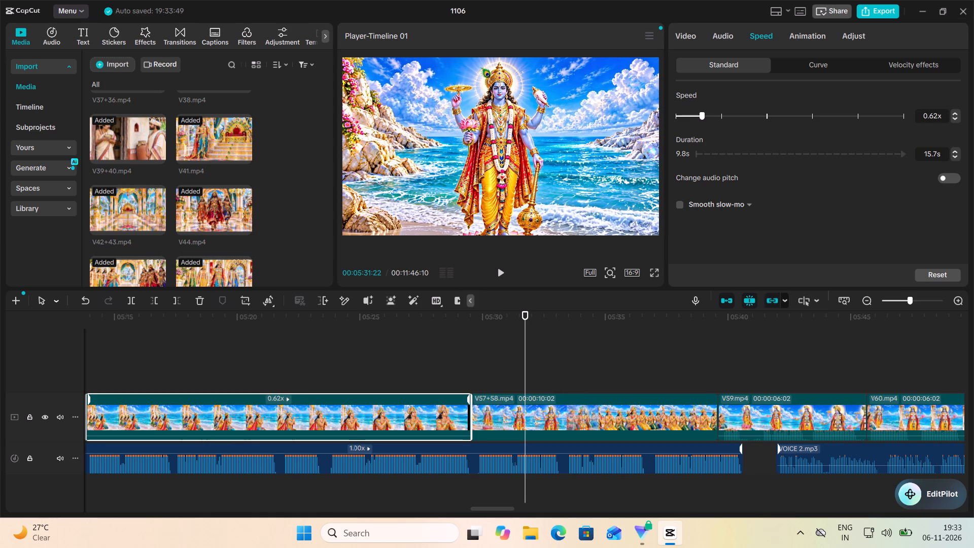
Play from about 00:05:17 through V55+56 (2).mp4 and V57+58.mp4 into V59.mp4, checking the clips against the narration.
left_click(180, 369)
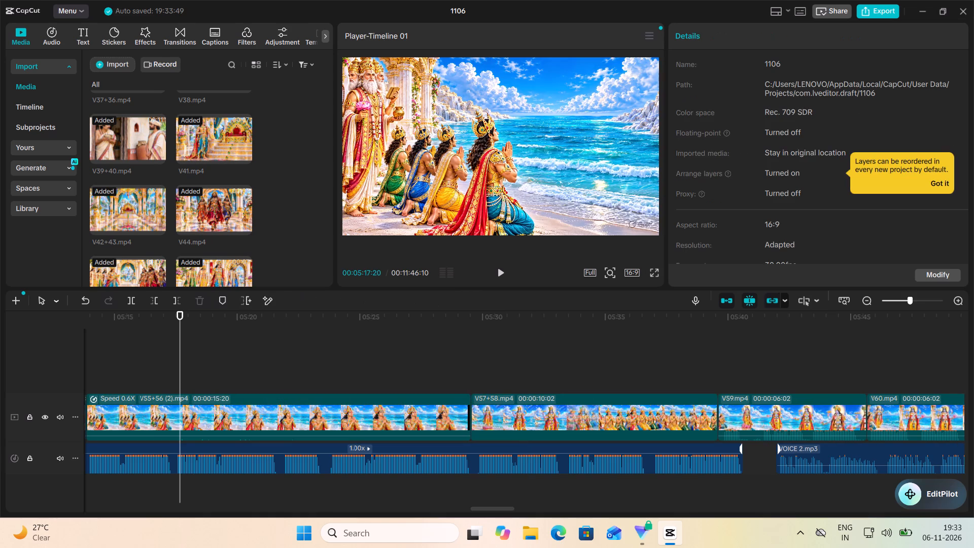
left_click(502, 276)
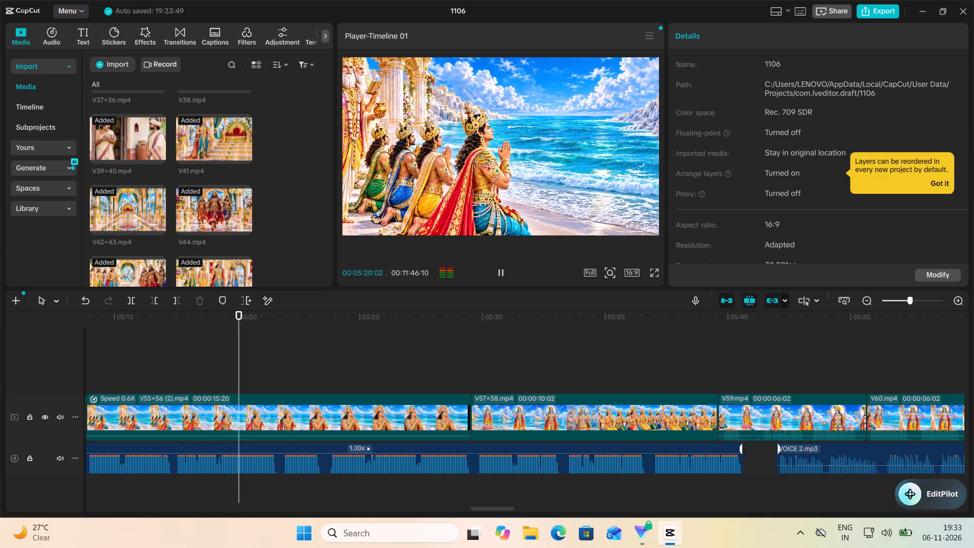
scroll(281, 387, "right", 1)
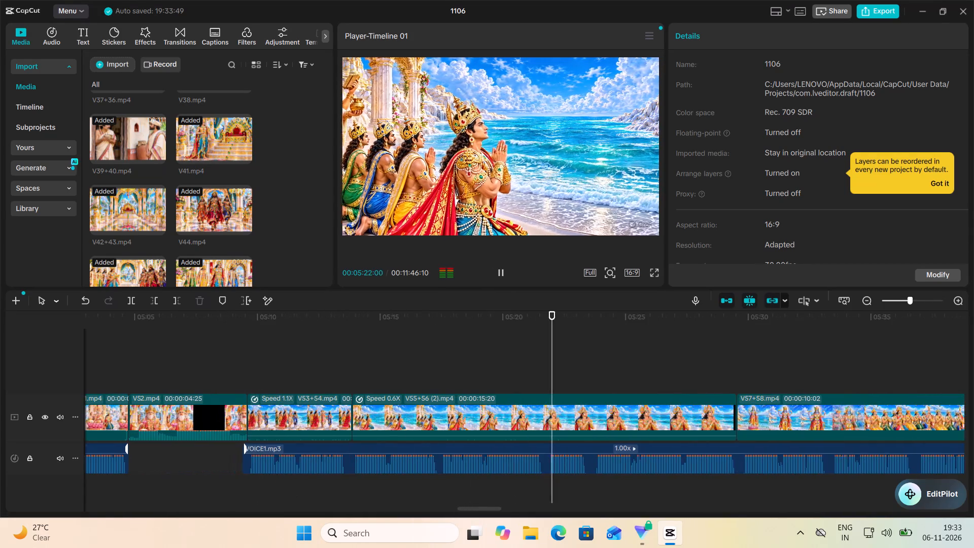
scroll(281, 389, "right", 1)
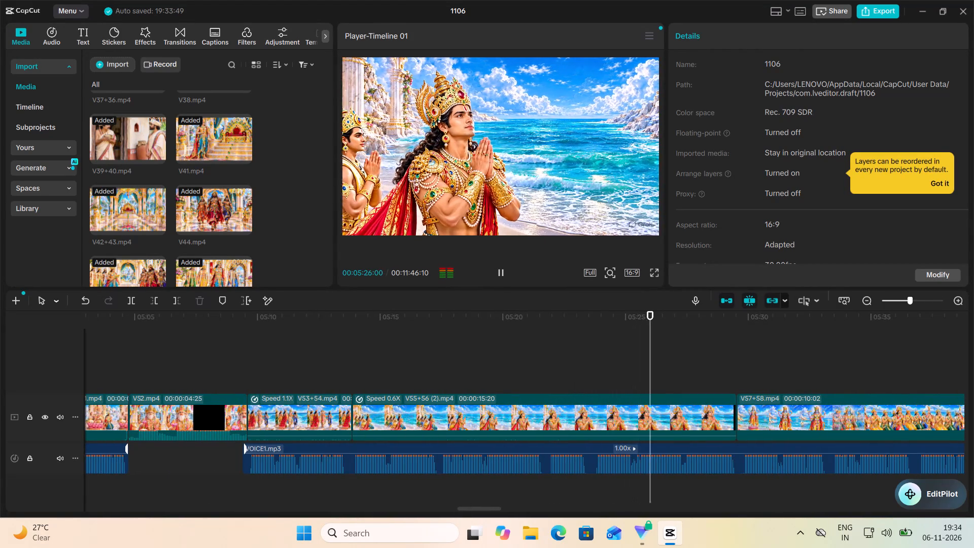
scroll(460, 356, "left", 1)
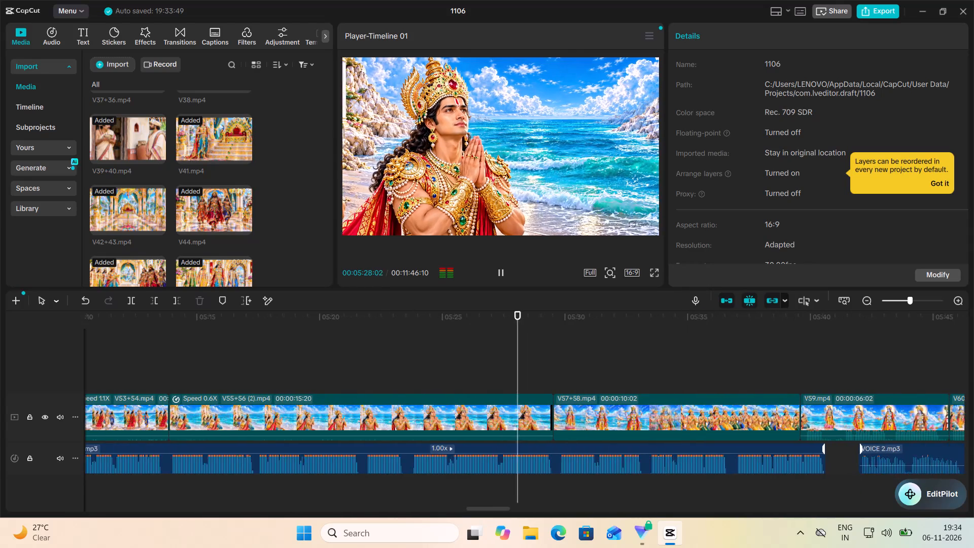
scroll(459, 357, "left", 2)
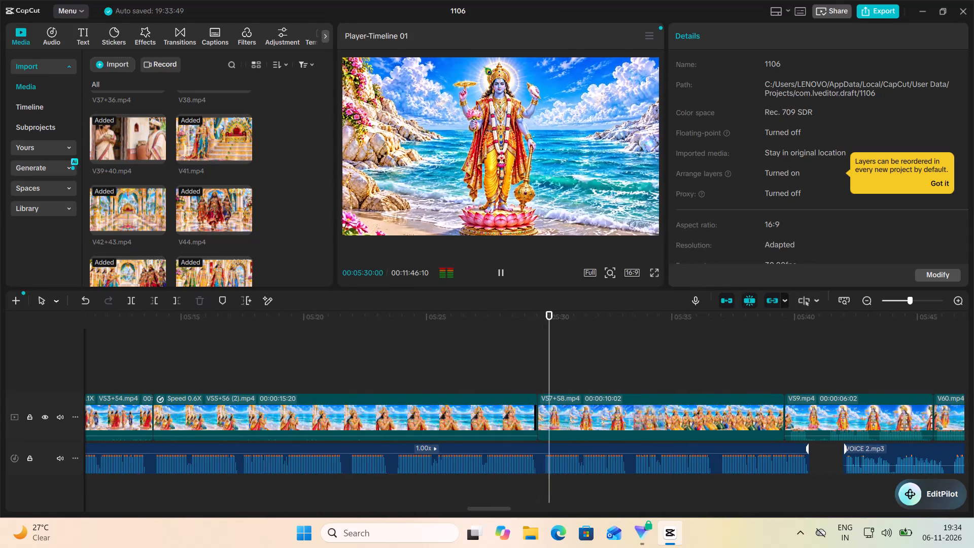
scroll(457, 357, "left", 1)
scroll(513, 280, "left", 1)
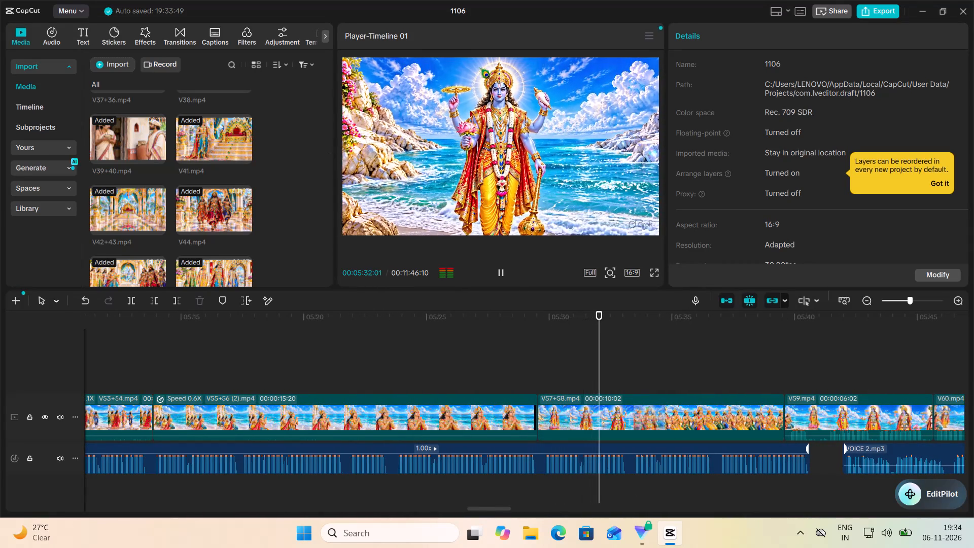
scroll(540, 275, "left", 3)
left_click(503, 276)
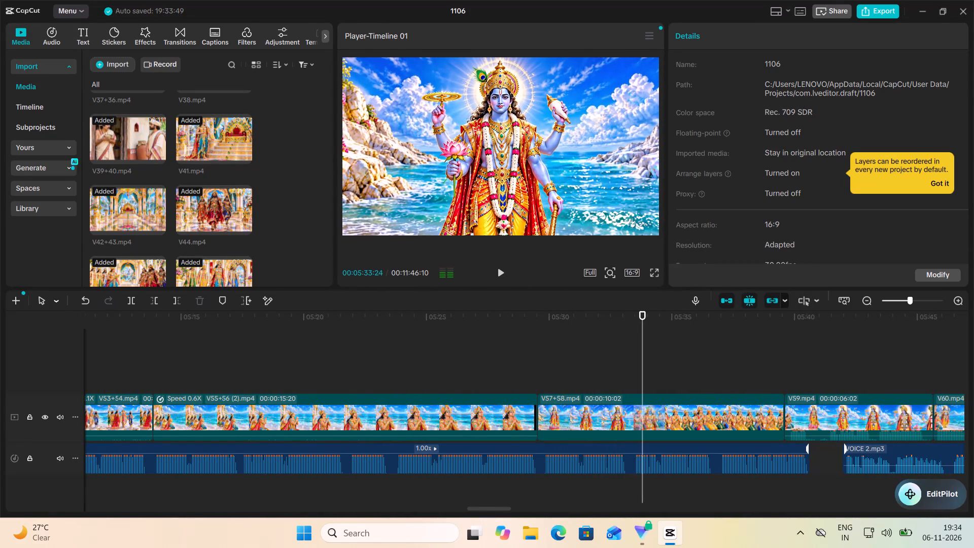
scroll(496, 326, "left", 4)
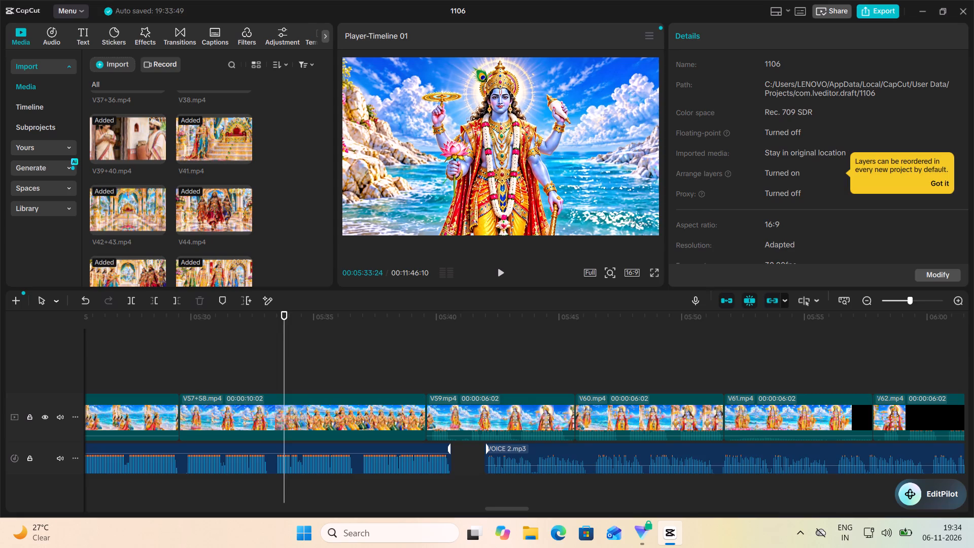
left_click(505, 270)
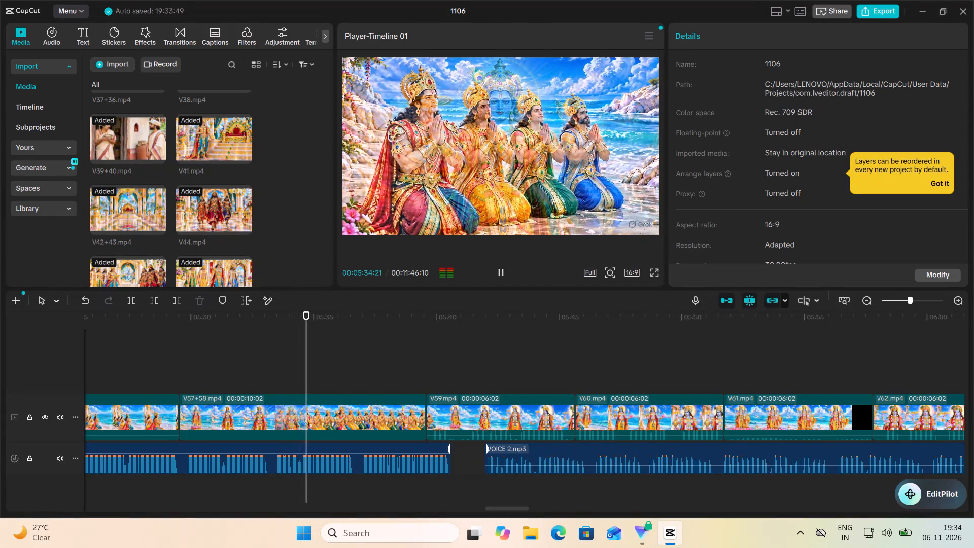
left_click(502, 270)
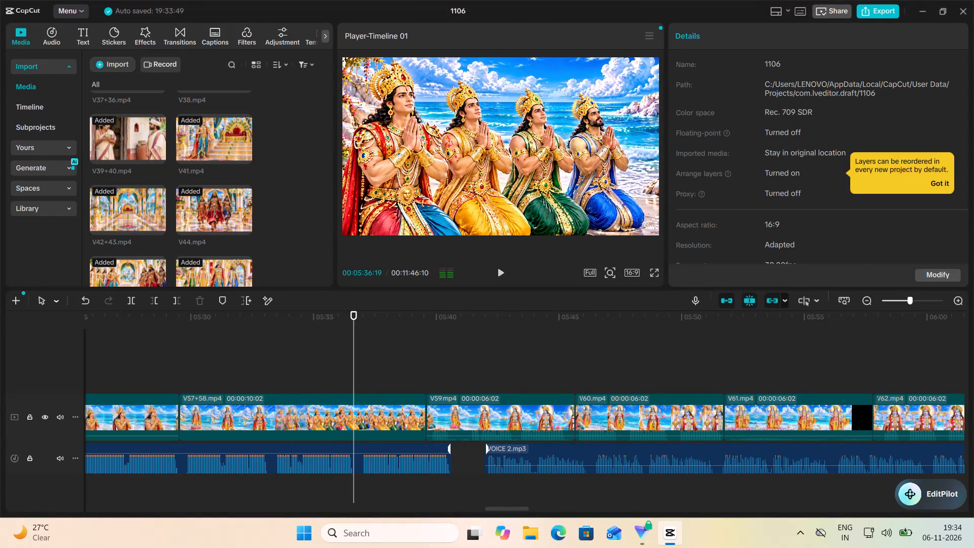
left_click(502, 270)
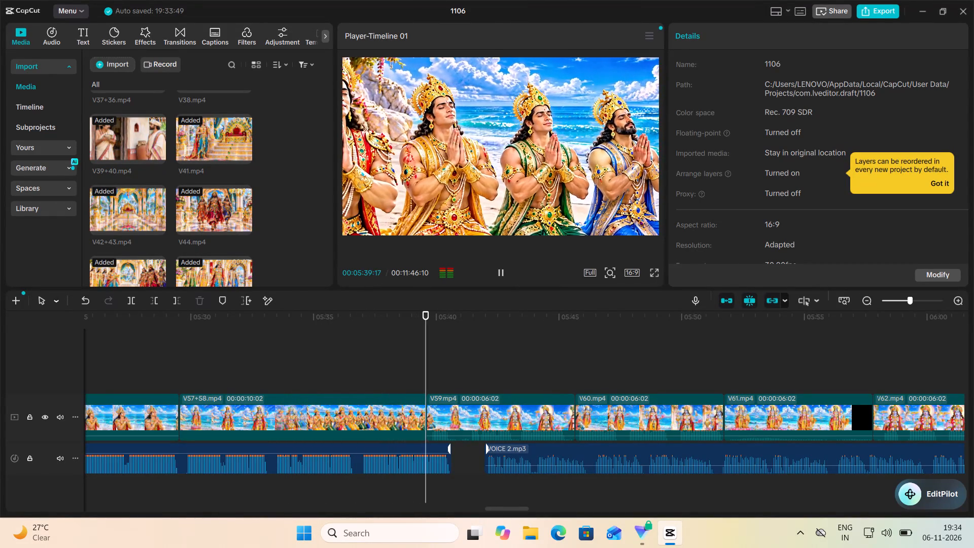
left_click(499, 273)
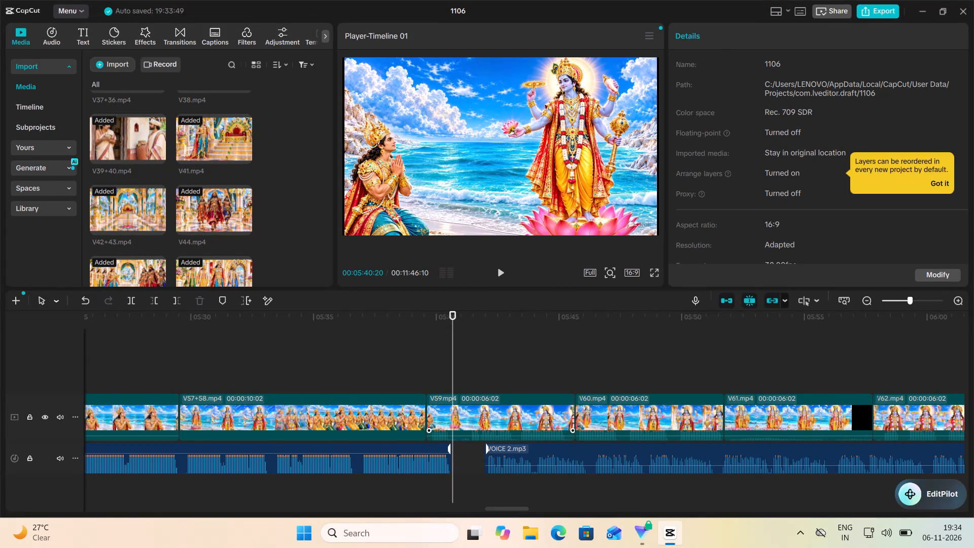
Slow V57+58.mp4 down to 0.88x and play it from its start into V59.mp4 against the narration.
left_click(397, 411)
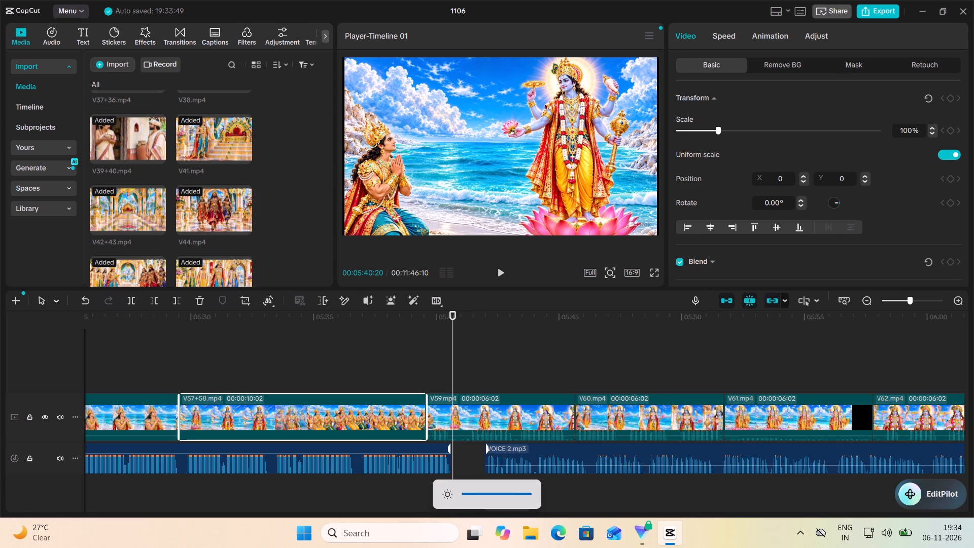
left_click(380, 407)
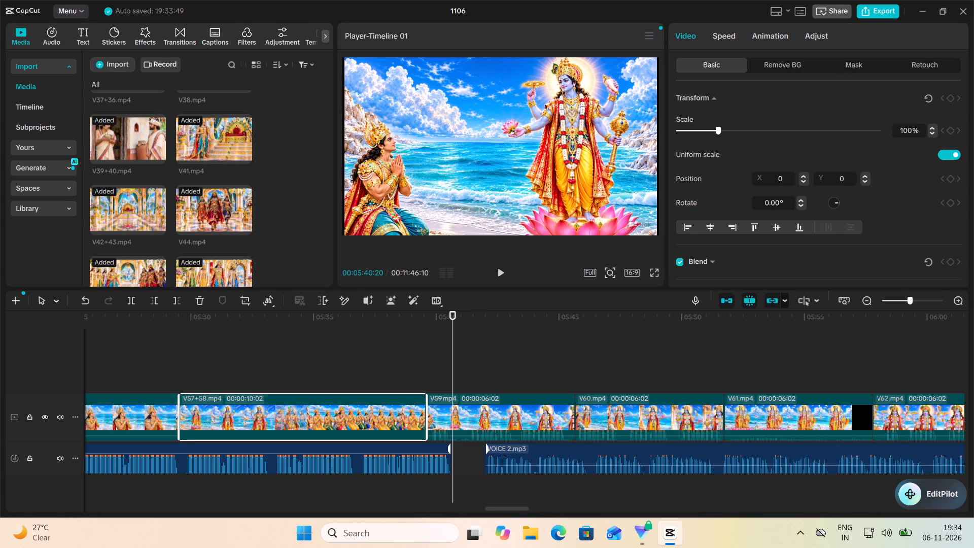
left_click(735, 36)
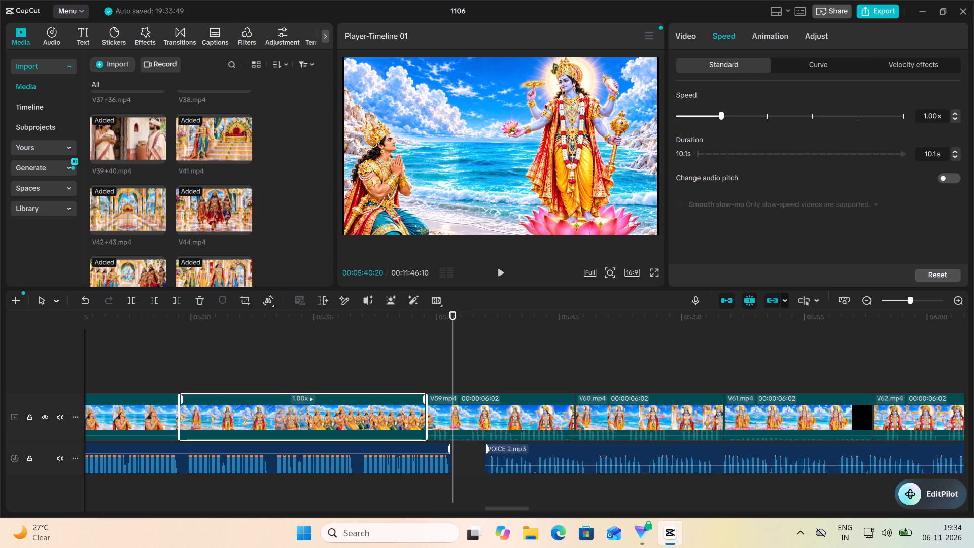
left_click(715, 116)
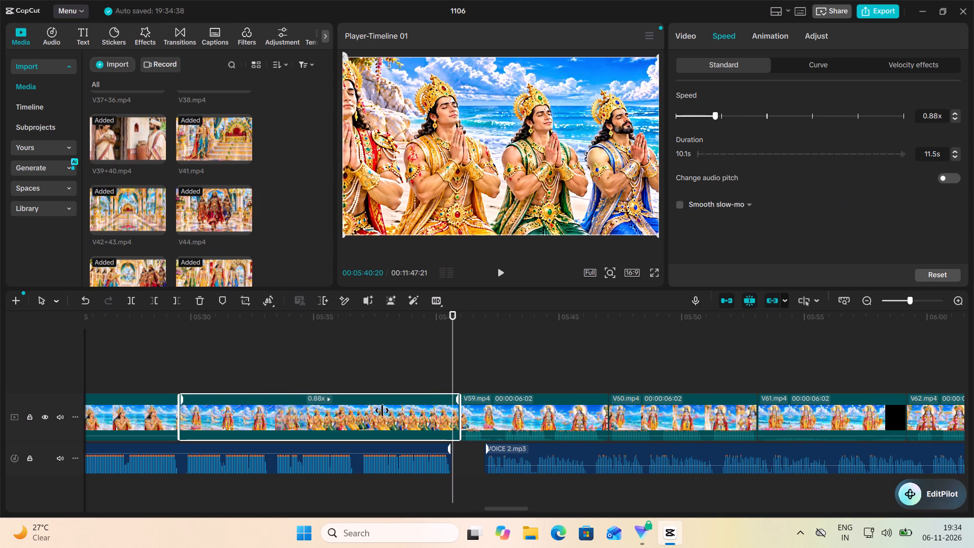
left_click(187, 373)
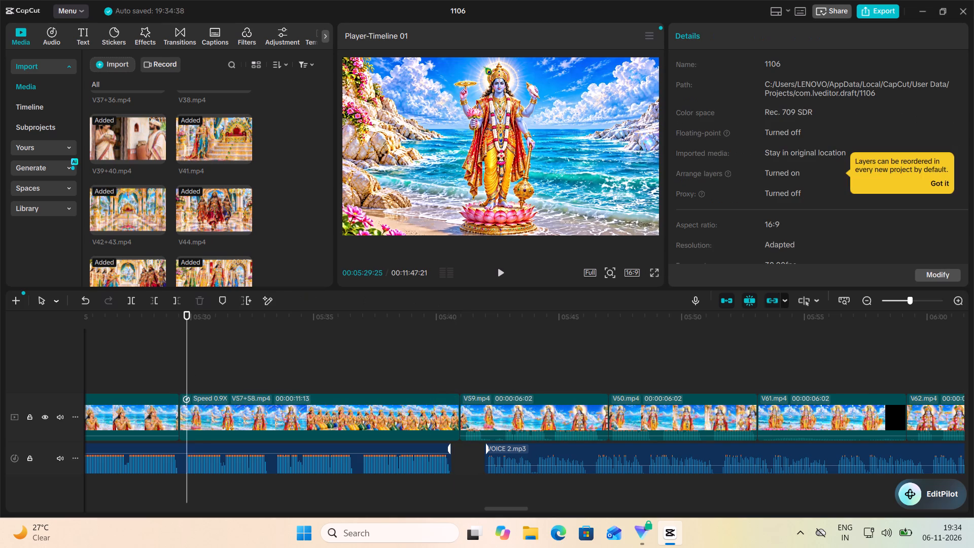
left_click(497, 273)
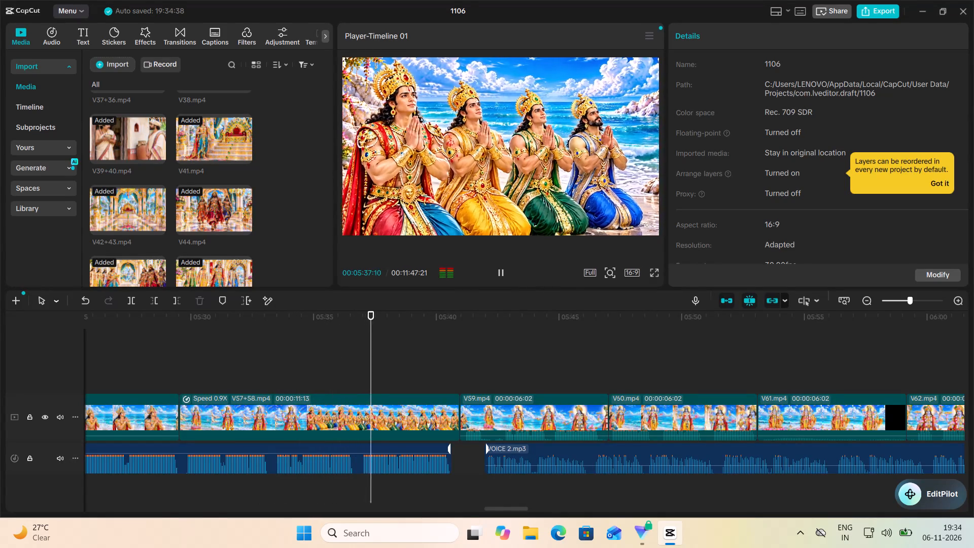
left_click(503, 279)
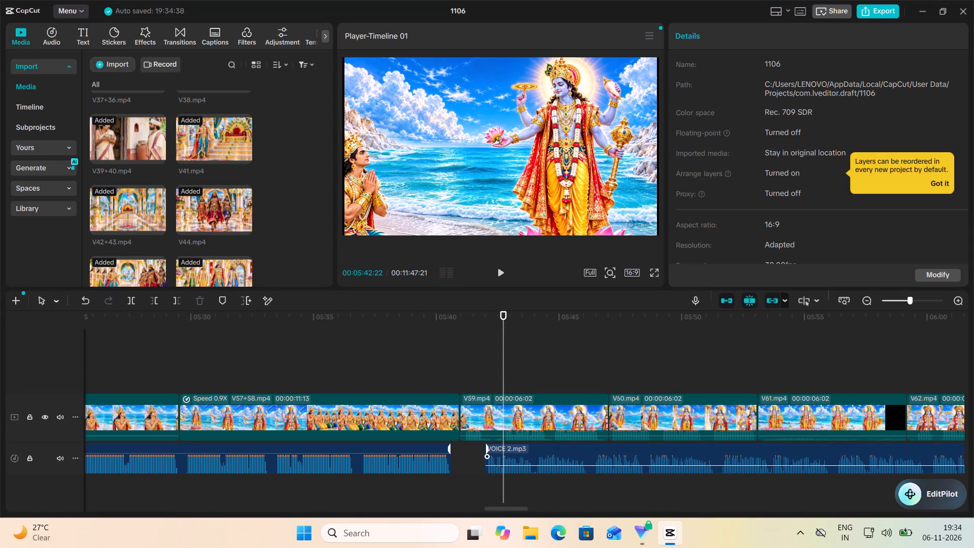
Move VOICE 2.mp3 later on its track so it starts at about 00:05:55, within V61.mp4.
left_click(587, 461)
left_click_drag(590, 458, 777, 453)
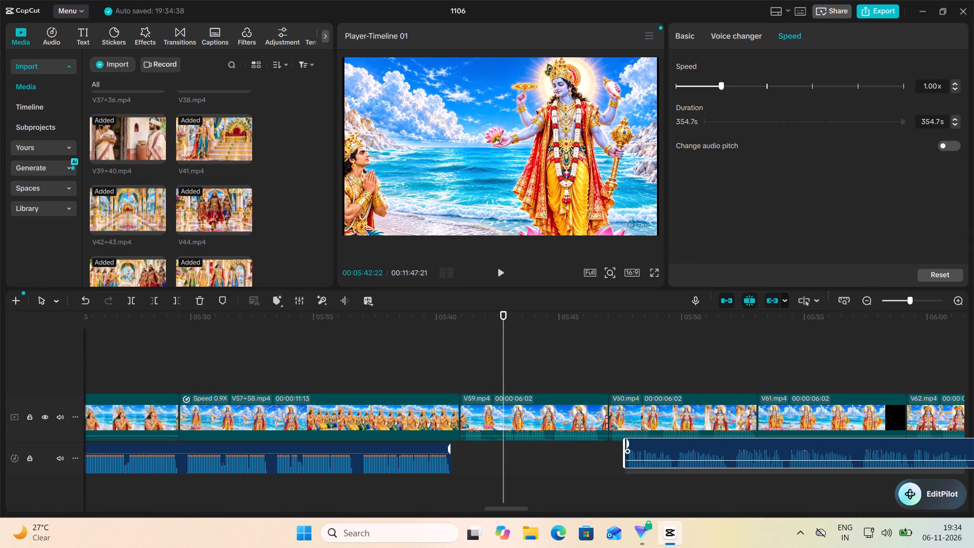
left_click_drag(777, 453, 922, 454)
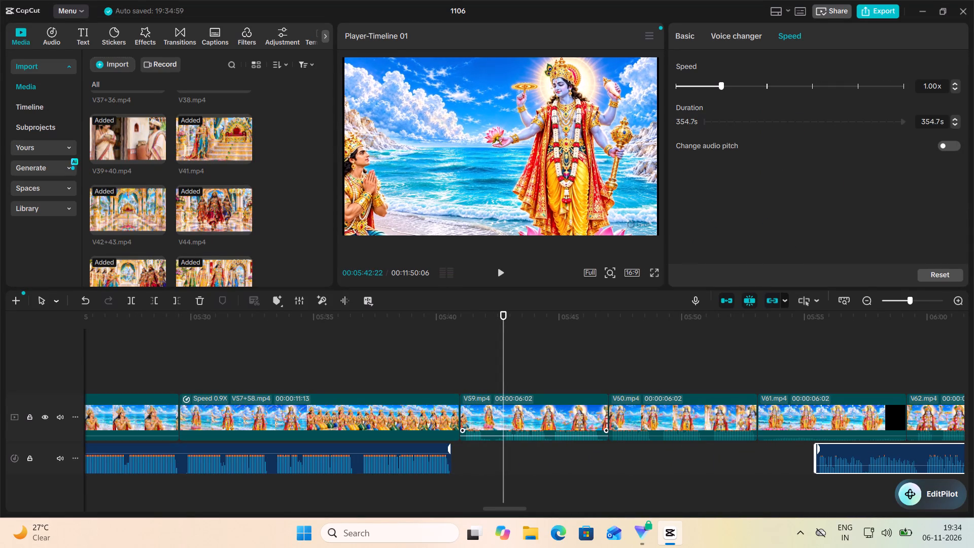
Raise the audio volume of V59.mp4 and V60.mp4, and play from the start of V59.mp4 into V60.mp4.
left_click_drag(486, 435, 486, 415)
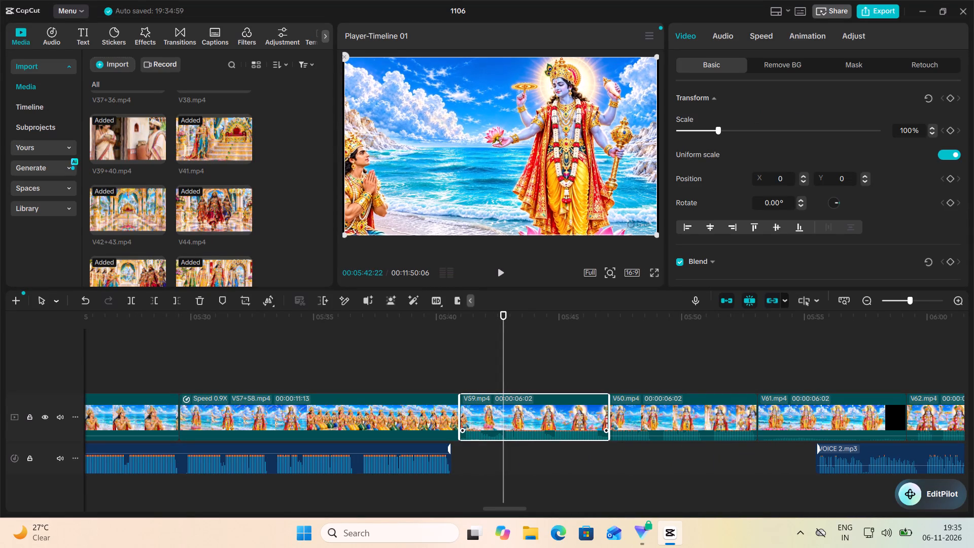
left_click_drag(644, 435, 646, 414)
left_click(460, 376)
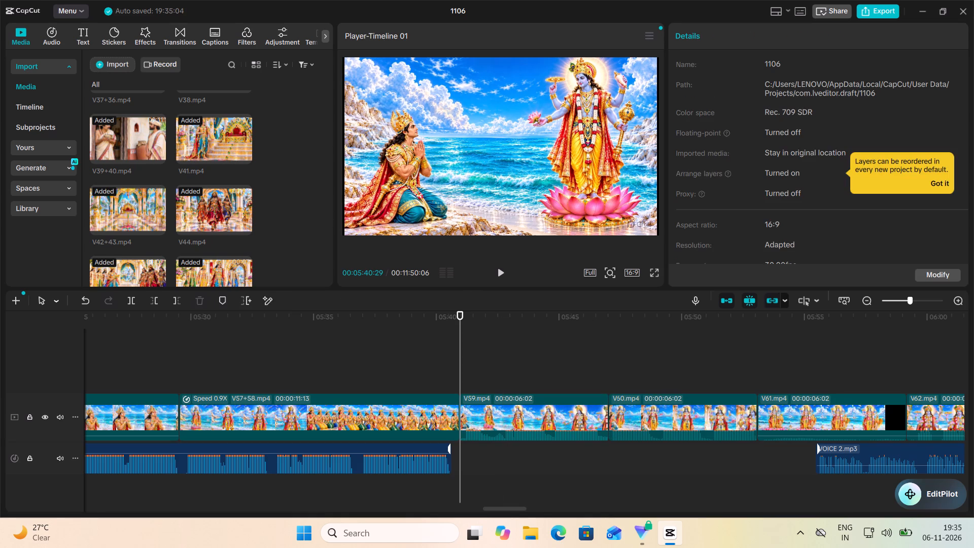
left_click(503, 271)
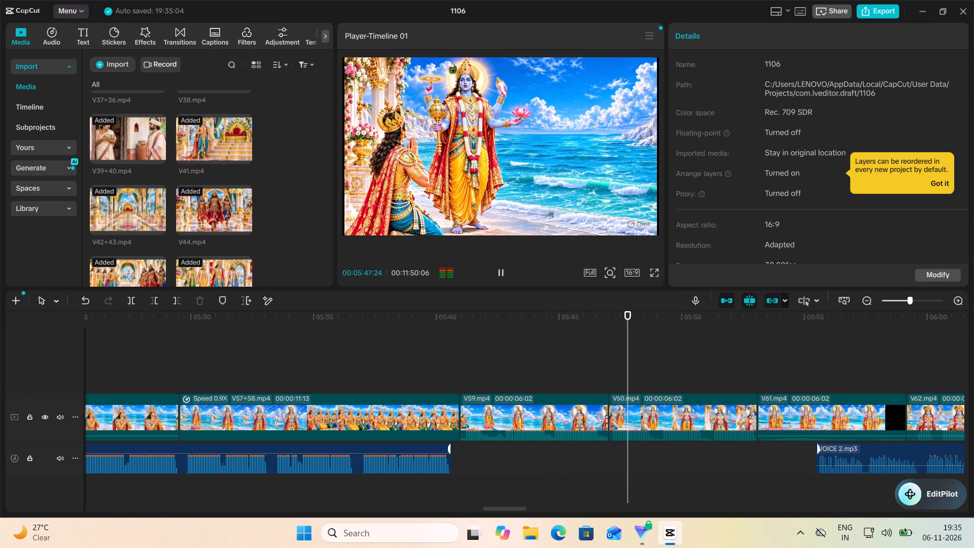
left_click(504, 271)
Reduce the speed of V60.mp4 to 0.90x and play on to near its end.
left_click(648, 409)
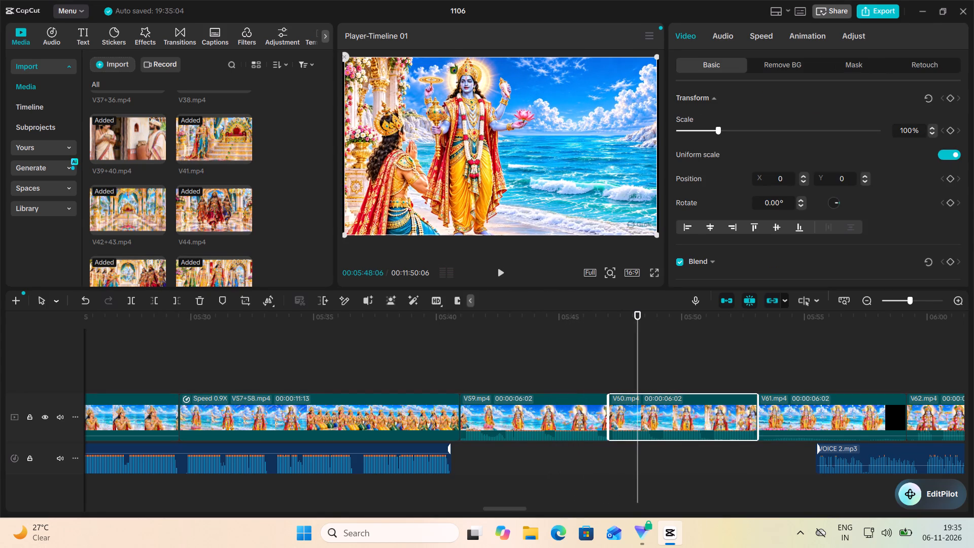
left_click(764, 34)
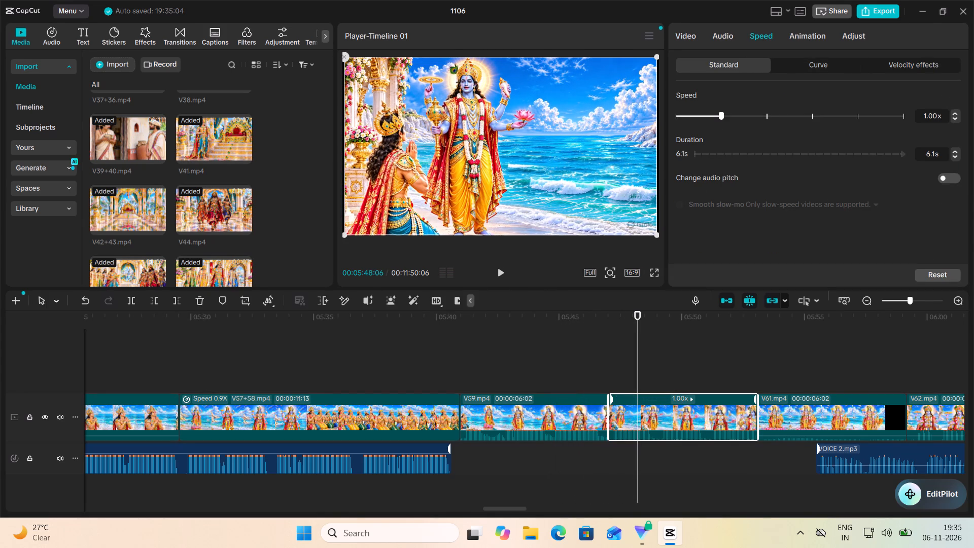
left_click(954, 118)
left_click(600, 361)
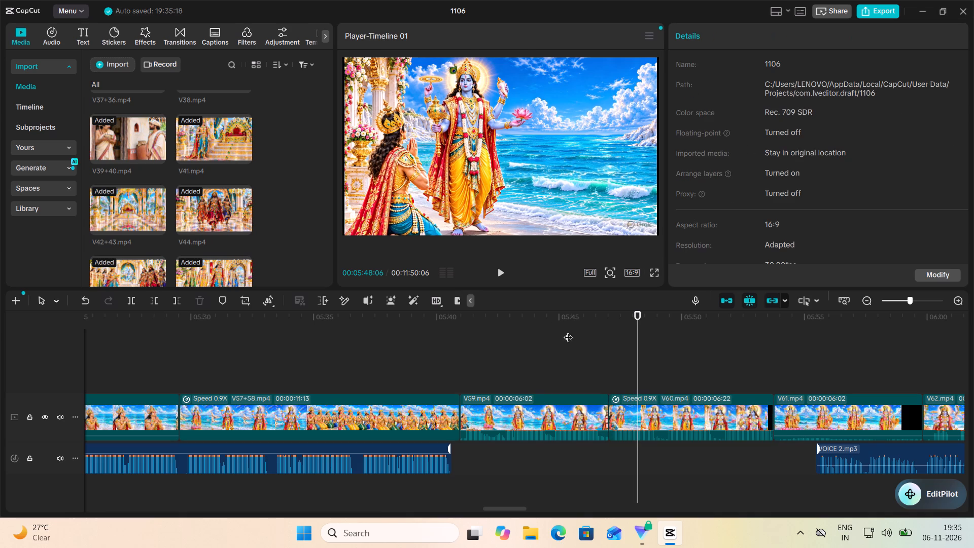
left_click(502, 270)
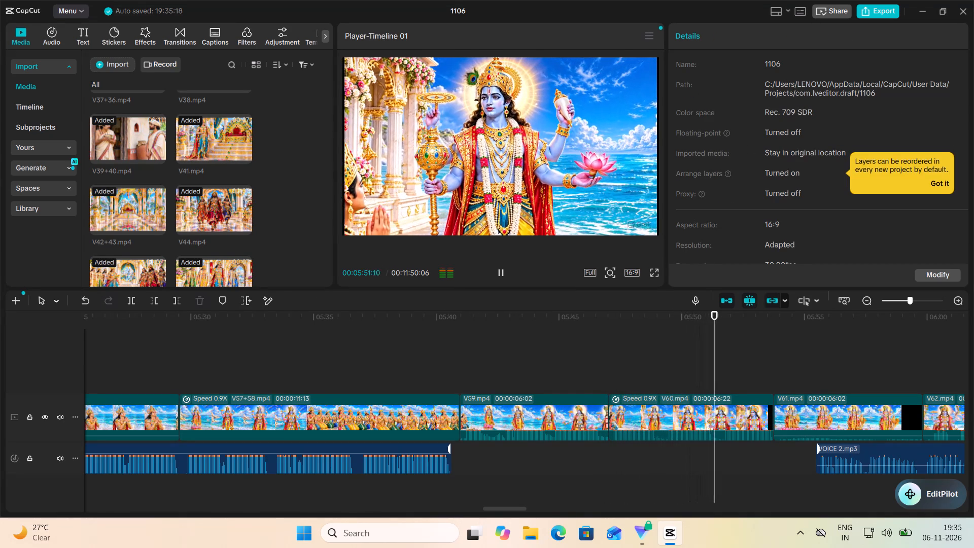
left_click(497, 273)
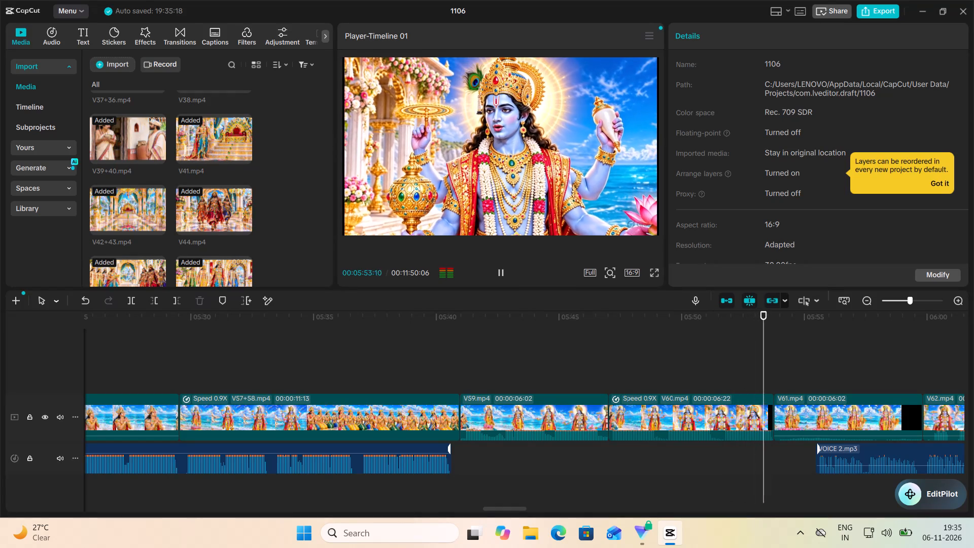
Reduce the speed of V59.mp4 to 0.90x and play it through V60.mp4 into V61.mp4.
left_click(470, 374)
left_click(514, 409)
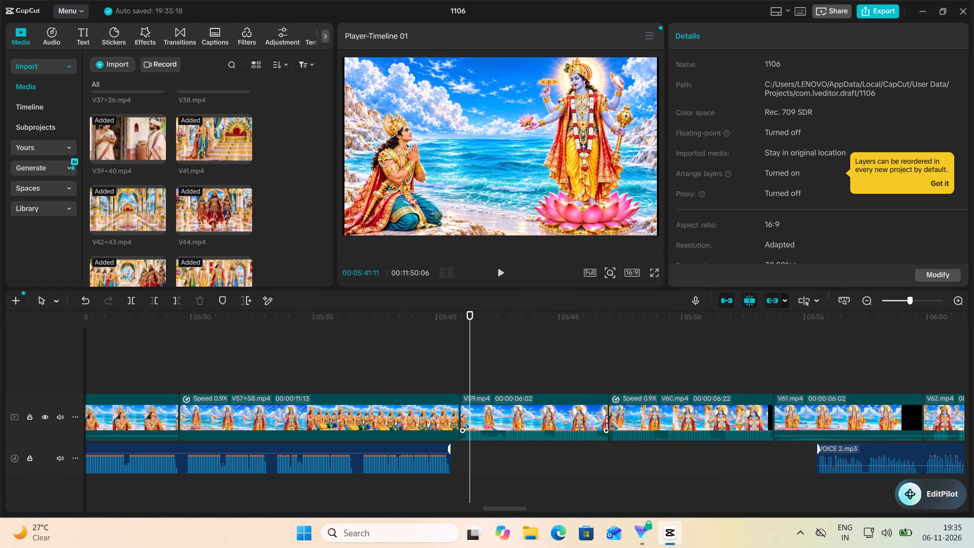
left_click(764, 31)
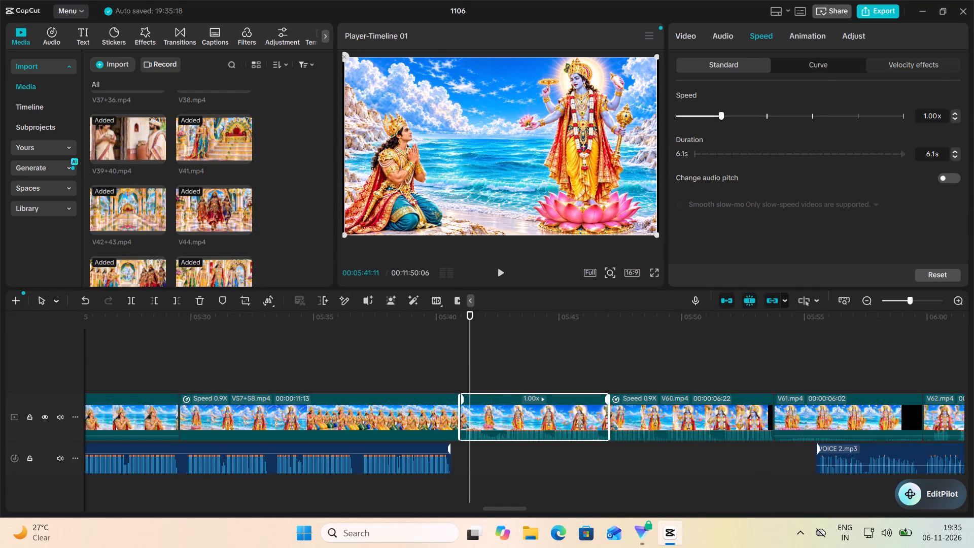
left_click(956, 117)
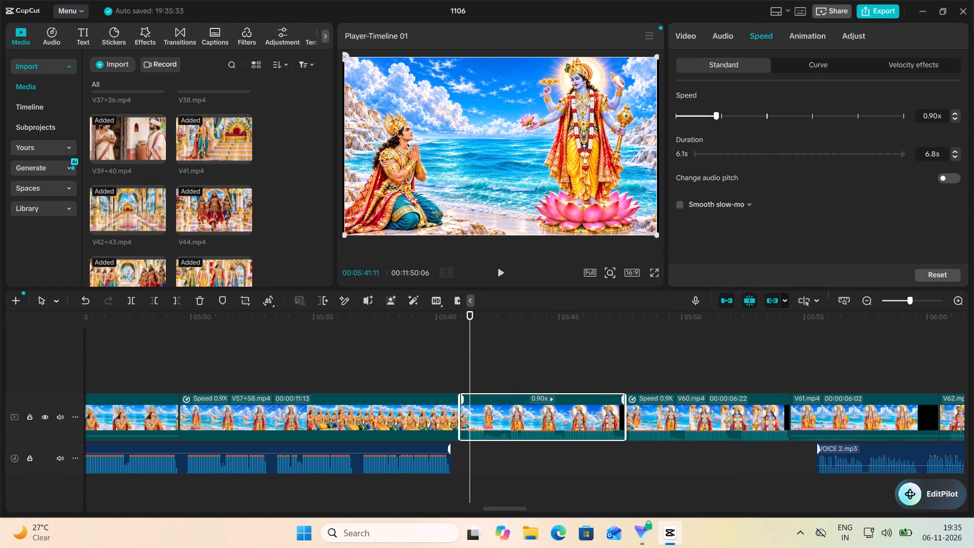
left_click(502, 271)
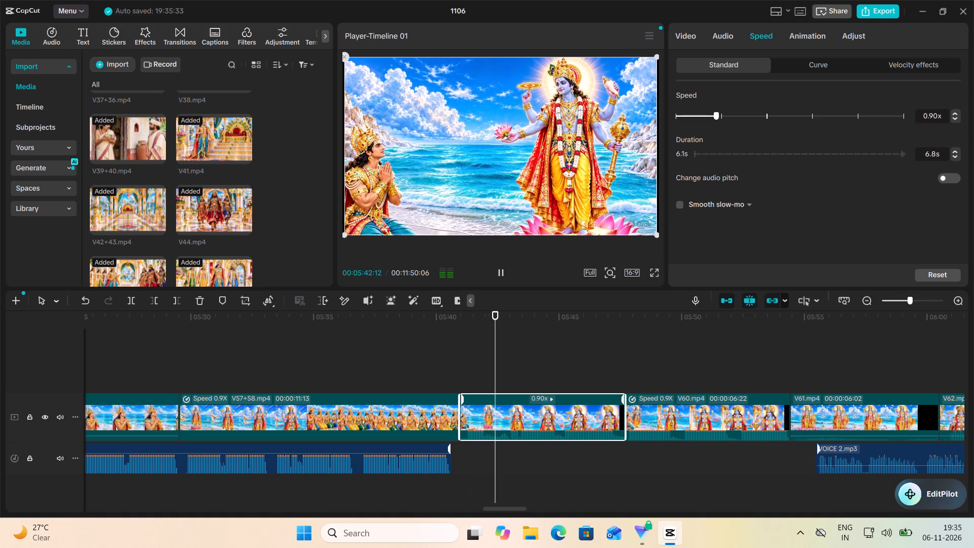
scroll(531, 383, "left", 1)
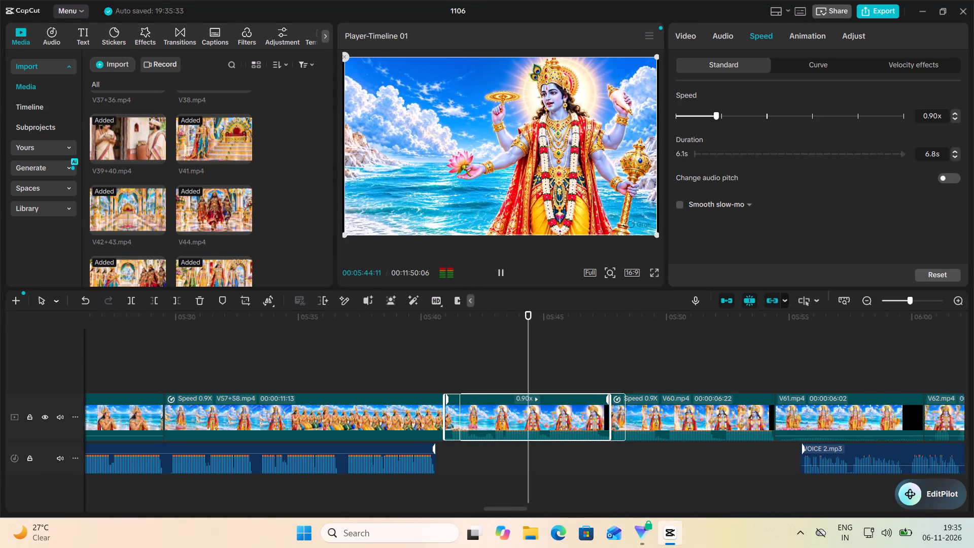
scroll(523, 382, "left", 2)
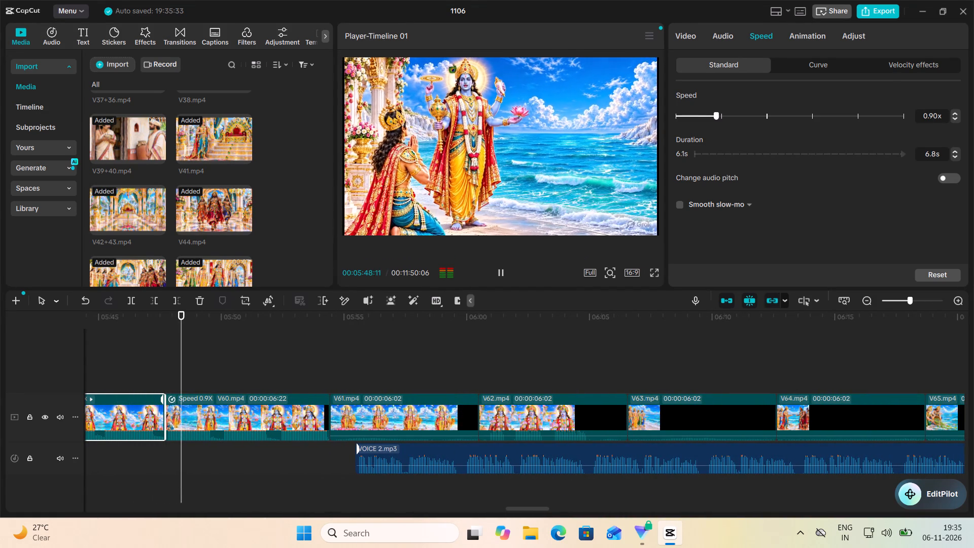
left_click(504, 273)
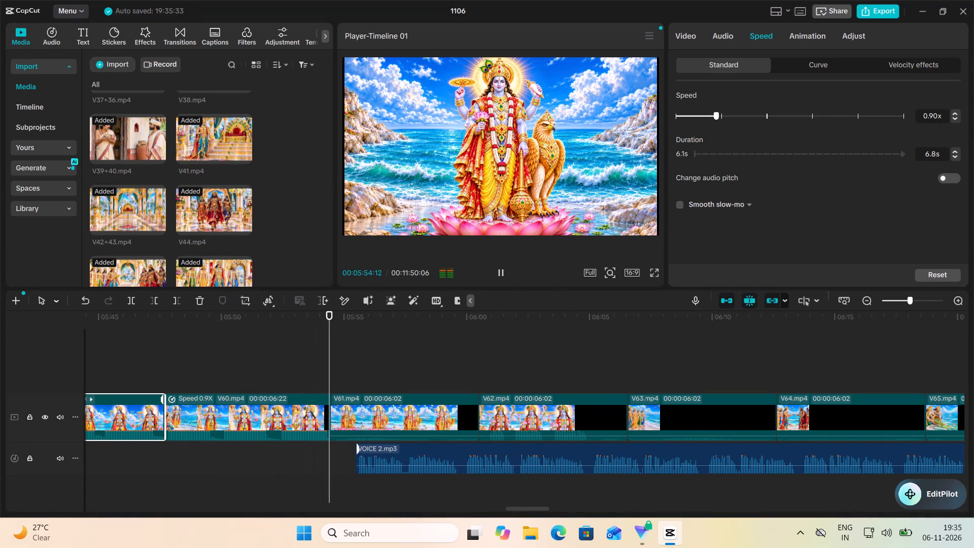
Move VOICE 2.mp3 earlier so it starts with V61.mp4 at about 00:05:54, and raise its volume.
left_click(503, 459)
left_click_drag(503, 456, 440, 455)
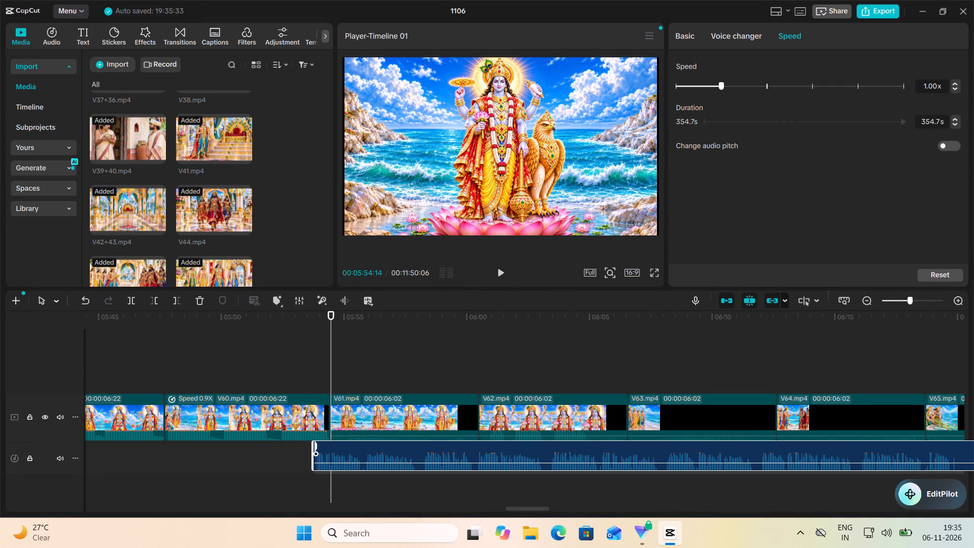
left_click_drag(440, 455, 480, 450)
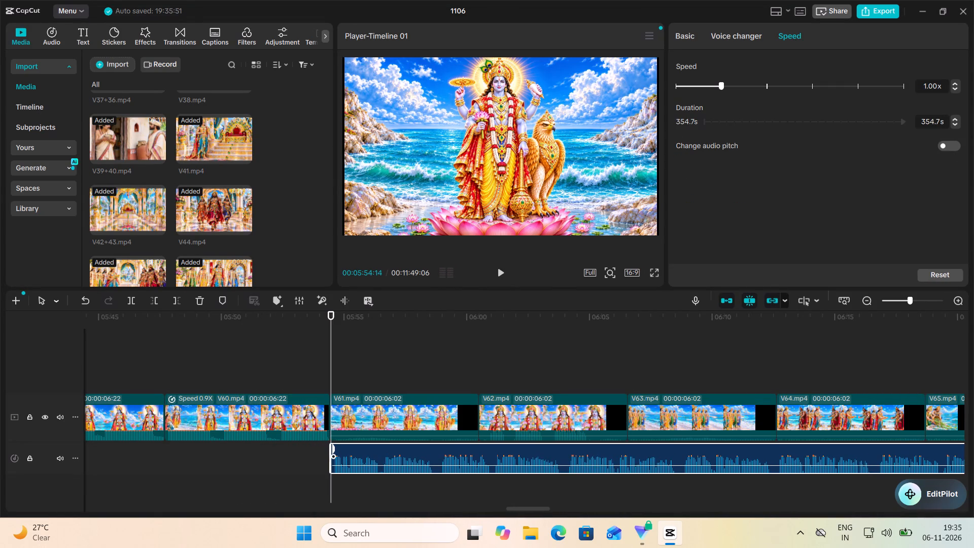
left_click_drag(385, 465, 402, 438)
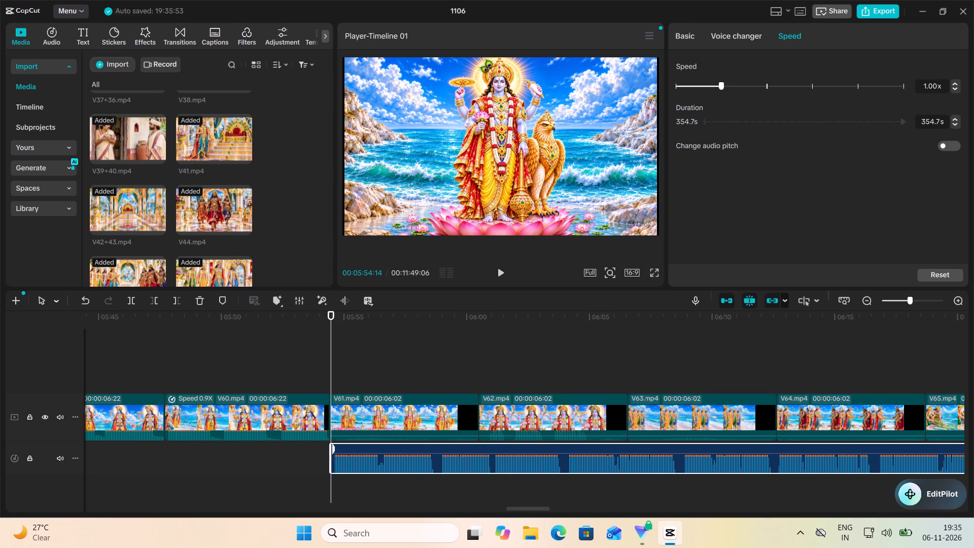
Play from the start of V61.mp4 into V63.mp4, replaying the V63.mp4 section to find a pause in the narration.
left_click(501, 273)
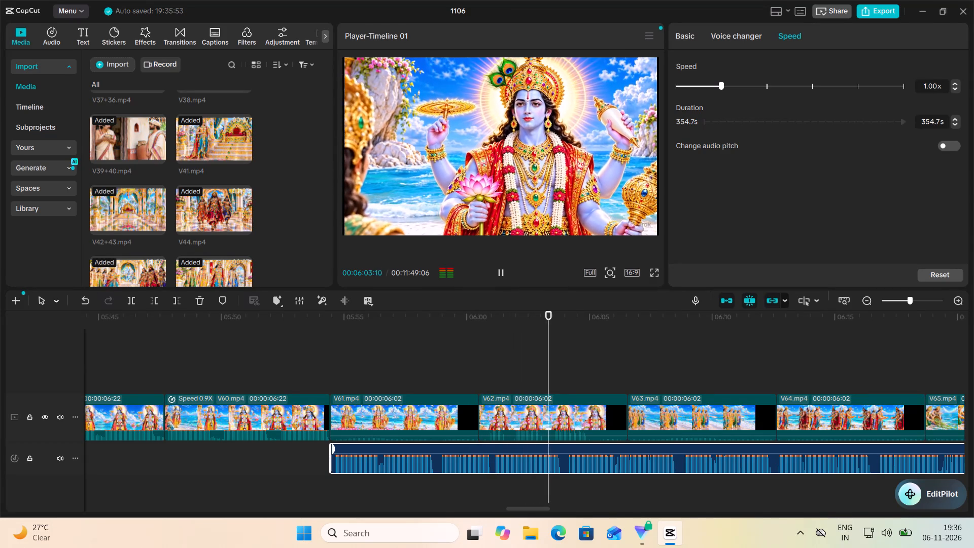
left_click(501, 273)
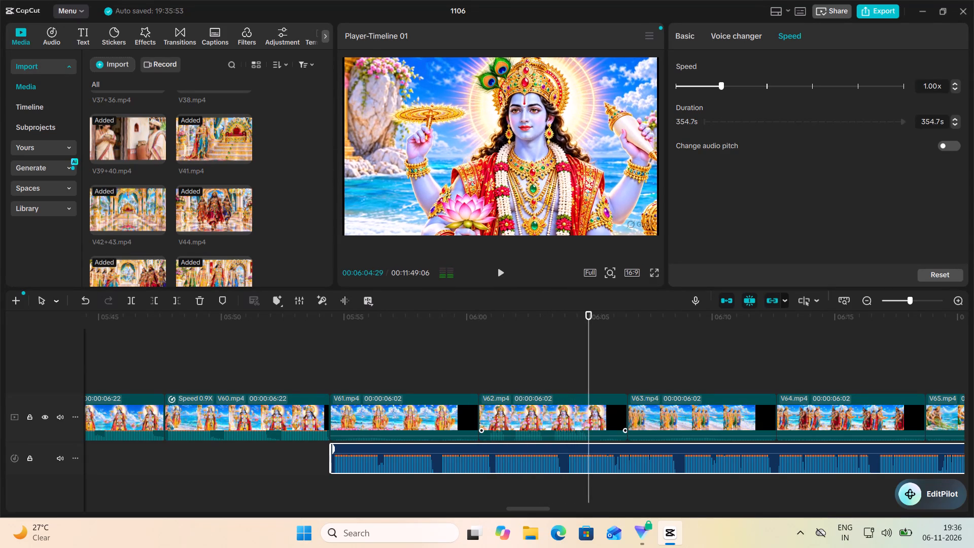
left_click(499, 276)
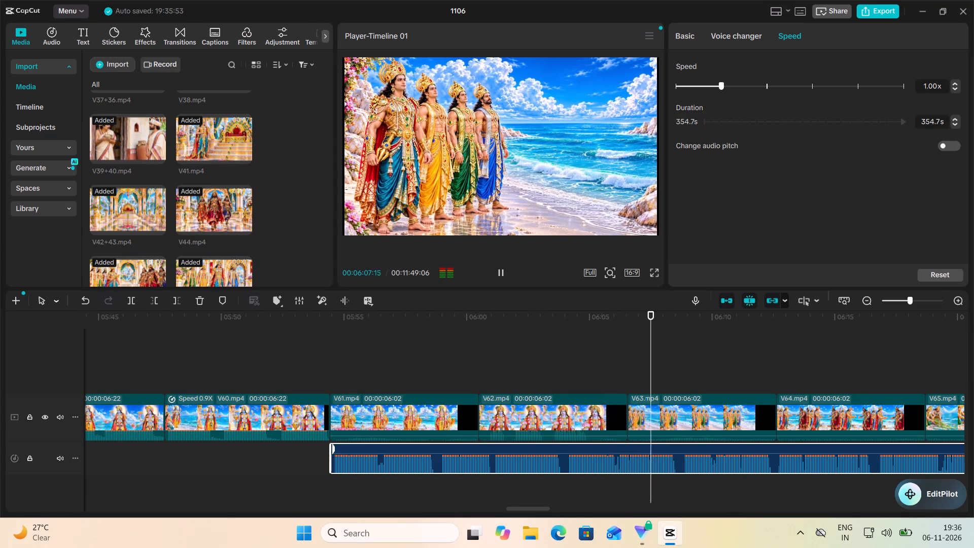
left_click(499, 275)
left_click(499, 275)
left_click(499, 275)
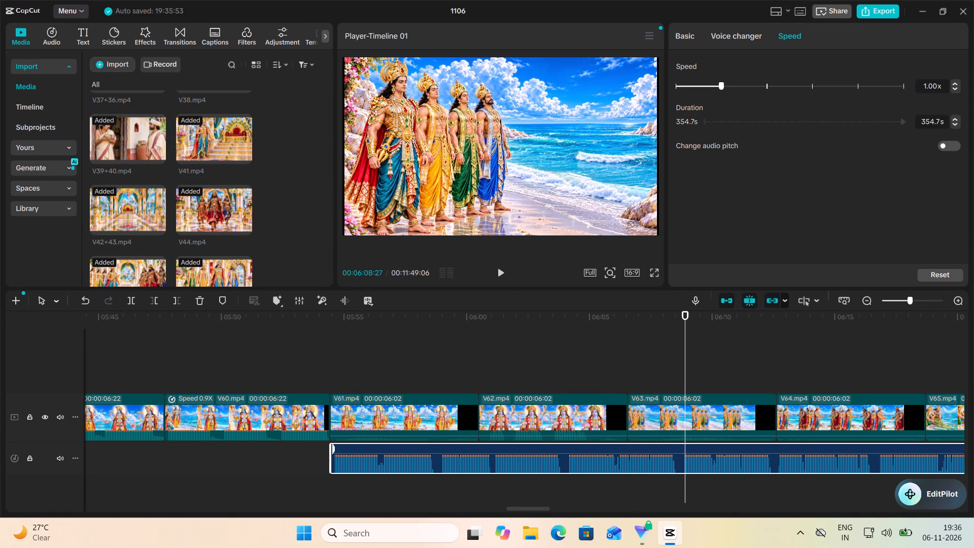
left_click(648, 363)
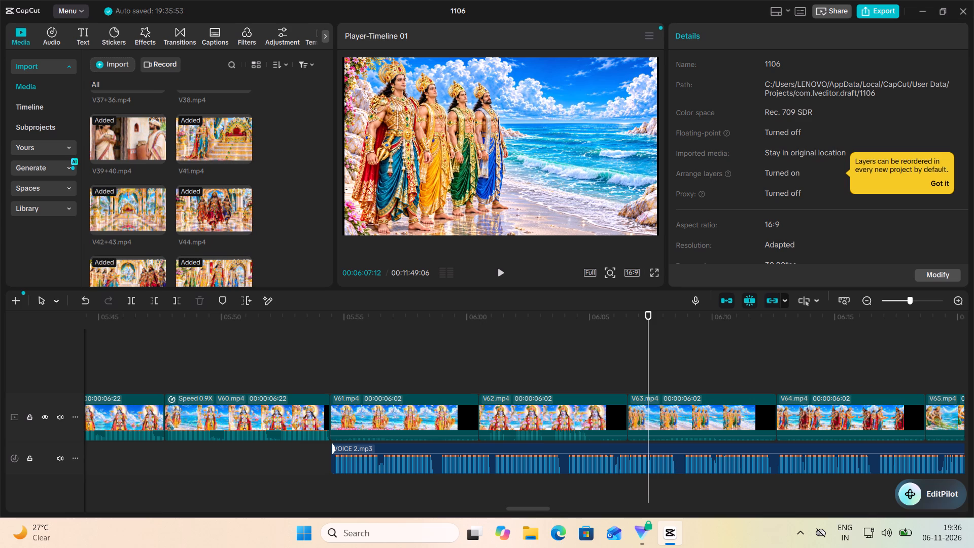
left_click(502, 273)
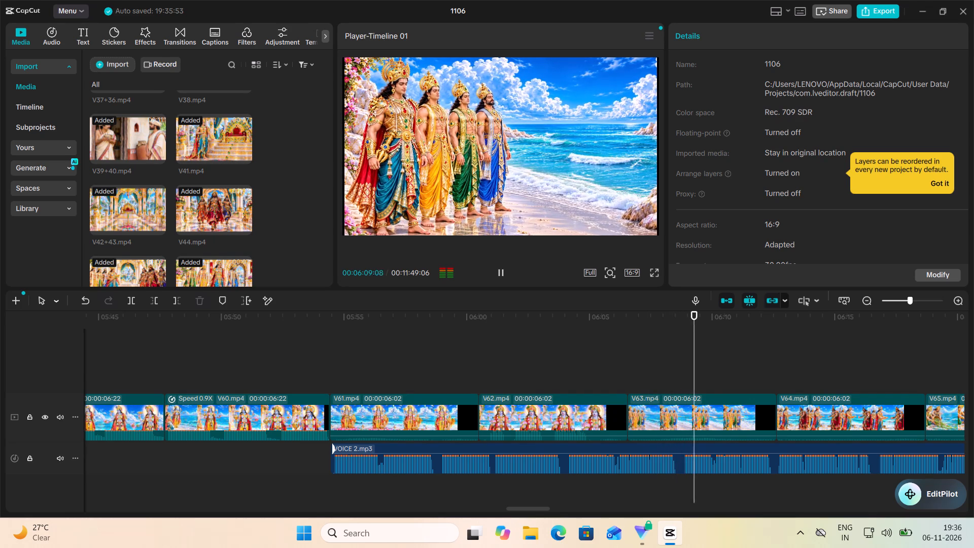
left_click(502, 273)
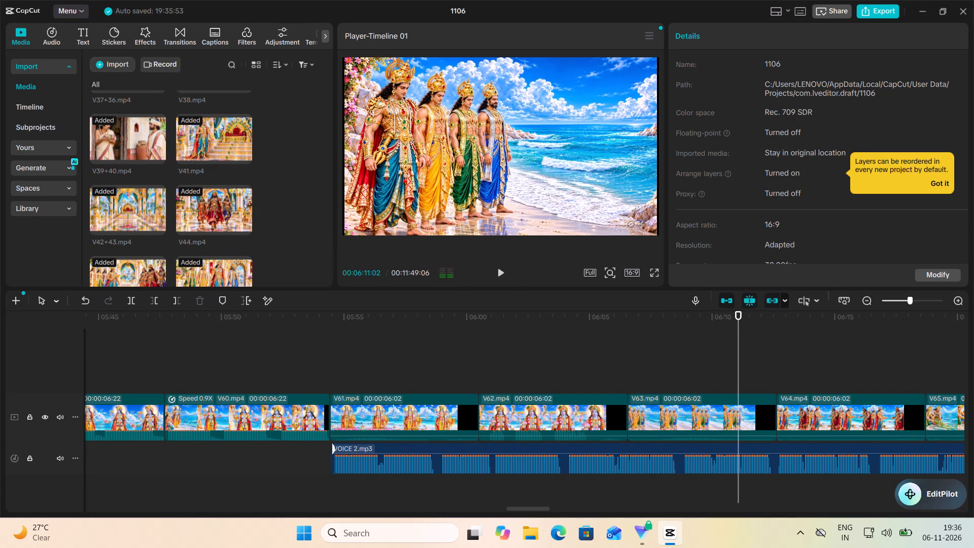
Split VOICE 2.mp3 at 00:06:08:22, within V63.mp4.
left_click(681, 363)
left_click(642, 465)
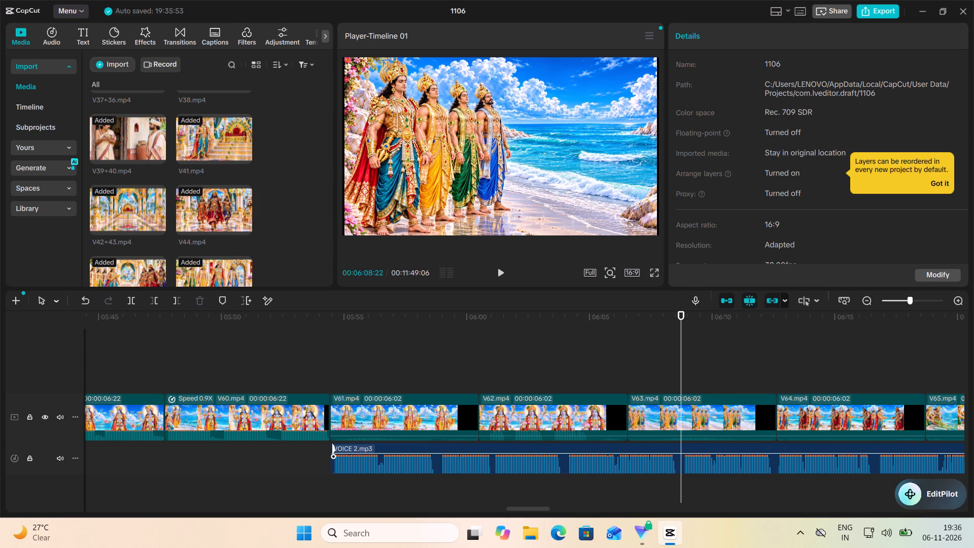
left_click(131, 301)
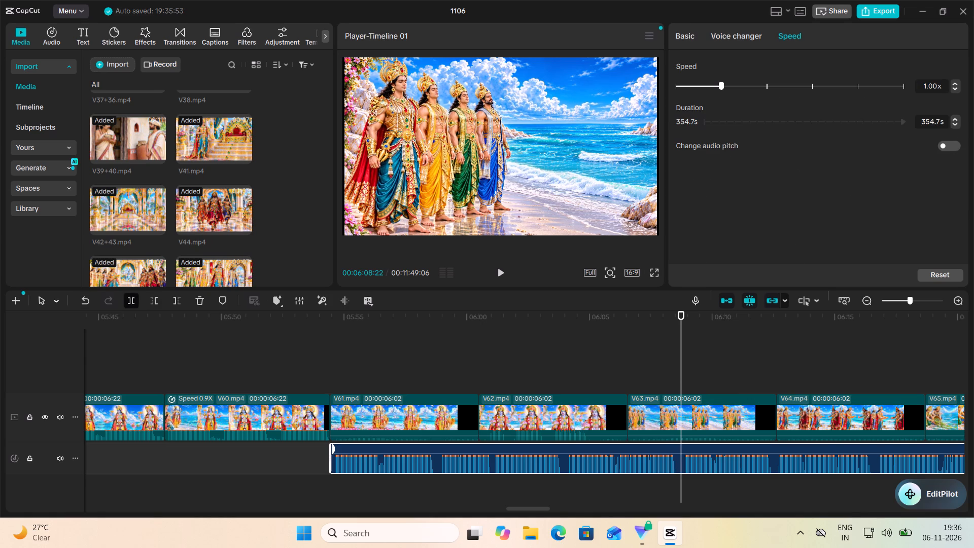
Move the first part of VOICE 2.mp3 earlier, directly after the preceding voice clip at about 00:05:40, beneath V59.mp4 and V60.mp4.
left_click_drag(474, 461, 260, 467)
scroll(337, 464, "right", 1)
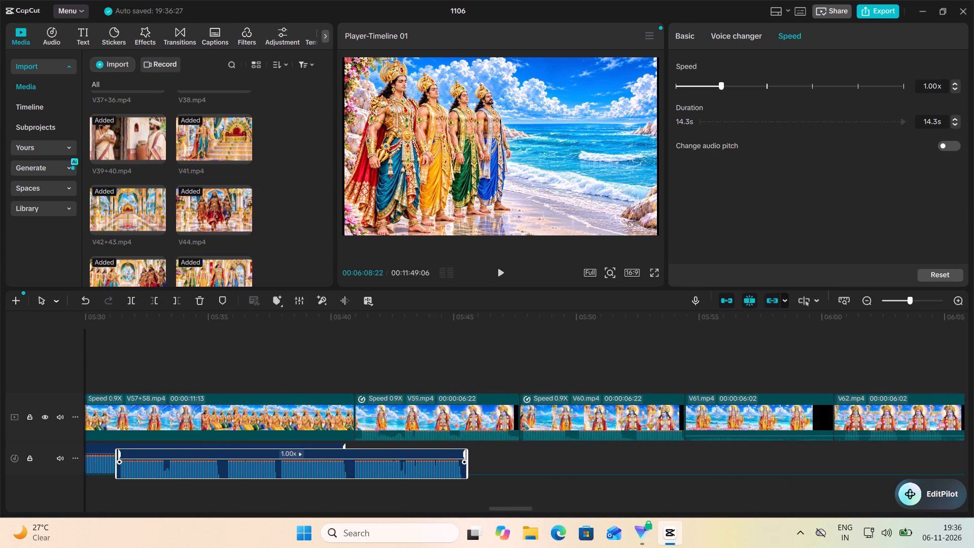
scroll(260, 467, "right", 1)
left_click_drag(260, 467, 508, 468)
scroll(508, 468, "right", 1)
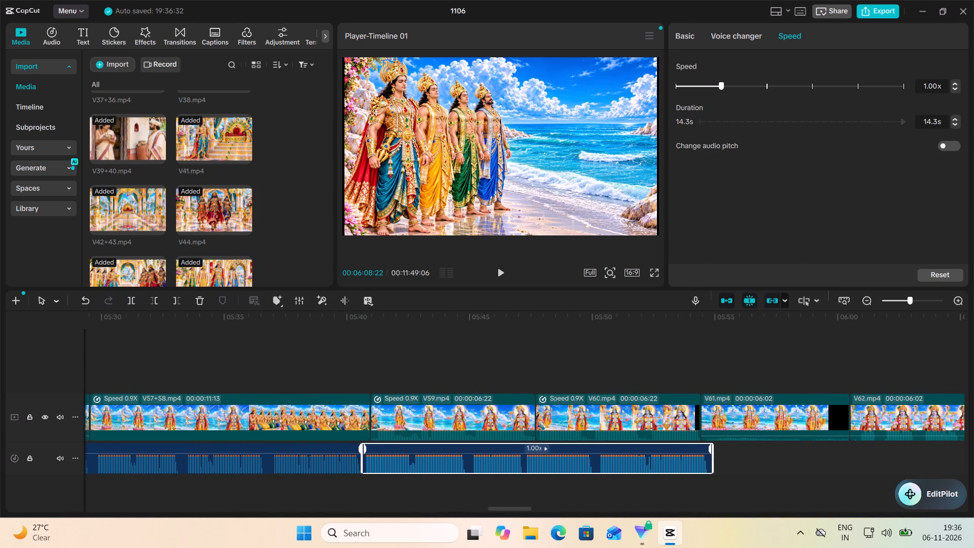
Lower the volume of the moved VOICE 2.mp3 part to silence, and play from the end of V60.mp4 into V61.mp4.
left_click_drag(489, 454, 474, 504)
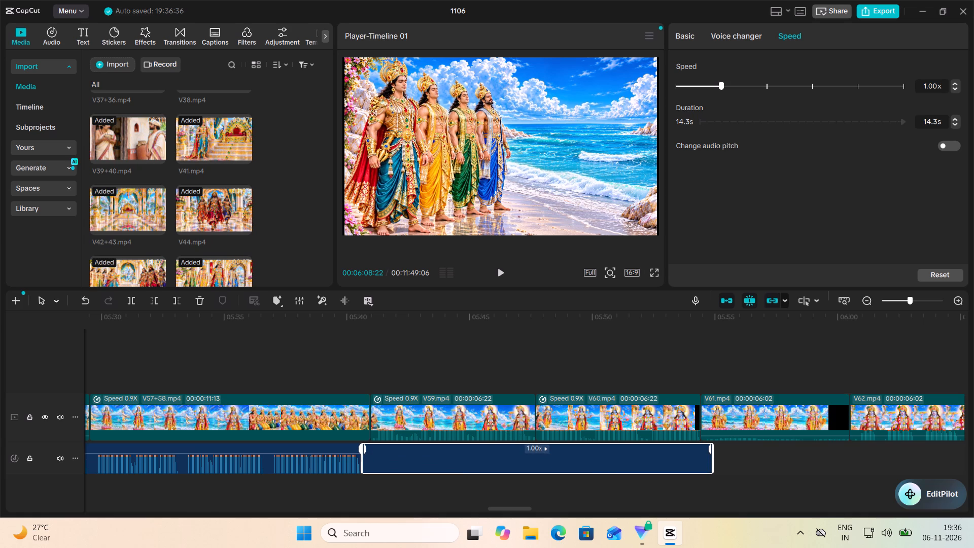
left_click(679, 362)
left_click(502, 269)
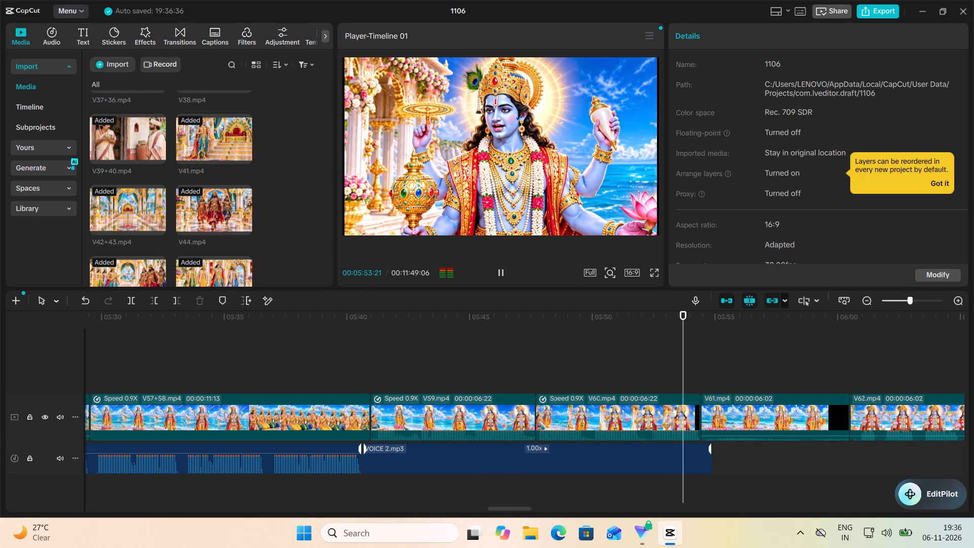
Move the remaining VOICE 2.mp3 part earlier to start directly after the silenced part, near the start of V61.mp4.
scroll(766, 479, "left", 1)
left_click_drag(874, 463, 846, 463)
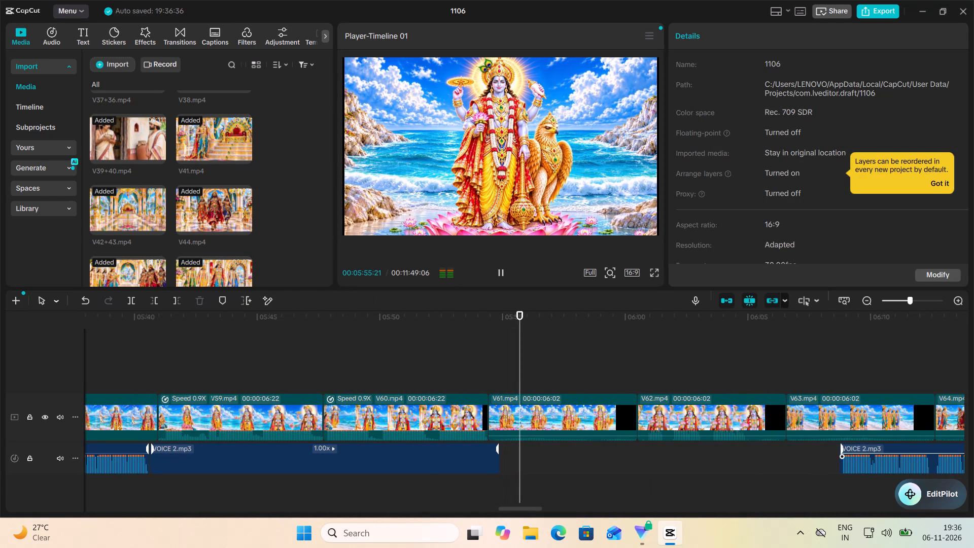
left_click_drag(846, 463, 537, 466)
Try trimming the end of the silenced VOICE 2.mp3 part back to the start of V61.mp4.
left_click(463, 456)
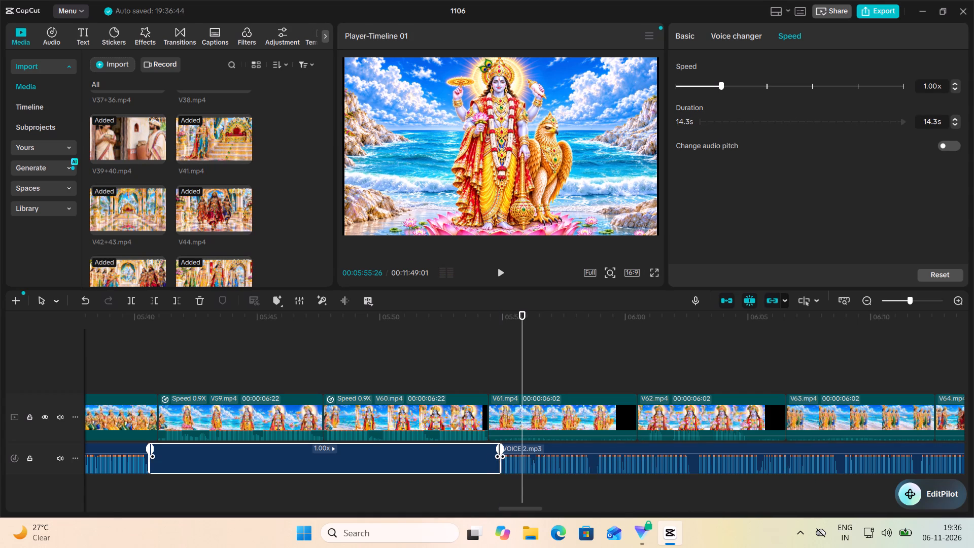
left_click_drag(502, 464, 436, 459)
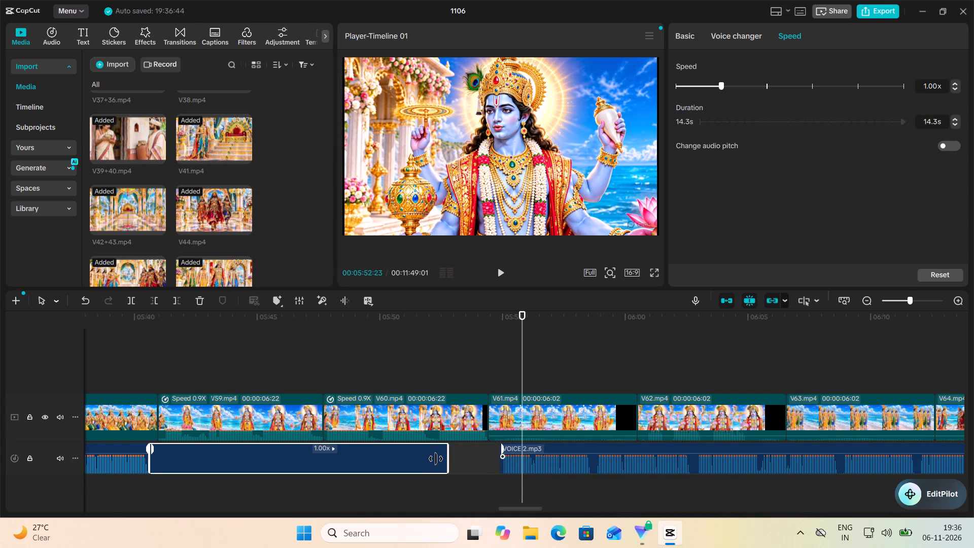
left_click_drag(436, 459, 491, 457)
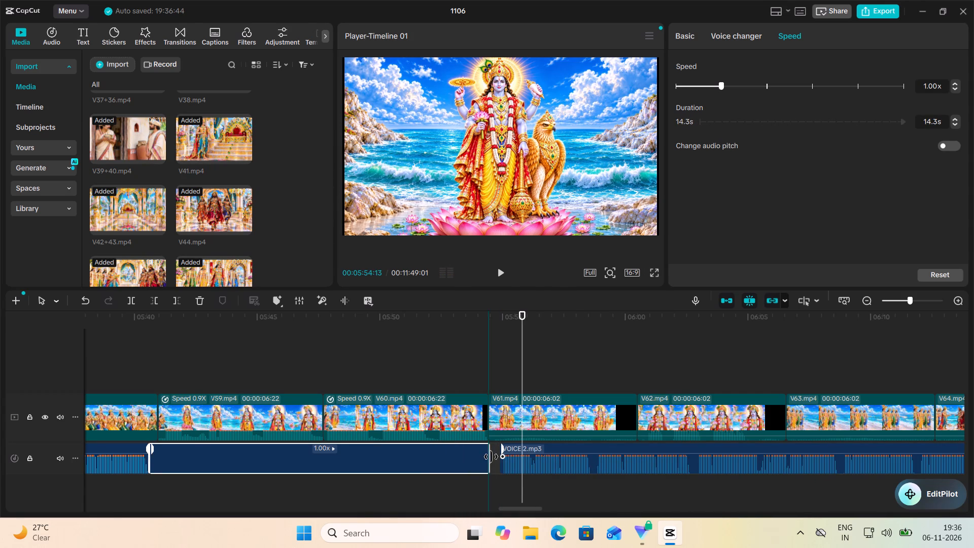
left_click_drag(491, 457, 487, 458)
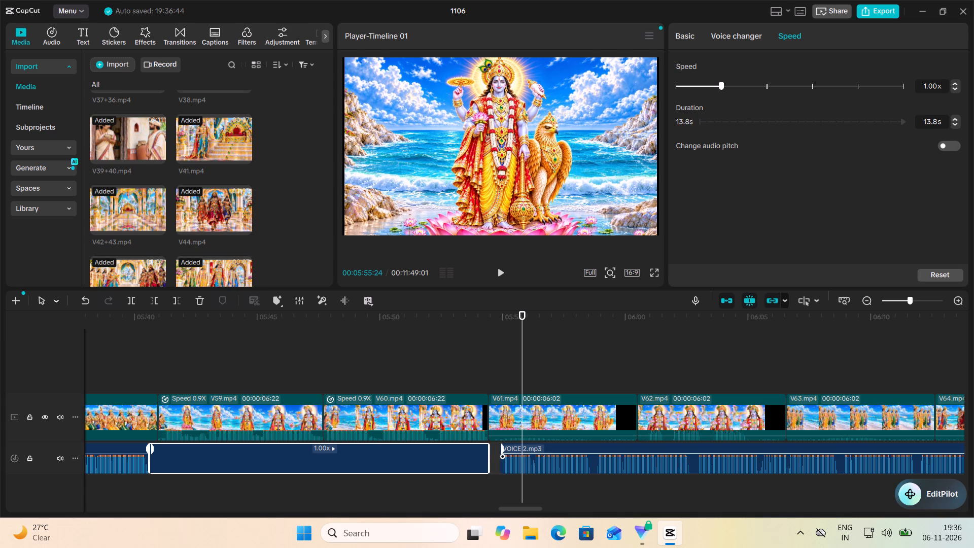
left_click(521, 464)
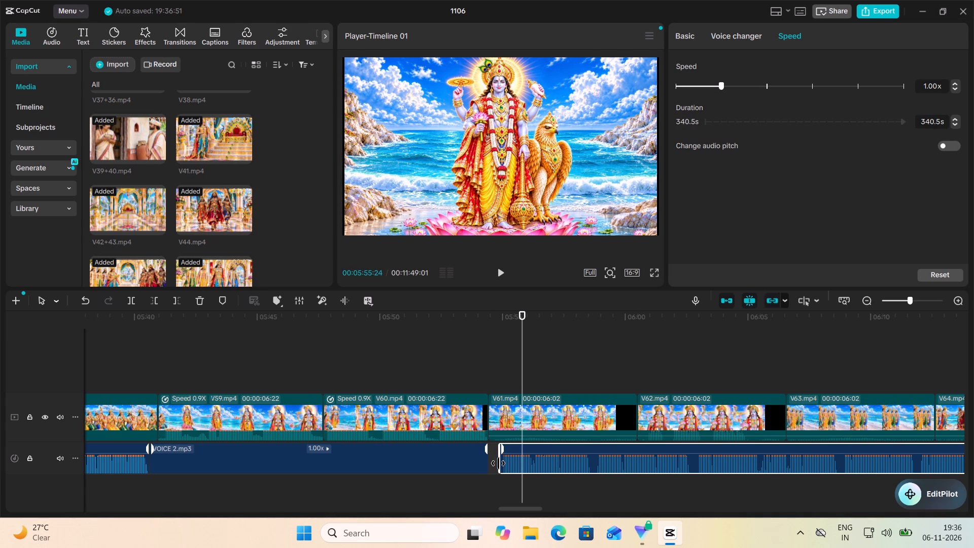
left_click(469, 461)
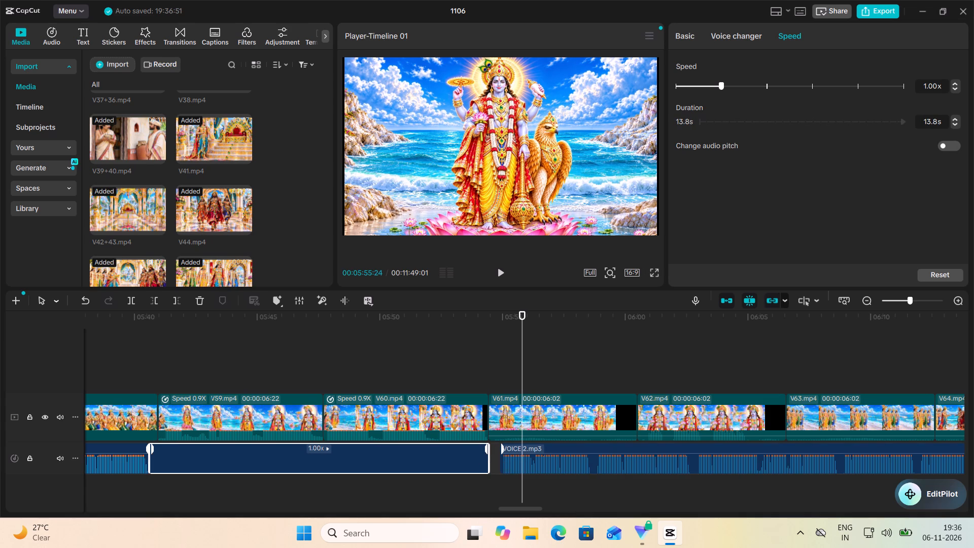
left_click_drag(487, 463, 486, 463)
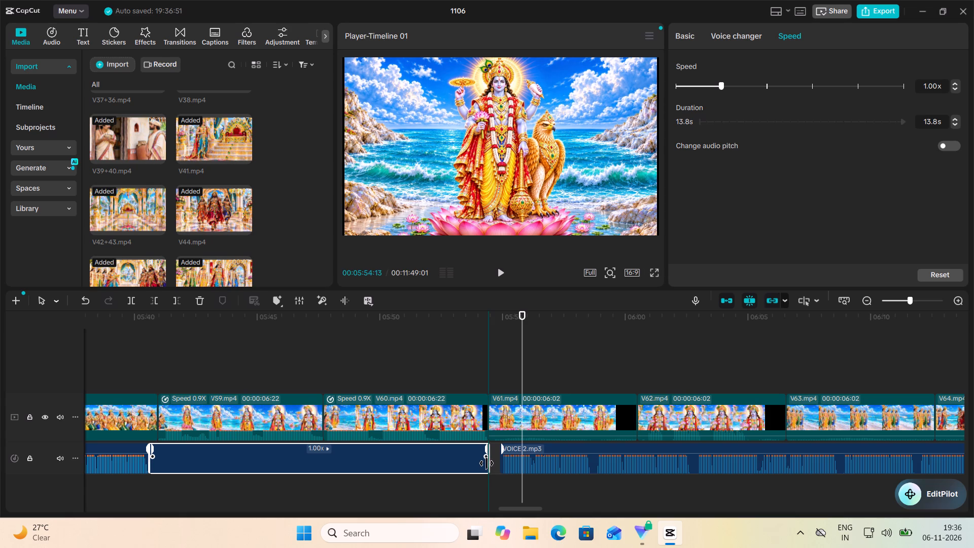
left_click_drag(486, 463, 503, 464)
Play from the end of V60.mp4 into V62.mp4, and split VOICE 2.mp3 at about 00:05:58:26, beneath V61.mp4.
left_click(477, 356)
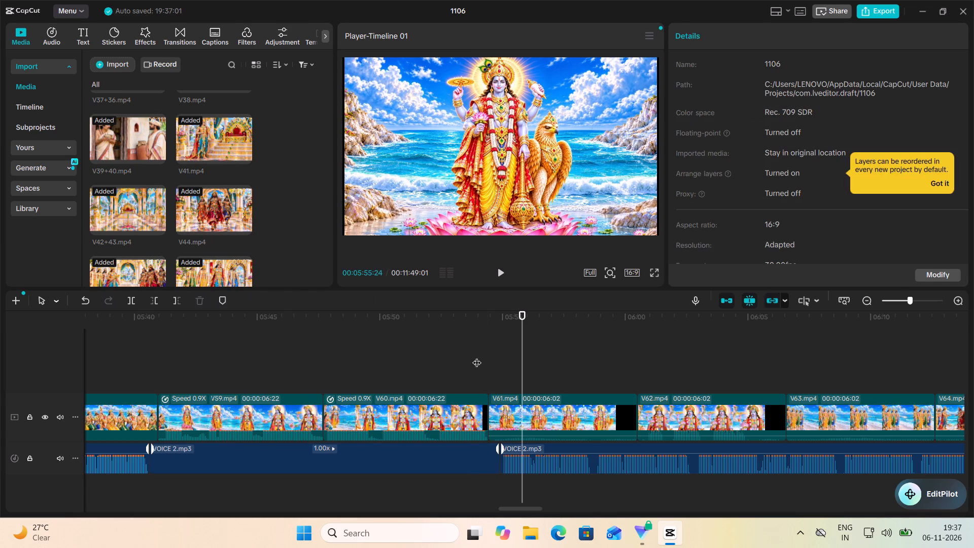
left_click(505, 272)
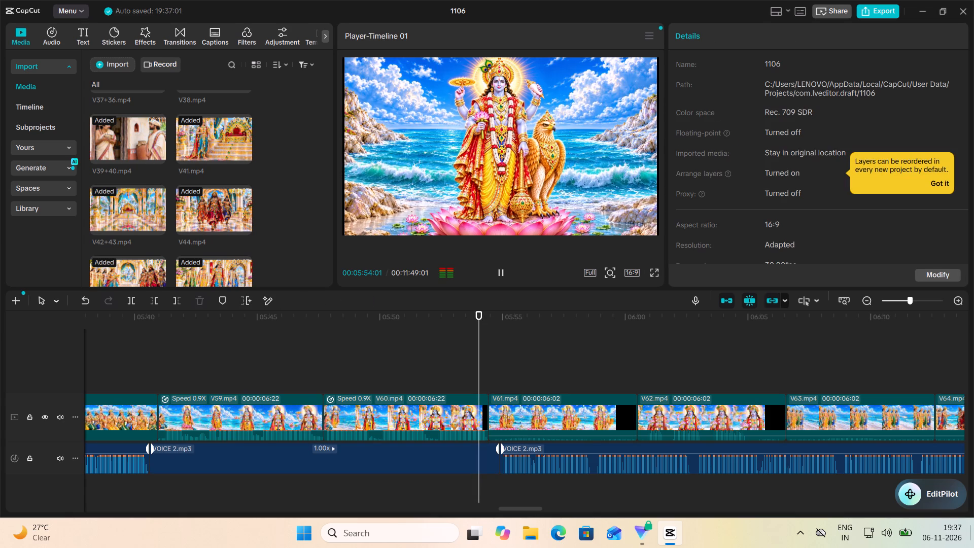
scroll(461, 286, "left", 1)
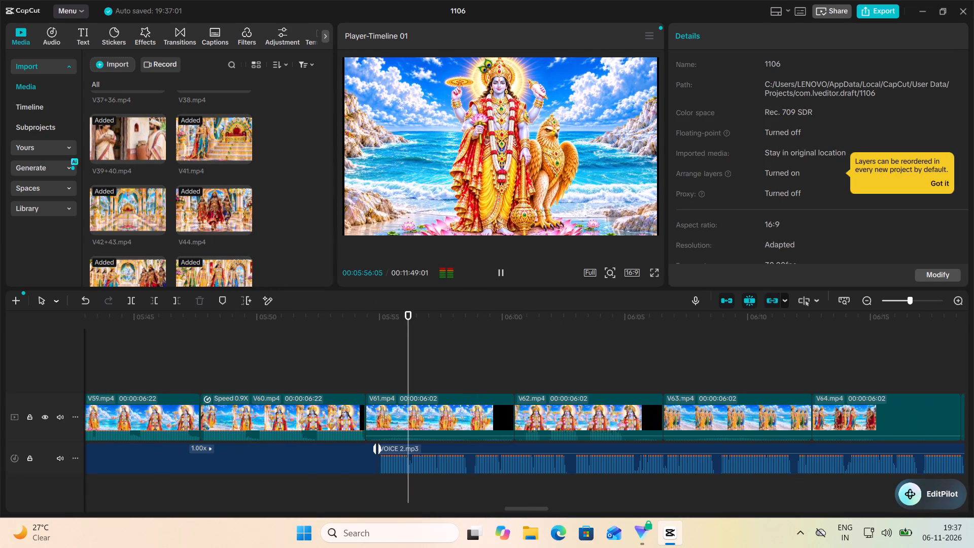
scroll(499, 285, "left", 1)
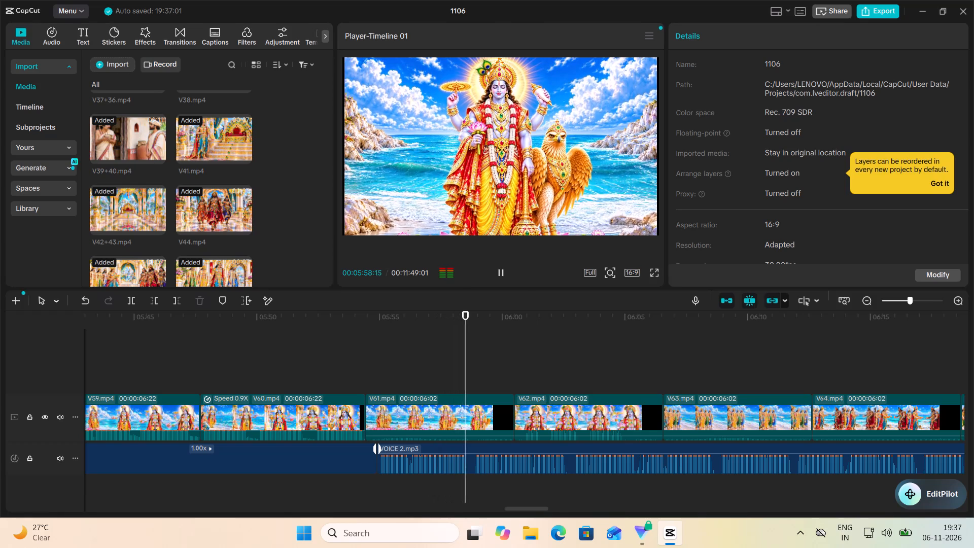
left_click(503, 275)
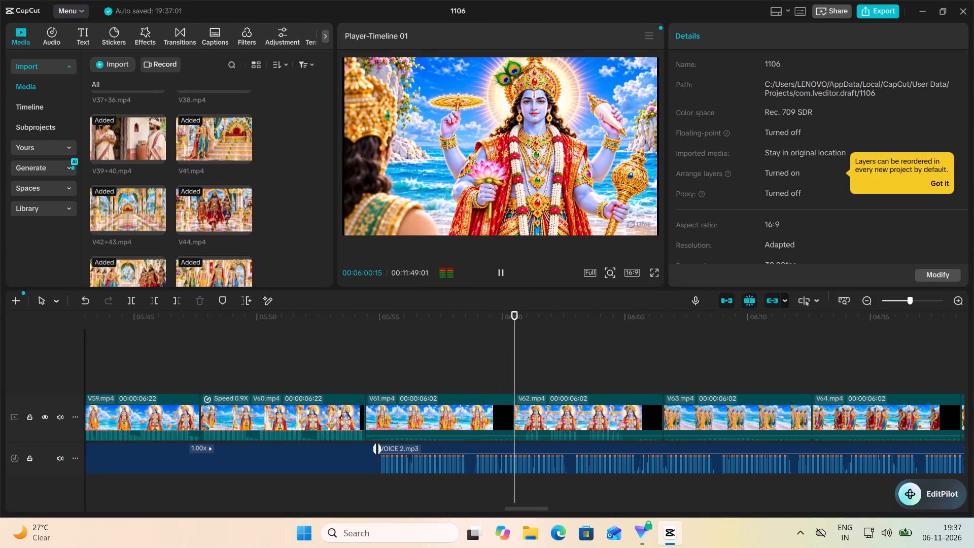
left_click(503, 275)
left_click(503, 275)
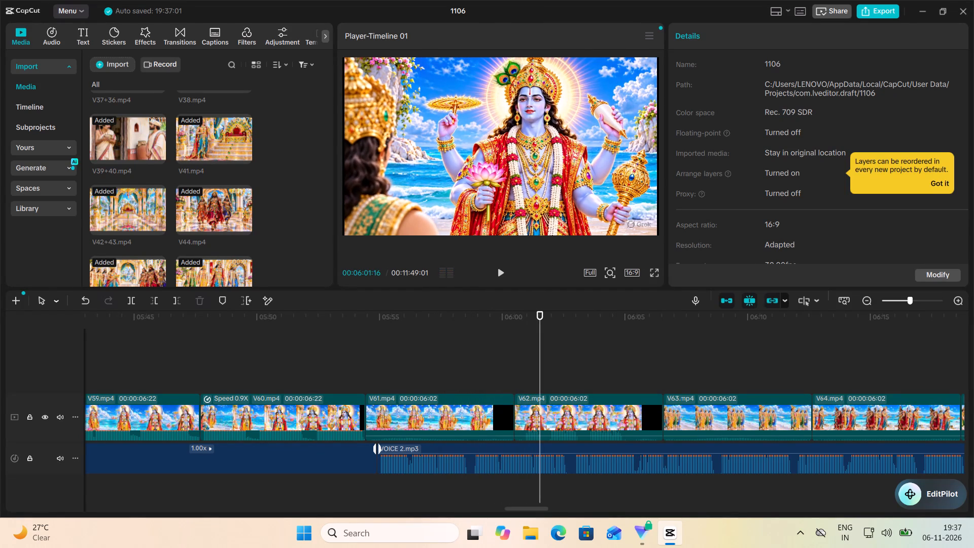
left_click_drag(545, 435, 549, 426)
left_click(463, 368)
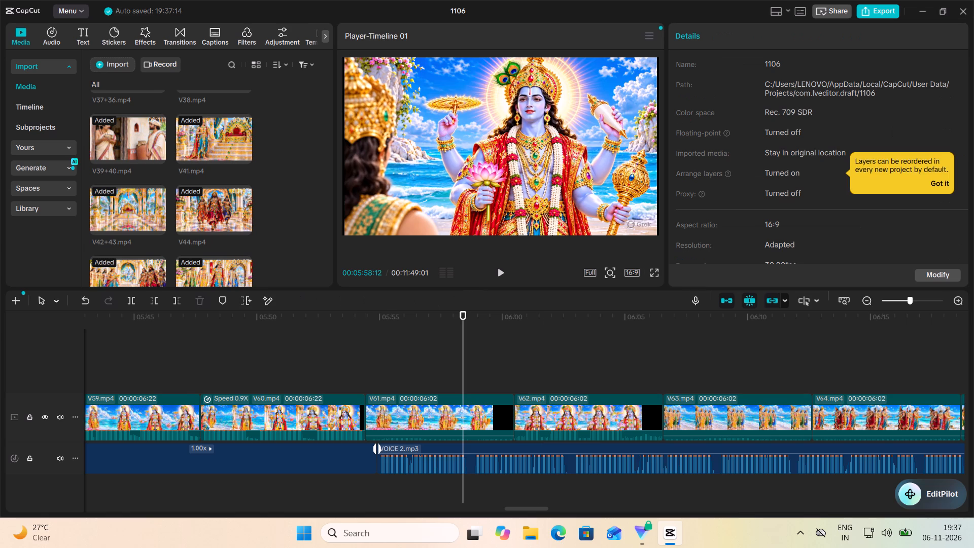
left_click(474, 365)
left_click(473, 458)
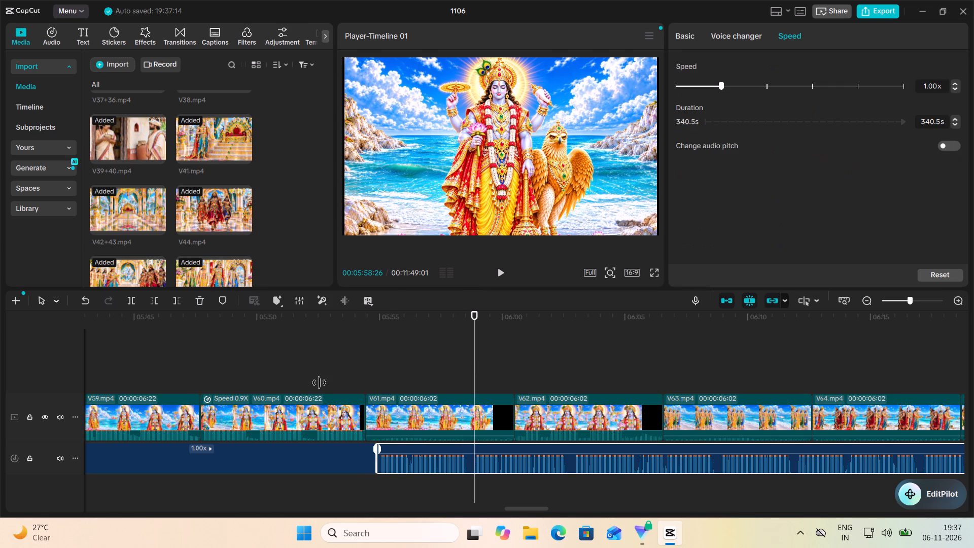
left_click(132, 300)
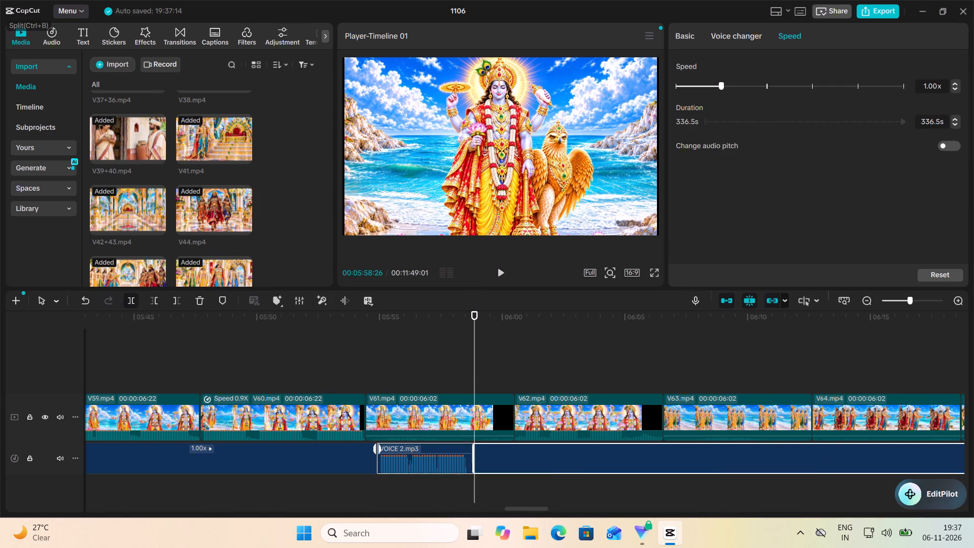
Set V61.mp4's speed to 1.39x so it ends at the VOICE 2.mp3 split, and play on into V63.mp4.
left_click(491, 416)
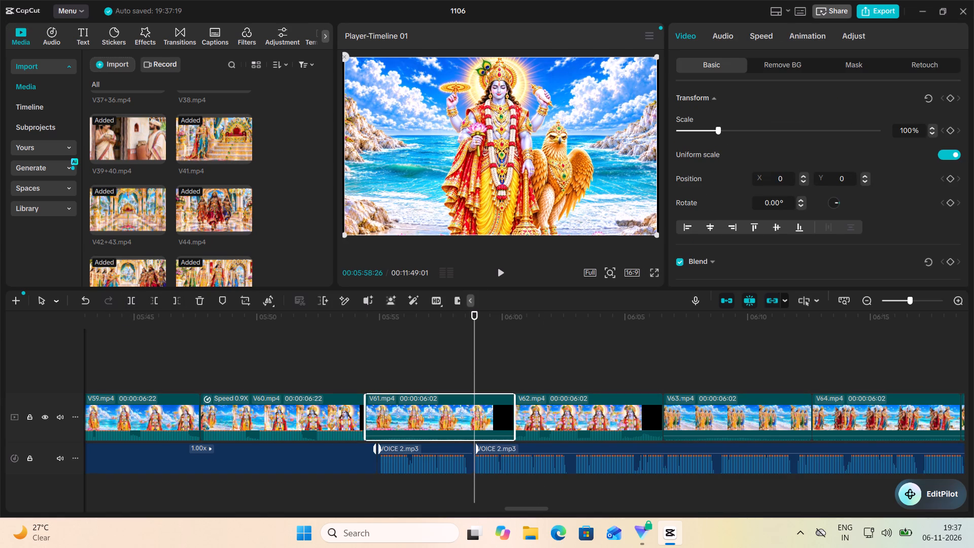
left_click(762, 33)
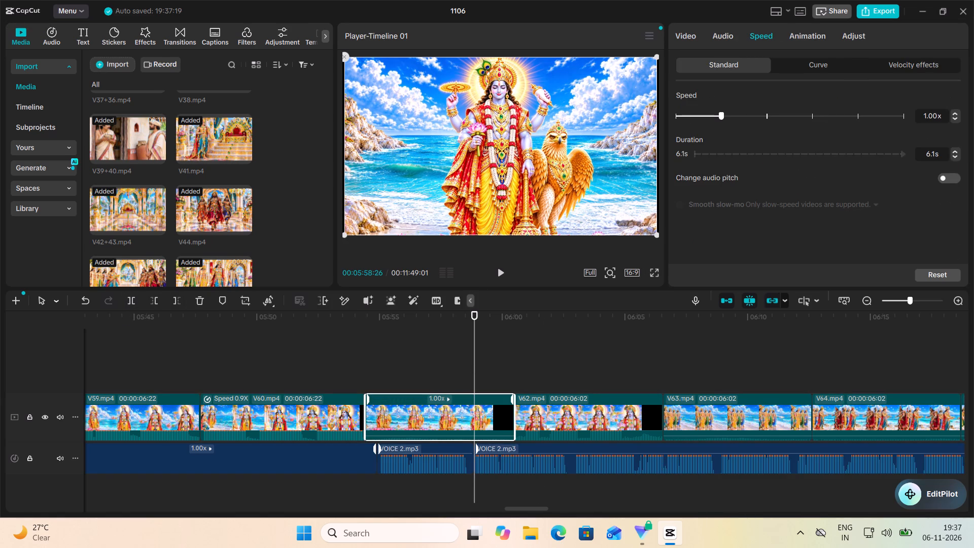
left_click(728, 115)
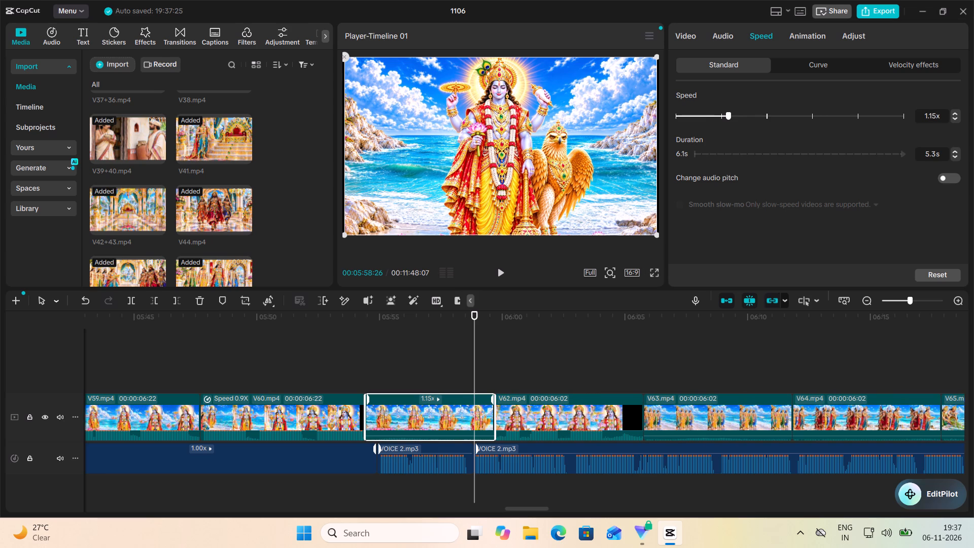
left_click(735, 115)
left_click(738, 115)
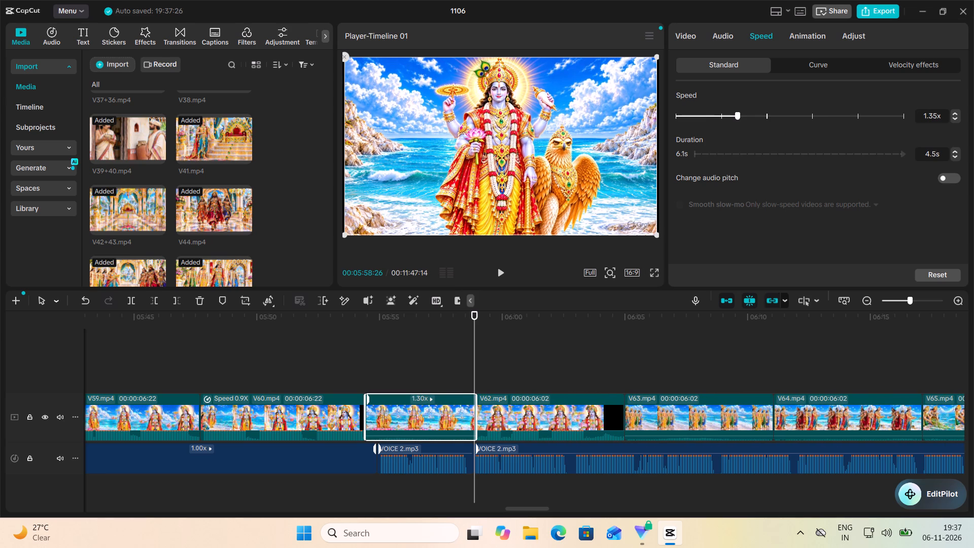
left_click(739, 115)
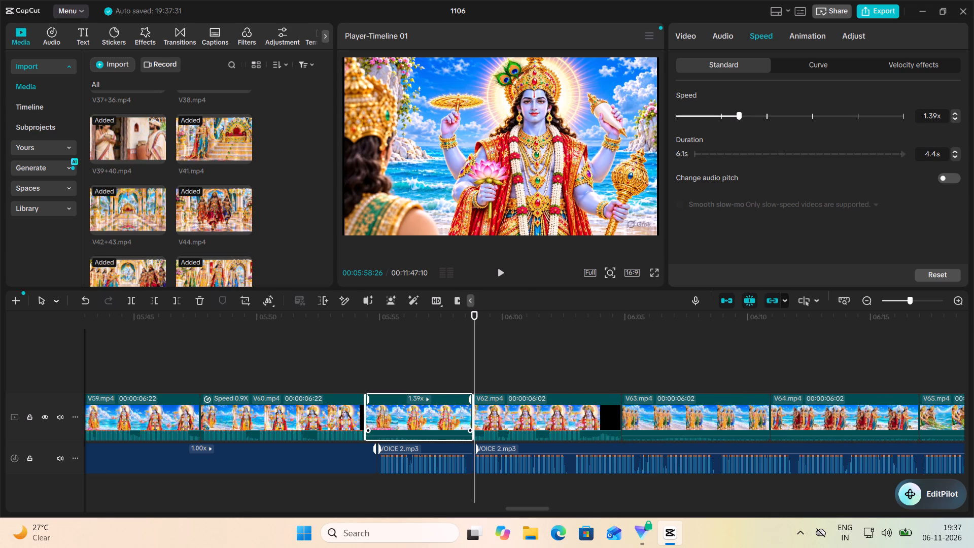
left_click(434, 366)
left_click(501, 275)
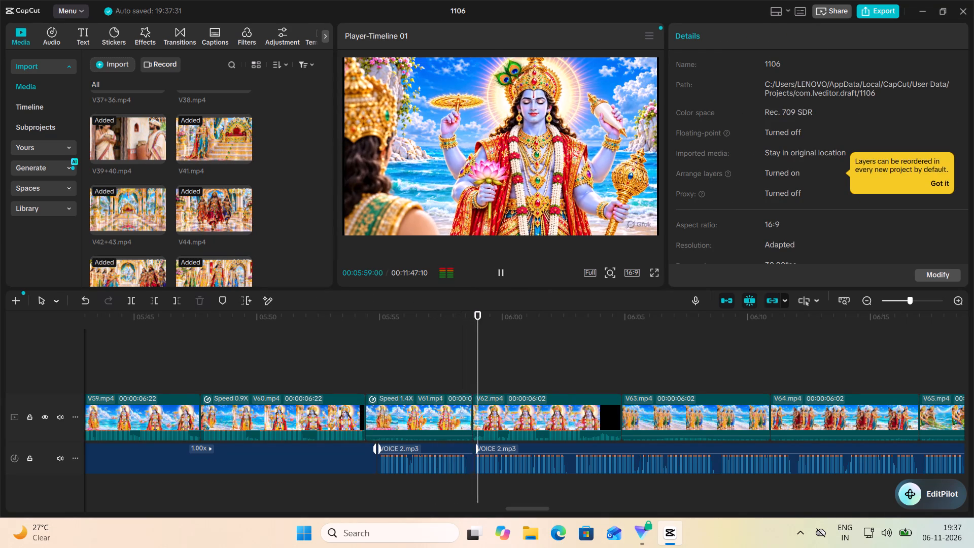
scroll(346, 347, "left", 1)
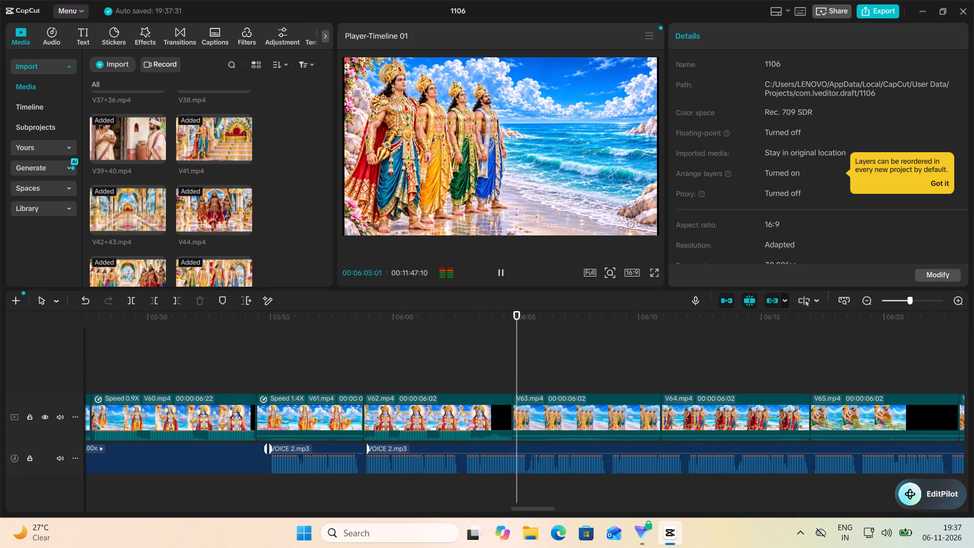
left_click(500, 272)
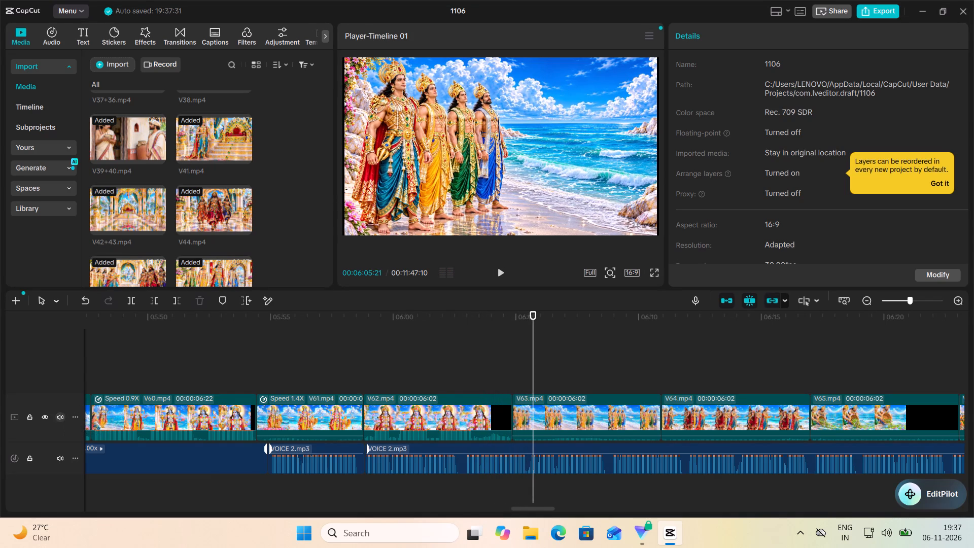
Play V62.mp4 from its start with the voice track muted and the video track audible, and unmute the voice track.
left_click(59, 418)
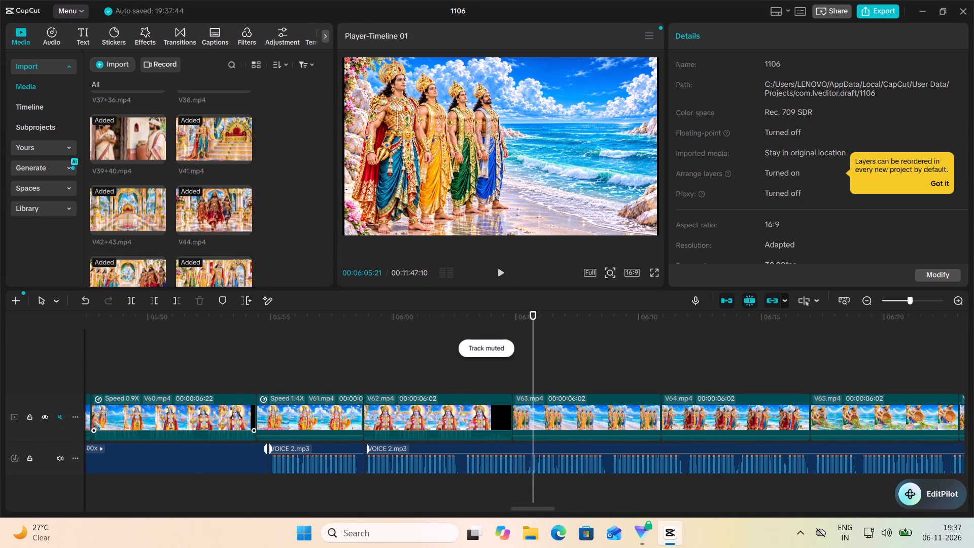
left_click(54, 457)
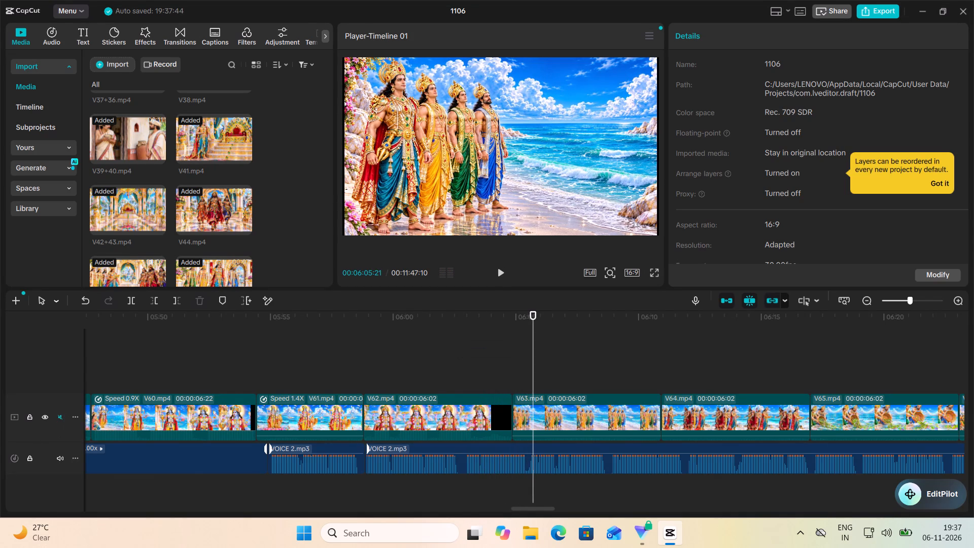
left_click(58, 461)
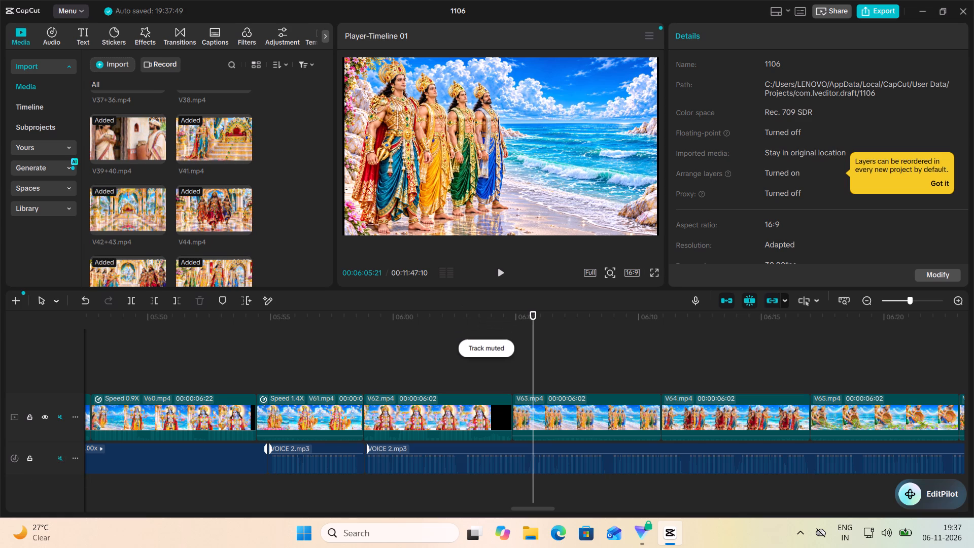
left_click(59, 419)
left_click(363, 364)
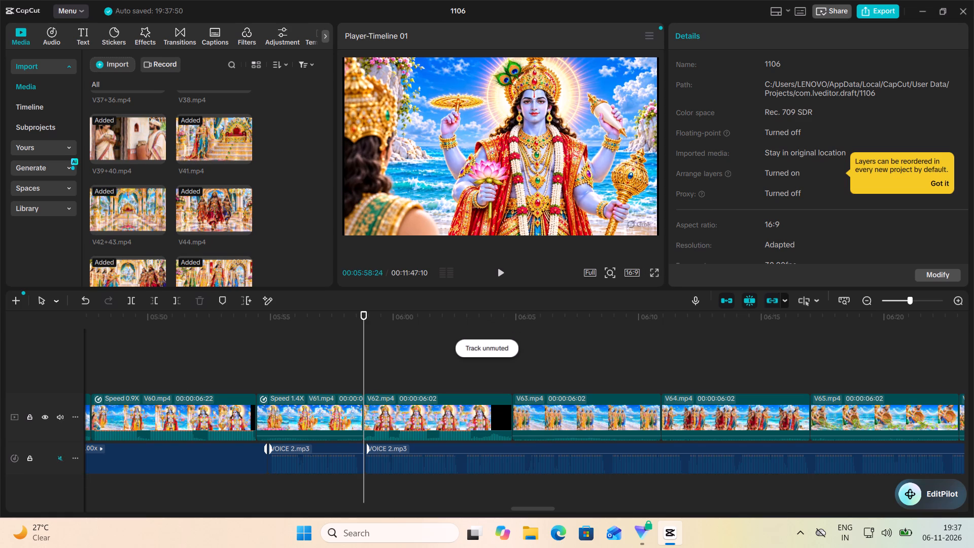
left_click(498, 266)
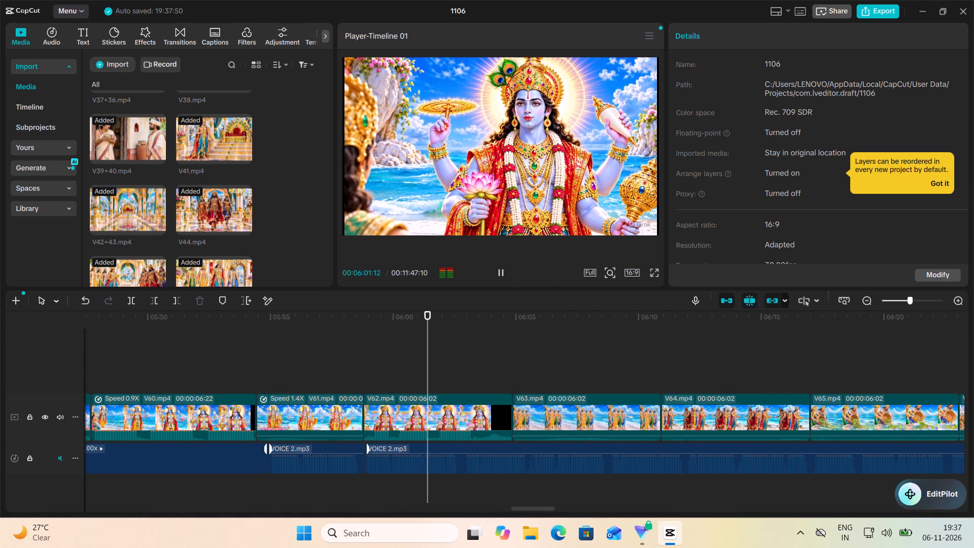
left_click(499, 272)
left_click(363, 358)
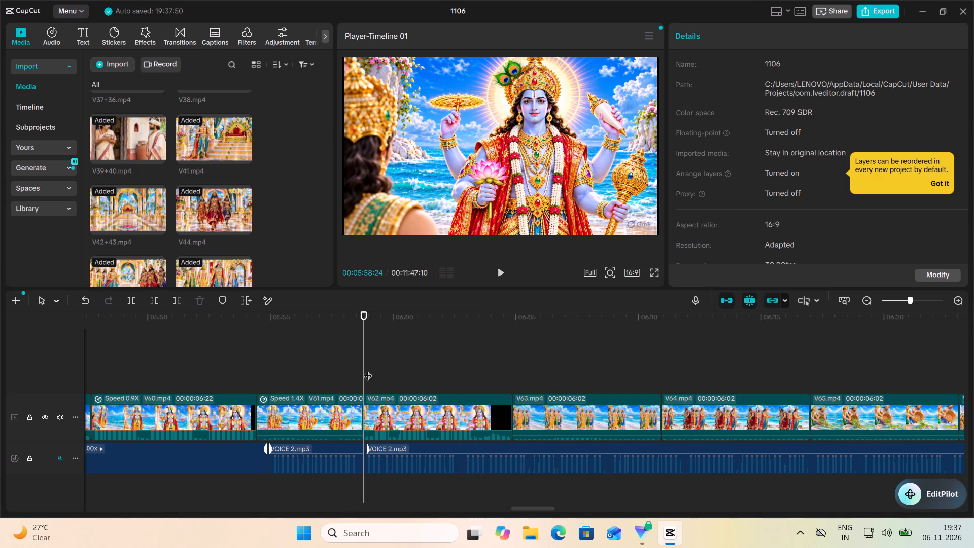
left_click(61, 457)
Play from V61.mp4 into V63.mp4, and split VOICE 2.mp3 at about 00:06:05:17, near the start of V63.mp4.
left_click(323, 372)
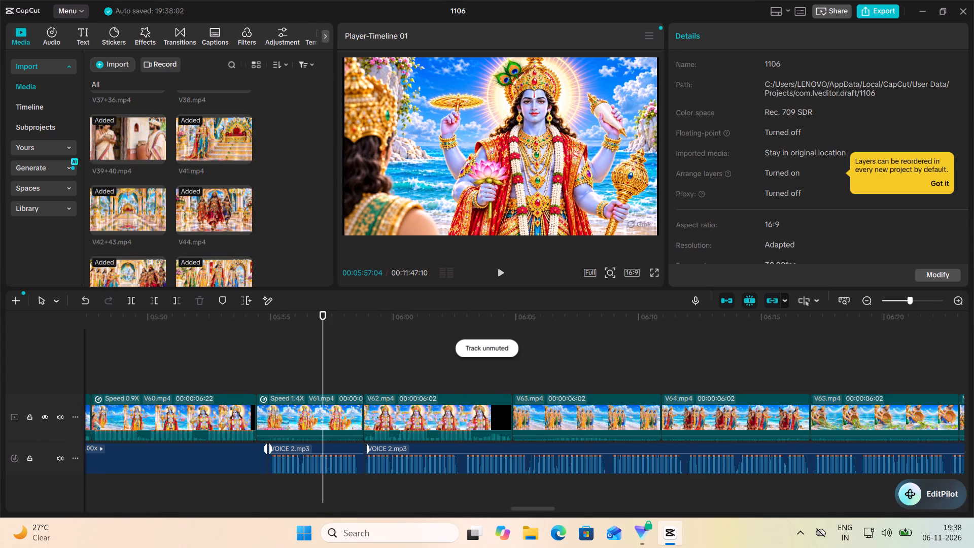
left_click(501, 273)
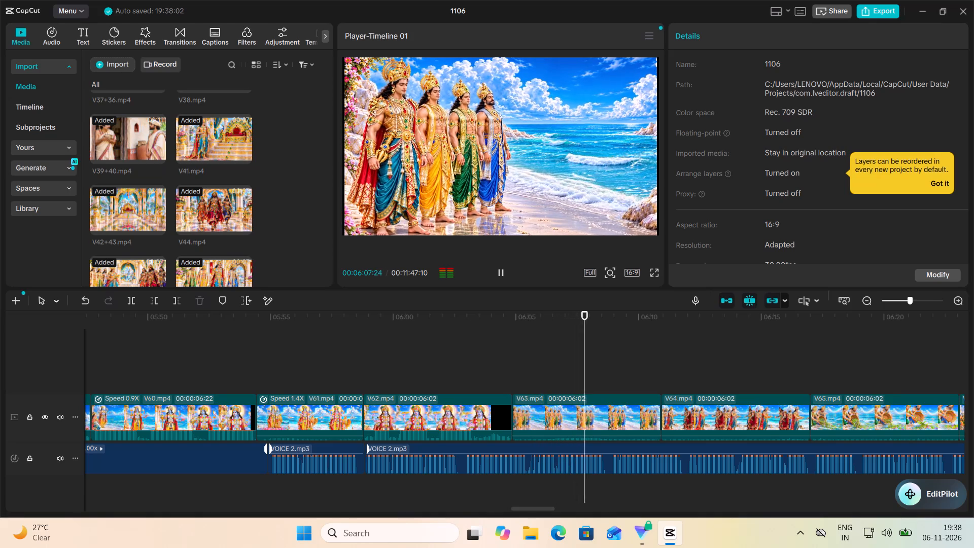
left_click(502, 273)
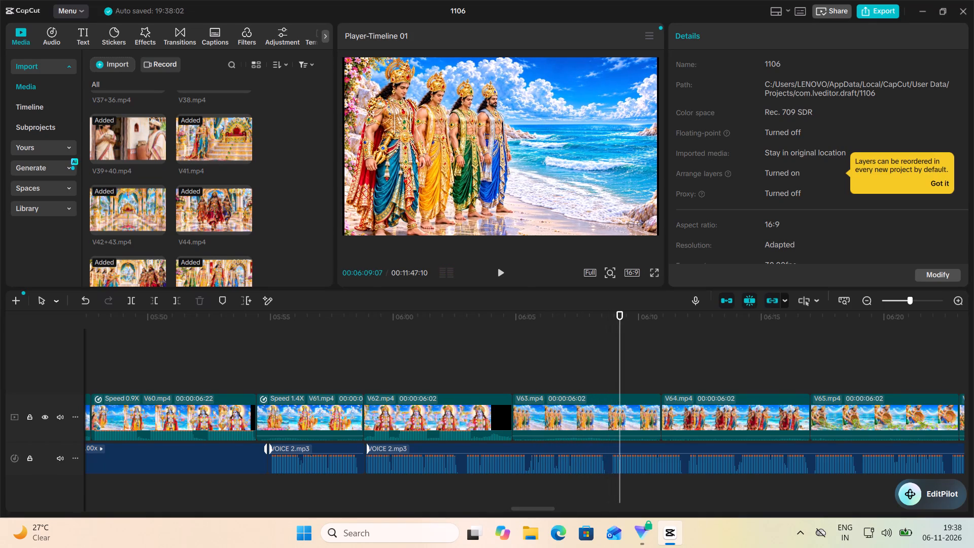
left_click(518, 355)
left_click(531, 355)
left_click(533, 355)
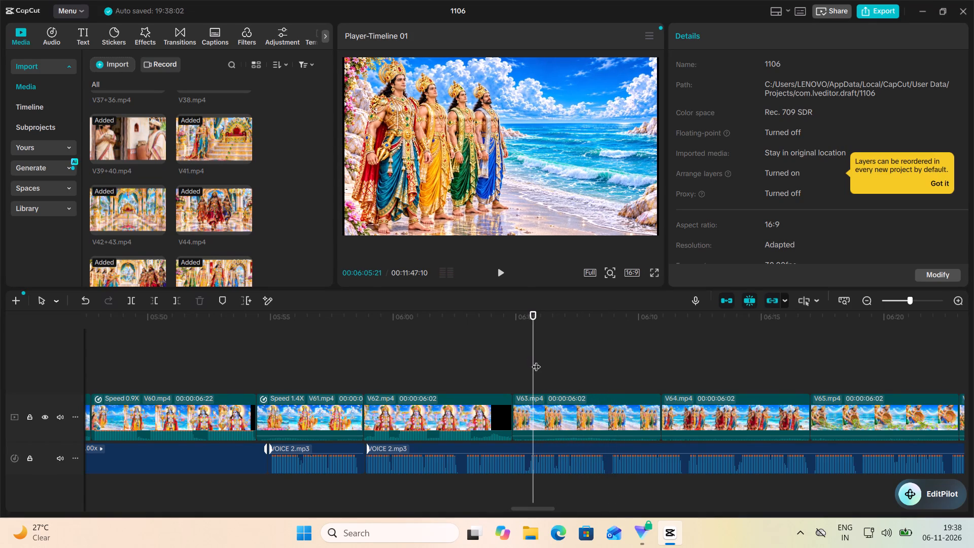
left_click(531, 362)
left_click(530, 463)
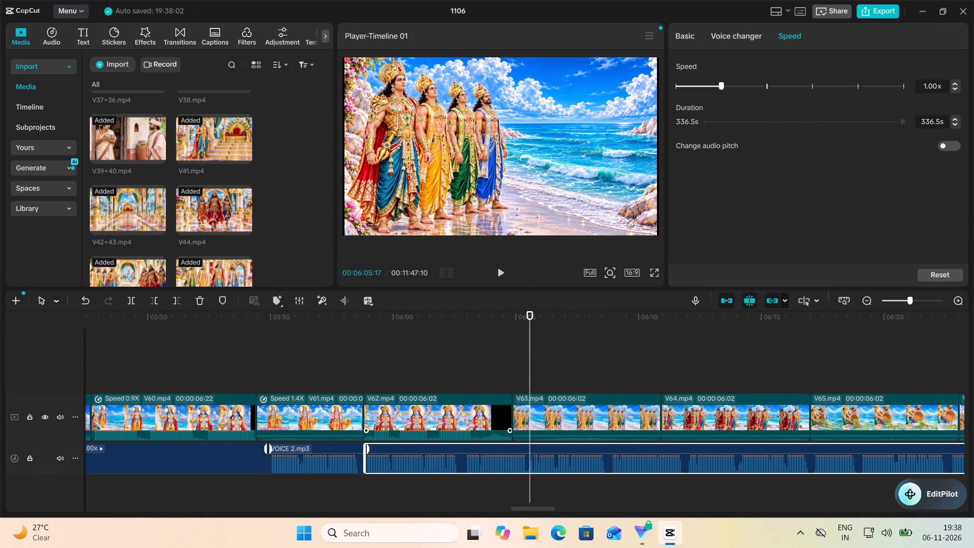
left_click(133, 302)
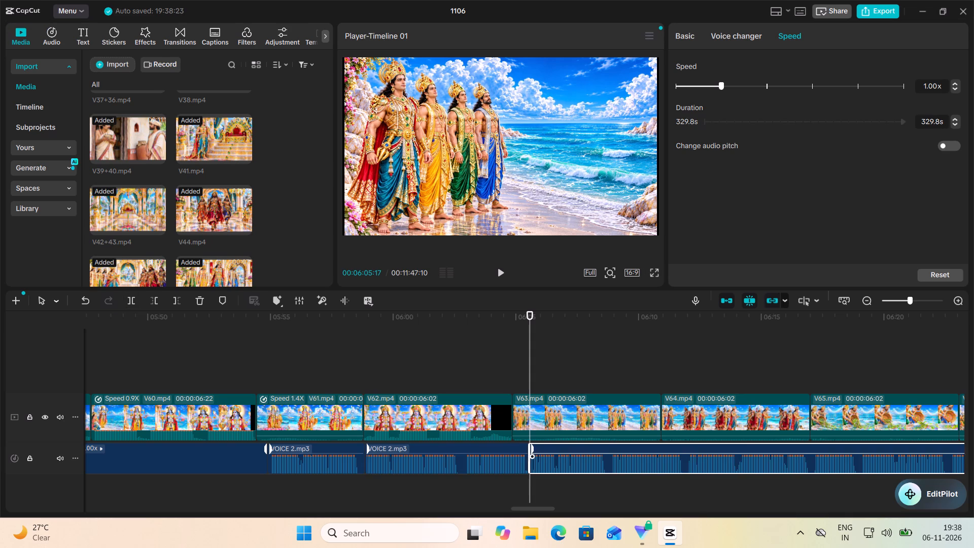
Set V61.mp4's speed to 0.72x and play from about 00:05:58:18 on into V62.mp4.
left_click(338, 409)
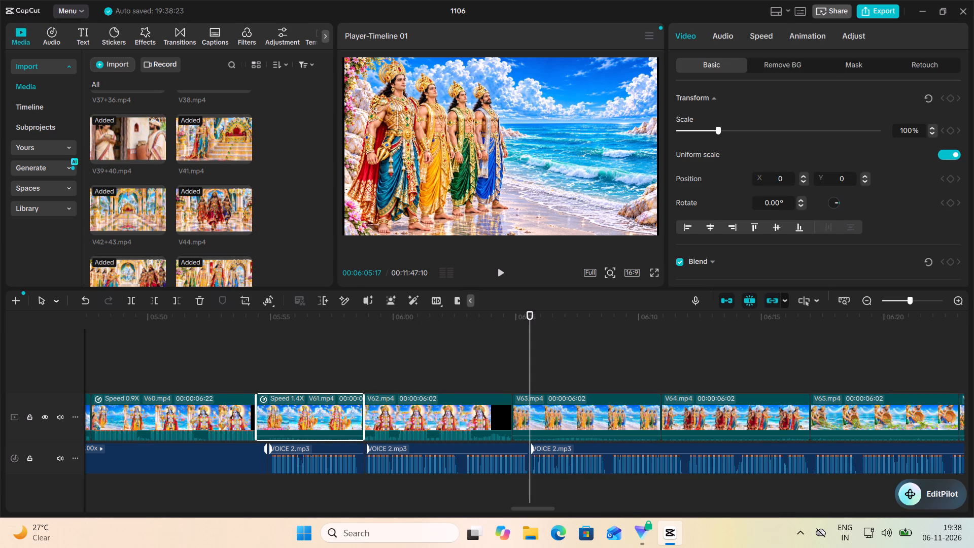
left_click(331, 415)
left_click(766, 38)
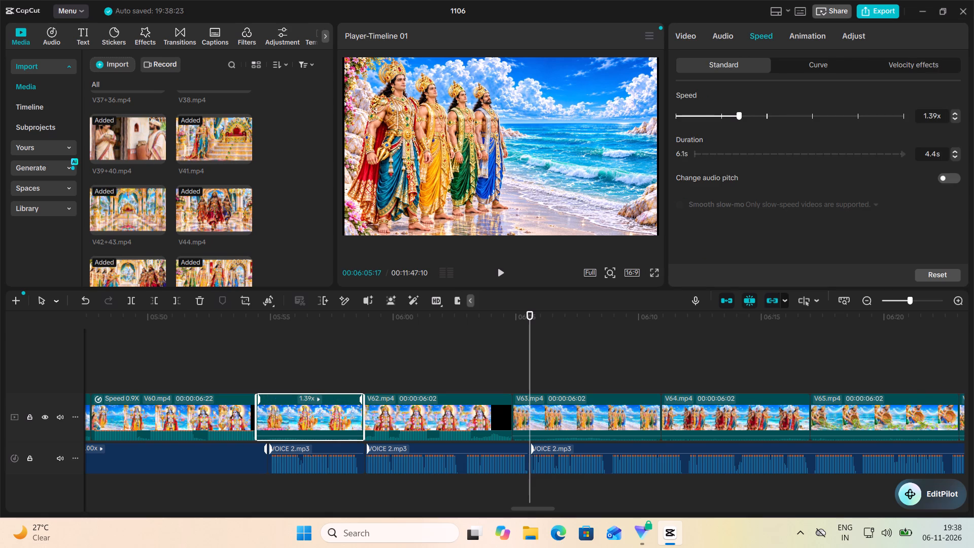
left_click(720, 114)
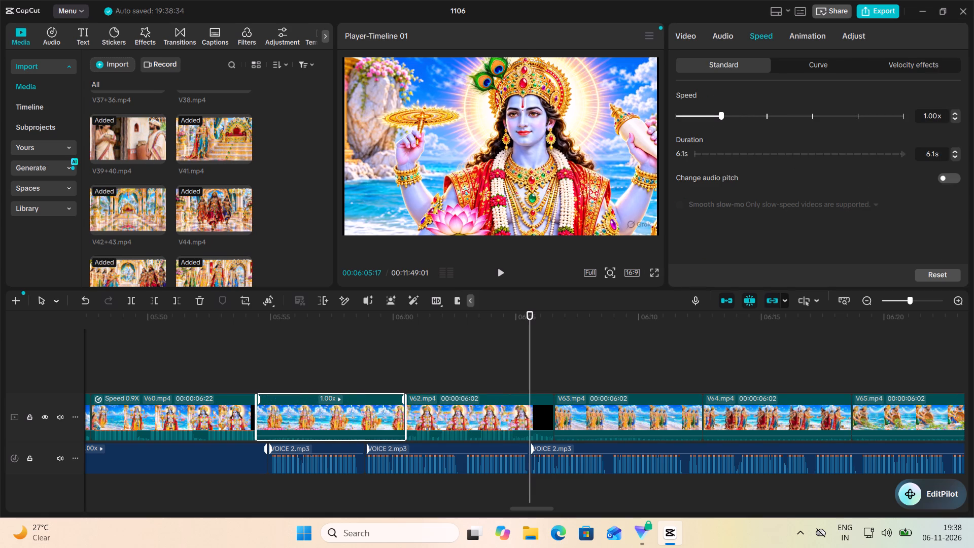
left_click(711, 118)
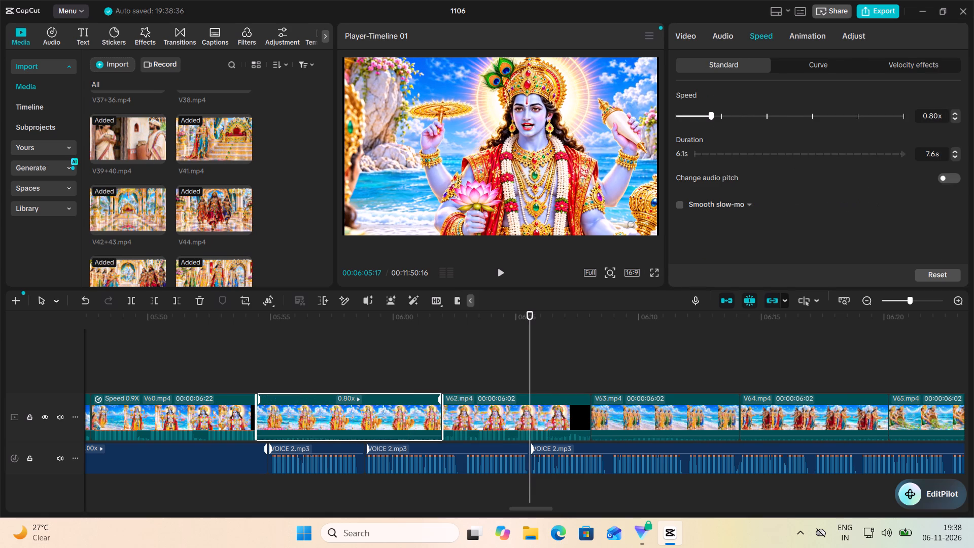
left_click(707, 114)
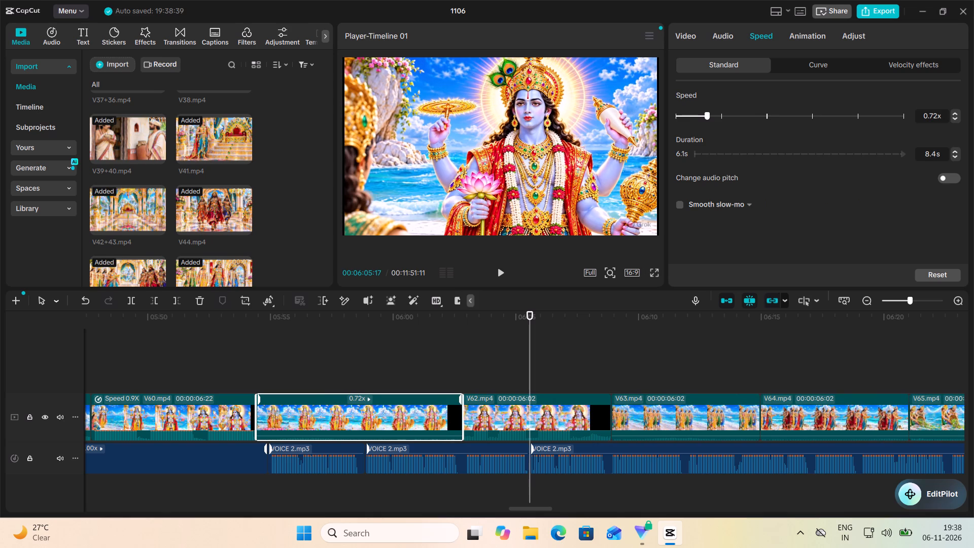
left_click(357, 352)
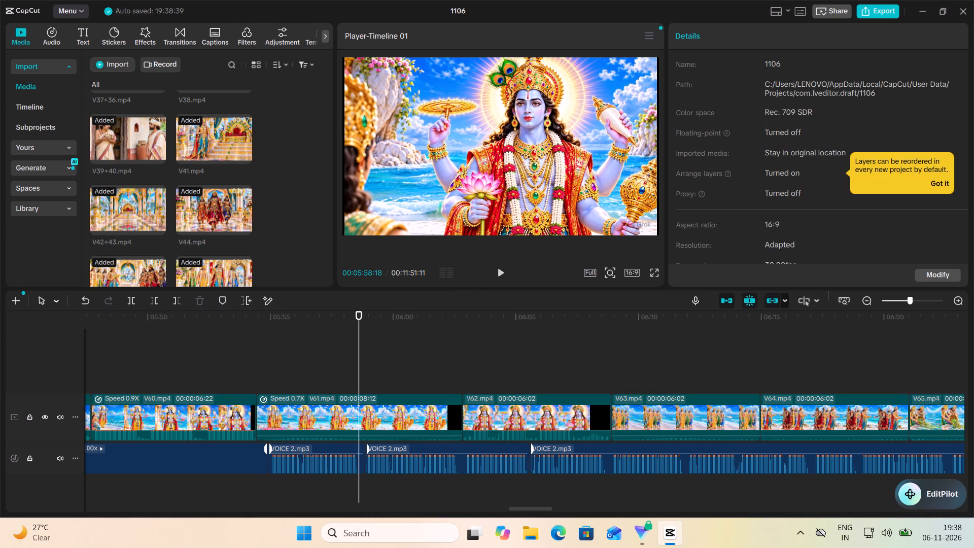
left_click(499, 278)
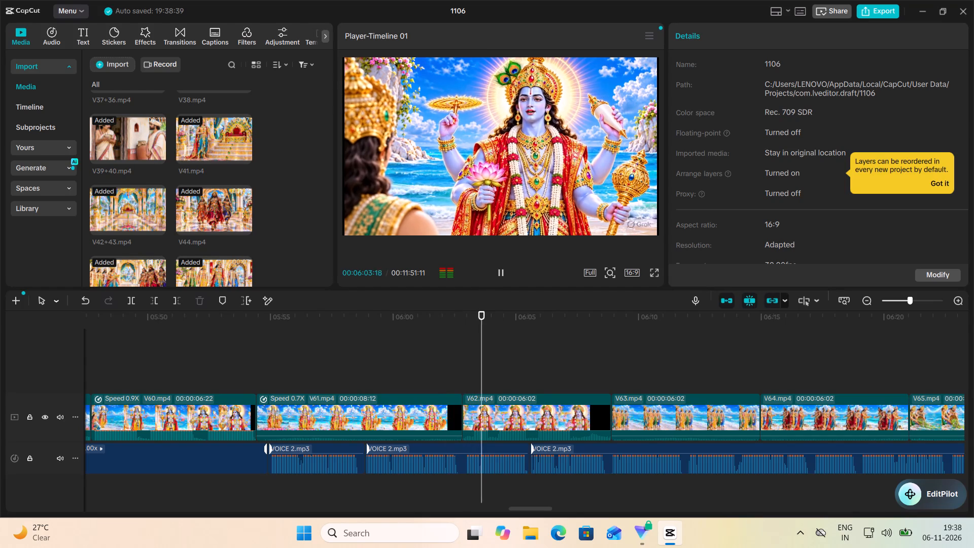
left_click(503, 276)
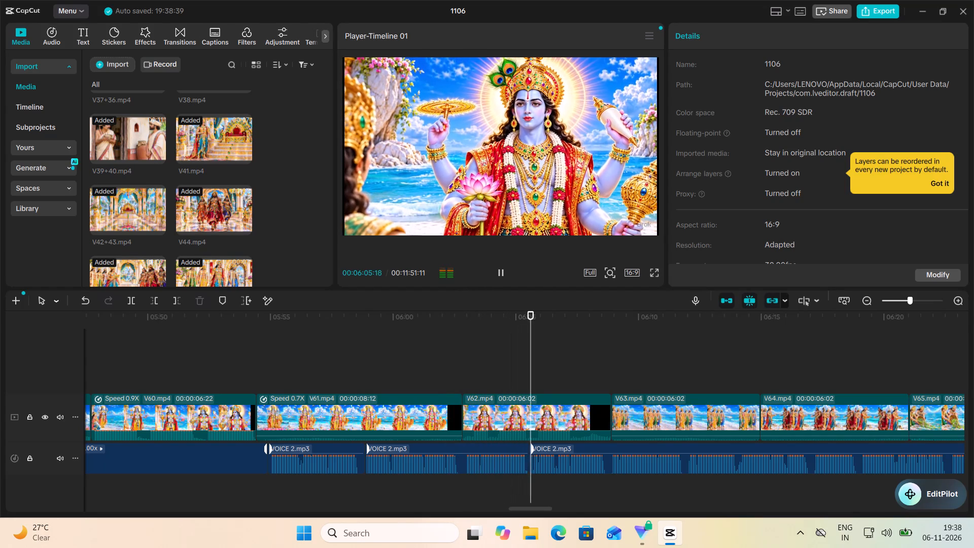
Set V61.mp4's speed to 0.55x so it ends near the VOICE 2.mp3 split at about 00:06:05:17.
left_click(446, 406)
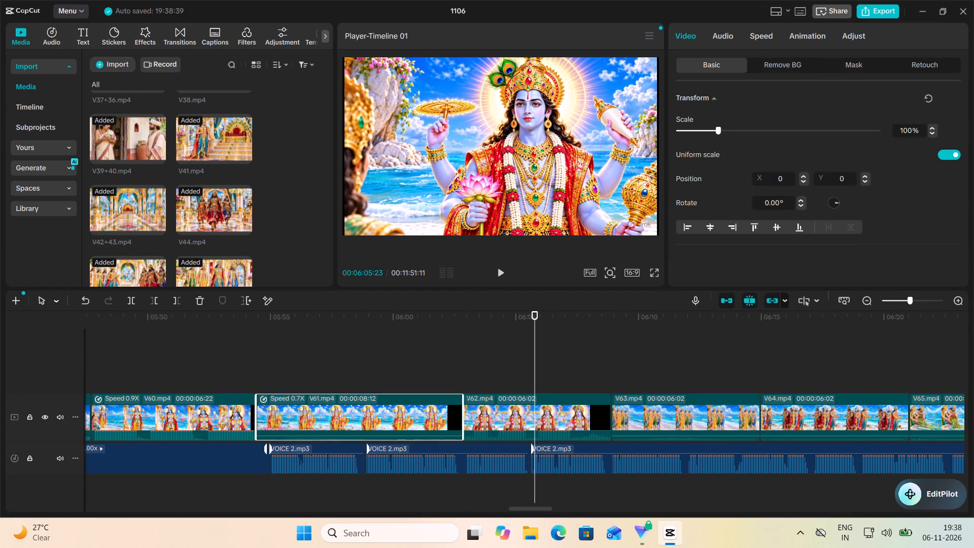
left_click(758, 34)
left_click(700, 115)
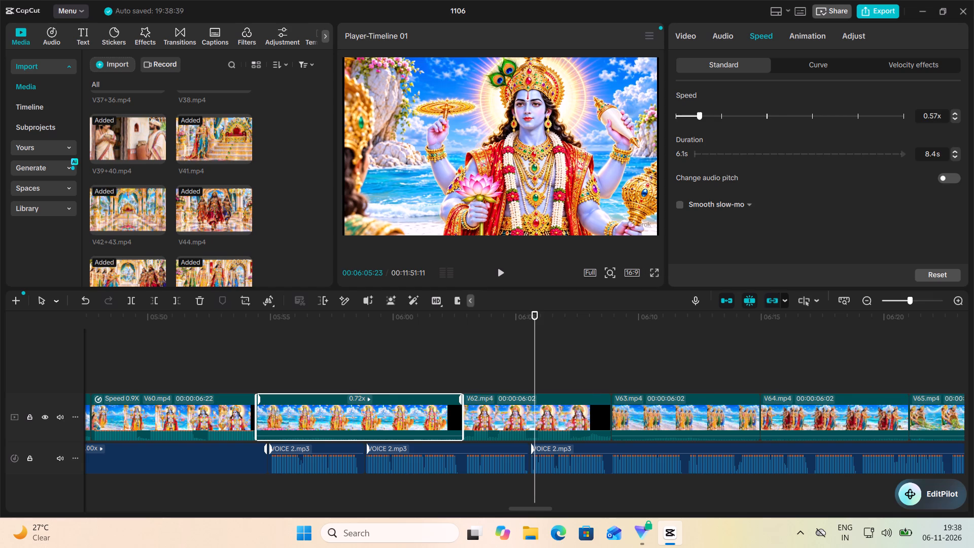
left_click(699, 115)
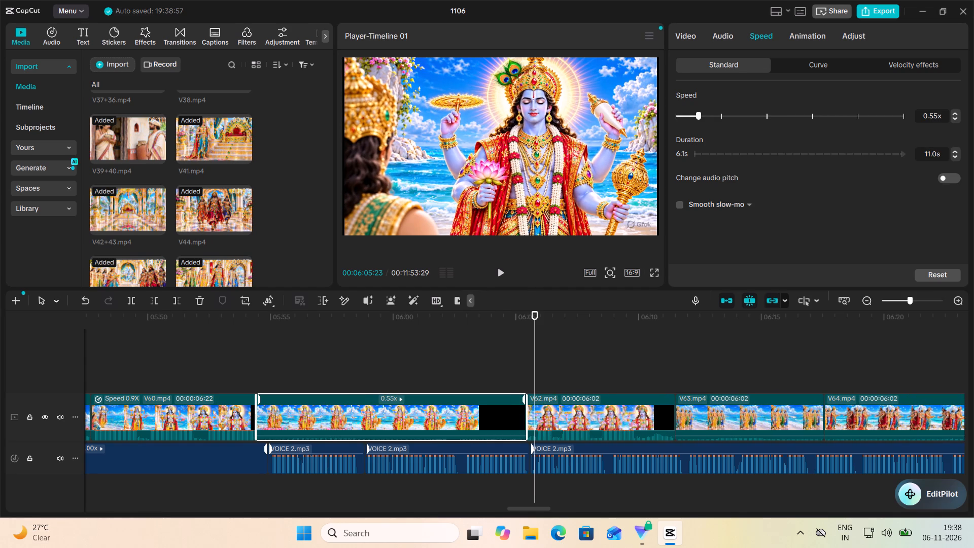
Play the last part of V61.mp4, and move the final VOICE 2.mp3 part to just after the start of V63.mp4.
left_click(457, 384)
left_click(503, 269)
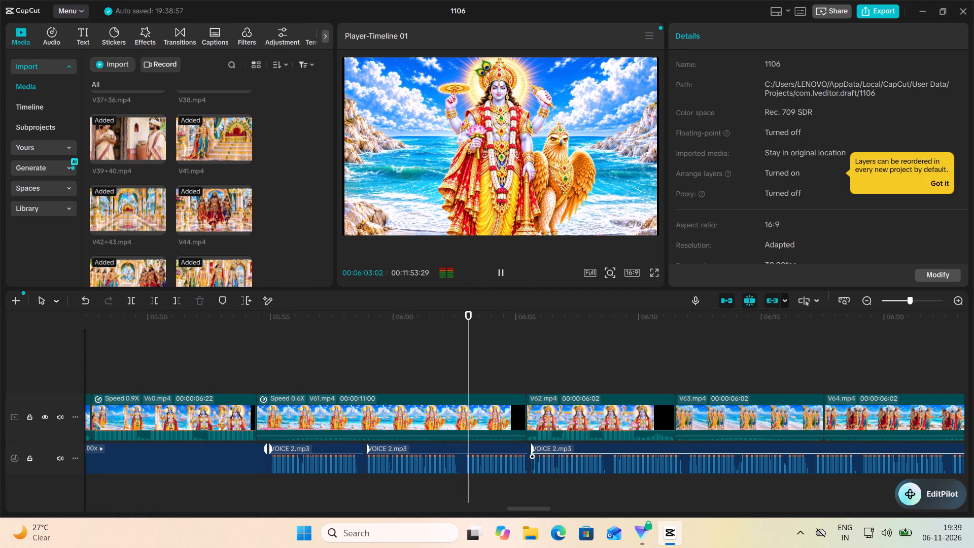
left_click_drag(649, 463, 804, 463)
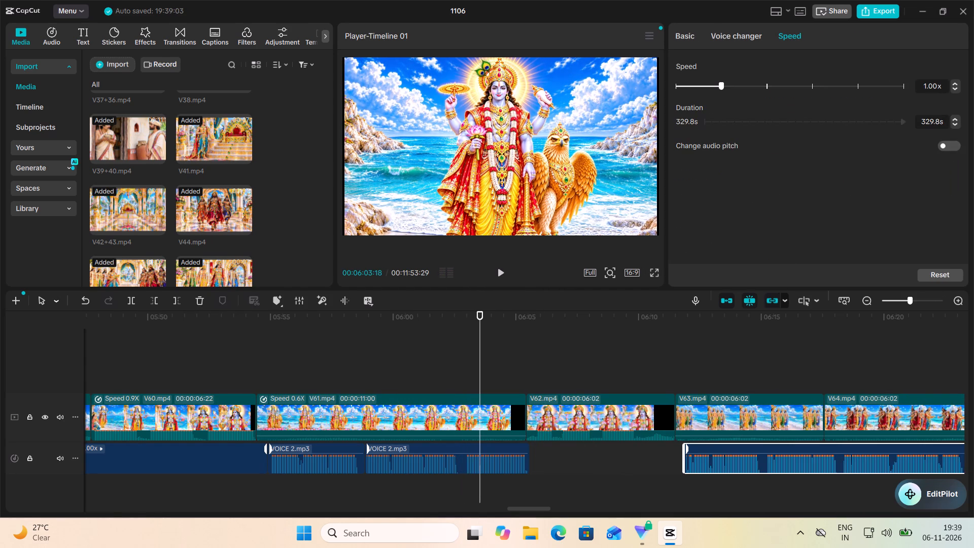
Play from the end of V61.mp4 through V62.mp4 to about 00:06:10:16, listening to the clip without narration.
left_click(500, 269)
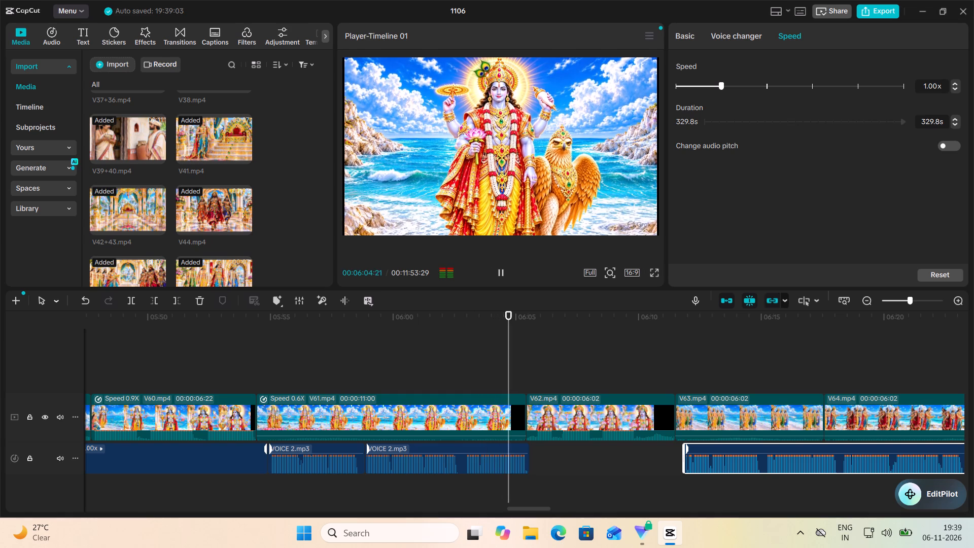
left_click(500, 272)
left_click(452, 371)
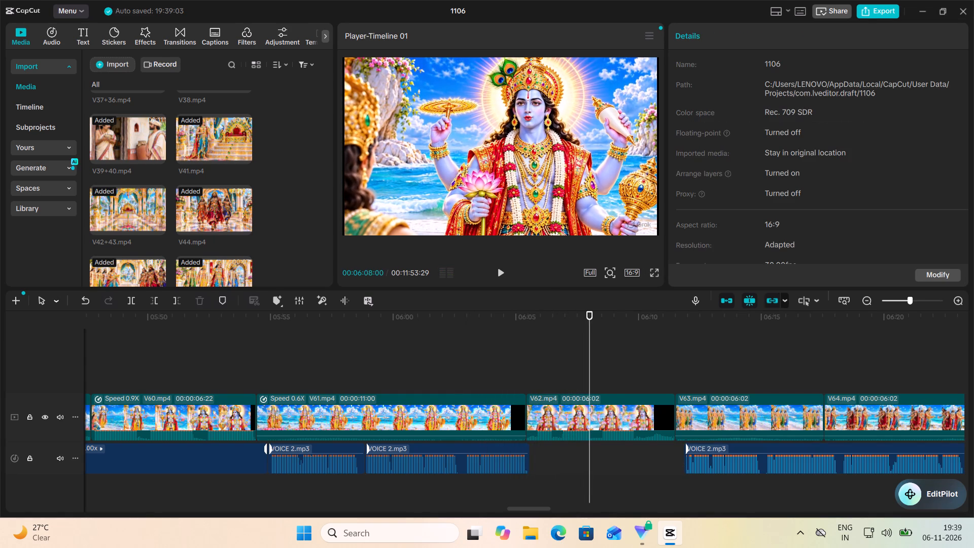
left_click(502, 272)
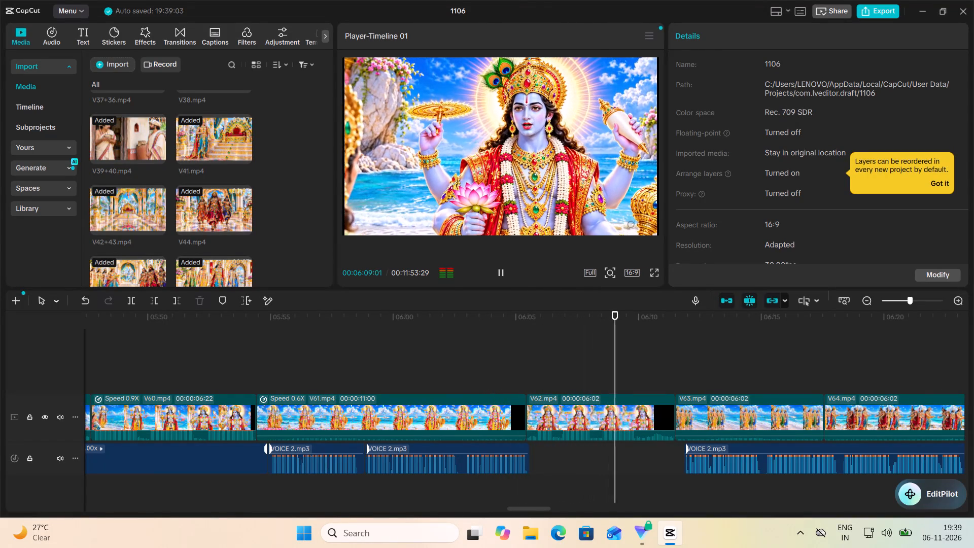
left_click(502, 272)
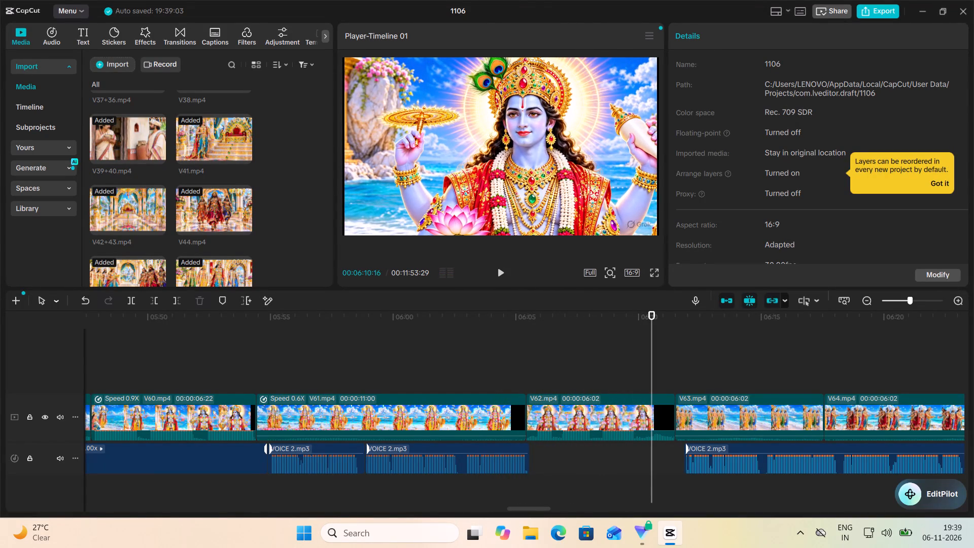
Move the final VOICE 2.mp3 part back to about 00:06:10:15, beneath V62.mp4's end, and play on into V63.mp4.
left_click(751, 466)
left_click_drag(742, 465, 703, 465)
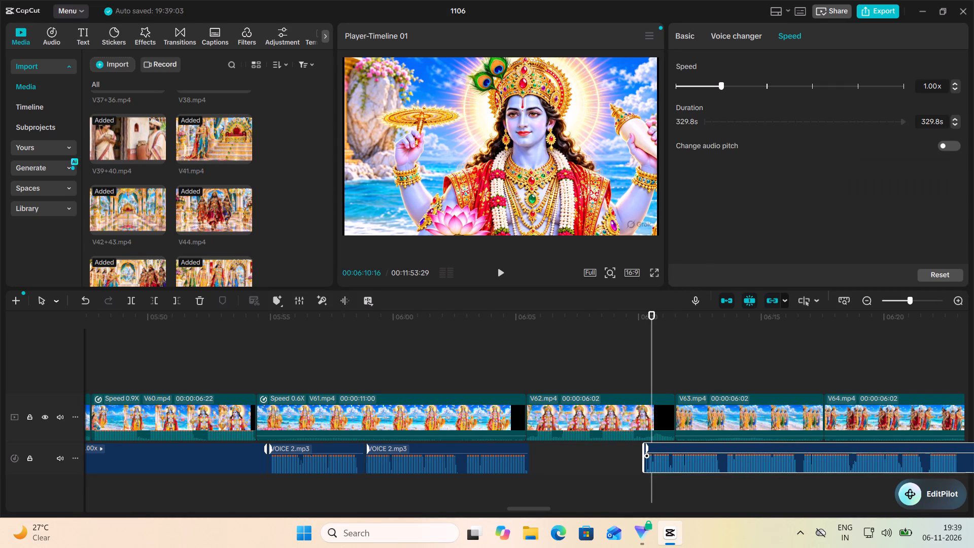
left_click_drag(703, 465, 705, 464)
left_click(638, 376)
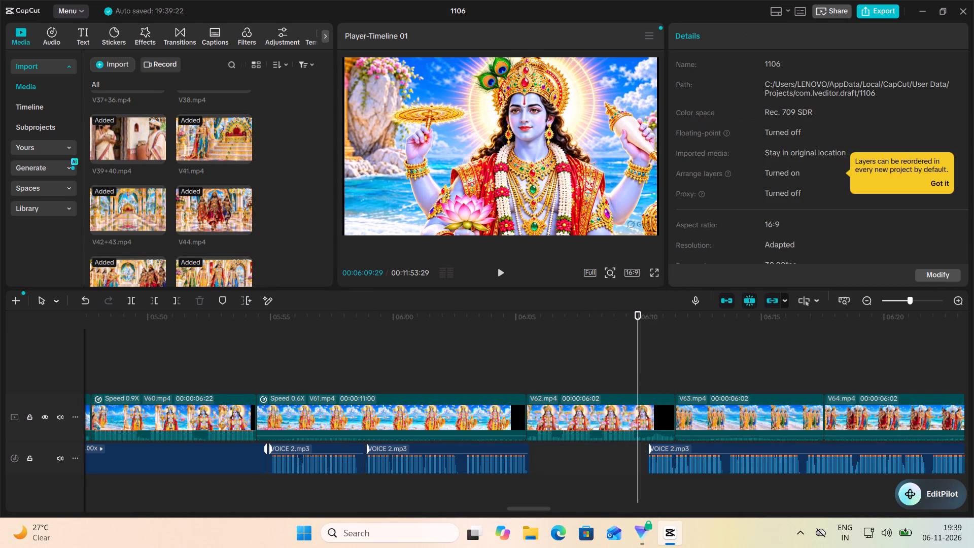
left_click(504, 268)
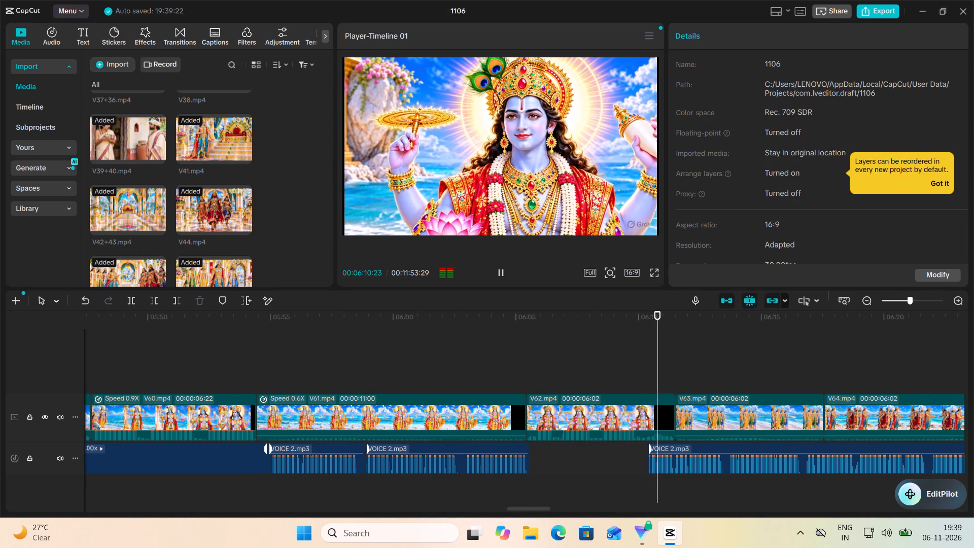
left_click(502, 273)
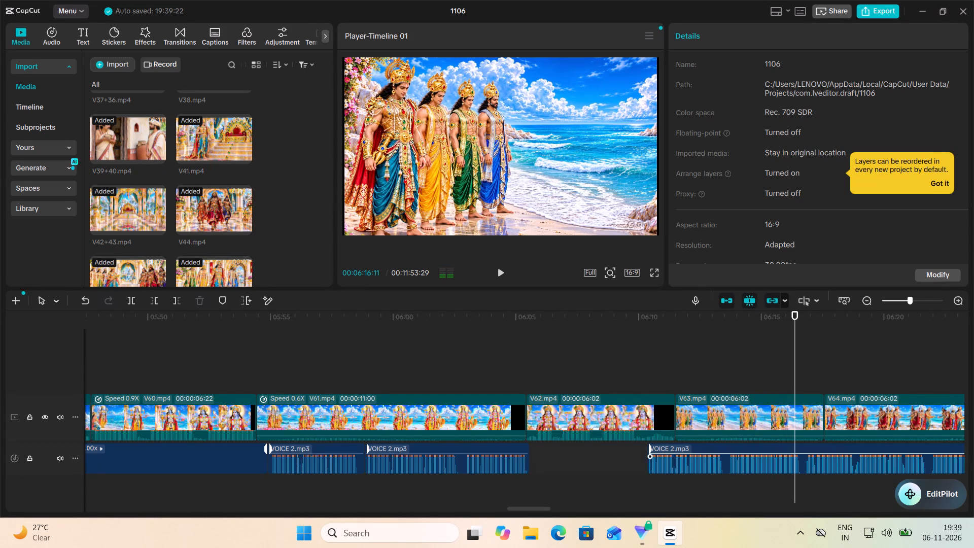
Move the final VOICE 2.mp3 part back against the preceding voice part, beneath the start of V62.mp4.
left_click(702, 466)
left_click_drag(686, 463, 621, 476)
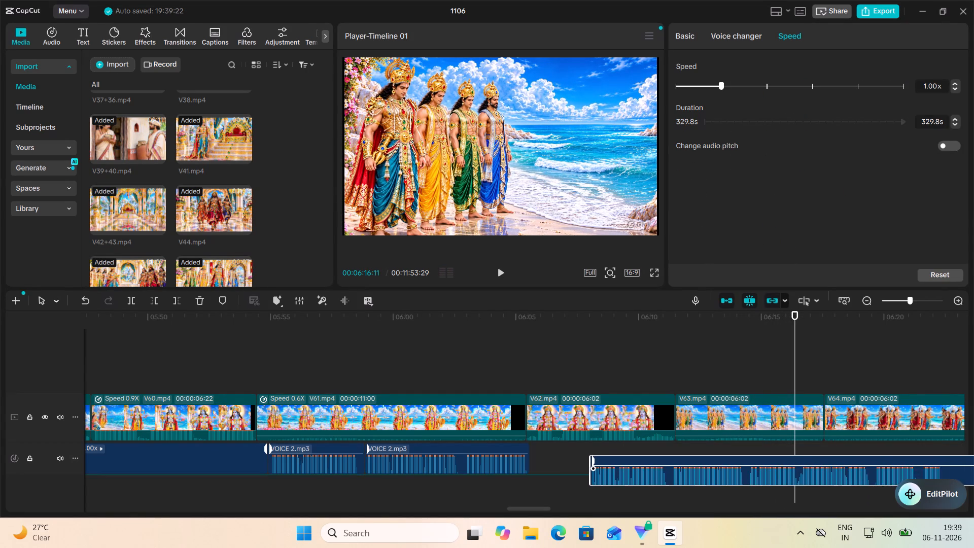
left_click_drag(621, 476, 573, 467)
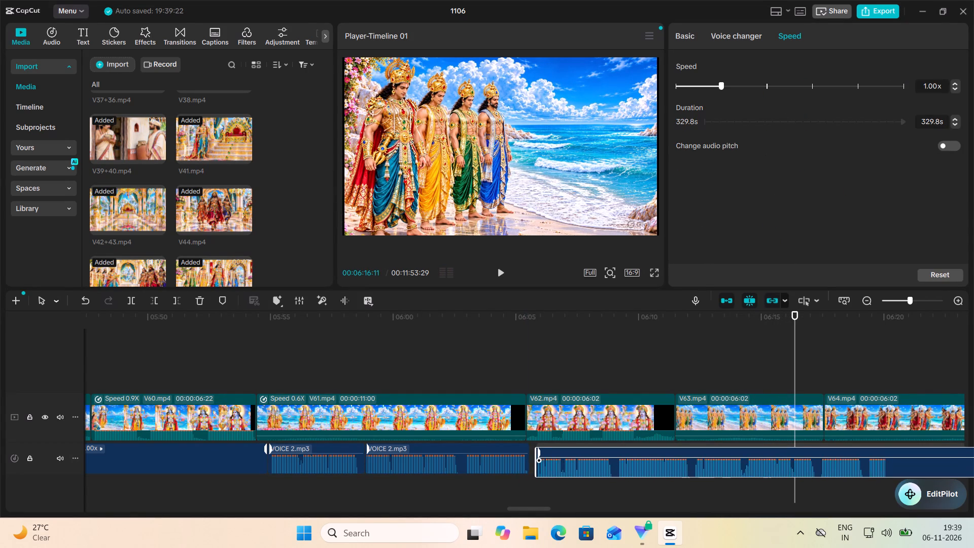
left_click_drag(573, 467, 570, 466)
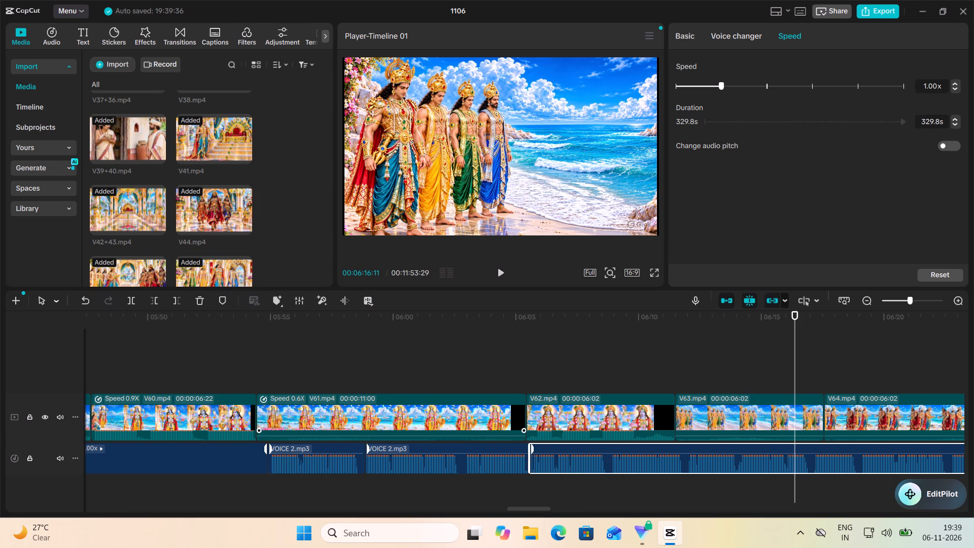
Split VOICE 2.mp3 at 00:06:08:21 beneath V62.mp4, and move the part after the split to about two seconds into V63.mp4.
left_click(598, 363)
left_click(610, 362)
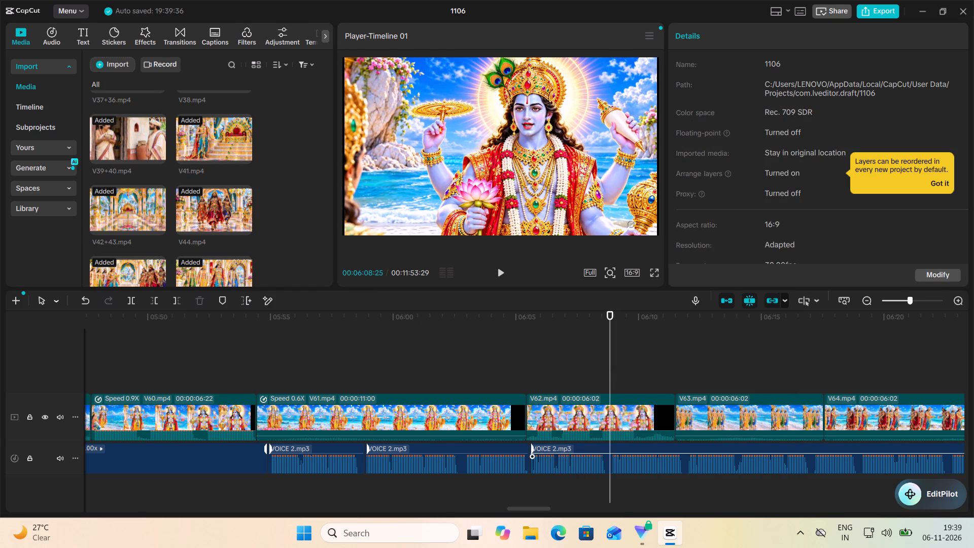
left_click(607, 376)
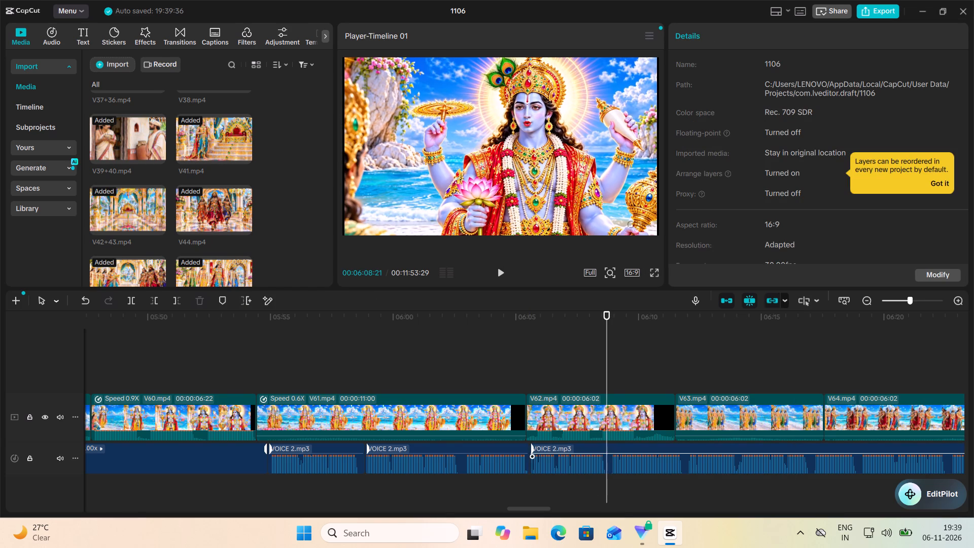
left_click(583, 466)
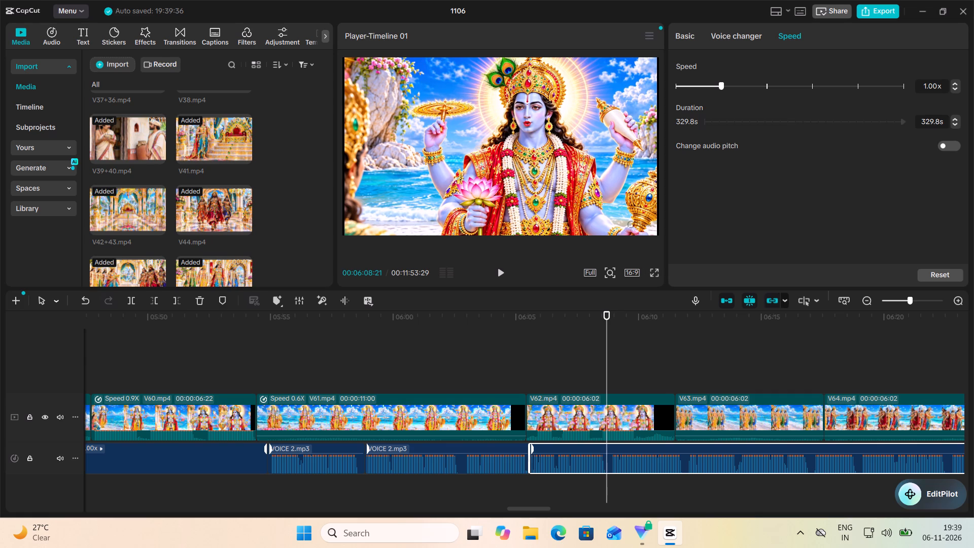
left_click(132, 298)
left_click_drag(634, 464, 635, 463)
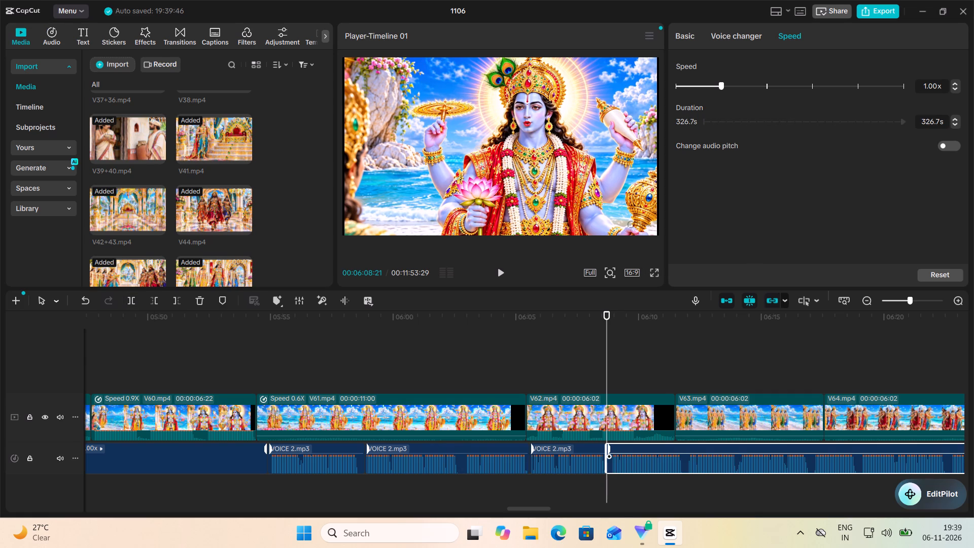
left_click_drag(635, 463, 751, 461)
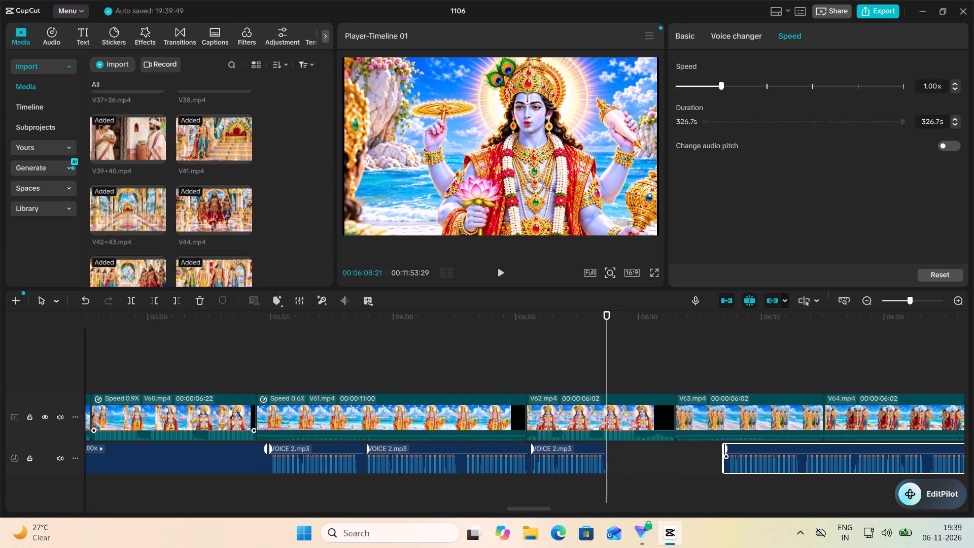
Examine frames from V57+58.mp4 through V61.mp4, and play V61.mp4 briefly from 00:05:58:18 with its narration.
left_click(203, 375)
left_click(177, 362)
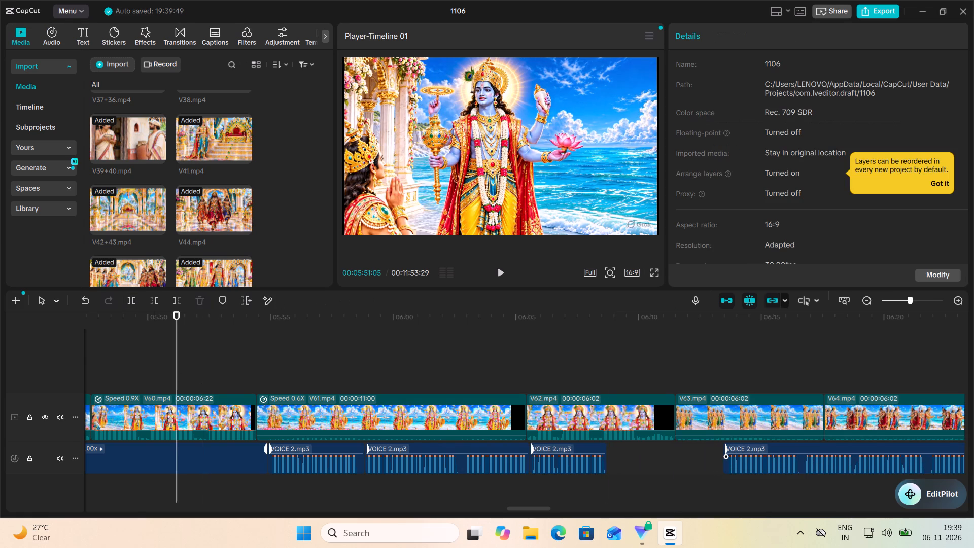
left_click(118, 360)
left_click(83, 364)
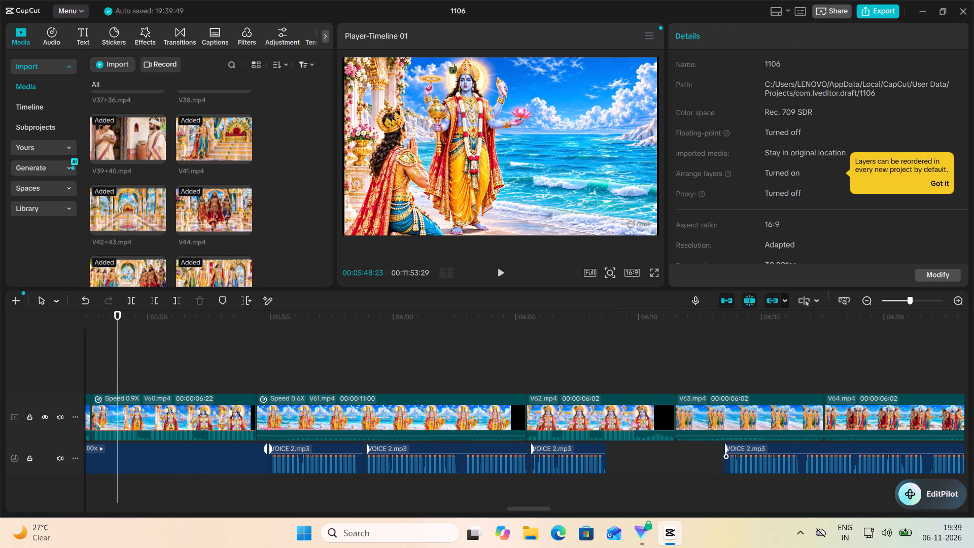
scroll(233, 413, "right", 1)
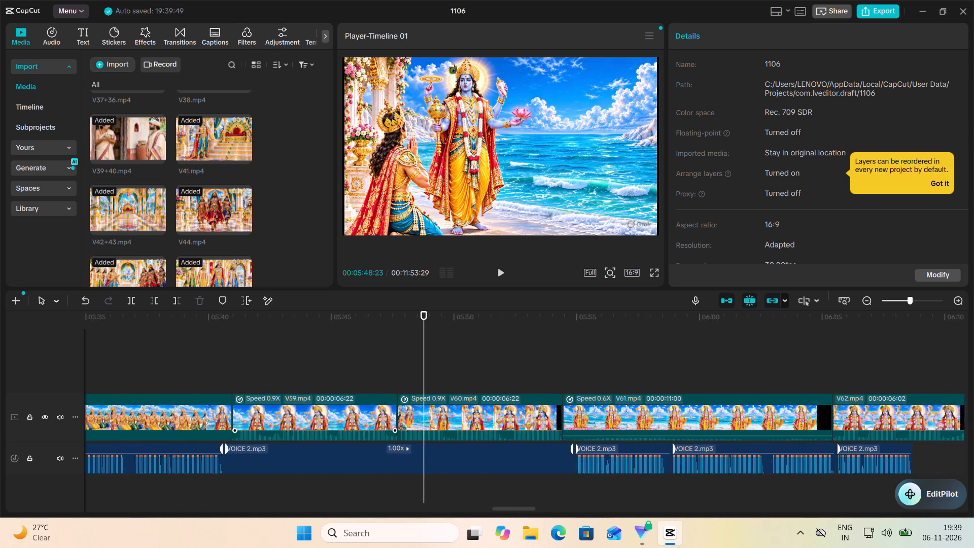
scroll(319, 423, "right", 1)
scroll(228, 383, "right", 1)
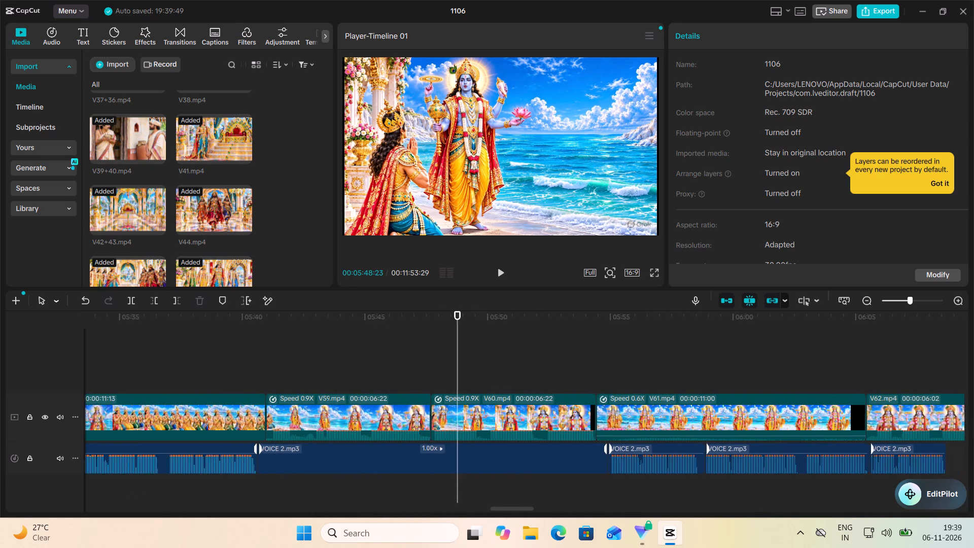
scroll(228, 383, "right", 2)
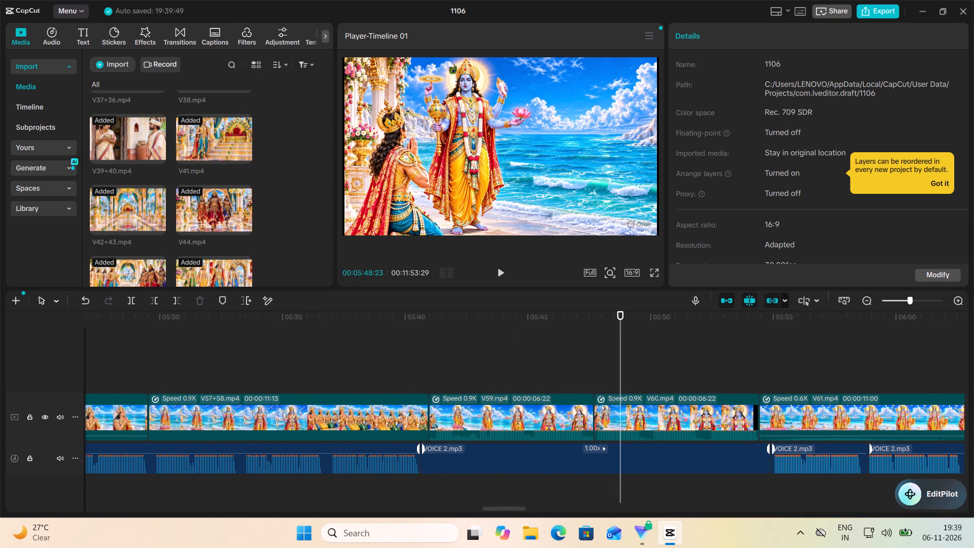
left_click(185, 382)
left_click(203, 382)
left_click(231, 382)
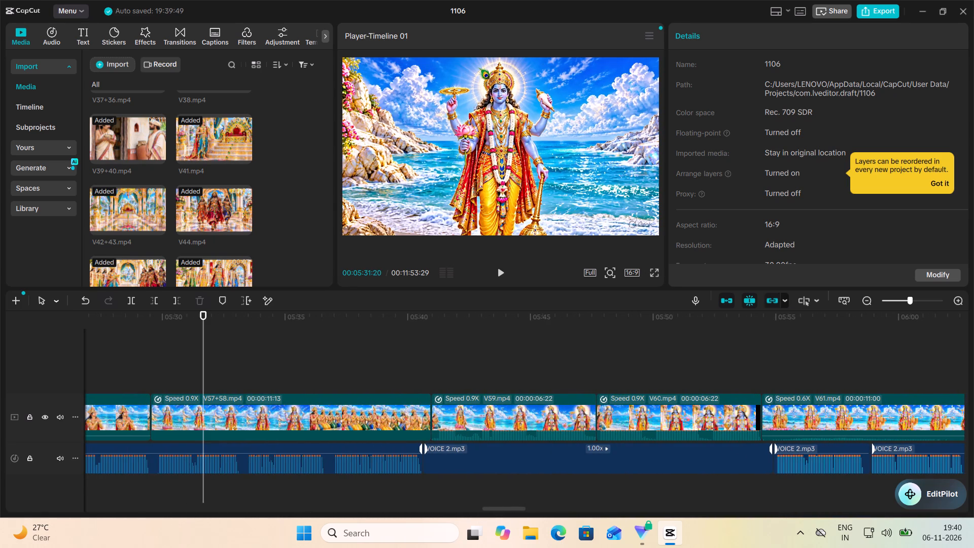
left_click(267, 382)
left_click(810, 366)
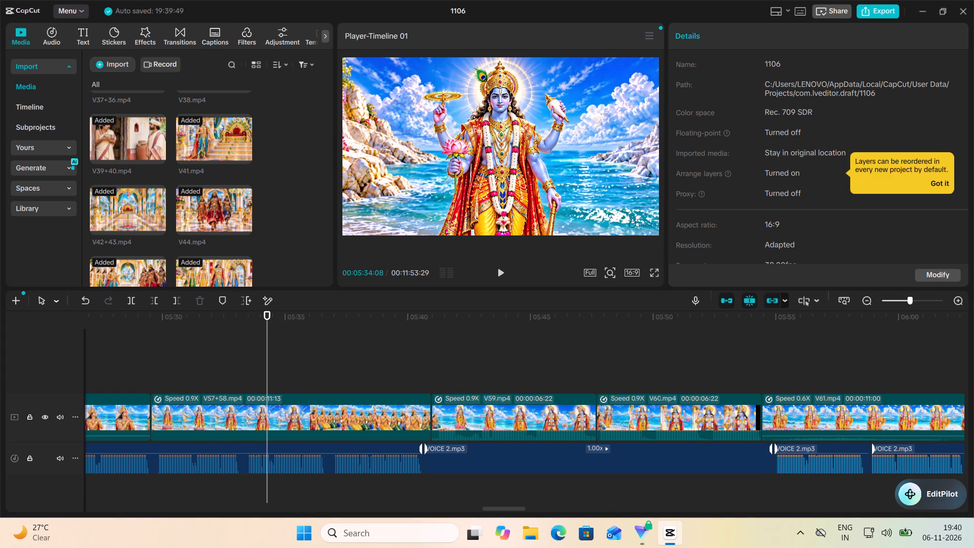
left_click(843, 353)
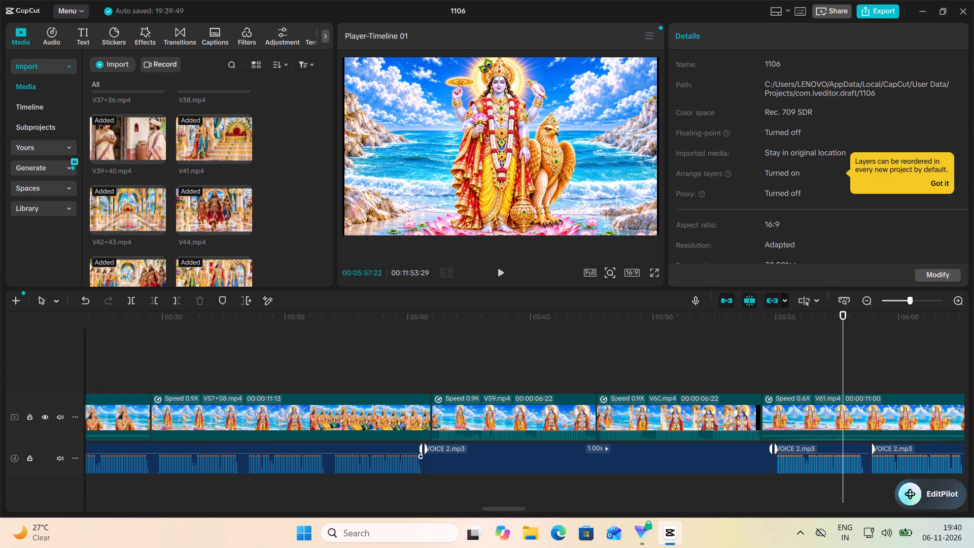
left_click(310, 372)
left_click(226, 380)
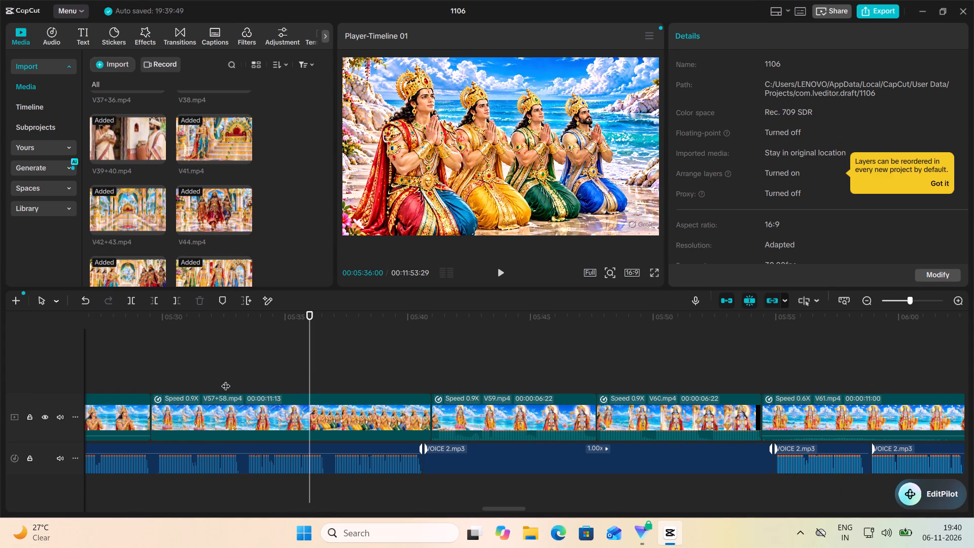
scroll(739, 378, "left", 2)
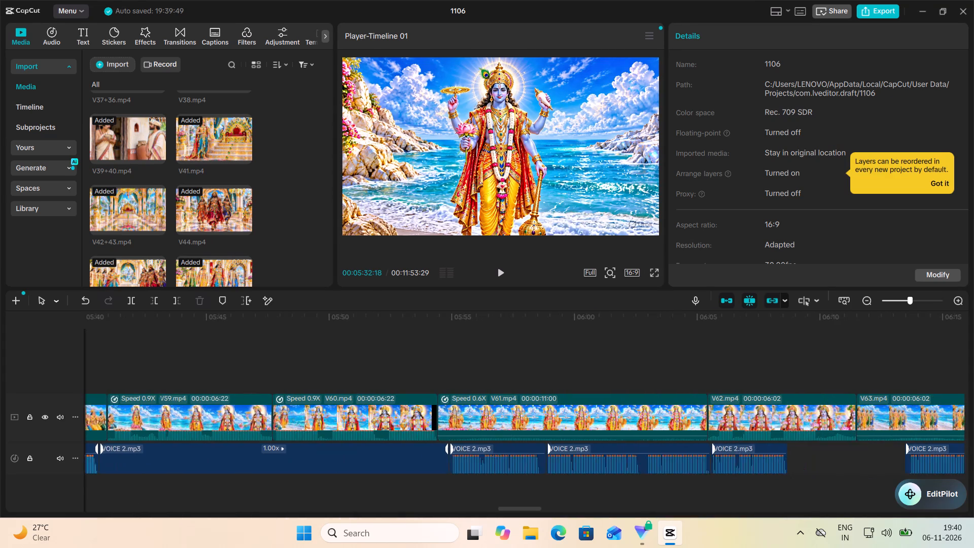
scroll(743, 362, "left", 1)
scroll(702, 387, "left", 1)
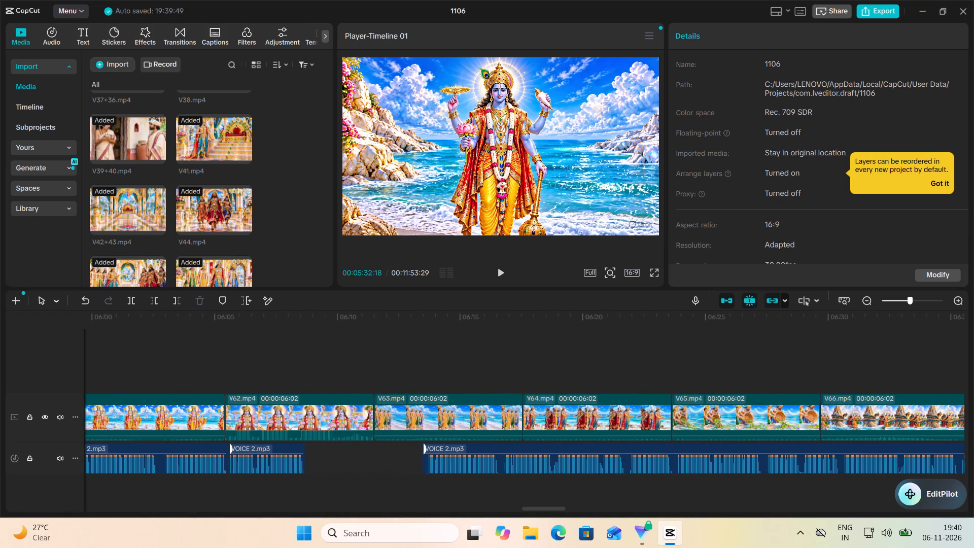
scroll(248, 358, "left", 1)
left_click(145, 374)
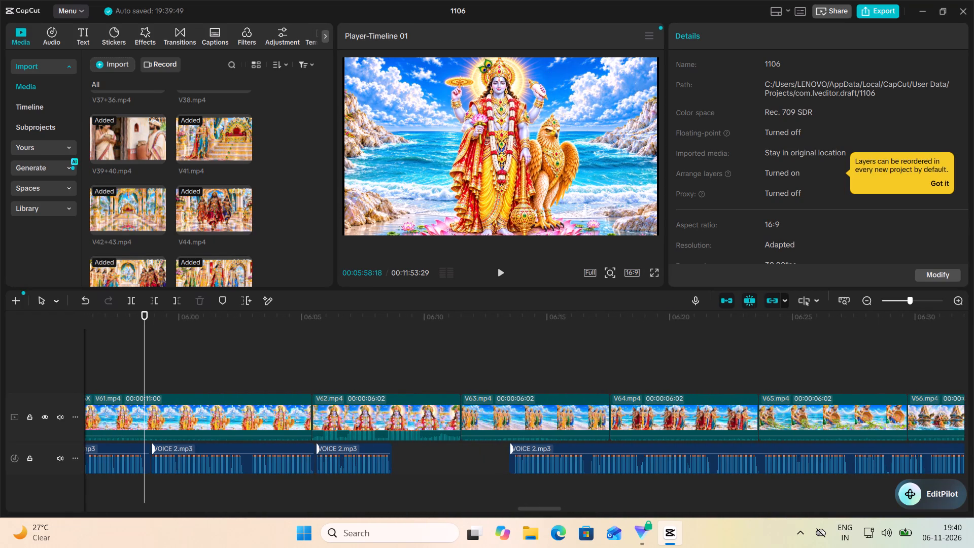
left_click(494, 270)
left_click(504, 269)
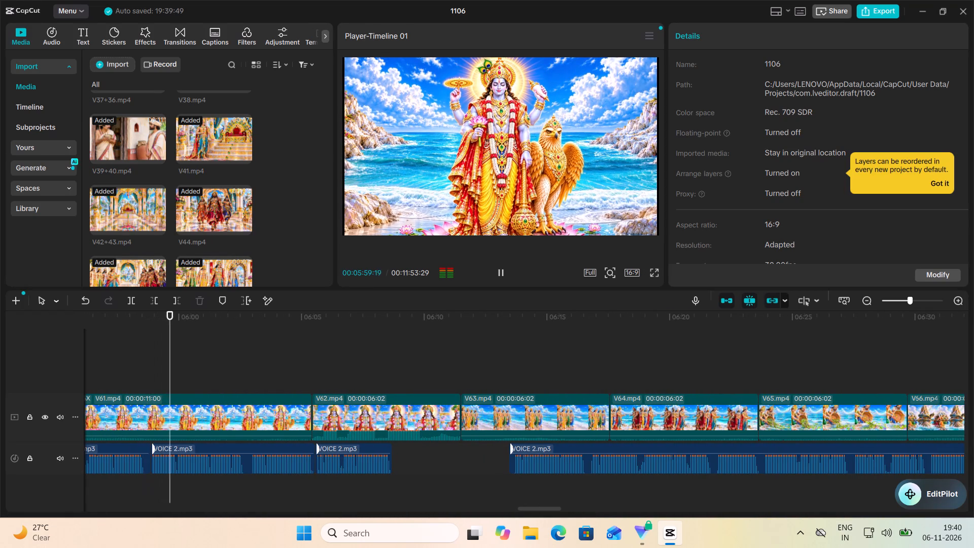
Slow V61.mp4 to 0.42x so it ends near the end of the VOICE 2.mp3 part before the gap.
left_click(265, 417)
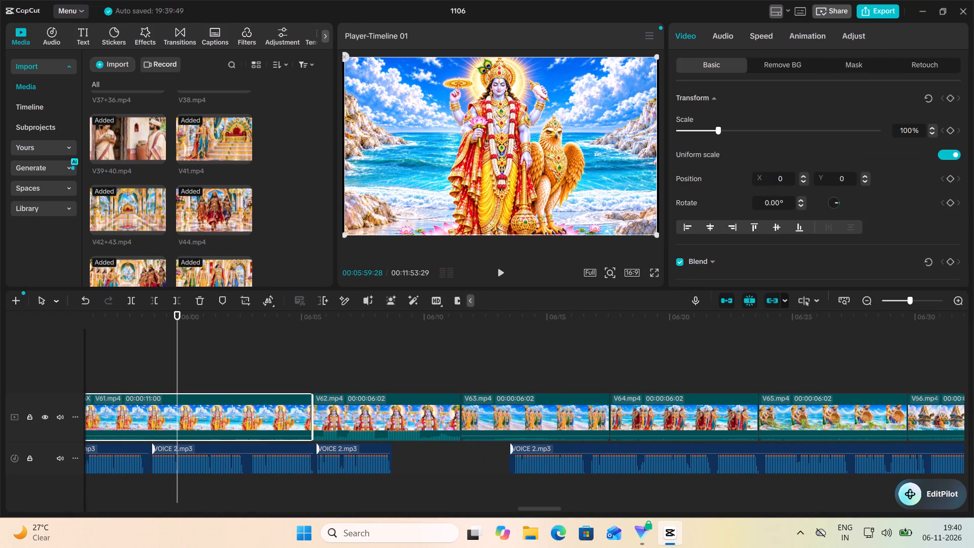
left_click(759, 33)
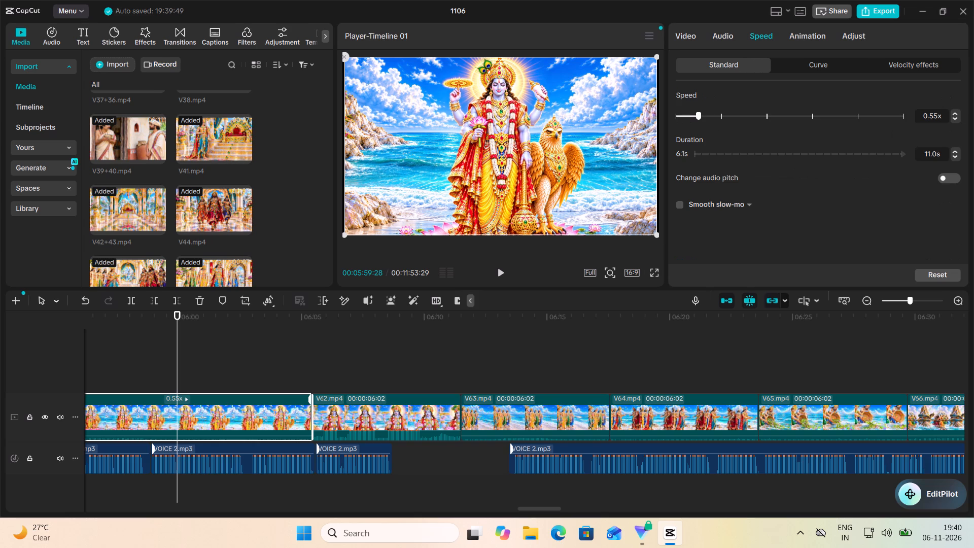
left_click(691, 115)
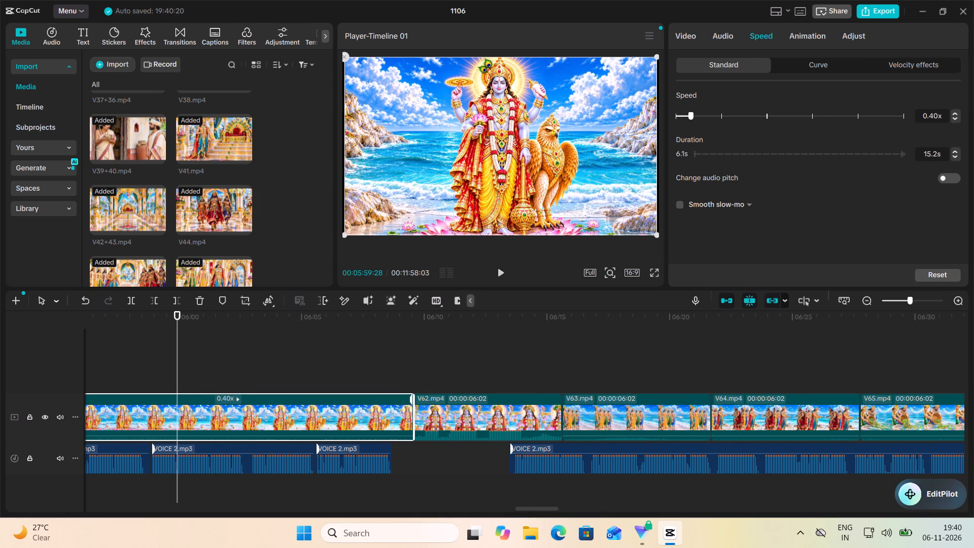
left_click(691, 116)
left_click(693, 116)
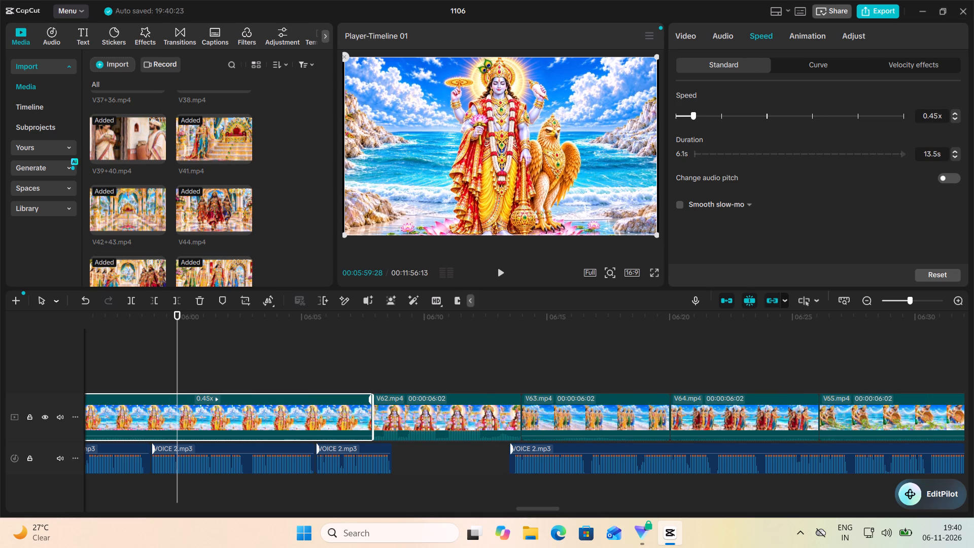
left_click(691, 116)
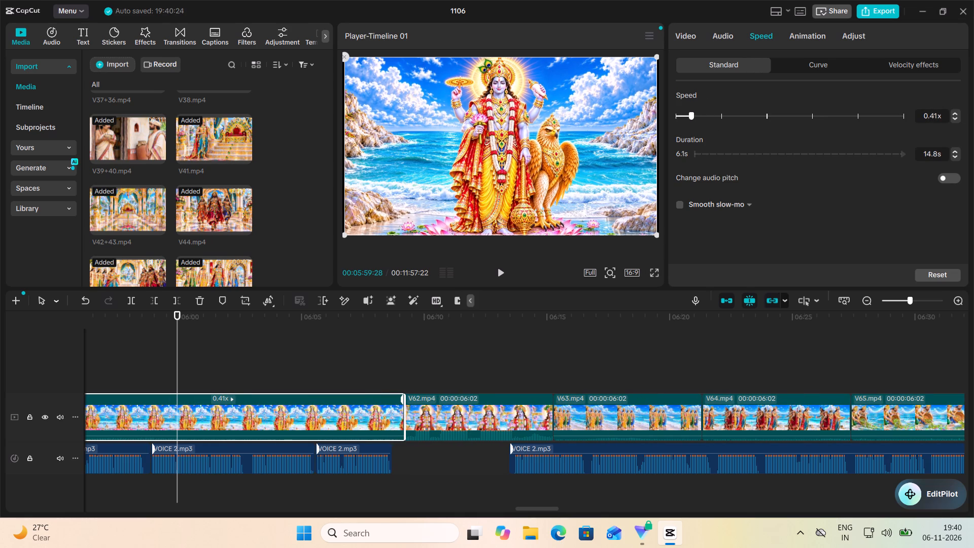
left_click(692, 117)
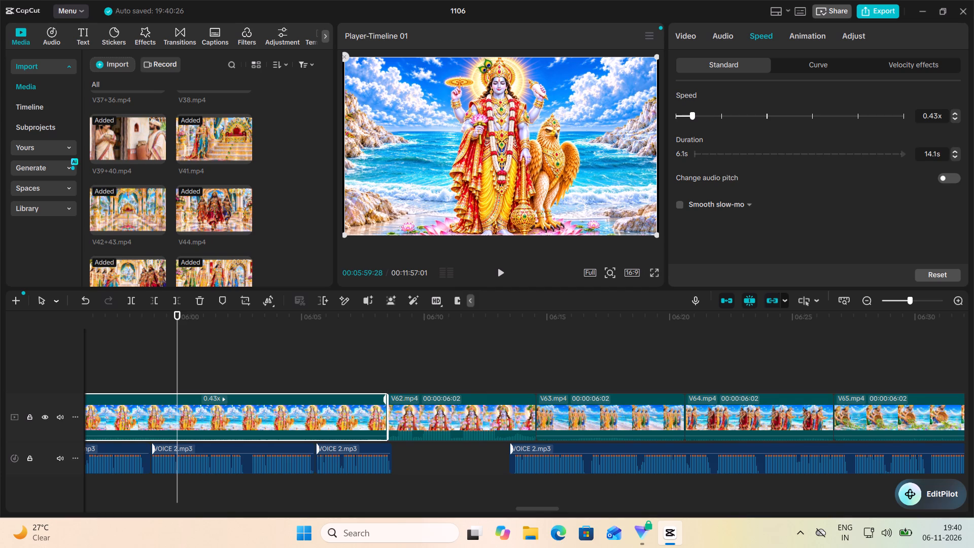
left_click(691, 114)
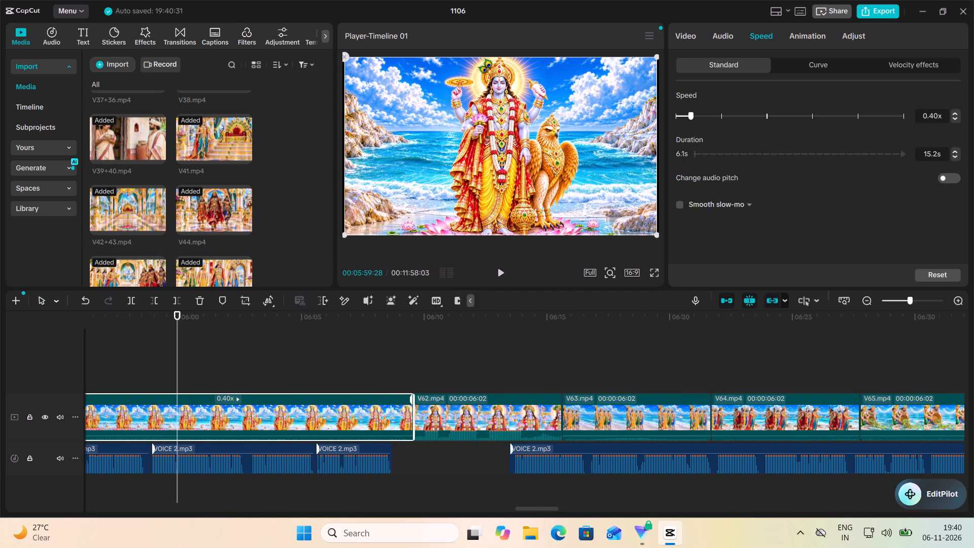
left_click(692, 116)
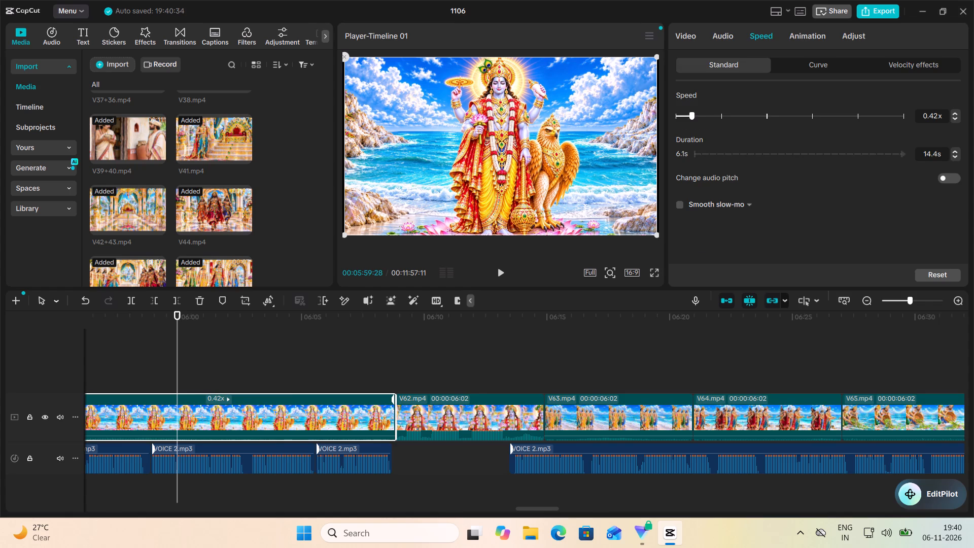
Play from the last third of V61.mp4 through V62.mp4 to about 00:06:14:24, checking pictures against the narration.
left_click(261, 372)
left_click(503, 271)
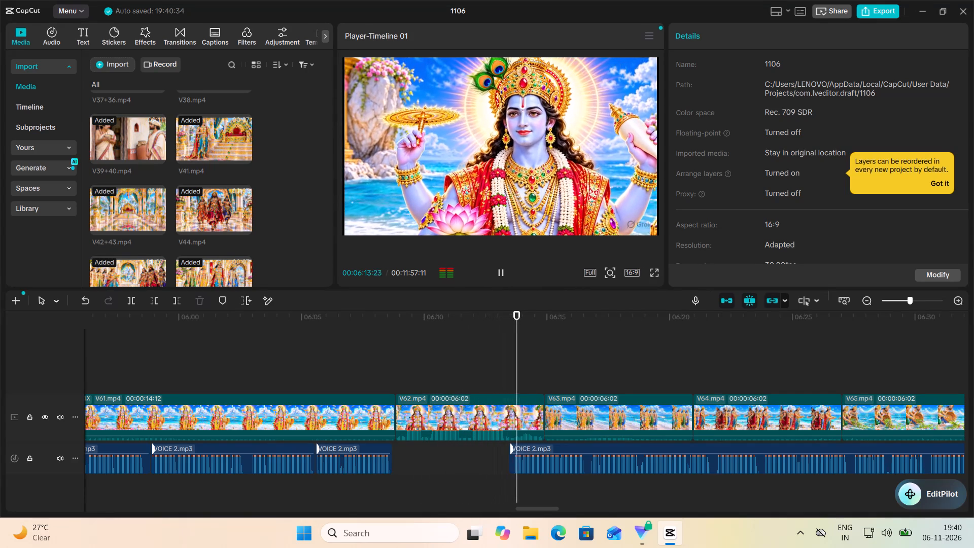
left_click(501, 278)
left_click(525, 423)
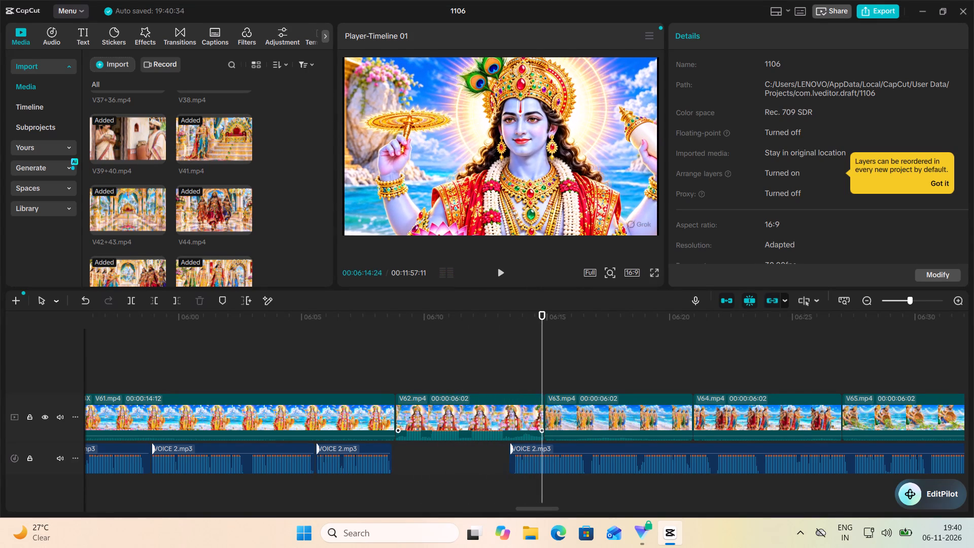
Split V62.mp4 at 00:06:13:14, where the last VOICE 2.mp3 part starts, and move the short end piece ahead of the longer piece.
left_click(508, 382)
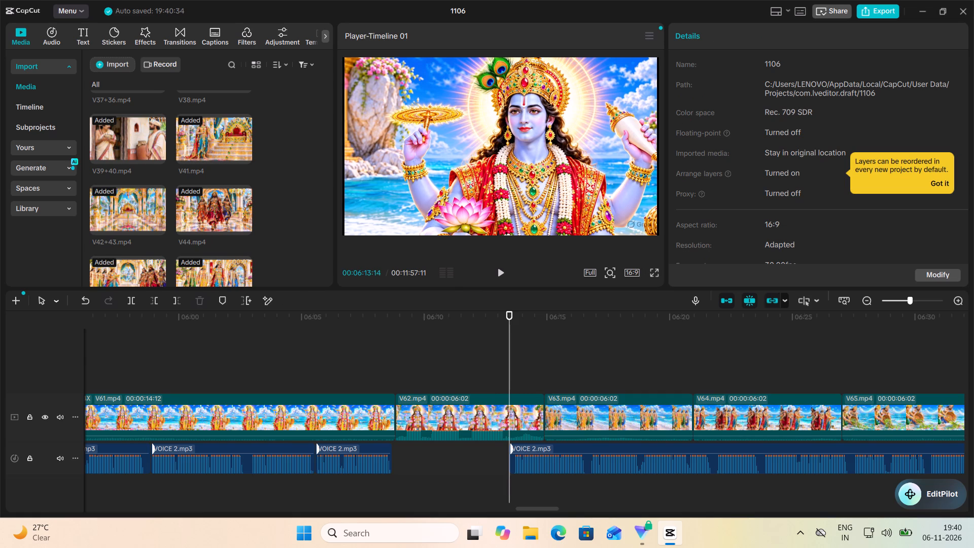
left_click(503, 384)
left_click(507, 389)
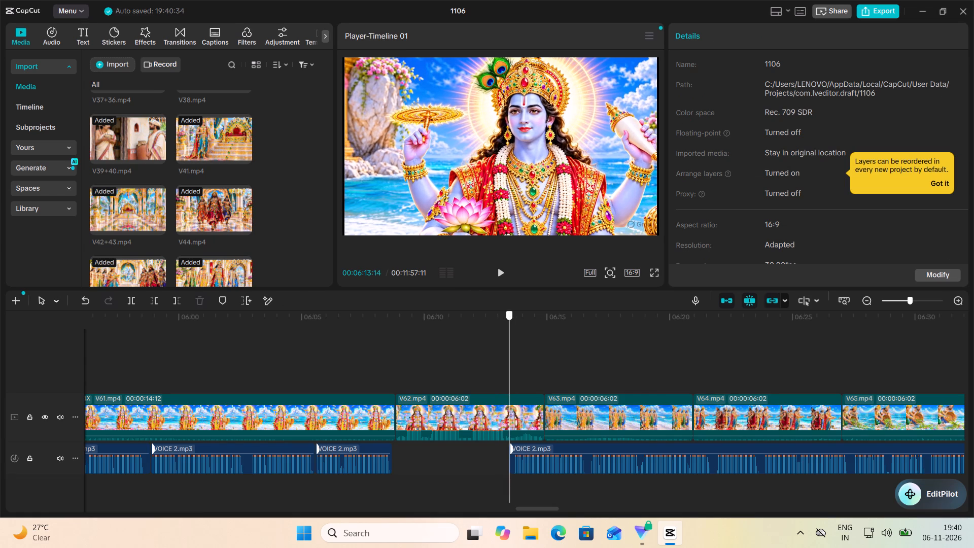
left_click(505, 431)
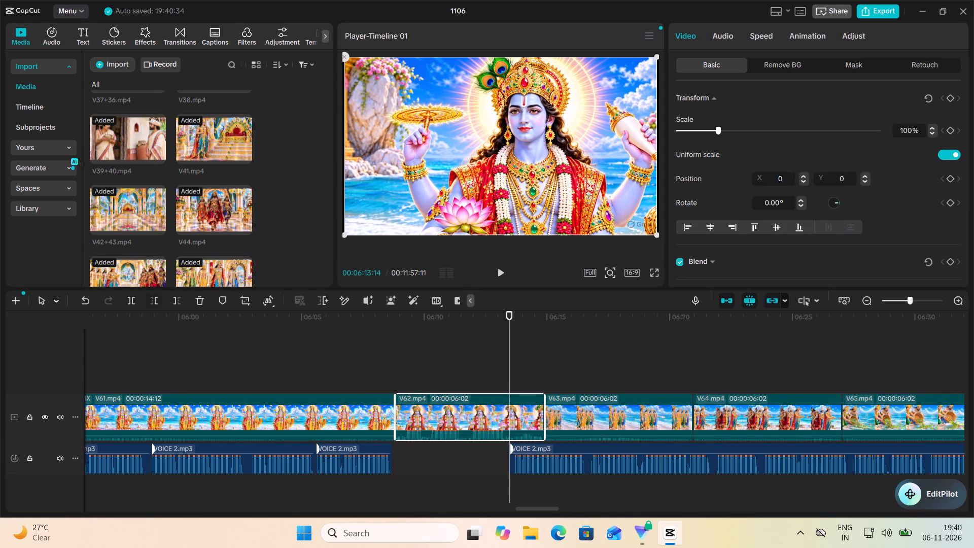
left_click(127, 300)
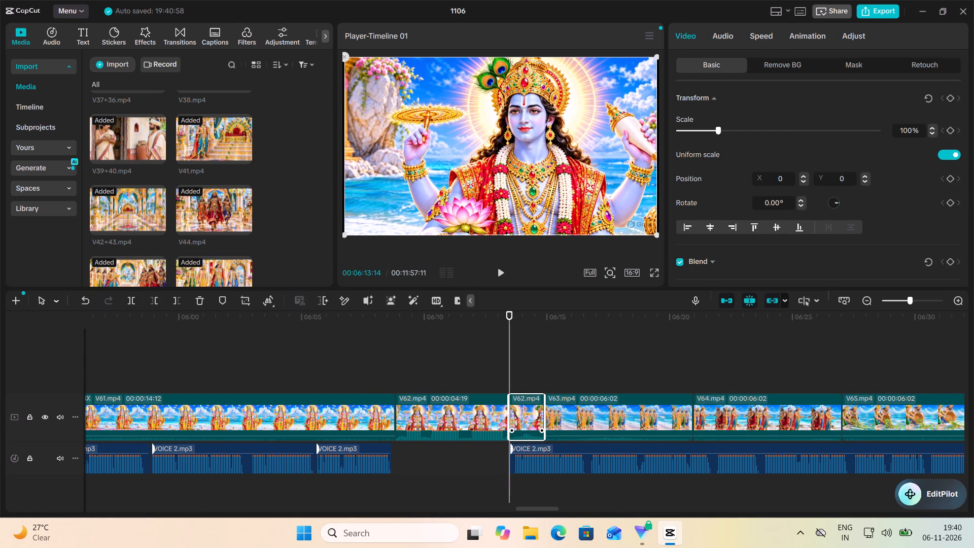
left_click_drag(527, 416, 376, 409)
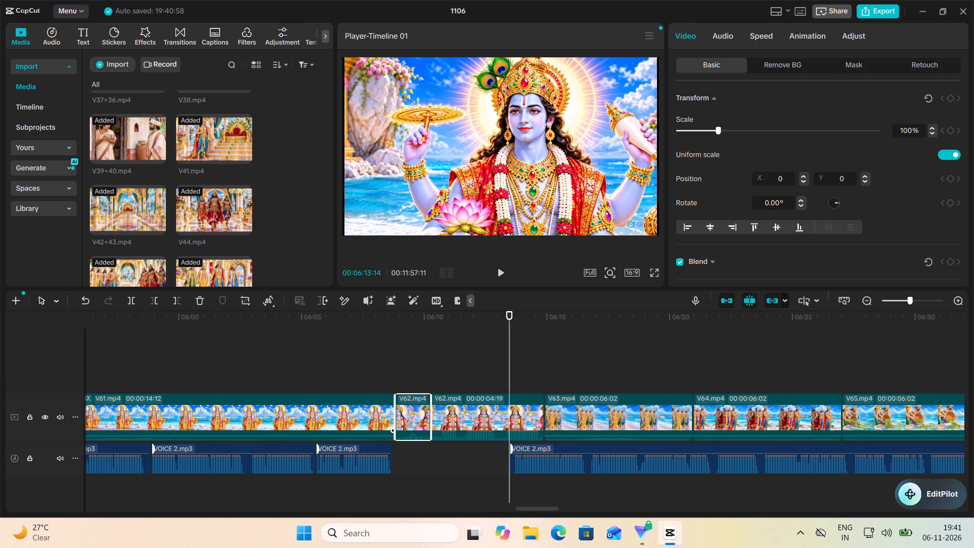
Set the speed of V61.mp4 to 0.55x.
left_click(335, 411)
left_click(764, 31)
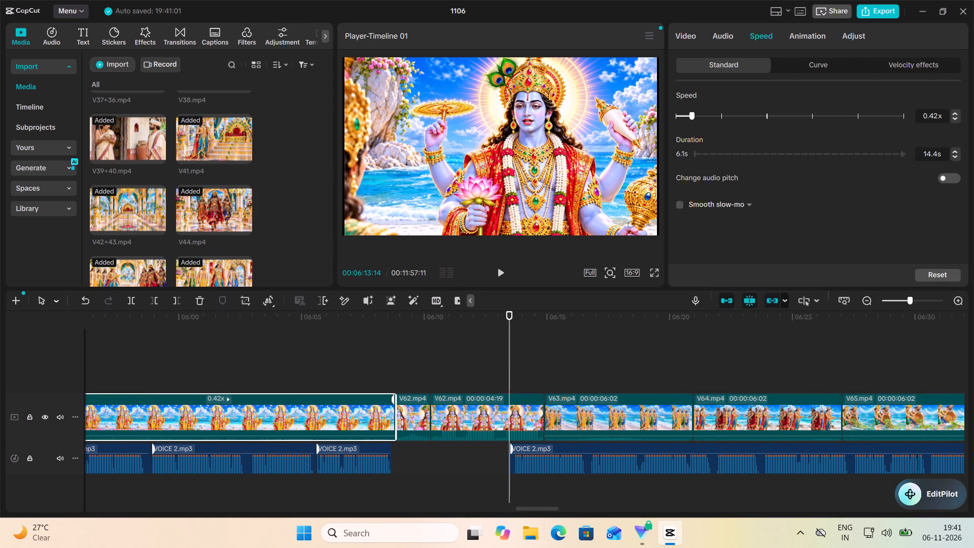
left_click(699, 116)
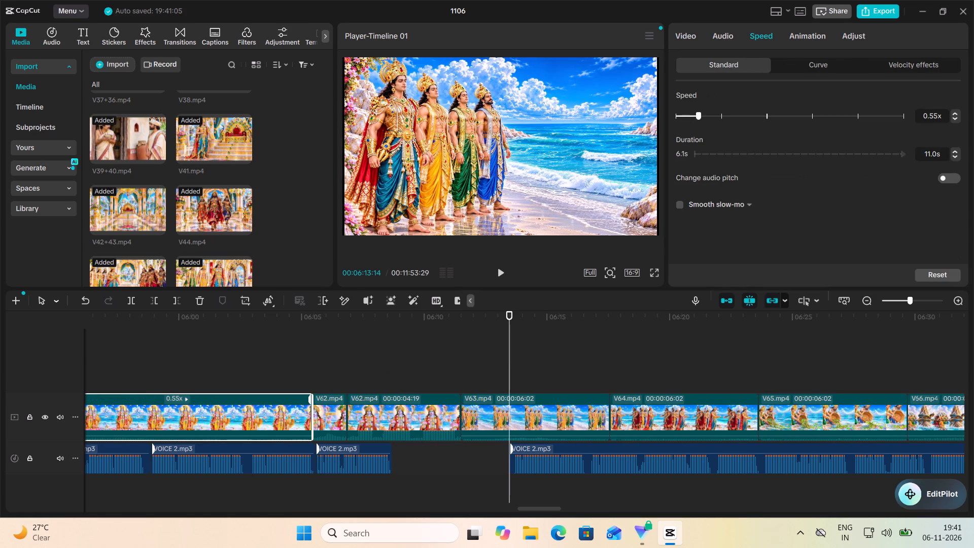
Slow the short V62.mp4 piece after V61.mp4 to 0.46x so it ends with the VOICE 2.mp3 part beneath it.
left_click(324, 419)
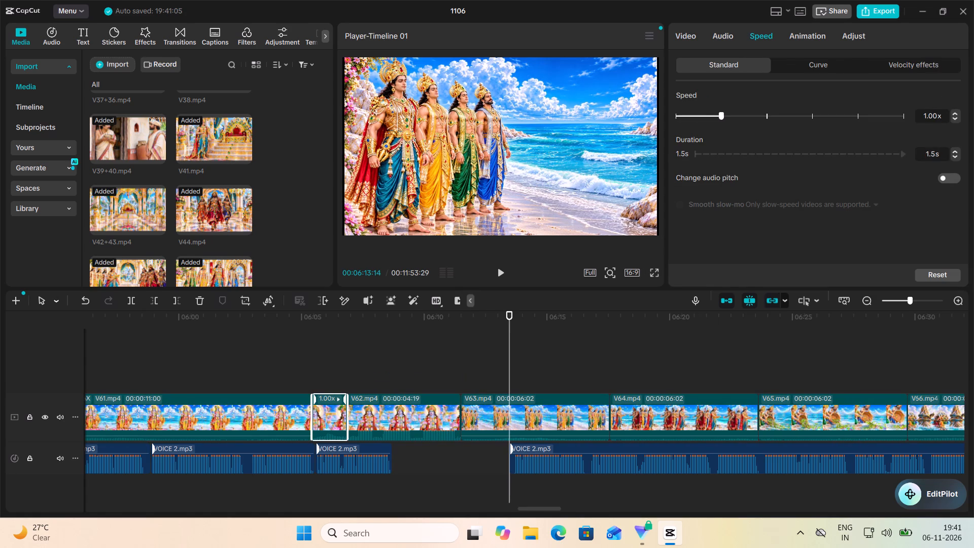
left_click(716, 114)
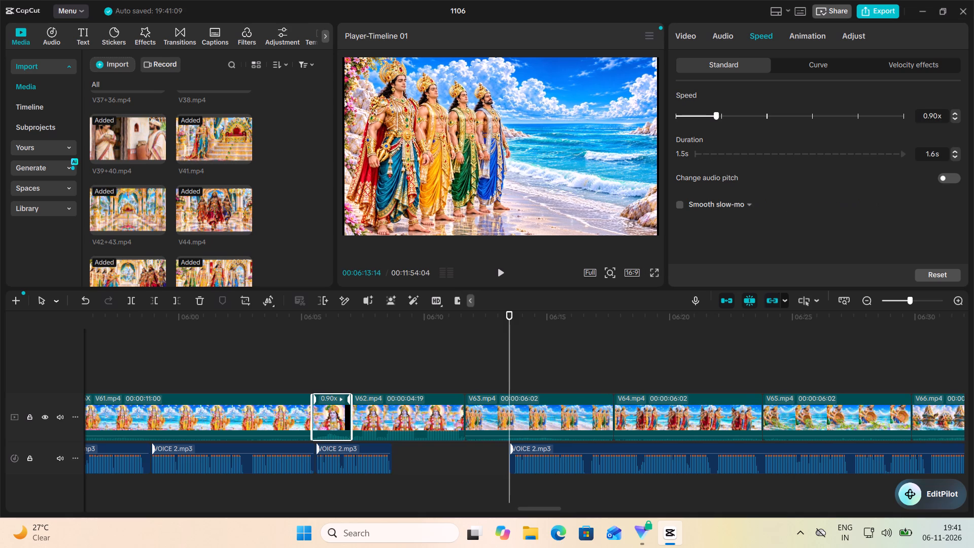
left_click(714, 115)
left_click(709, 116)
left_click(701, 119)
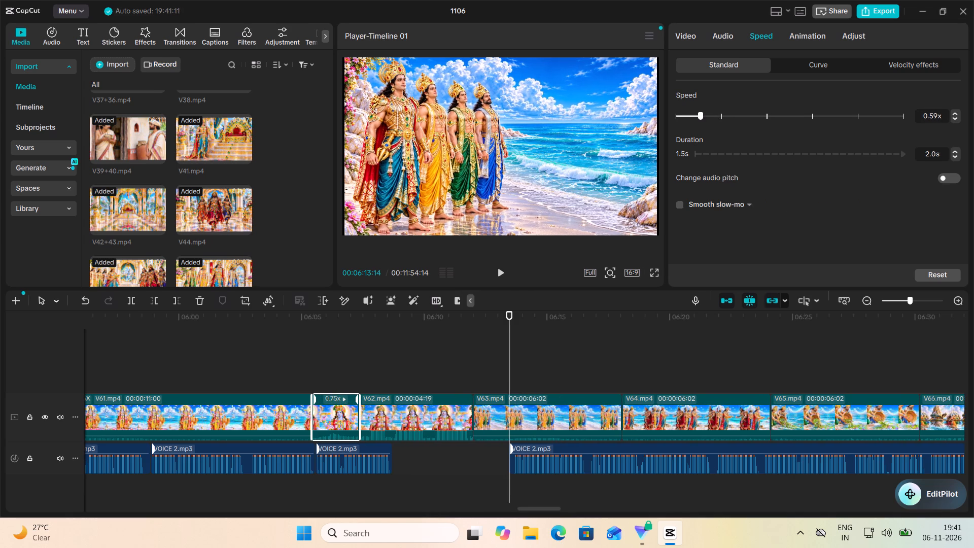
left_click(696, 117)
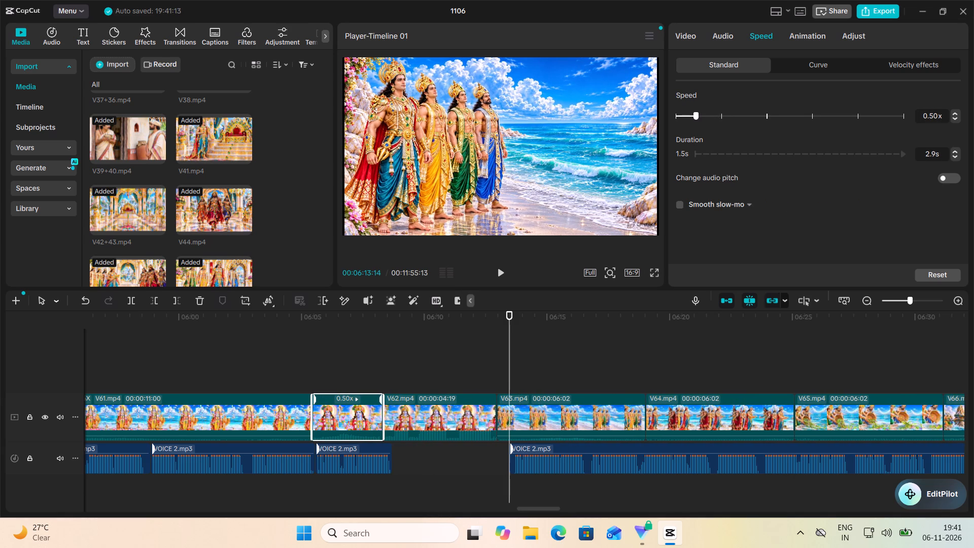
left_click(697, 116)
left_click(694, 116)
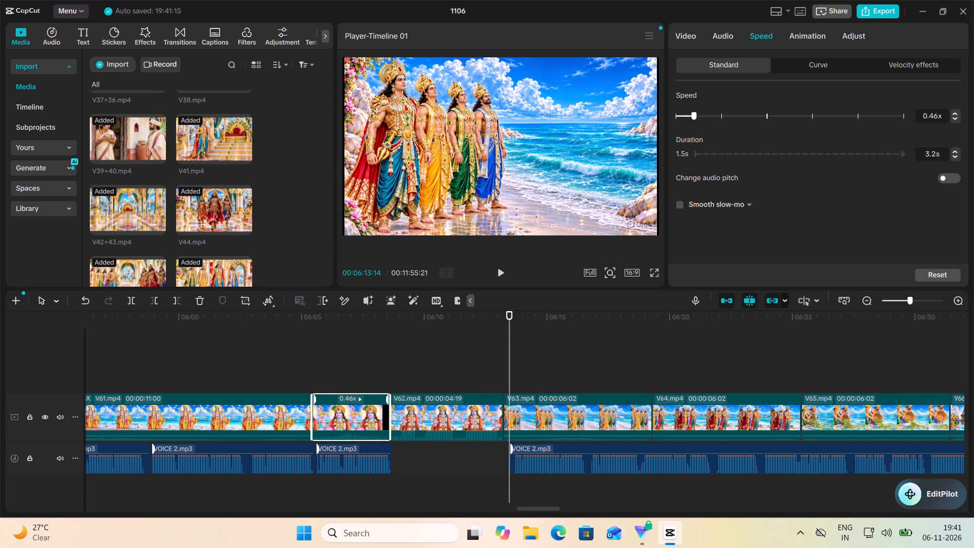
Fine-tune the speed of the short V62.mp4 piece after V61.mp4 to 0.44x.
left_click(692, 116)
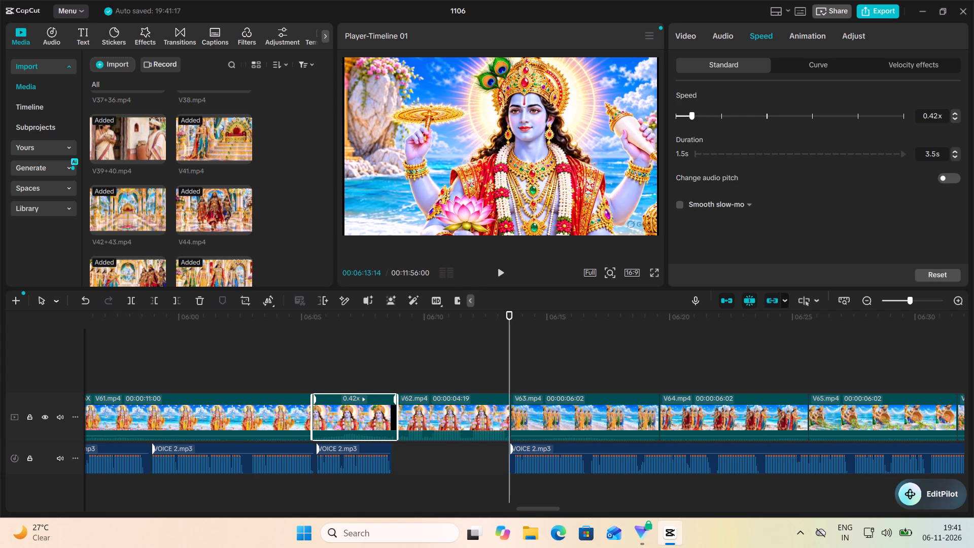
left_click(693, 115)
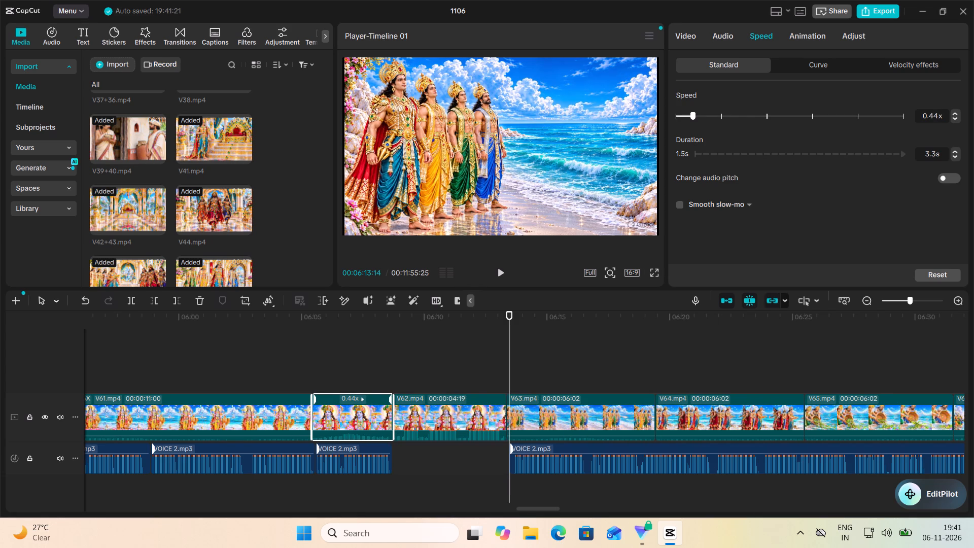
Play from the end of V61.mp4 into V63.mp4, and slow the longer V62.mp4 piece to 0.90x.
left_click(347, 370)
left_click(257, 355)
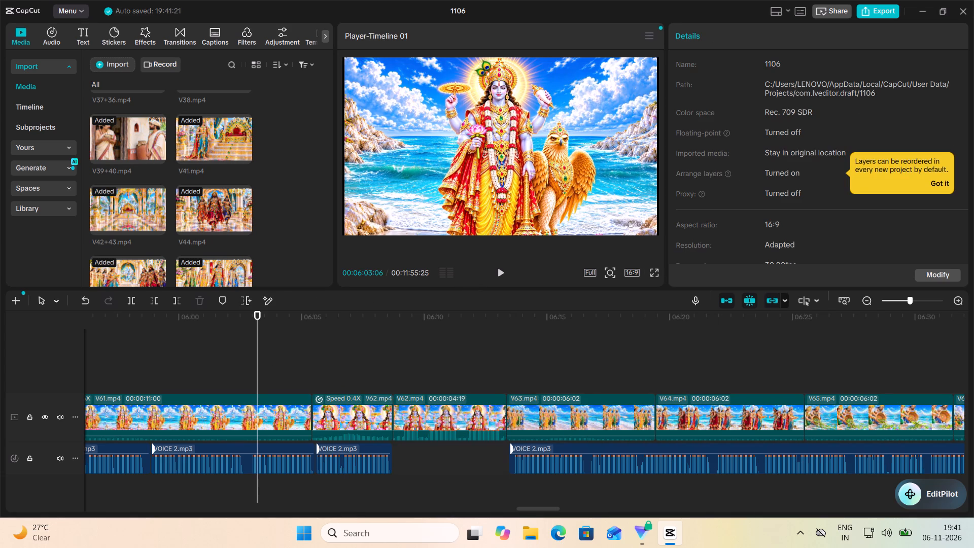
left_click(505, 274)
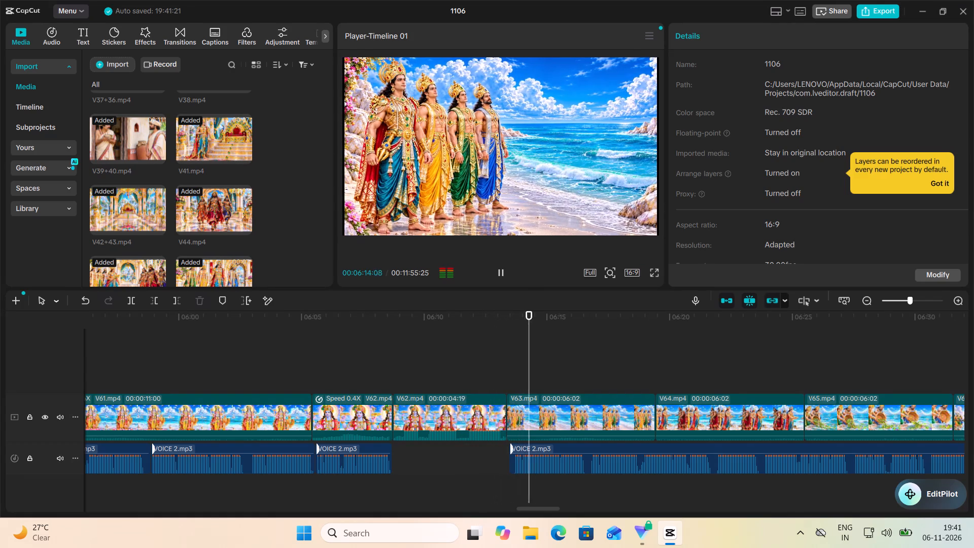
left_click(502, 273)
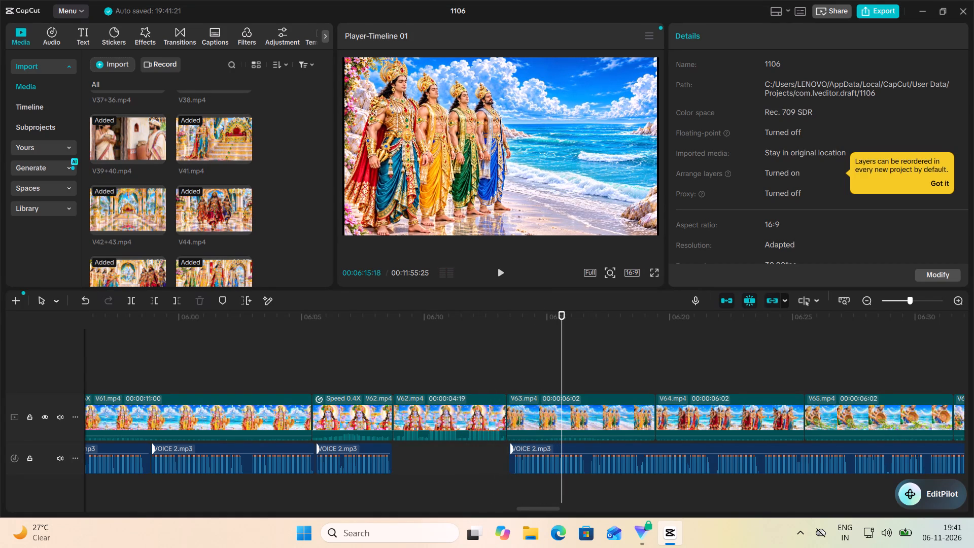
left_click(414, 364)
left_click(430, 421)
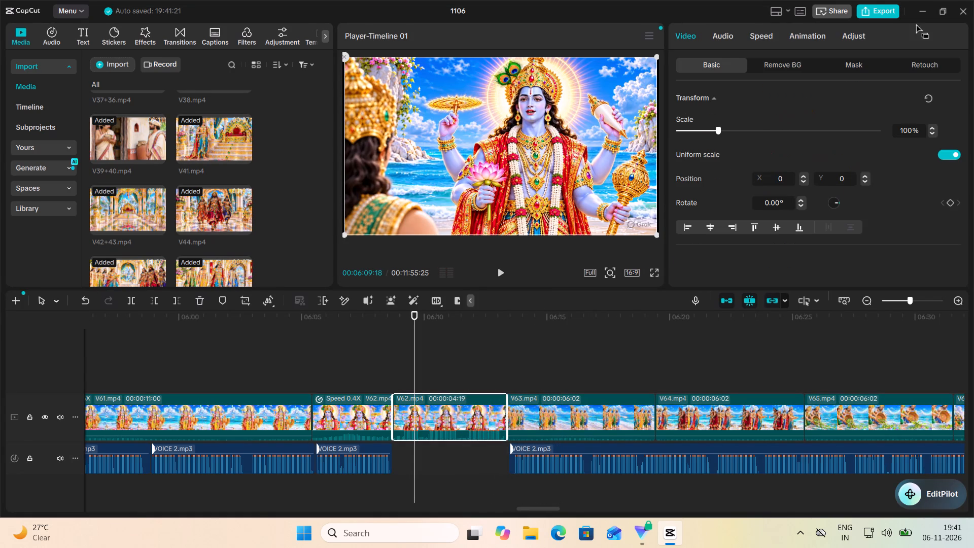
left_click(758, 35)
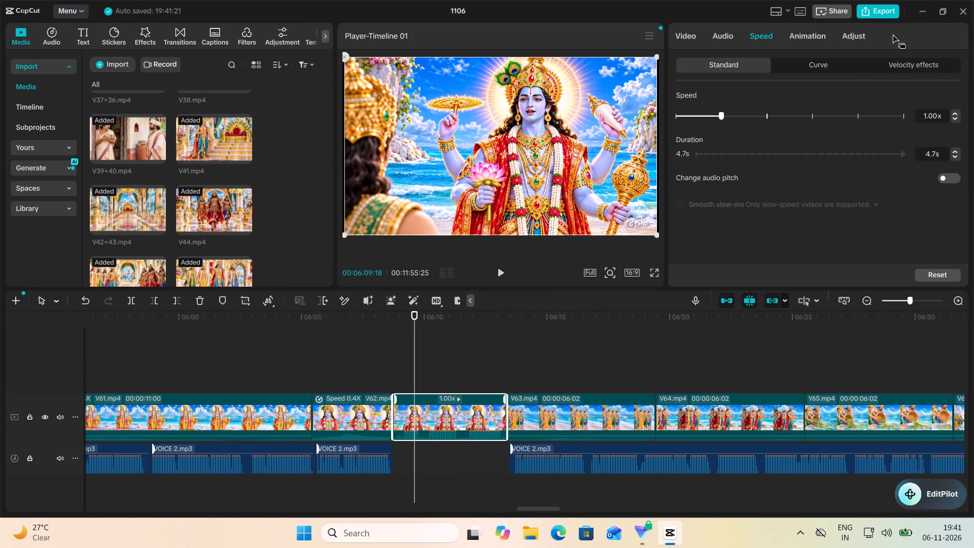
left_click(957, 116)
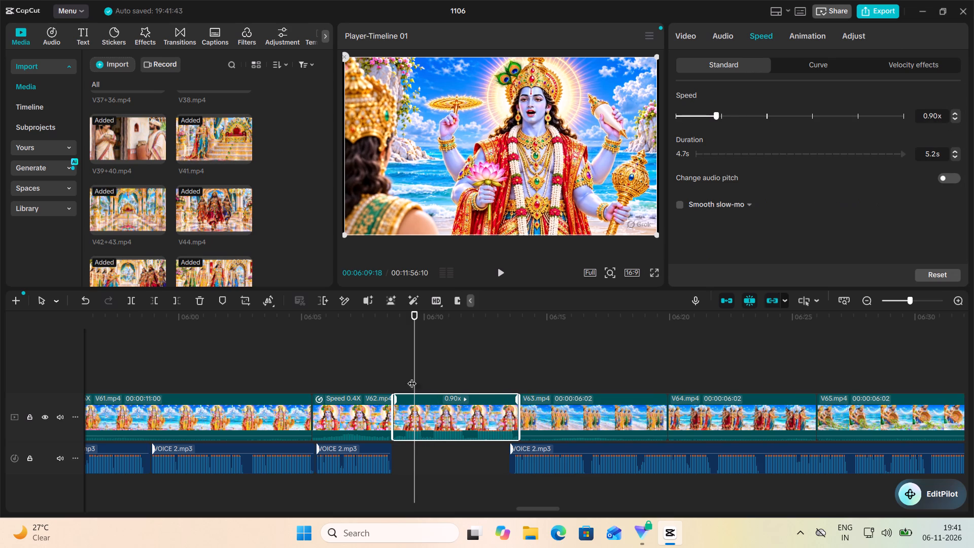
Play the retimed V62.mp4 piece into V63.mp4, and shift the last VOICE 2.mp3 part forward to start with V63.mp4.
left_click(390, 378)
left_click(504, 275)
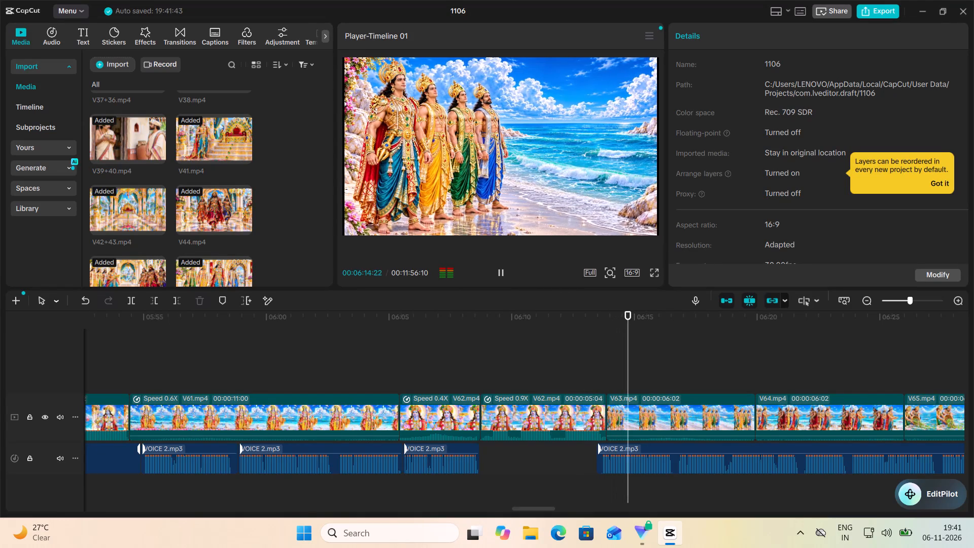
scroll(503, 274, "down", 1, "ctrl")
left_click(506, 274)
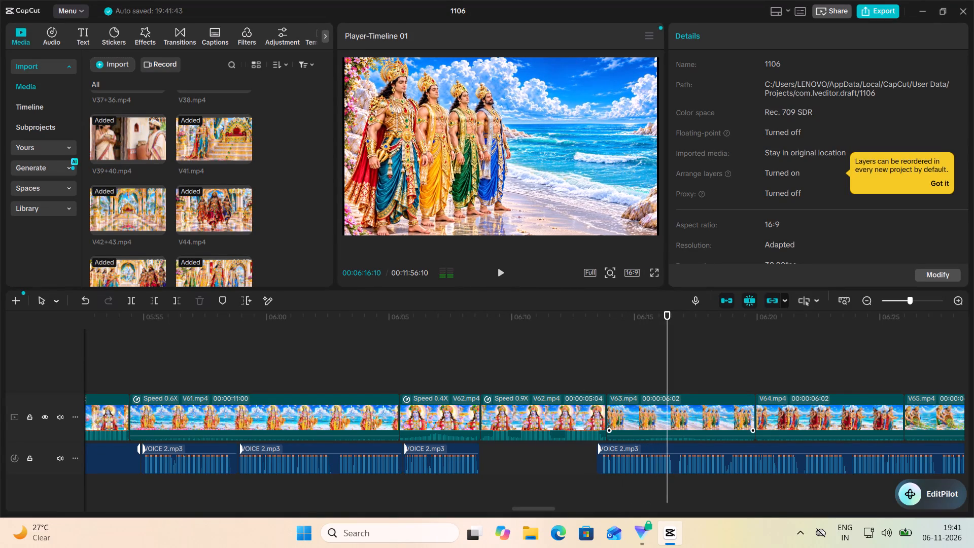
left_click(643, 463)
left_click_drag(643, 462, 655, 462)
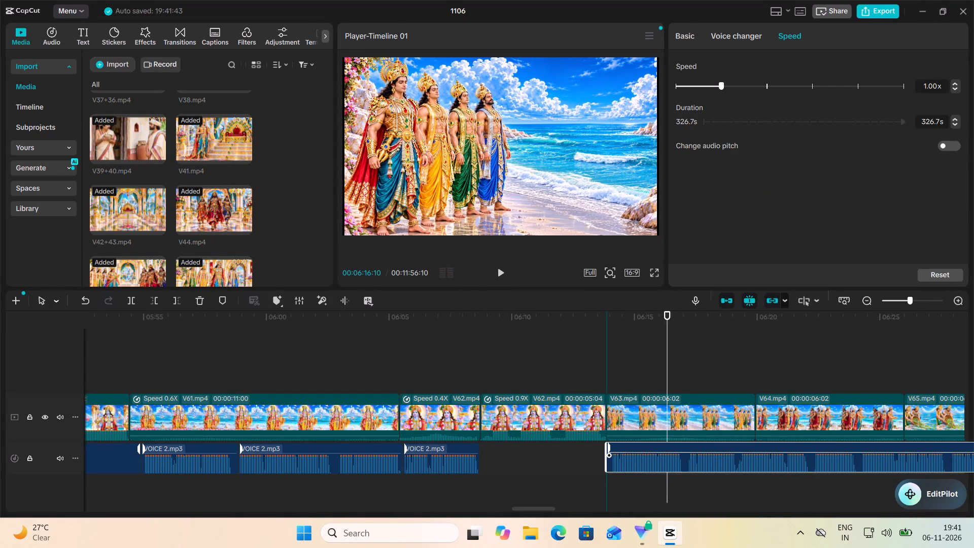
left_click_drag(655, 462, 656, 462)
Play from the end of V62.mp4 into V64.mp4, and speed V63.mp4 up to 1.83x to match the narration phrase beneath it.
left_click(580, 362)
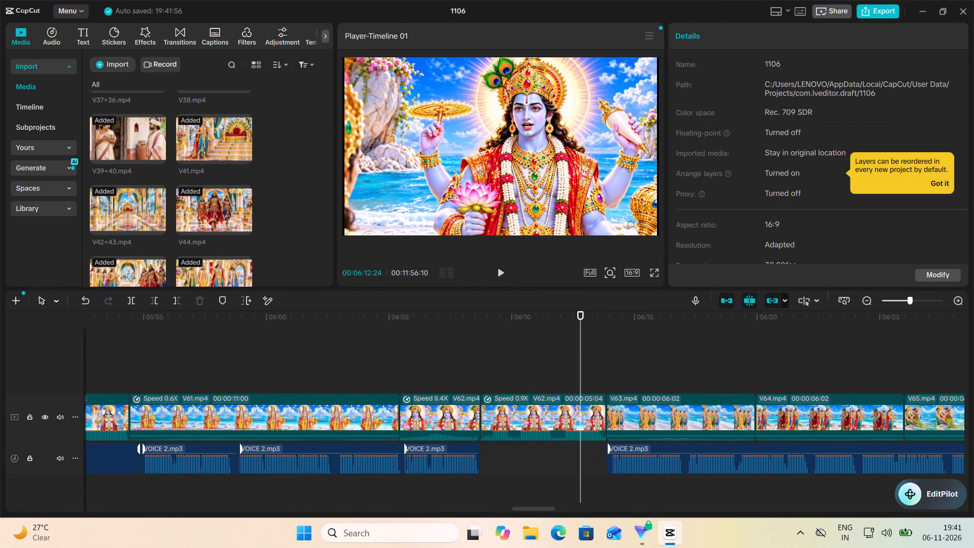
left_click(498, 271)
scroll(470, 415, "left", 1)
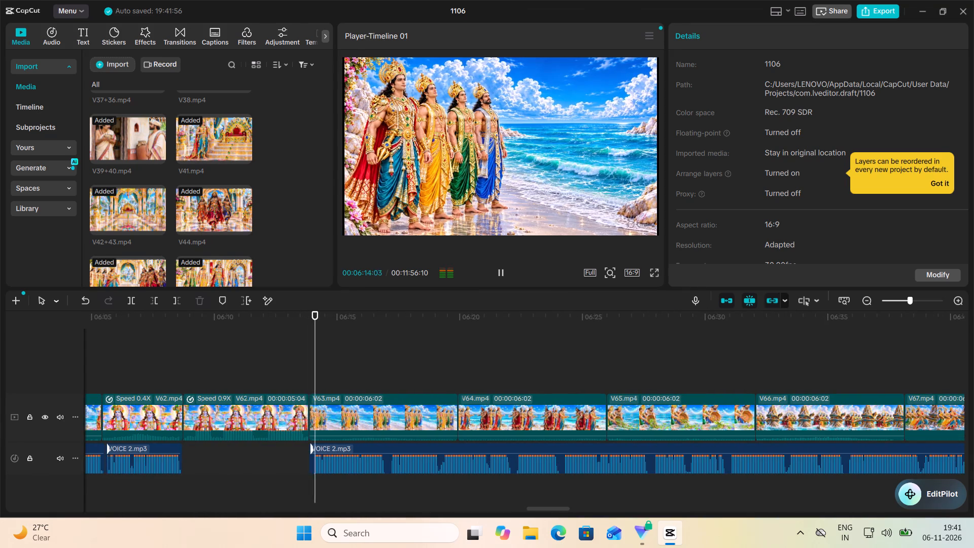
scroll(474, 314, "left", 1)
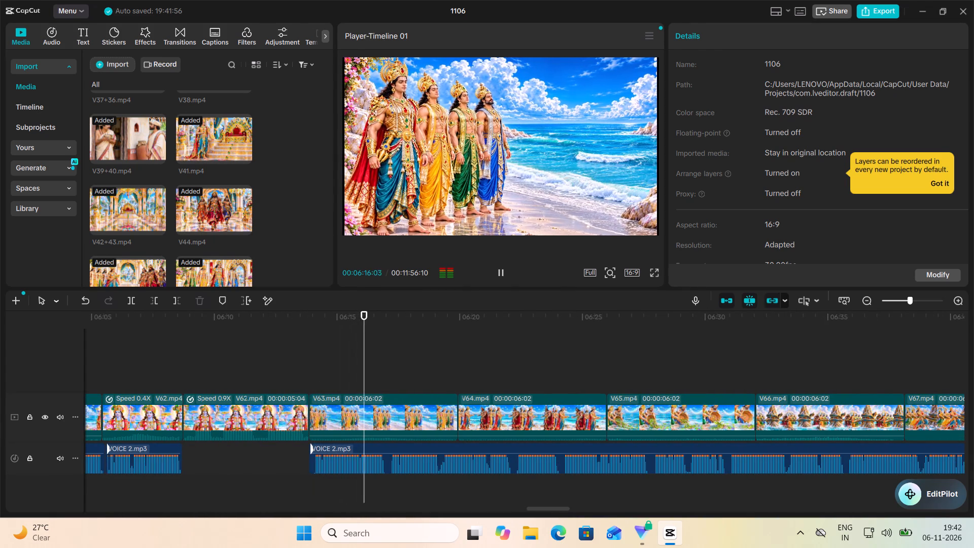
left_click(502, 270)
left_click(372, 378)
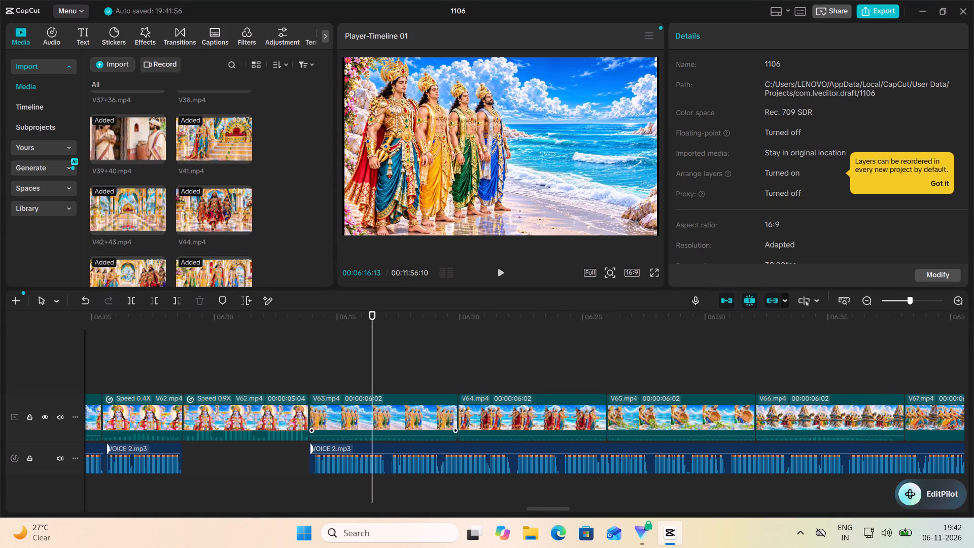
left_click(402, 420)
left_click(766, 34)
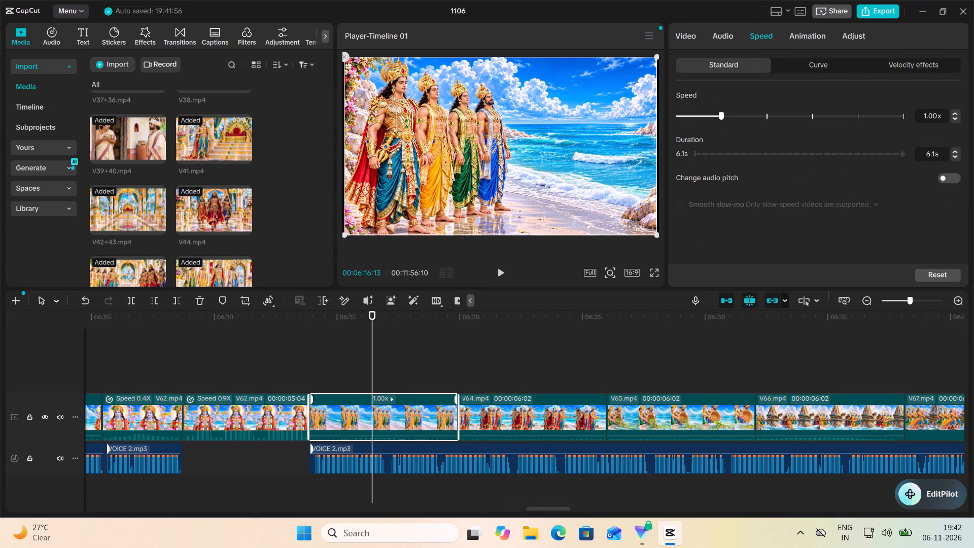
left_click(729, 114)
left_click(738, 114)
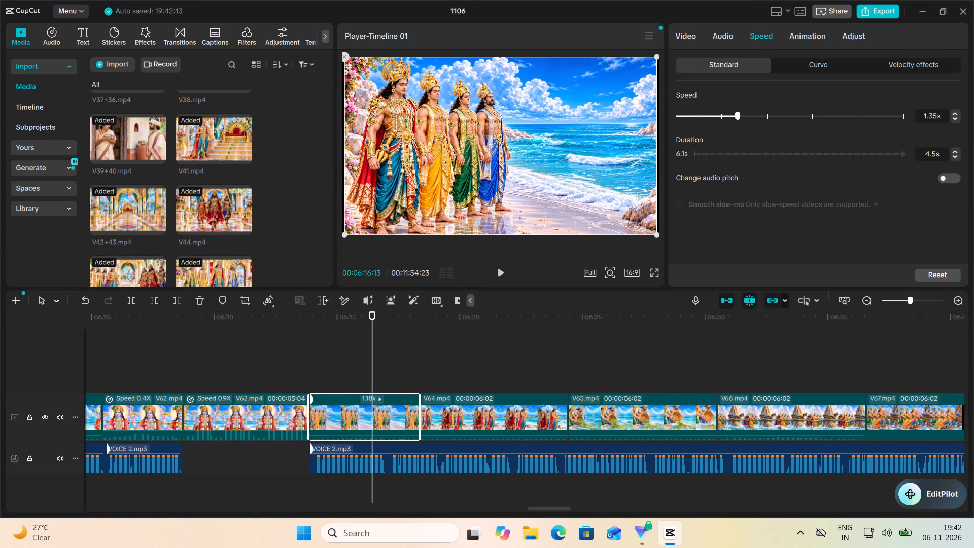
left_click(743, 112)
left_click(748, 116)
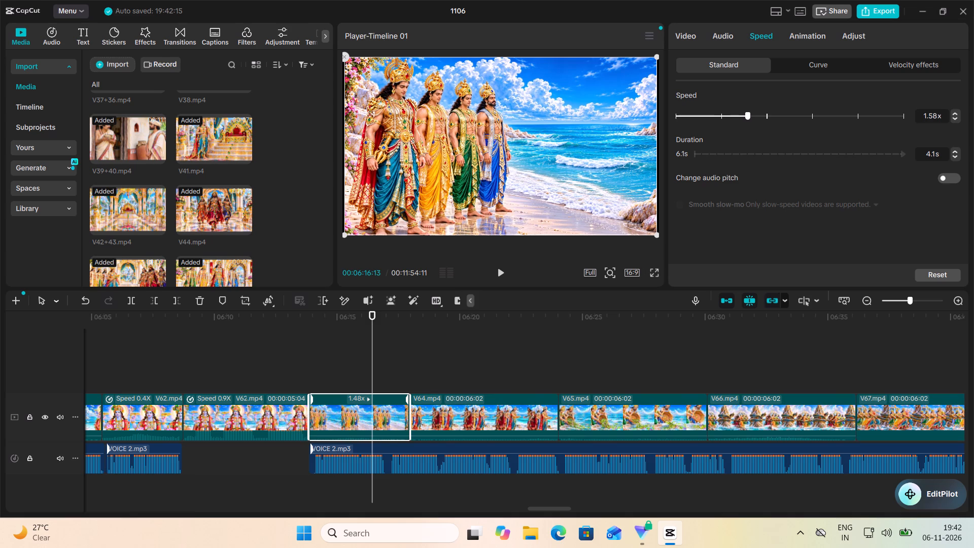
left_click(751, 115)
left_click(753, 113)
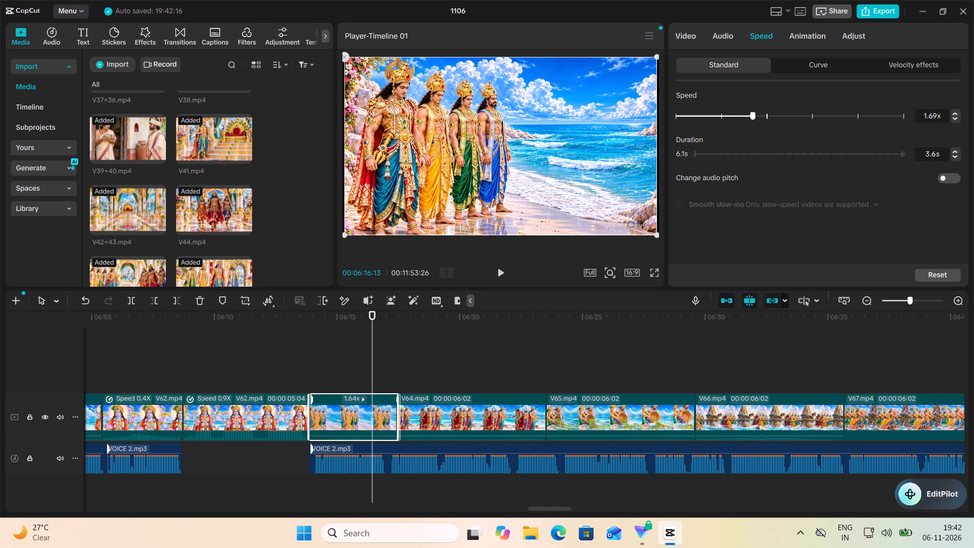
left_click(753, 113)
left_click(754, 112)
left_click(757, 112)
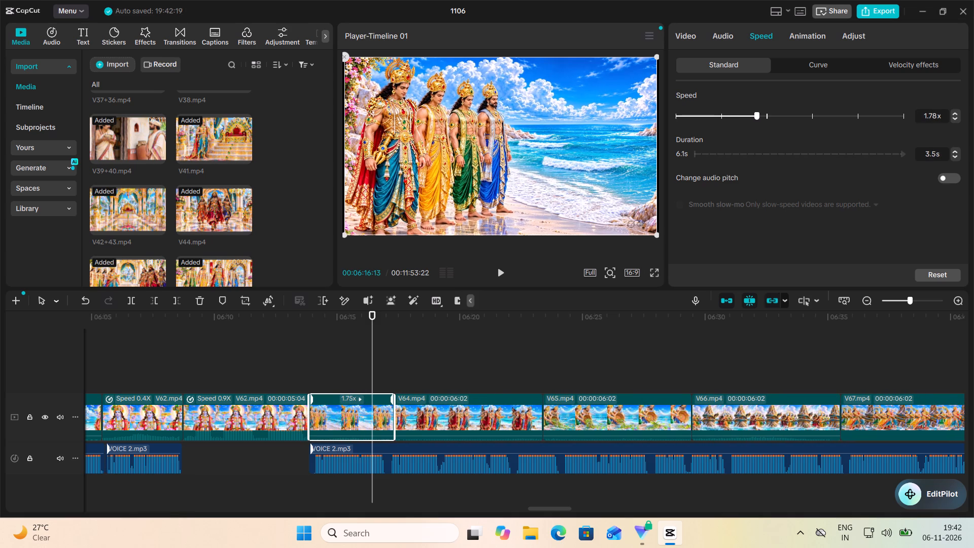
left_click(759, 112)
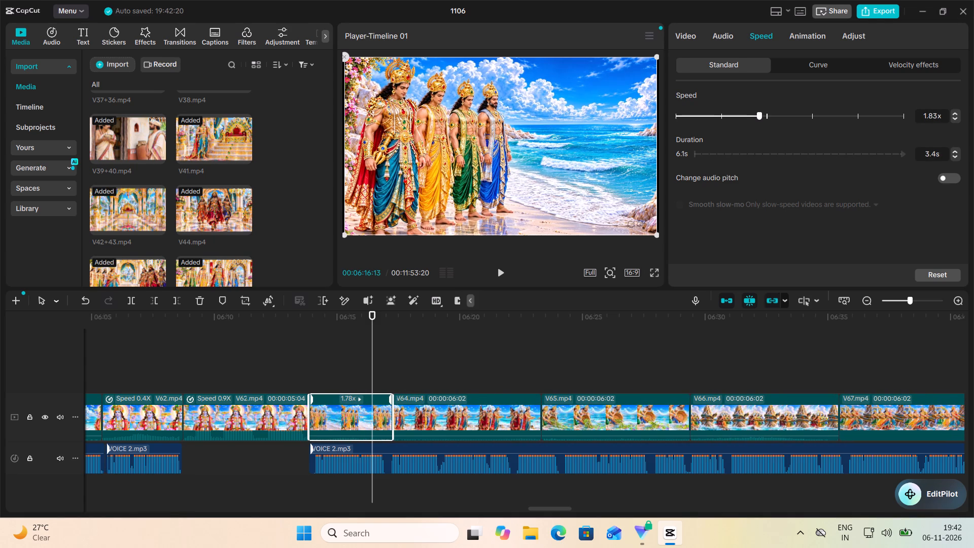
Play from V63.mp4 through V64.mp4, and set V64.mp4's speed to 1.23x so it ends at the narration pause.
left_click(323, 373)
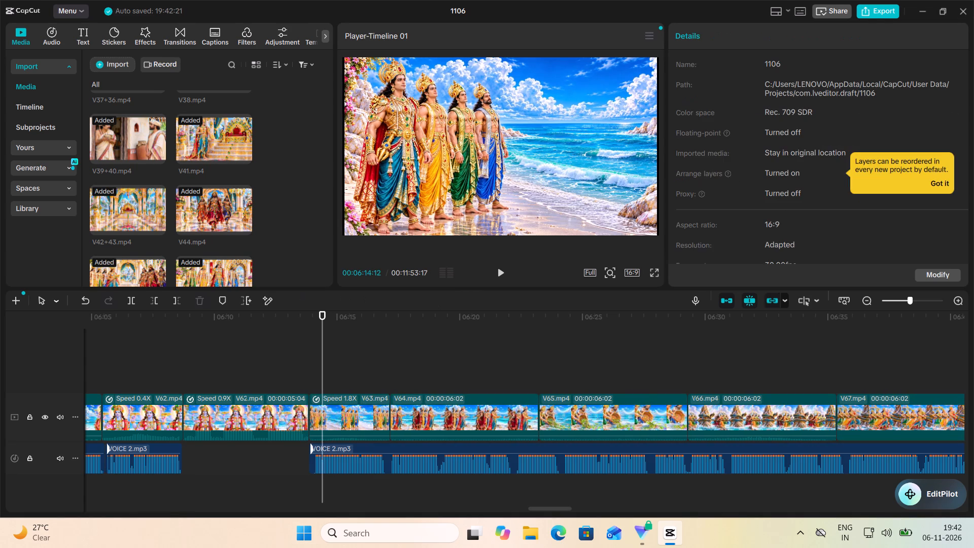
left_click(498, 276)
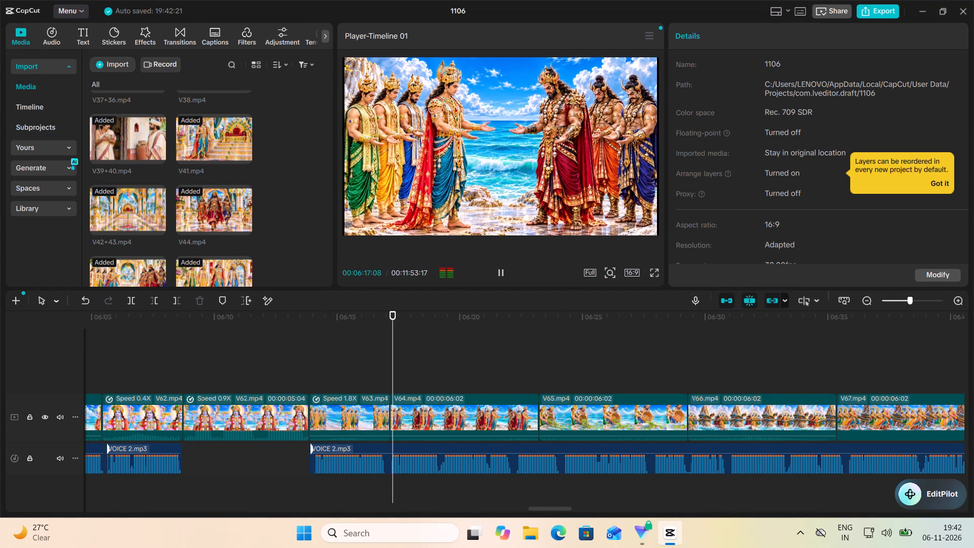
left_click(502, 273)
left_click(502, 273)
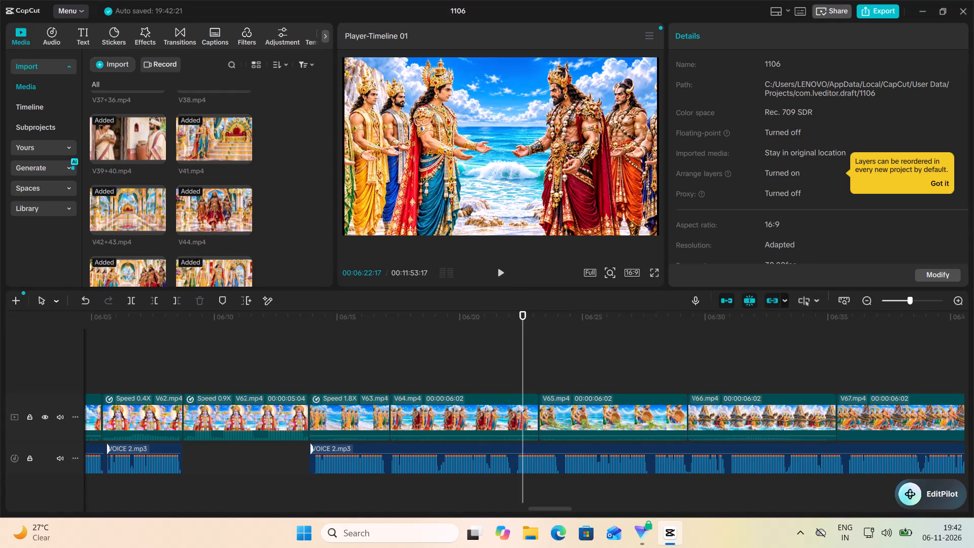
left_click(502, 273)
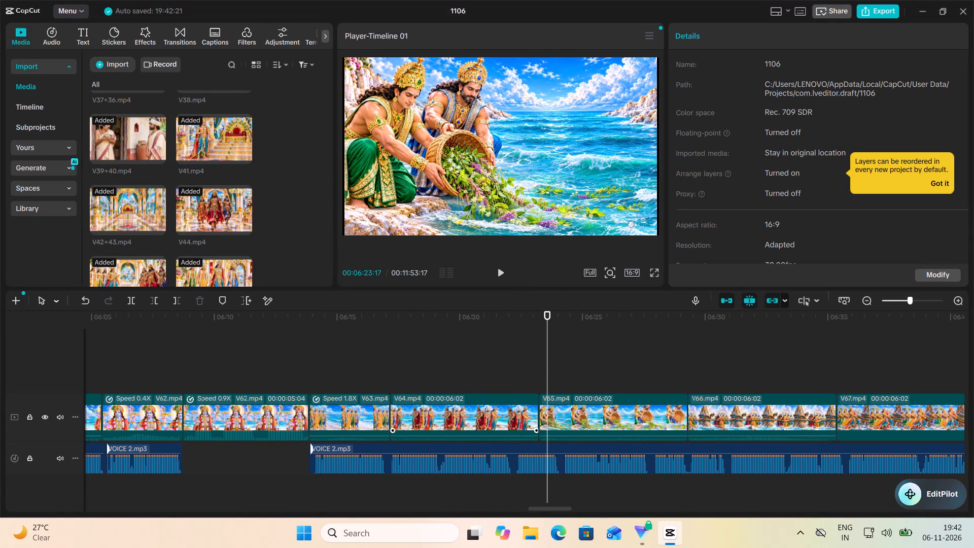
left_click(493, 407)
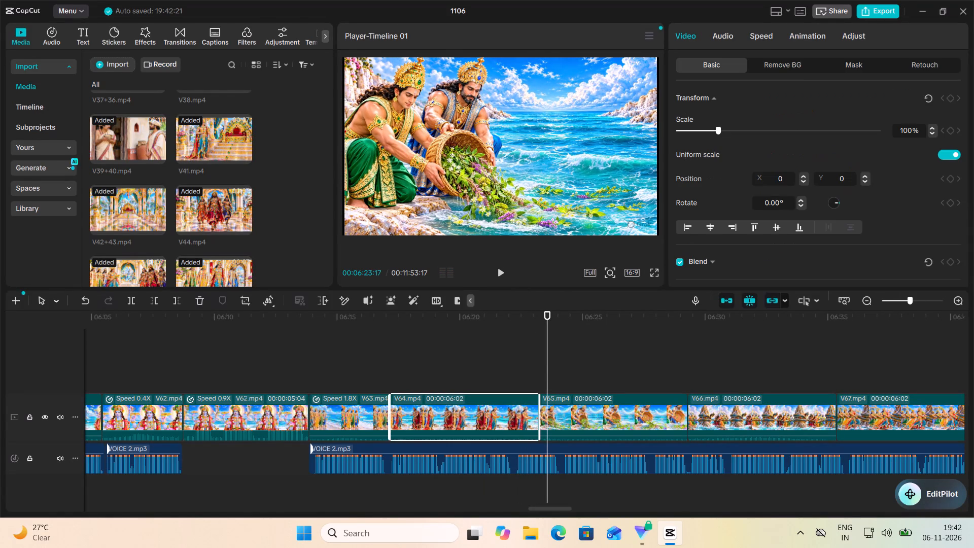
left_click(759, 33)
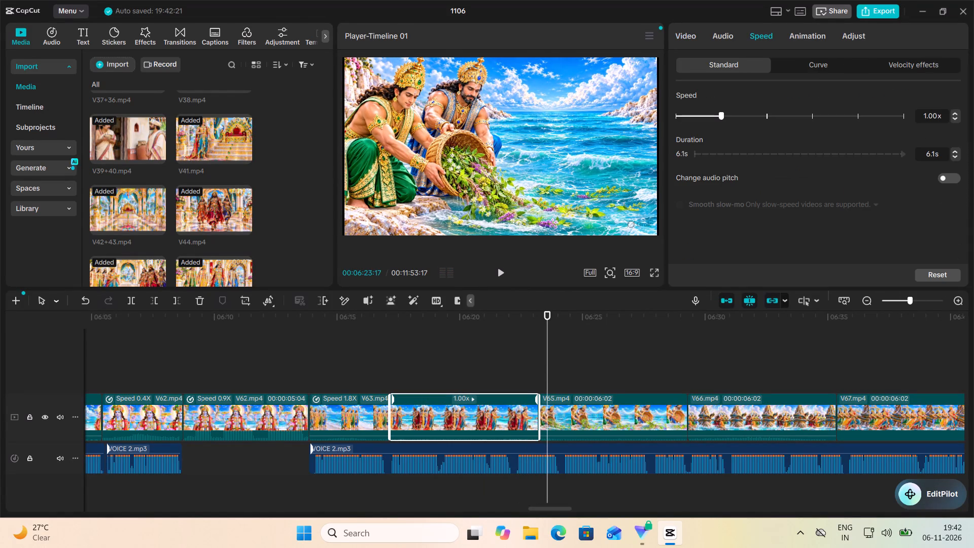
left_click(733, 117)
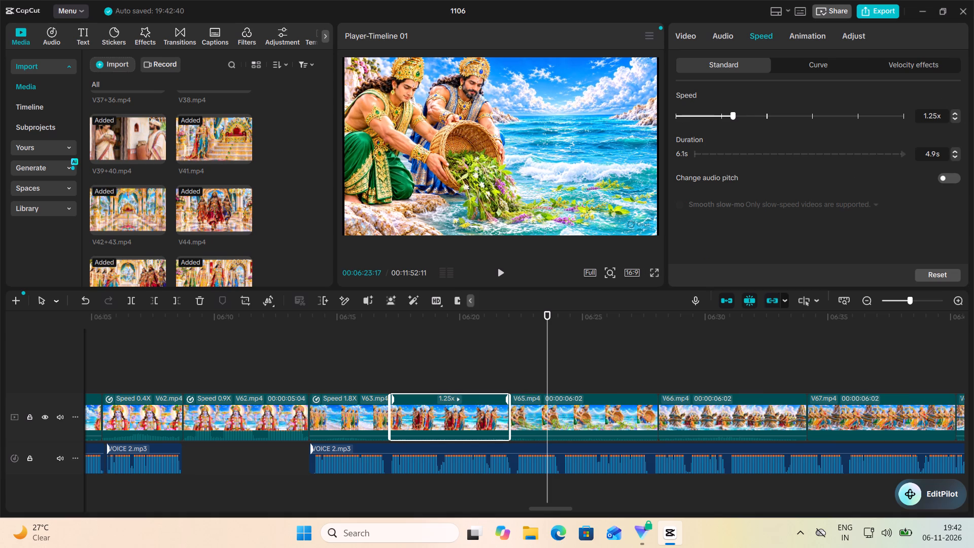
left_click(732, 114)
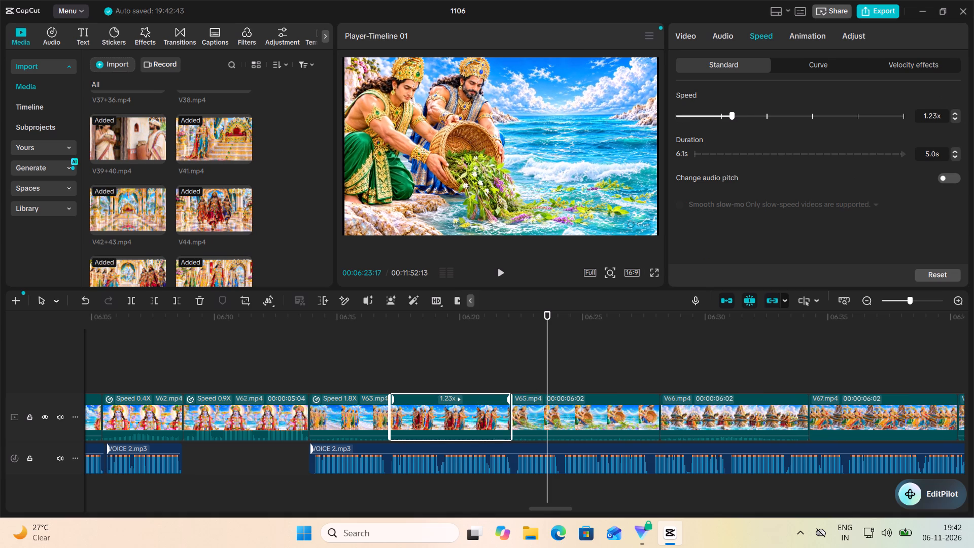
Play from the end of V64.mp4 through V65.mp4 and V66.mp4 into V67.mp4, checking pictures against the narration.
left_click(485, 381)
left_click(508, 272)
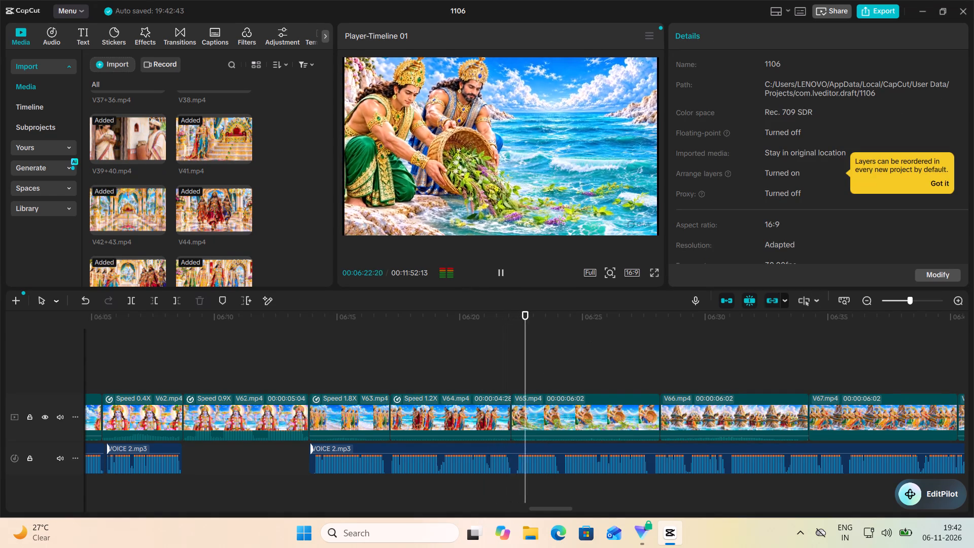
scroll(591, 333, "left", 4)
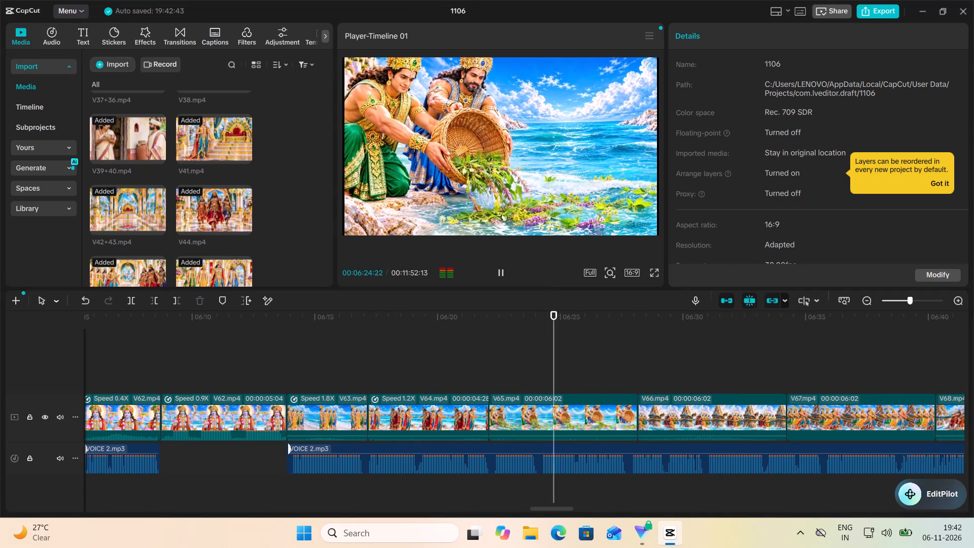
scroll(487, 298, "left", 4)
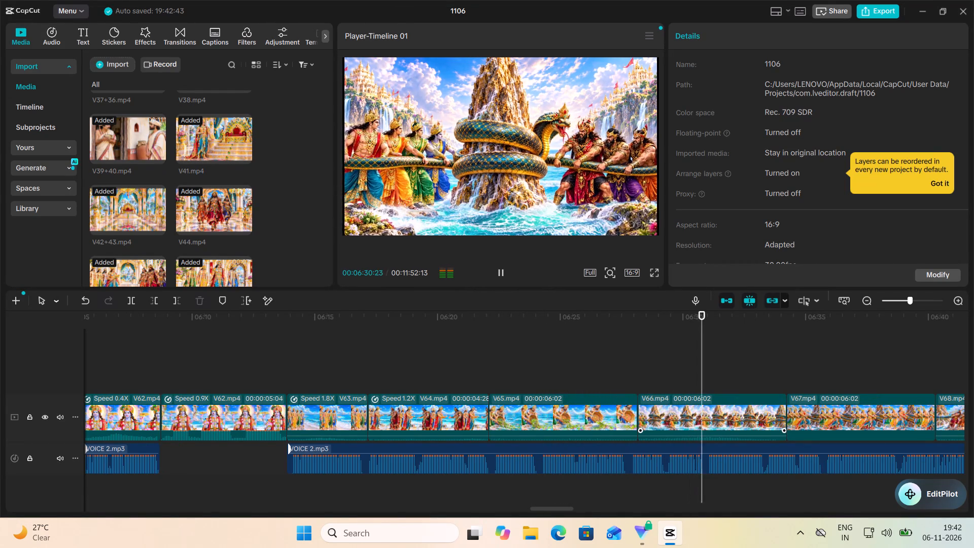
left_click(502, 273)
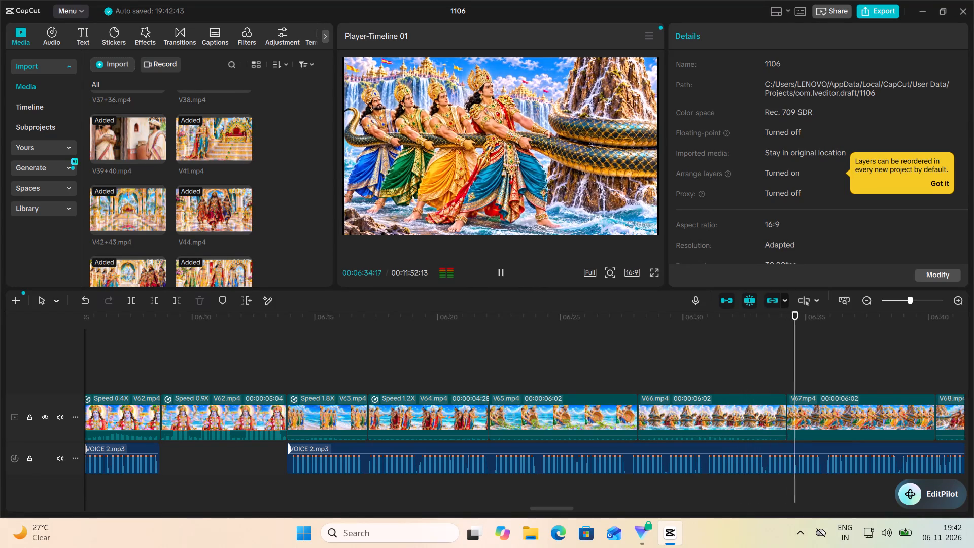
Speed V64.mp4 up to 2.27x and trim its end to the narration pause, leaving a duration of about 2.2 s.
left_click(463, 366)
left_click(412, 367)
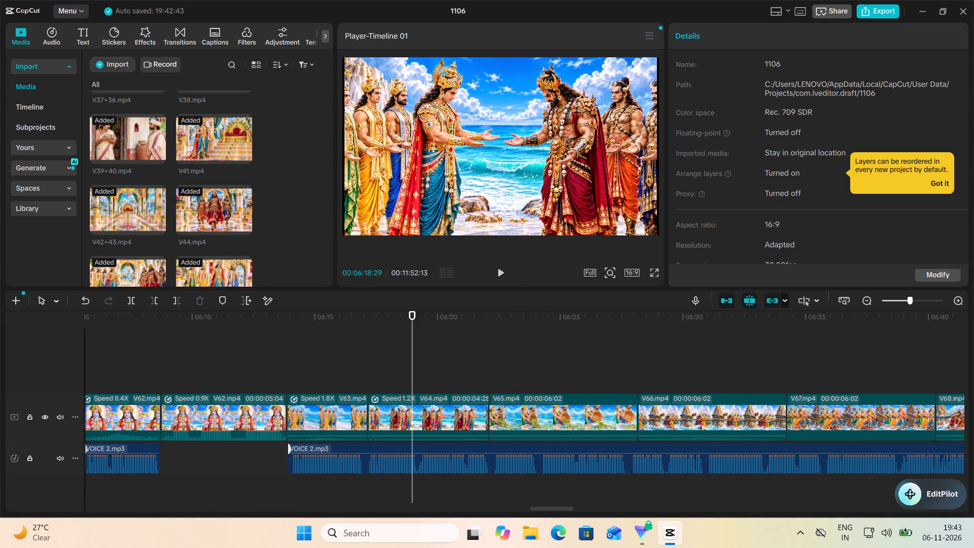
left_click(440, 408)
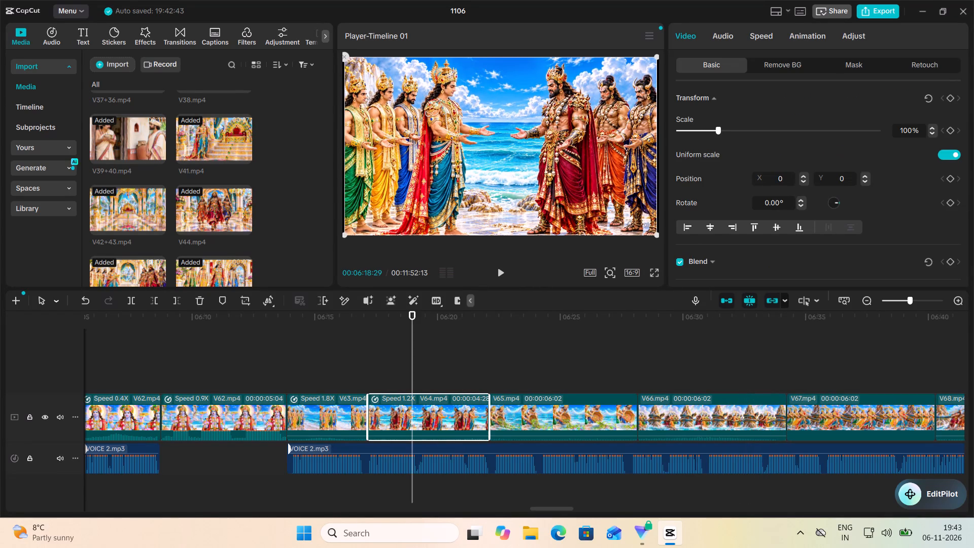
left_click(758, 36)
left_click(753, 117)
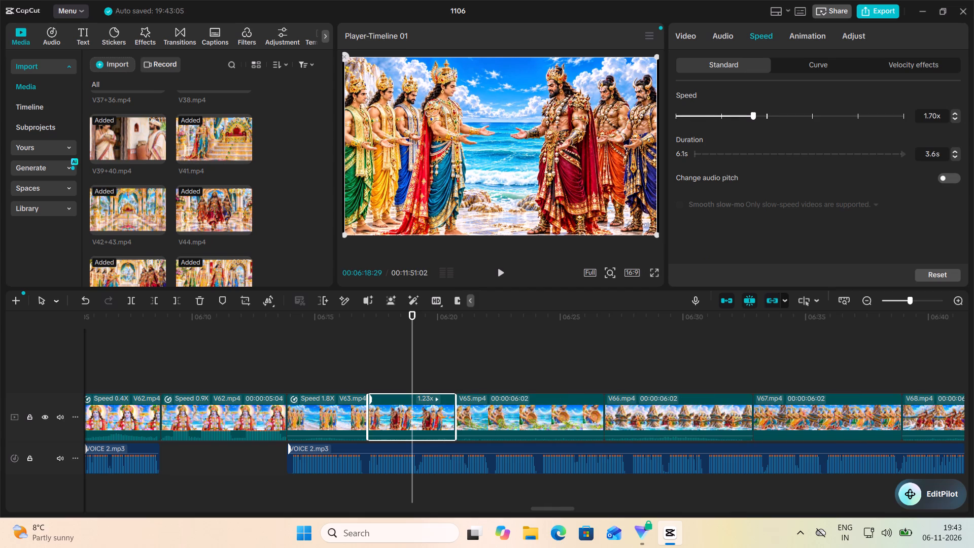
left_click(762, 114)
left_click(771, 111)
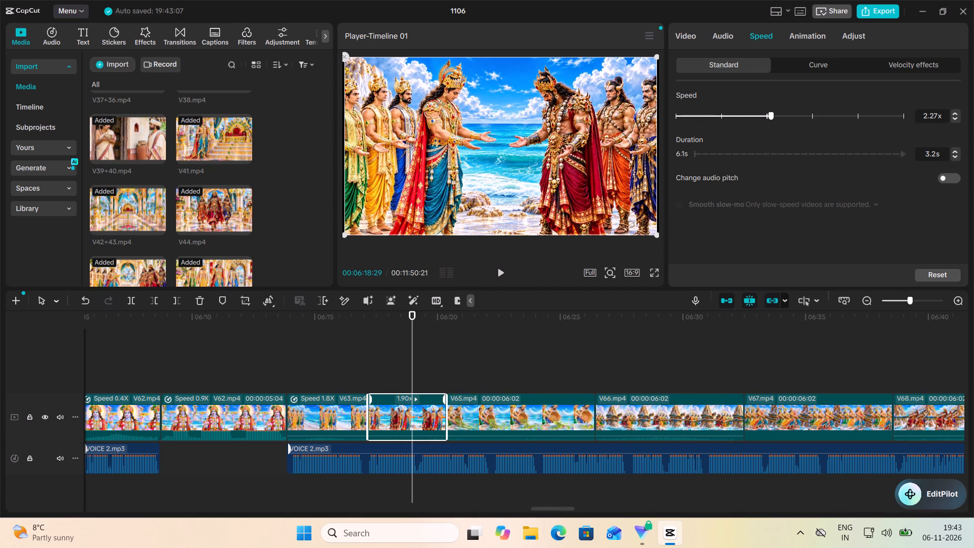
left_click_drag(434, 418, 418, 425)
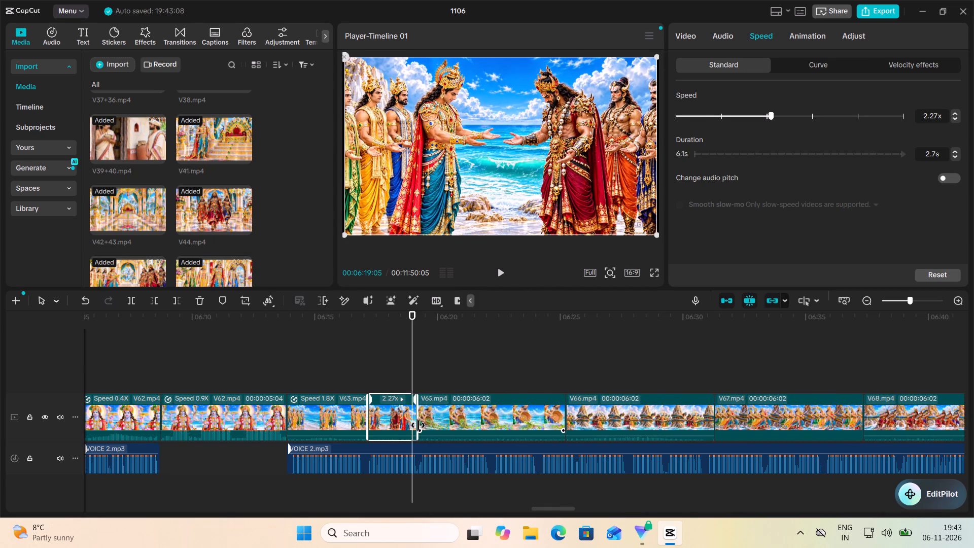
left_click_drag(418, 425, 419, 426)
Speed V65.mp4 up to about 2.0x so it ends at the pause after its narration phrase.
left_click(499, 427)
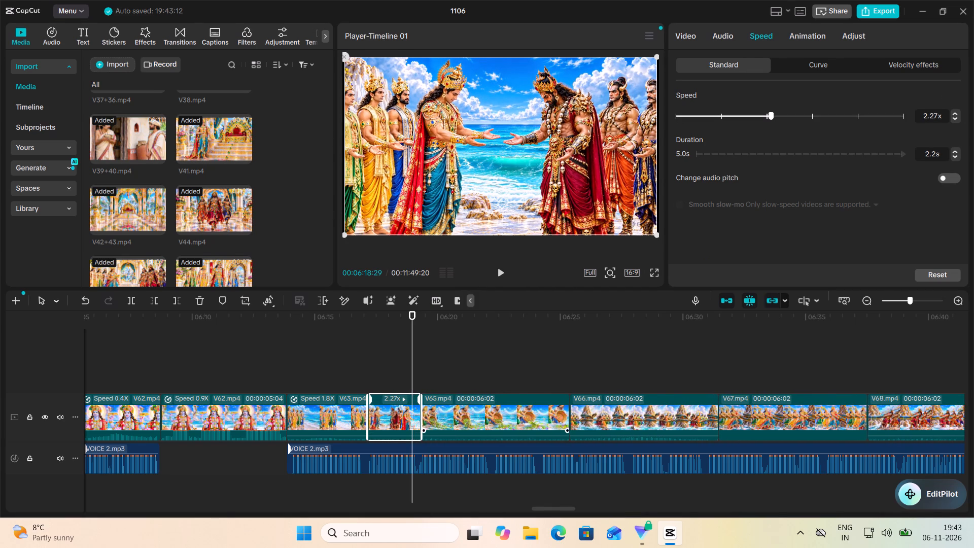
left_click(748, 114)
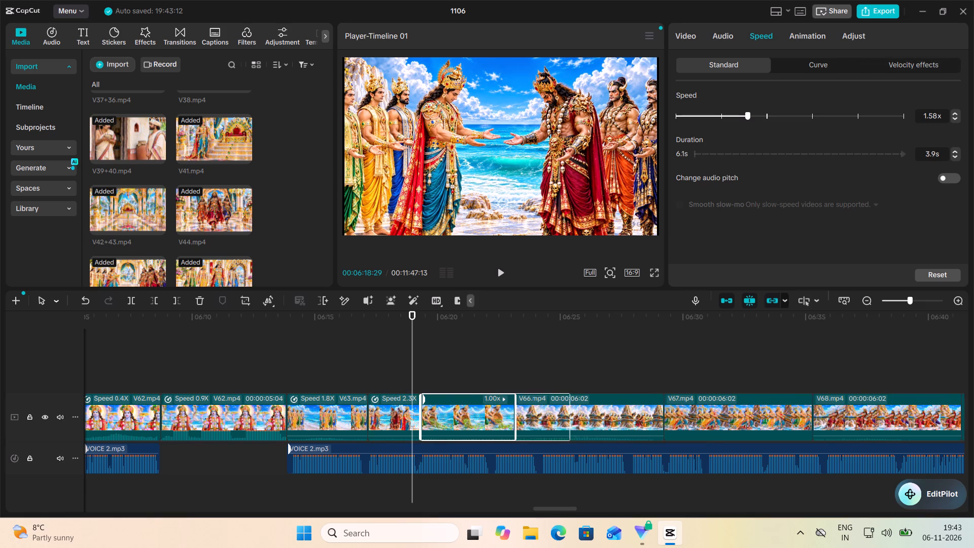
left_click(747, 119)
left_click(751, 117)
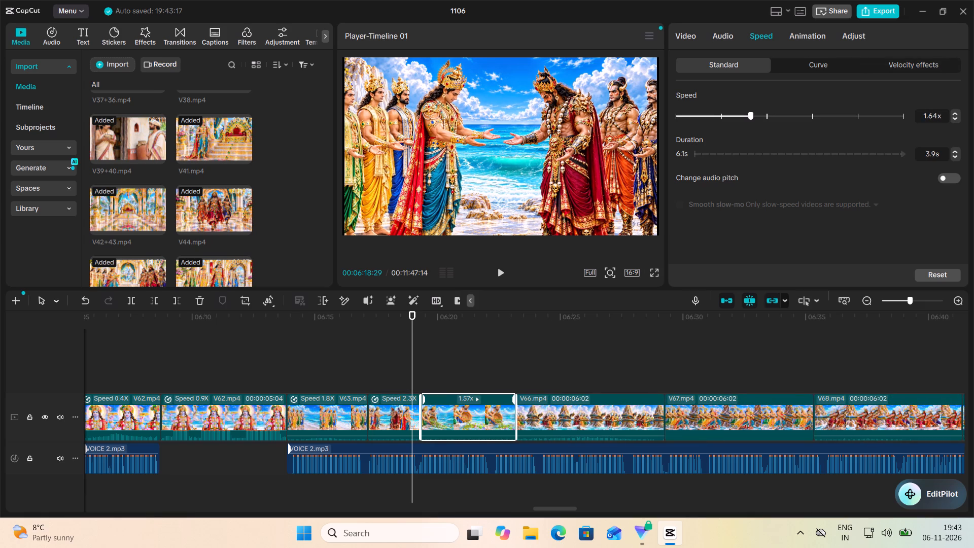
left_click(753, 116)
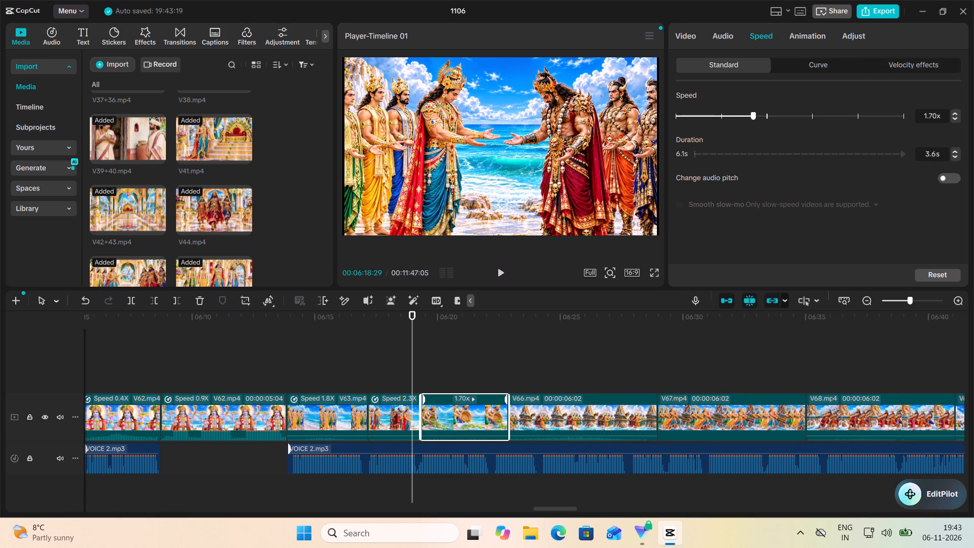
left_click(756, 116)
left_click(759, 116)
left_click(760, 115)
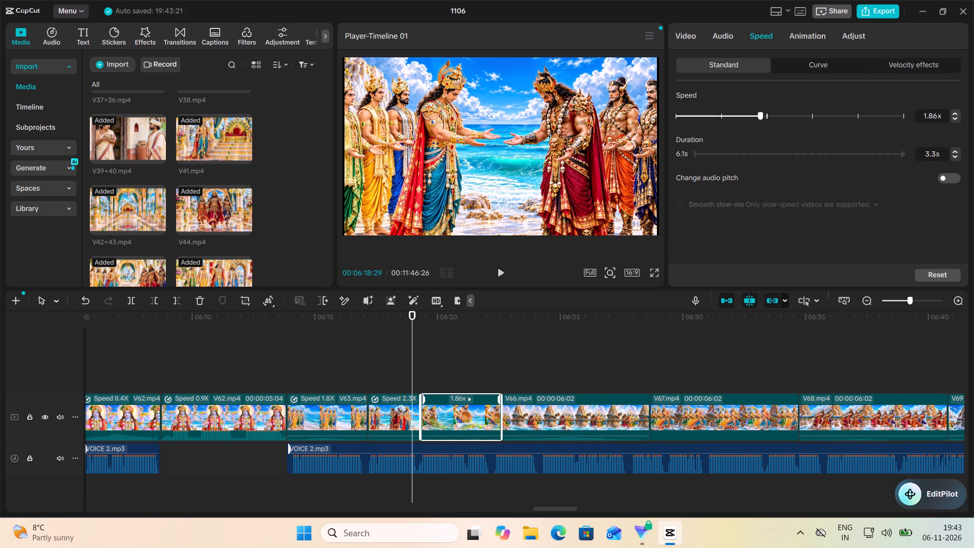
left_click(763, 115)
left_click(768, 114)
left_click(771, 113)
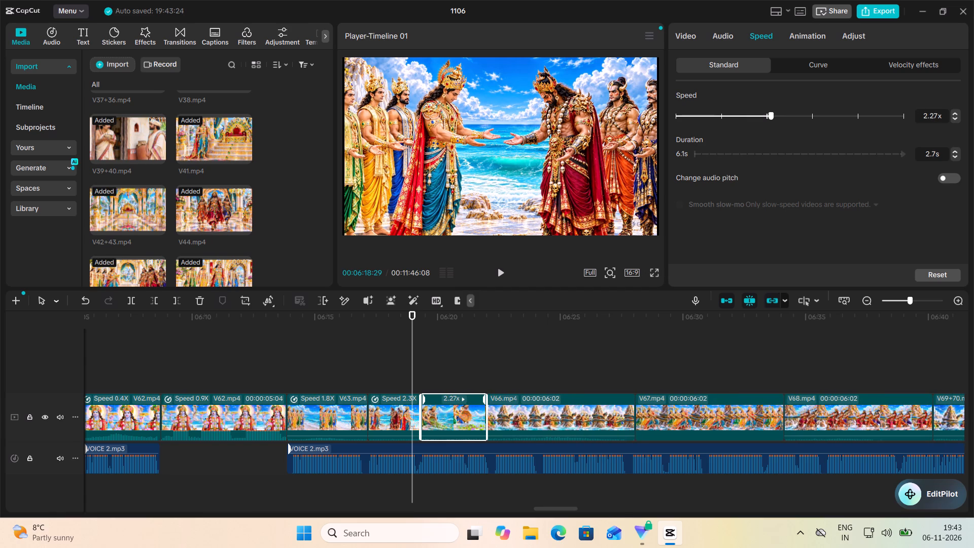
left_click(769, 115)
Play from the end of V63.mp4 through the retimed V64.mp4 and V65.mp4 into V67.mp4, checking pictures against the narration.
left_click(360, 360)
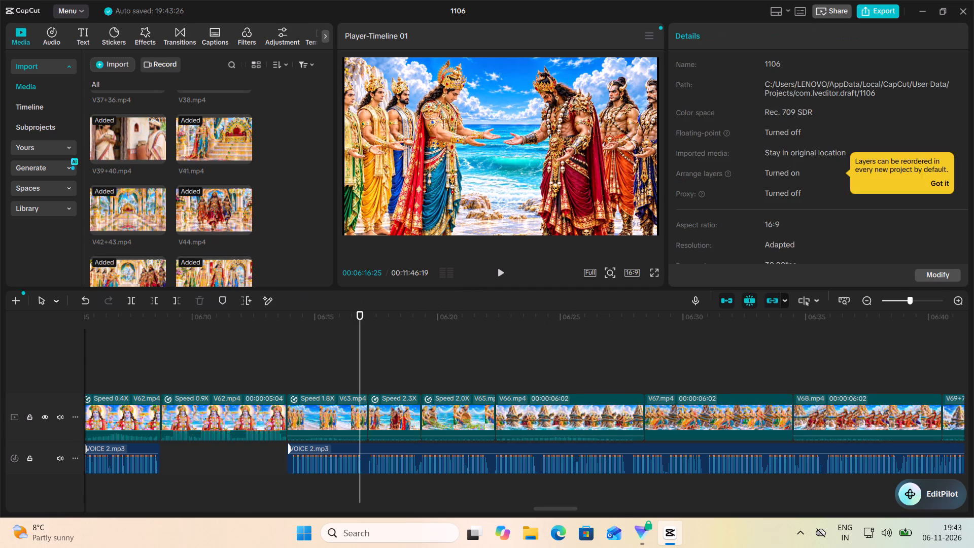
left_click(502, 270)
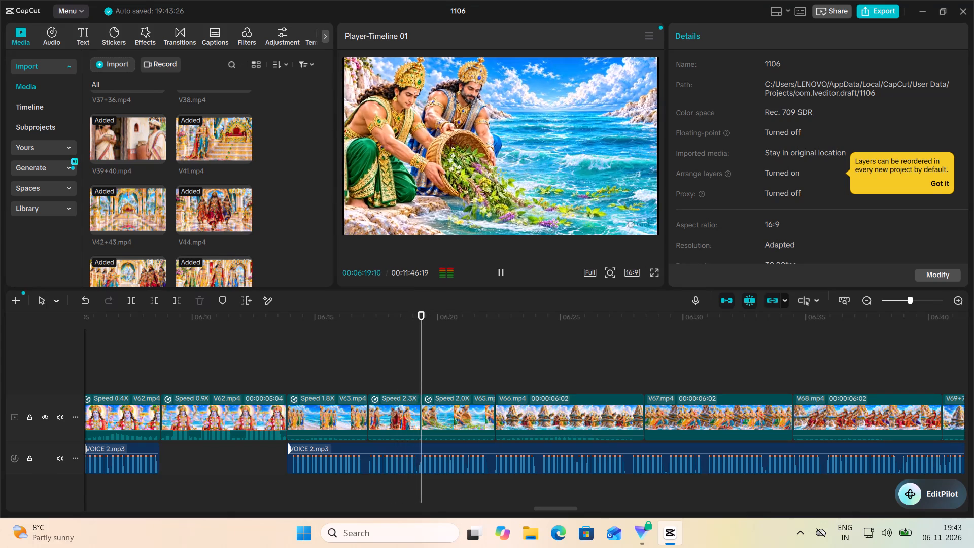
scroll(446, 286, "left", 3)
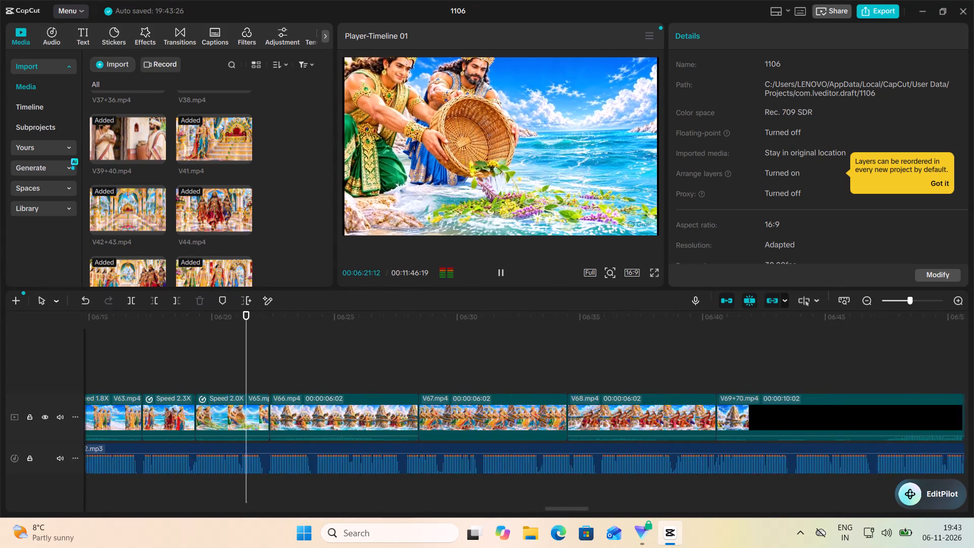
scroll(509, 317, "left", 2)
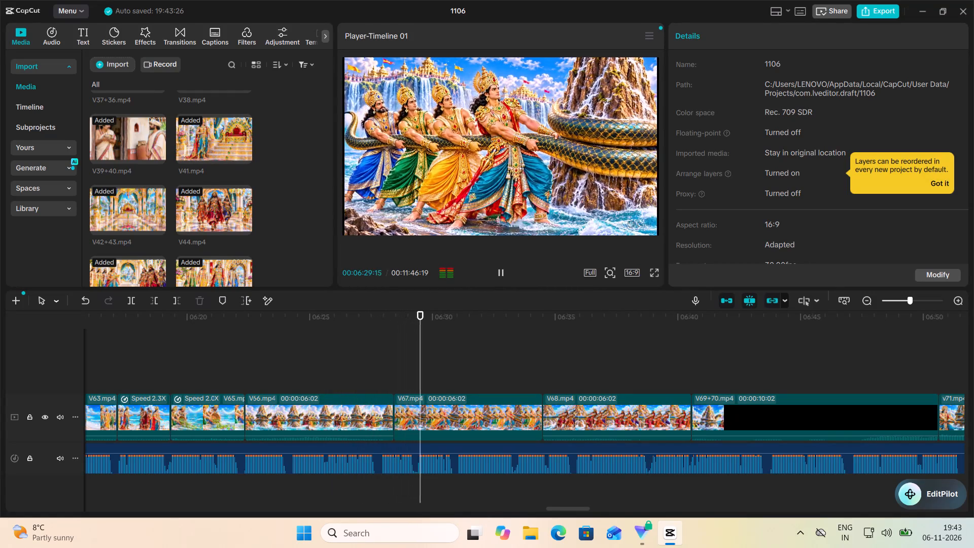
left_click(502, 275)
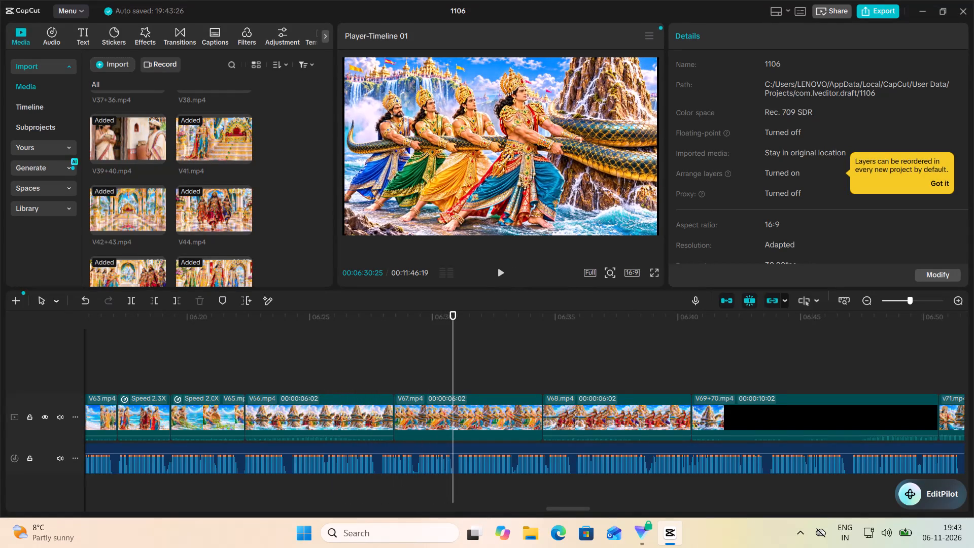
left_click(502, 275)
left_click(502, 275)
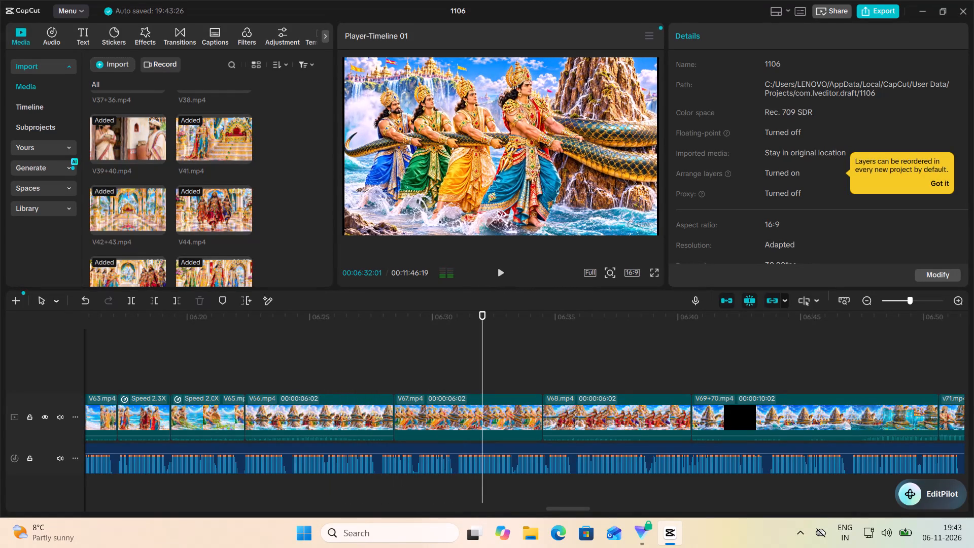
Skim the pictures from V67.mp4 through V68.mp4 up to the start of V69+70.mp4.
left_click(509, 374)
left_click(529, 370)
double_click(536, 369)
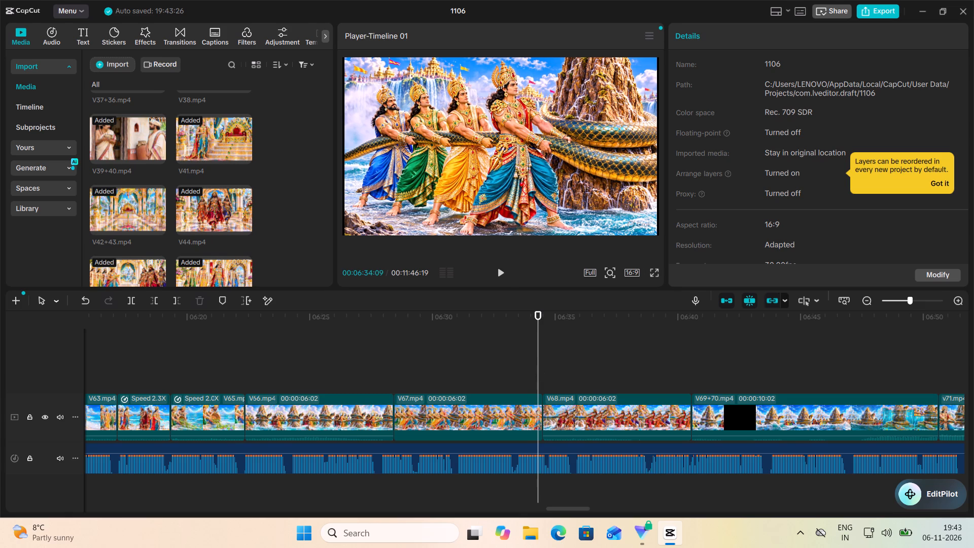
left_click(577, 367)
left_click_drag(599, 365, 623, 366)
left_click_drag(626, 366, 635, 366)
left_click_drag(669, 362, 685, 363)
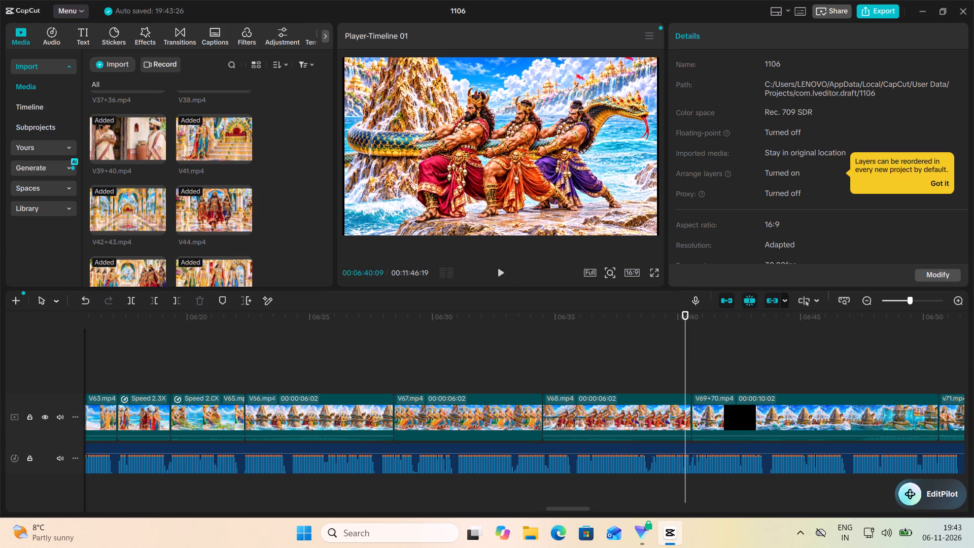
Play V66.mp4 to its narration pause and set the clip's speed to 1.15x so it ends there.
left_click(325, 375)
left_click(277, 370)
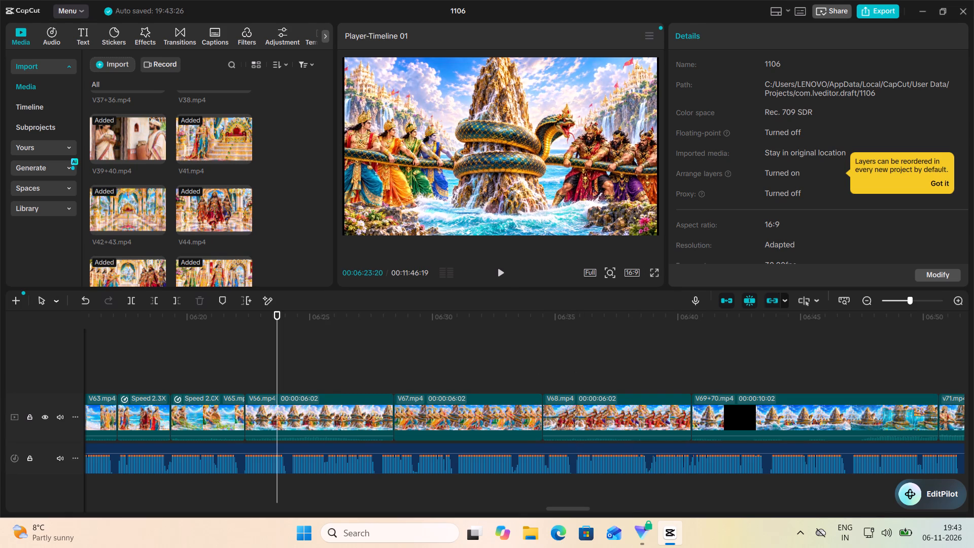
left_click(504, 269)
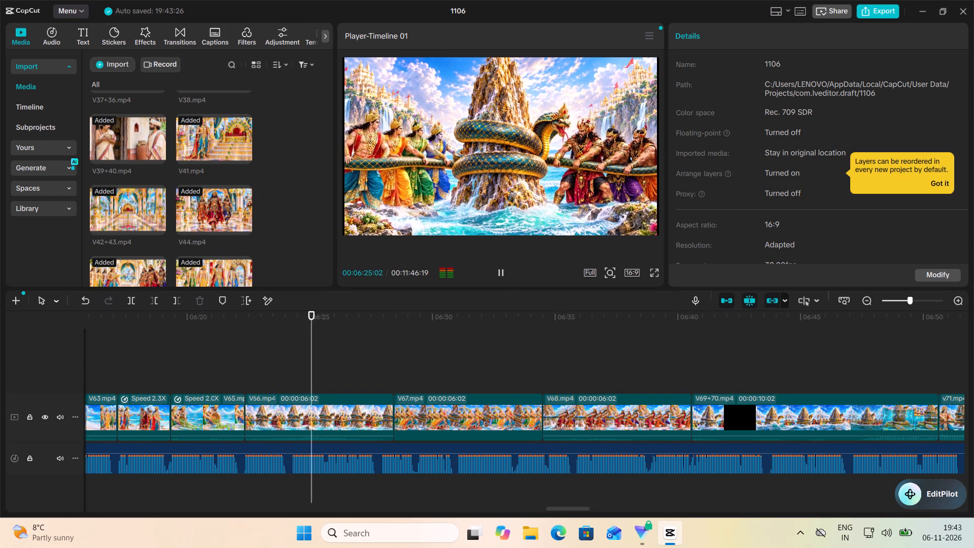
left_click(504, 272)
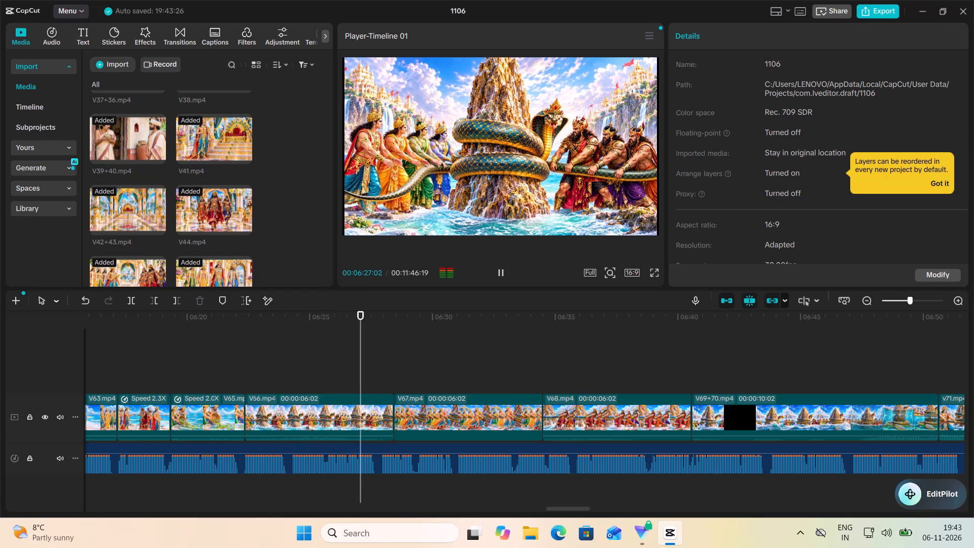
left_click(337, 416)
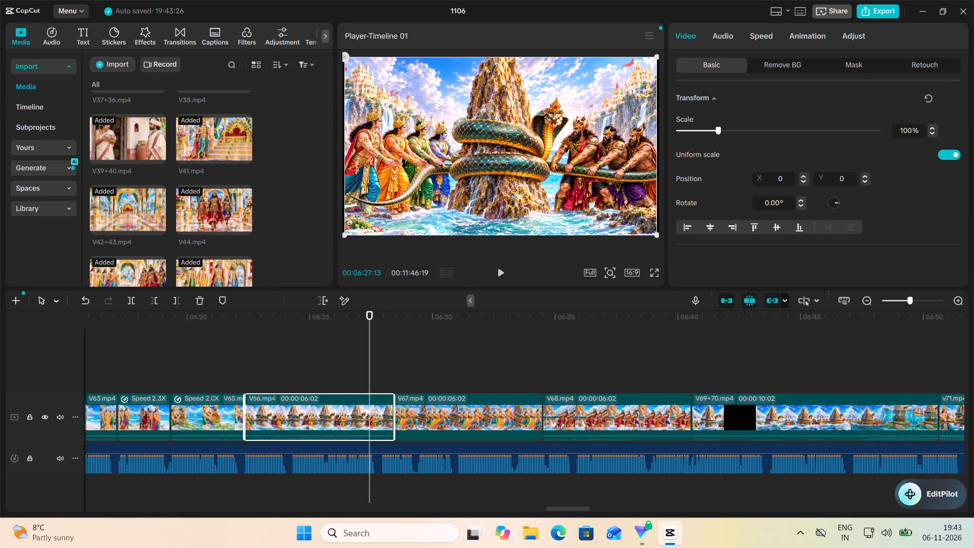
left_click(758, 34)
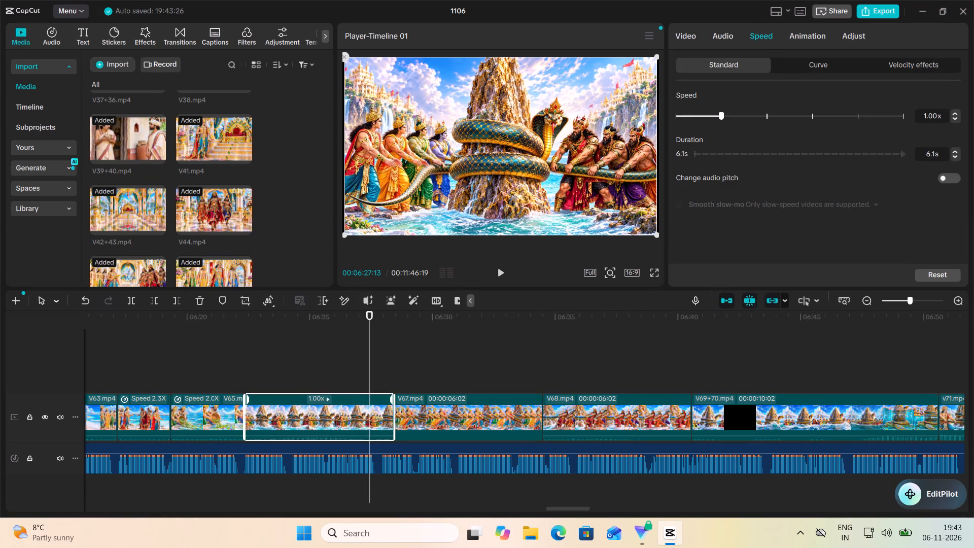
left_click(730, 117)
left_click(729, 116)
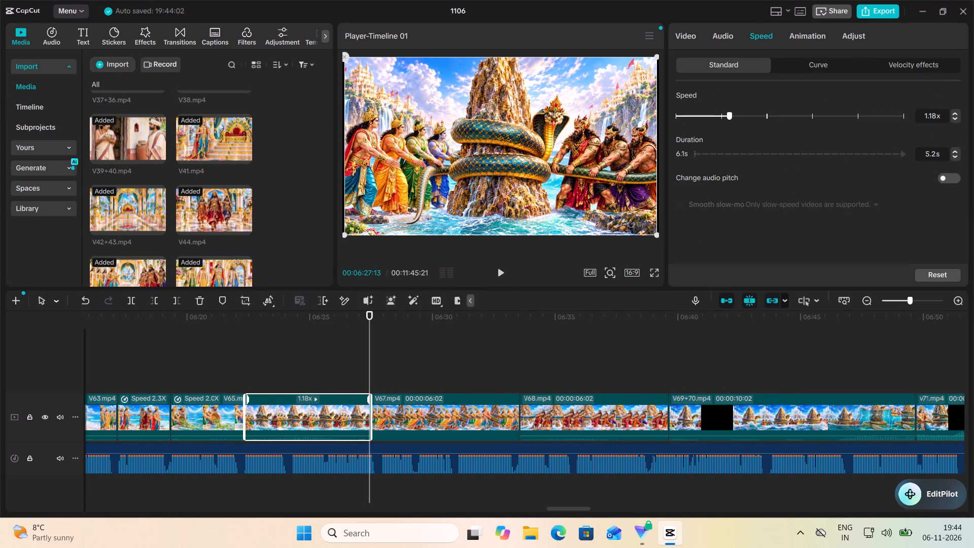
left_click(728, 118)
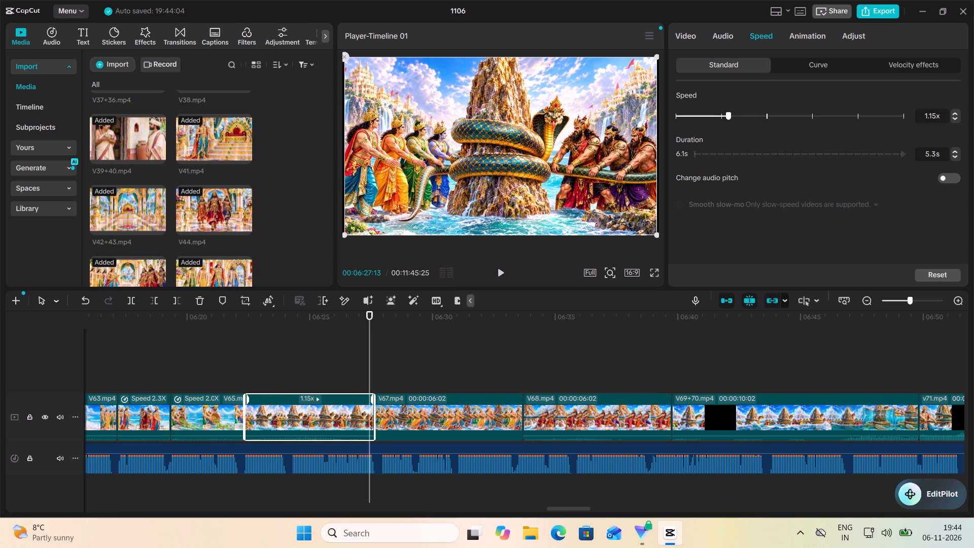
Play into V67.mp4, speed it up to 2.80x, and trim its end to the narration pause for a 1.7 s duration.
left_click(500, 268)
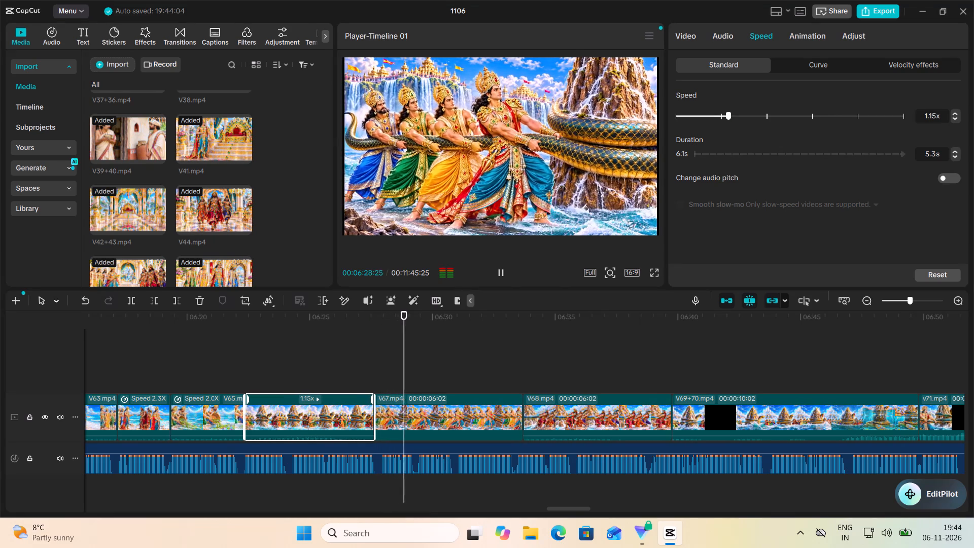
left_click(505, 270)
left_click(484, 423)
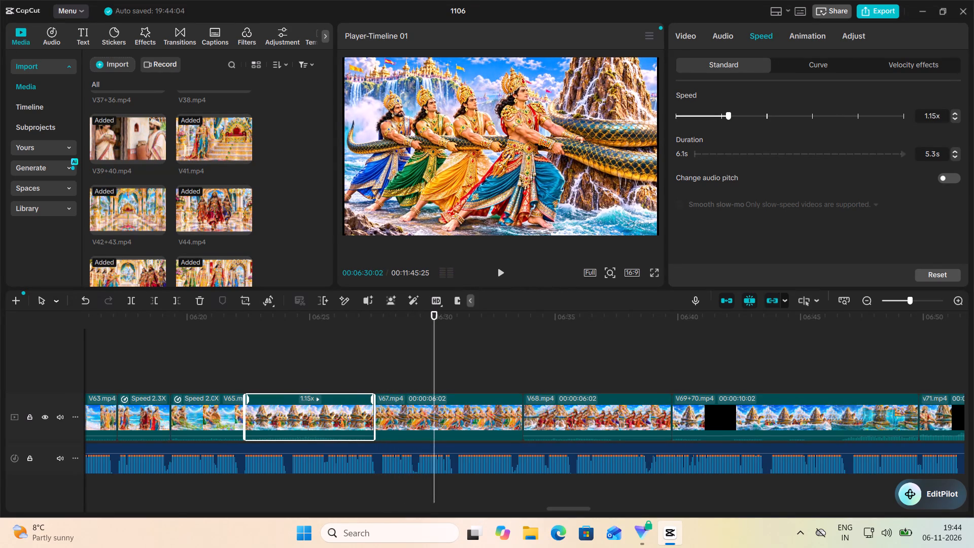
left_click(743, 116)
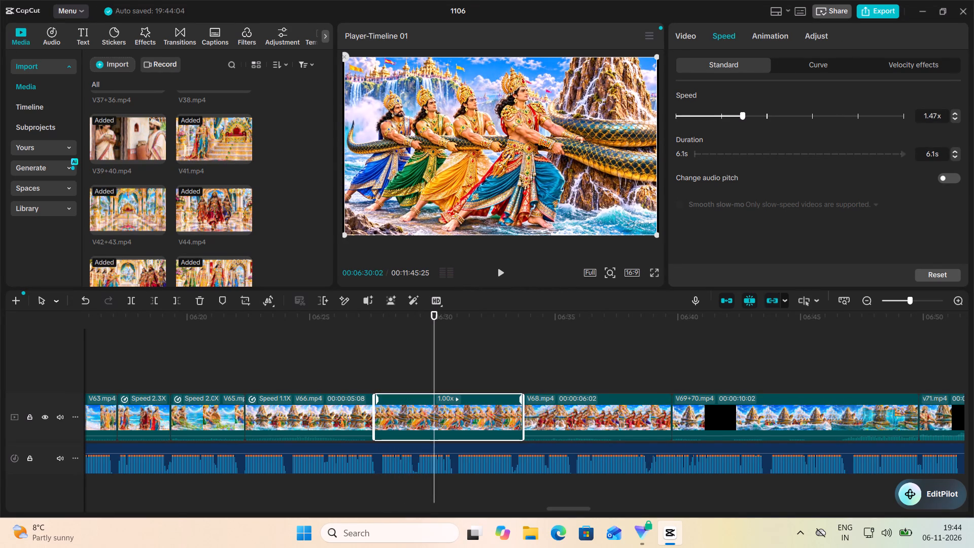
left_click(759, 112)
left_click(771, 109)
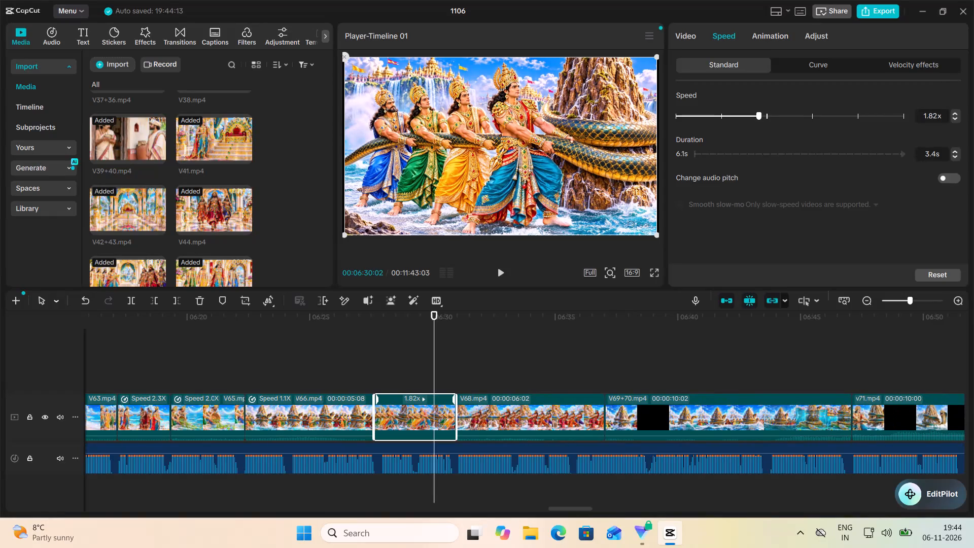
left_click(772, 115)
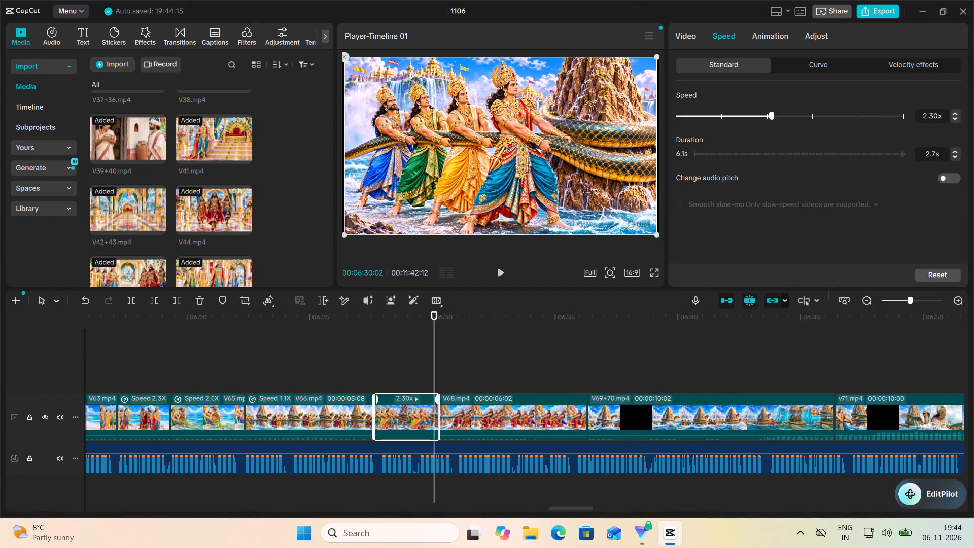
left_click(779, 116)
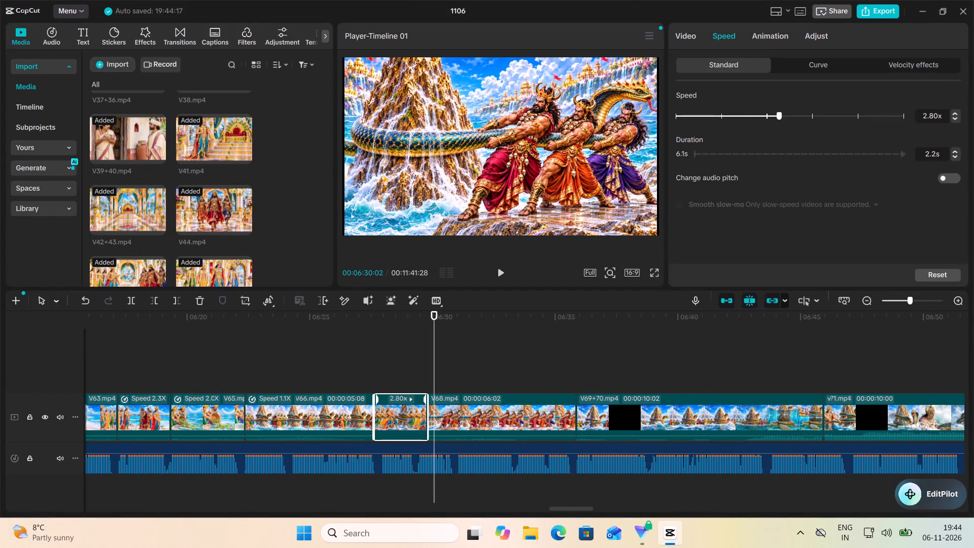
left_click_drag(425, 415, 420, 416)
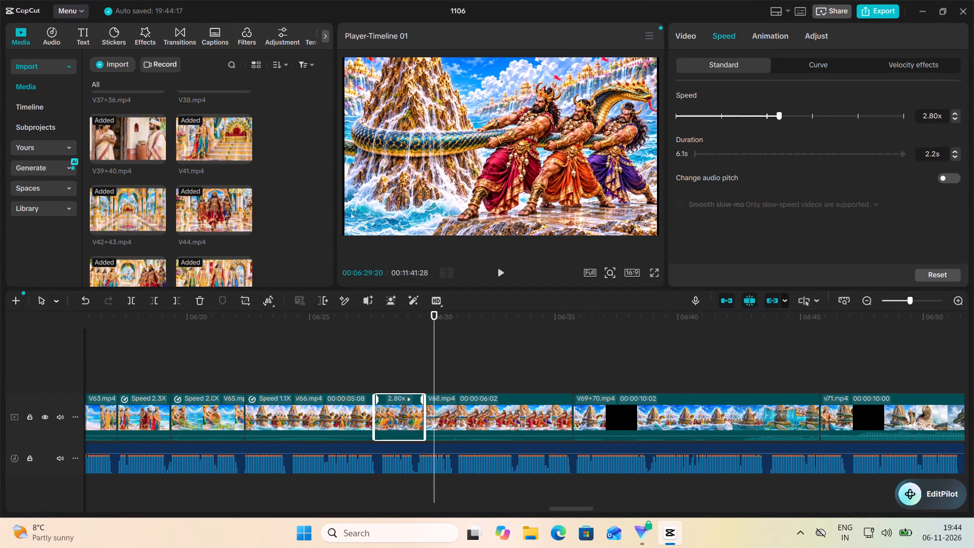
left_click_drag(420, 416, 413, 419)
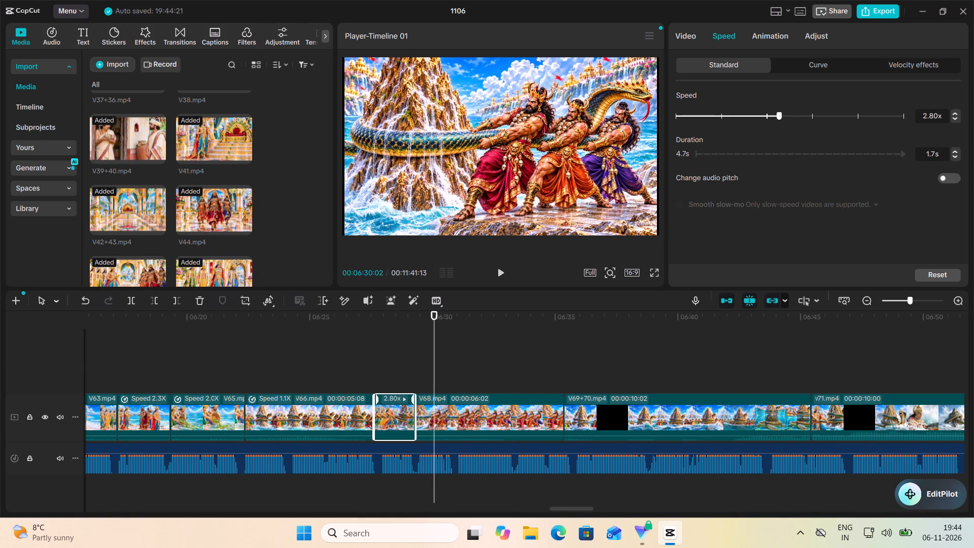
Play from V67.mp4 into V68.mp4, speed V68.mp4 up to 3.34x, and trim its end to the narration pause at 00:06:30:28.
left_click(363, 372)
left_click(506, 269)
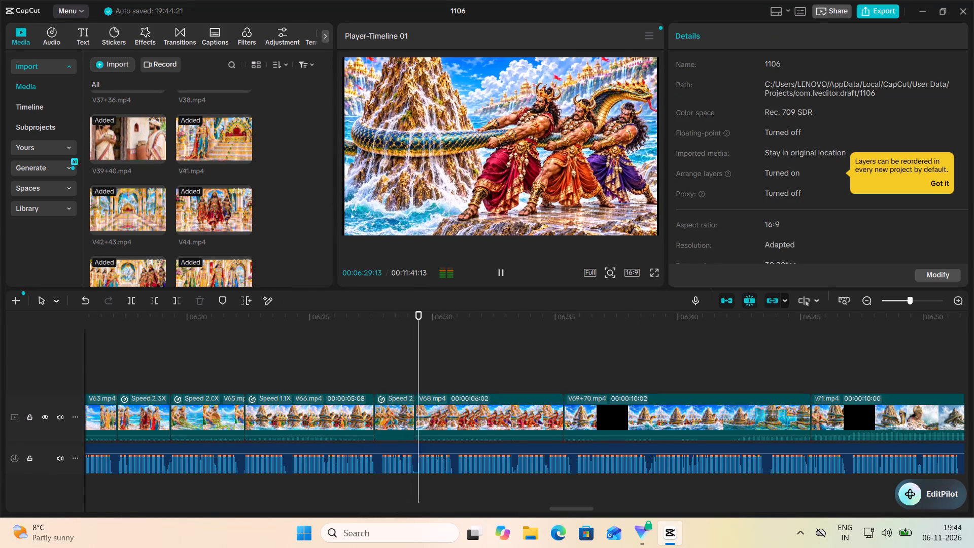
left_click(504, 276)
left_click(521, 420)
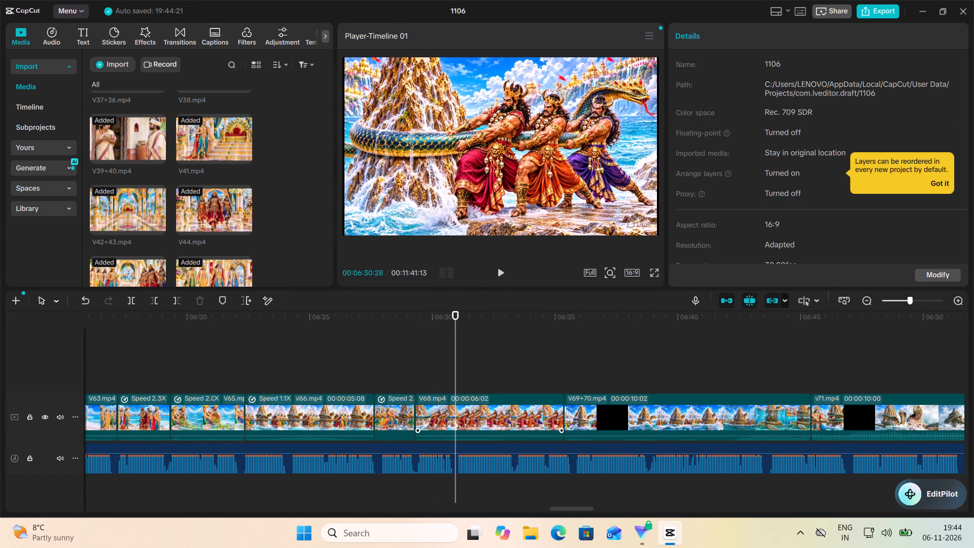
left_click(764, 38)
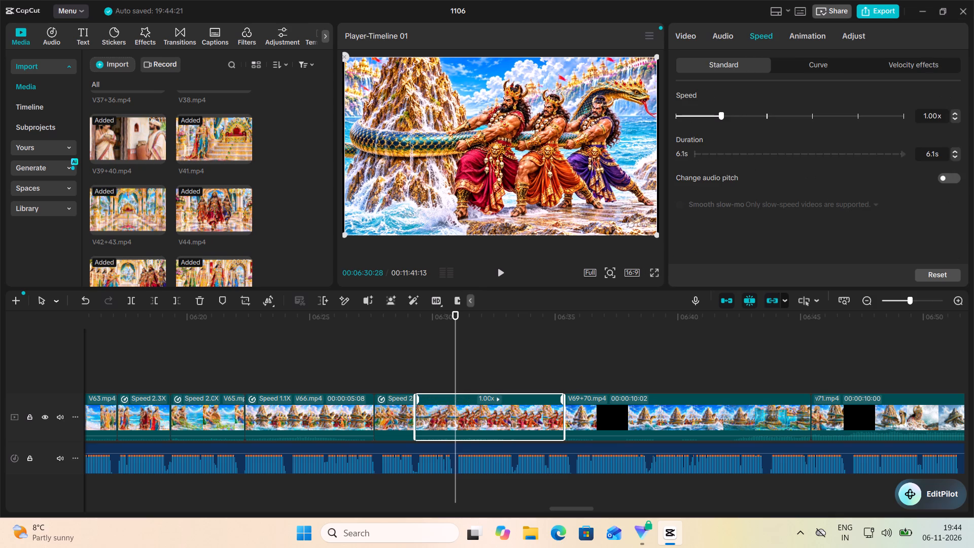
left_click(764, 114)
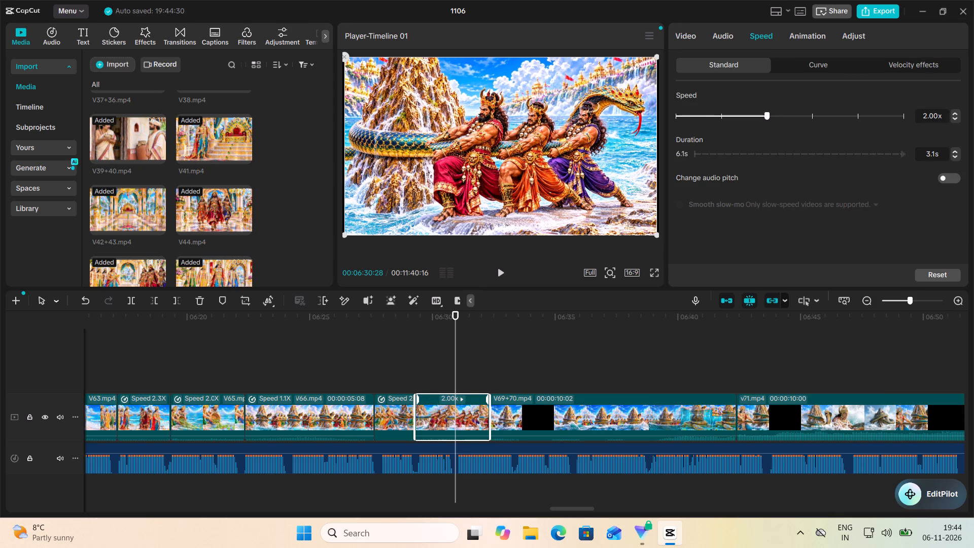
left_click(768, 113)
left_click(772, 113)
left_click(774, 114)
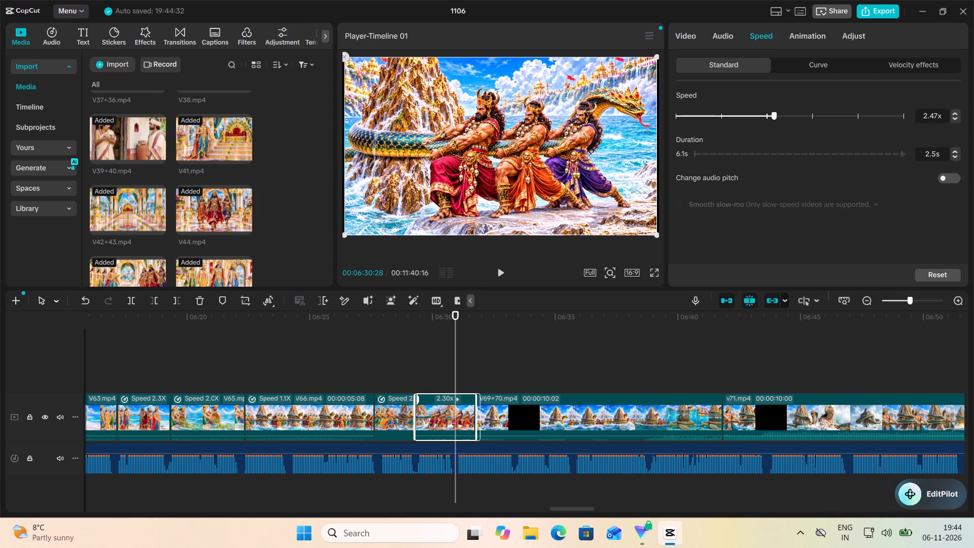
left_click(779, 115)
left_click(782, 115)
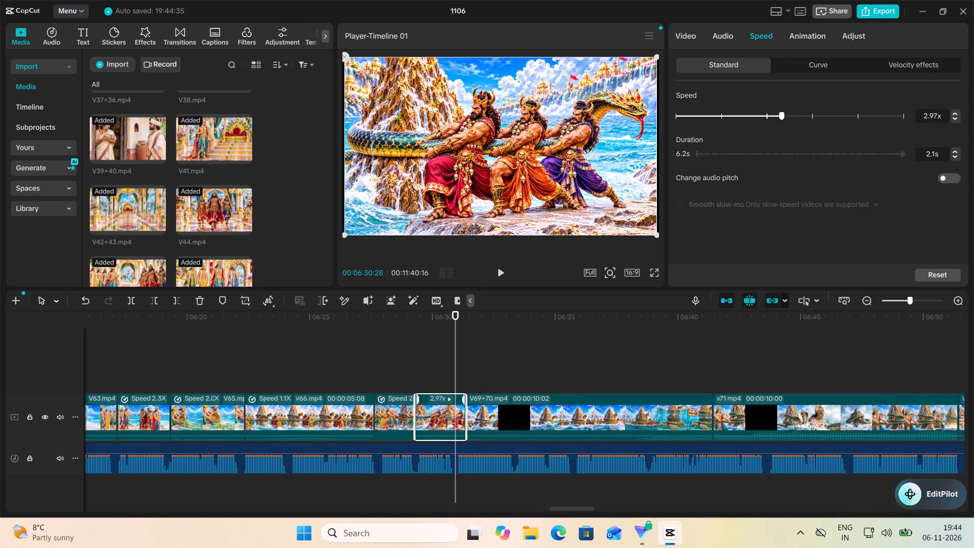
left_click(787, 115)
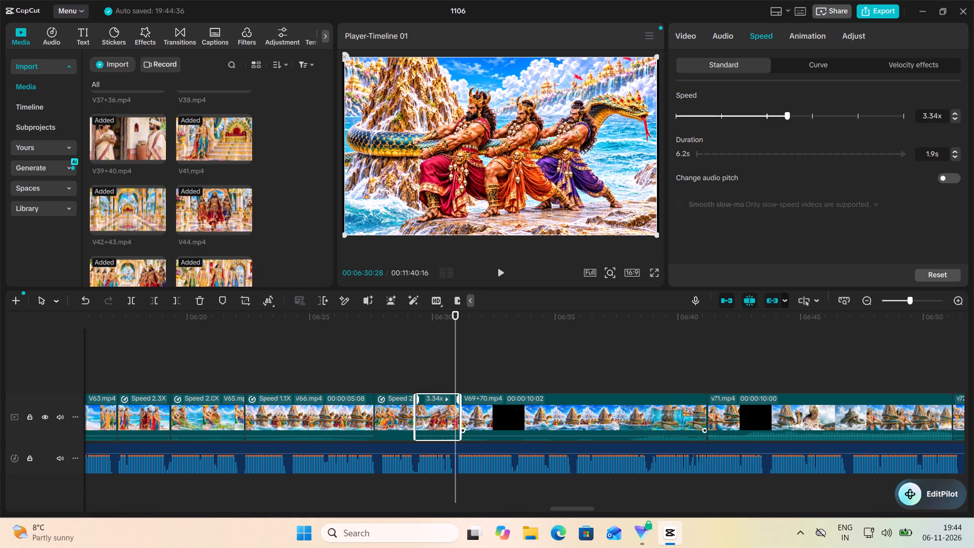
left_click(459, 417)
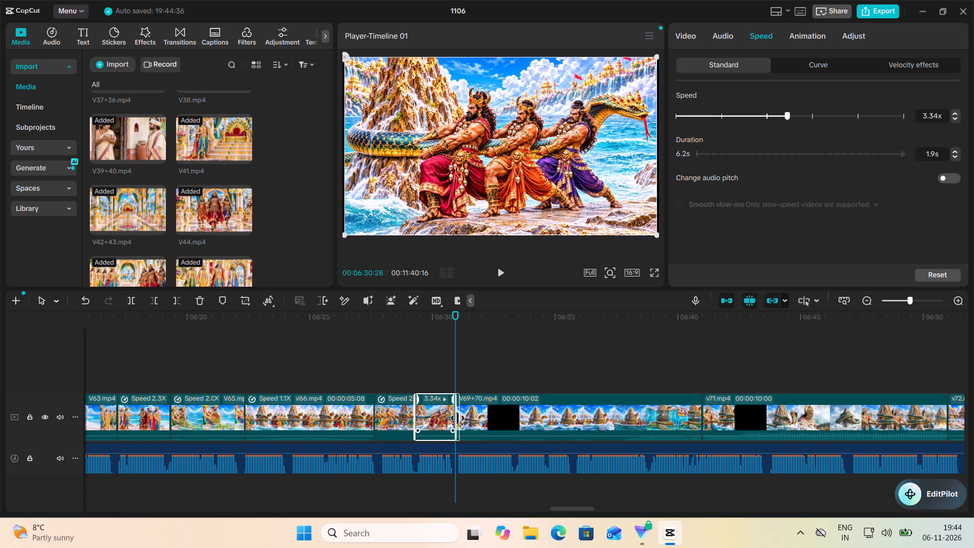
Play from V67.mp4 through V69+70.mp4 into v71.mp4 and replay V69+70.mp4, checking the pictures against the narration.
left_click(394, 383)
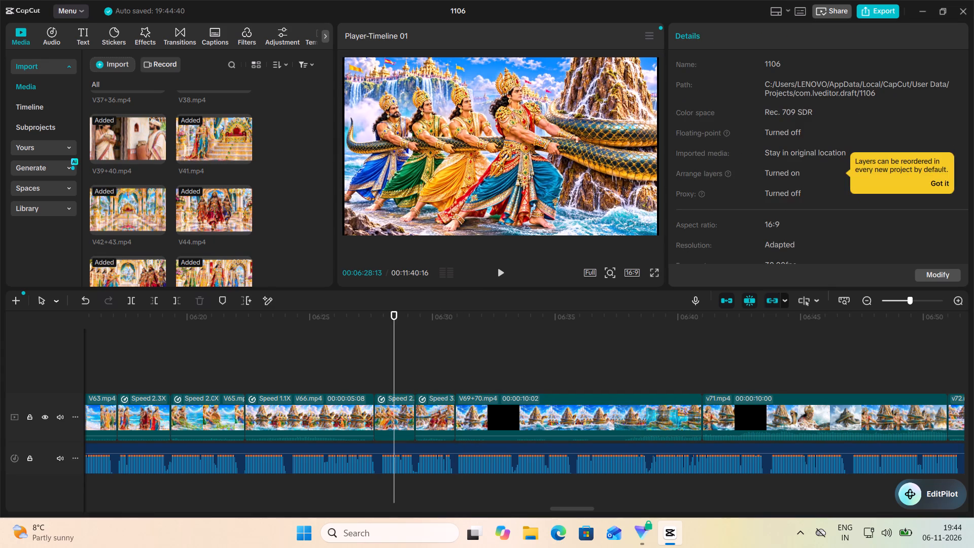
left_click(505, 271)
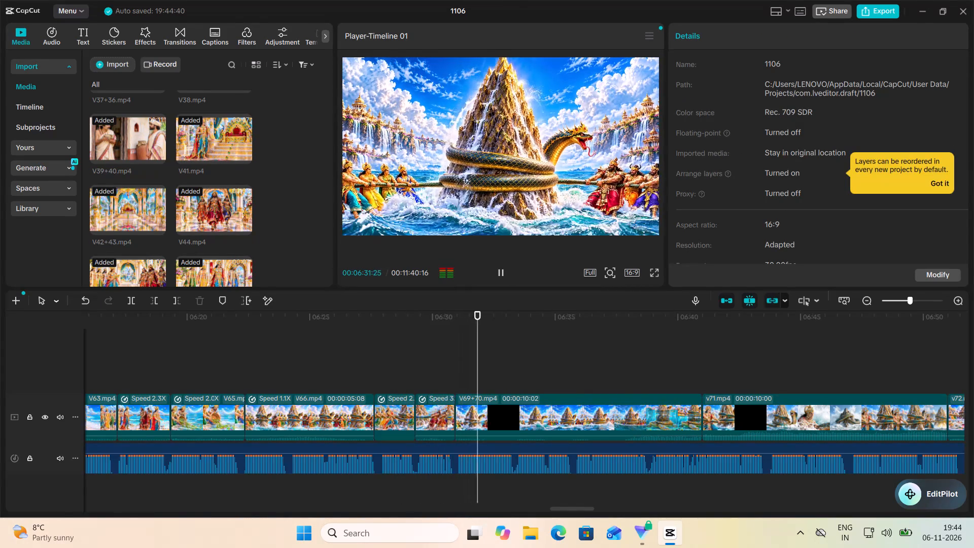
scroll(531, 323, "left", 2)
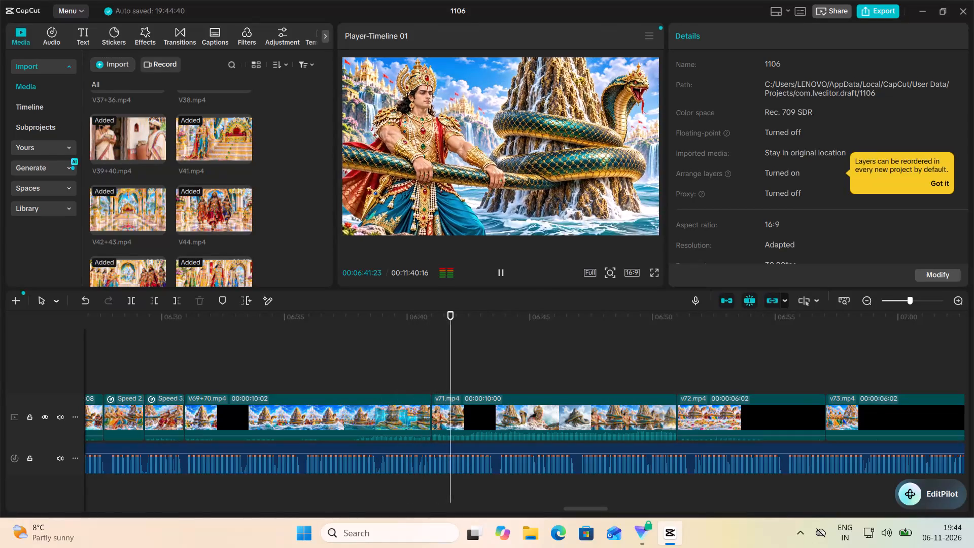
left_click(503, 277)
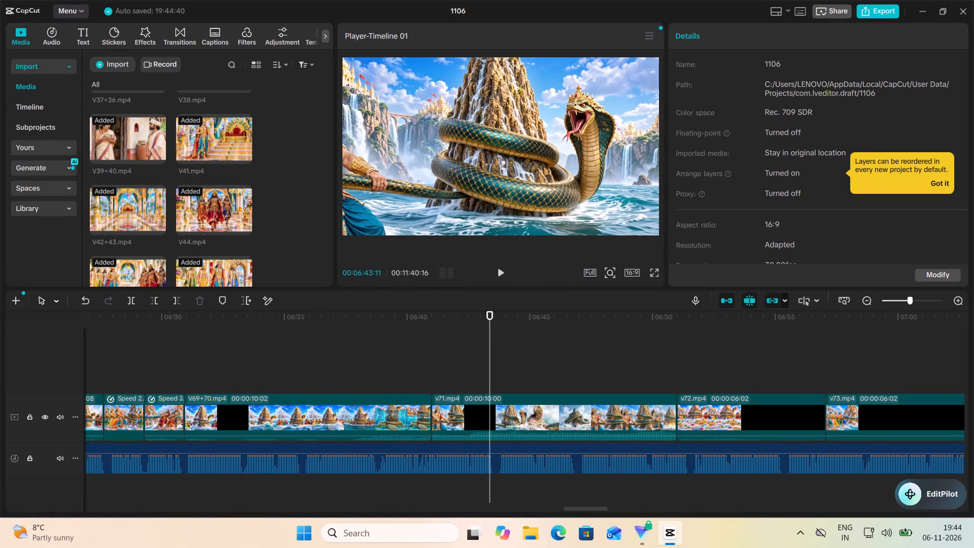
left_click(503, 277)
left_click(503, 277)
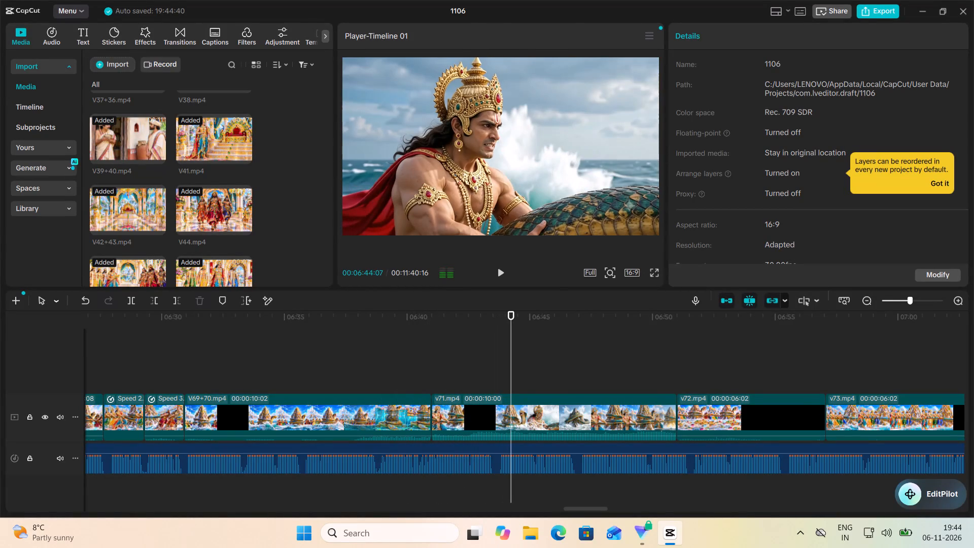
left_click(503, 277)
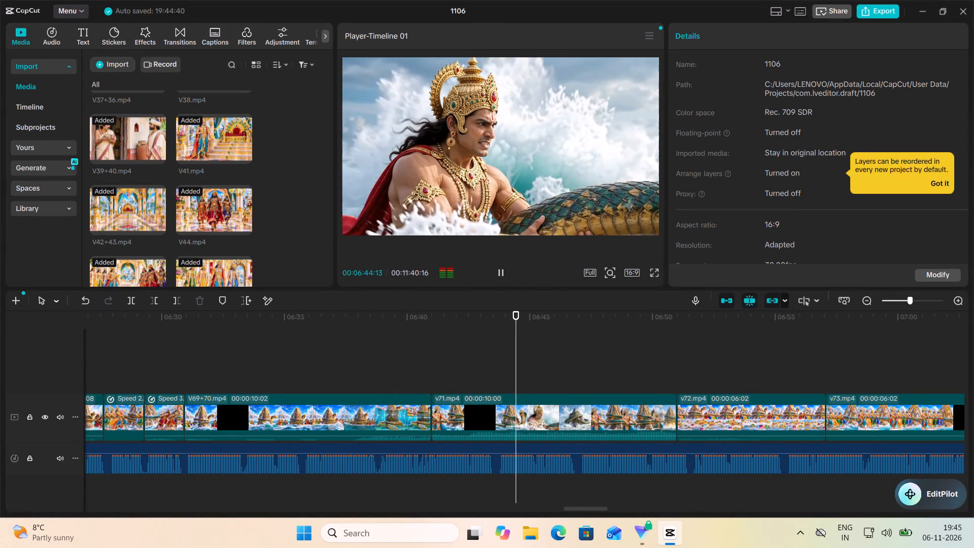
left_click(503, 277)
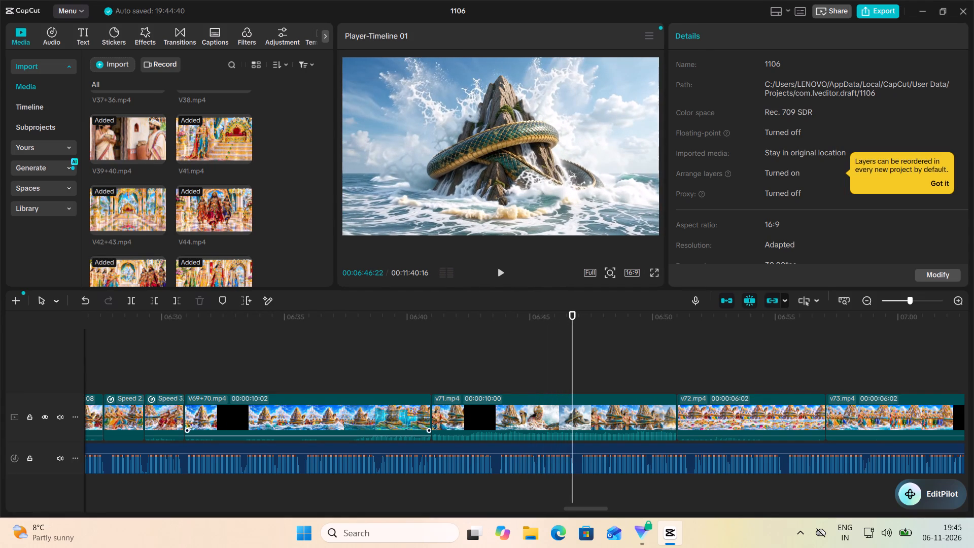
scroll(222, 412, "right", 1)
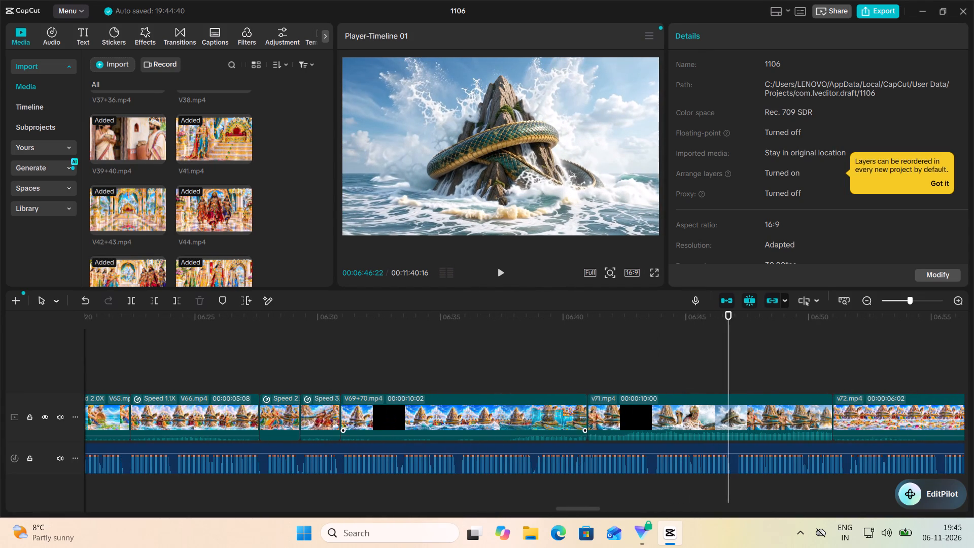
scroll(454, 414, "right", 1)
left_click(365, 383)
left_click(344, 380)
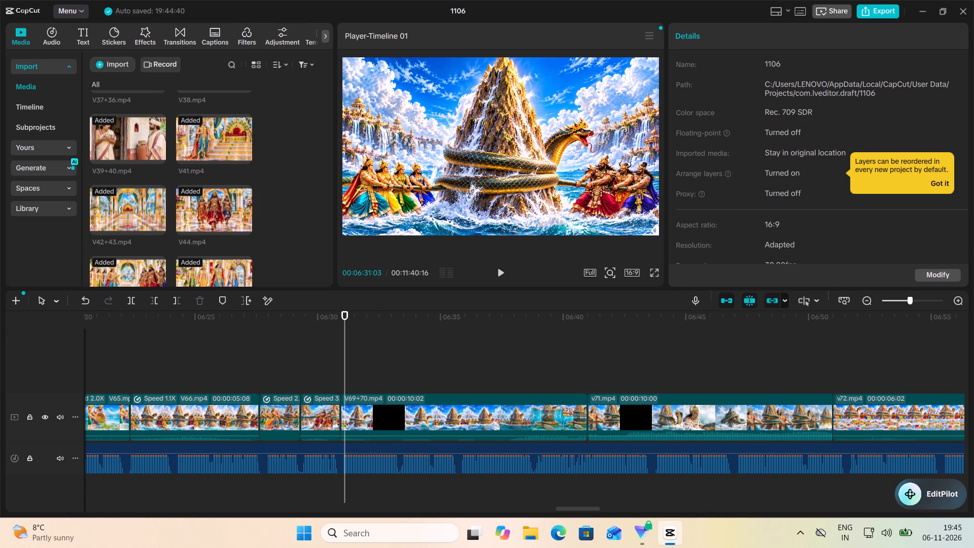
left_click(505, 268)
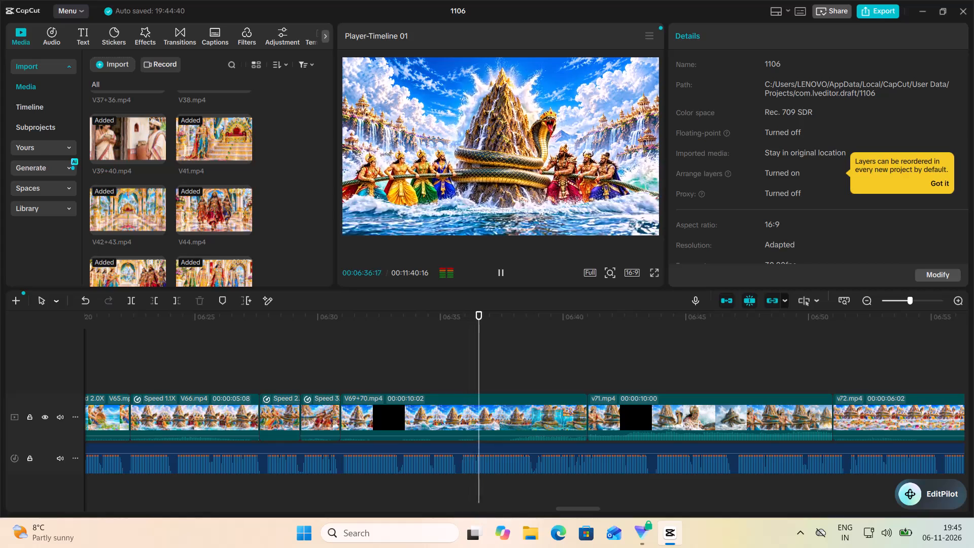
left_click(502, 271)
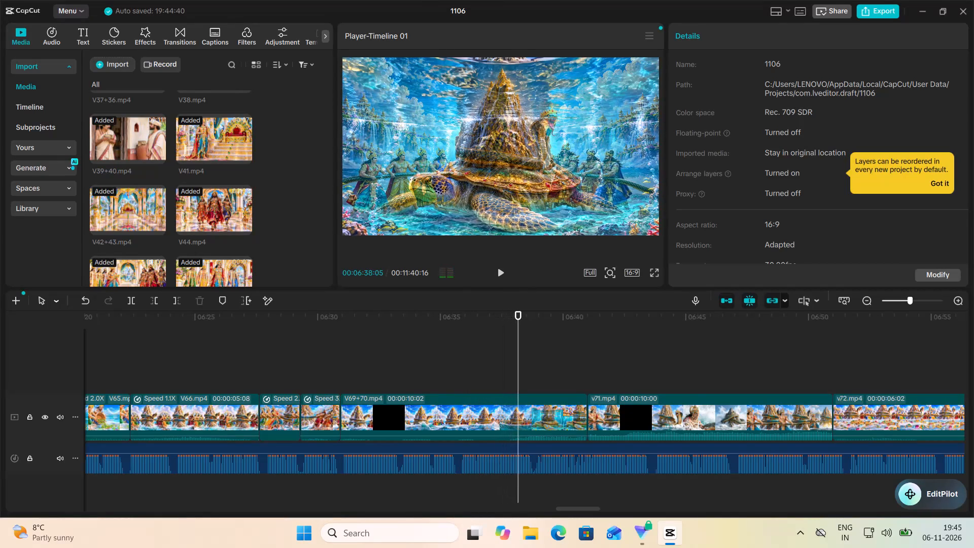
Find where the underwater turtle scene starts in V69+70.mp4 and split the clip there, at 00:06:37:04.
left_click(467, 378)
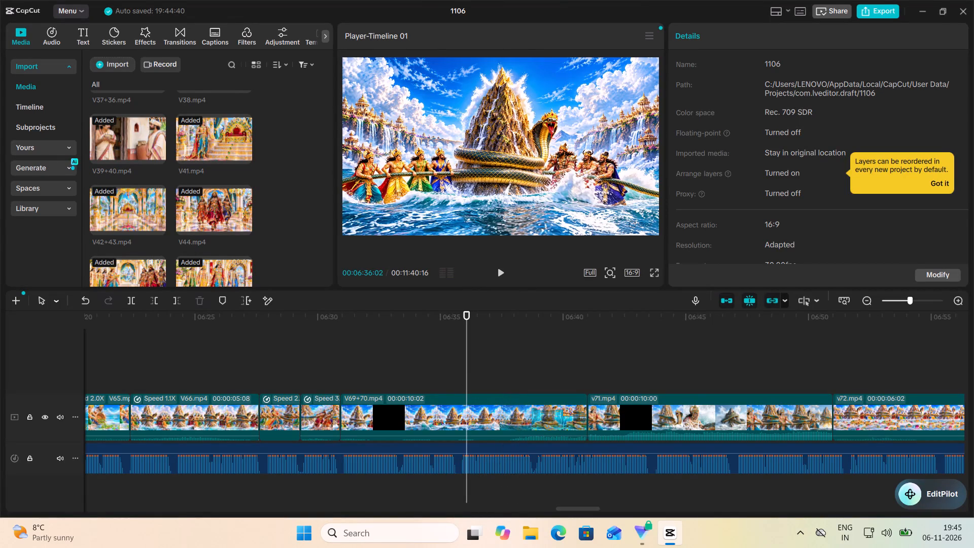
left_click(459, 376)
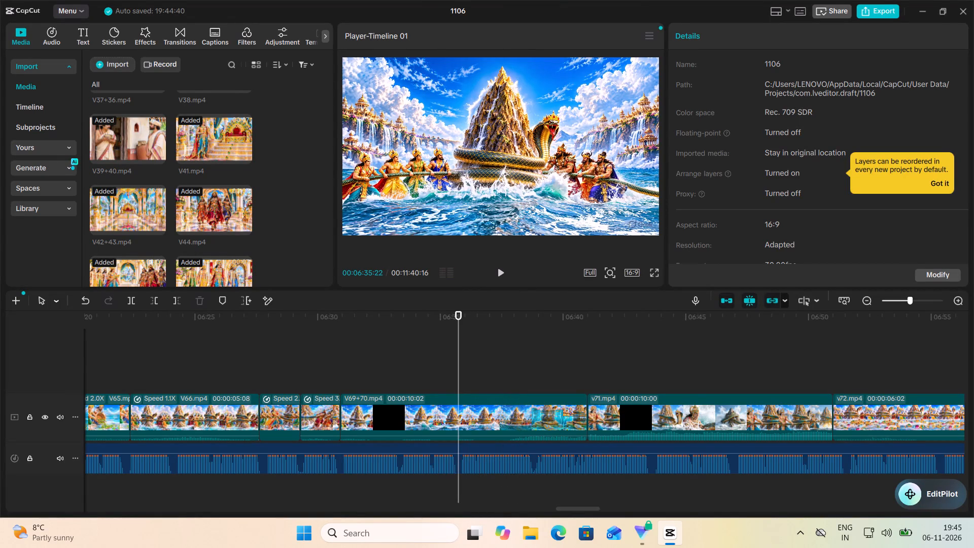
left_click(412, 423)
left_click(469, 378)
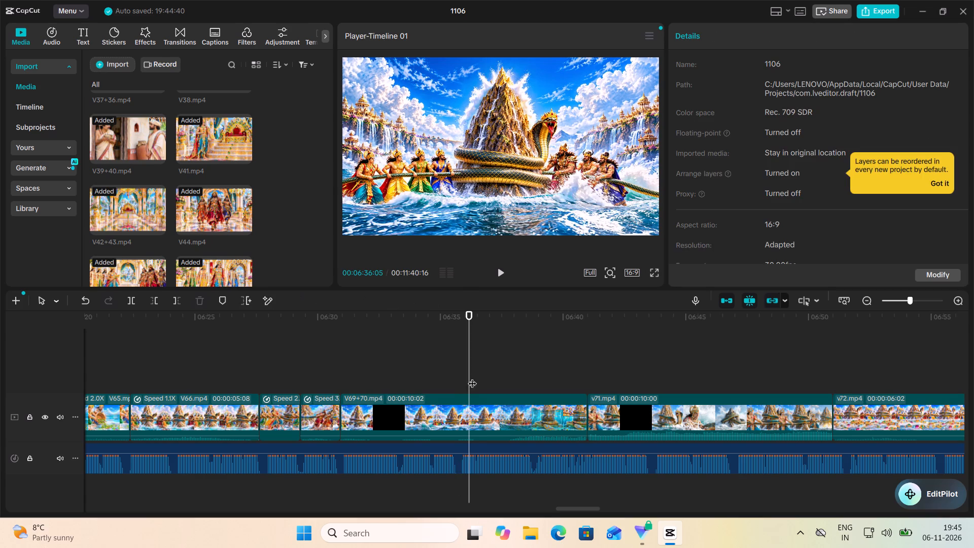
left_click(478, 375)
left_click(487, 373)
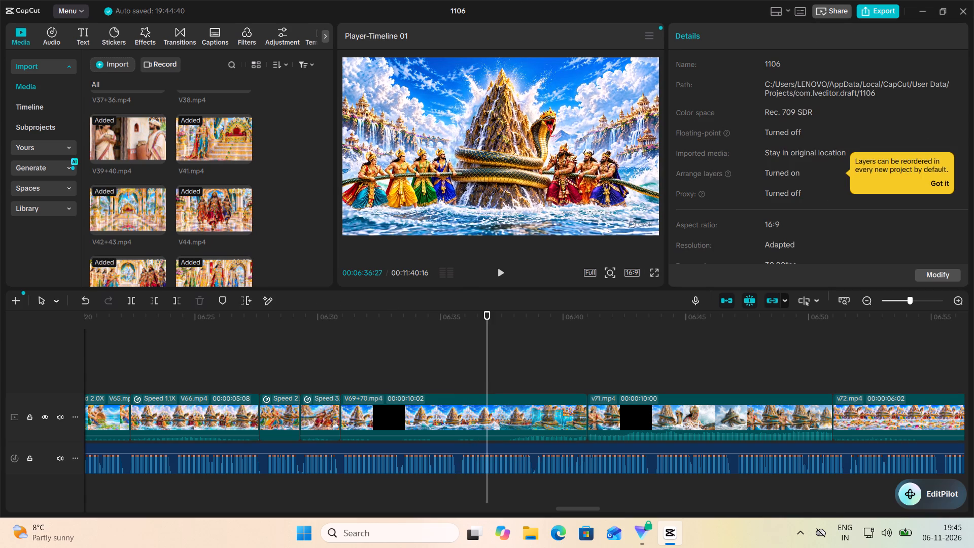
left_click(500, 374)
left_click(493, 375)
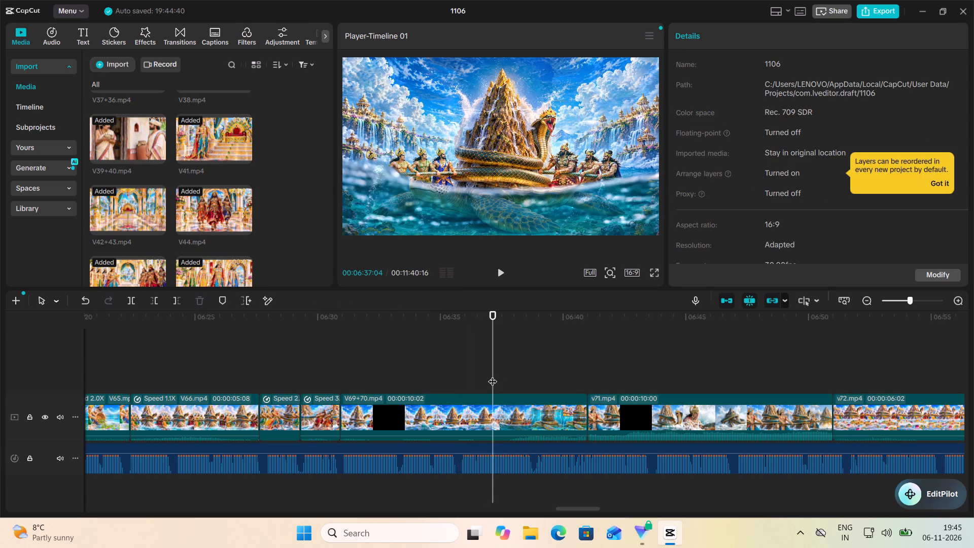
left_click(468, 423)
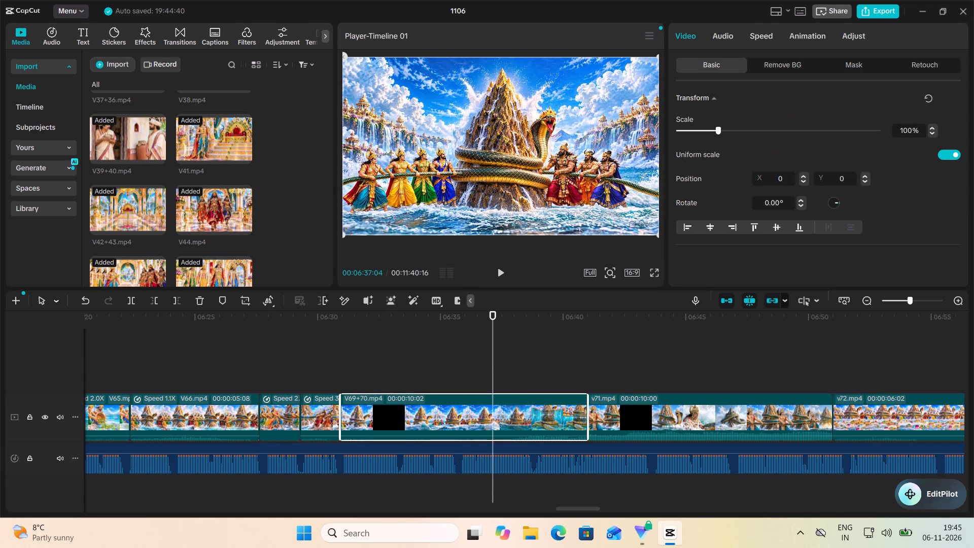
left_click(132, 299)
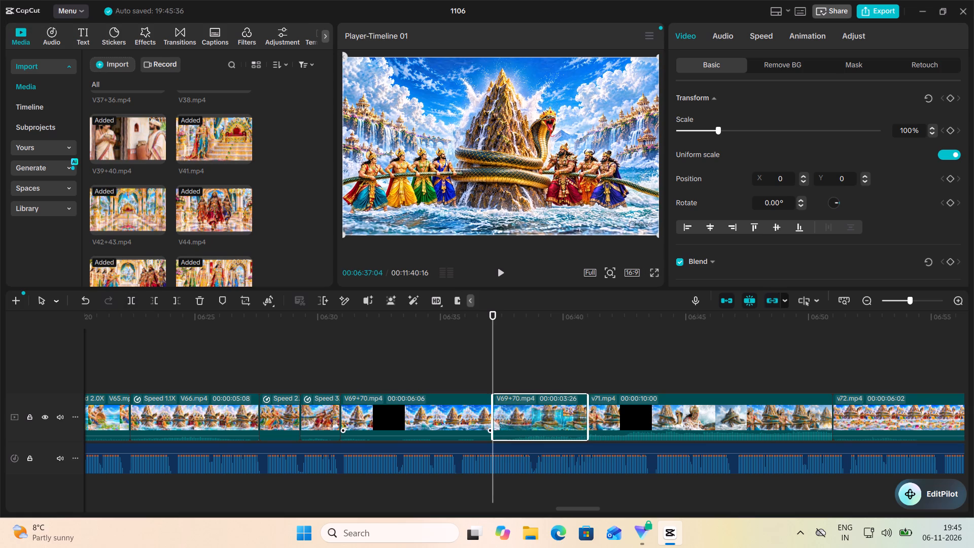
Slow the first part of the split V69+70.mp4 to 0.58x.
left_click(459, 412)
left_click(775, 32)
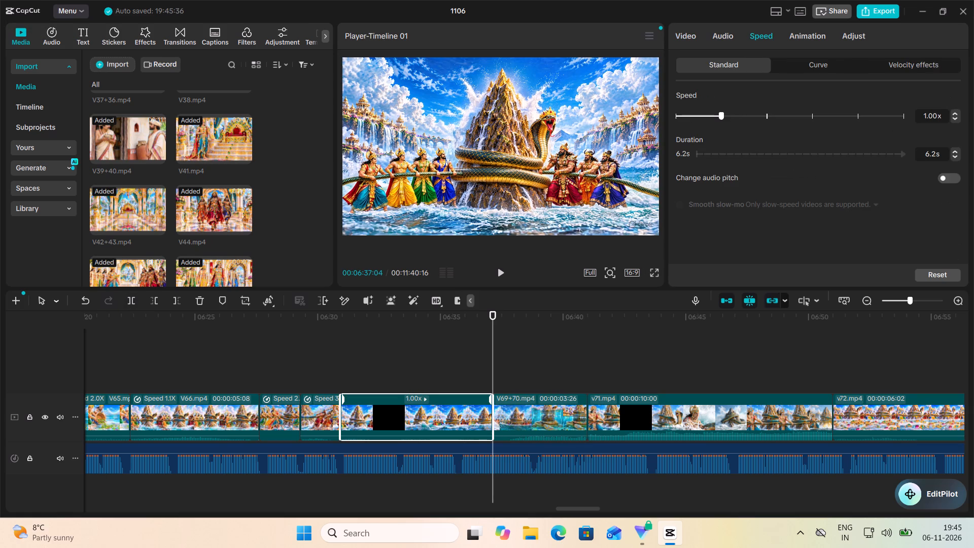
left_click(700, 114)
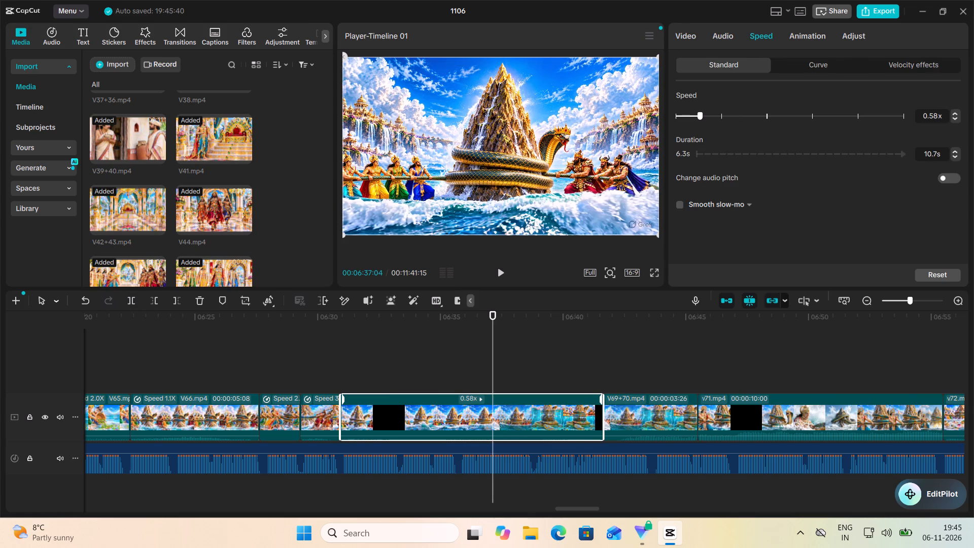
Play the first part of the split V69+70.mp4 against the narration and set its speed to 0.79x.
left_click(338, 376)
left_click(502, 275)
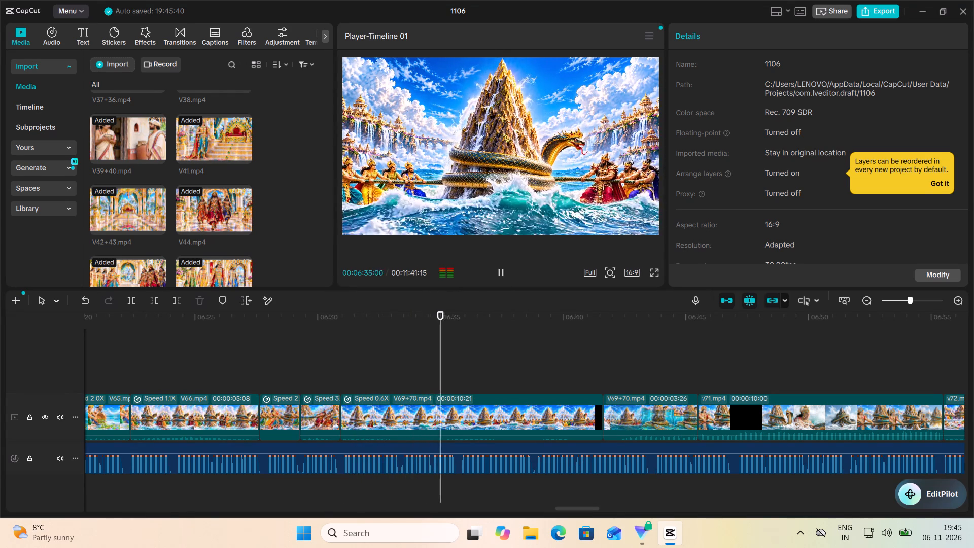
left_click(499, 272)
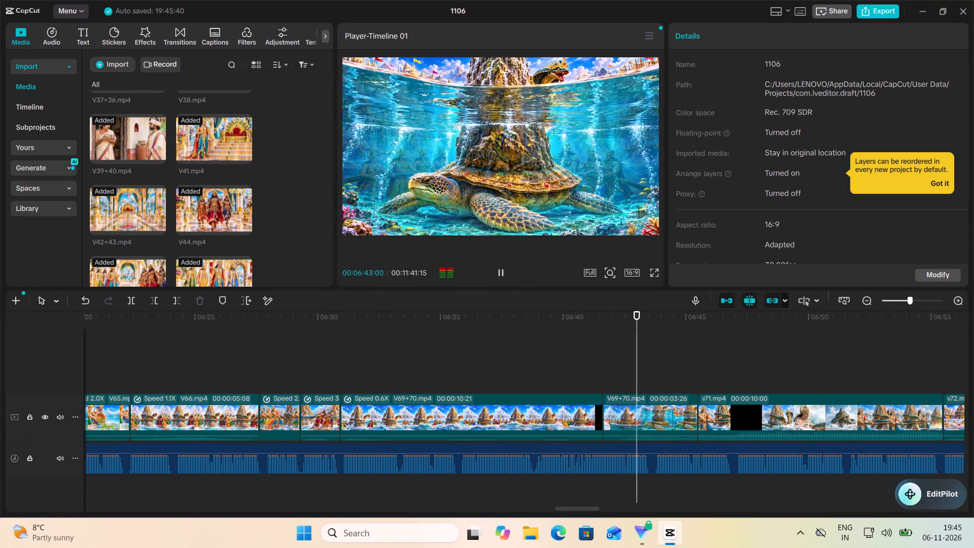
left_click(563, 371)
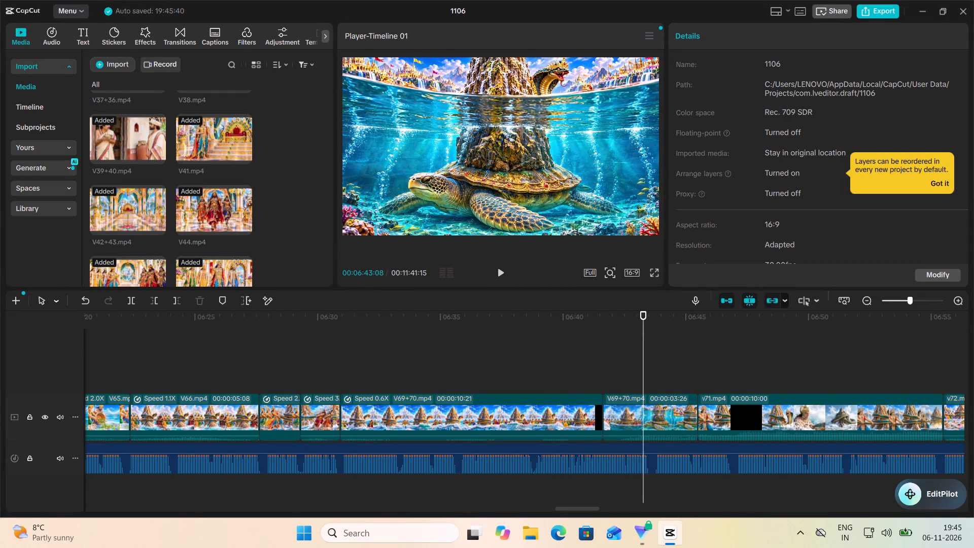
left_click(526, 369)
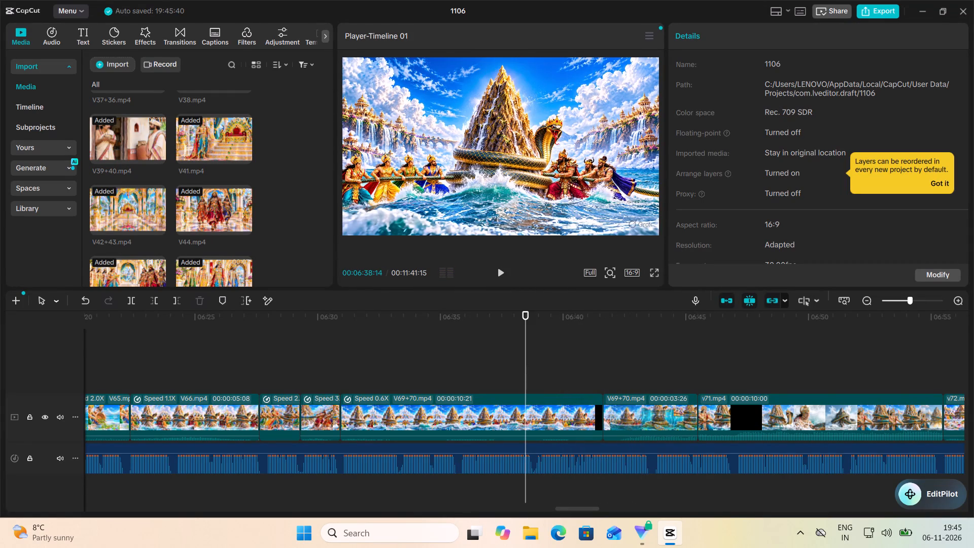
left_click(503, 272)
left_click(502, 272)
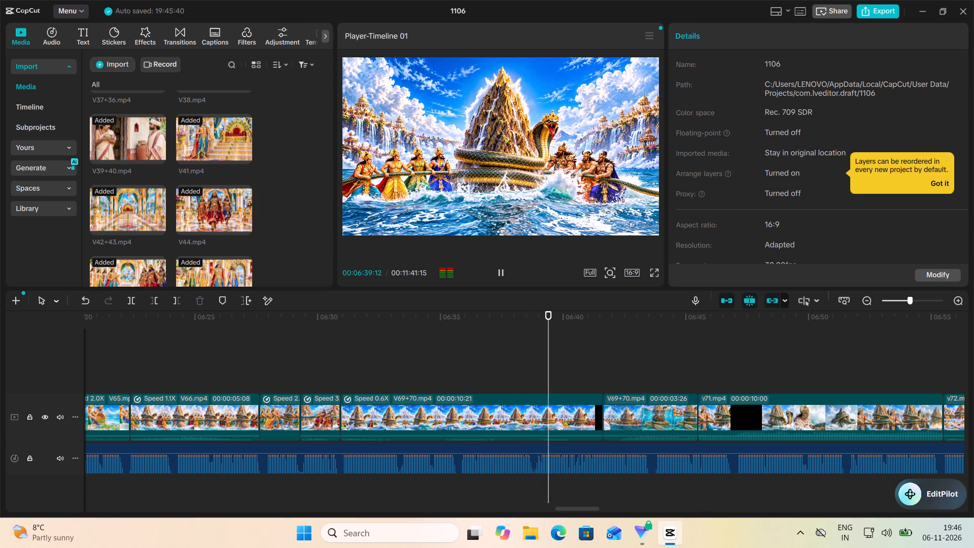
left_click(520, 417)
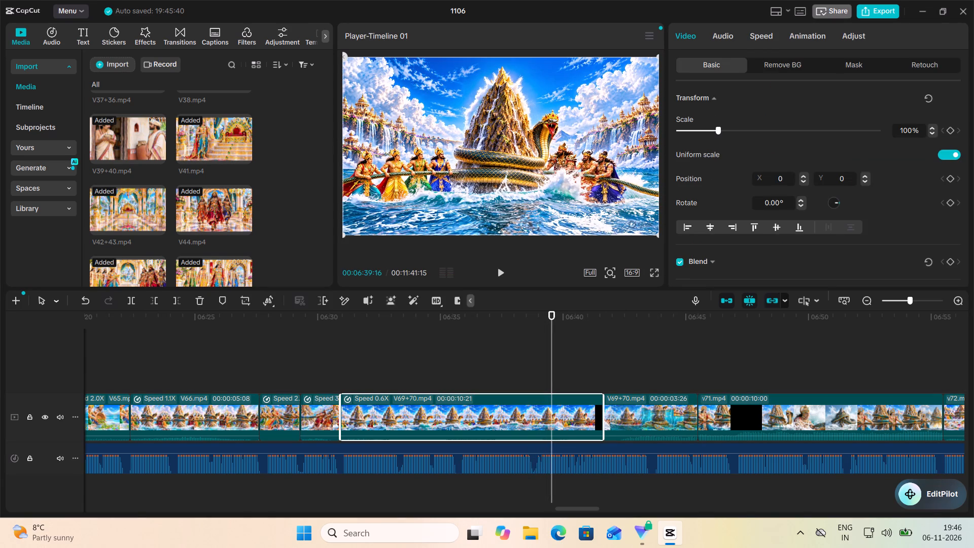
left_click(759, 33)
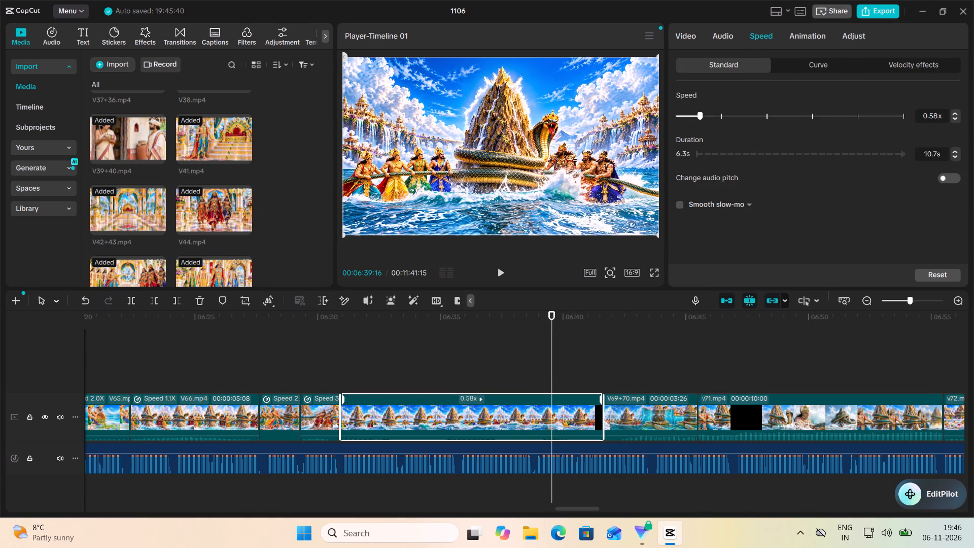
left_click(709, 117)
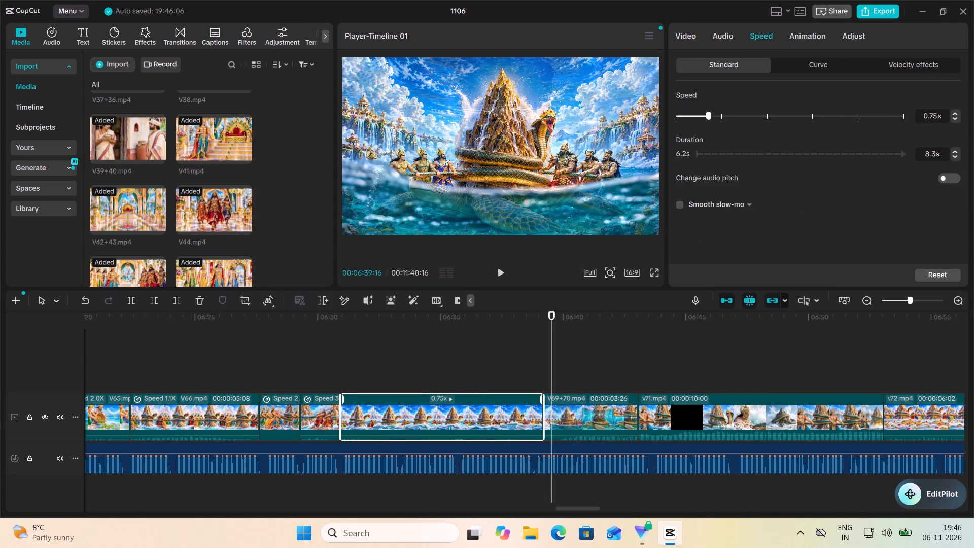
left_click(717, 115)
left_click(715, 115)
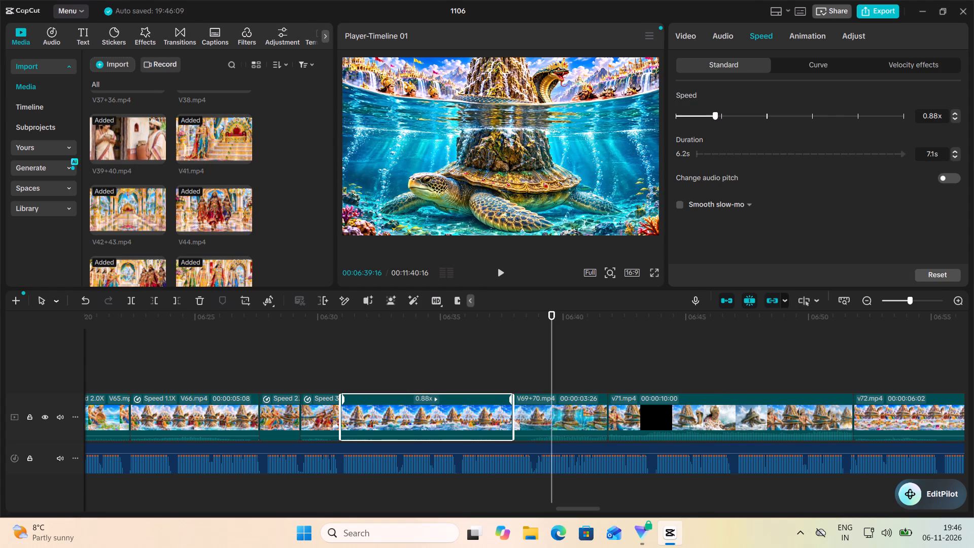
left_click(713, 115)
left_click(711, 115)
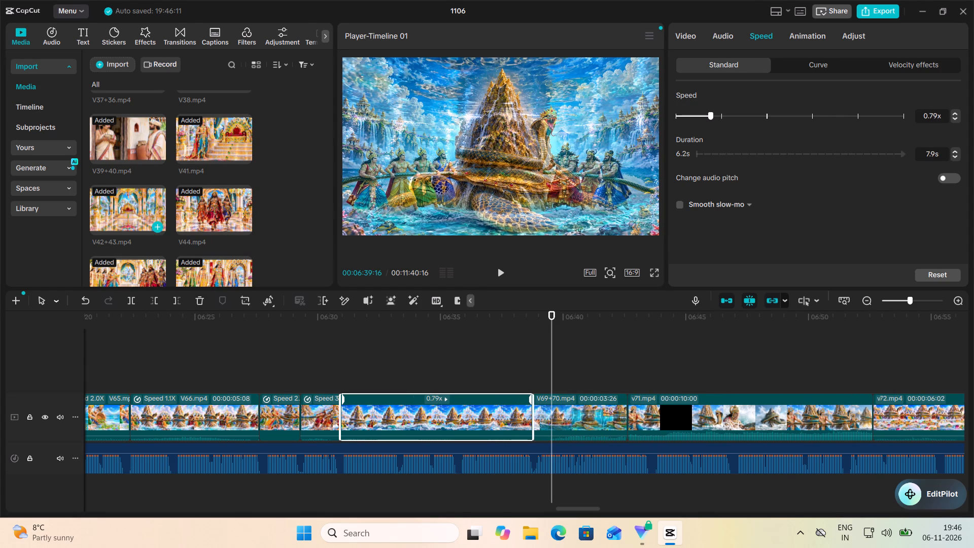
Insert another copy of V67.mp4 from the imported media between the two parts of V69+70.mp4, at 00:06:38:23.
scroll(166, 174, "up", 1)
scroll(166, 174, "down", 3)
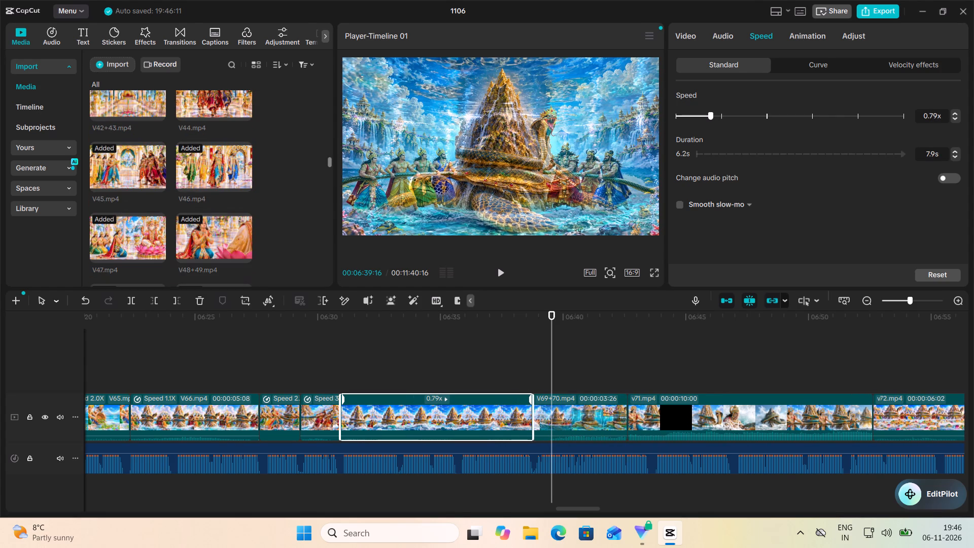
scroll(166, 174, "down", 3)
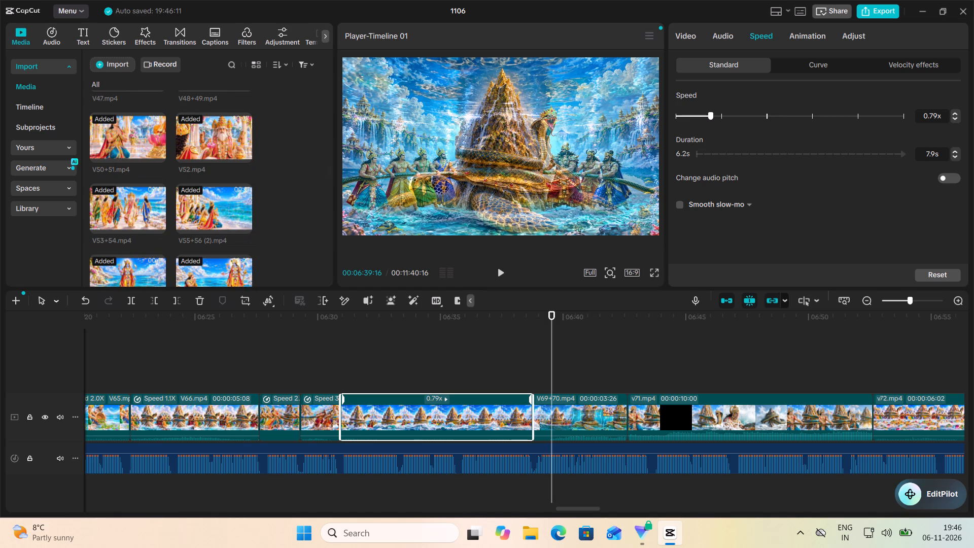
scroll(166, 174, "down", 4)
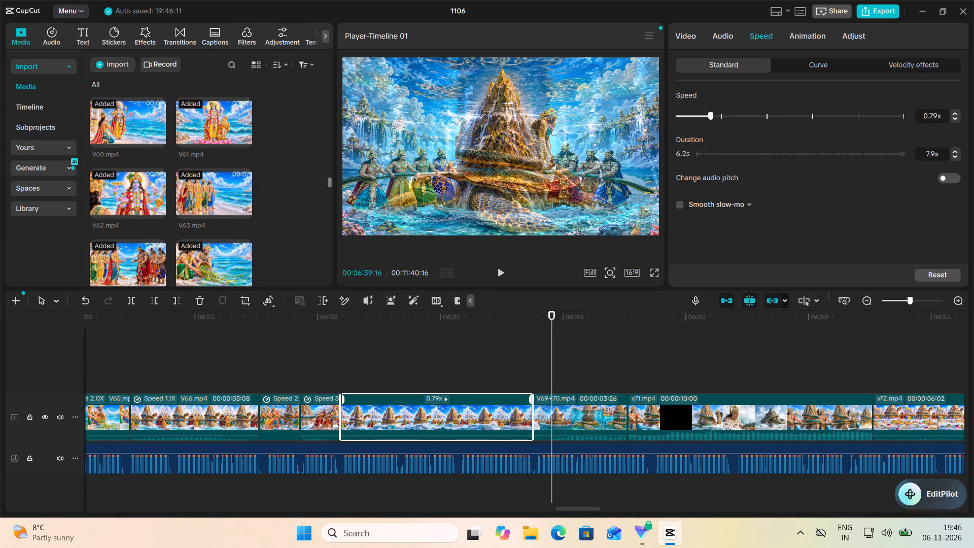
scroll(166, 174, "down", 2)
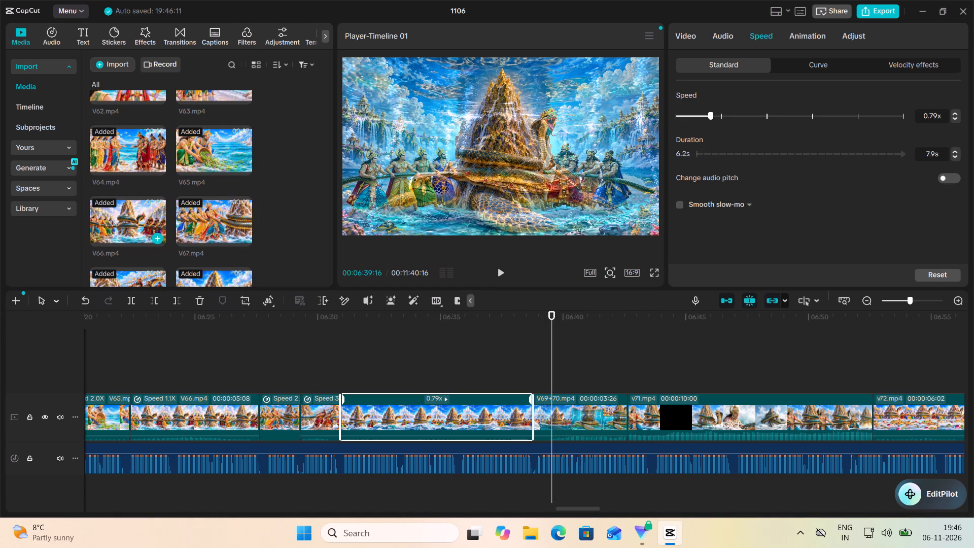
left_click(228, 209)
left_click_drag(220, 207, 256, 245)
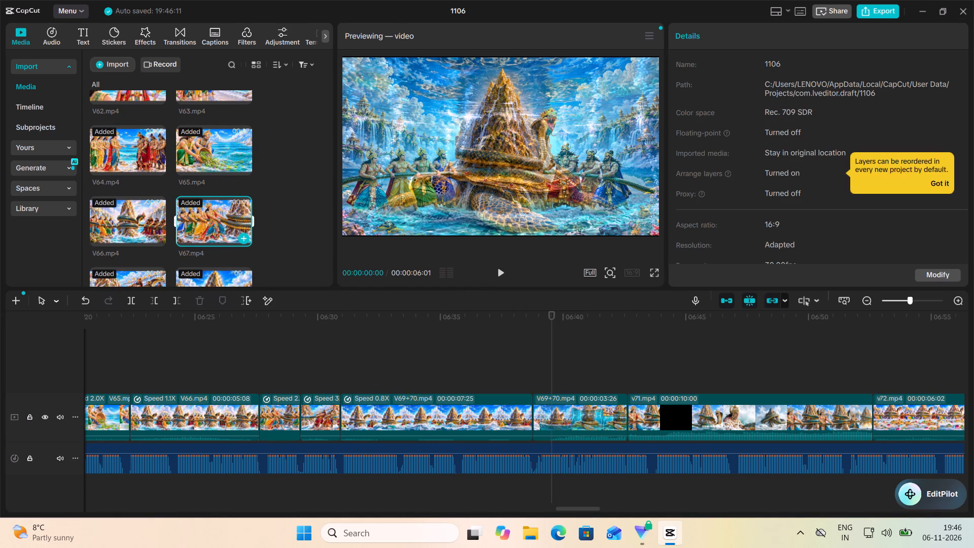
left_click_drag(256, 245, 567, 360)
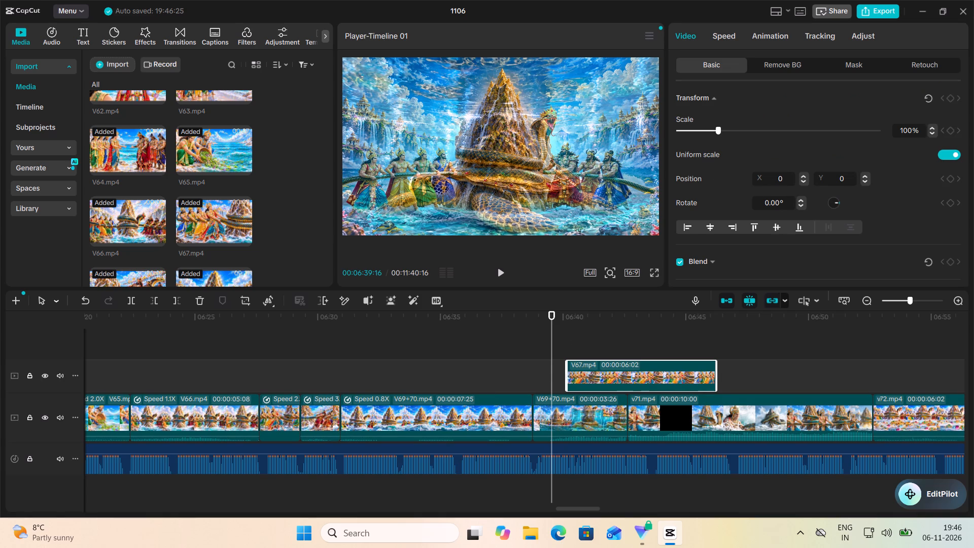
left_click_drag(617, 378, 570, 417)
Play the newly inserted V67.mp4 against the narration and reverse the clip.
left_click(530, 348)
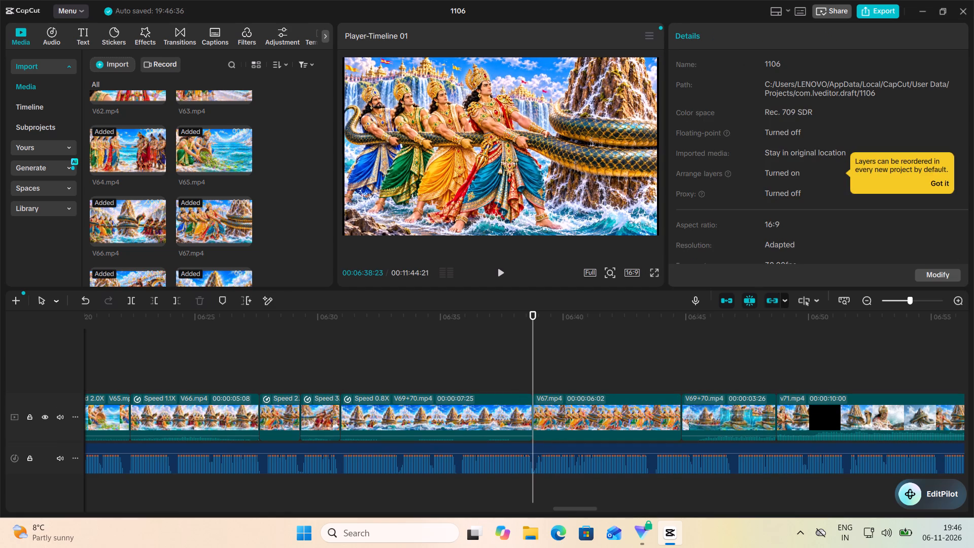
left_click(501, 271)
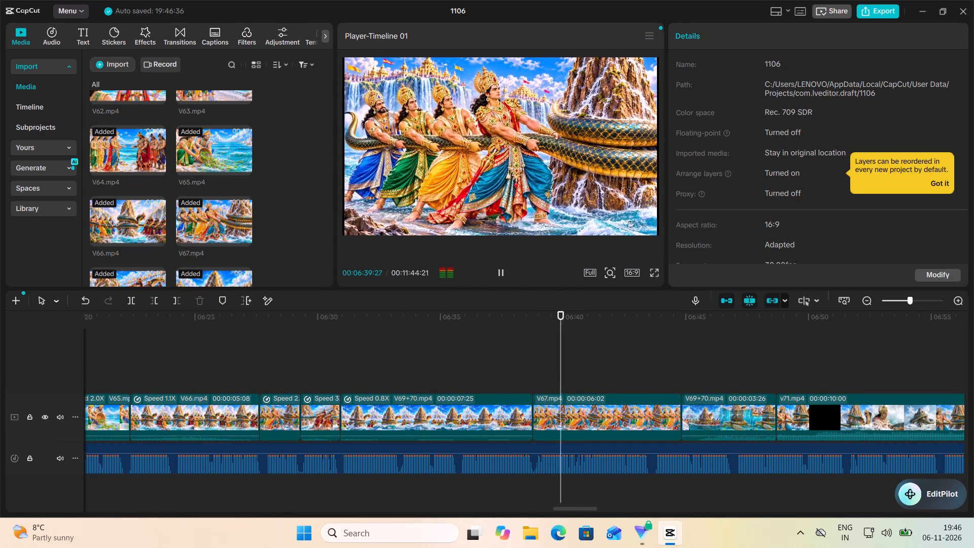
left_click(501, 271)
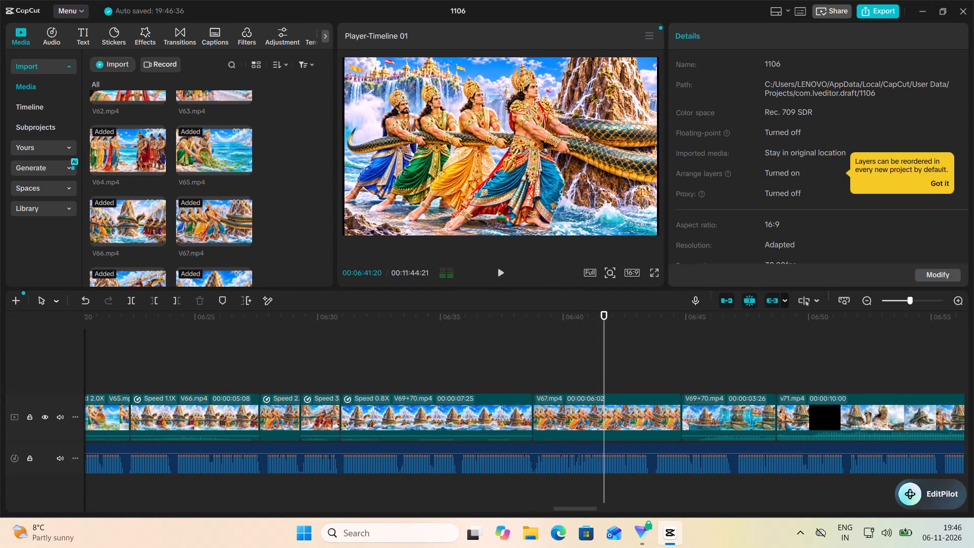
left_click(501, 271)
left_click(501, 271)
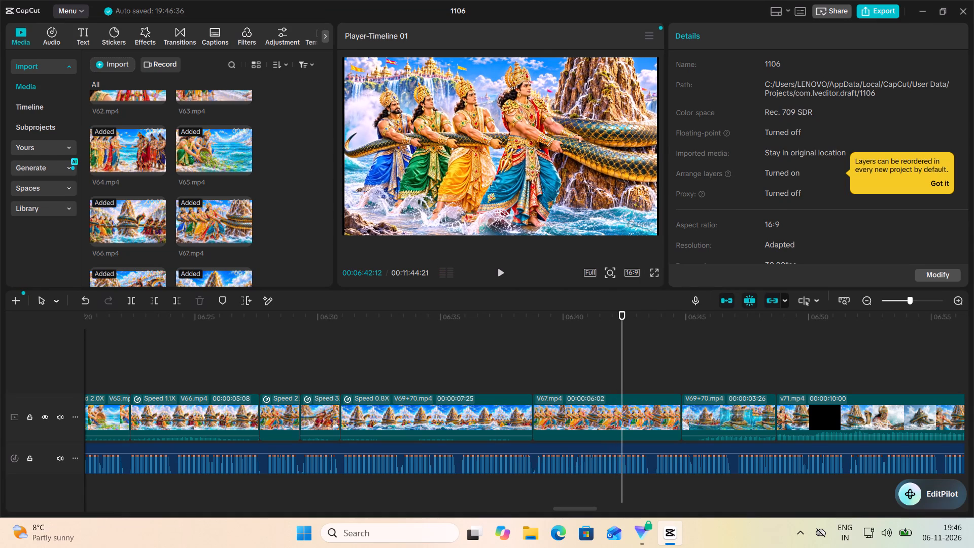
left_click(618, 429)
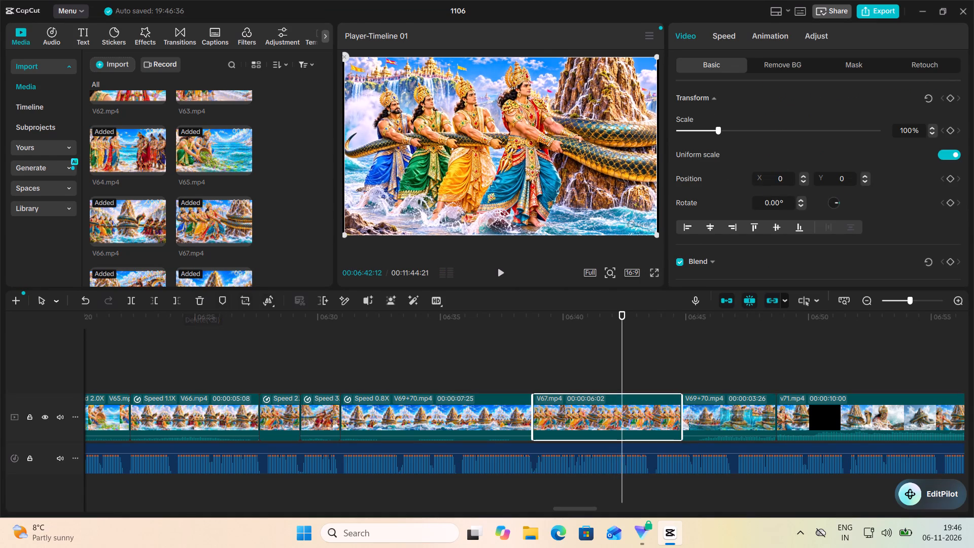
left_click(269, 302)
left_click(270, 303)
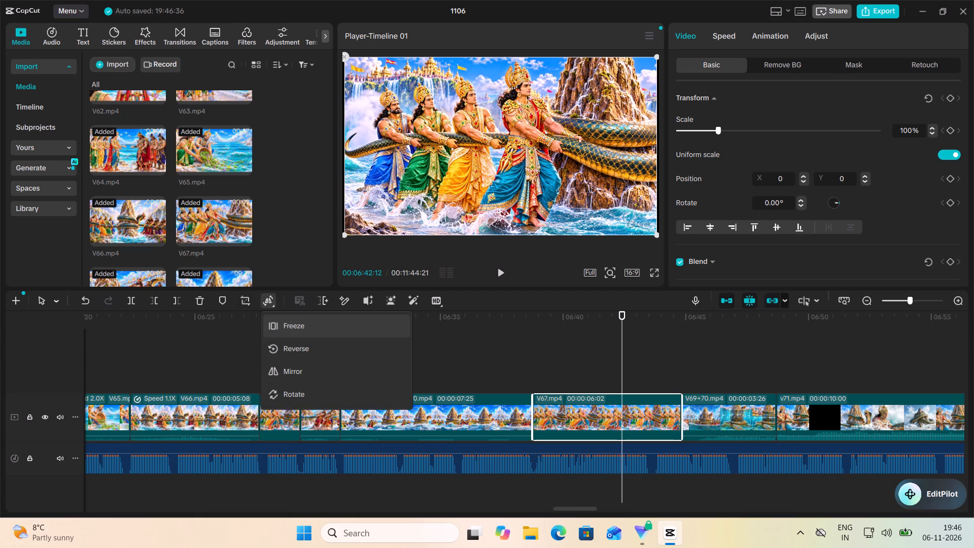
left_click(284, 348)
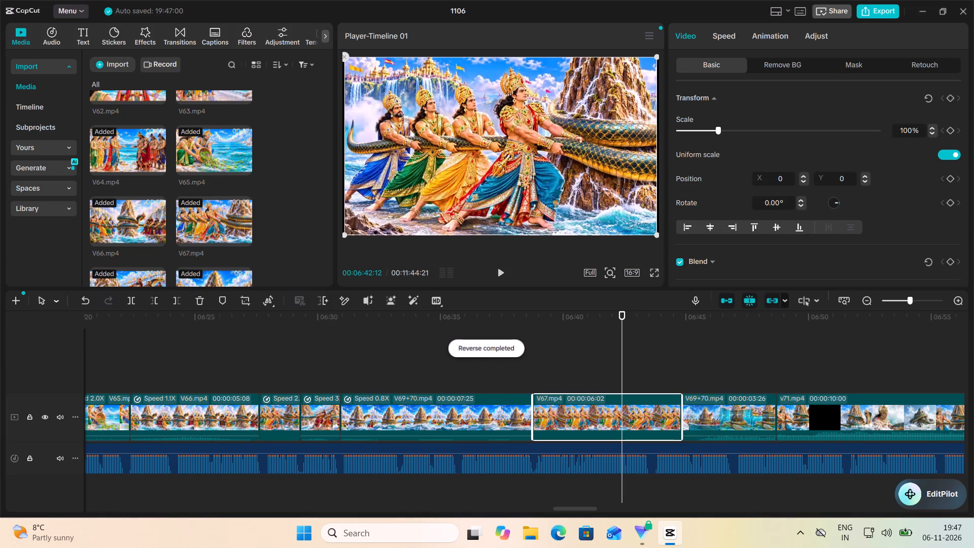
Play the reversed V67.mp4 to the narration pause at 00:06:43:20 and speed the clip up to 1.25x to end there.
left_click(530, 366)
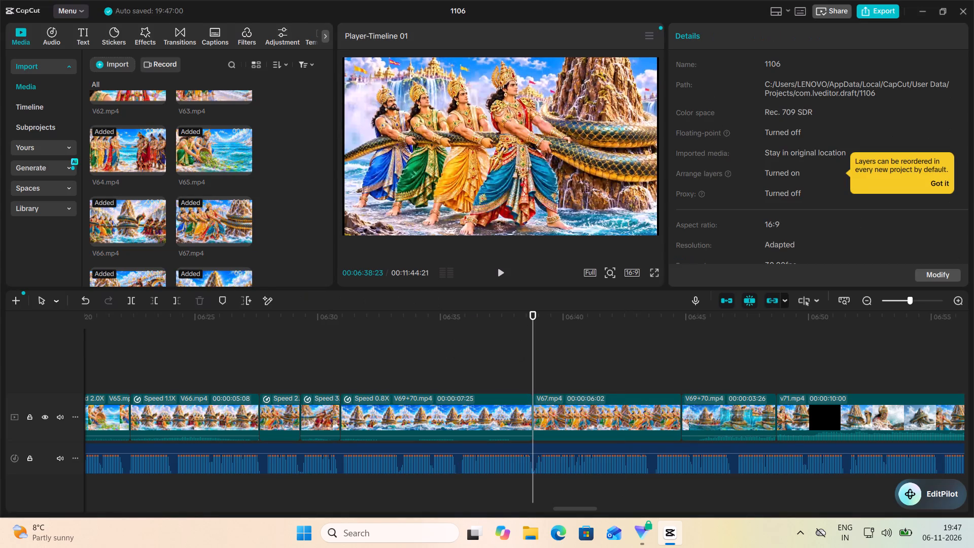
left_click(503, 274)
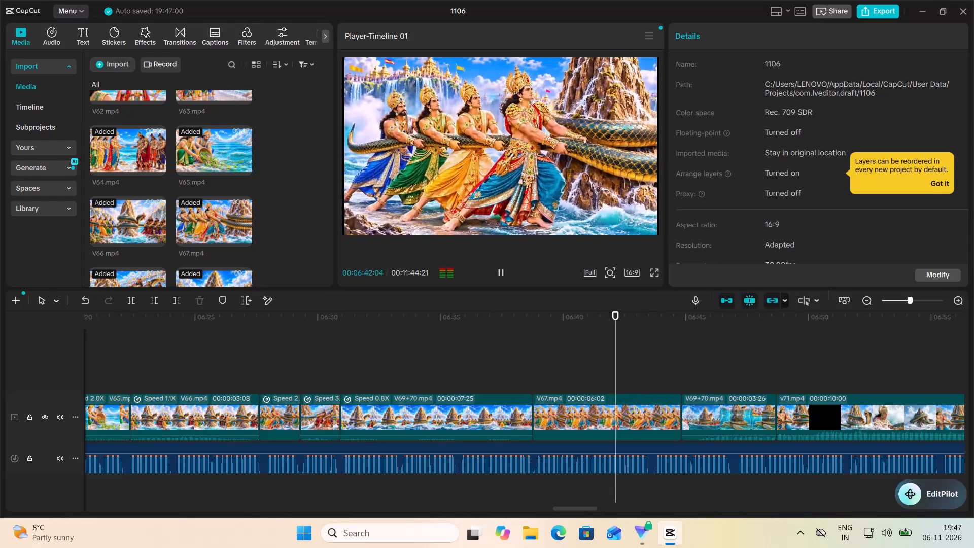
left_click(503, 274)
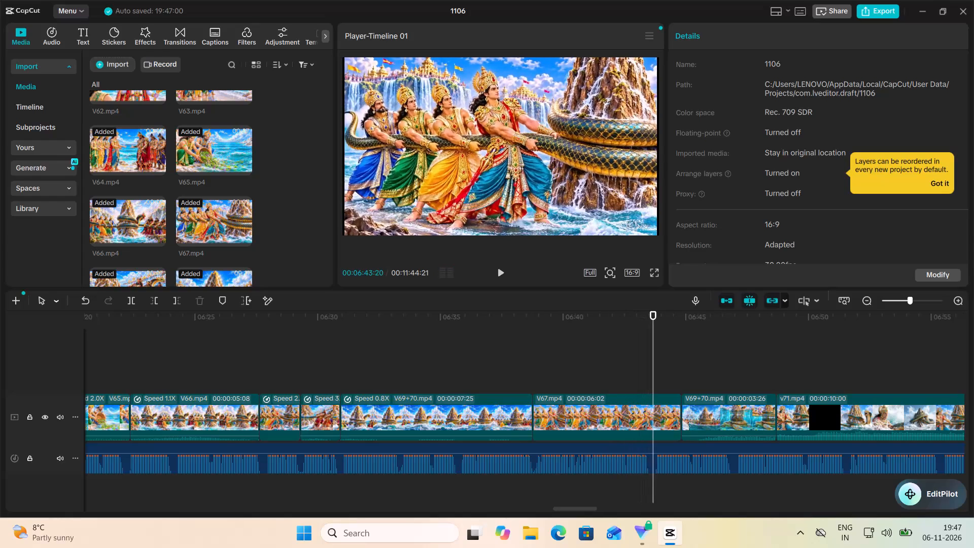
left_click(624, 423)
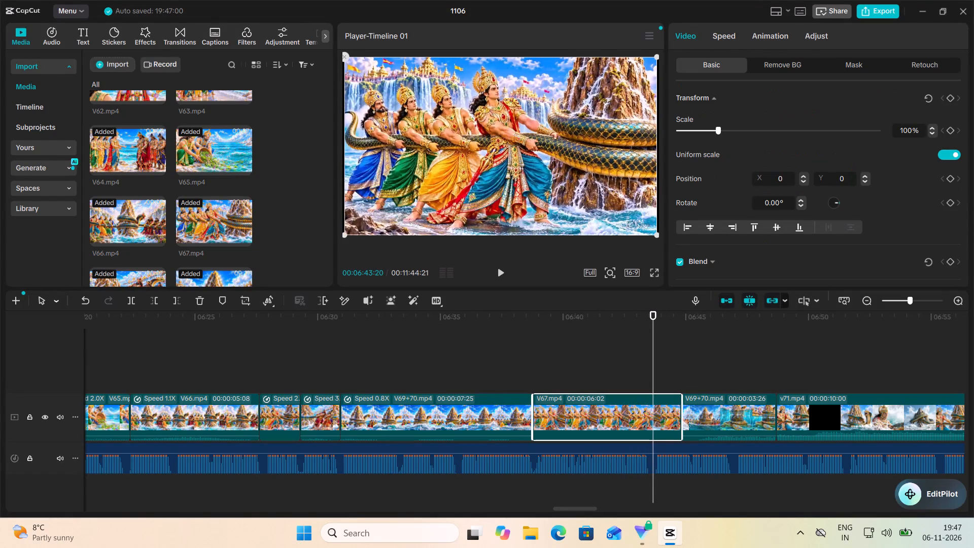
left_click(718, 37)
left_click(726, 116)
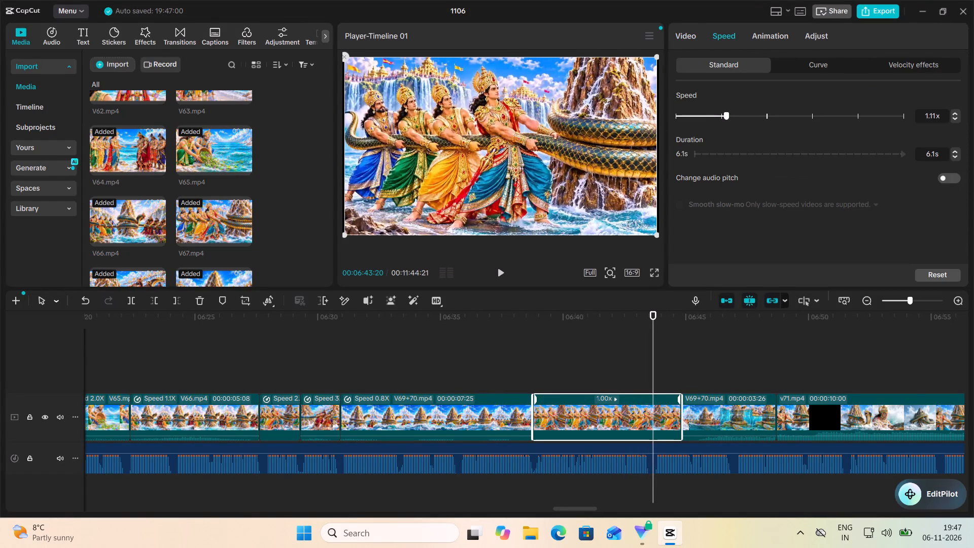
left_click(729, 115)
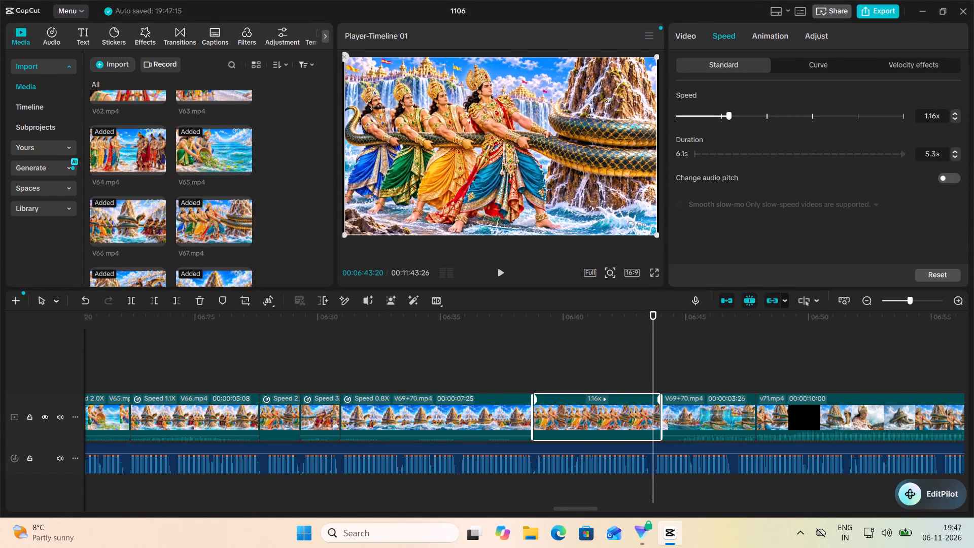
left_click(733, 115)
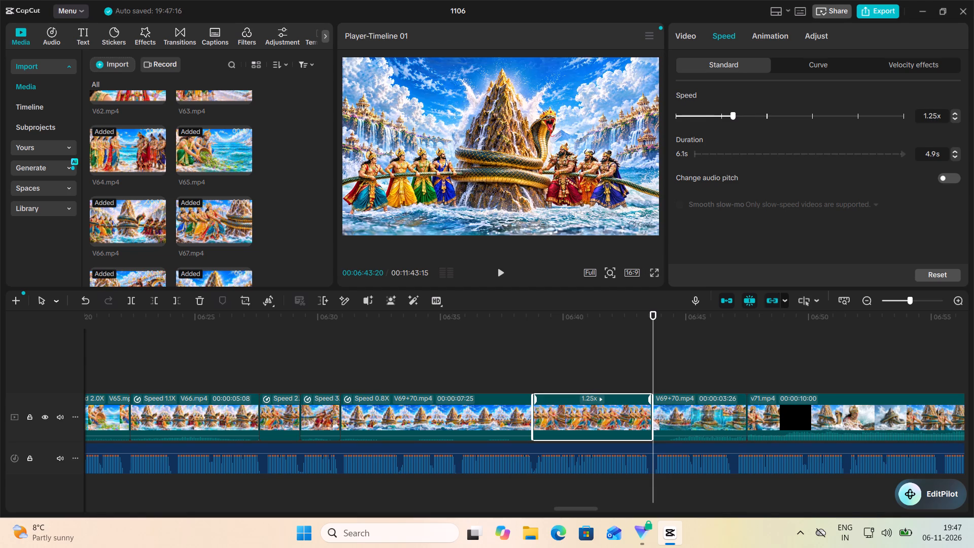
Play the second part of V69+70.mp4 and the start of v71.mp4 against the narration.
left_click(497, 269)
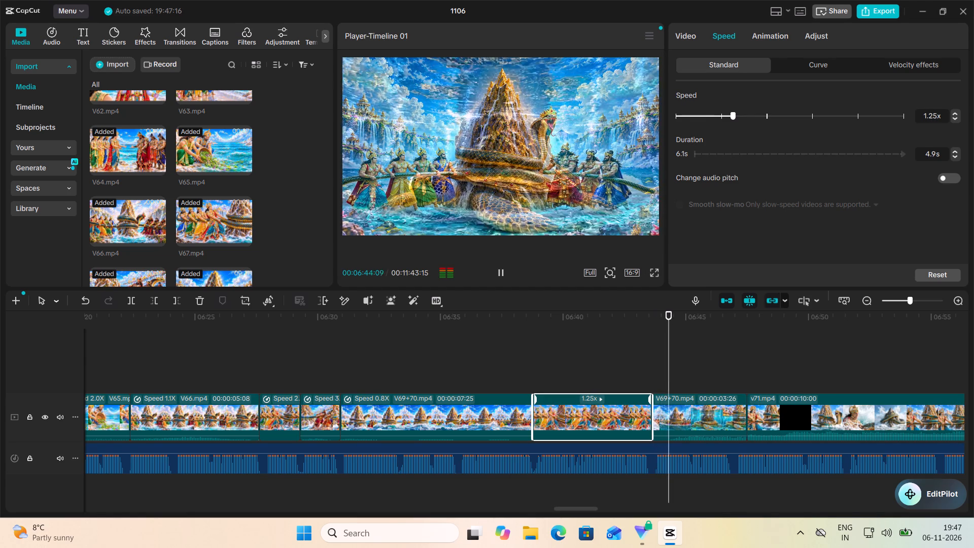
left_click(497, 269)
scroll(583, 346, "left", 1)
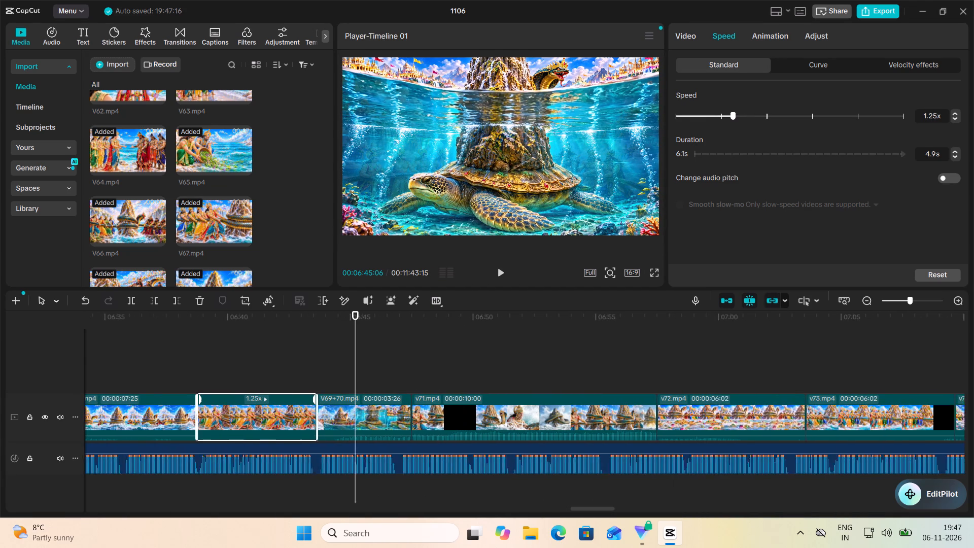
scroll(504, 364, "left", 1)
left_click(507, 275)
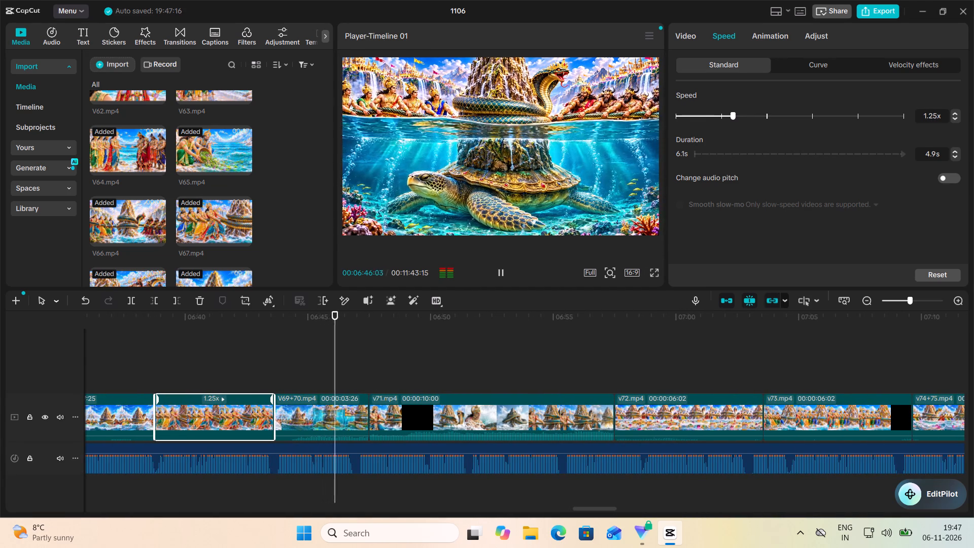
left_click(503, 270)
left_click(503, 270)
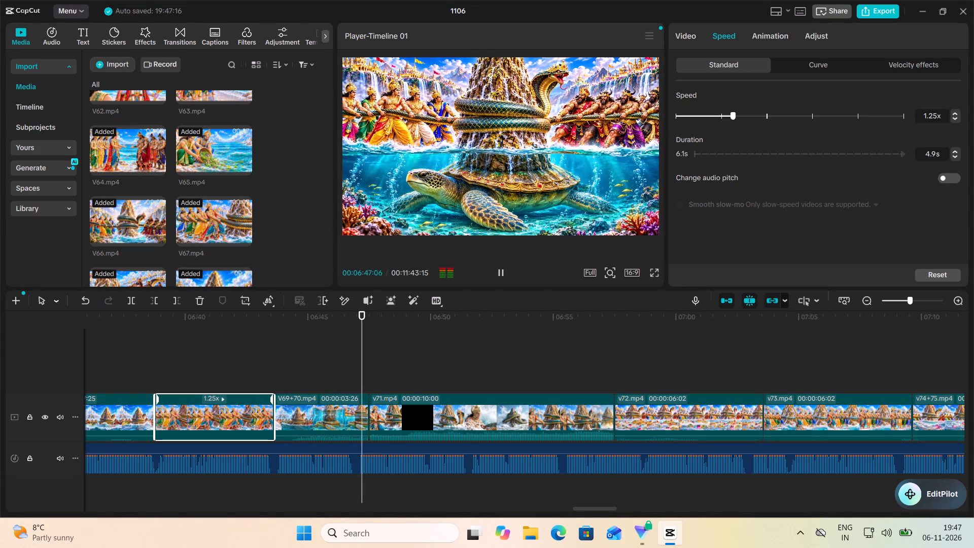
left_click(503, 270)
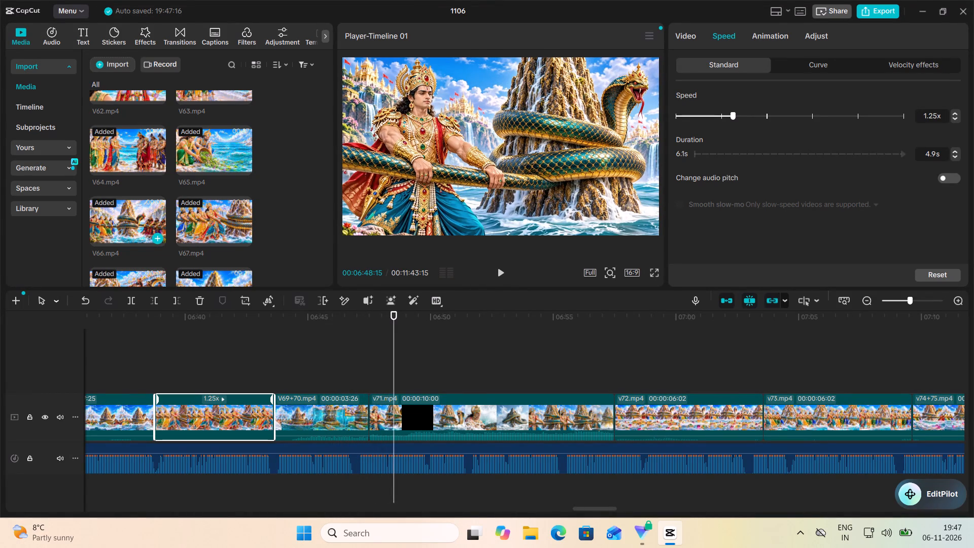
Insert another copy of V66.mp4 from the imported media between the sped-up V67.mp4 and the second part of V69+70.mp4.
left_click(126, 217)
left_click_drag(126, 213, 125, 214)
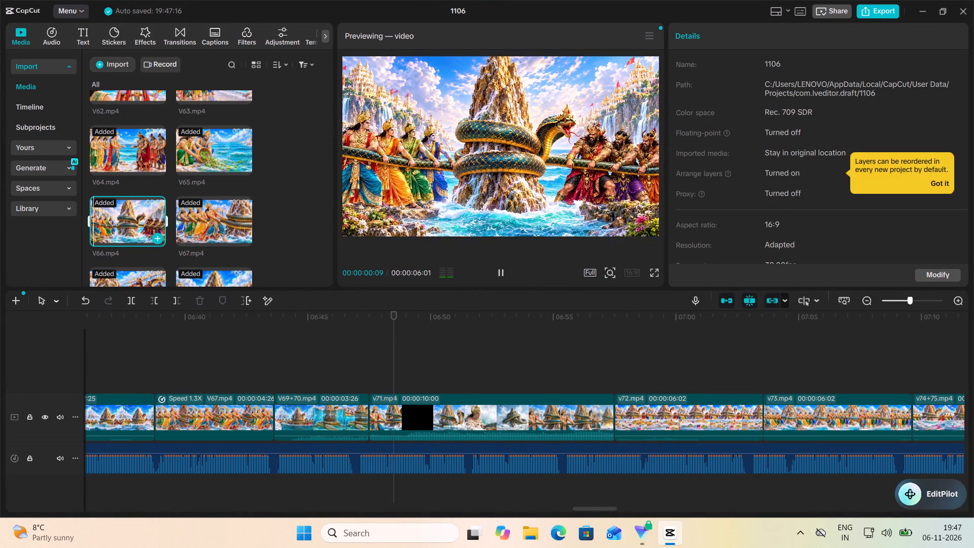
left_click_drag(125, 214, 339, 414)
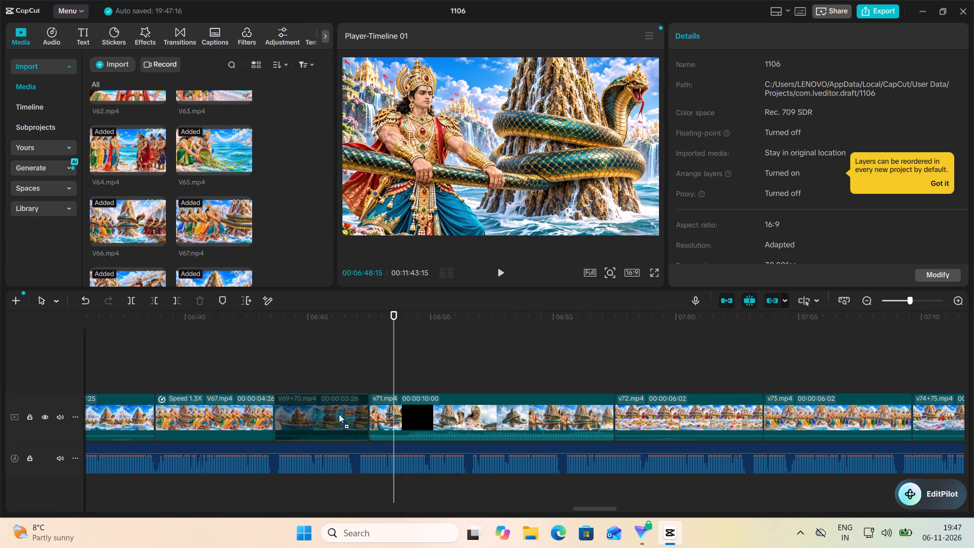
left_click_drag(339, 414, 377, 360)
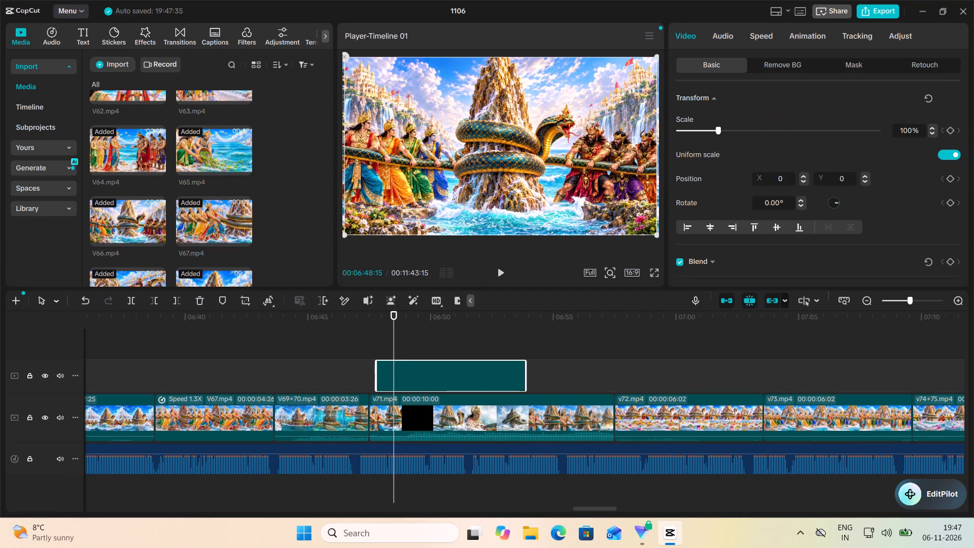
left_click_drag(429, 372, 403, 423)
left_click(353, 358)
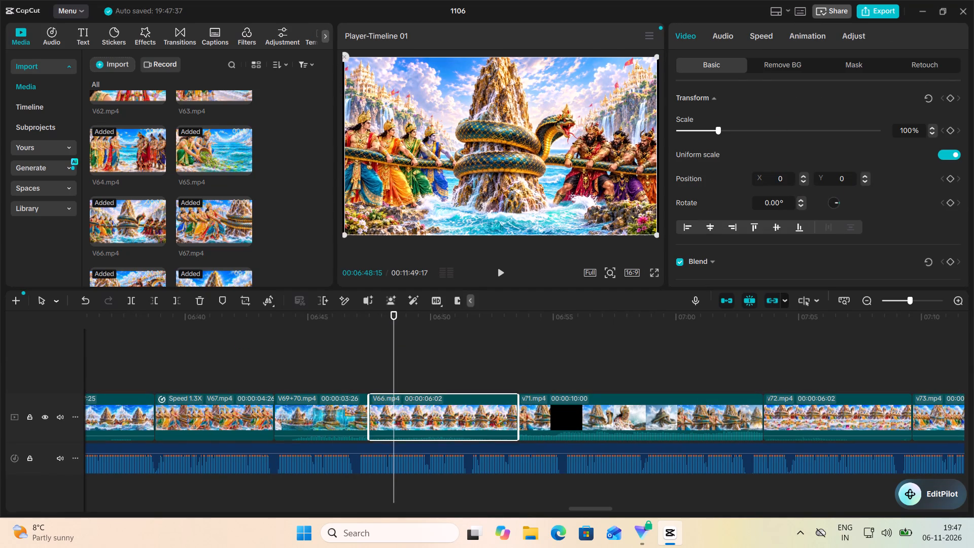
left_click_drag(429, 419, 362, 404)
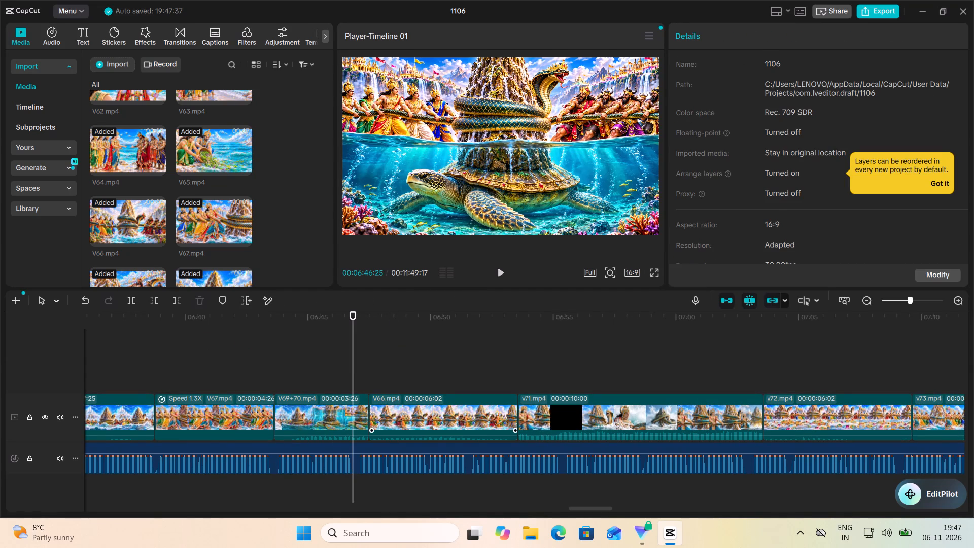
left_click_drag(362, 404, 311, 428)
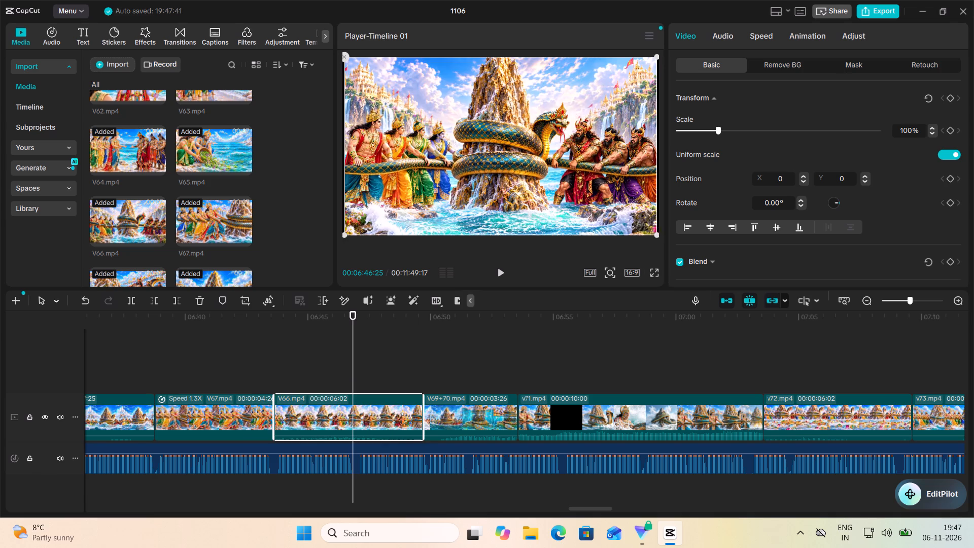
Play the inserted V66.mp4 against the narration and trim its end to a duration of 00:00:03:11.
left_click(277, 353)
left_click(493, 272)
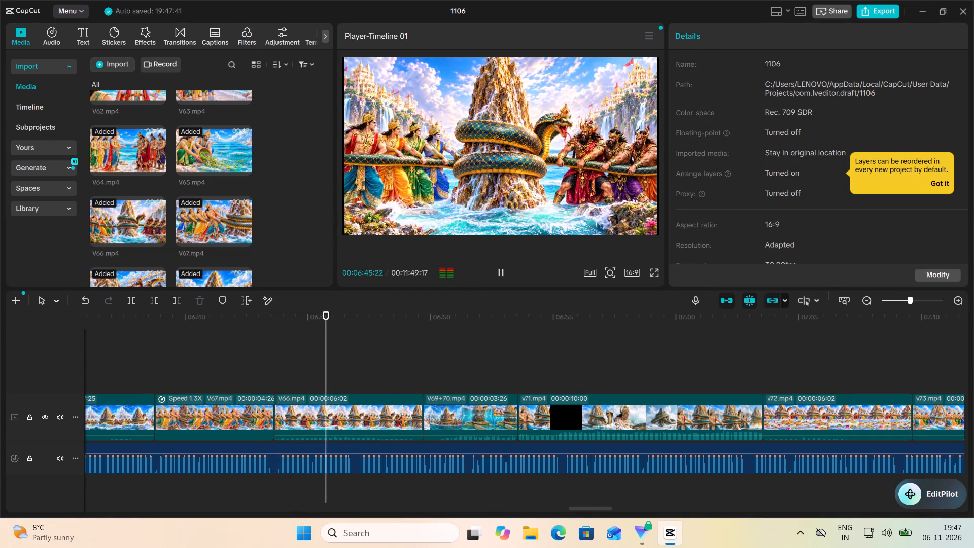
left_click(501, 272)
left_click(501, 272)
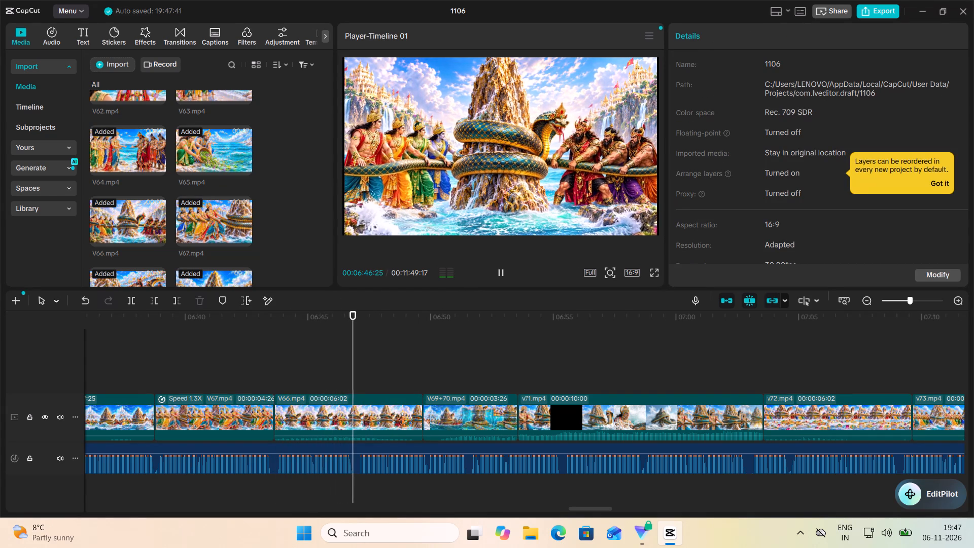
left_click(501, 272)
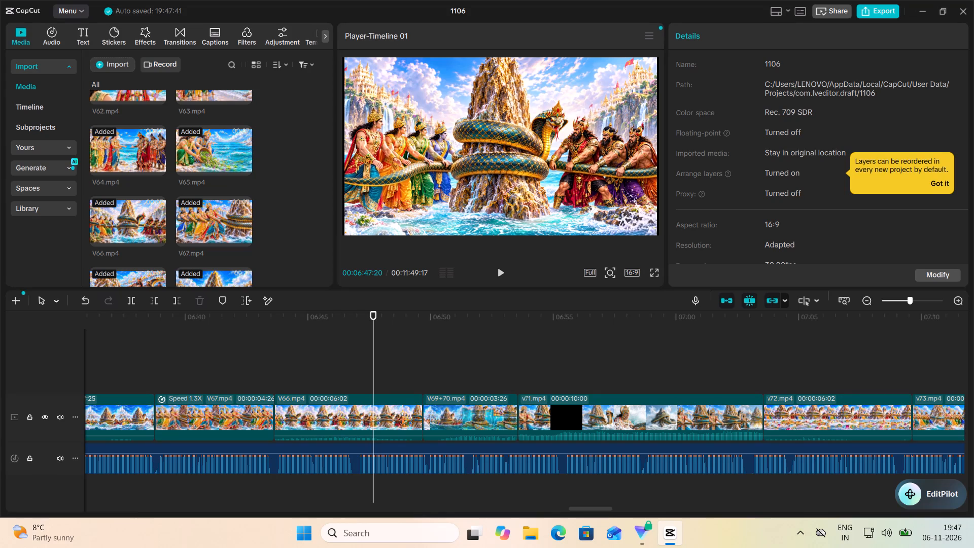
left_click(503, 277)
left_click(502, 276)
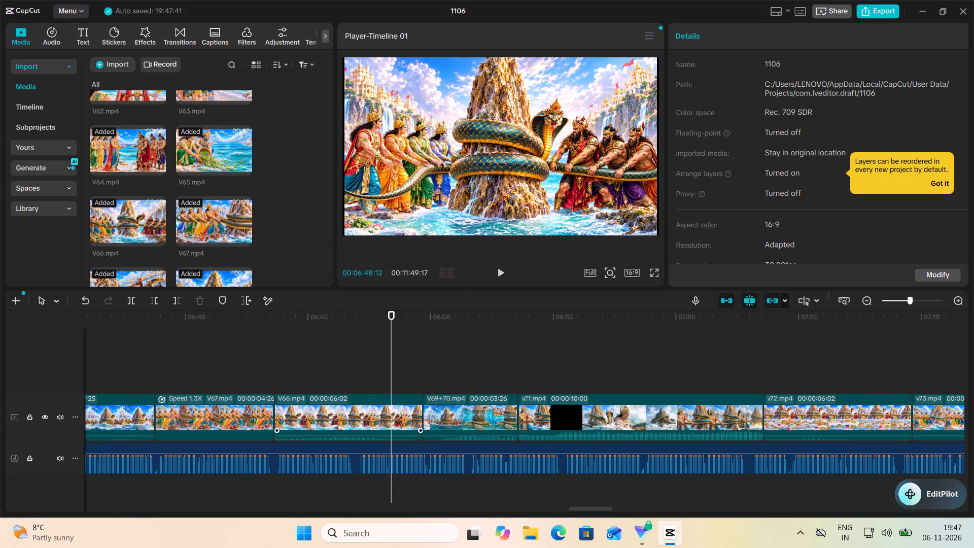
left_click(312, 422)
left_click_drag(424, 417, 404, 418)
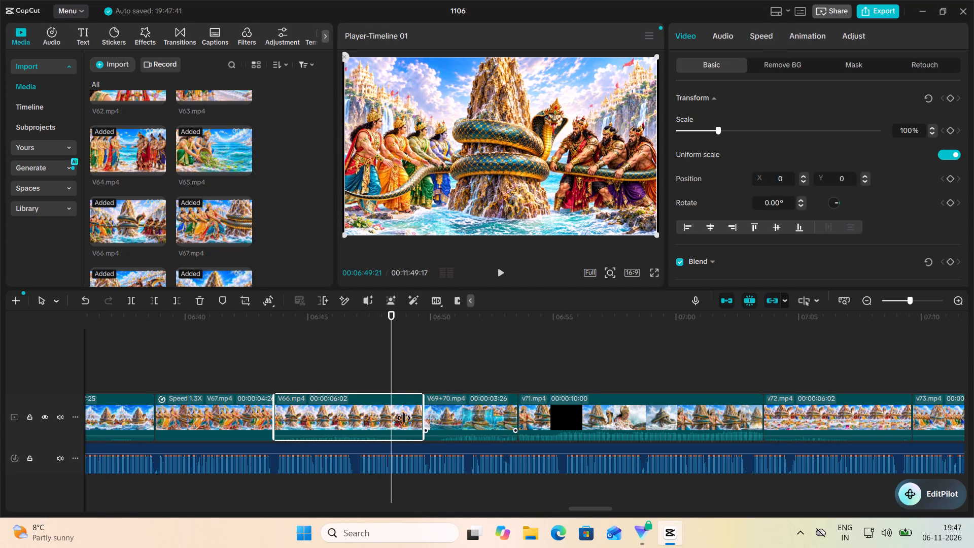
left_click_drag(404, 418, 355, 429)
left_click(326, 410)
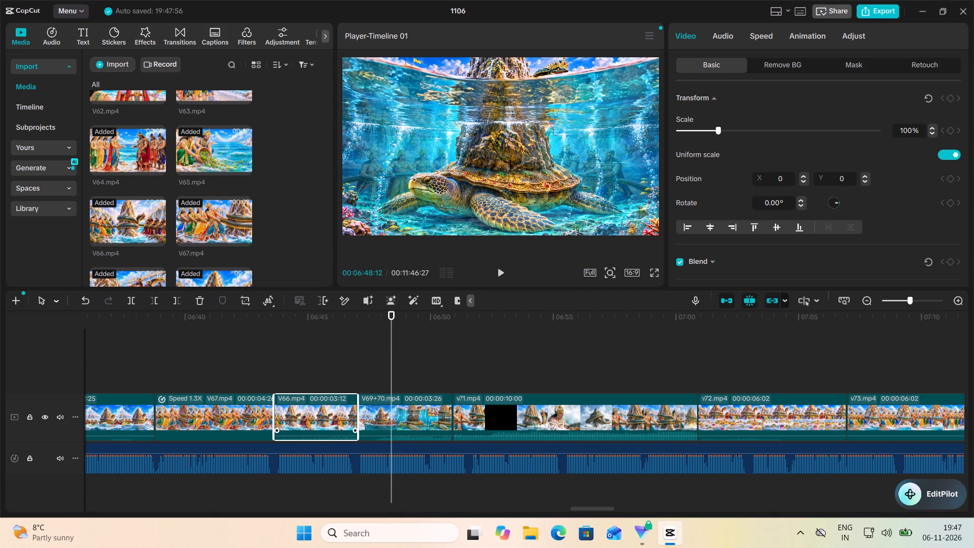
left_click(356, 412)
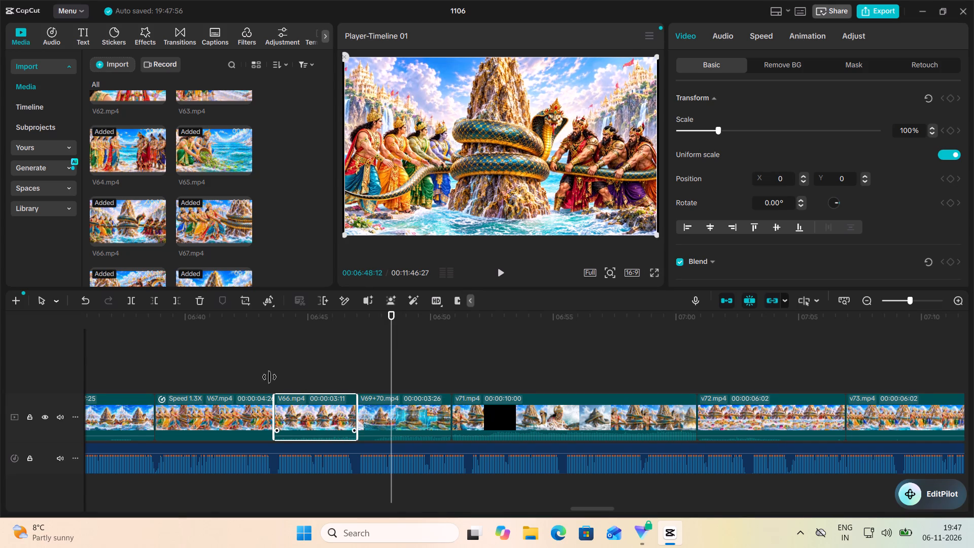
Play V66.mp4 to the narration pause at 00:06:46:26 and trim its end to a duration of 00:00:03:00.
left_click(271, 371)
left_click(502, 277)
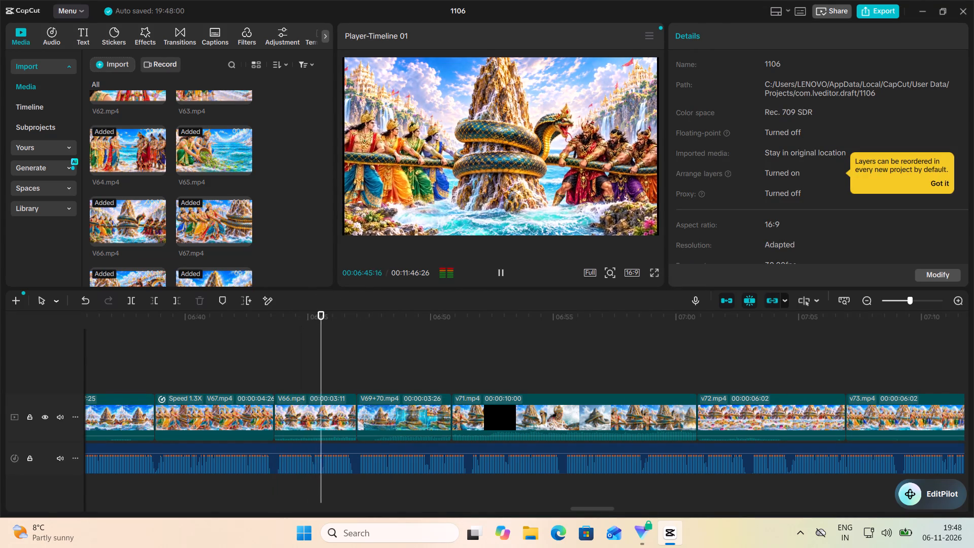
left_click(502, 277)
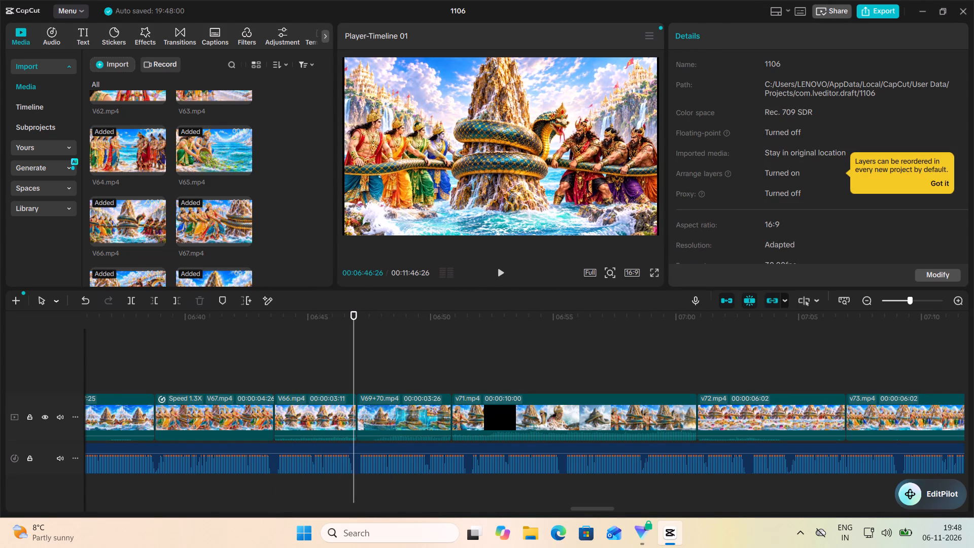
left_click(336, 419)
left_click_drag(356, 415, 350, 418)
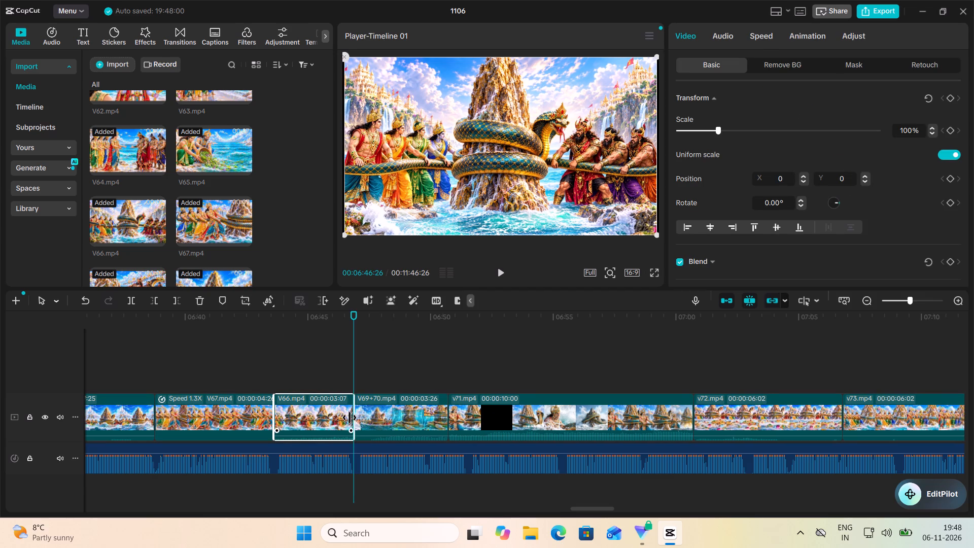
left_click_drag(350, 418, 347, 418)
left_click(330, 415)
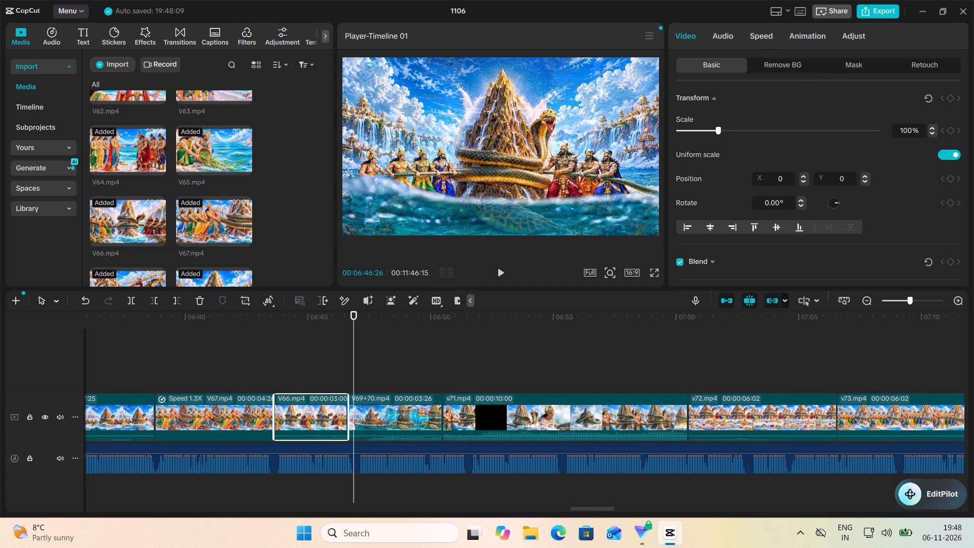
Slow the trimmed V66.mp4 down to 0.90x.
left_click(756, 34)
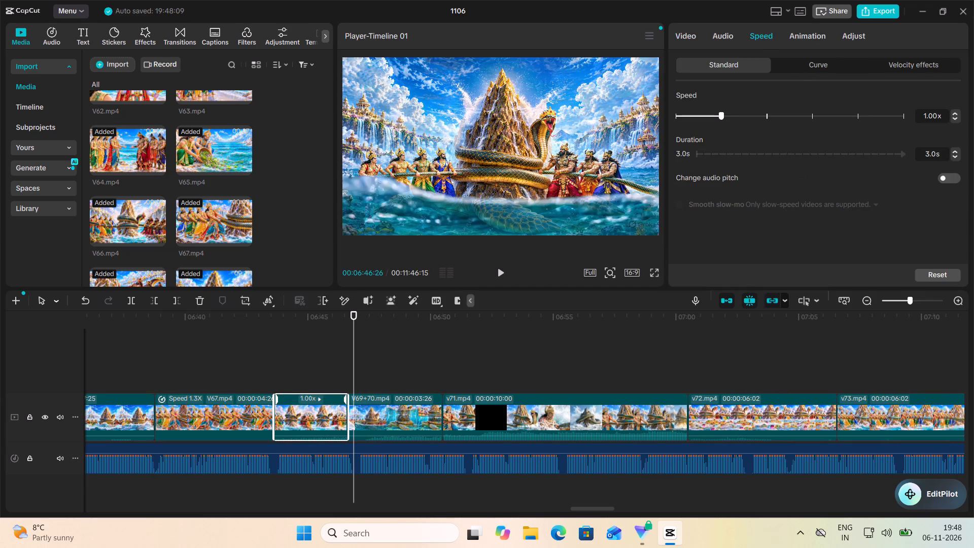
left_click(718, 115)
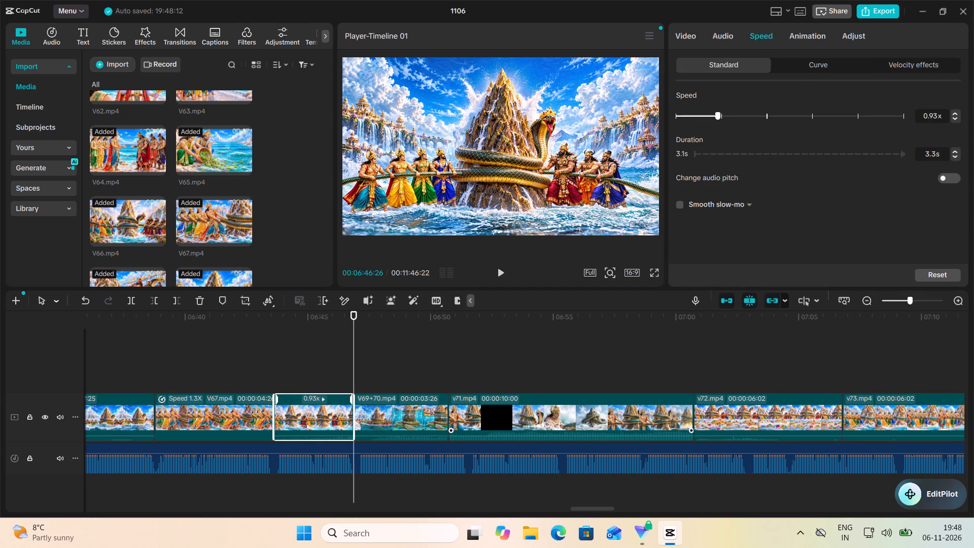
left_click(716, 116)
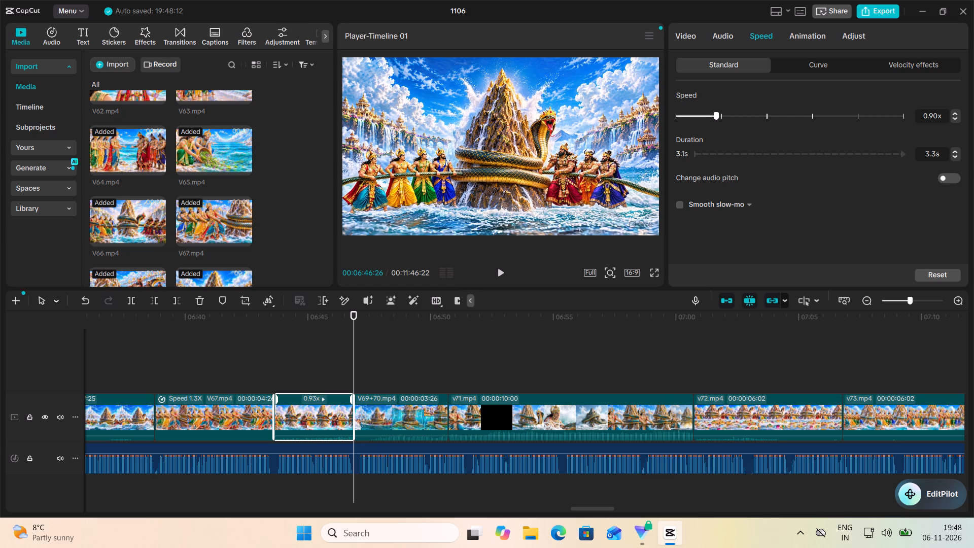
Play the slowed V66.mp4 into the following clip against the narration and reverse V66.mp4.
left_click(285, 379)
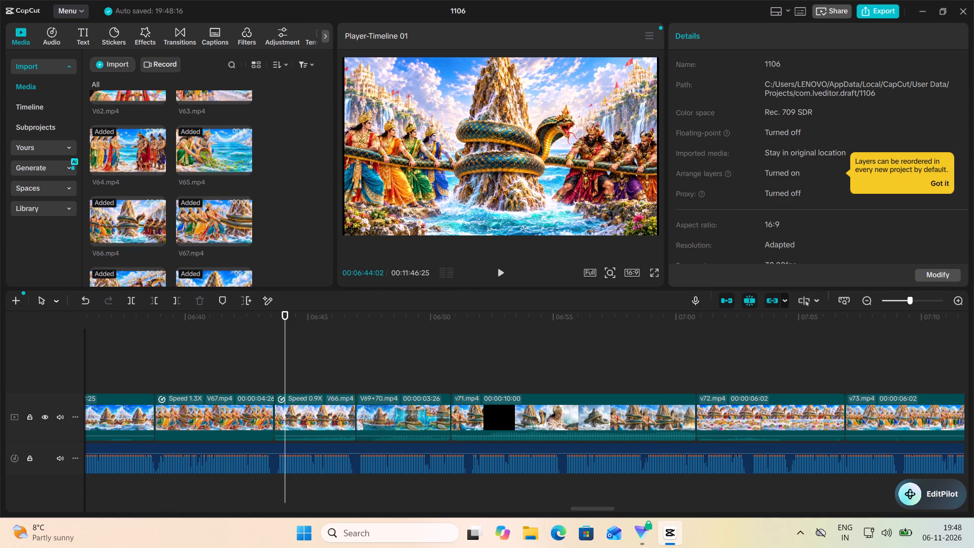
left_click(506, 270)
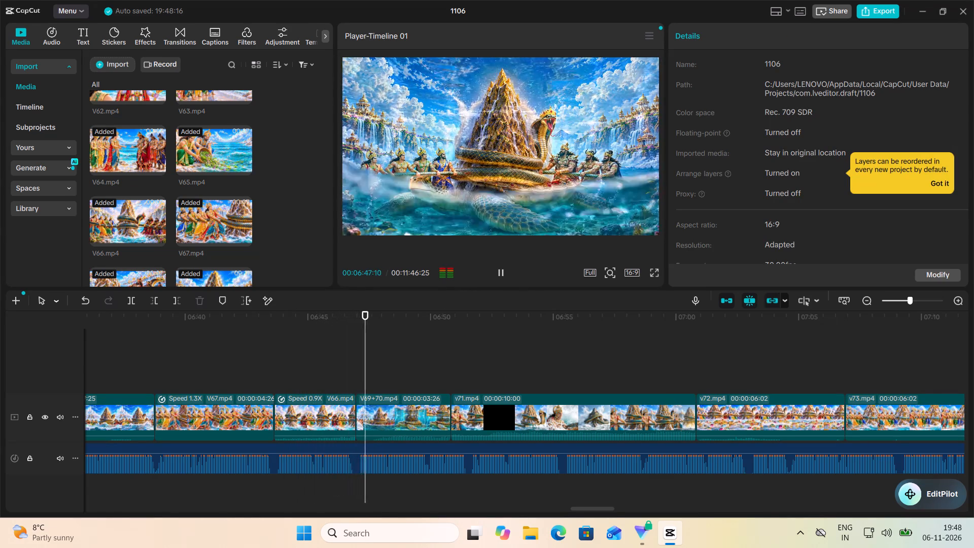
left_click(498, 272)
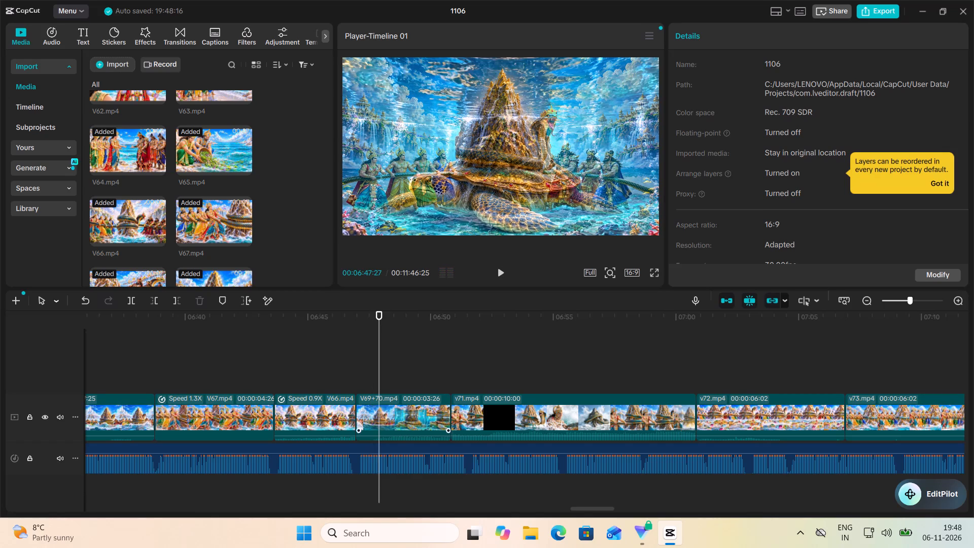
left_click(309, 426)
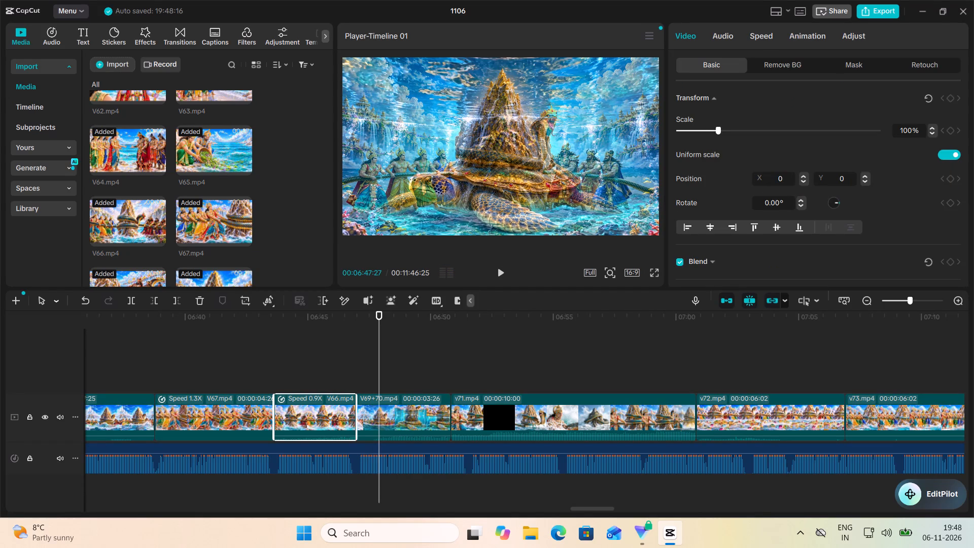
left_click(304, 350)
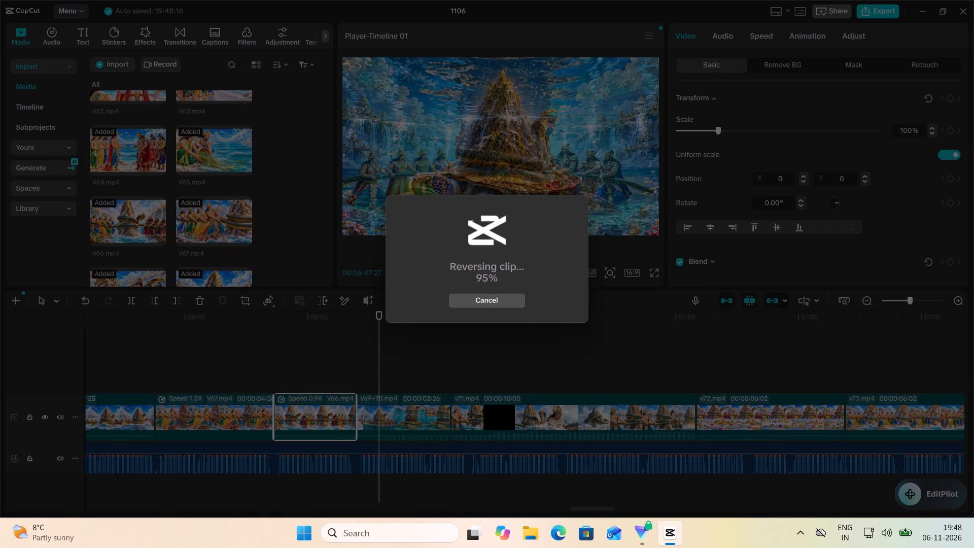
left_click(273, 359)
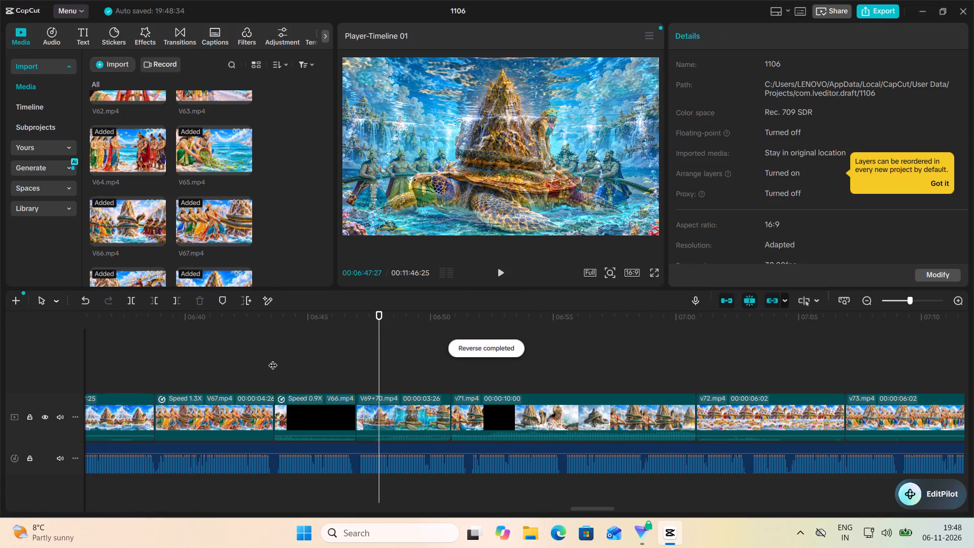
Play the reversed V66.mp4 and the following V69+70, v71 and v72 clips against the narration to check their timing.
left_click(499, 278)
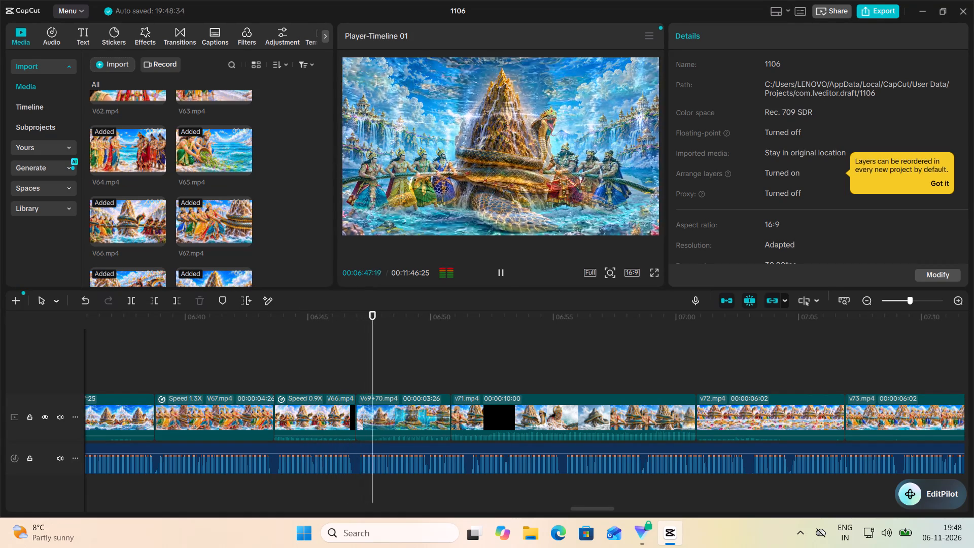
left_click(501, 278)
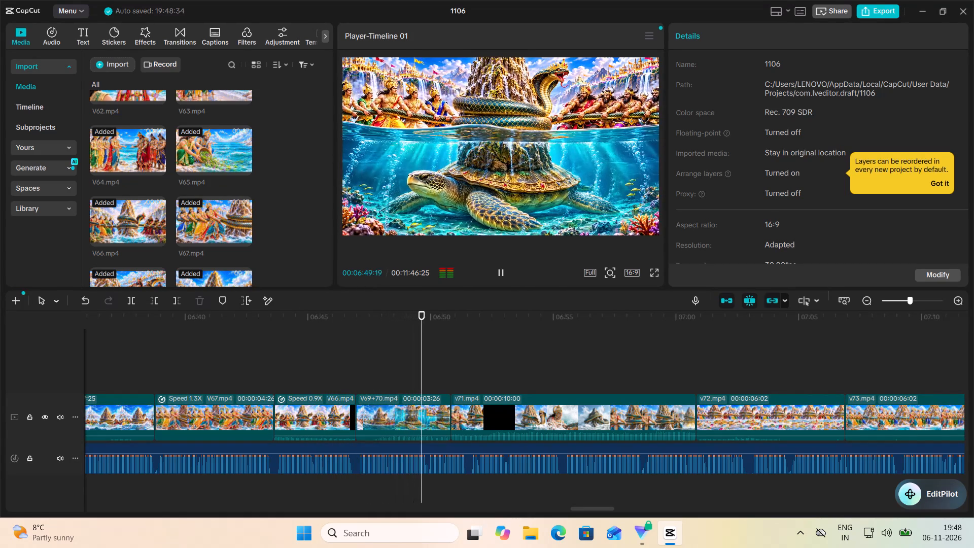
left_click(501, 278)
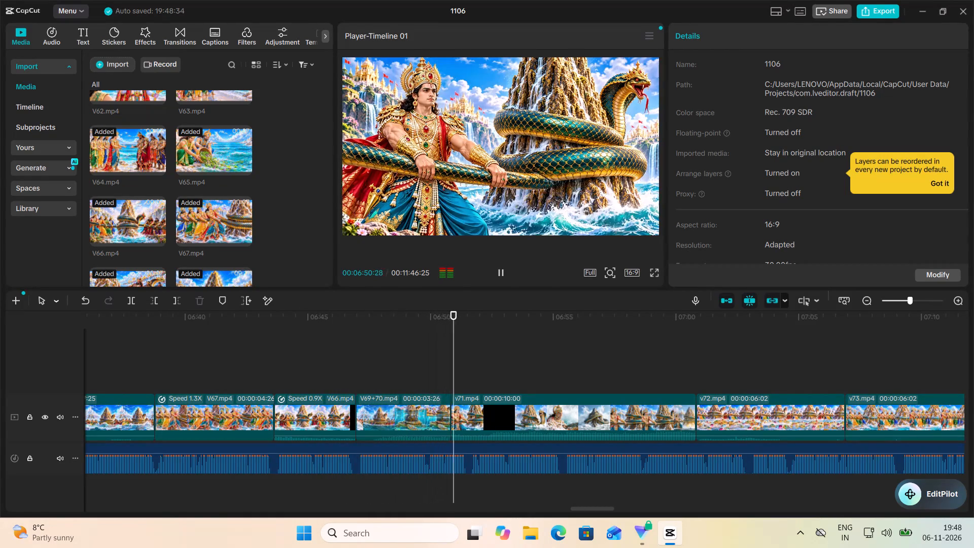
left_click(501, 278)
left_click(501, 278)
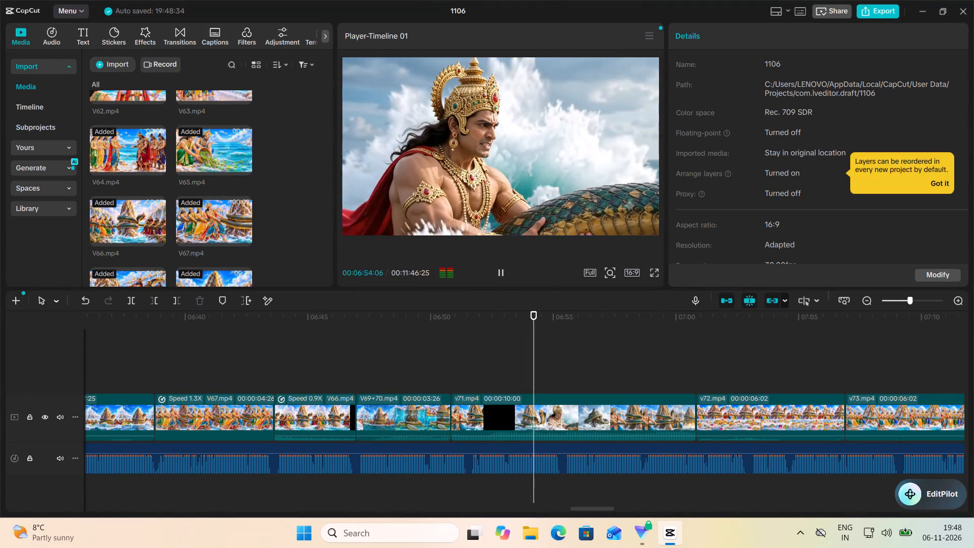
left_click(501, 278)
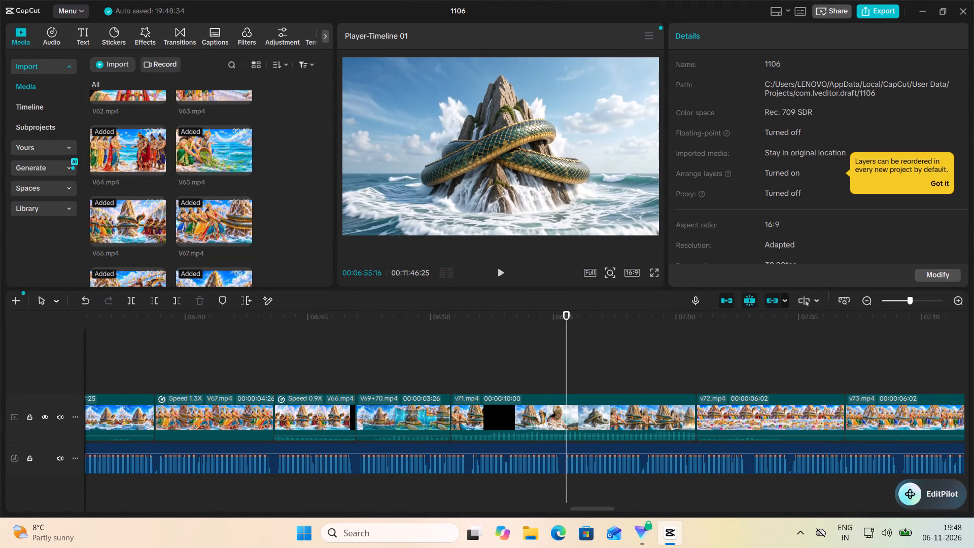
left_click(501, 278)
left_click(501, 278)
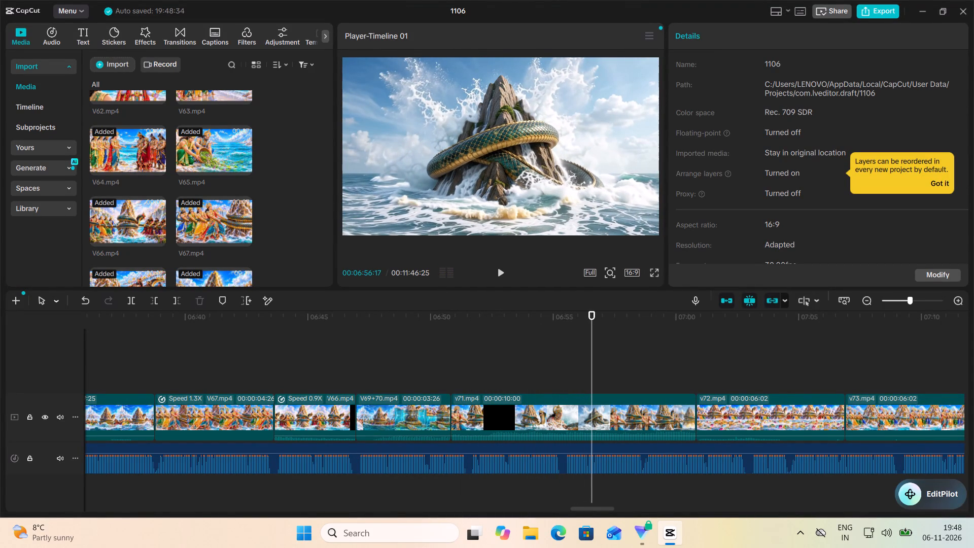
left_click(481, 357)
left_click(505, 269)
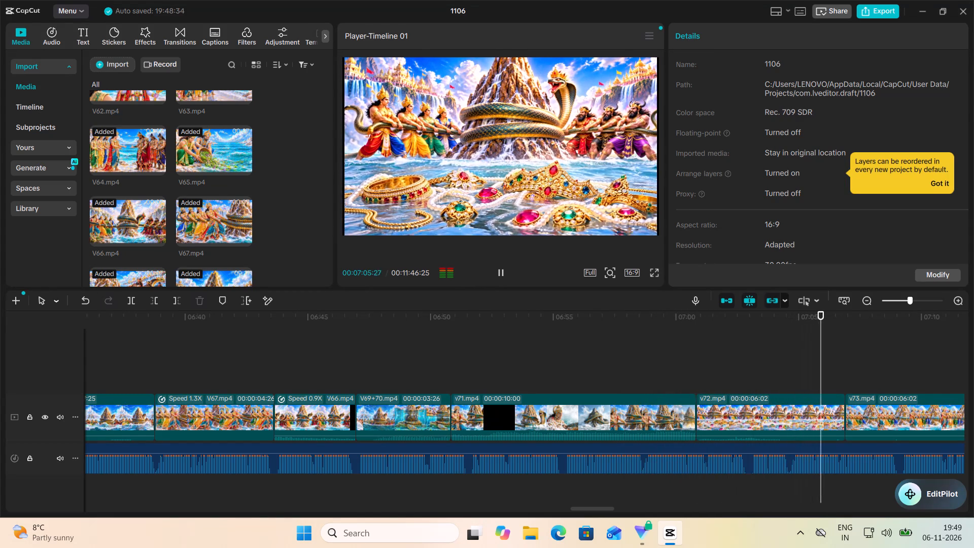
left_click(501, 275)
left_click(747, 348)
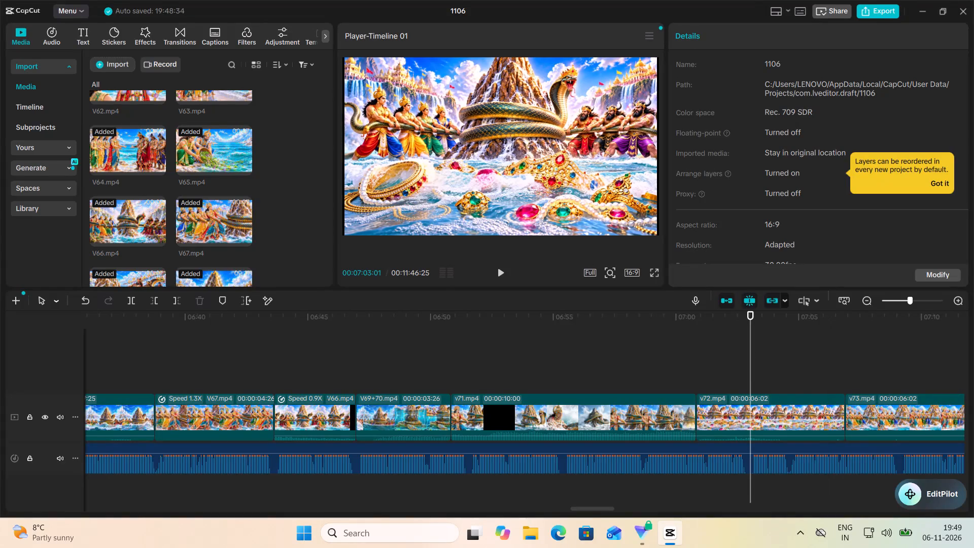
Find the narration pause near the start of v71.mp4 and split the clip at 00:06:52:02.
left_click(482, 421)
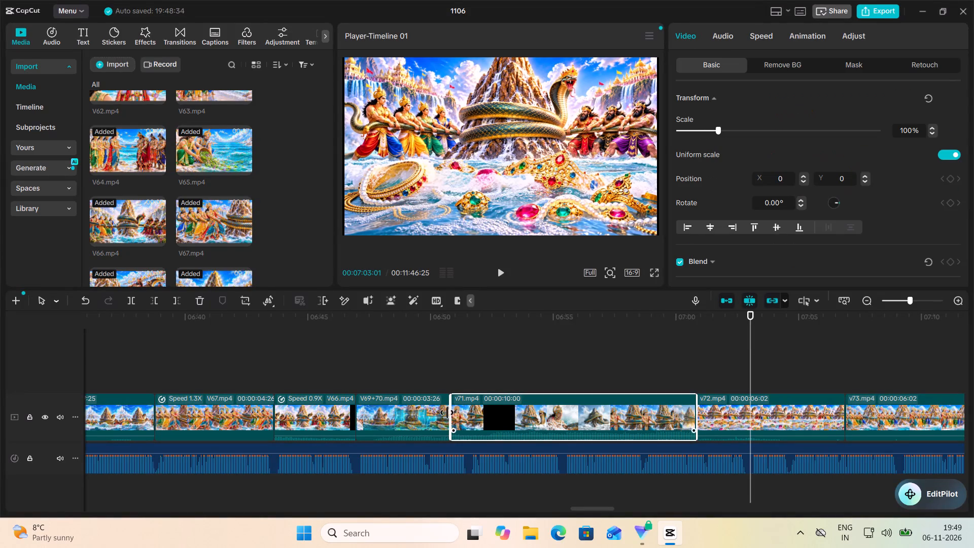
left_click(462, 369)
left_click(490, 375)
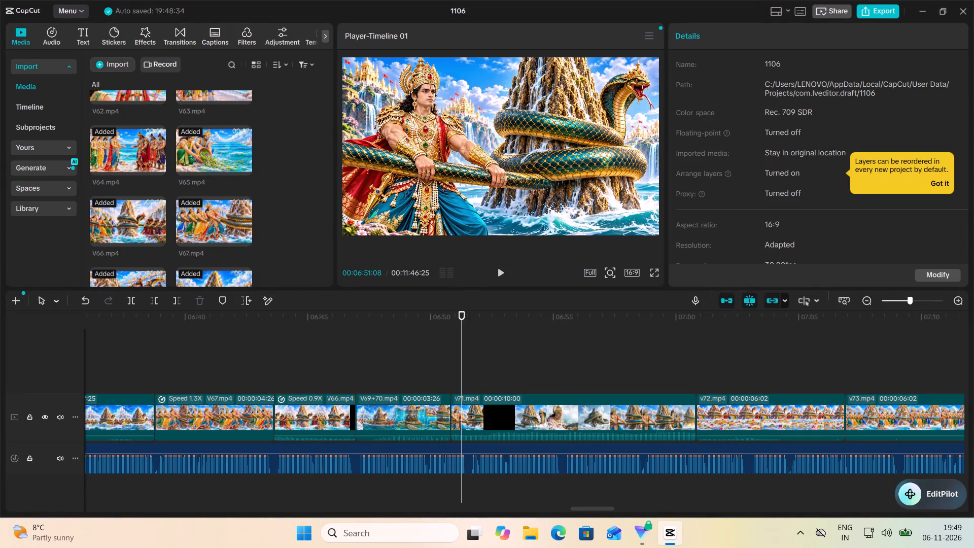
double_click(504, 371)
left_click(480, 422)
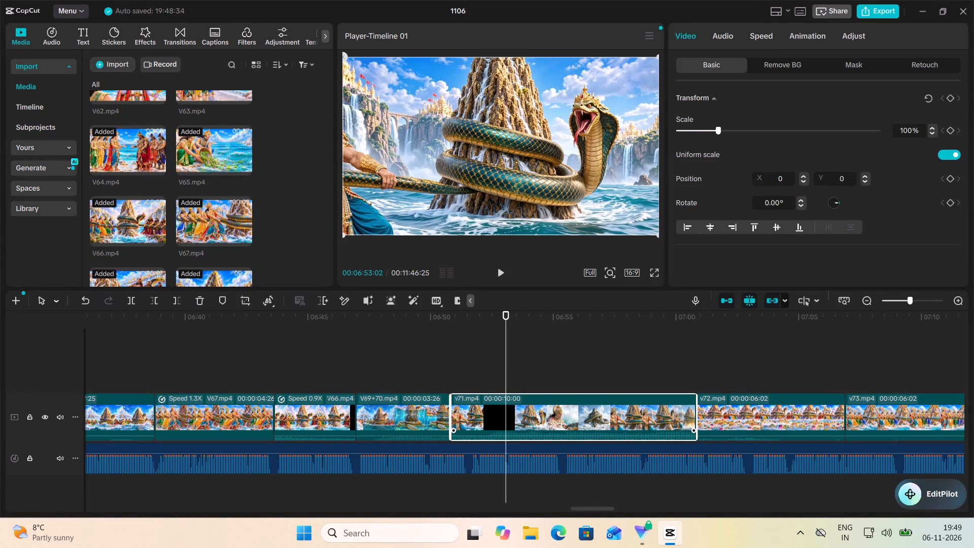
left_click(481, 373)
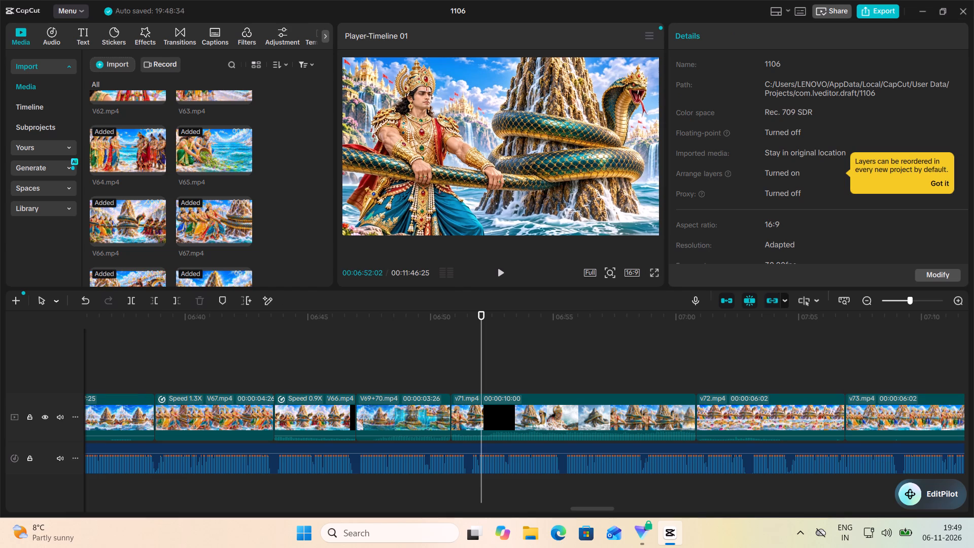
left_click(491, 415)
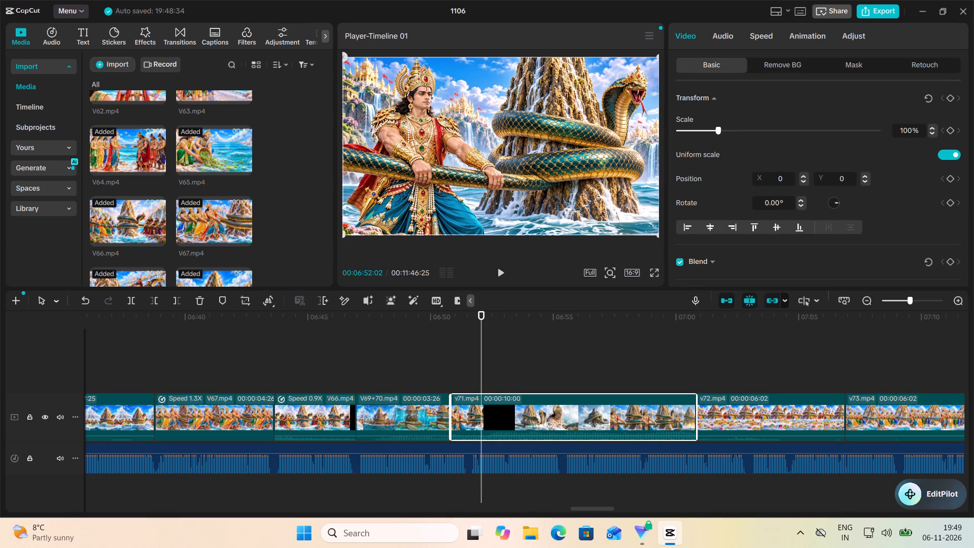
left_click(129, 299)
Trim the start of v71.mp4's second part to the close-up of the crowned figure, for a duration of 00:00:06:11.
left_click(560, 409)
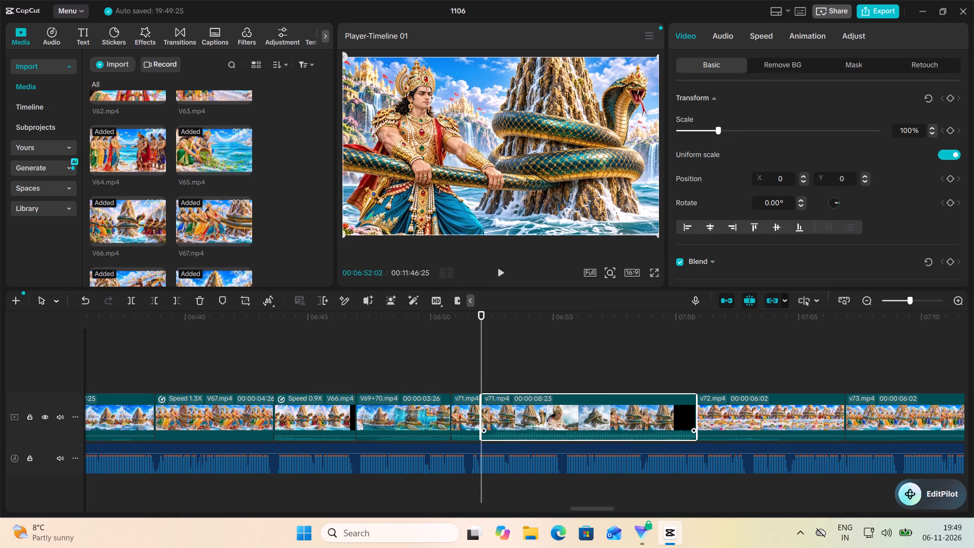
left_click_drag(482, 419, 484, 419)
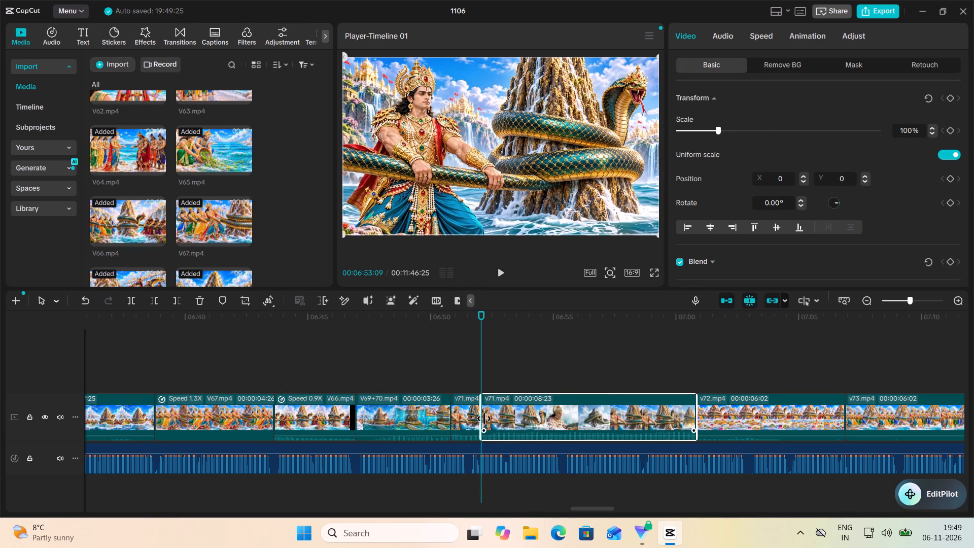
left_click_drag(484, 419, 519, 417)
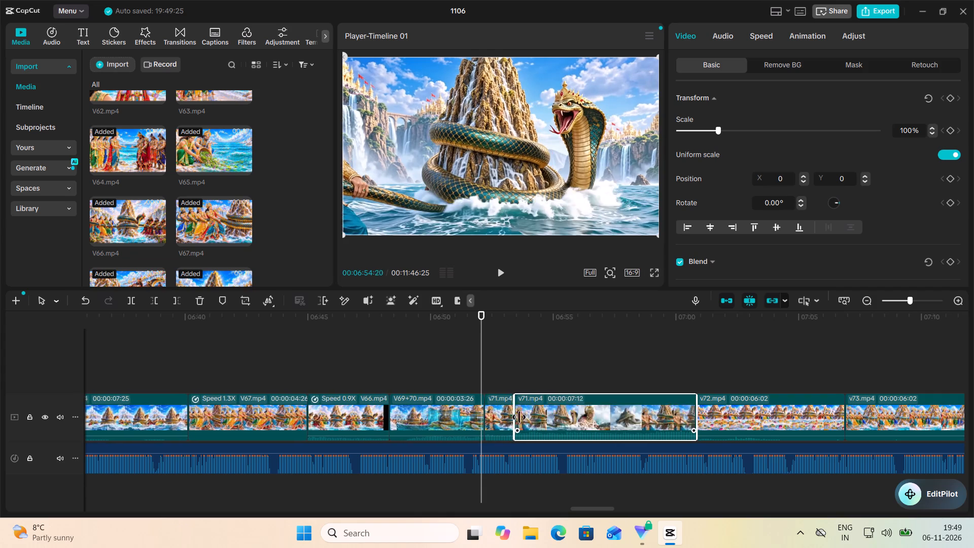
left_click_drag(519, 417, 542, 417)
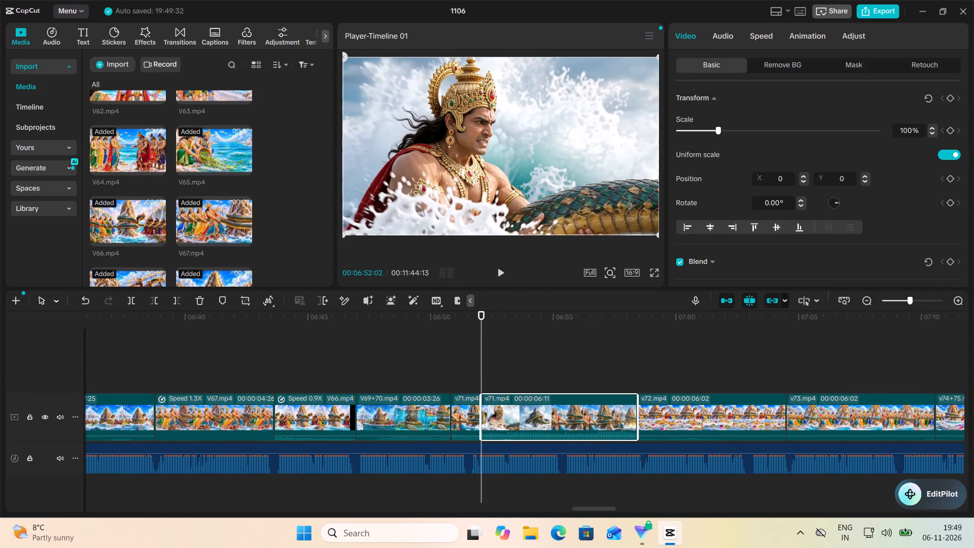
Slow V69+70.mp4 down to 0.84x.
left_click(360, 358)
left_click(412, 412)
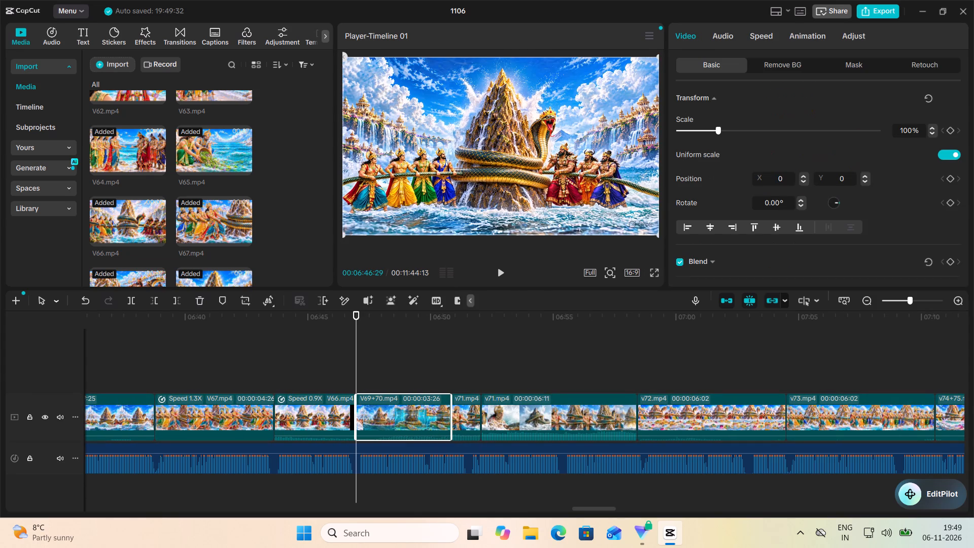
left_click(757, 37)
left_click(715, 115)
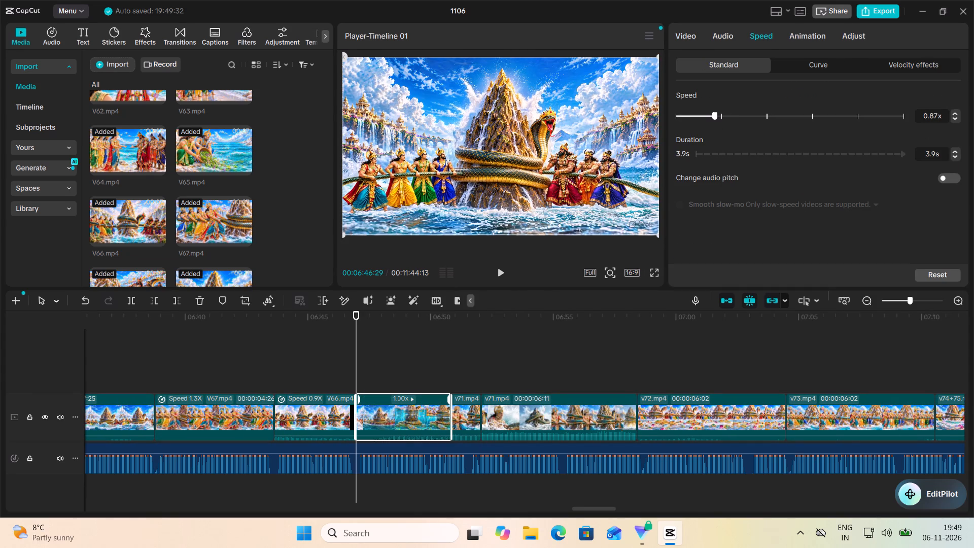
left_click(713, 115)
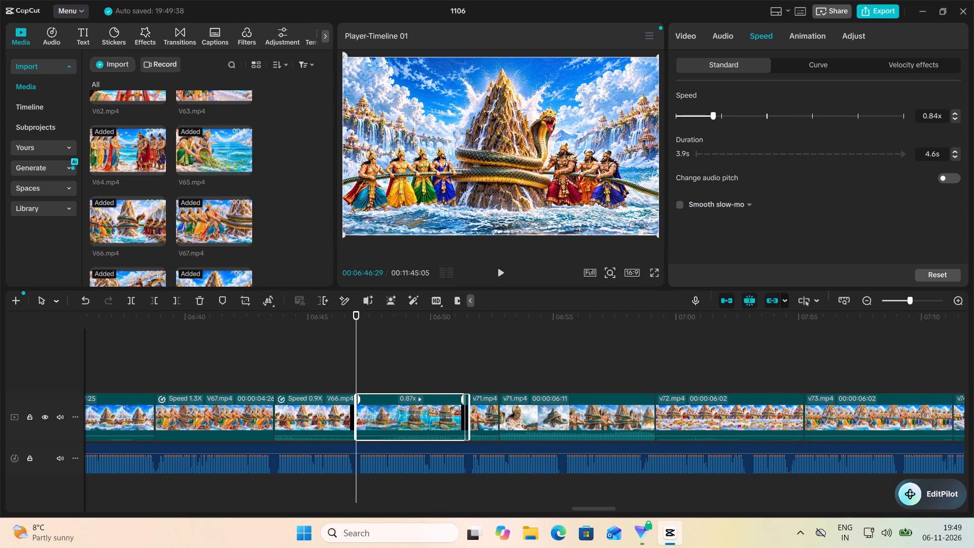
Play the slowed V69+70.mp4 against the narration and trim about 0.6 s off its start.
left_click(502, 275)
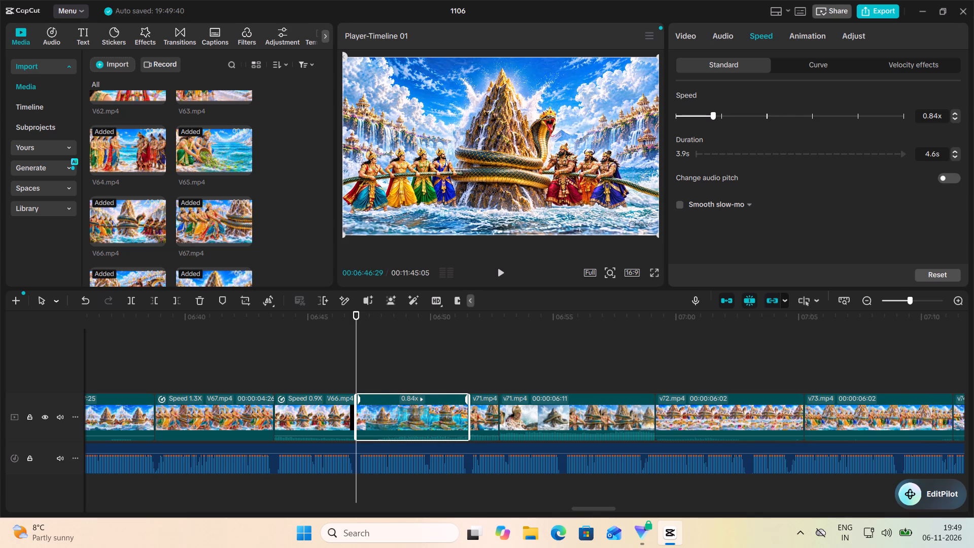
left_click(320, 366)
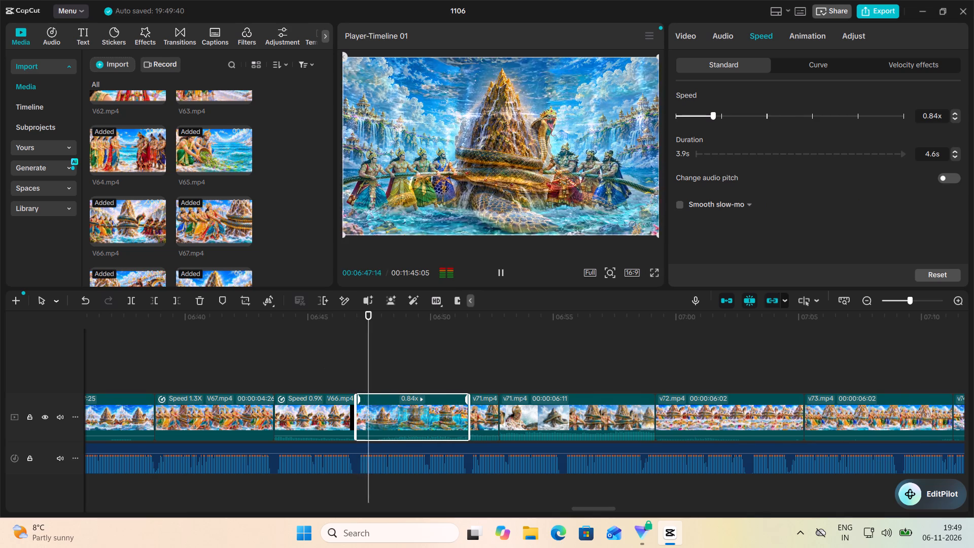
left_click(502, 271)
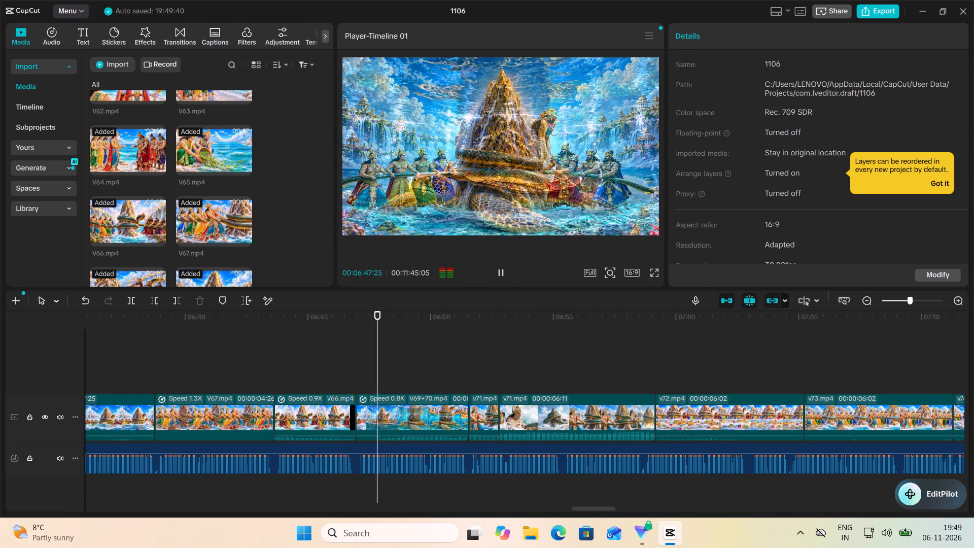
left_click(501, 273)
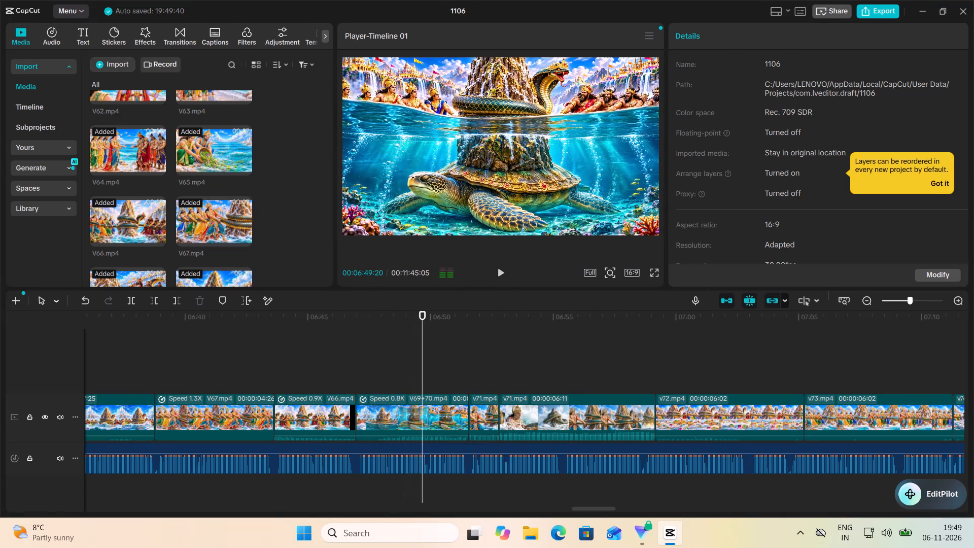
left_click(379, 423)
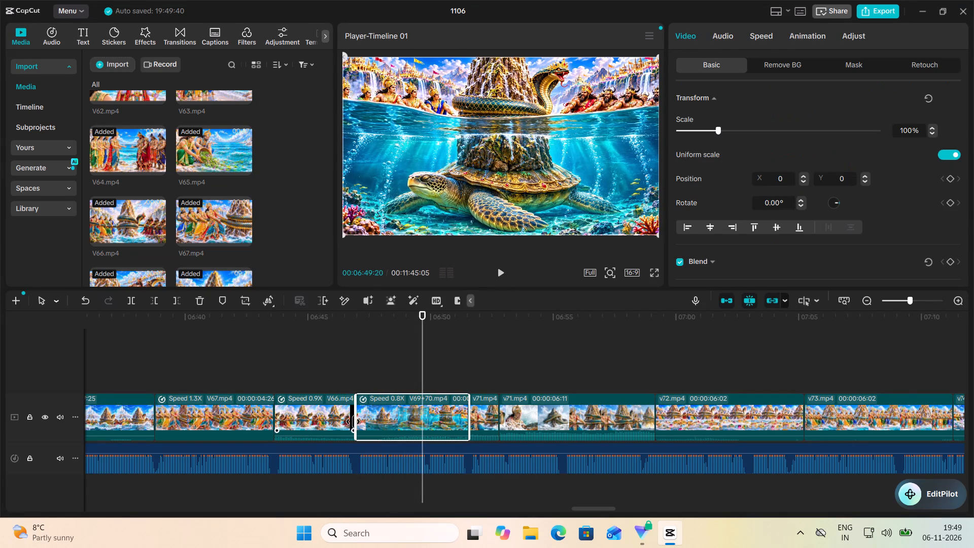
left_click_drag(354, 422, 358, 422)
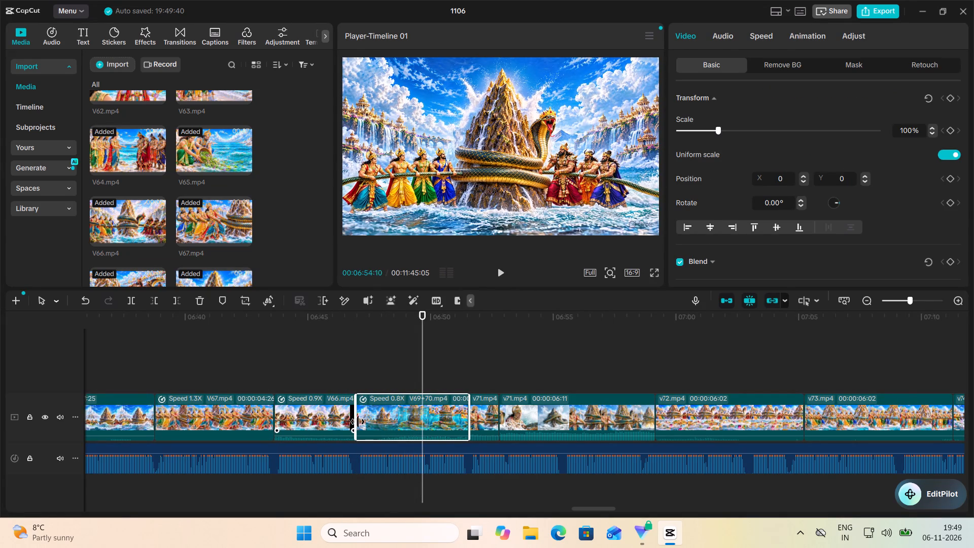
left_click_drag(358, 422, 371, 423)
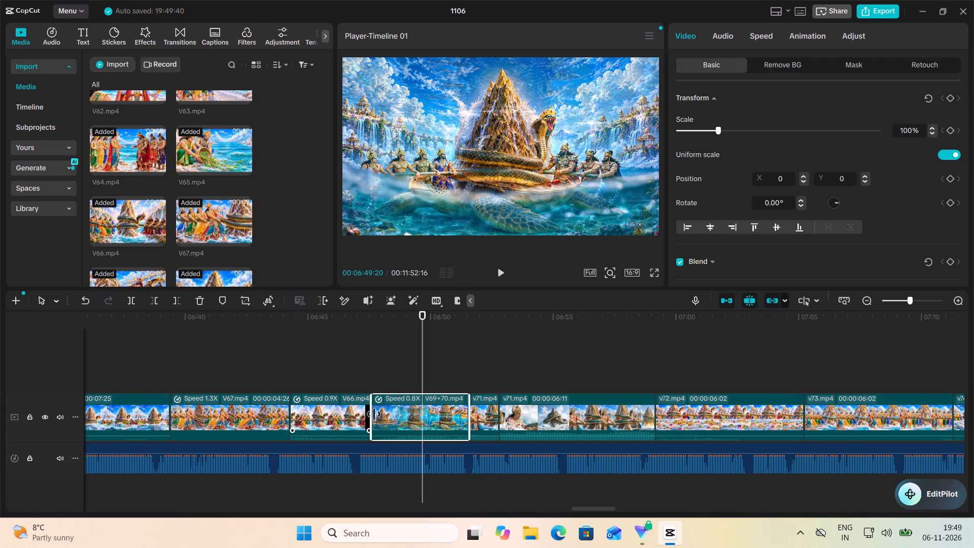
left_click(353, 372)
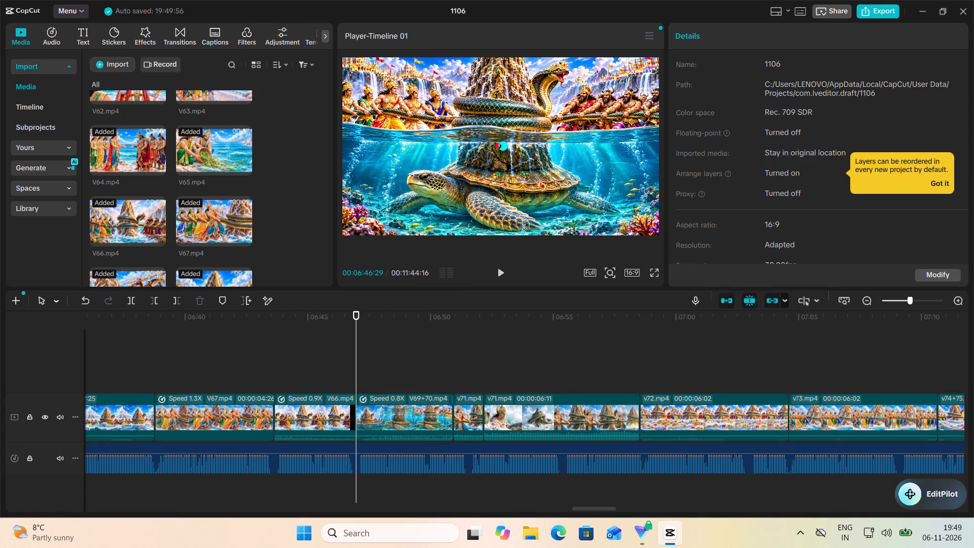
Play V69+70.mp4 into v71.mp4 against the narration and trim its start further to a duration of about 3.6 s.
left_click(328, 362)
left_click(499, 276)
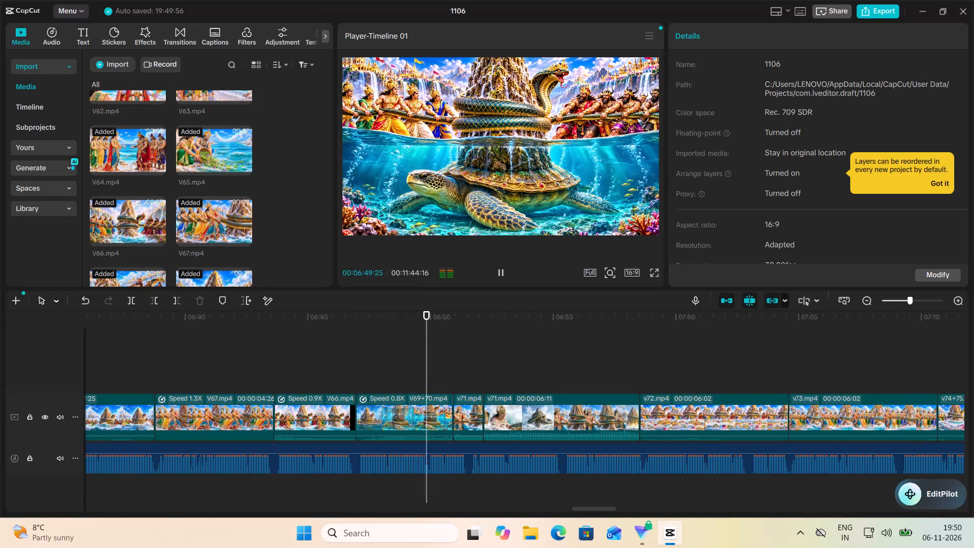
left_click(500, 270)
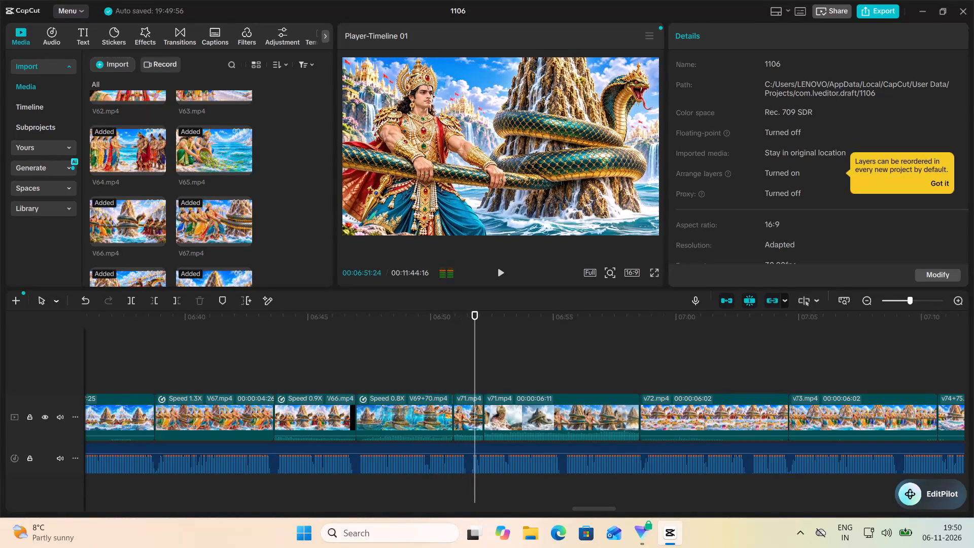
left_click(368, 412)
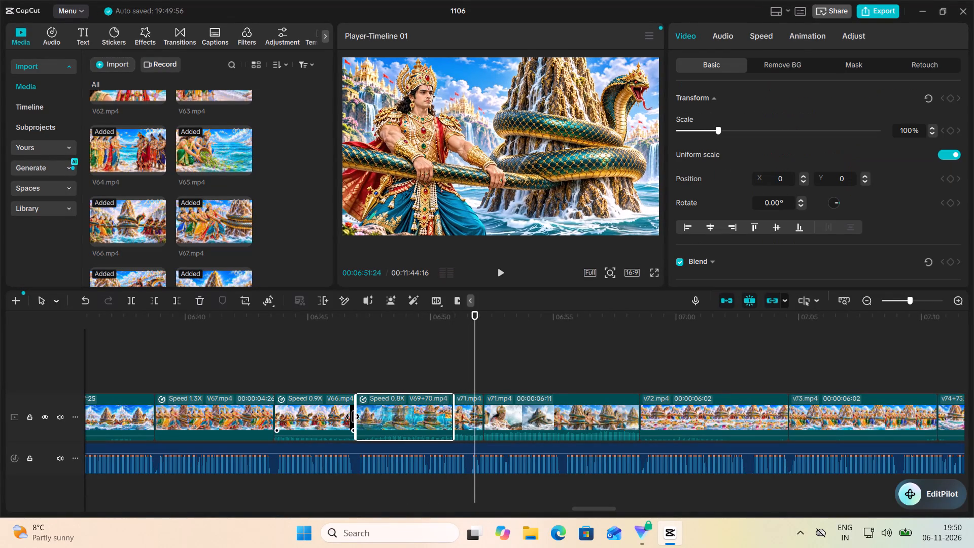
left_click_drag(353, 417, 365, 417)
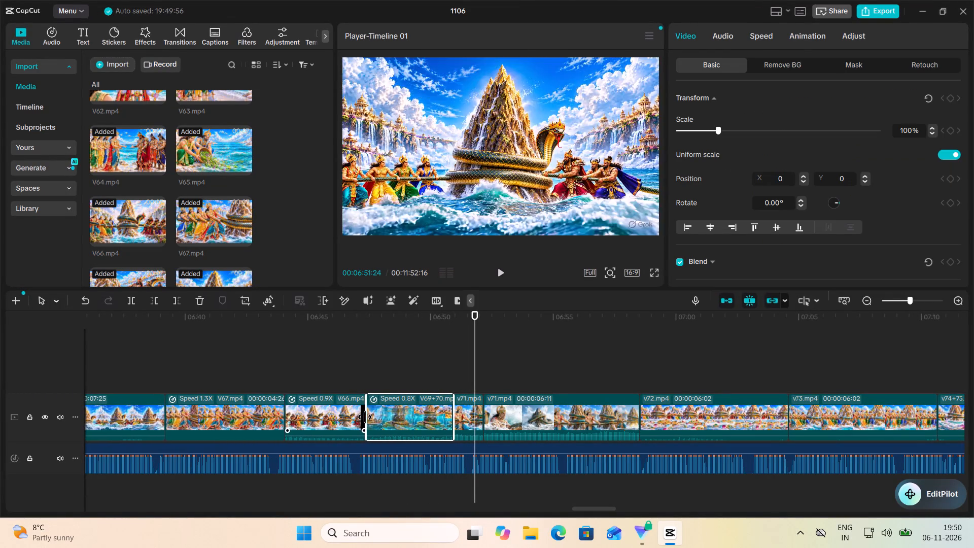
left_click(359, 379)
left_click(366, 374)
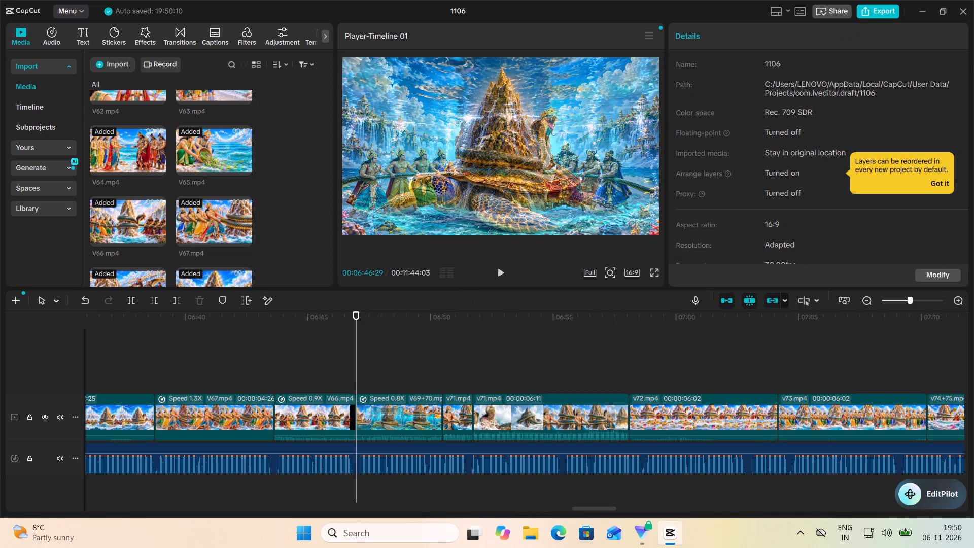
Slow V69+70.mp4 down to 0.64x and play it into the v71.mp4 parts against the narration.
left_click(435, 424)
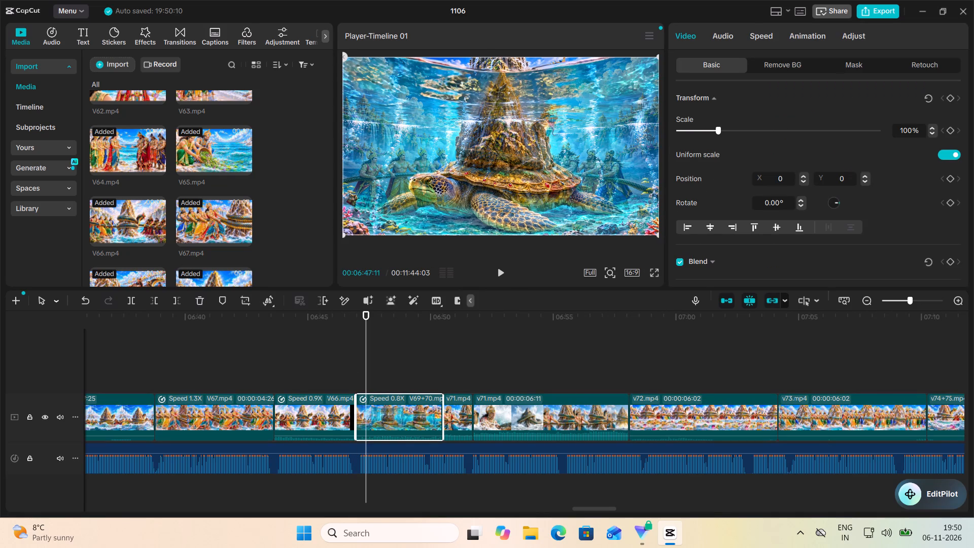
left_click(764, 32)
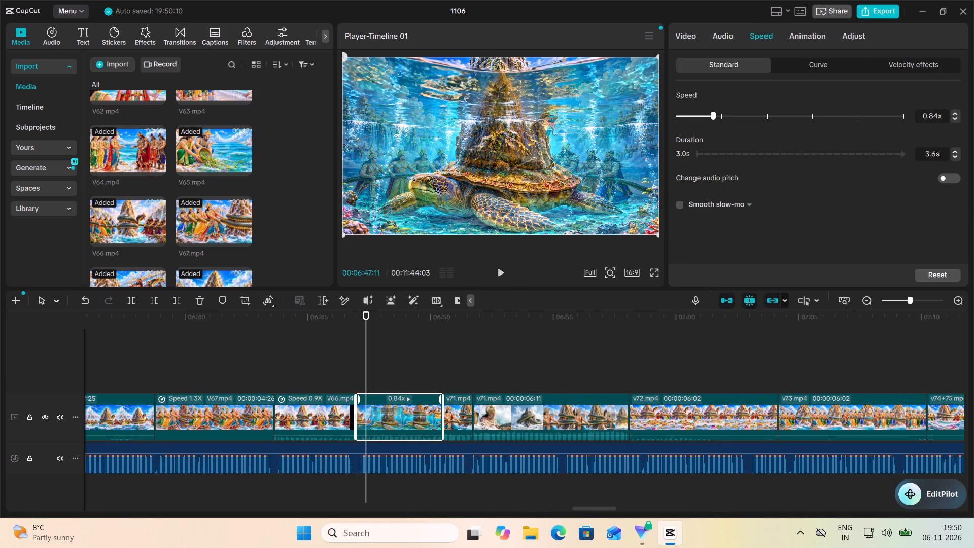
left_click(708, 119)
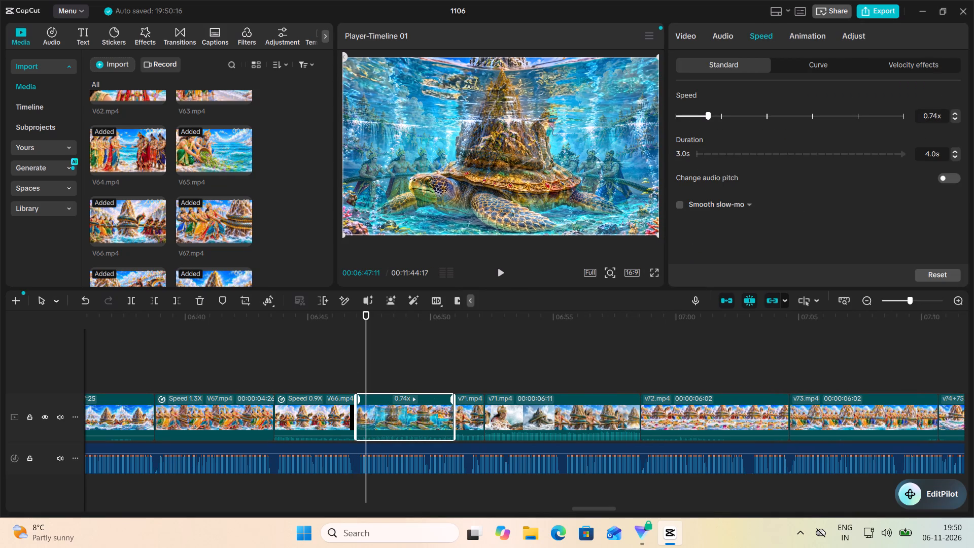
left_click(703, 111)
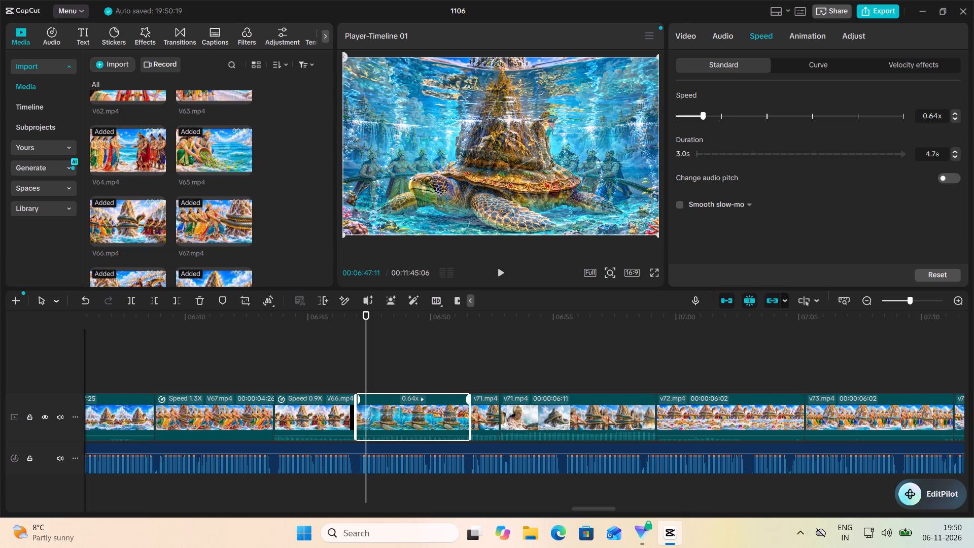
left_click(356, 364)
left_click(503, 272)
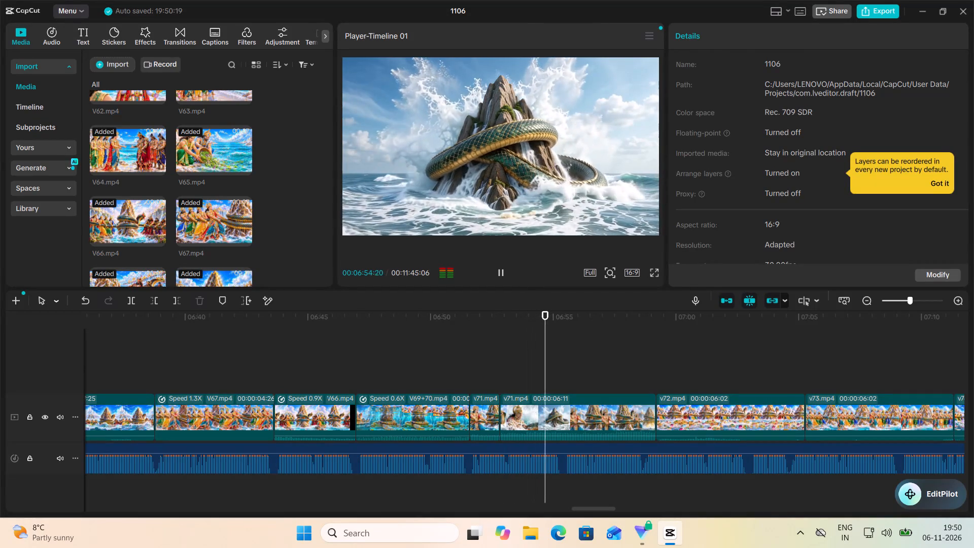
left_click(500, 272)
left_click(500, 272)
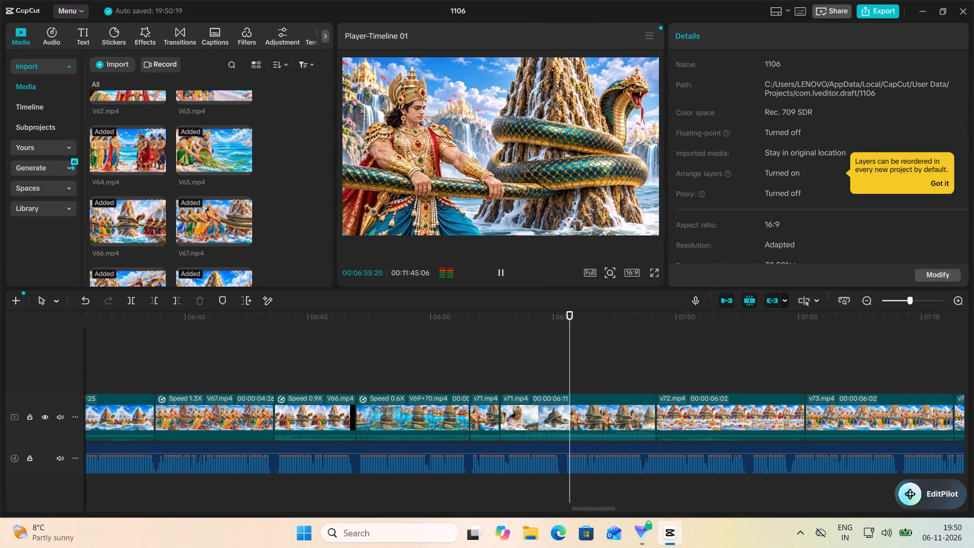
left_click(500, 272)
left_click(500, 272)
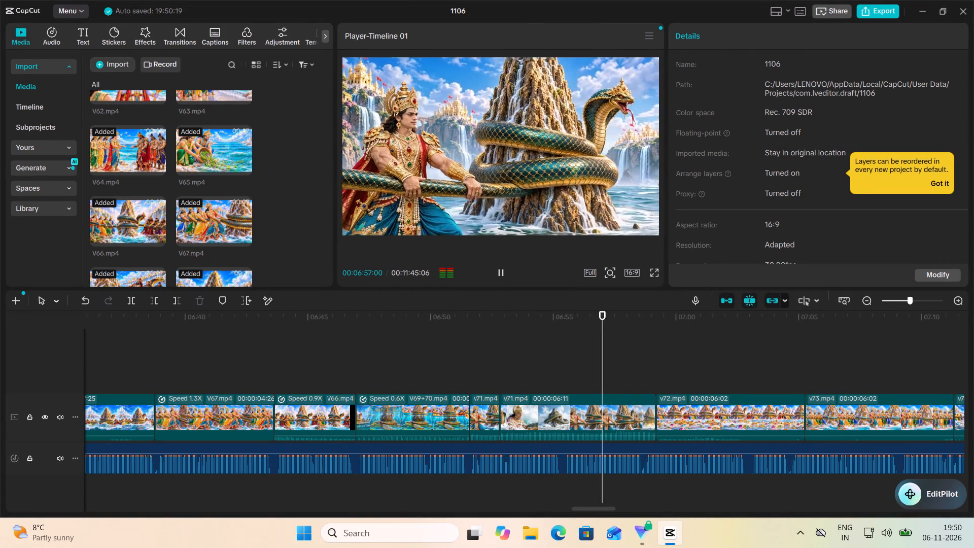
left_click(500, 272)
Slow V69+70.mp4 down further to 0.35x, for a duration of 8.5 s.
left_click(435, 415)
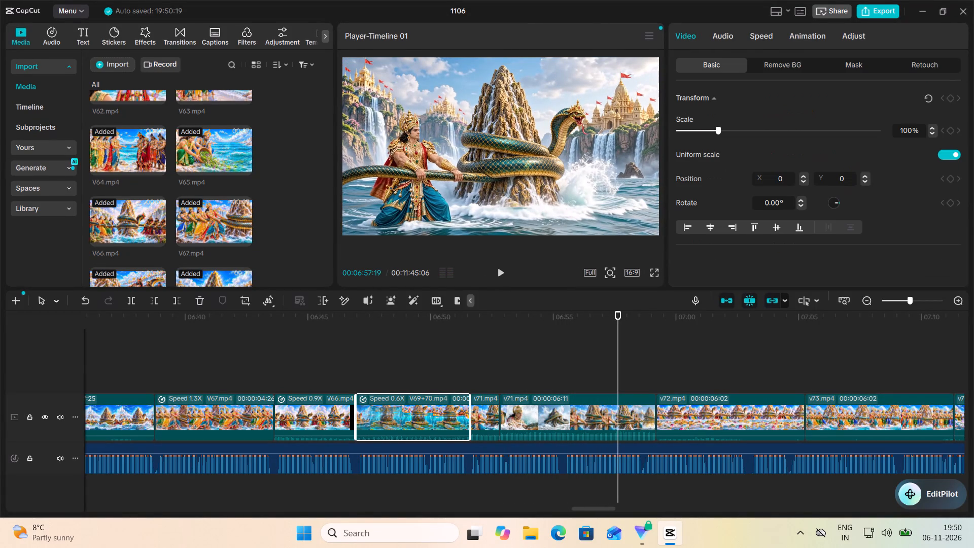
left_click(759, 36)
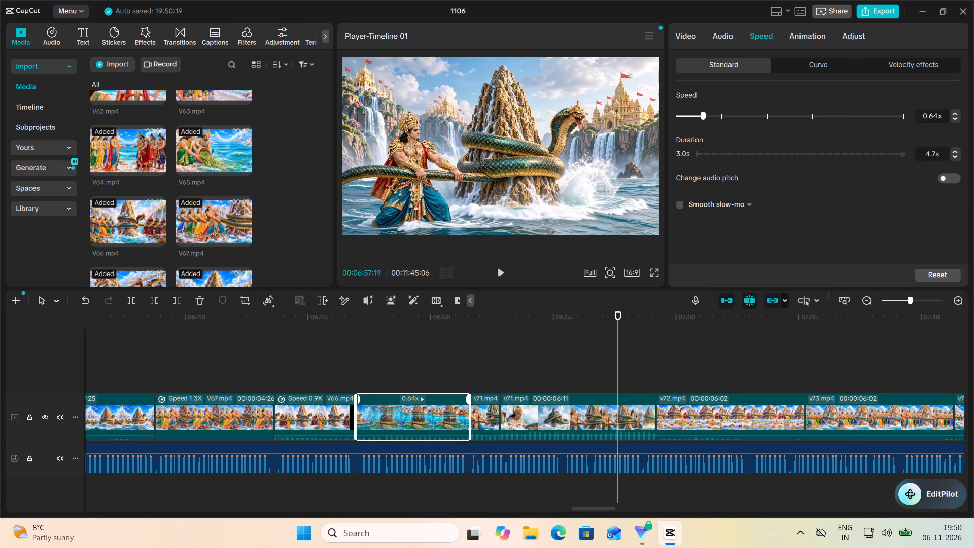
left_click(693, 117)
left_click(689, 114)
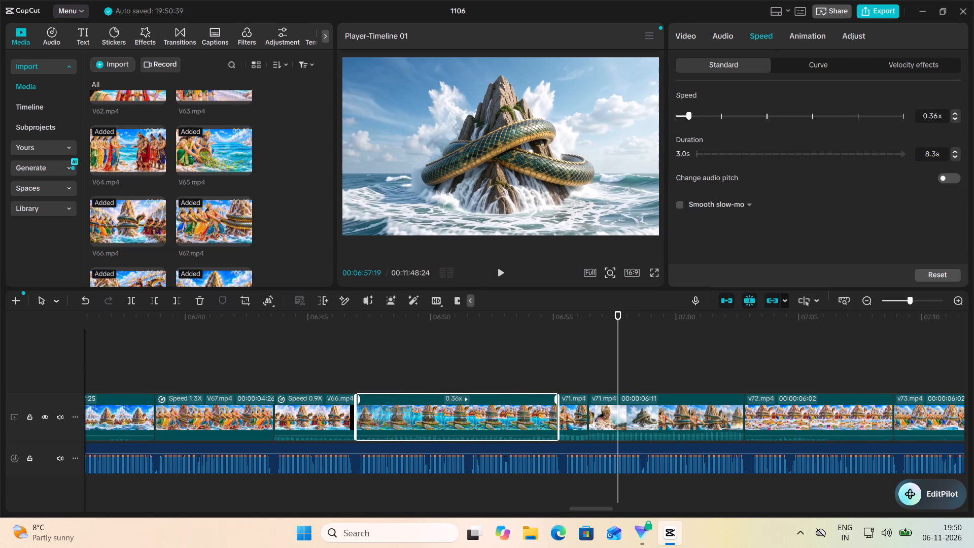
left_click(687, 113)
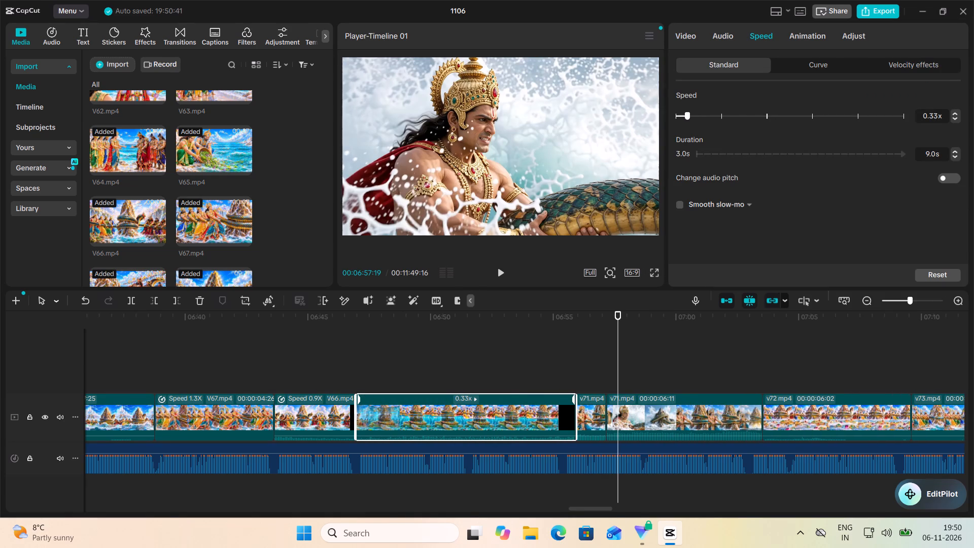
left_click(689, 117)
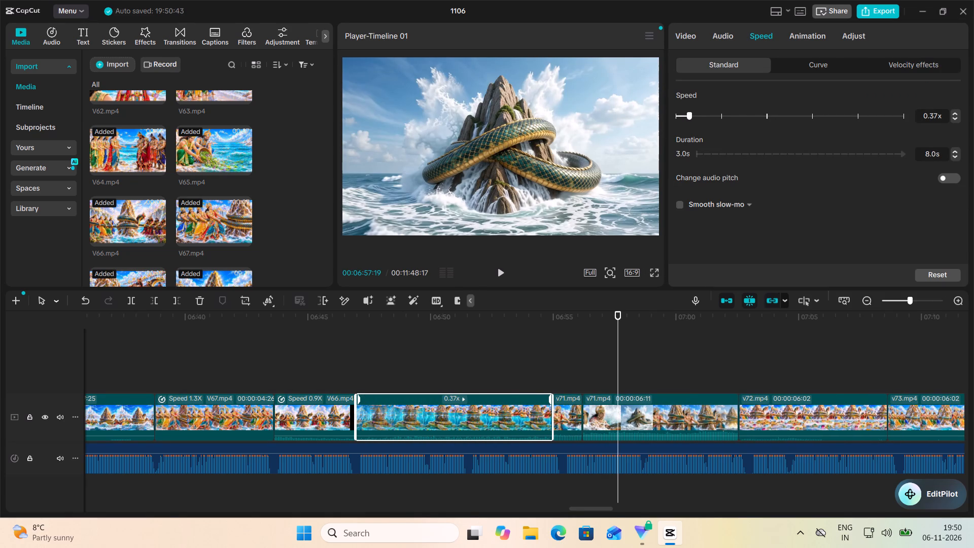
left_click(688, 115)
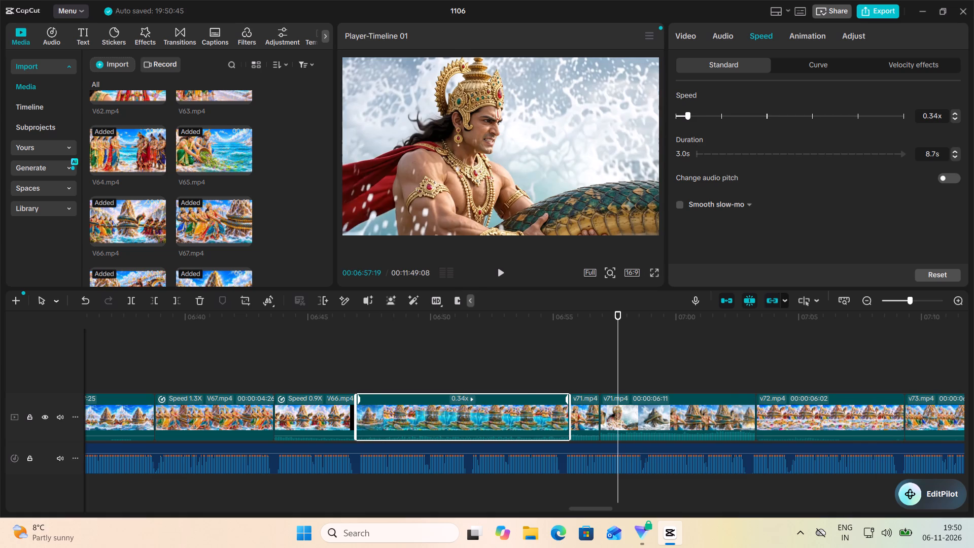
left_click(688, 116)
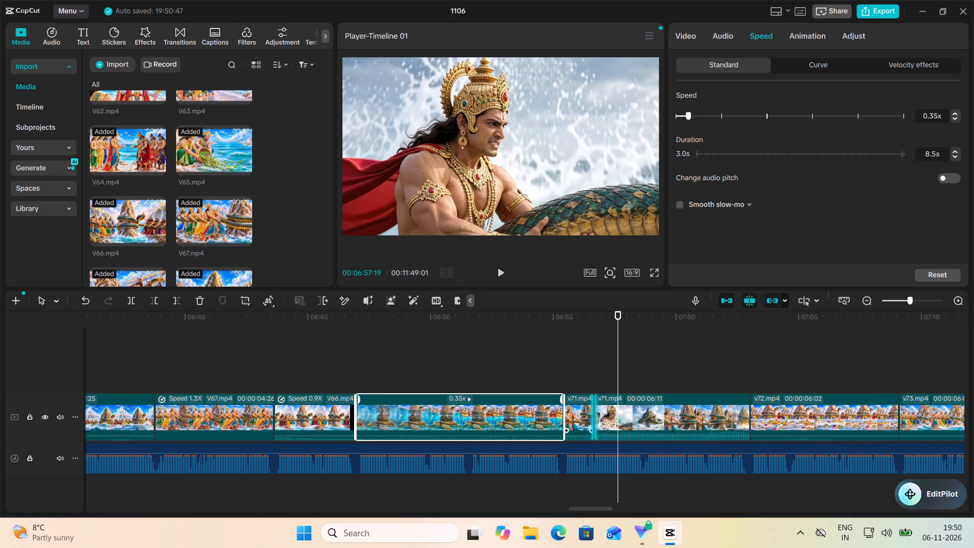
Play the slowed V69+70.mp4 and both v71.mp4 parts against the narration to check where the shots should change.
left_click(354, 375)
left_click(505, 268)
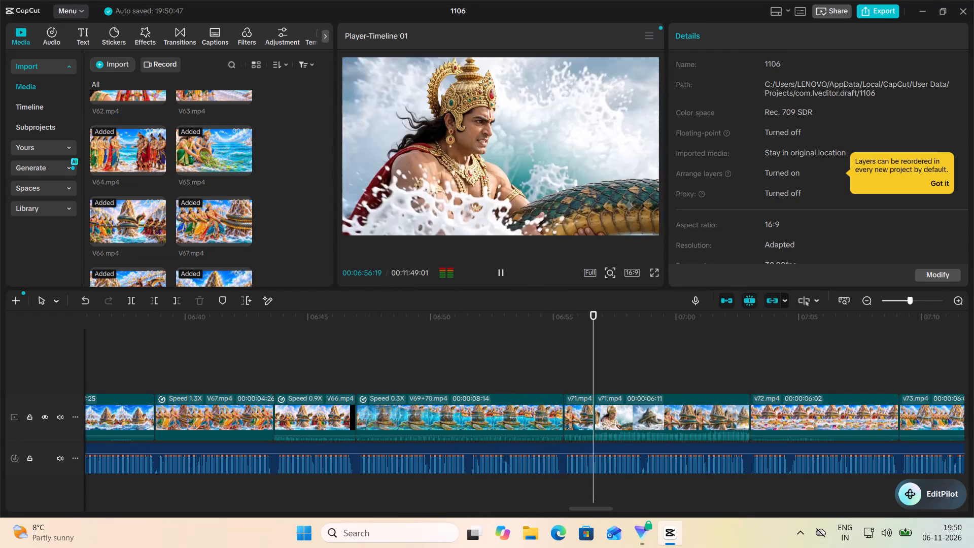
left_click(503, 272)
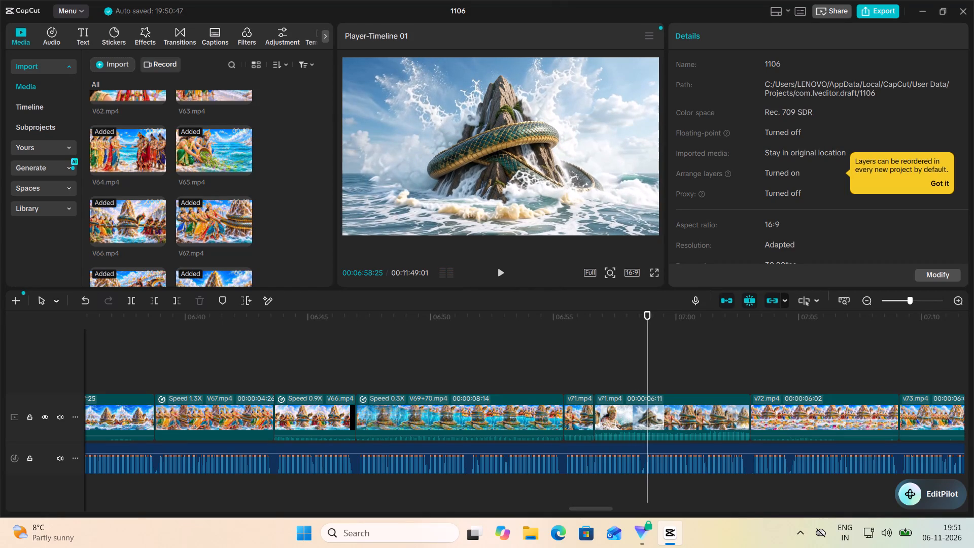
left_click(571, 376)
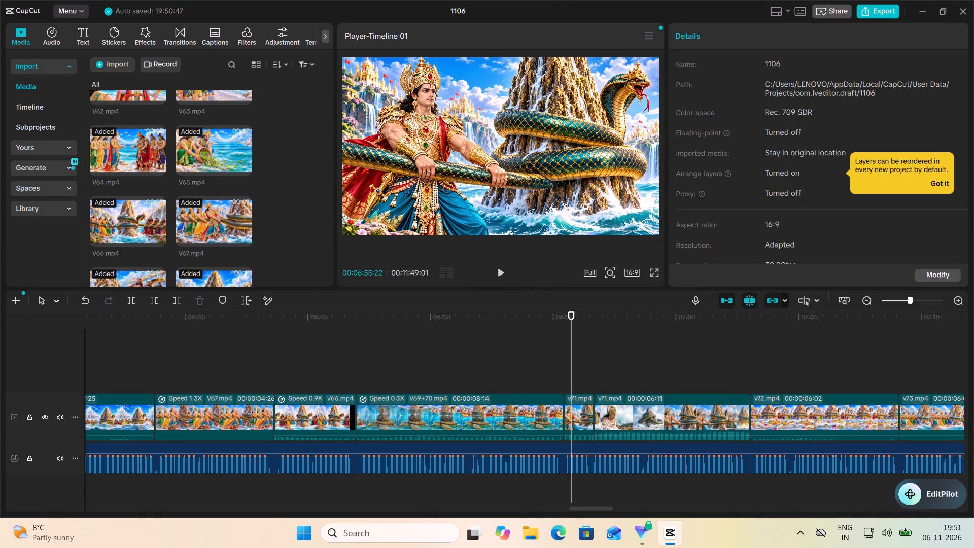
left_click(500, 272)
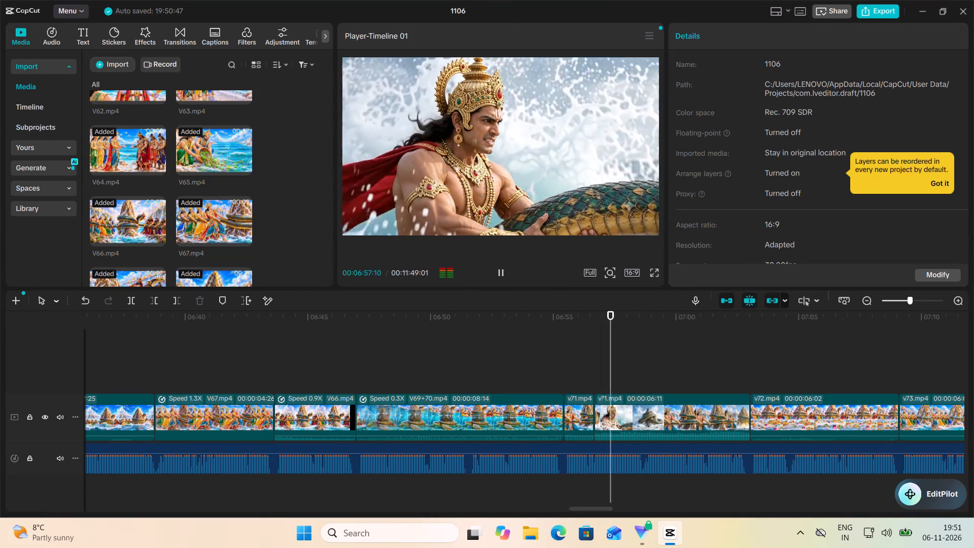
left_click(500, 272)
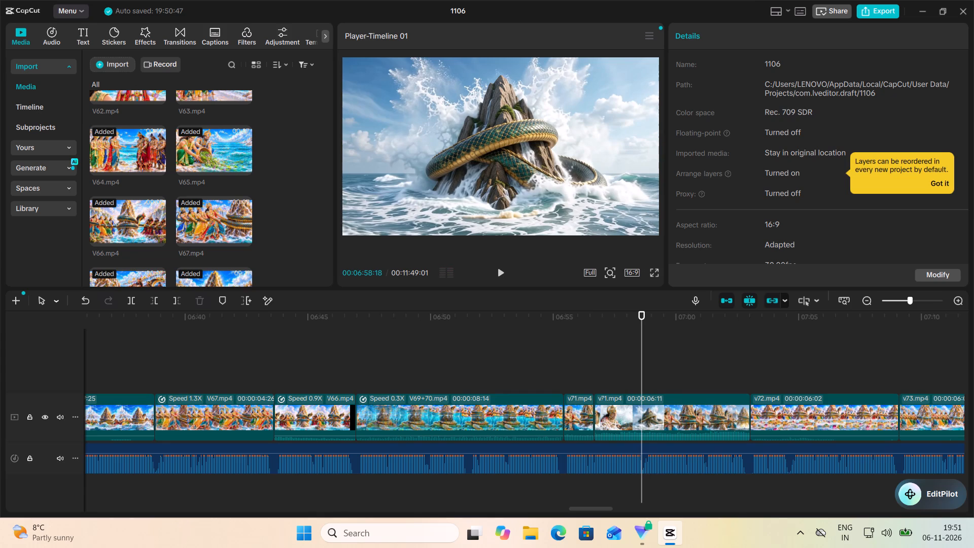
left_click(500, 272)
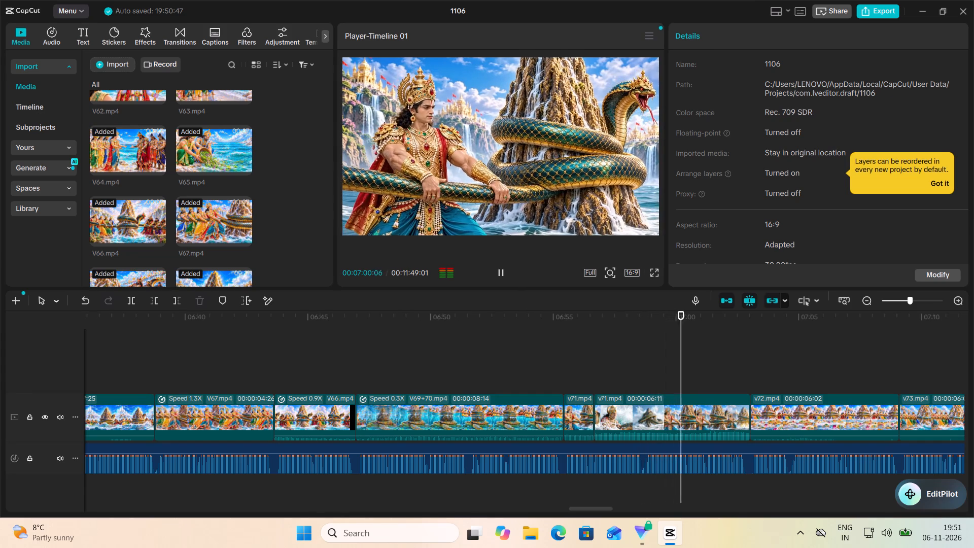
left_click(500, 272)
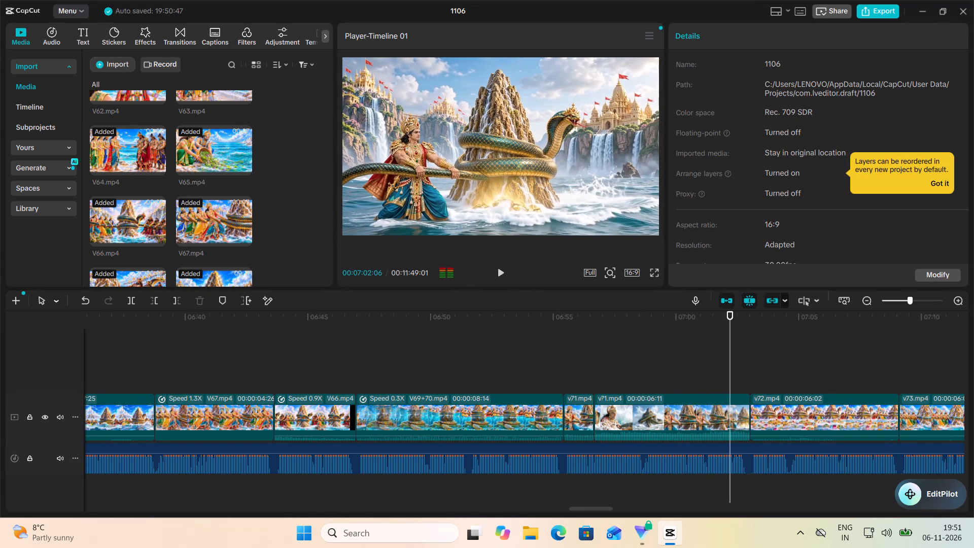
left_click(500, 272)
left_click(500, 272)
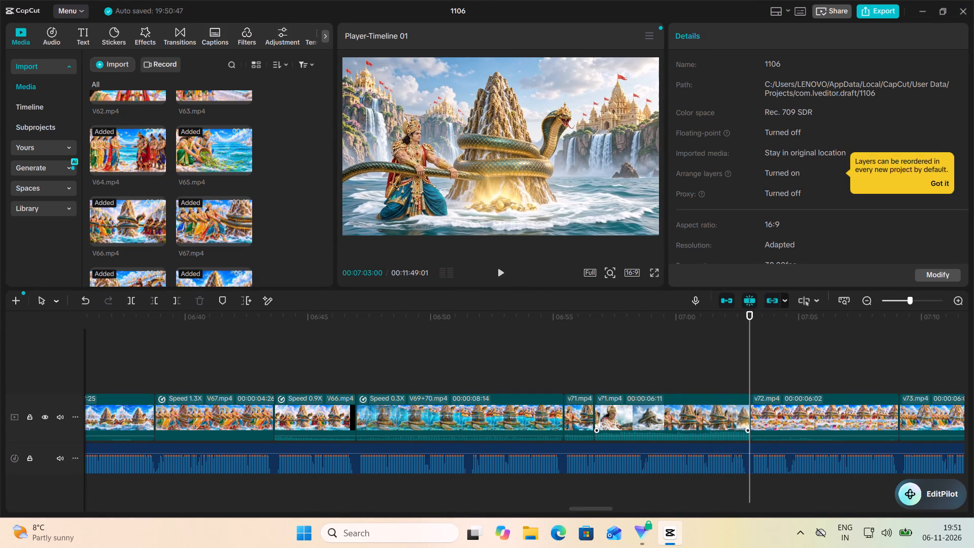
Slow the short first part of v71.mp4 to 0.79x, for a duration of 1.6 s.
left_click(569, 374)
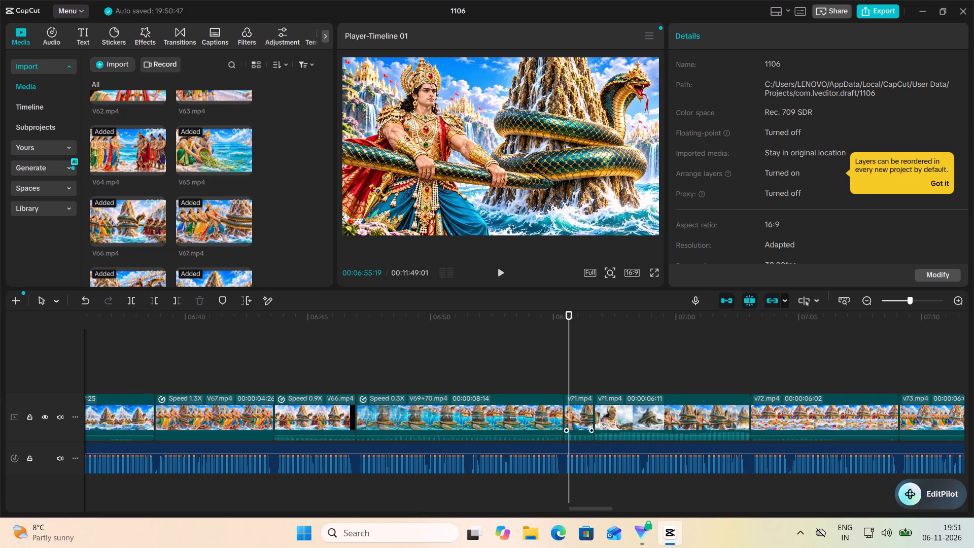
left_click(576, 434)
left_click(755, 35)
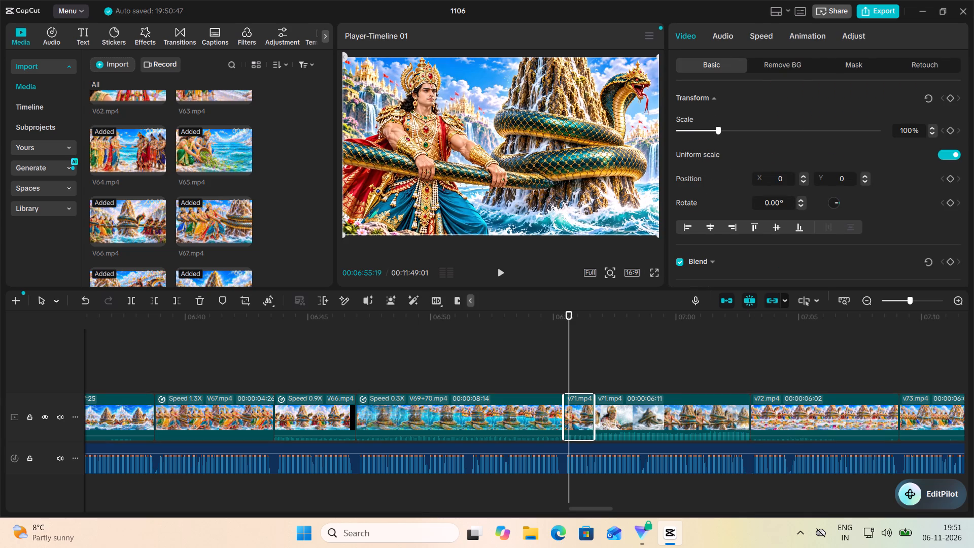
left_click(711, 116)
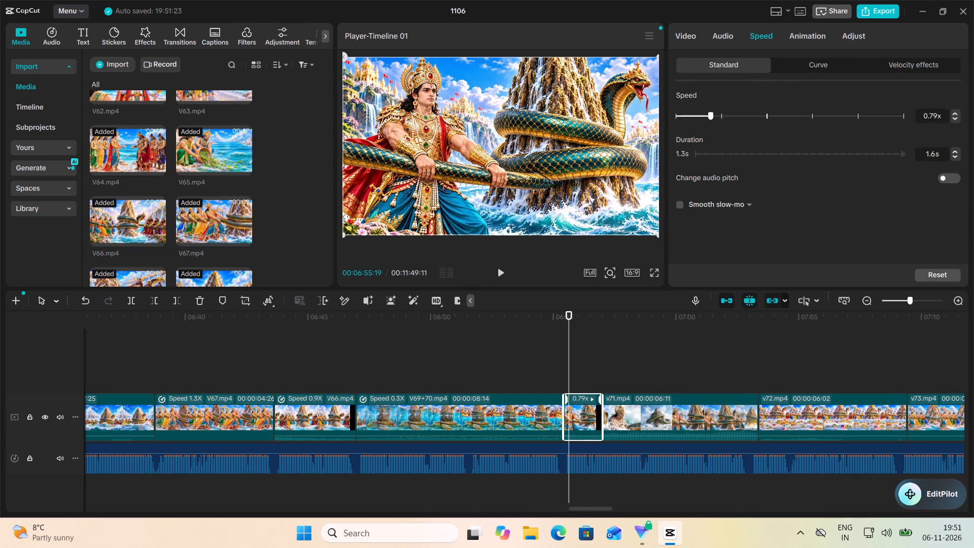
Play the v71.mp4 parts against the narration and trim the end of the second part to a duration of about 1.3 s.
left_click(560, 379)
left_click(495, 274)
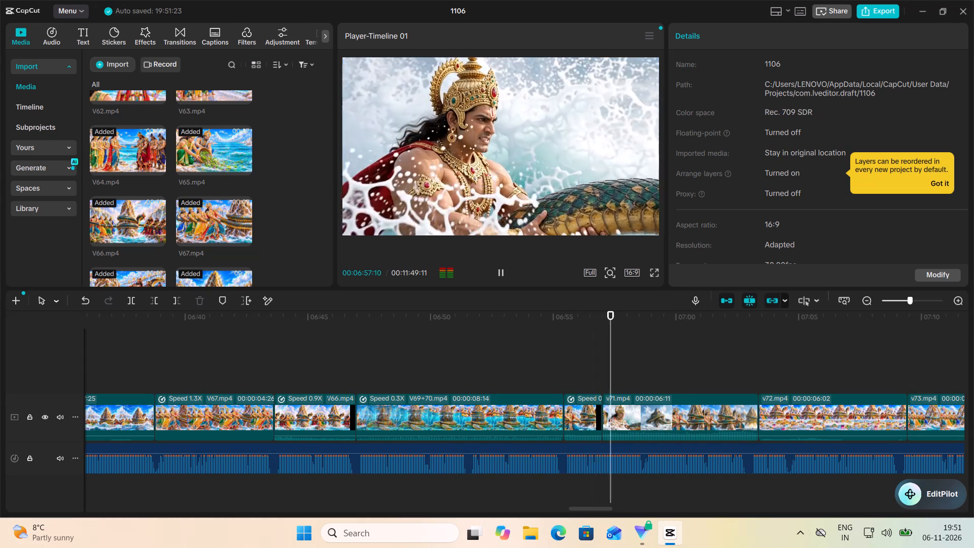
left_click(499, 272)
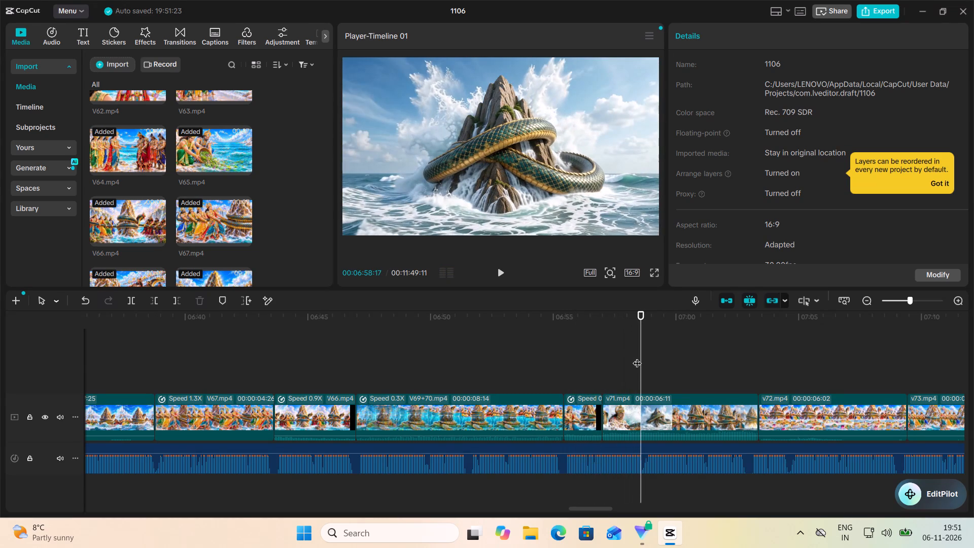
left_click(651, 423)
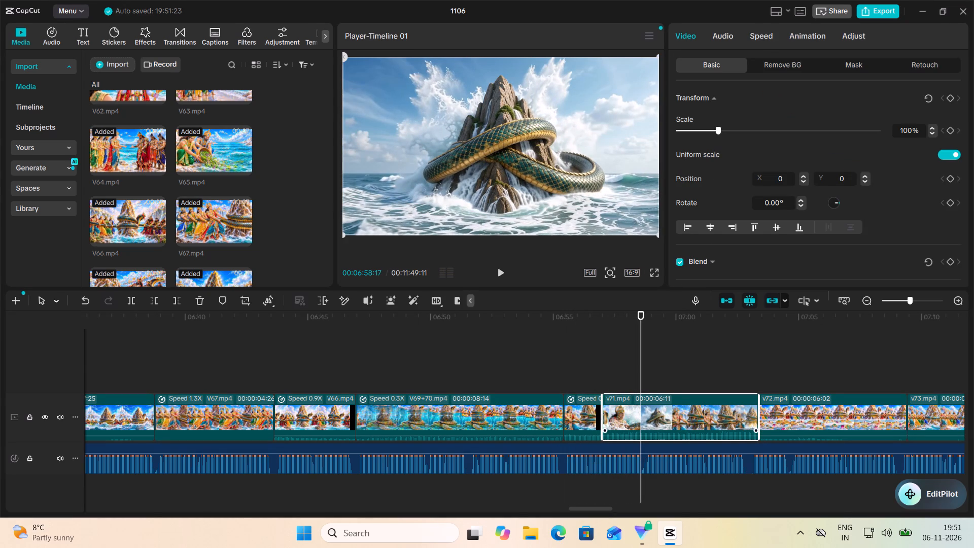
left_click_drag(759, 416, 658, 432)
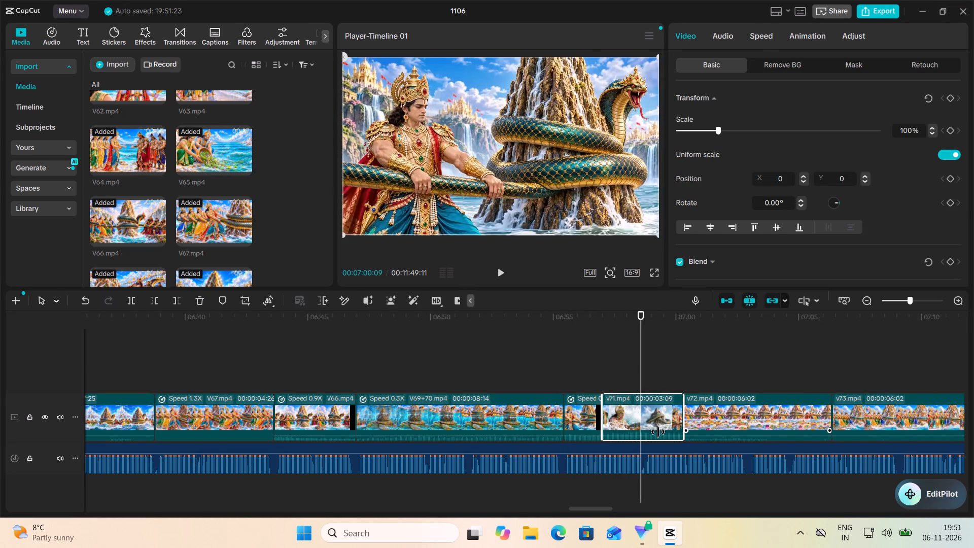
left_click_drag(658, 432, 634, 447)
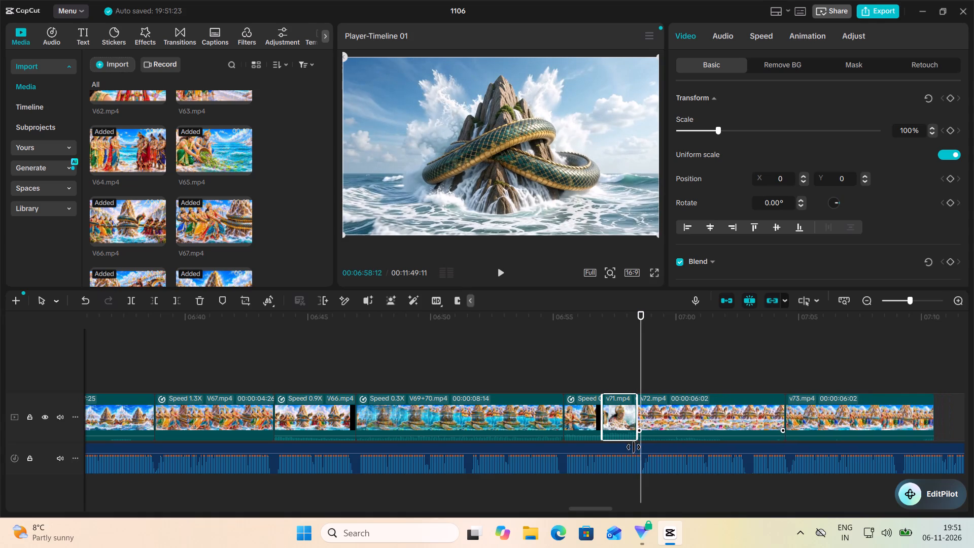
left_click_drag(634, 447, 631, 450)
Slow the trimmed second part of v71.mp4 to 0.77x, lasting 1.7 s, and play on into v72.mp4 against the narration.
left_click(620, 408)
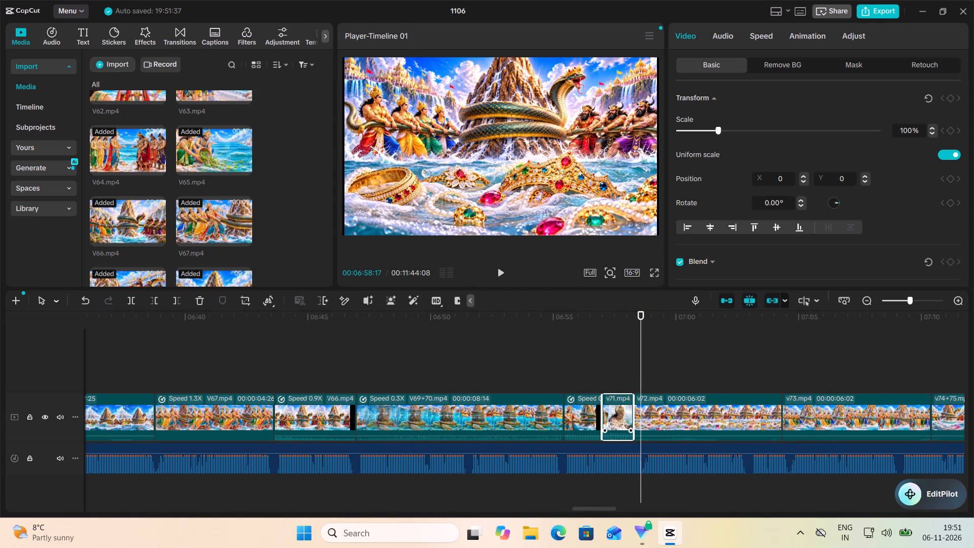
left_click(754, 33)
left_click(710, 114)
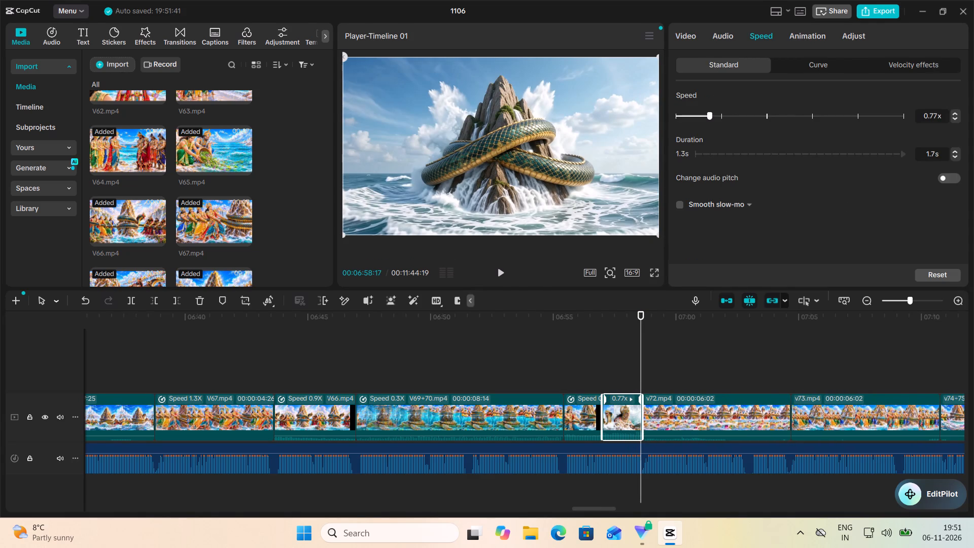
left_click(568, 370)
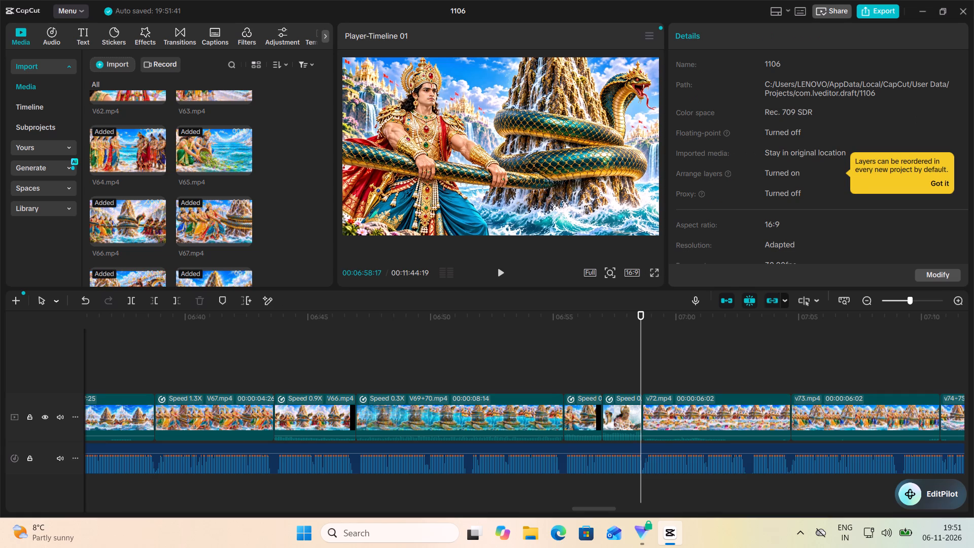
left_click(502, 276)
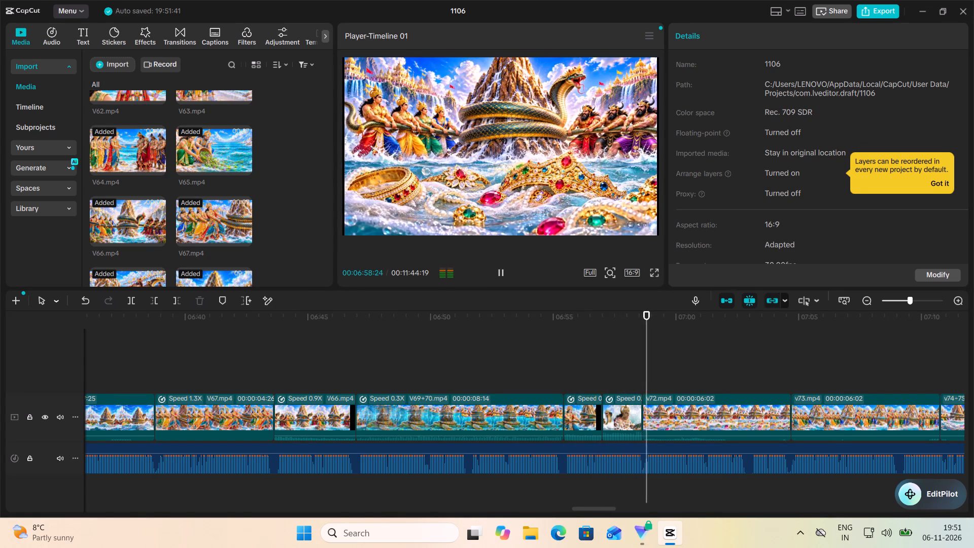
Stop playback and trim the end of the second v71.mp4 part to a duration of about 1.2 s.
left_click(502, 276)
left_click(627, 410)
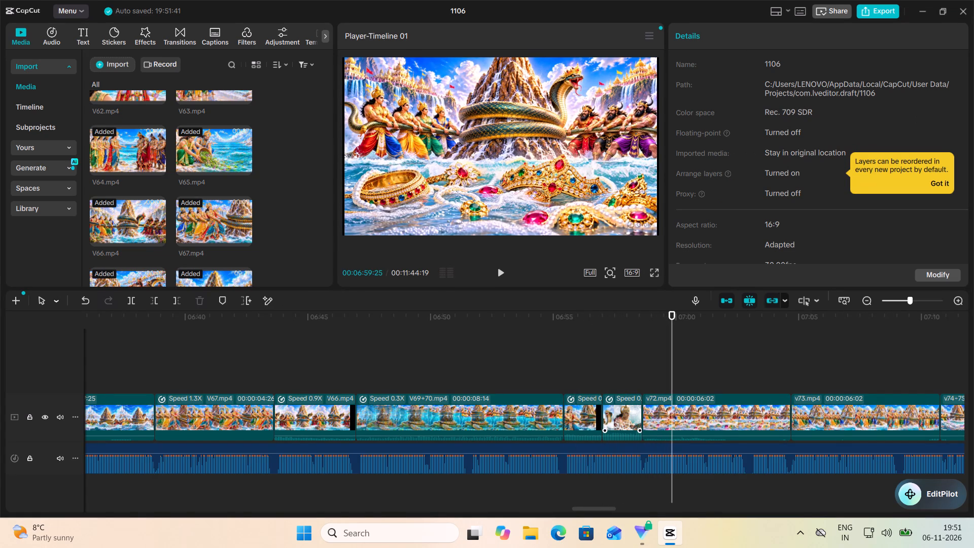
left_click_drag(642, 414, 632, 421)
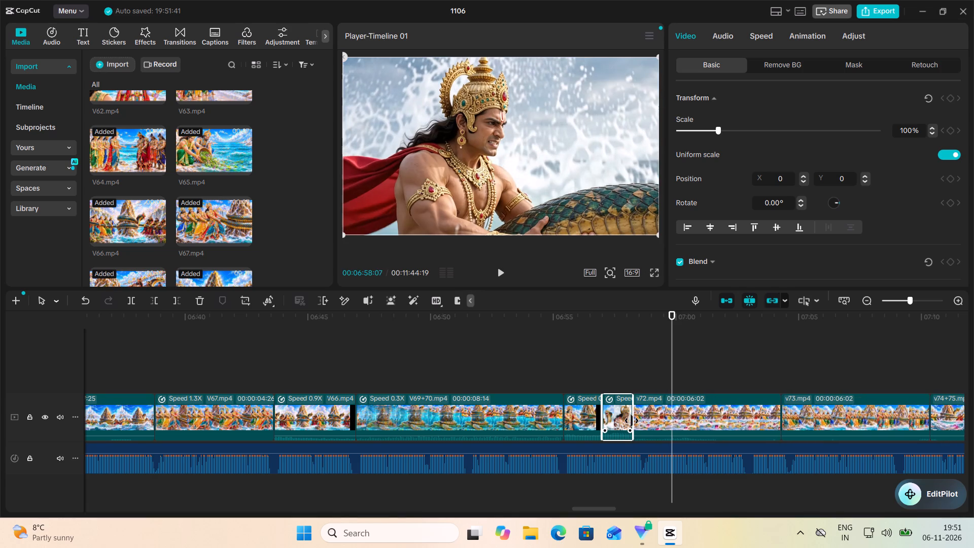
left_click_drag(632, 421, 631, 422)
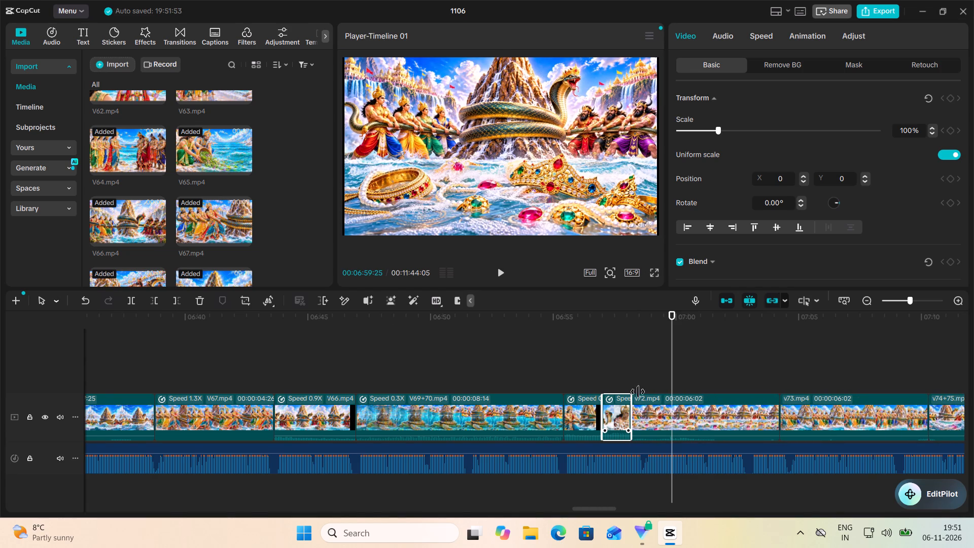
Slow the trimmed second part of v71.mp4 further, to a speed below 0.66x.
left_click(753, 35)
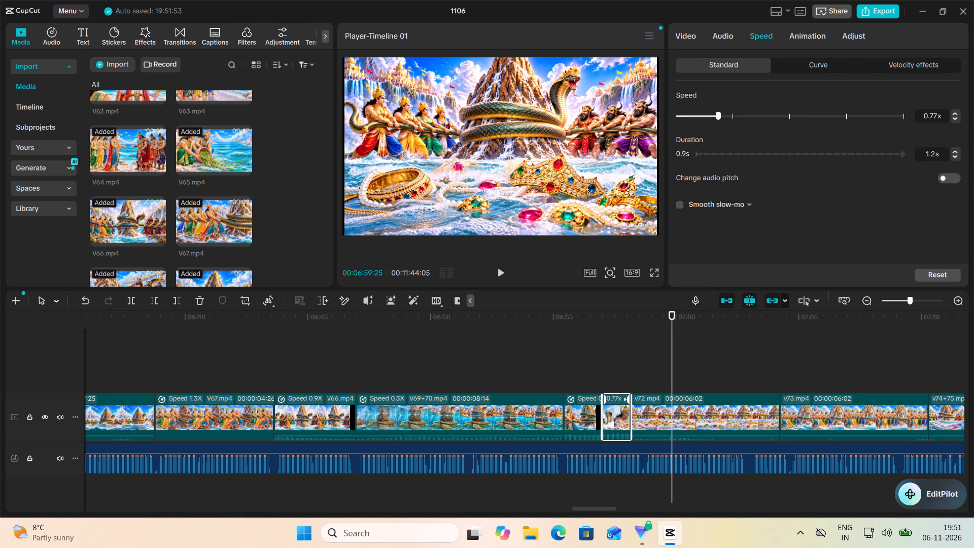
left_click(715, 116)
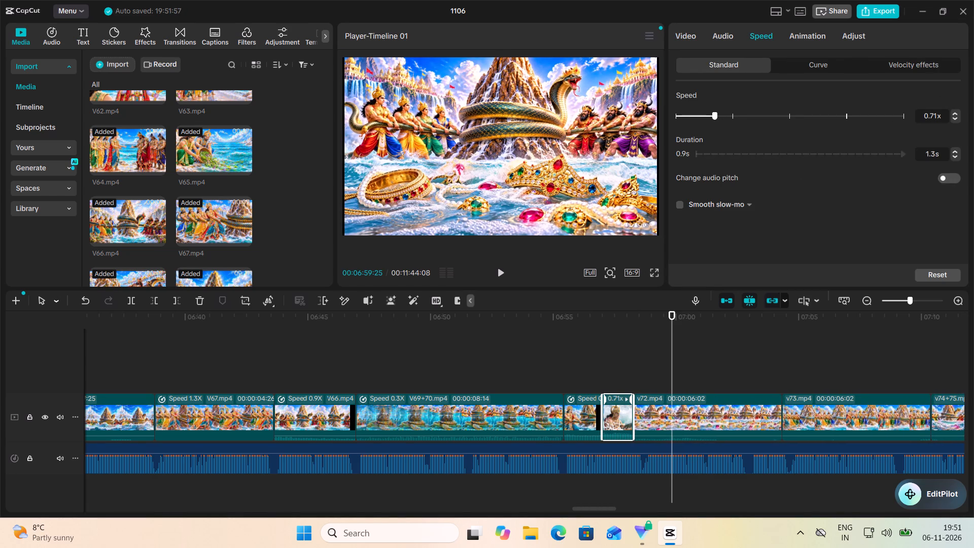
left_click(715, 116)
left_click(711, 116)
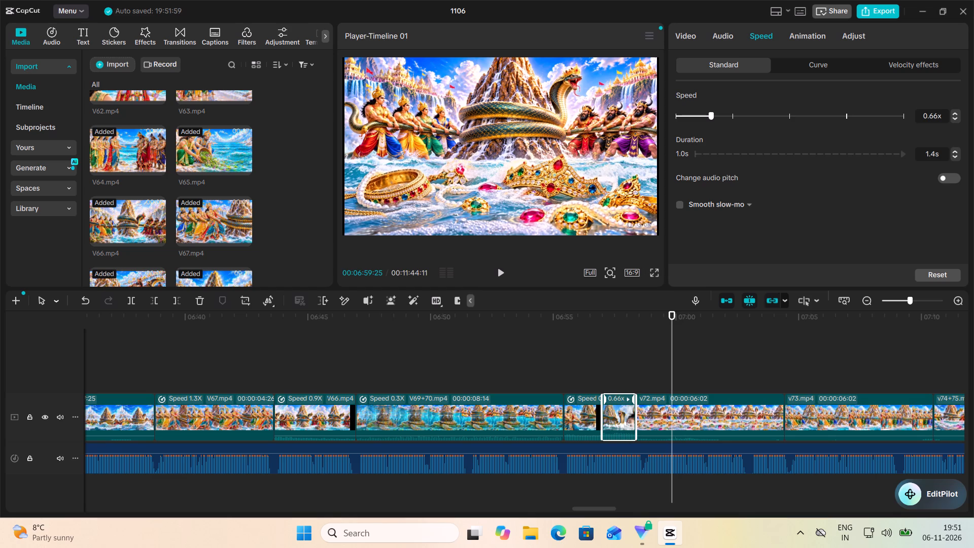
left_click(706, 117)
left_click(566, 384)
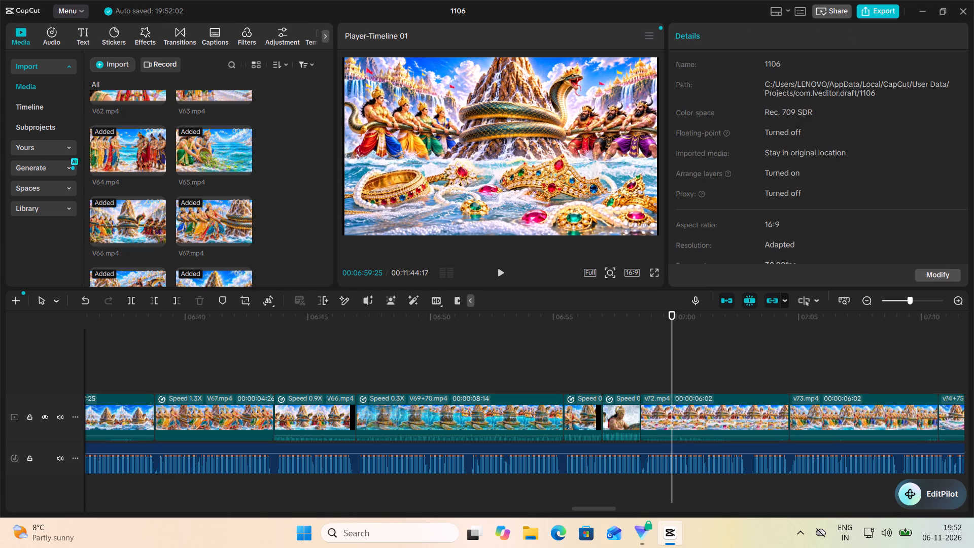
Play the start of v72.mp4 and both v71.mp4 parts against the narration to check which shot should follow.
left_click(498, 271)
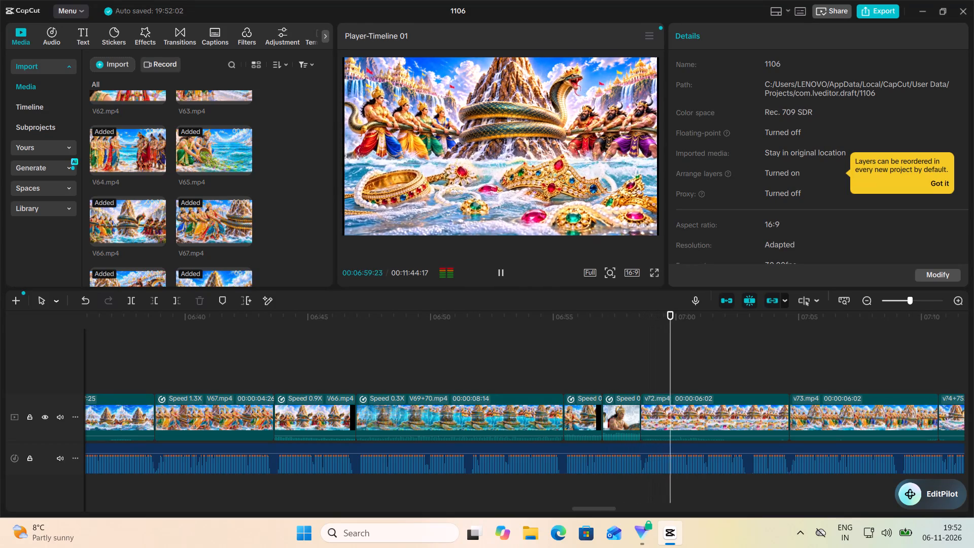
left_click(503, 272)
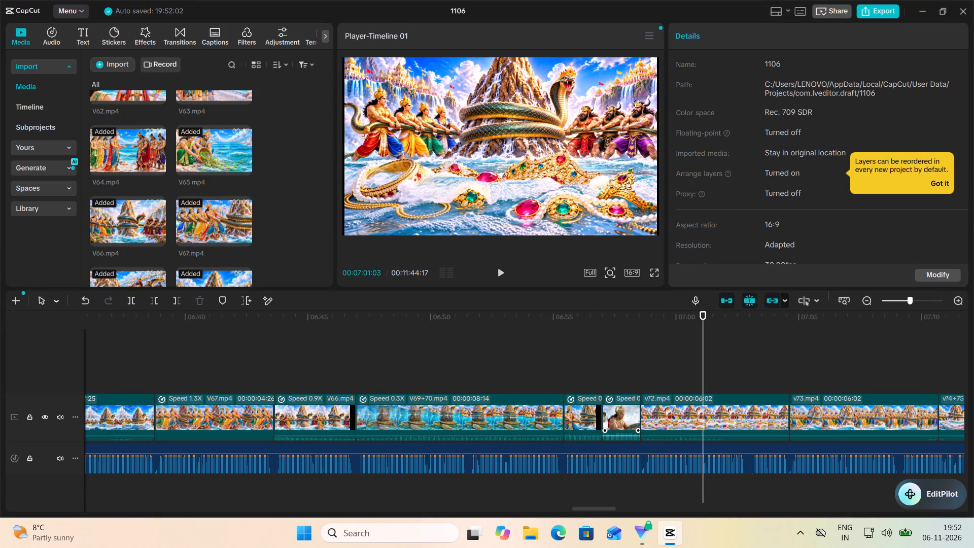
left_click_drag(615, 436, 614, 447)
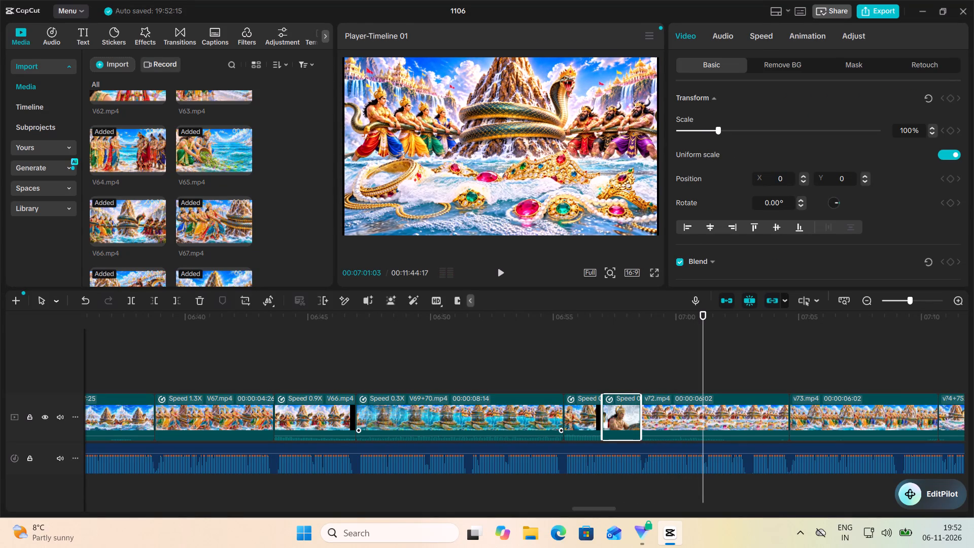
left_click_drag(575, 436, 574, 448)
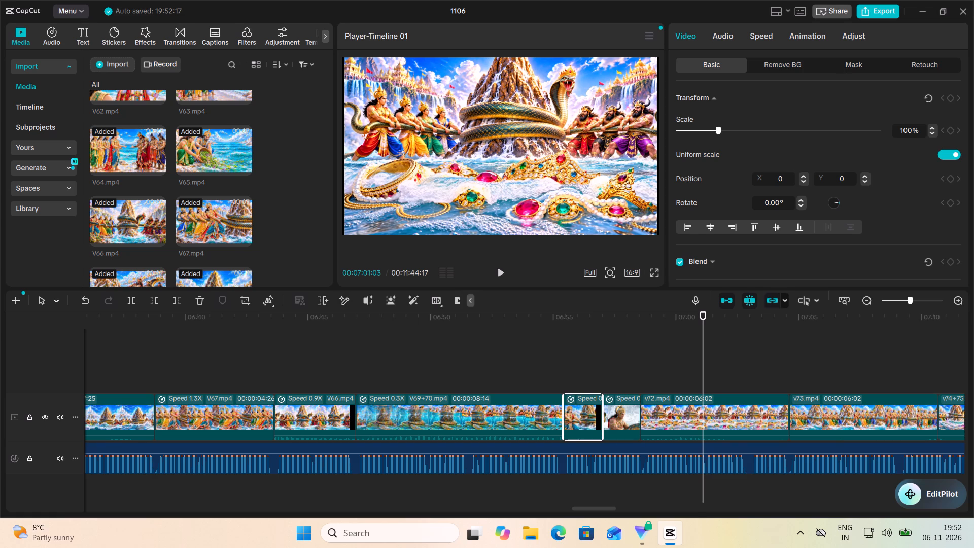
left_click(217, 210)
left_click(571, 365)
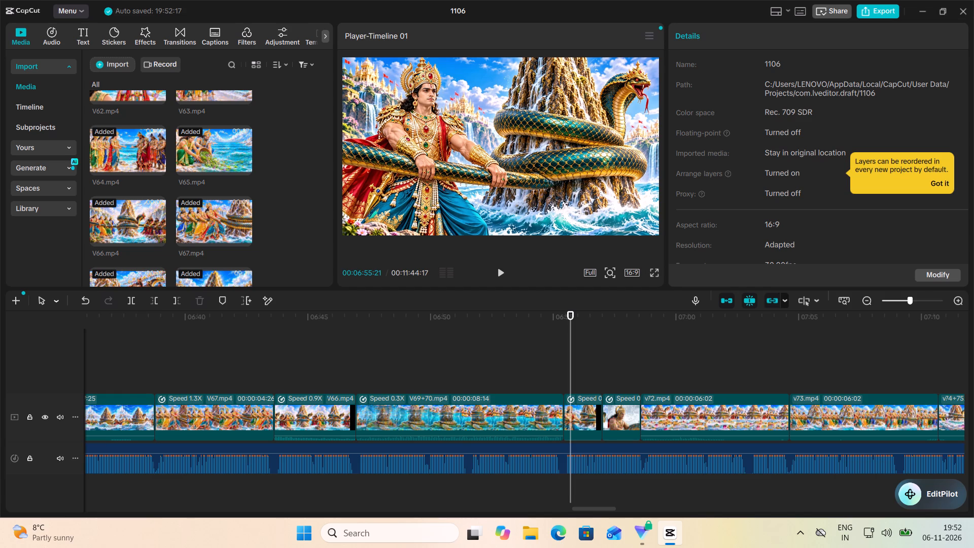
left_click(502, 275)
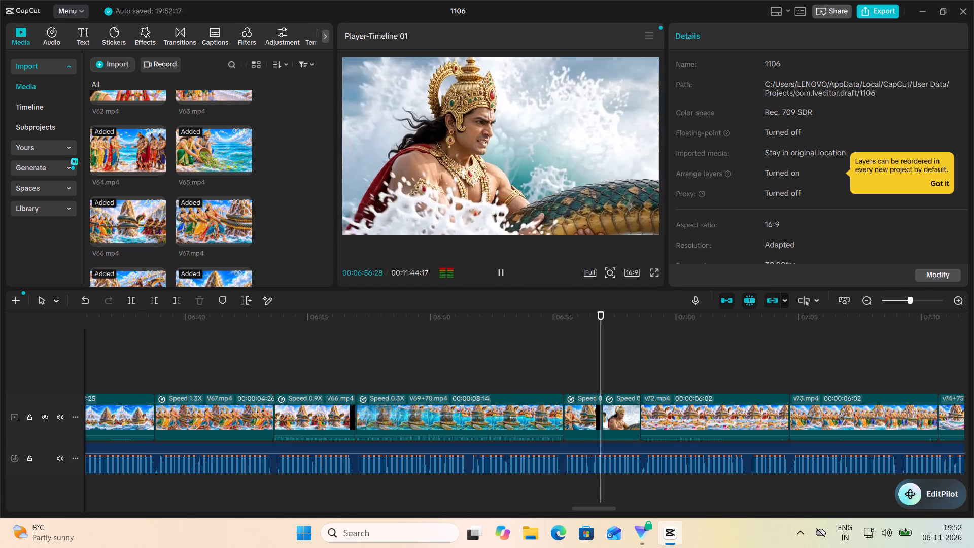
left_click(502, 275)
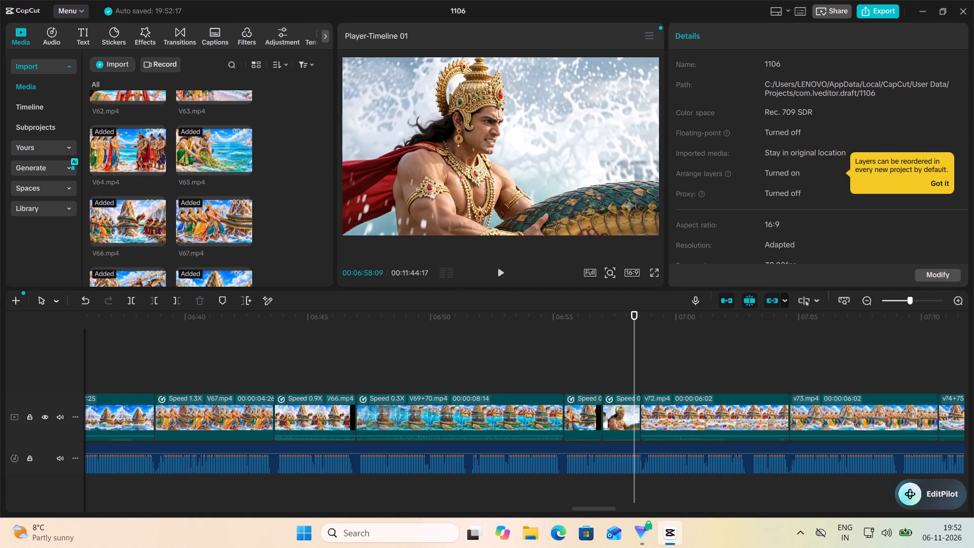
Reuse V67.mp4 from the imported media by inserting it between the second v71.mp4 part and v72.mp4.
left_click(200, 230)
left_click_drag(204, 218, 285, 301)
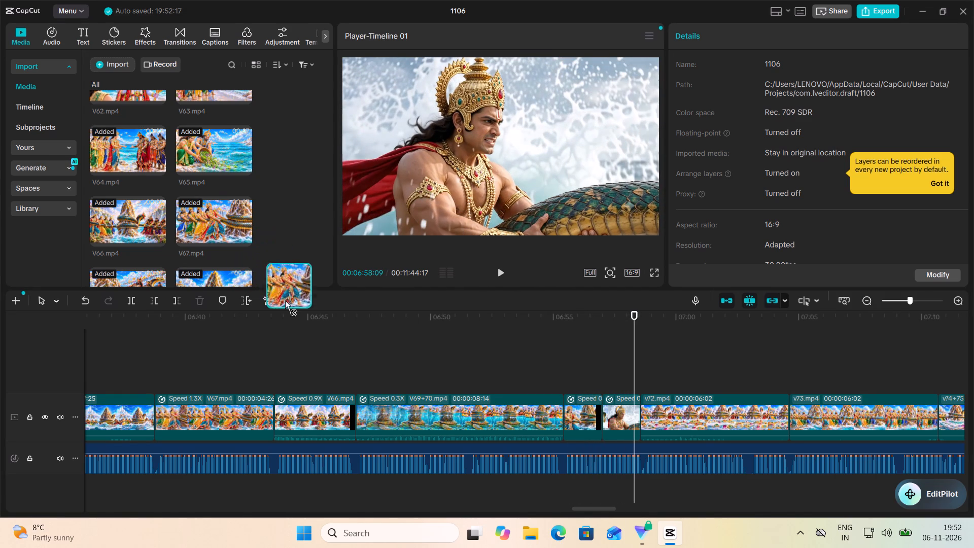
left_click_drag(285, 301, 625, 371)
left_click_drag(675, 372, 678, 382)
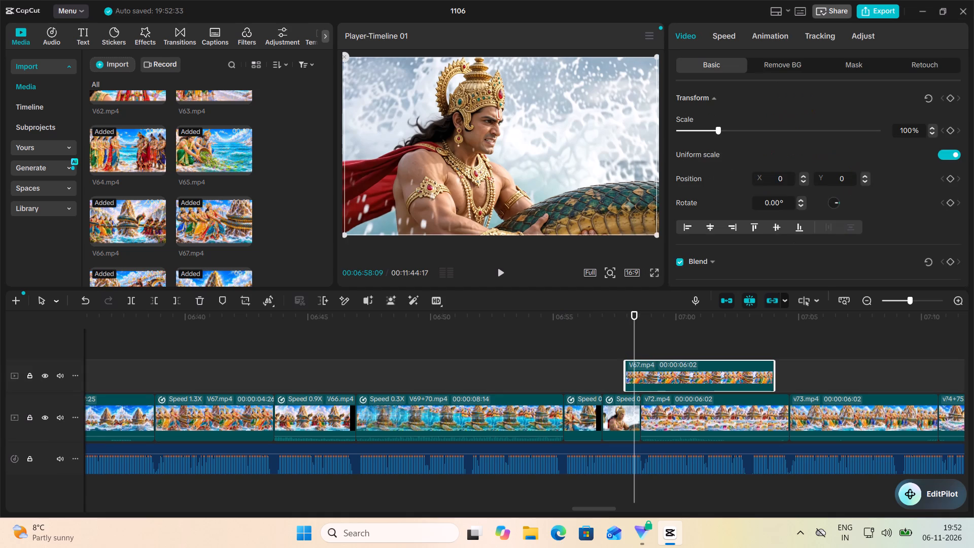
left_click_drag(678, 382, 683, 411)
Play from the v71.mp4 parts through the inserted V67.mp4 against the narration and open that clip's speed settings.
left_click(598, 355)
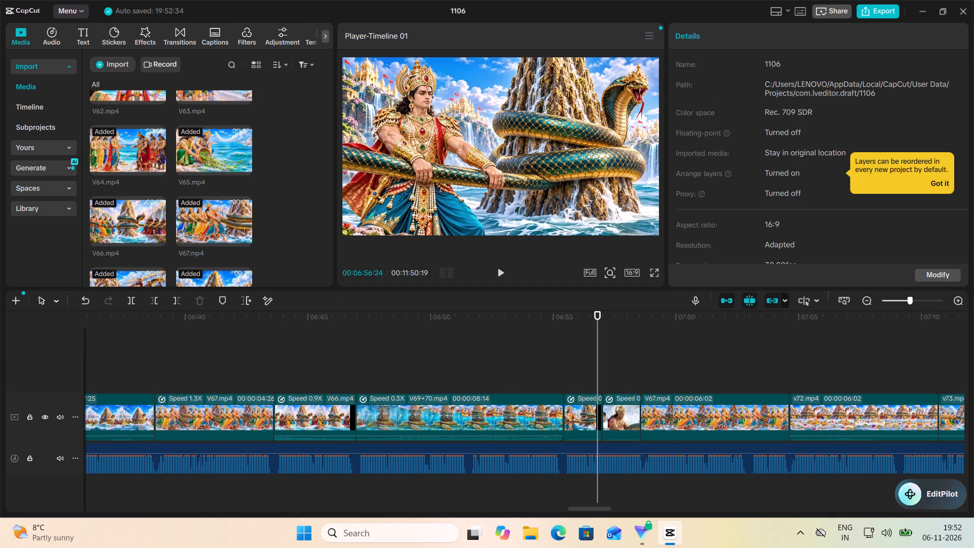
left_click(503, 272)
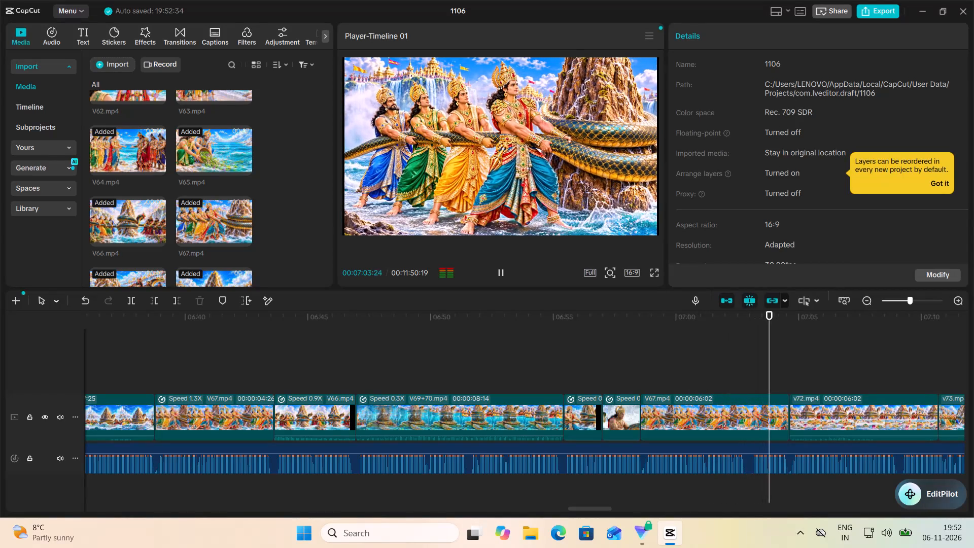
left_click(502, 270)
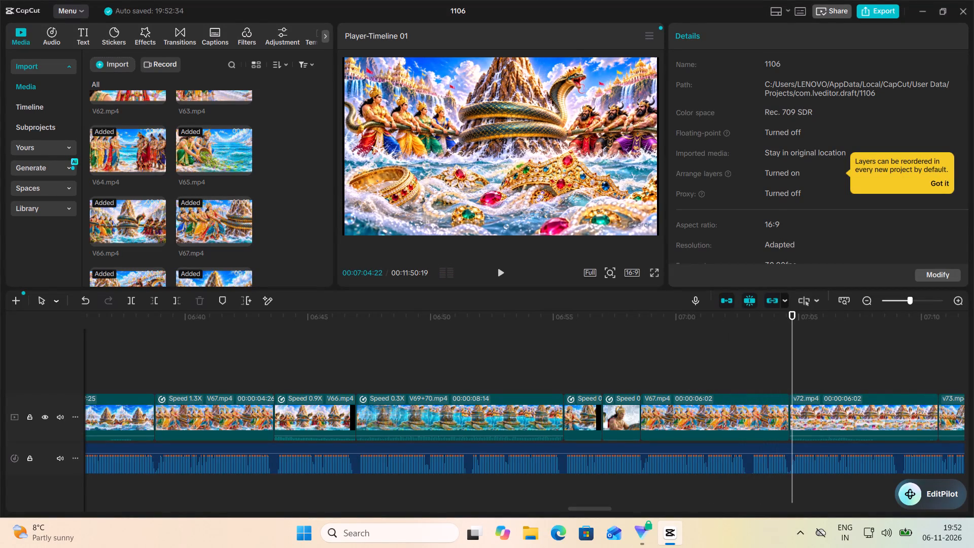
left_click(707, 422)
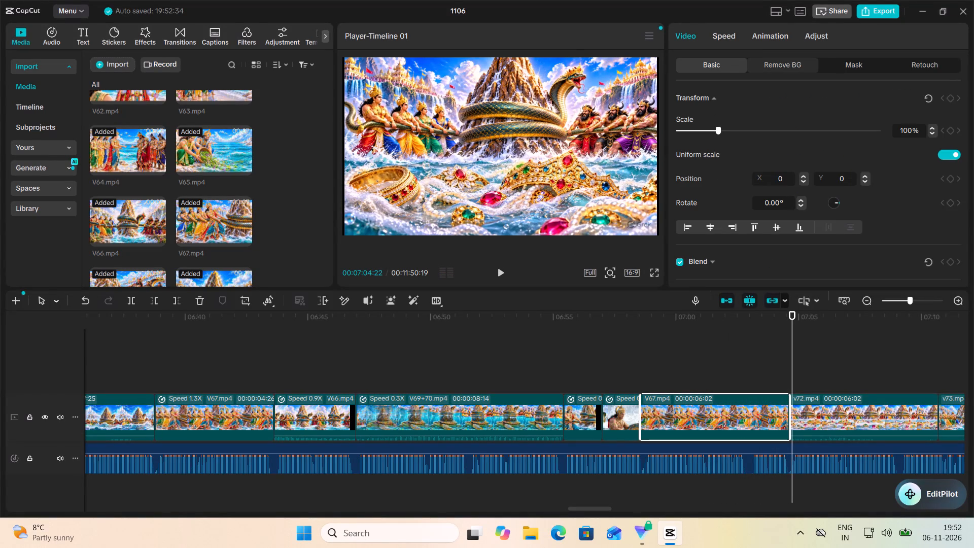
left_click(721, 39)
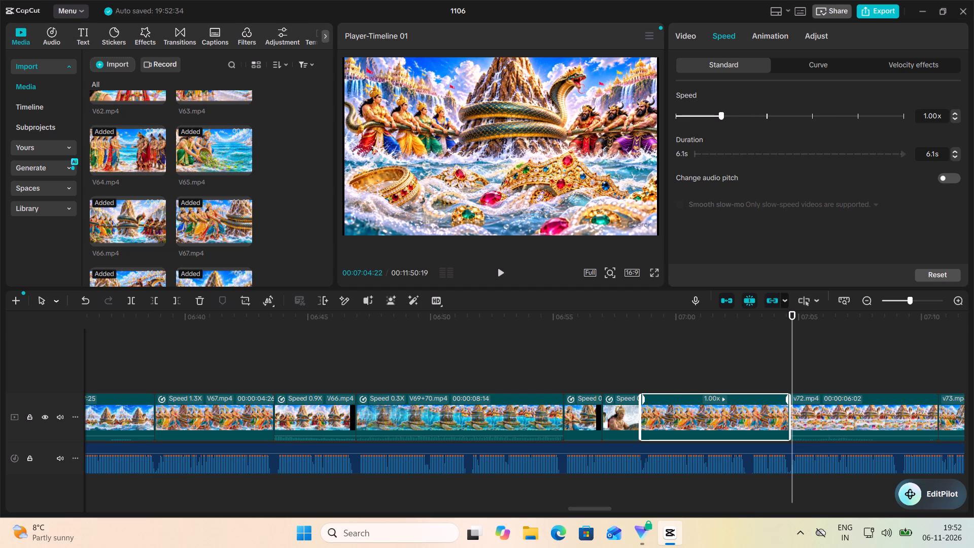
Play v72.mp4 and v73.mp4 up to the start of v74+75.mp4 against the narration to check where the shots should change.
left_click(502, 280)
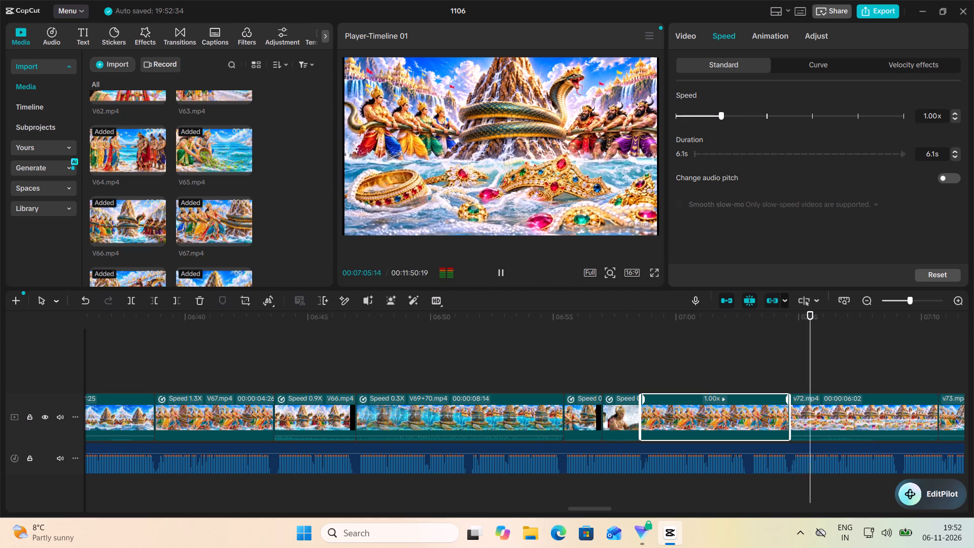
scroll(513, 329, "left", 2)
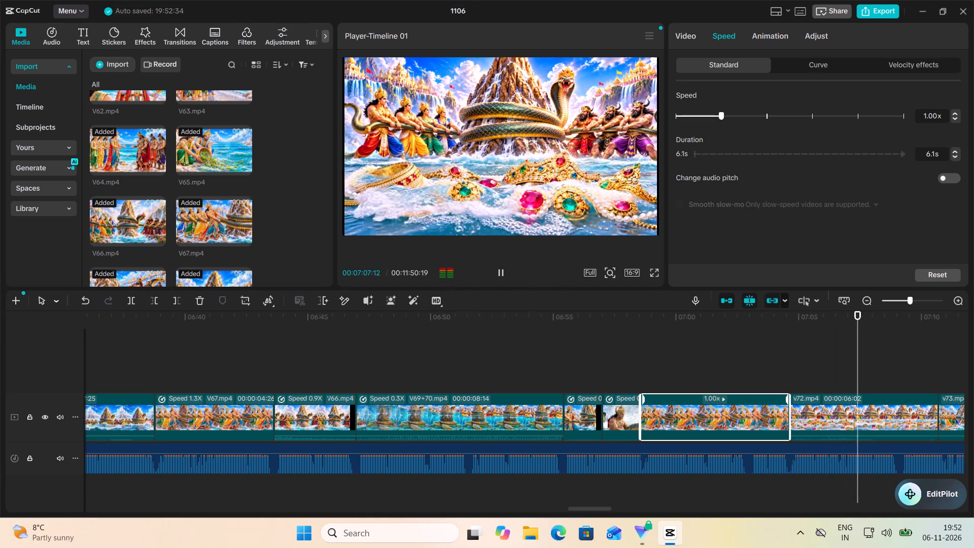
scroll(535, 315, "left", 1)
scroll(511, 253, "left", 1)
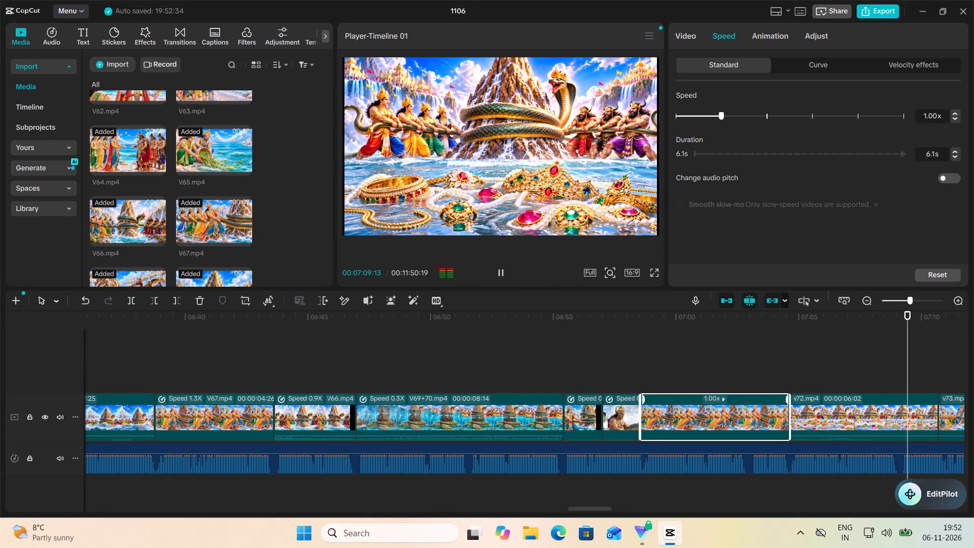
left_click(502, 276)
scroll(502, 276, "left", 1)
scroll(494, 398, "left", 2)
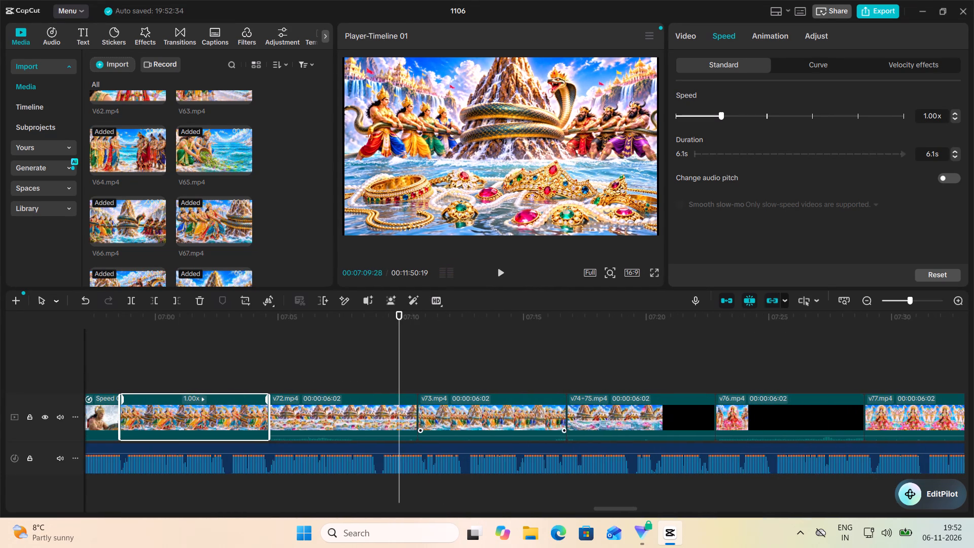
scroll(528, 362, "left", 1)
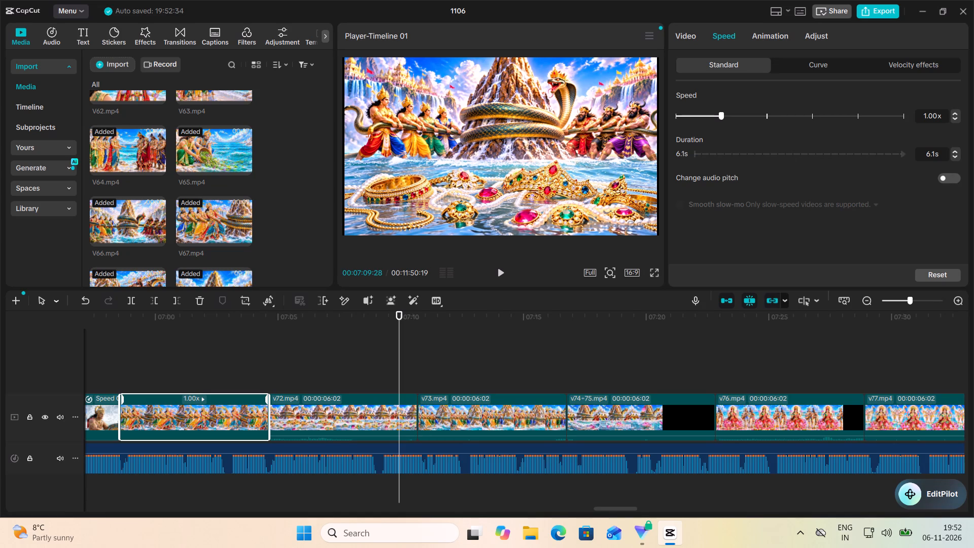
left_click(495, 272)
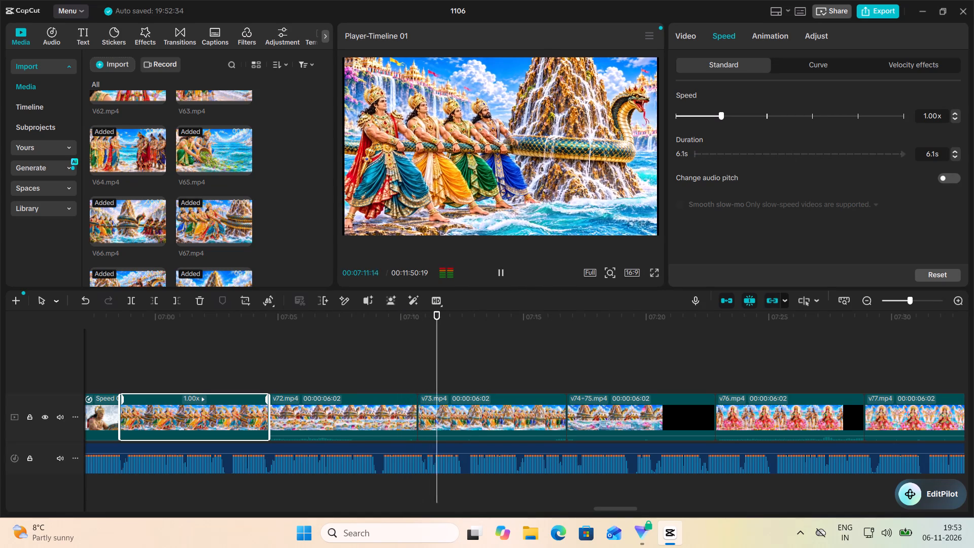
left_click(495, 272)
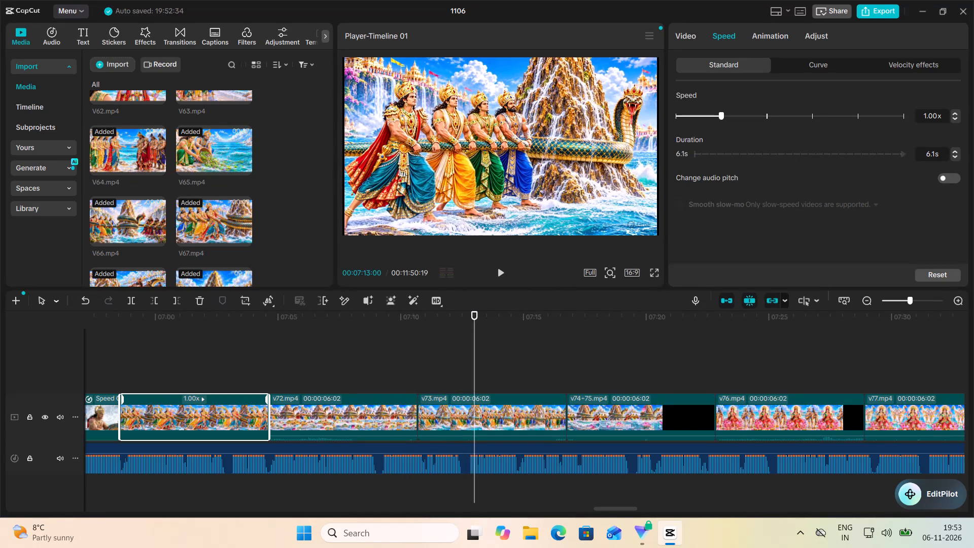
left_click(497, 272)
left_click(500, 275)
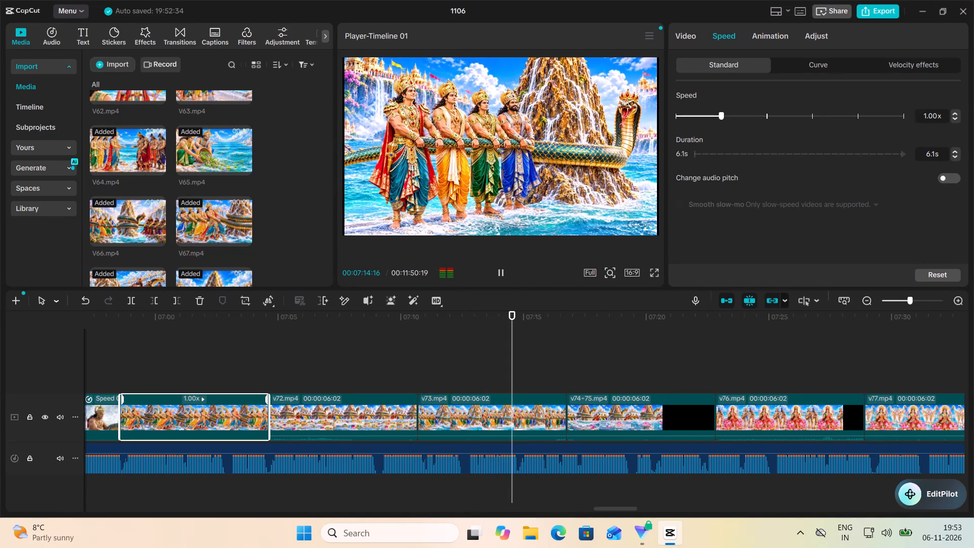
left_click(500, 275)
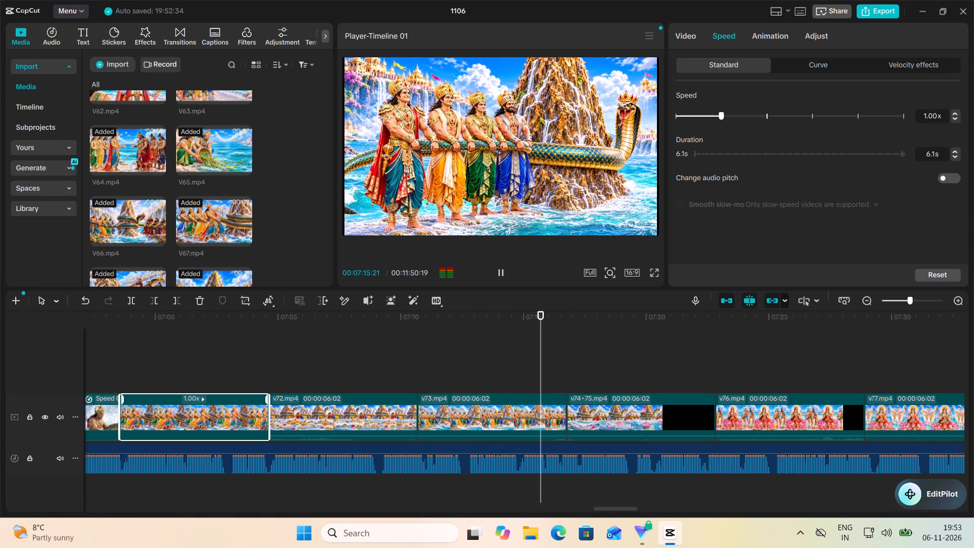
left_click(501, 278)
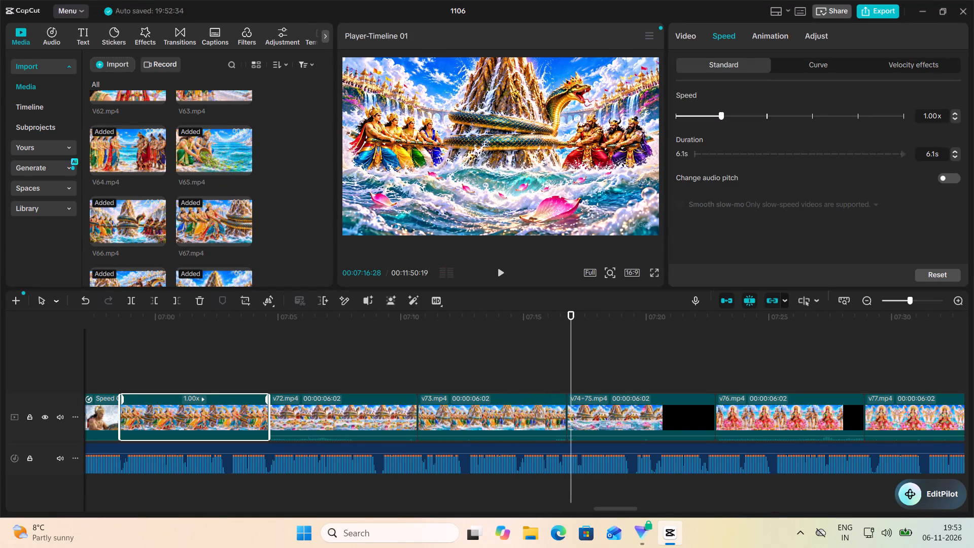
Slow v72.mp4 to 0.75x.
left_click(360, 424)
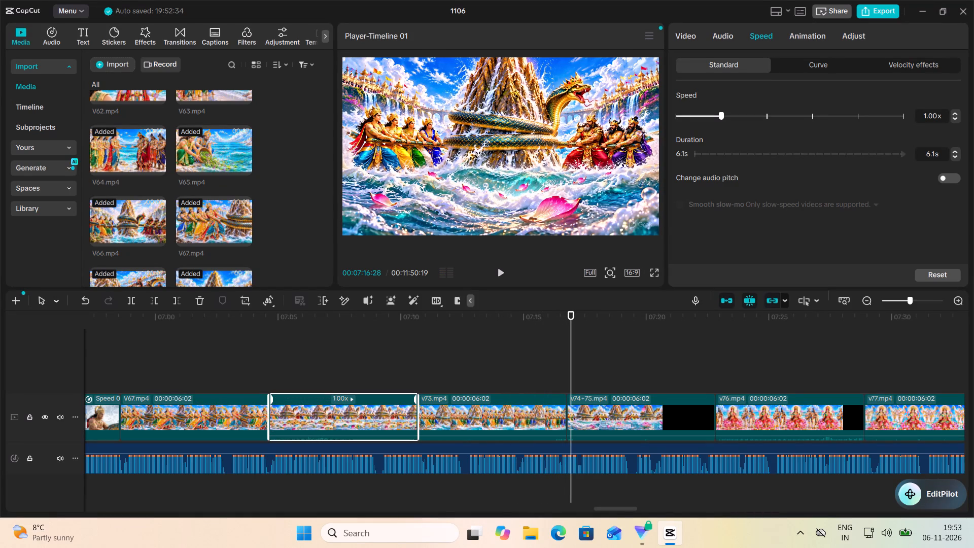
left_click(715, 119)
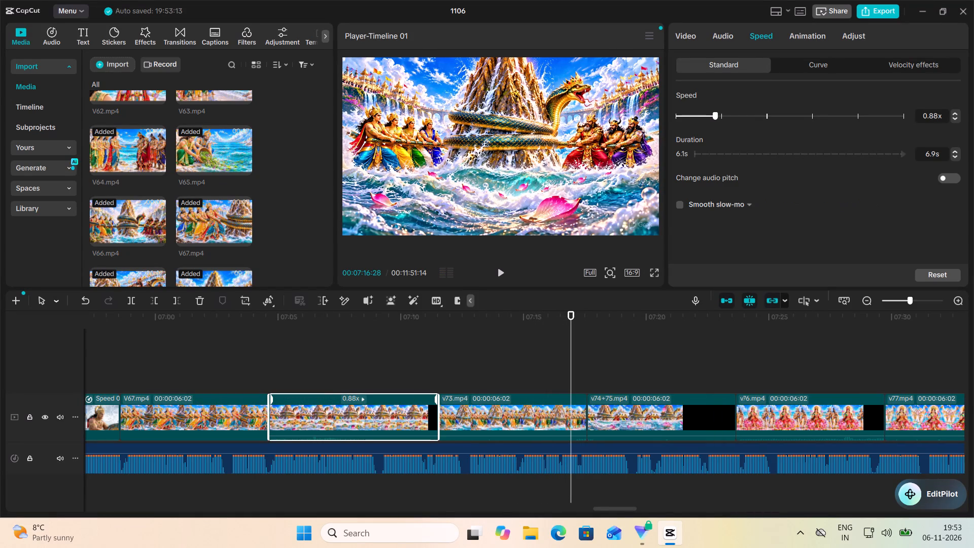
left_click(713, 116)
left_click(709, 116)
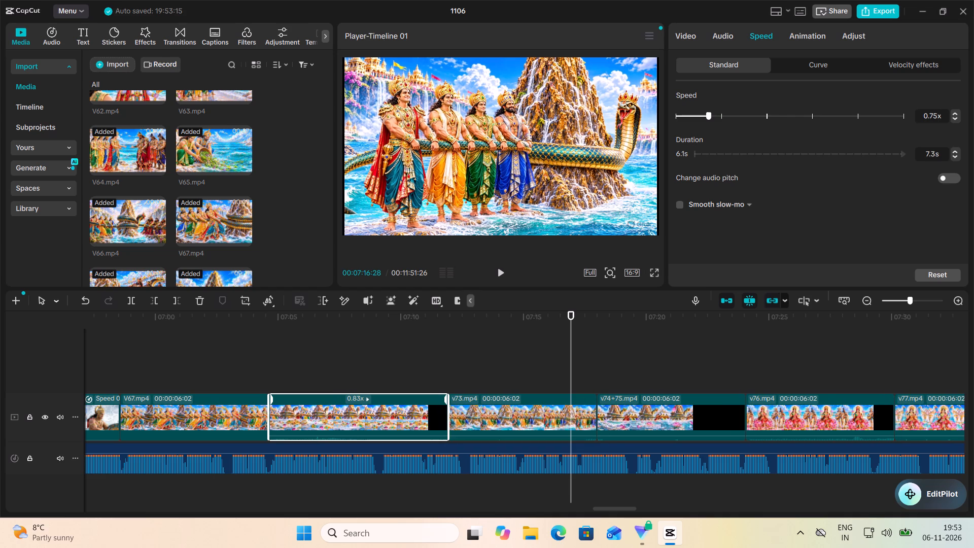
Play the end of v73.mp4 into v74+75.mp4 against the narration, and slow v73.mp4 to 0.90x.
left_click(251, 366)
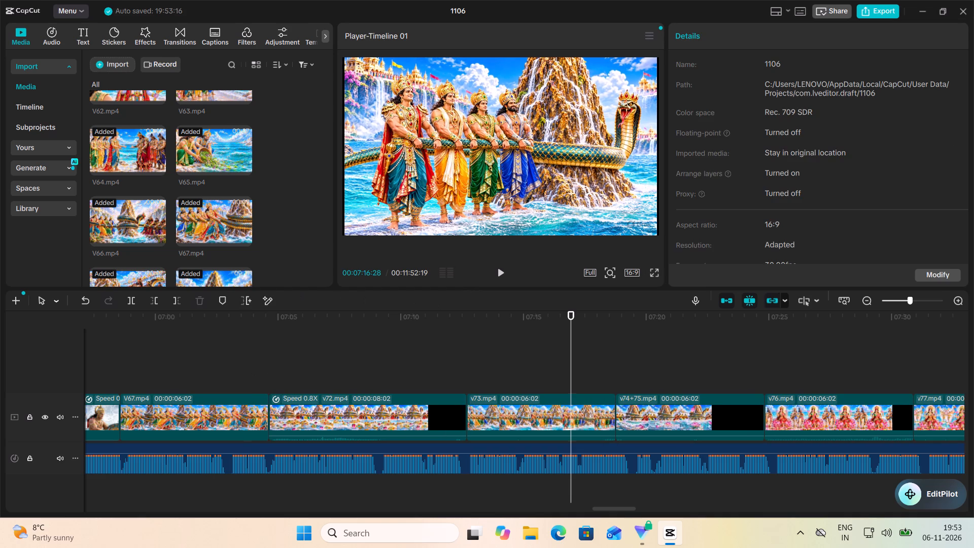
left_click(502, 272)
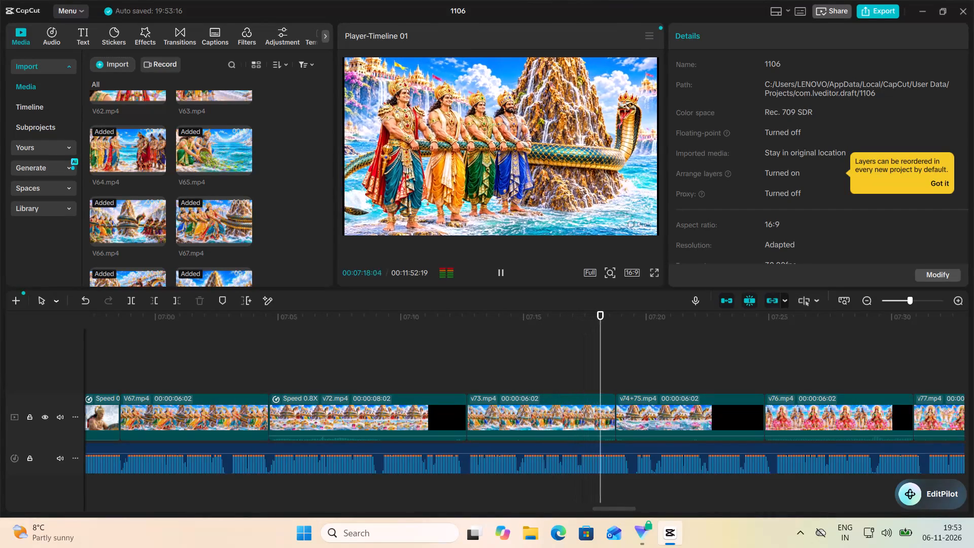
left_click(502, 278)
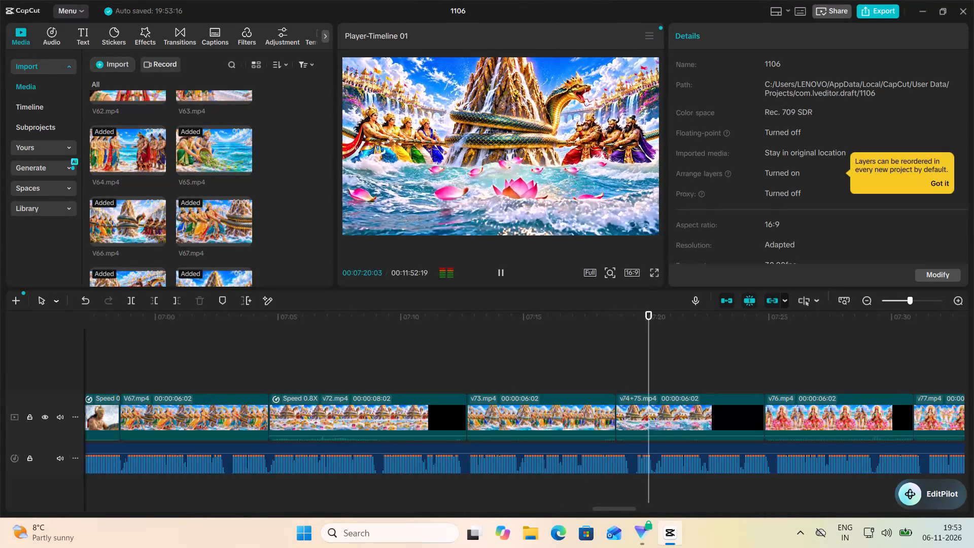
left_click(502, 278)
left_click(502, 278)
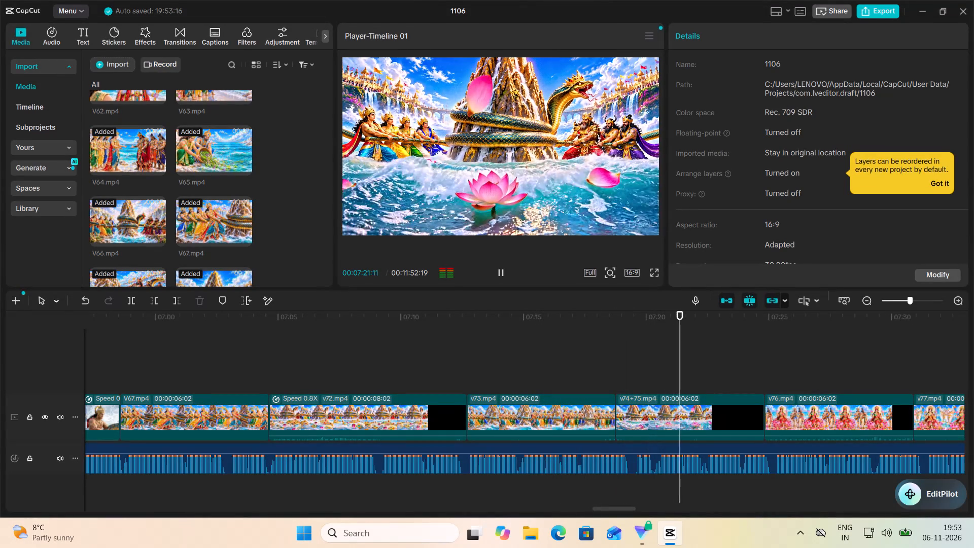
left_click(626, 375)
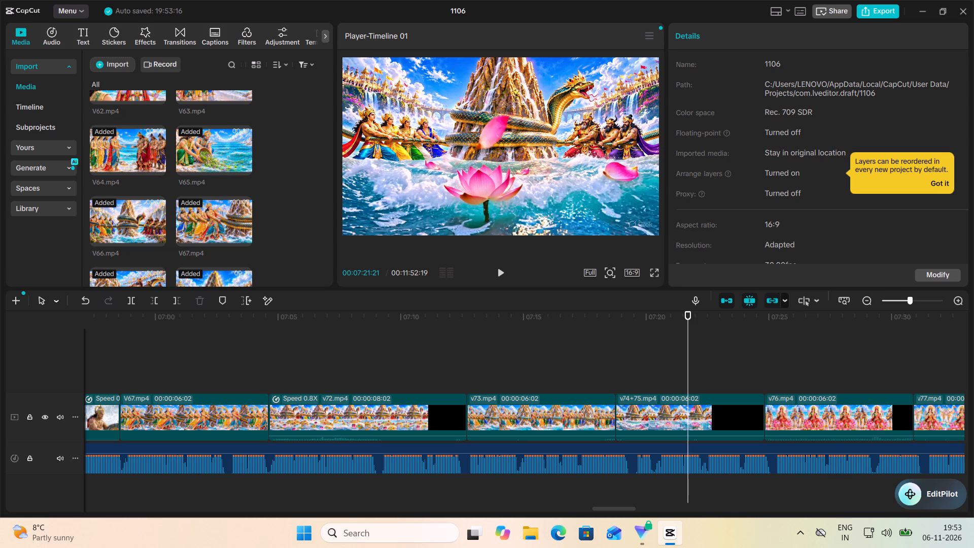
left_click(631, 372)
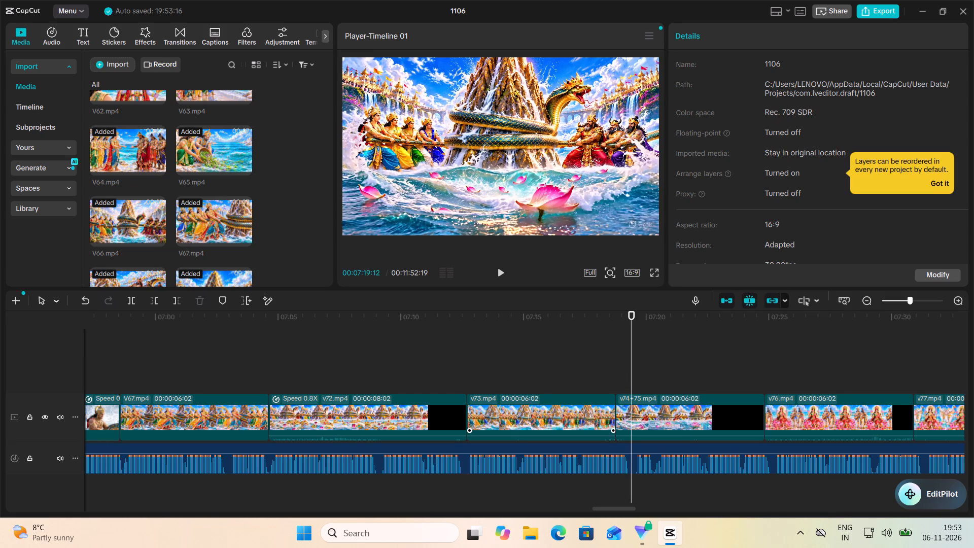
left_click(590, 426)
left_click(758, 37)
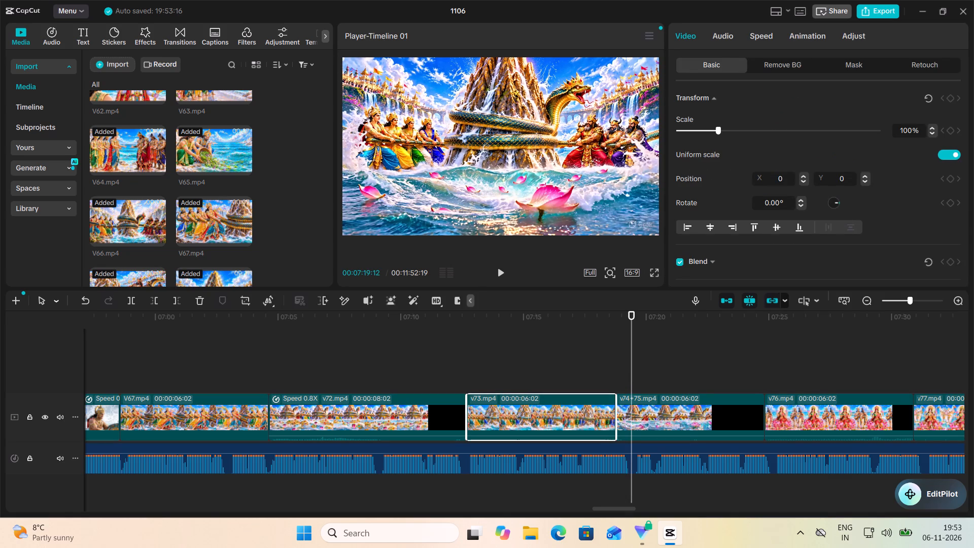
left_click(720, 118)
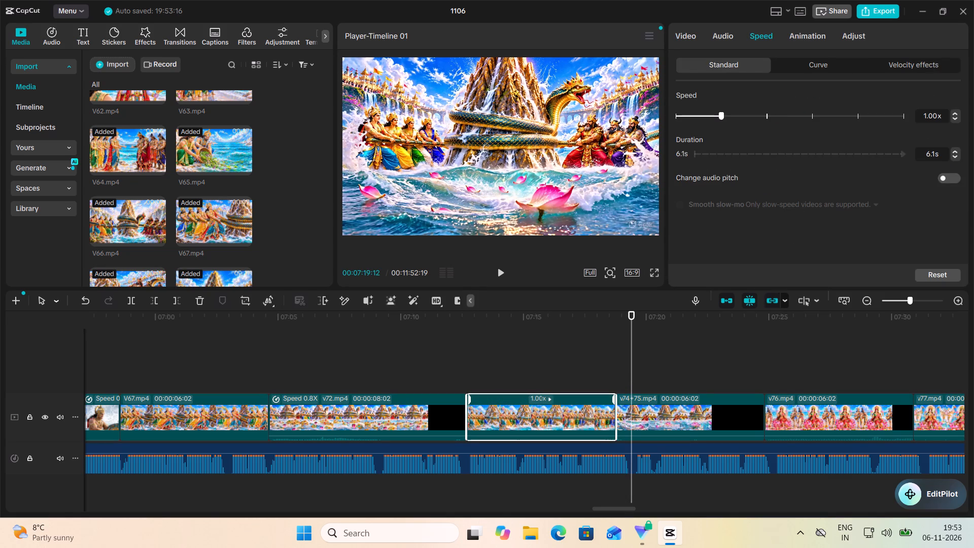
left_click(718, 116)
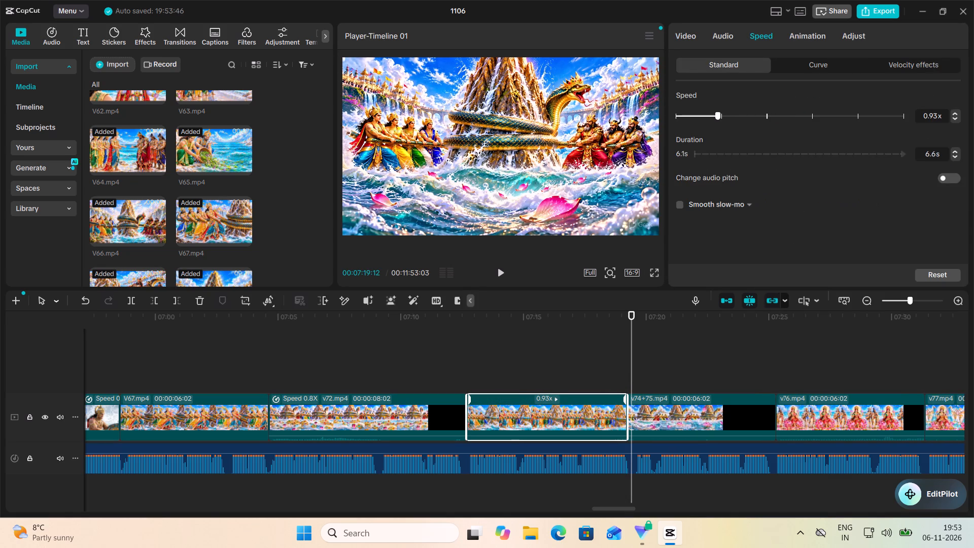
left_click(716, 117)
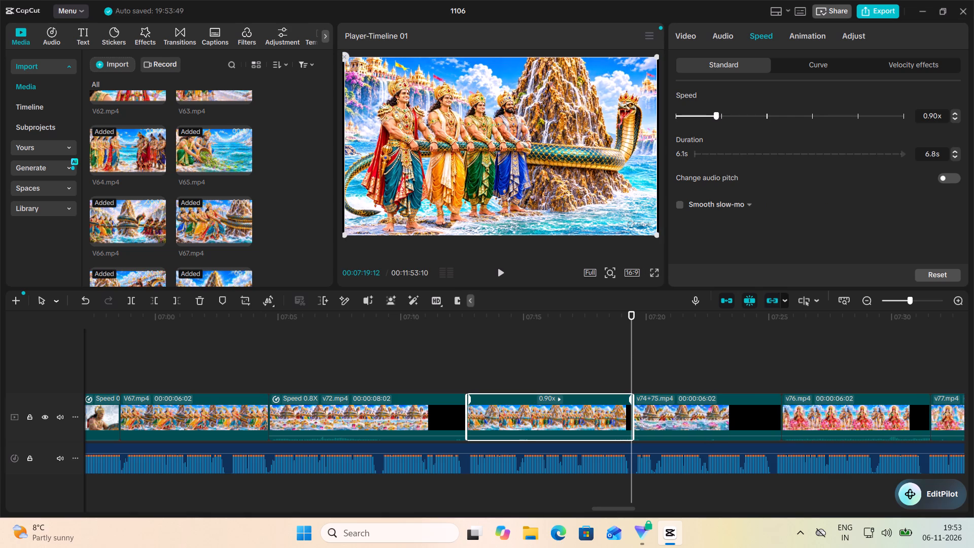
Play from the middle of v73.mp4 through v74+75.mp4 against the narration to check where the shots should change.
left_click(564, 376)
left_click(496, 268)
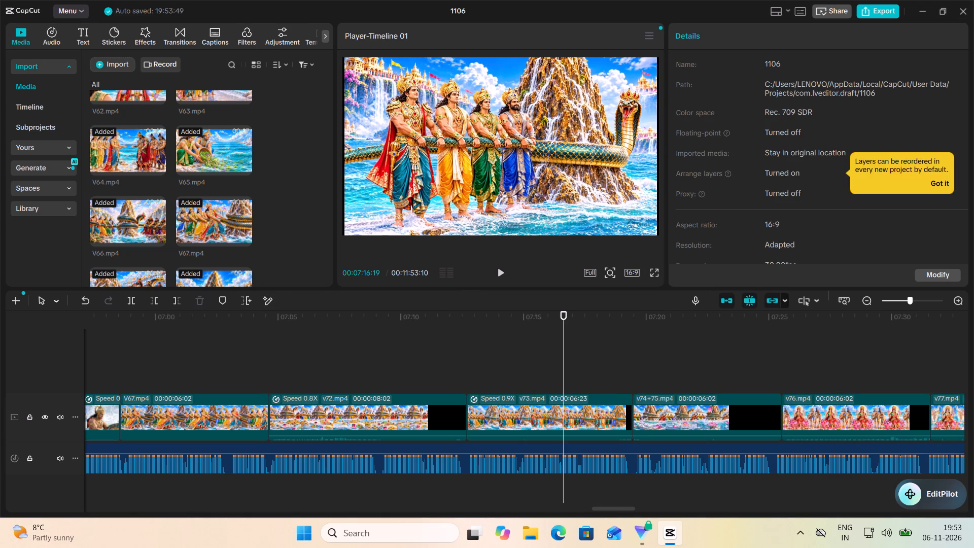
scroll(482, 319, "left", 1)
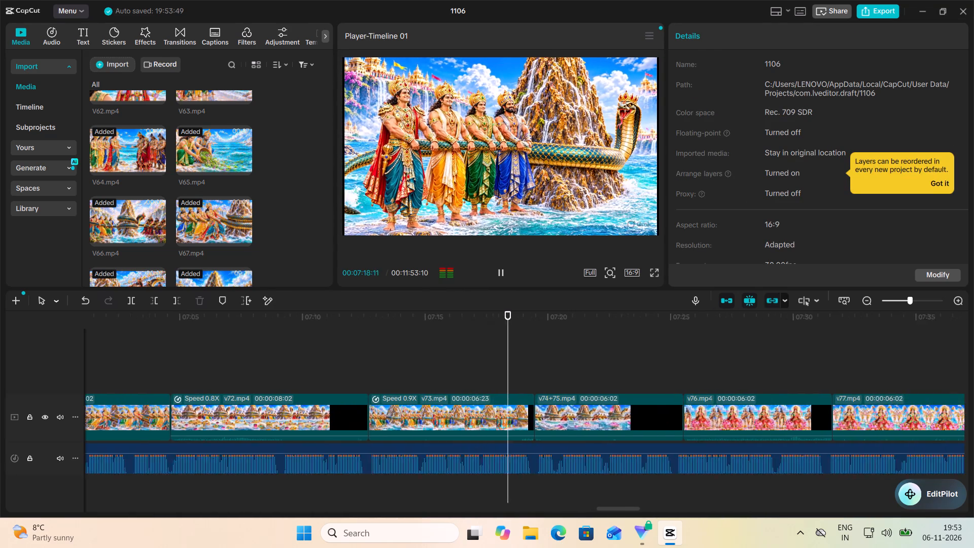
scroll(579, 341, "left", 2)
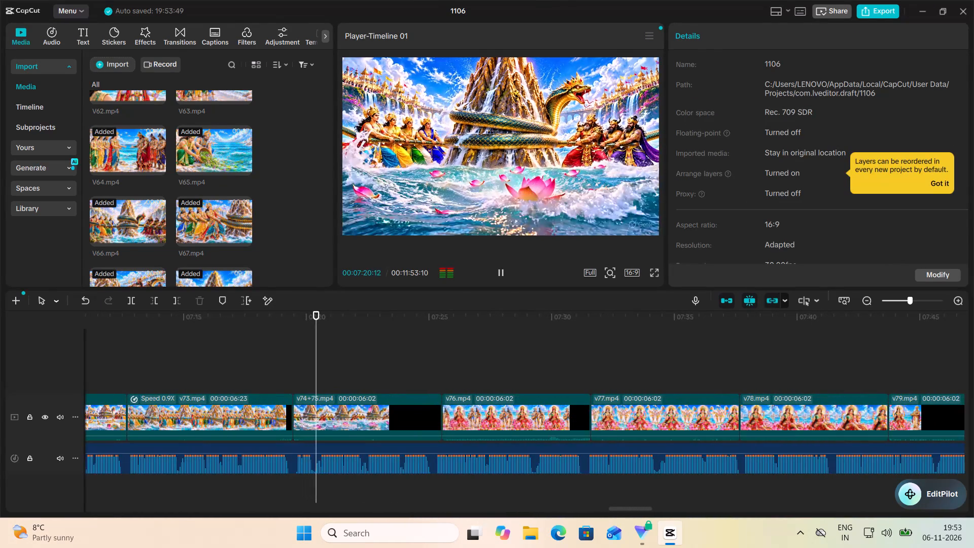
left_click(500, 272)
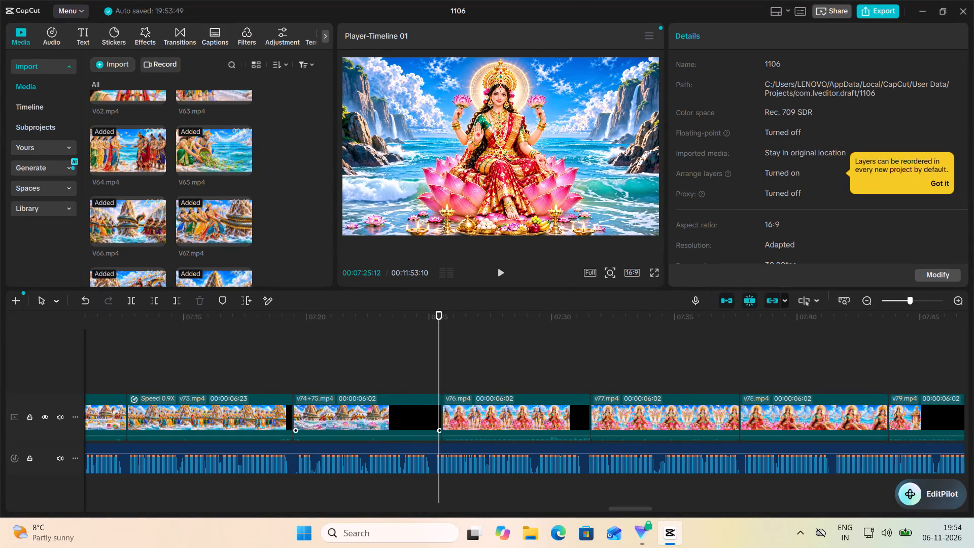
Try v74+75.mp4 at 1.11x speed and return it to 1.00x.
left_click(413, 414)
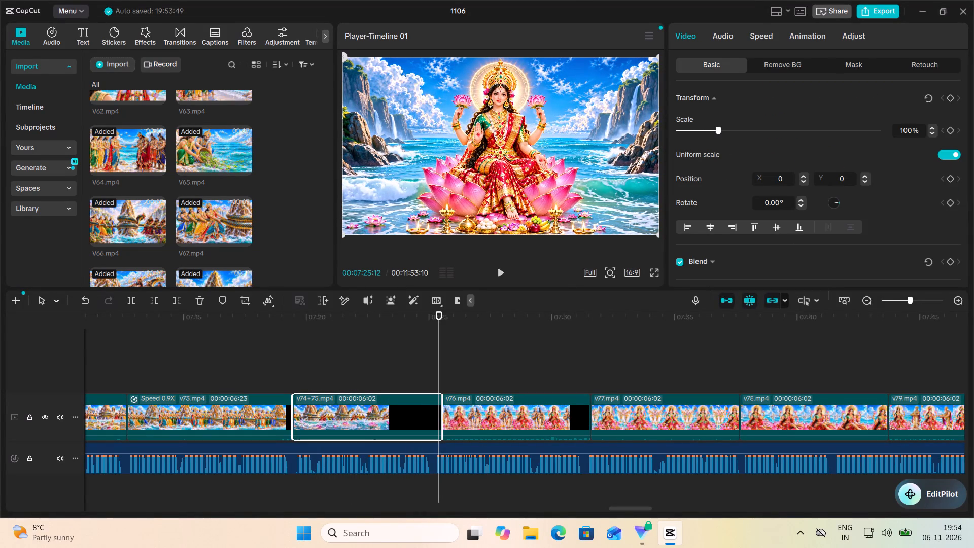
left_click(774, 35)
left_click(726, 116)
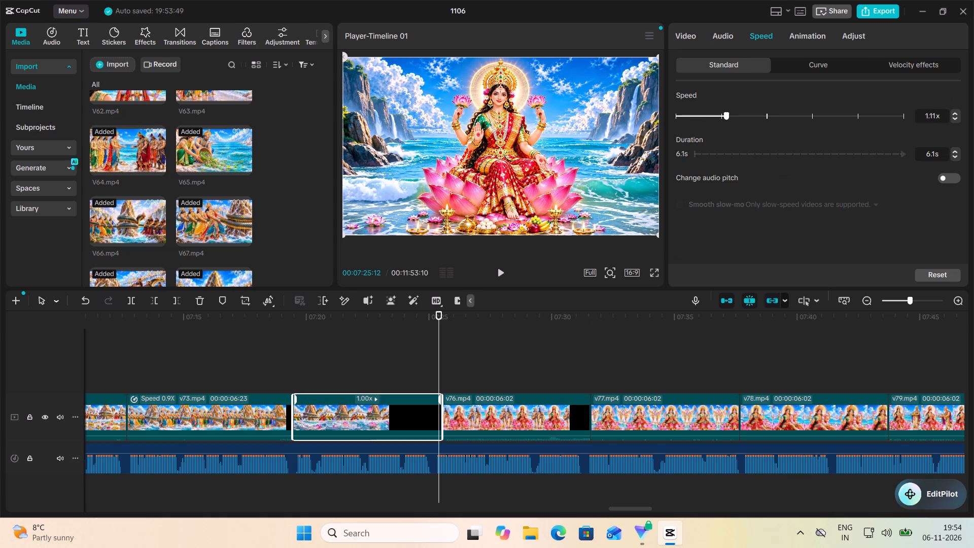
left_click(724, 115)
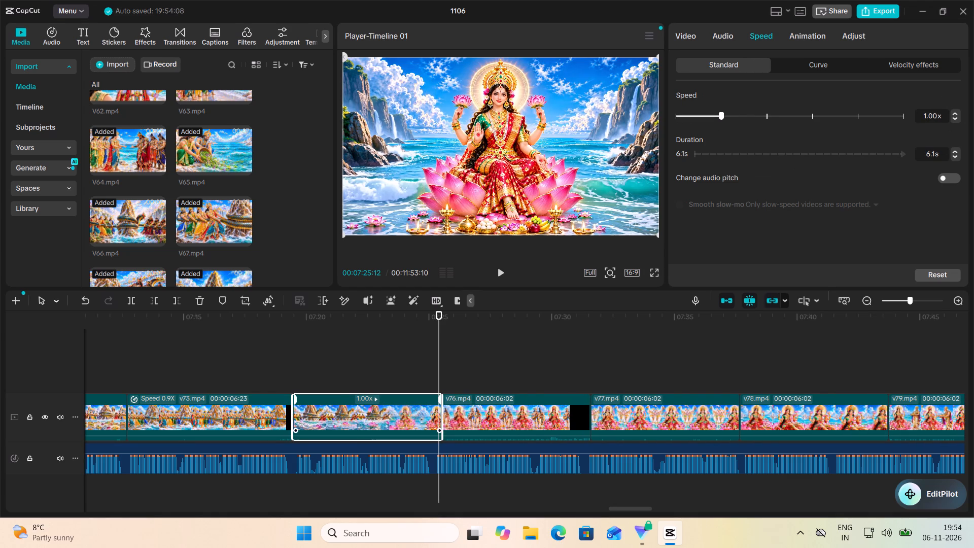
Trim a small part off the start of v74+75.mp4.
left_click_drag(291, 420, 302, 418)
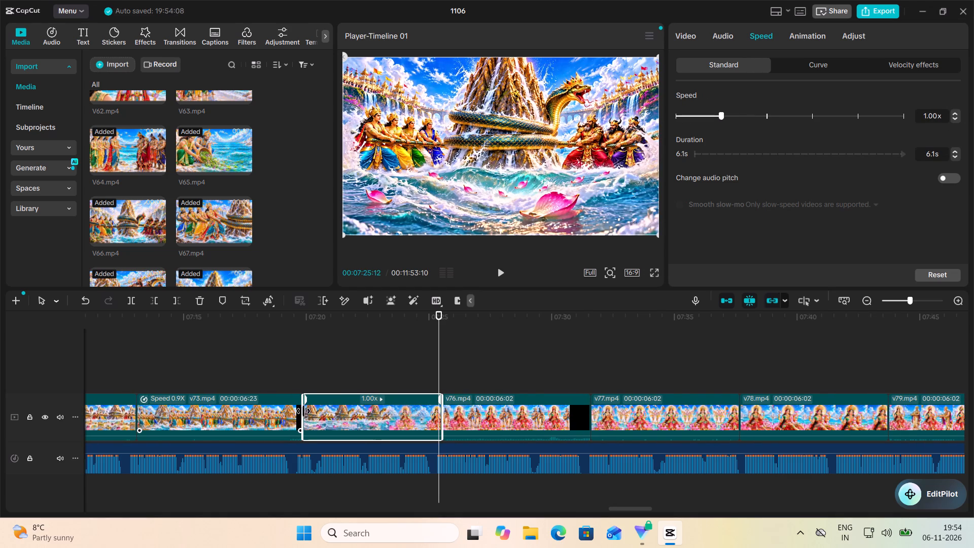
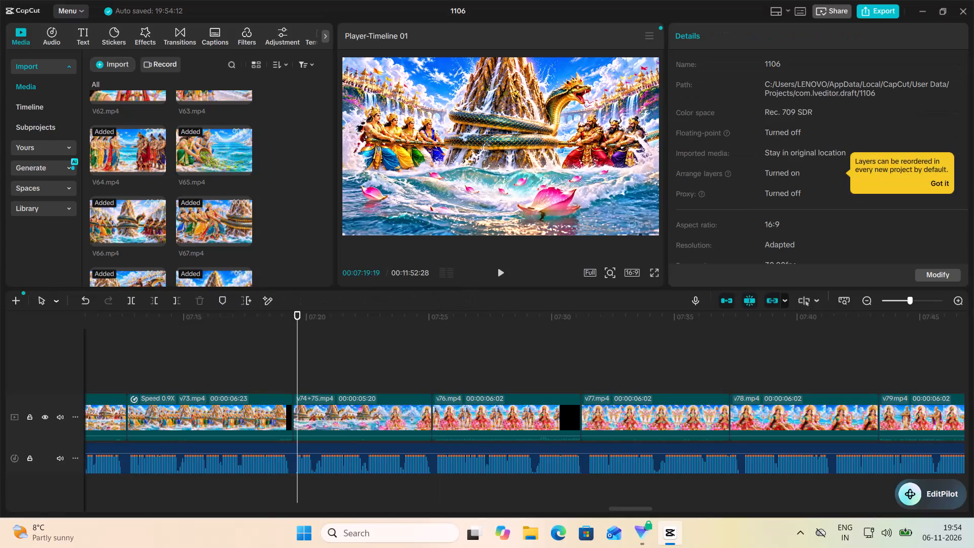
Play from v74+75.mp4 to the start of v78.mp4 against the narration, and slow v76.mp4 to 0.65x.
left_click(500, 268)
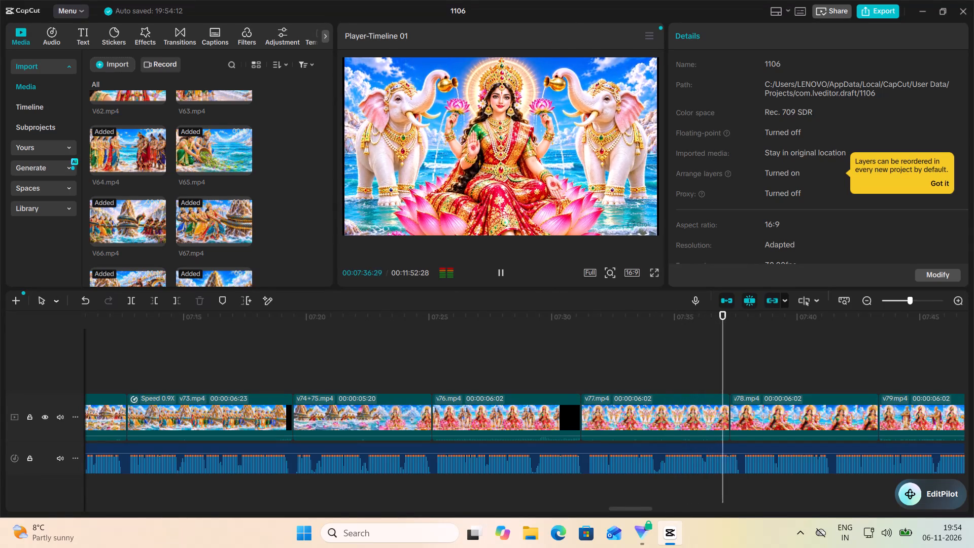
left_click(503, 274)
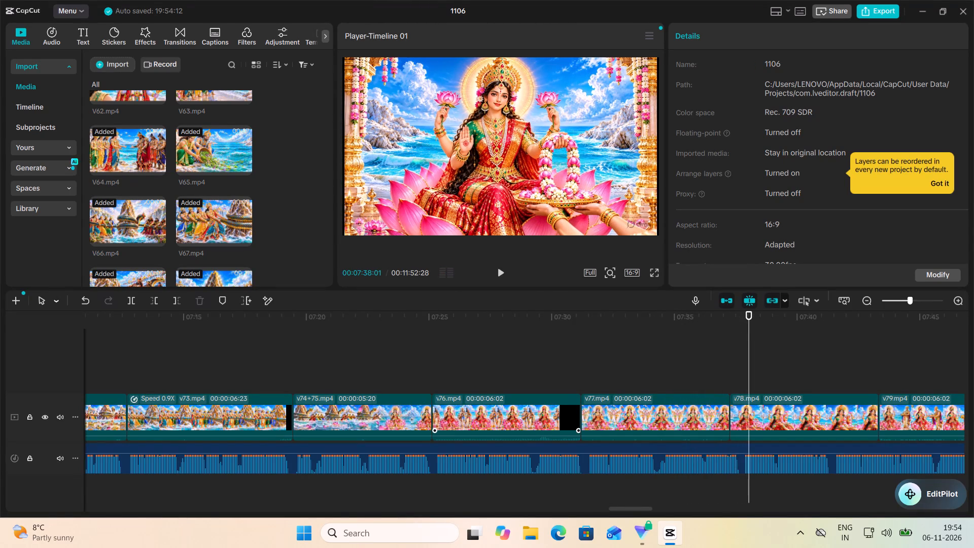
left_click(538, 417)
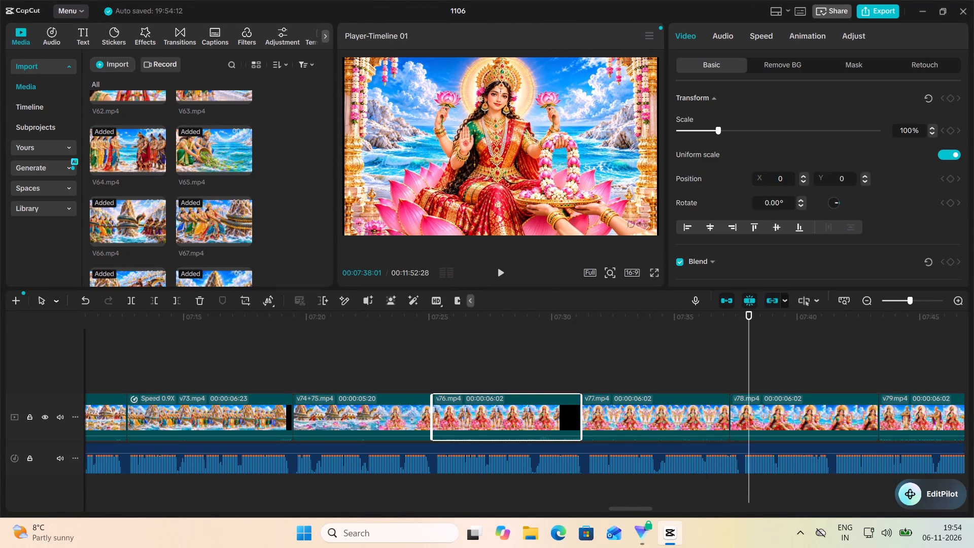
left_click(774, 34)
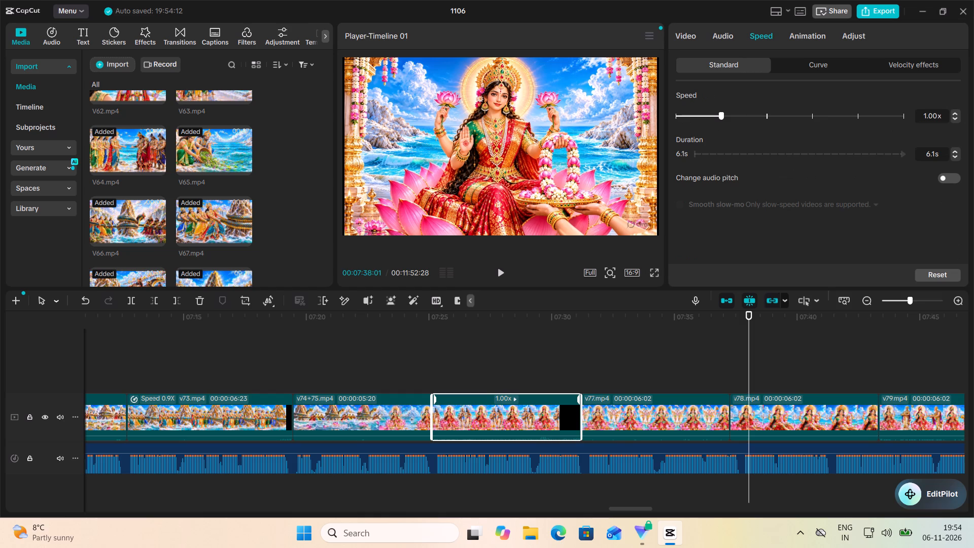
left_click(719, 117)
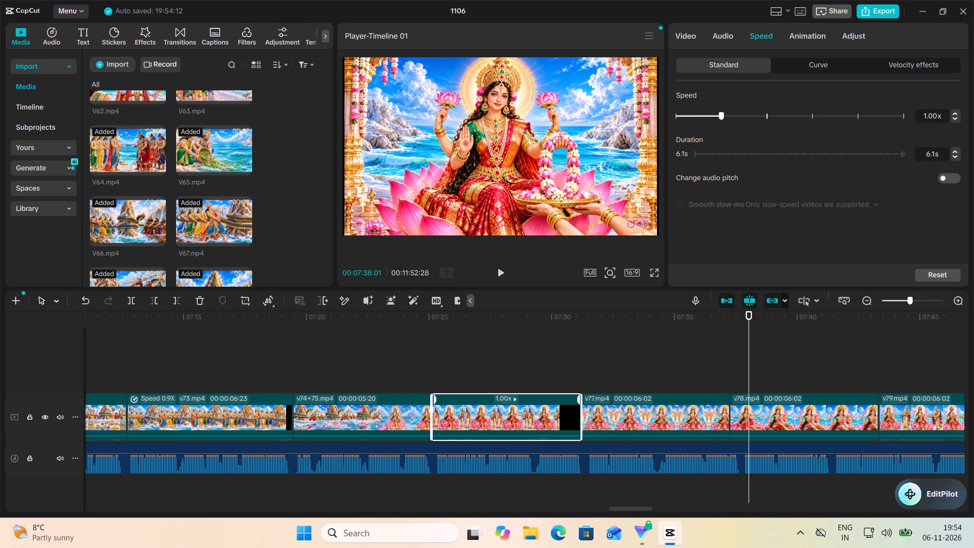
left_click(714, 118)
left_click(702, 116)
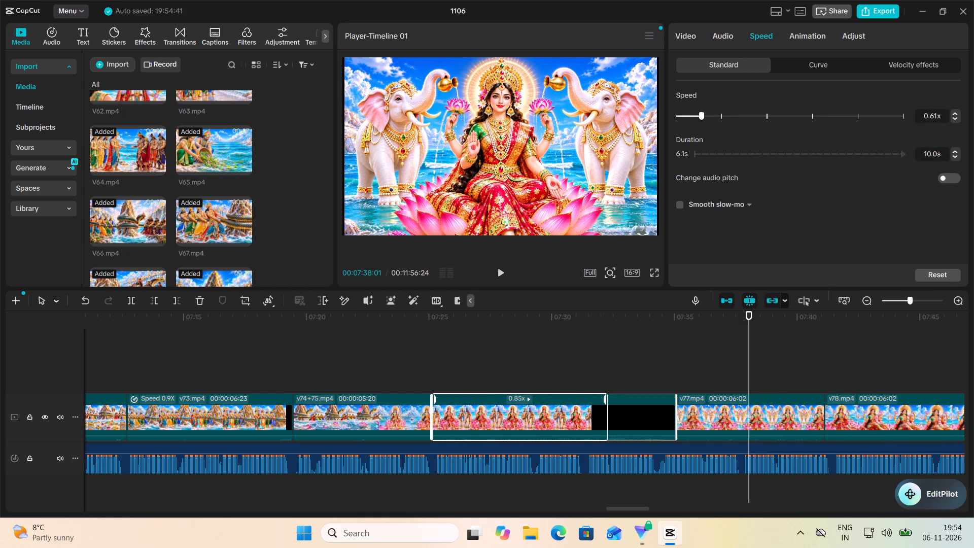
left_click(708, 118)
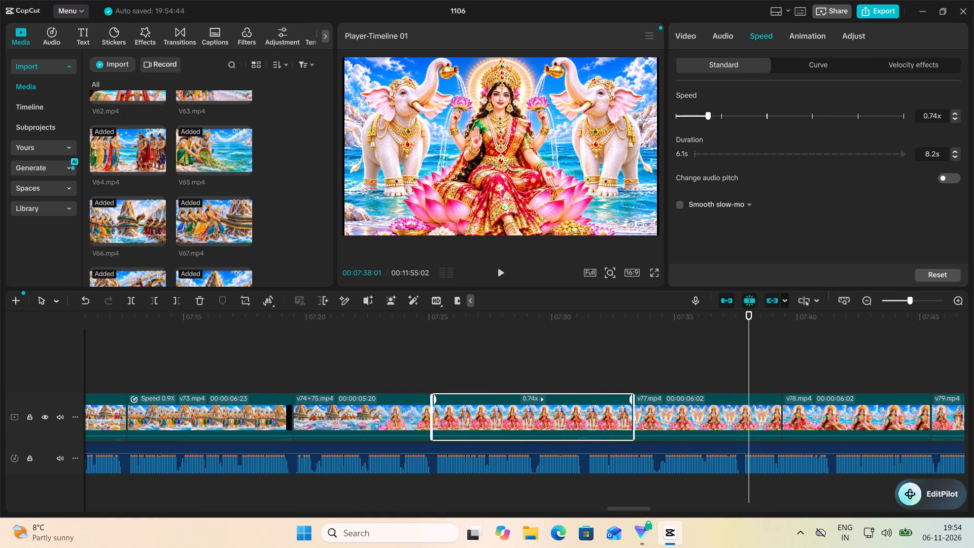
left_click(707, 118)
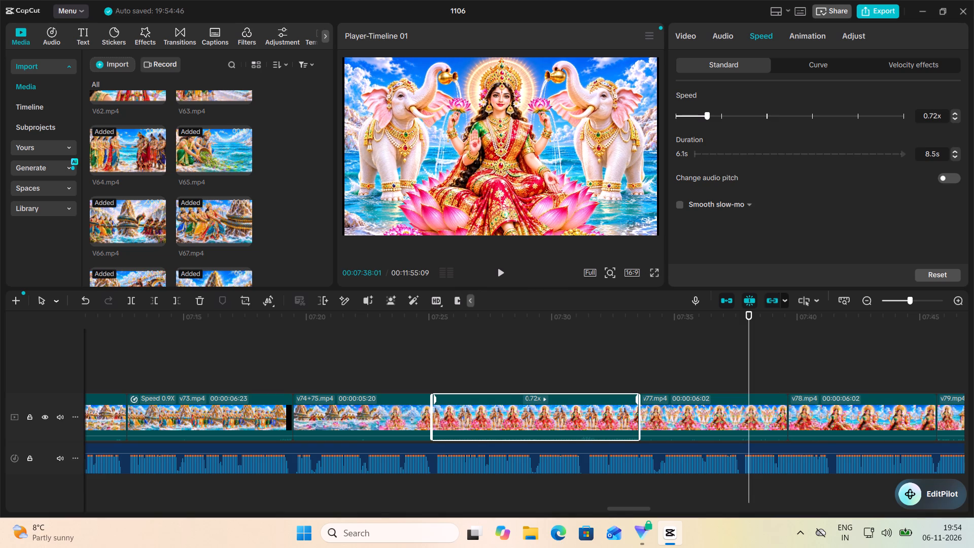
left_click(704, 117)
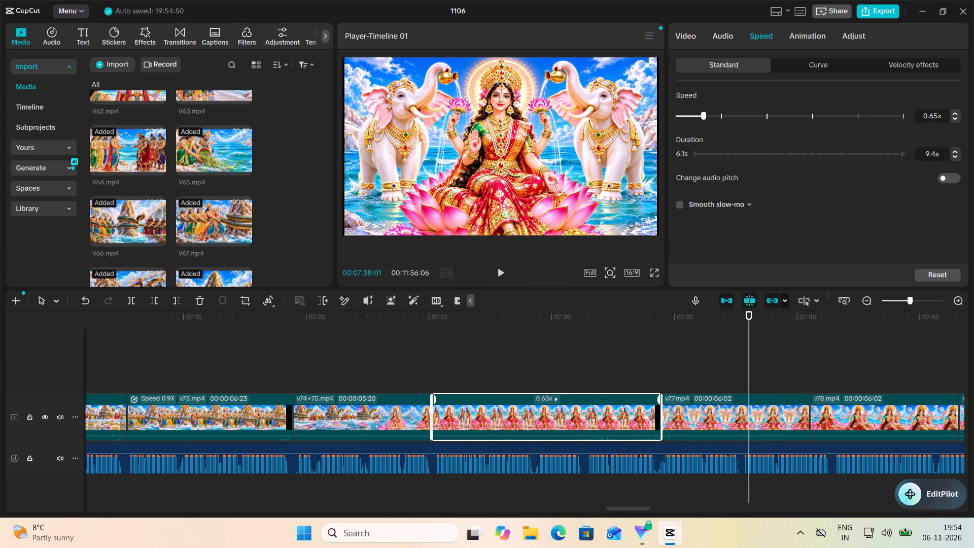
Play from the slowed v76.mp4 into v78.mp4 against the narration, and slow v77.mp4 to 0.87x.
left_click(472, 348)
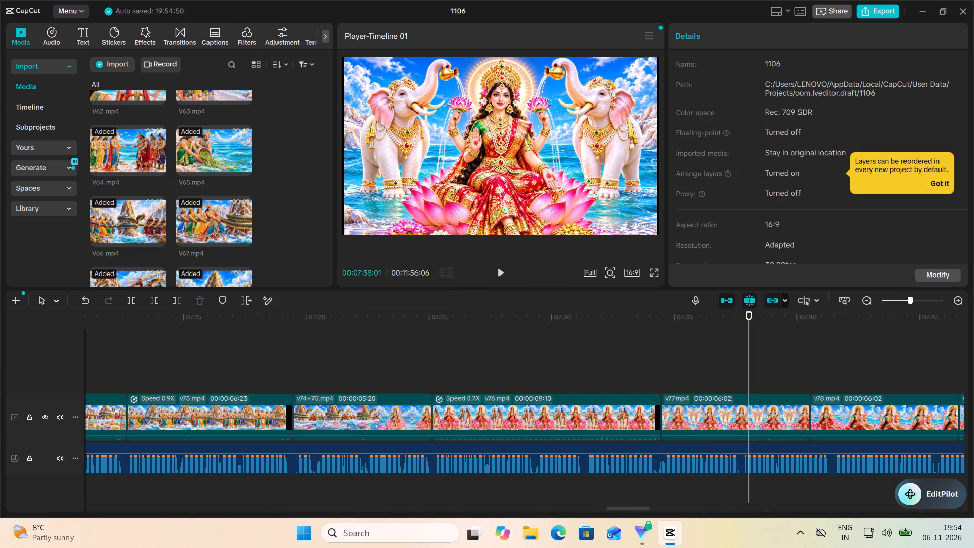
left_click(501, 280)
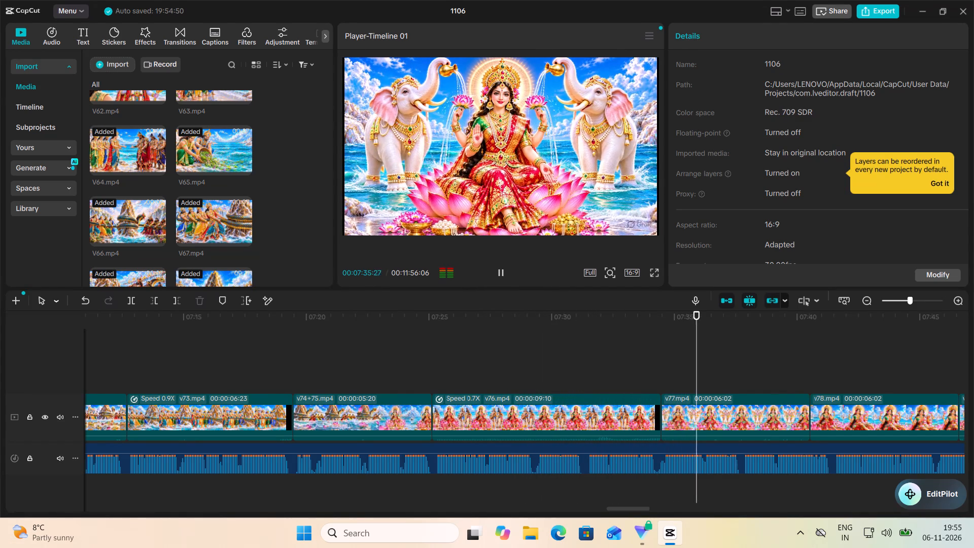
left_click(499, 272)
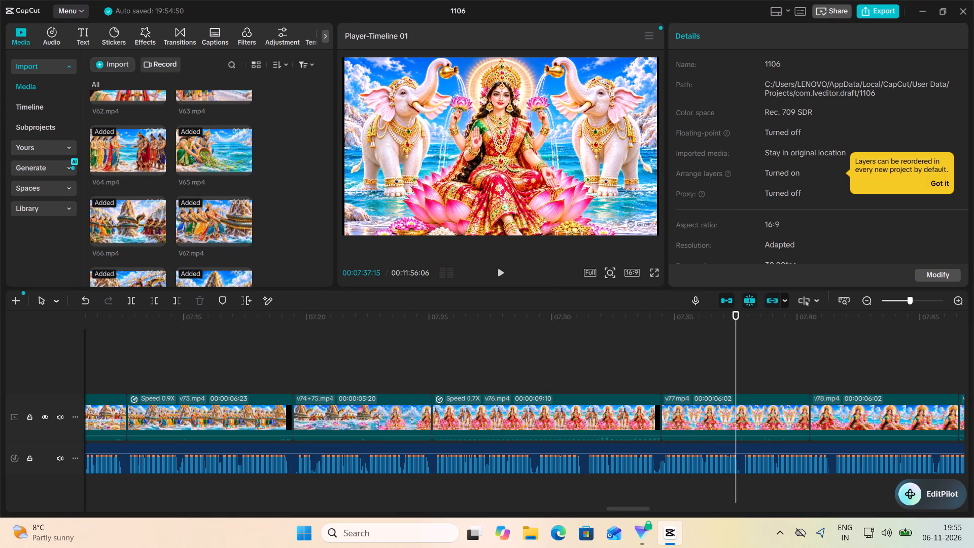
scroll(505, 375, "left", 1)
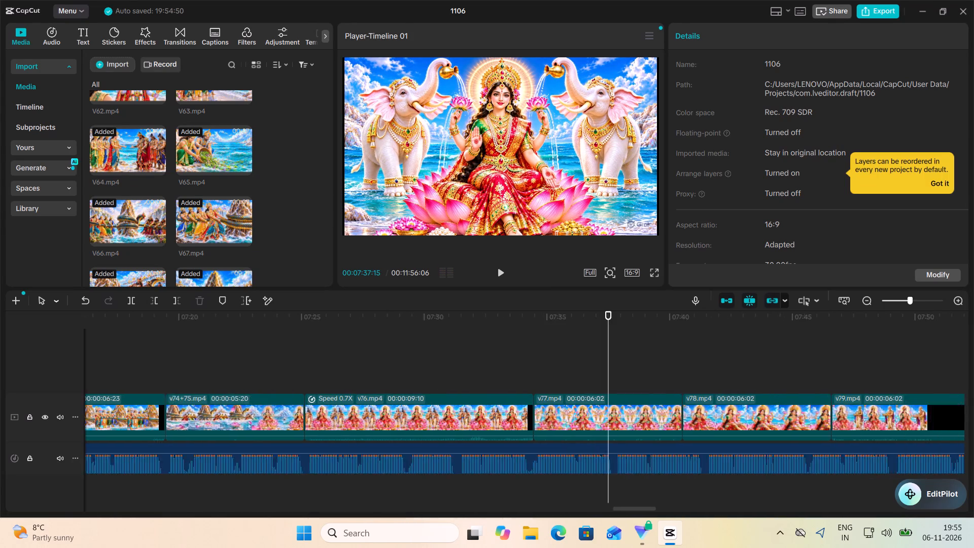
scroll(511, 380, "left", 2)
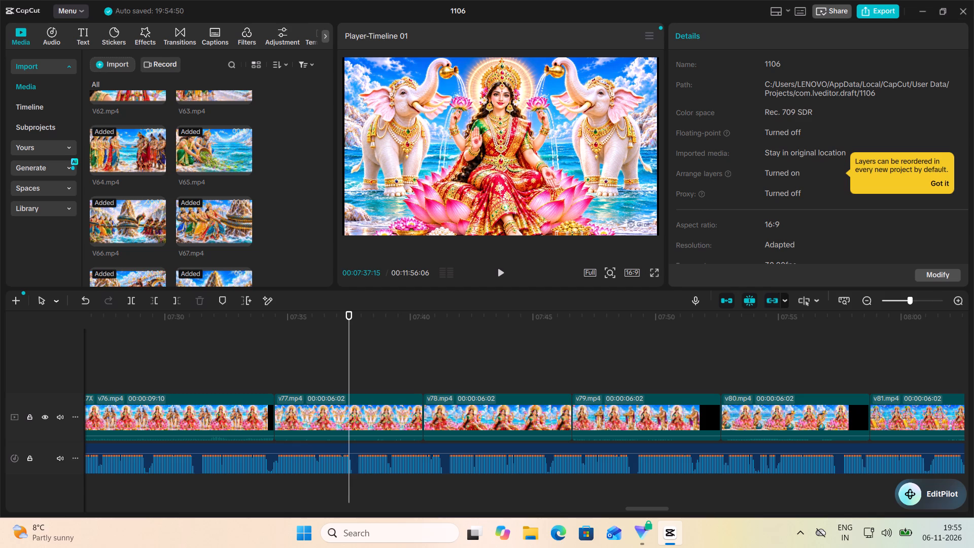
left_click(501, 273)
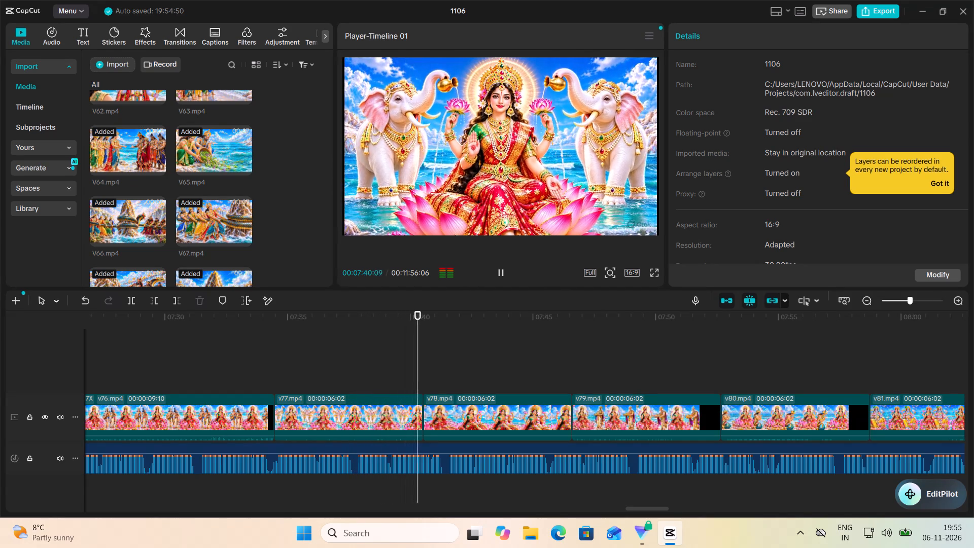
left_click(501, 273)
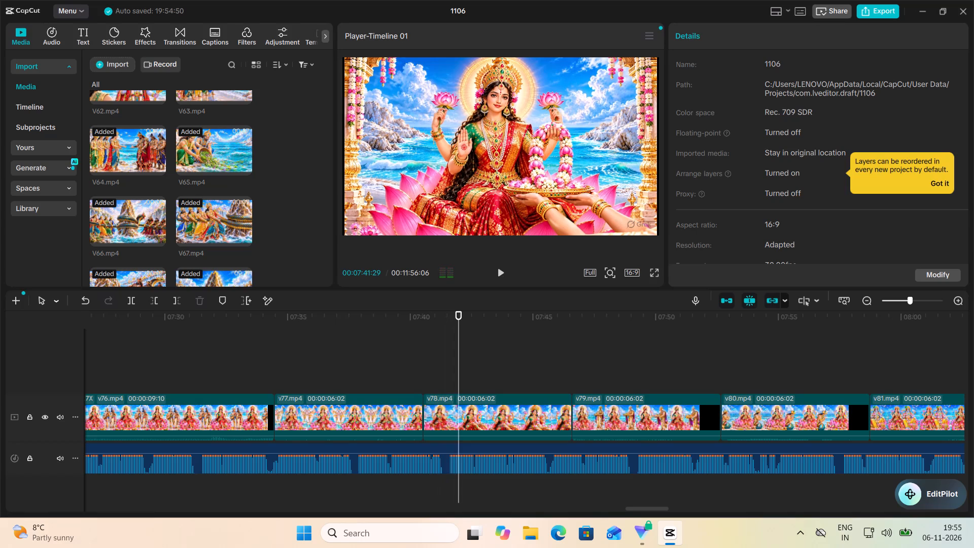
left_click(449, 372)
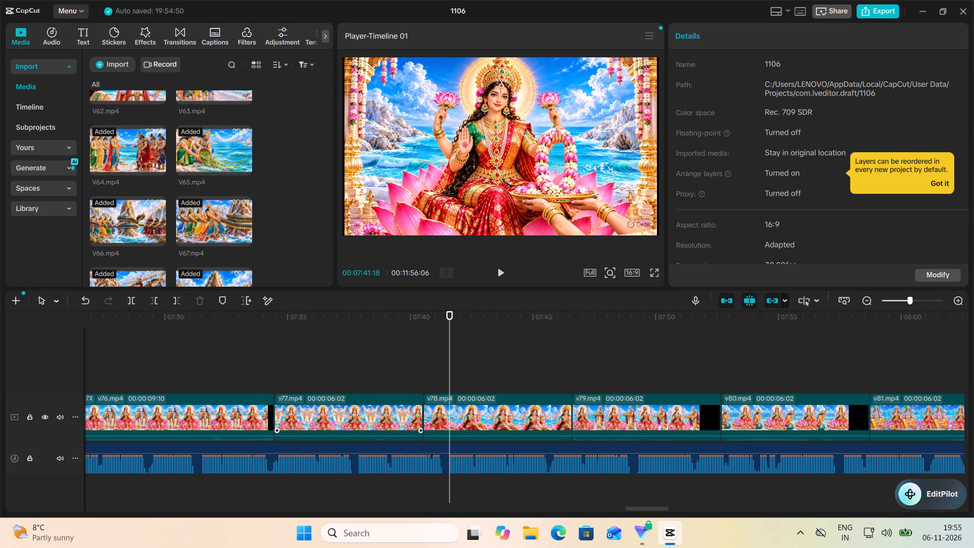
left_click(387, 425)
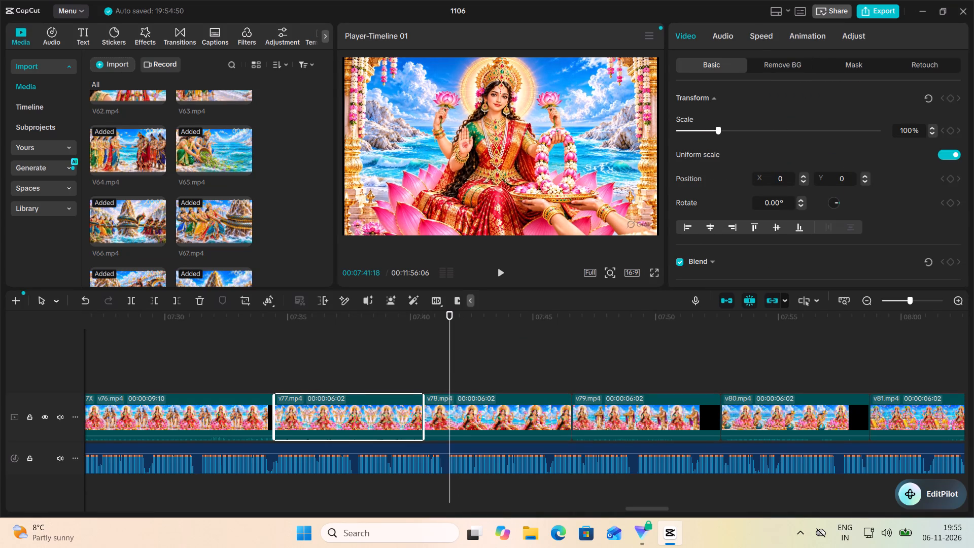
left_click(754, 39)
left_click(718, 116)
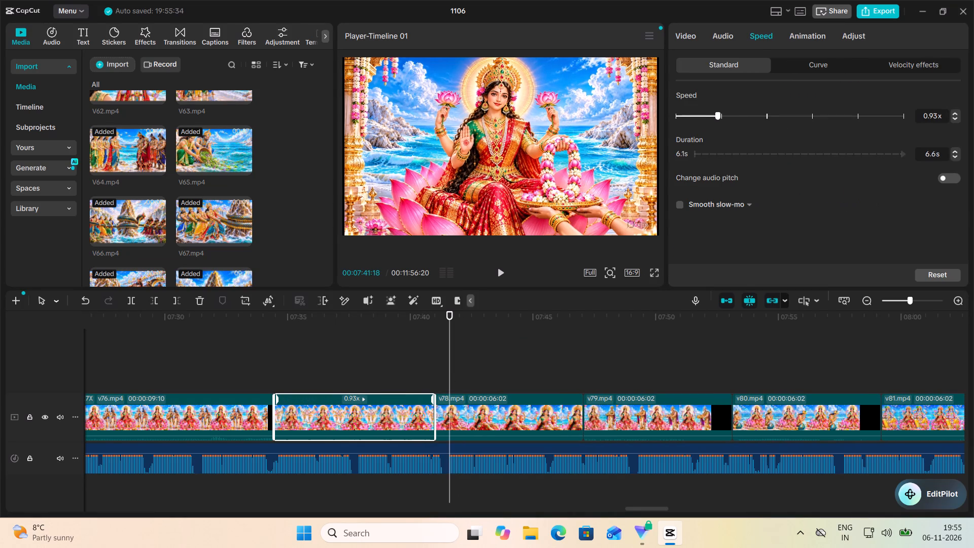
left_click(716, 116)
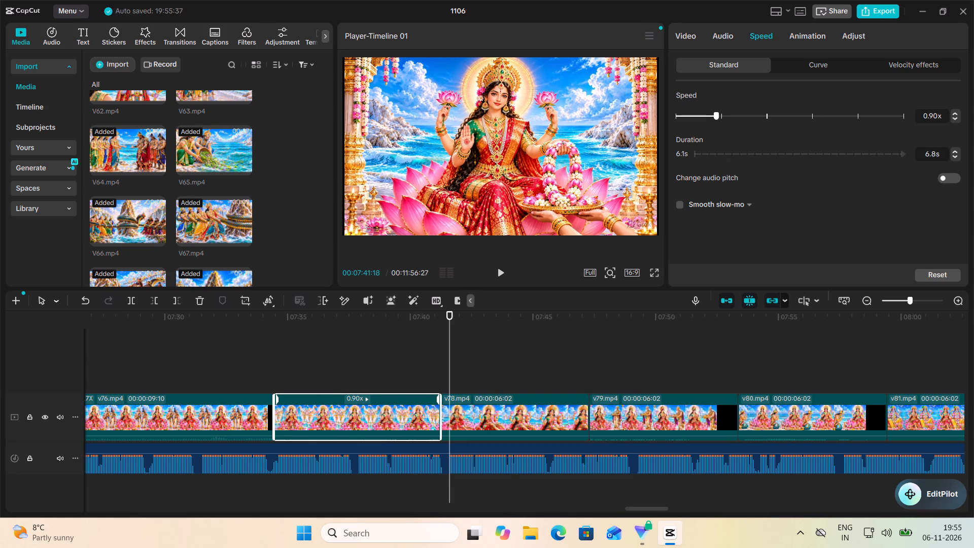
left_click(713, 117)
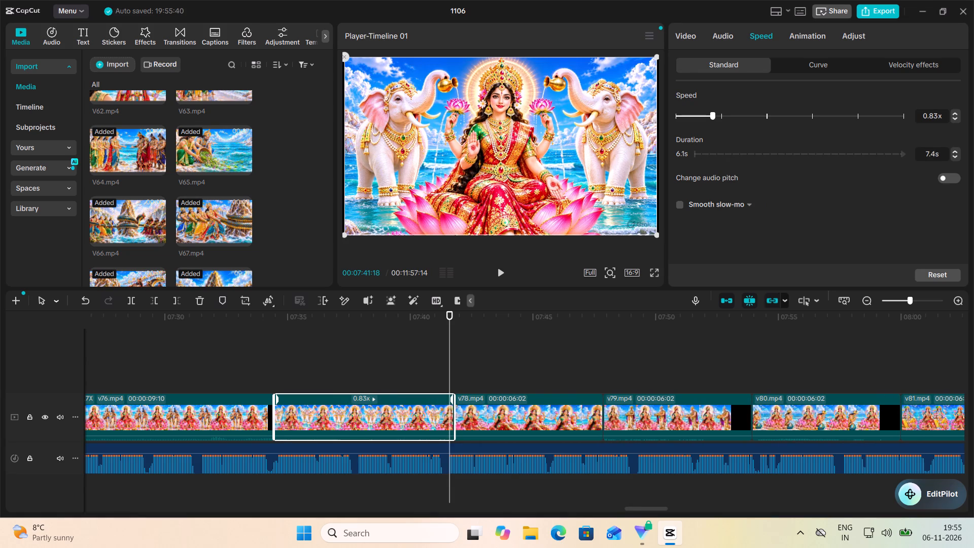
left_click(715, 116)
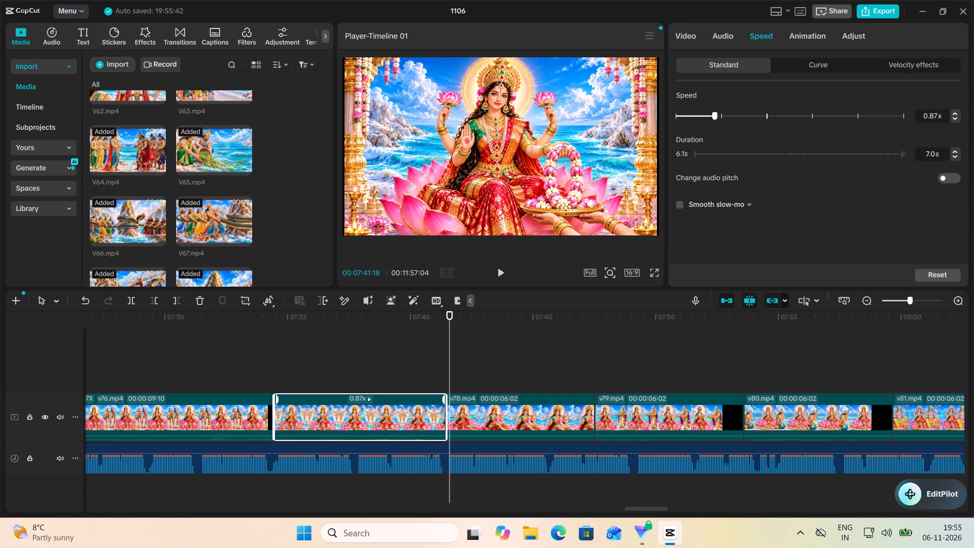
Play from late in v77.mp4 to the end of v78.mp4 against the narration, and speed v78.mp4 up to 1.44x.
left_click(395, 374)
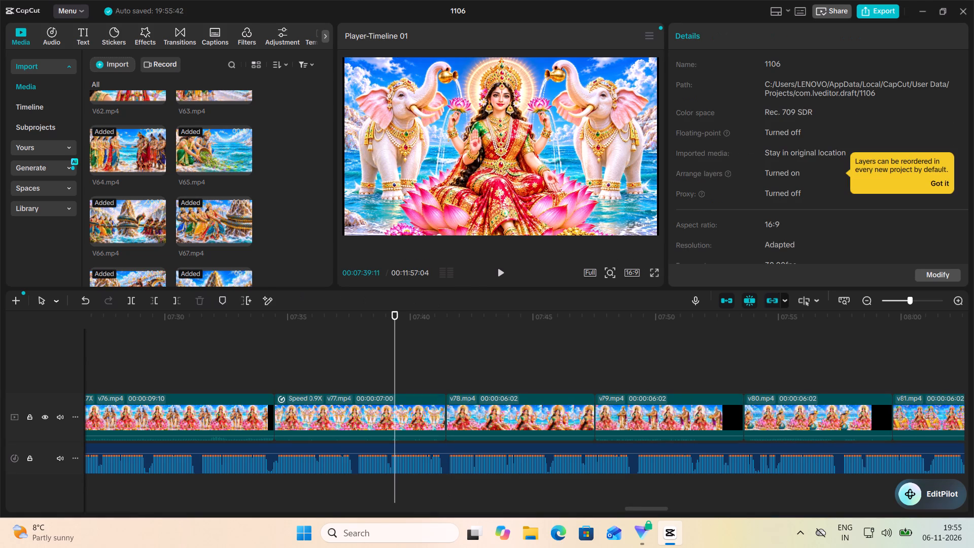
left_click(500, 269)
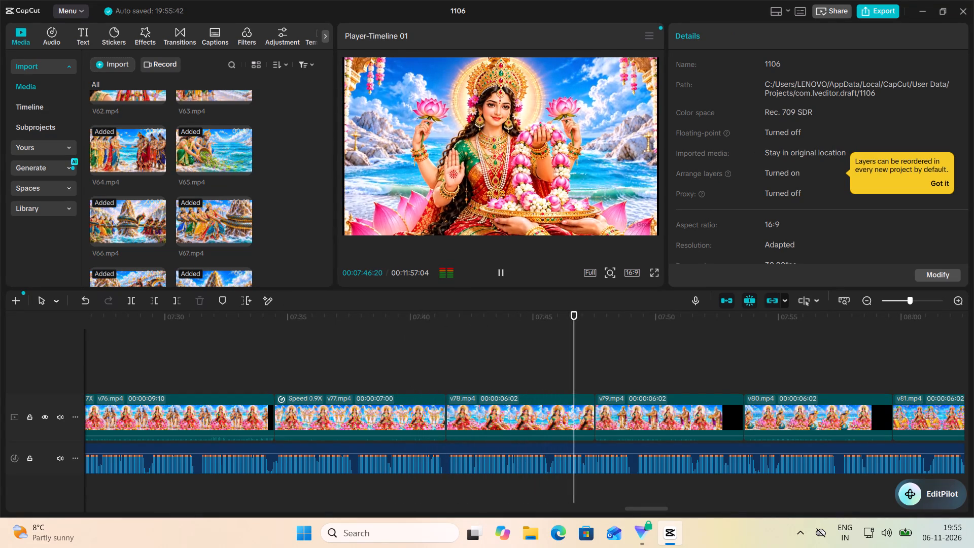
left_click(499, 270)
left_click(532, 418)
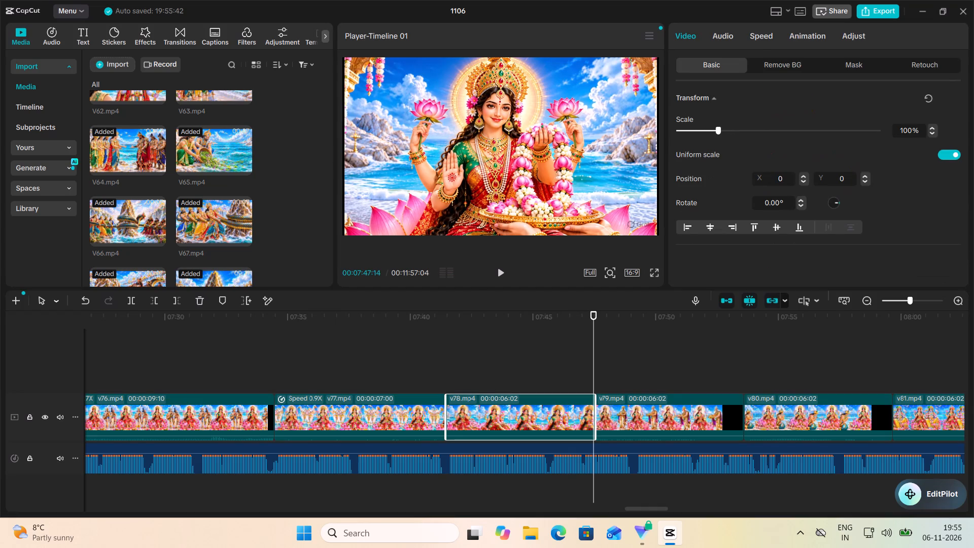
left_click(767, 40)
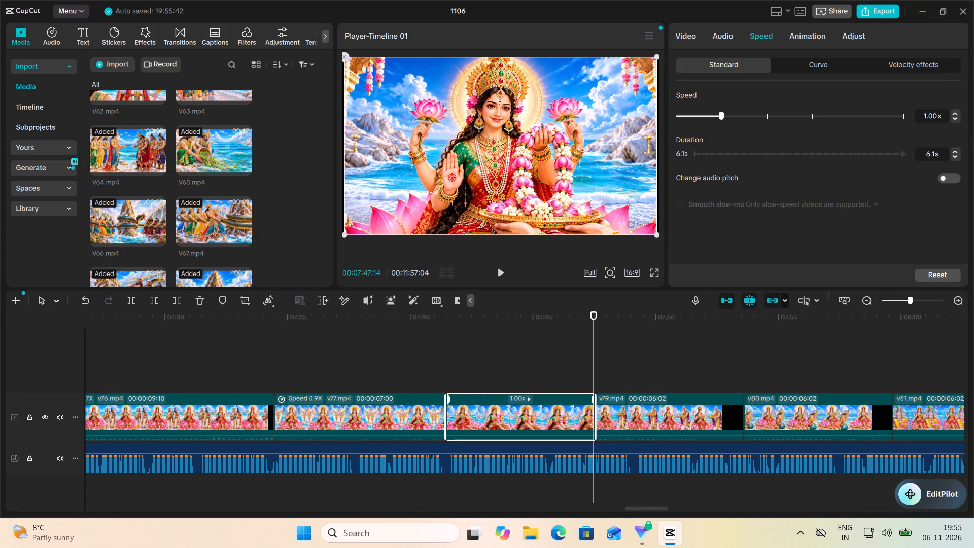
left_click(730, 117)
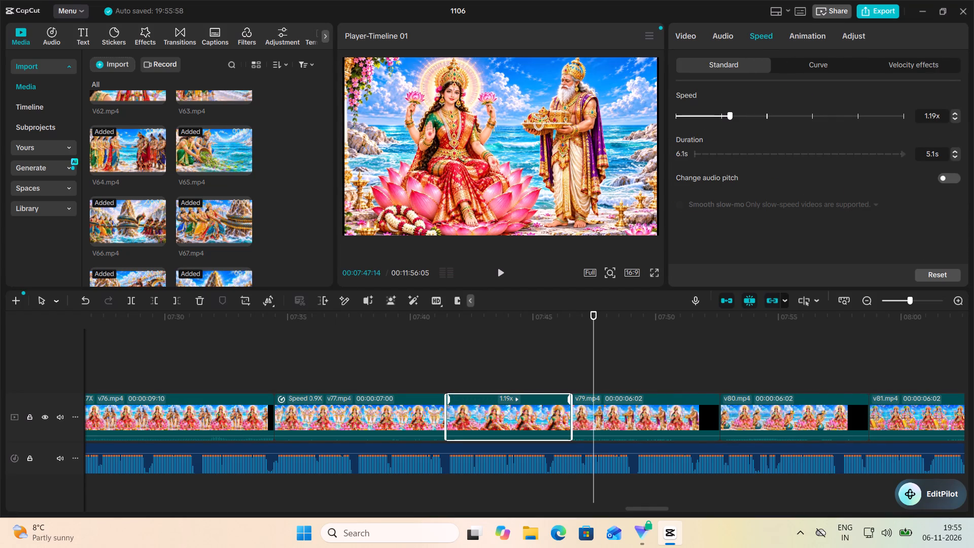
left_click(729, 117)
left_click(735, 115)
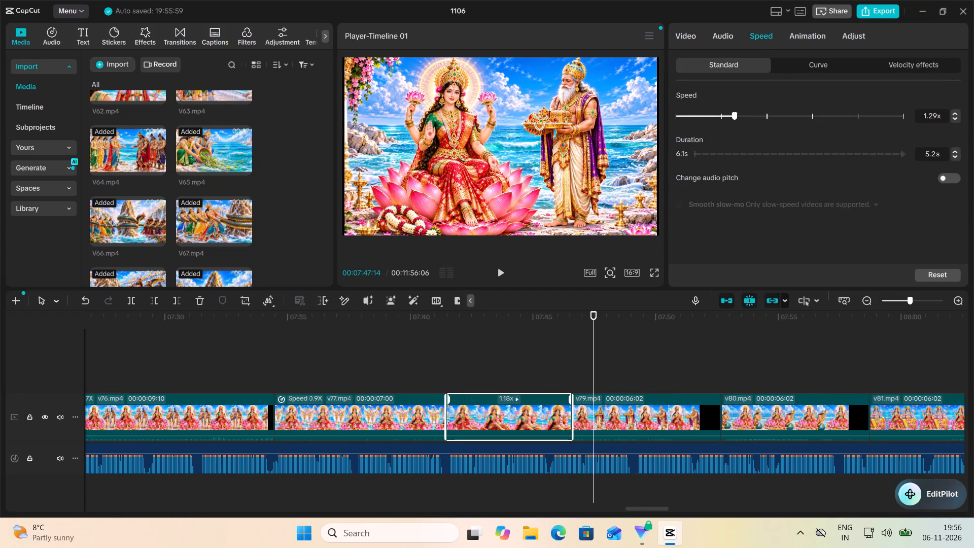
left_click(739, 114)
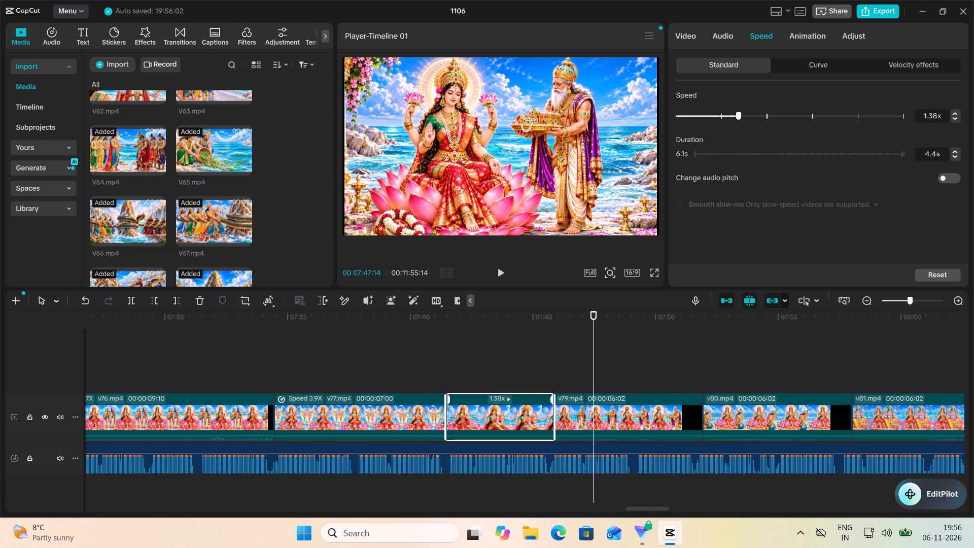
left_click(739, 115)
left_click(742, 115)
Play from the start of v78.mp4 into the start of v81.mp4 against the narration to check the clip timing.
left_click(496, 366)
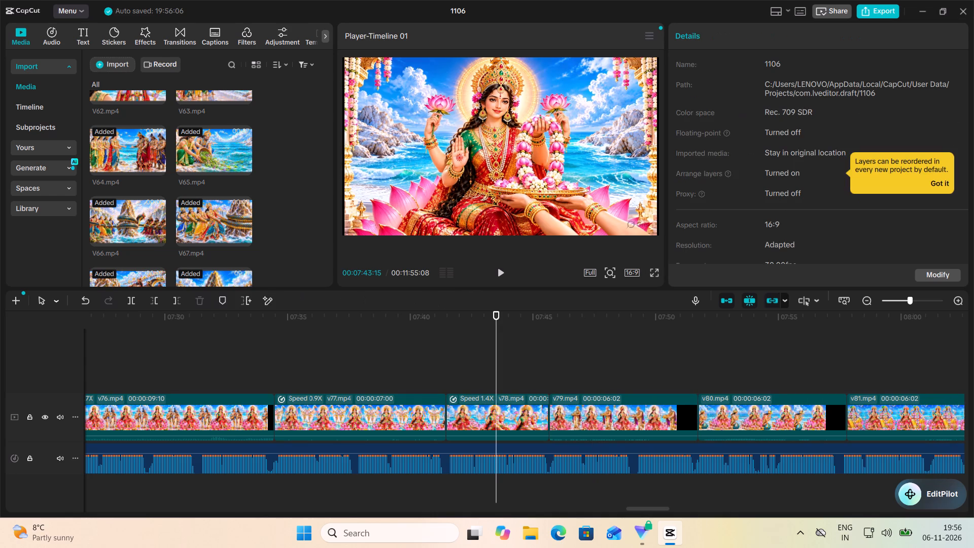
left_click(443, 366)
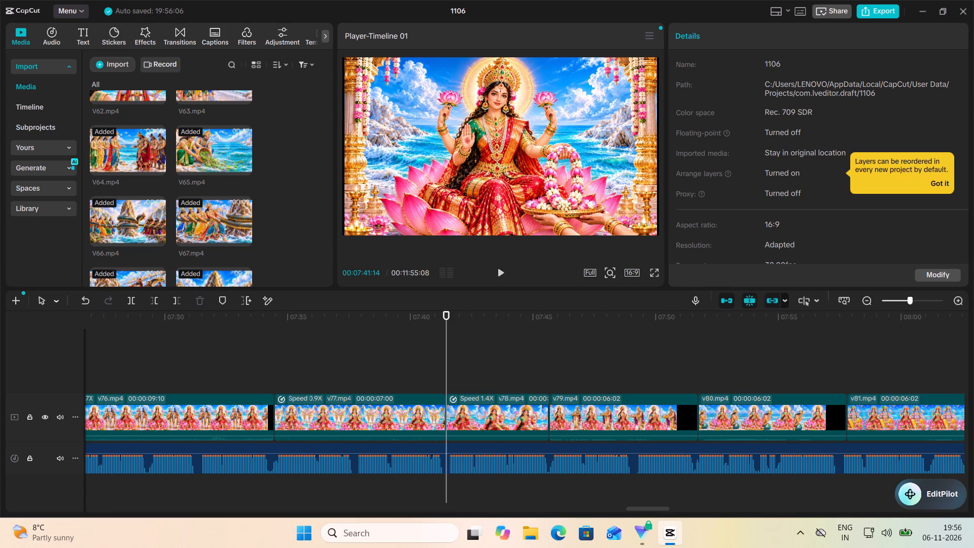
left_click(499, 275)
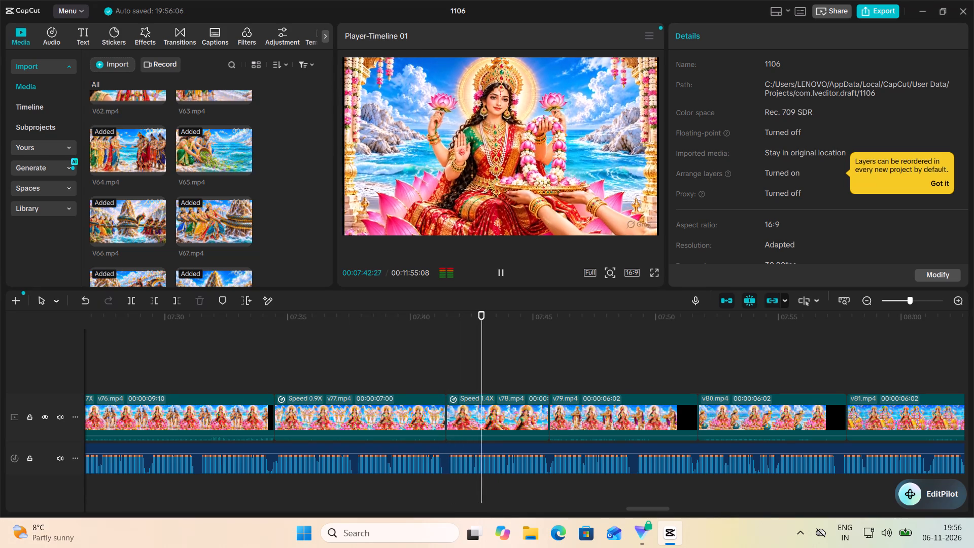
left_click(500, 275)
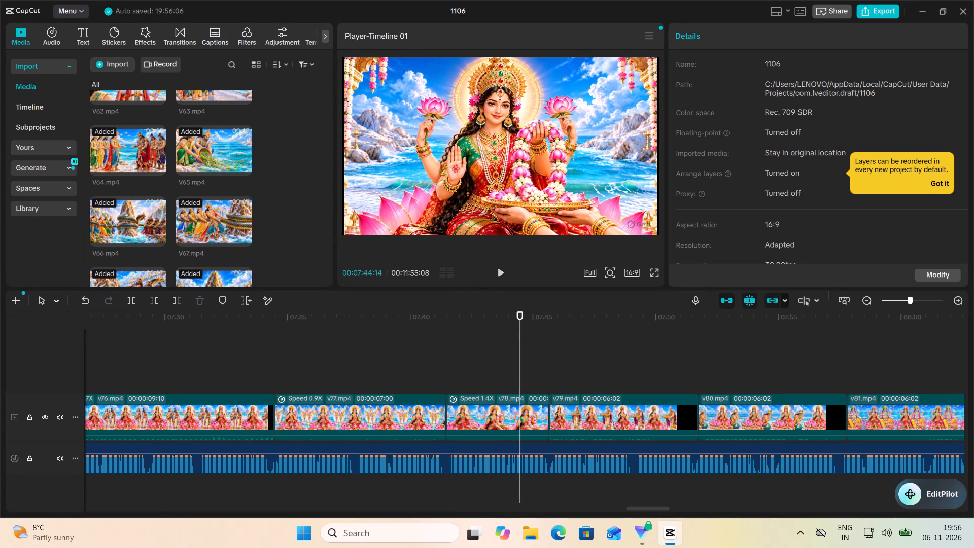
left_click(500, 274)
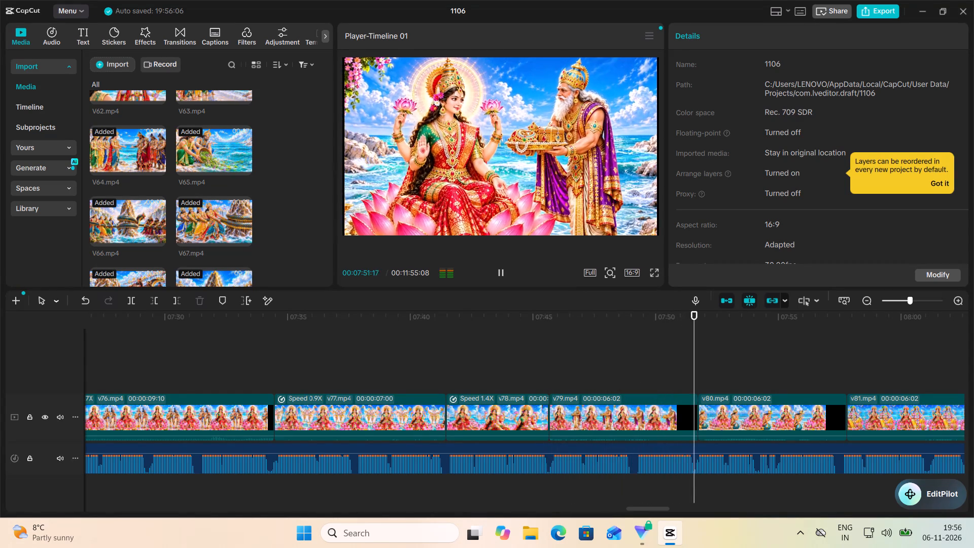
left_click(500, 274)
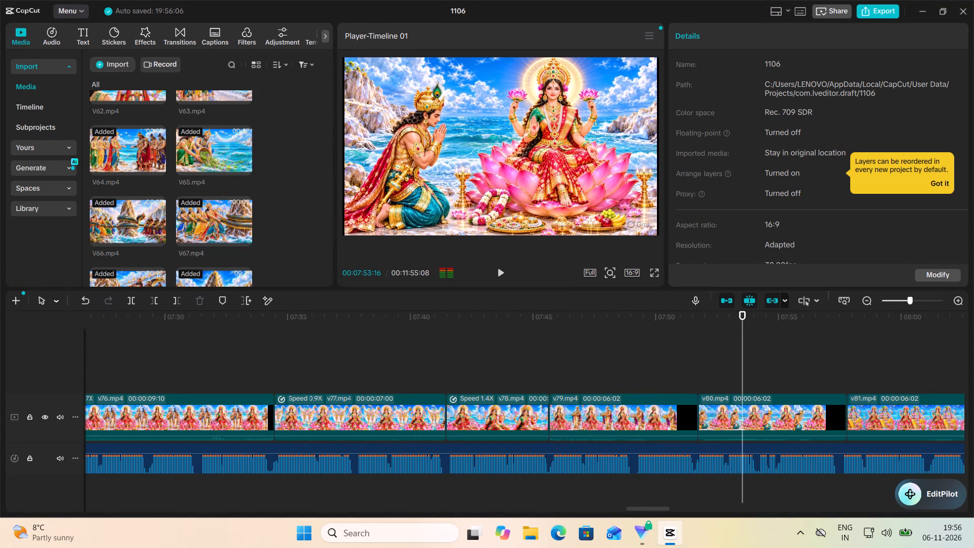
left_click(500, 274)
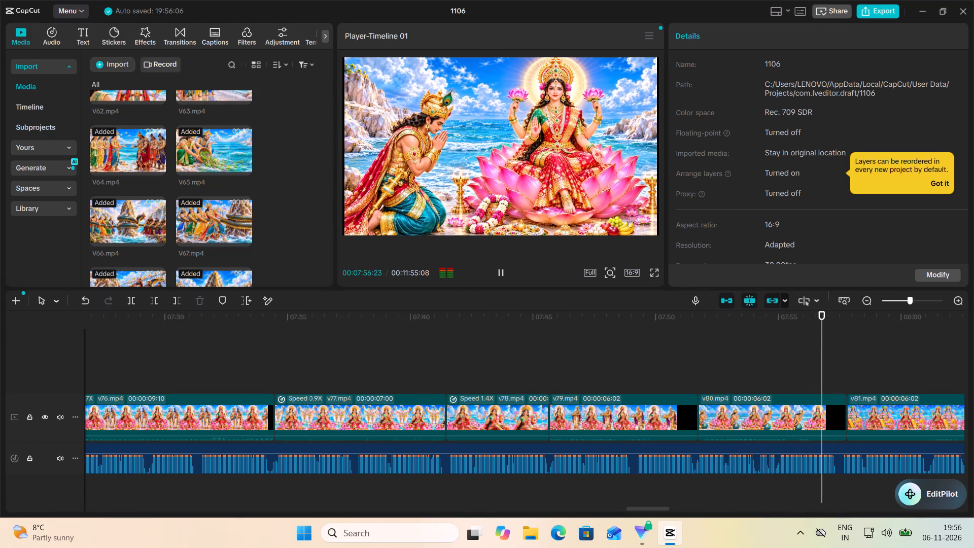
left_click(500, 274)
left_click(500, 274)
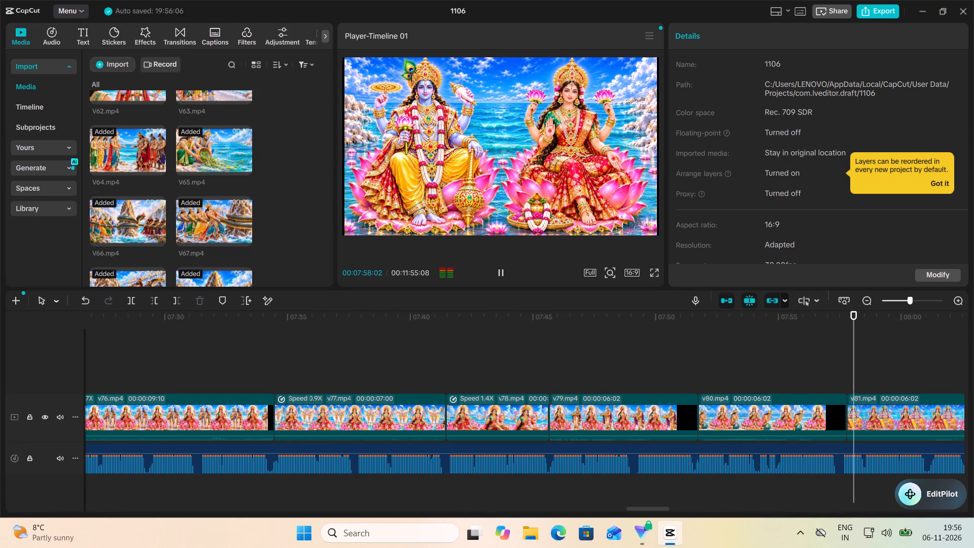
left_click(500, 274)
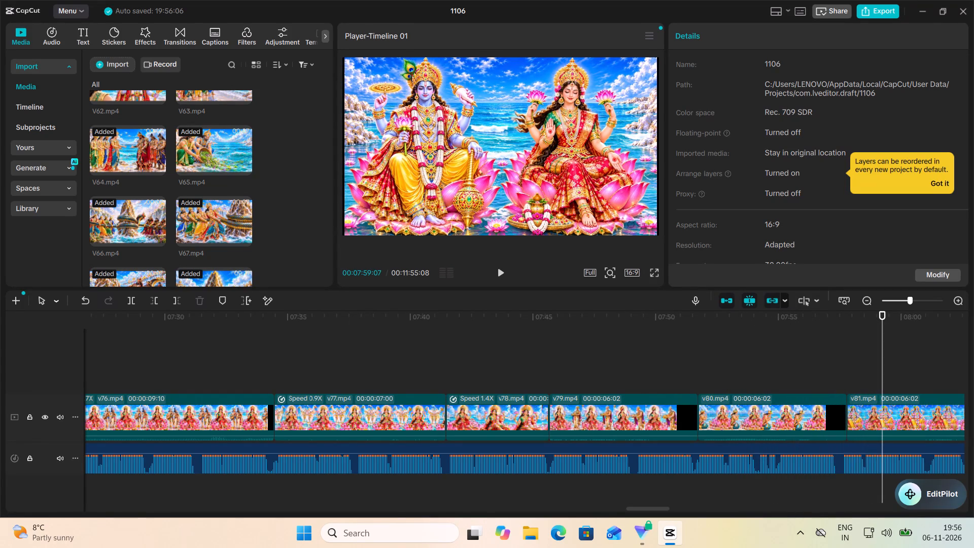
Speed v79.mp4 up to 1.72x.
left_click(647, 413)
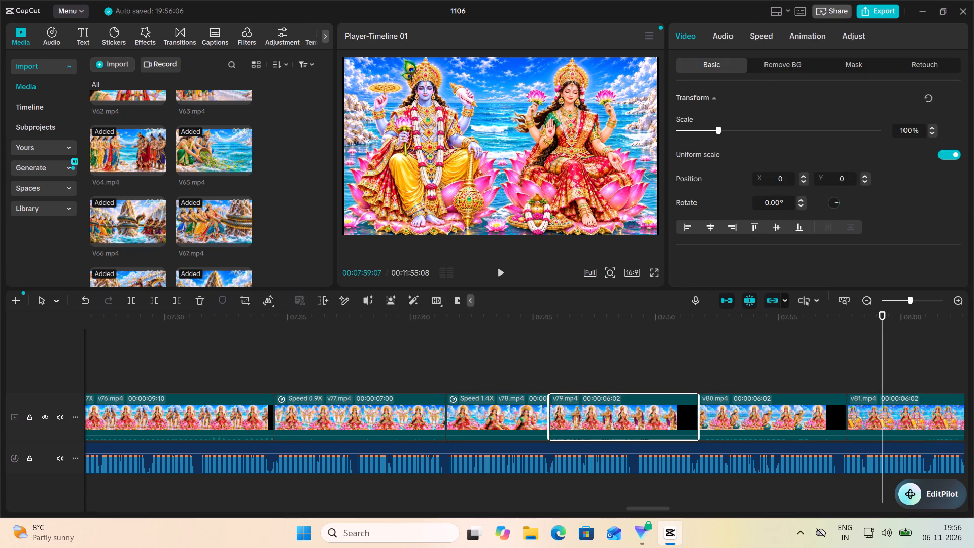
left_click(767, 34)
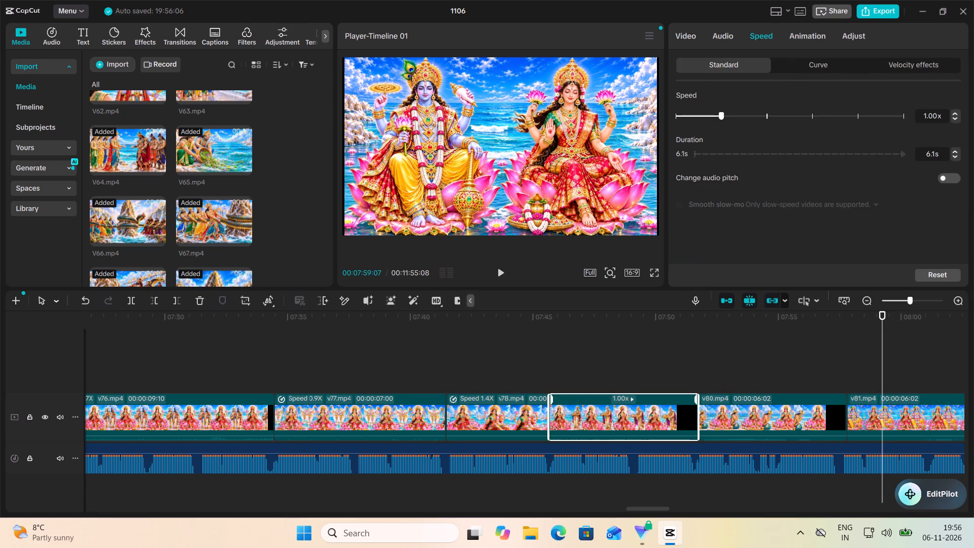
left_click(726, 113)
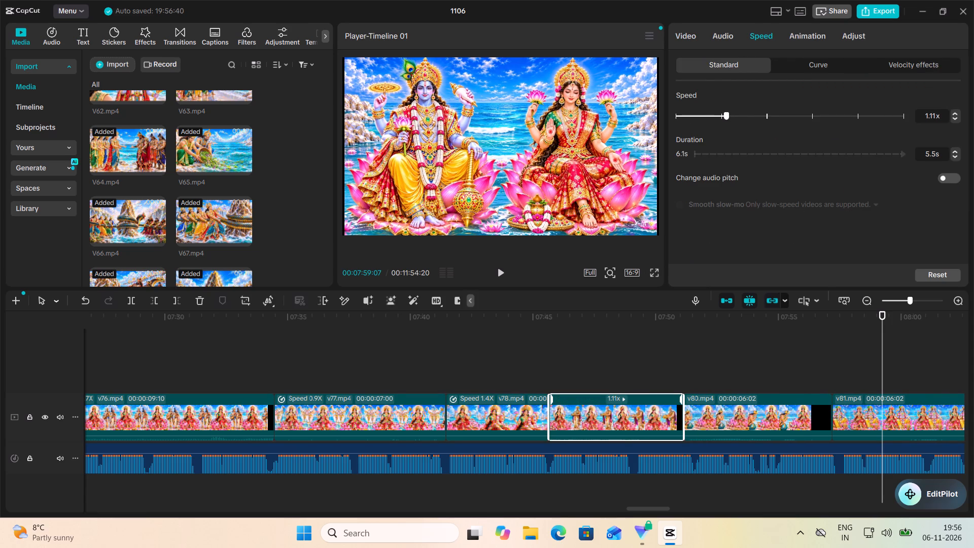
left_click(740, 117)
left_click(750, 115)
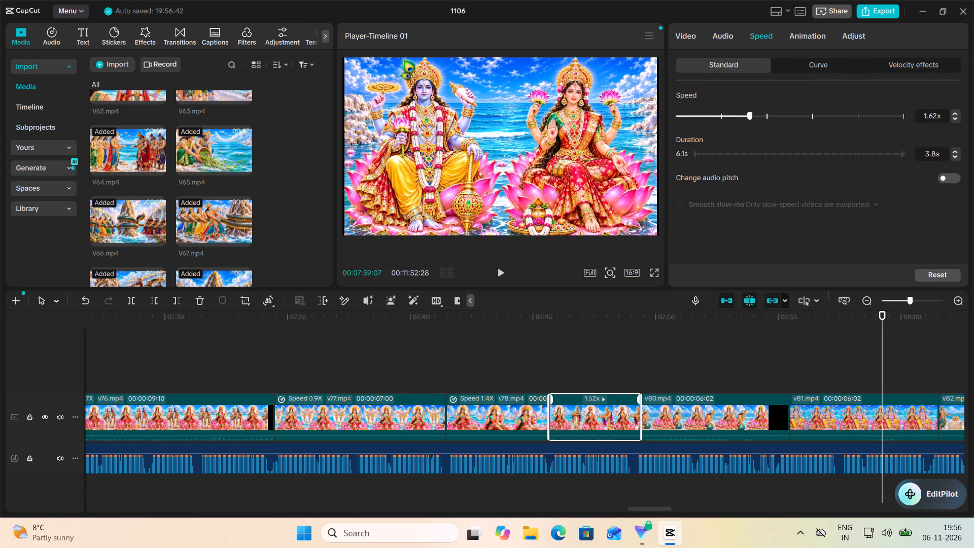
left_click(750, 115)
left_click(752, 116)
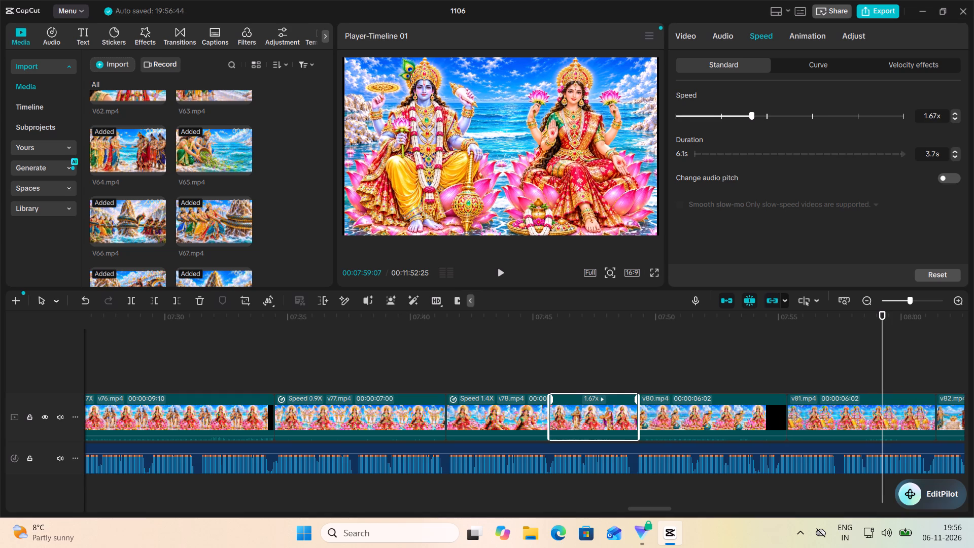
left_click(754, 115)
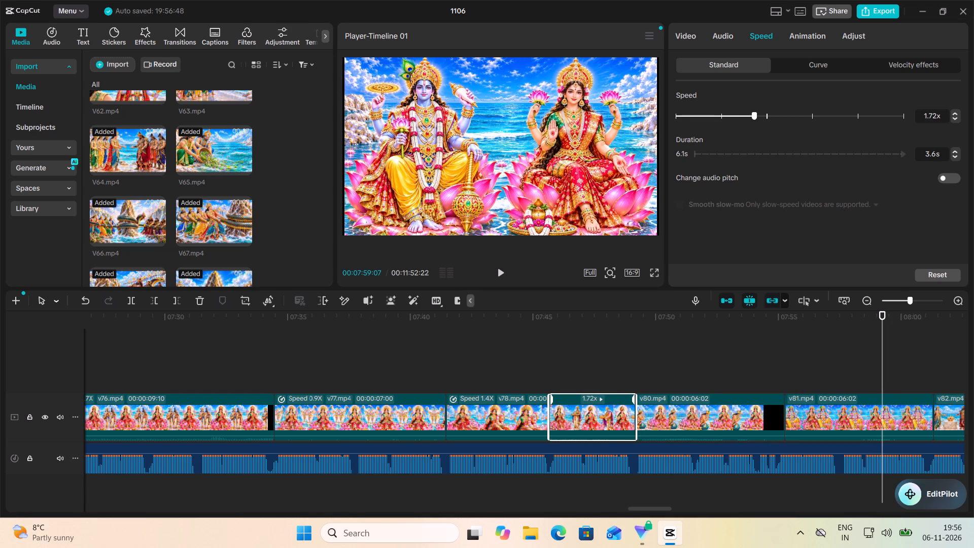
Play from the start of the sped-up v79.mp4 into v81.mp4 against the narration, and slow v80.mp4 to 0.74x.
left_click(549, 372)
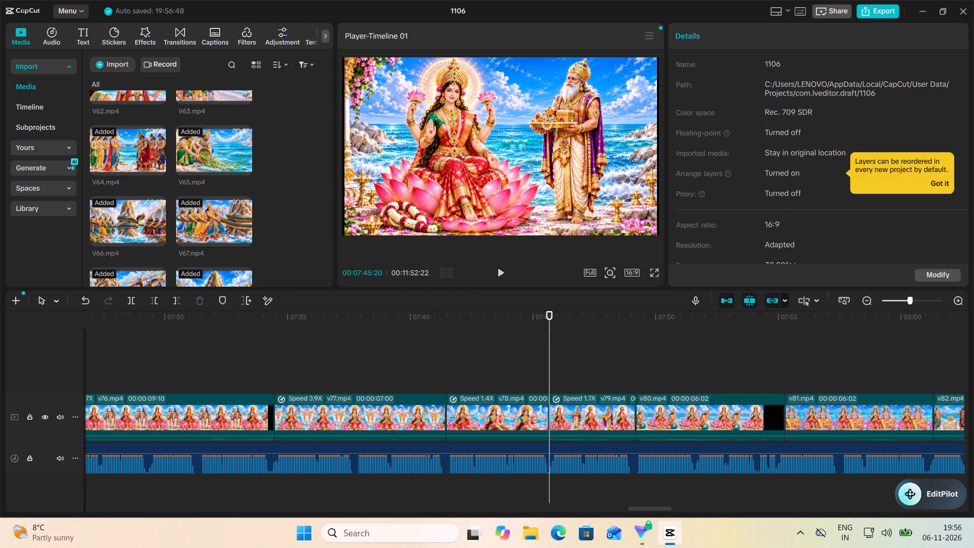
left_click(501, 268)
scroll(239, 338, "left", 1)
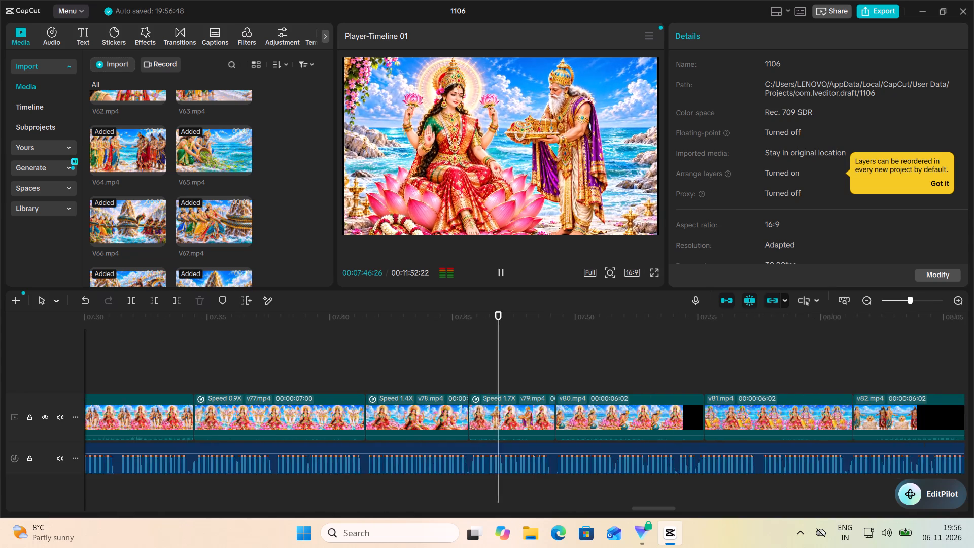
scroll(507, 340, "left", 1)
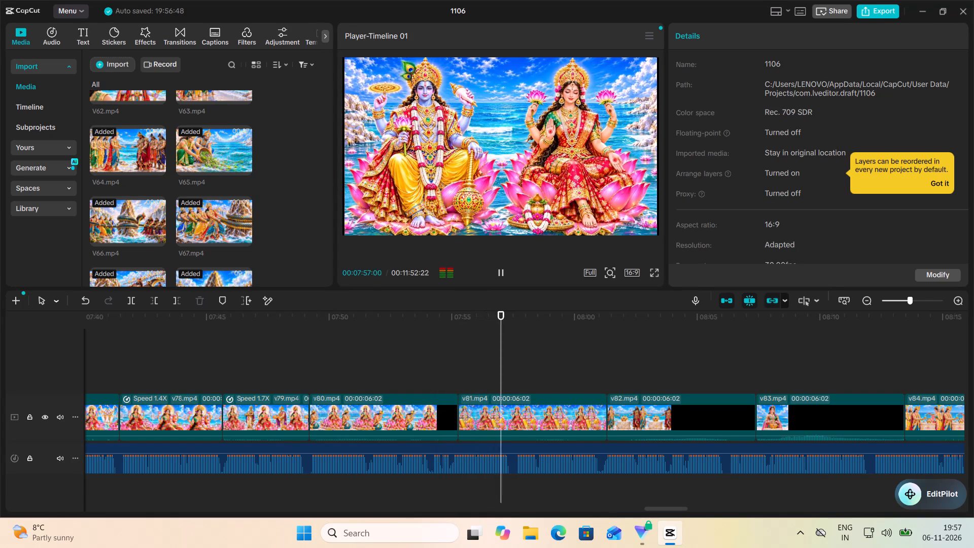
left_click(503, 273)
left_click(393, 424)
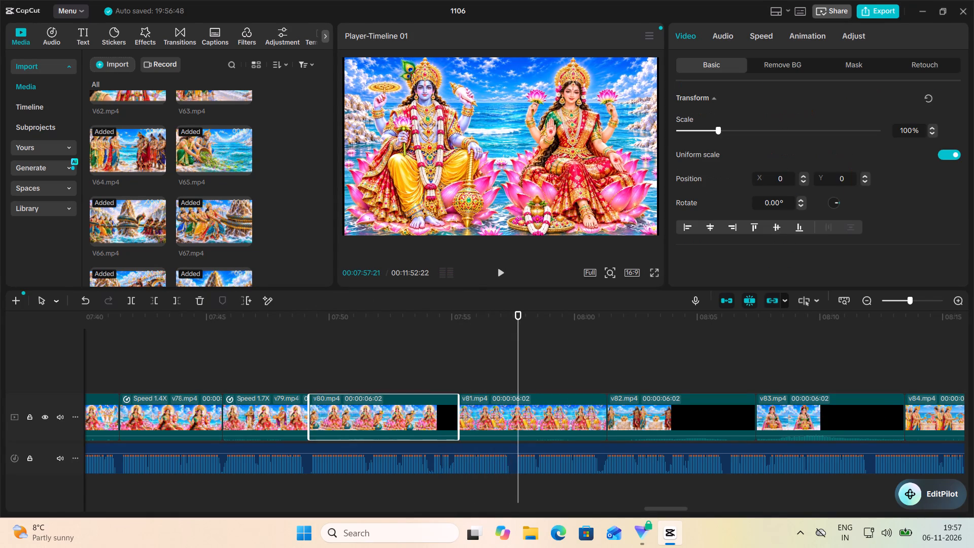
left_click(759, 32)
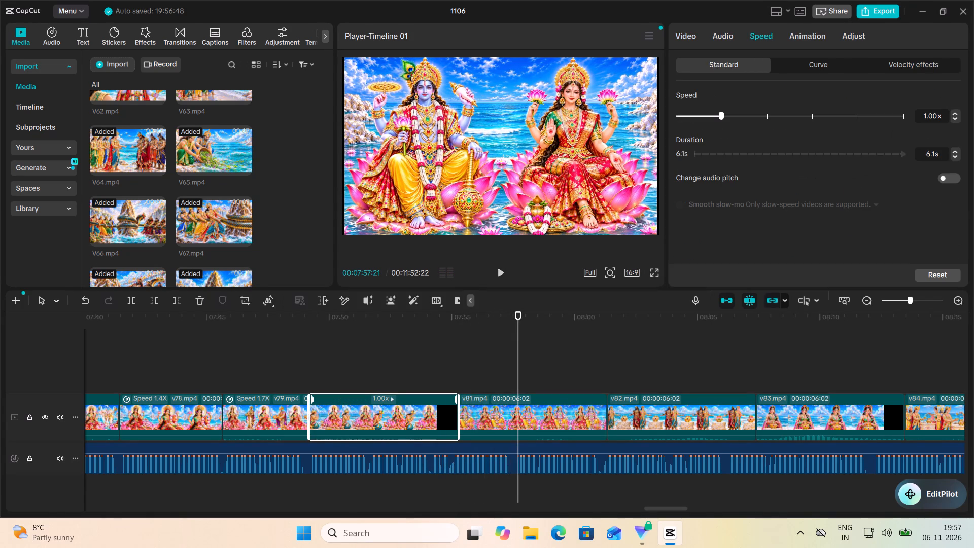
left_click(717, 114)
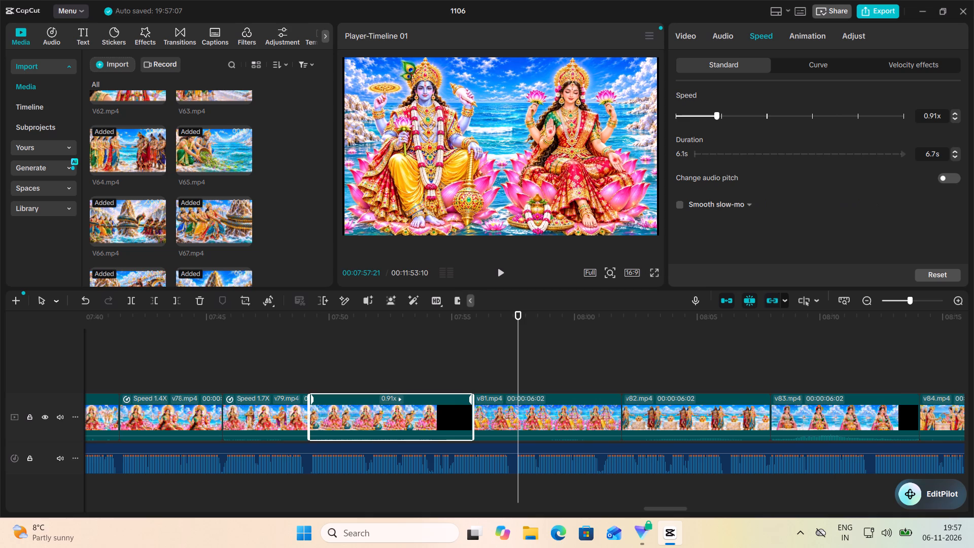
left_click(714, 115)
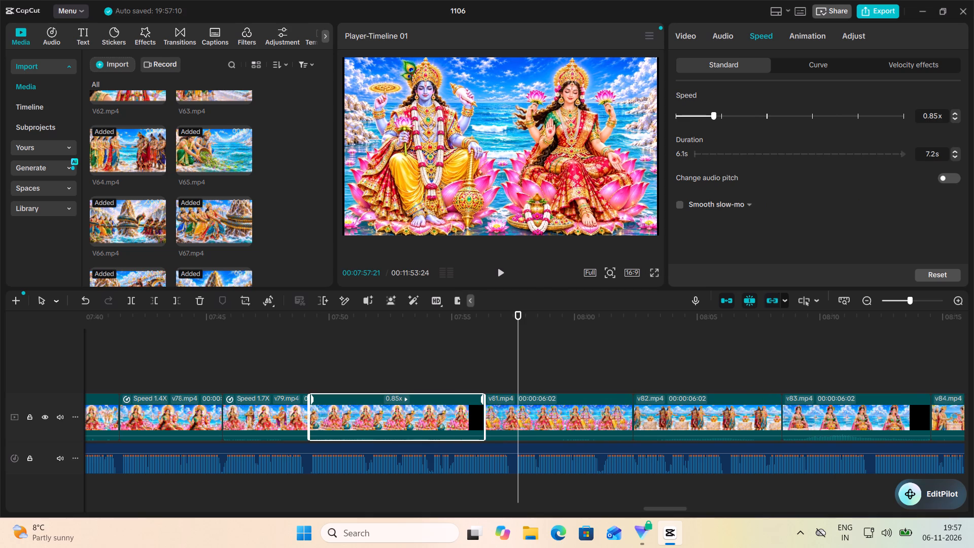
left_click(710, 114)
left_click(708, 115)
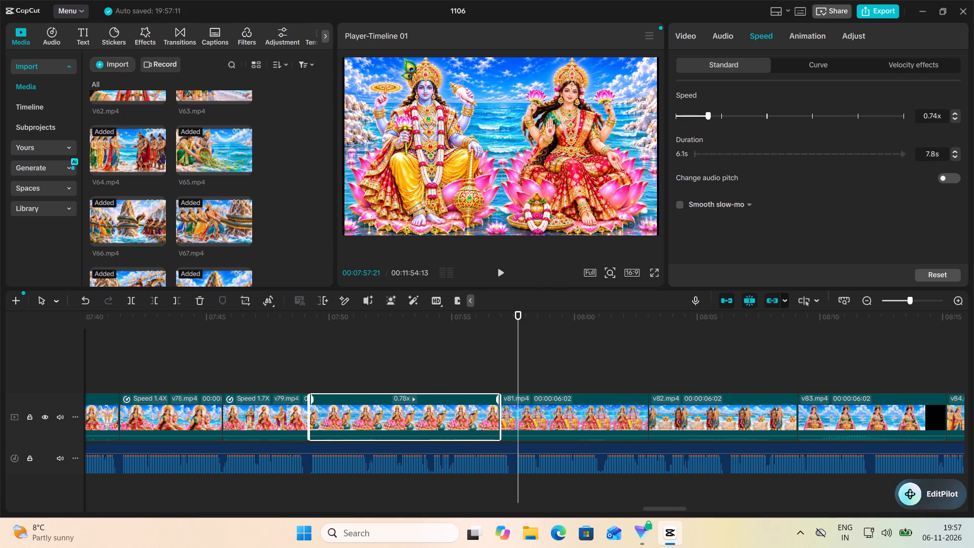
left_click(477, 378)
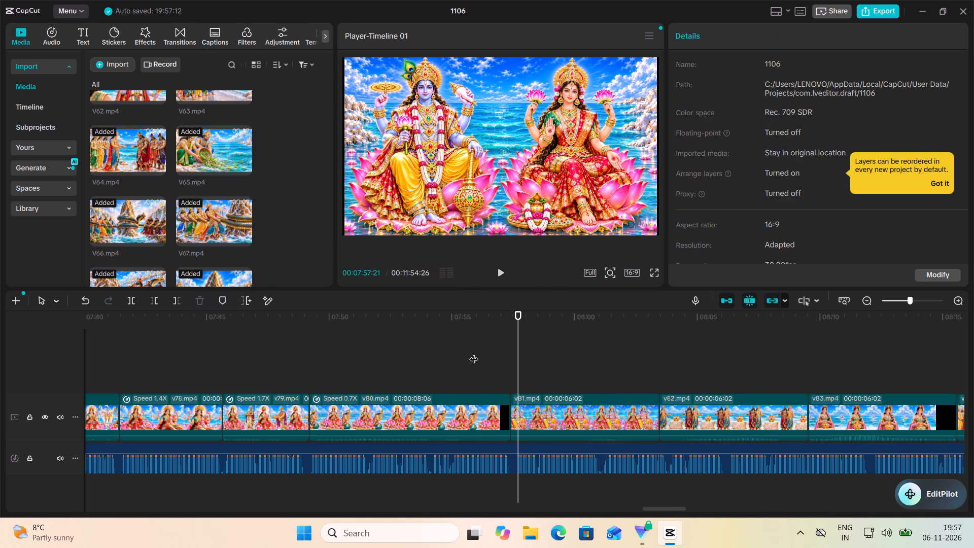
Play from the start of v81.mp4 into v82.mp4 against the narration, and slow v81.mp4 to 0.69x.
left_click(501, 278)
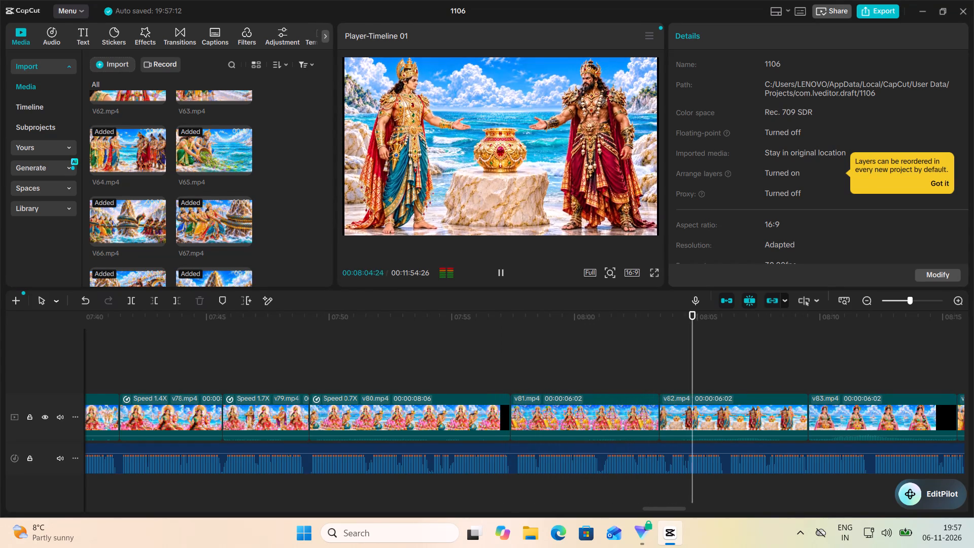
left_click(506, 273)
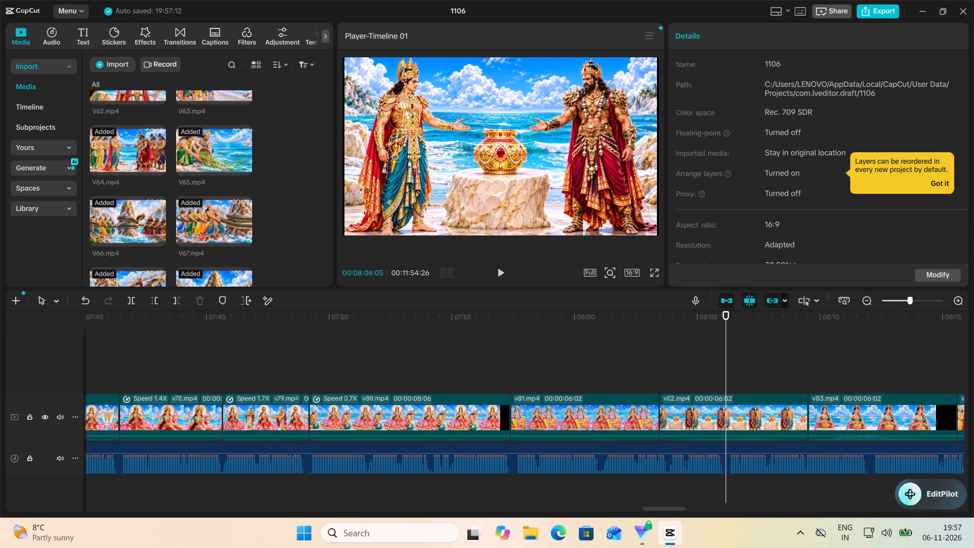
scroll(520, 352, "left", 2)
left_click(223, 415)
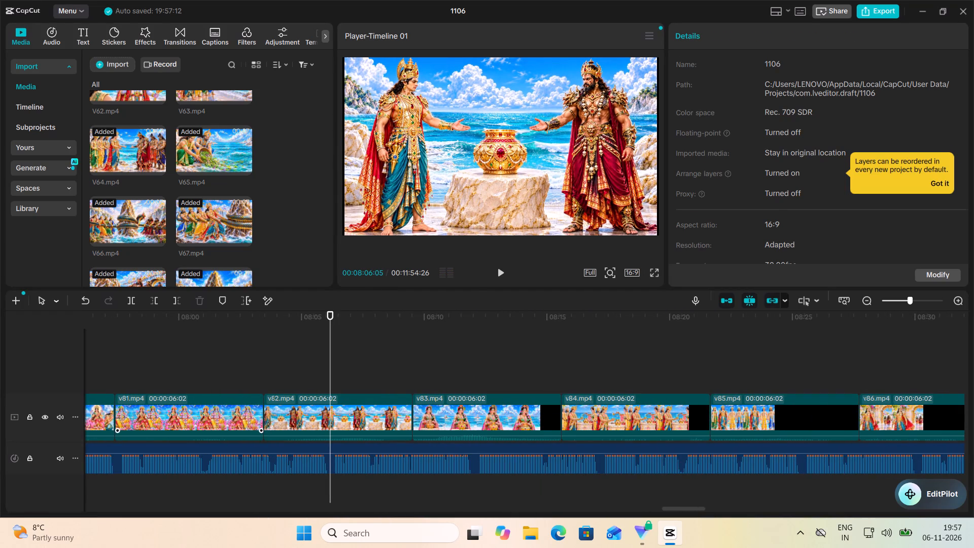
left_click(773, 35)
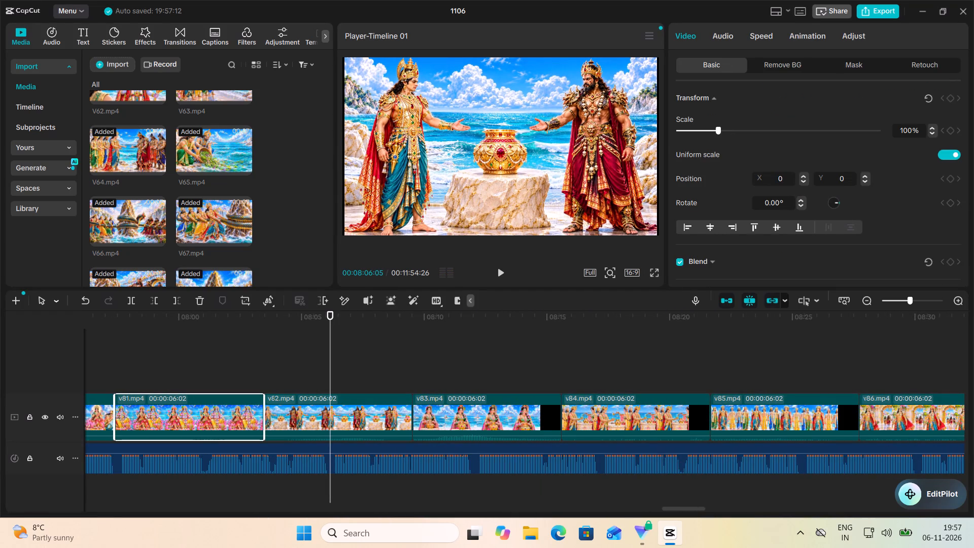
left_click(712, 114)
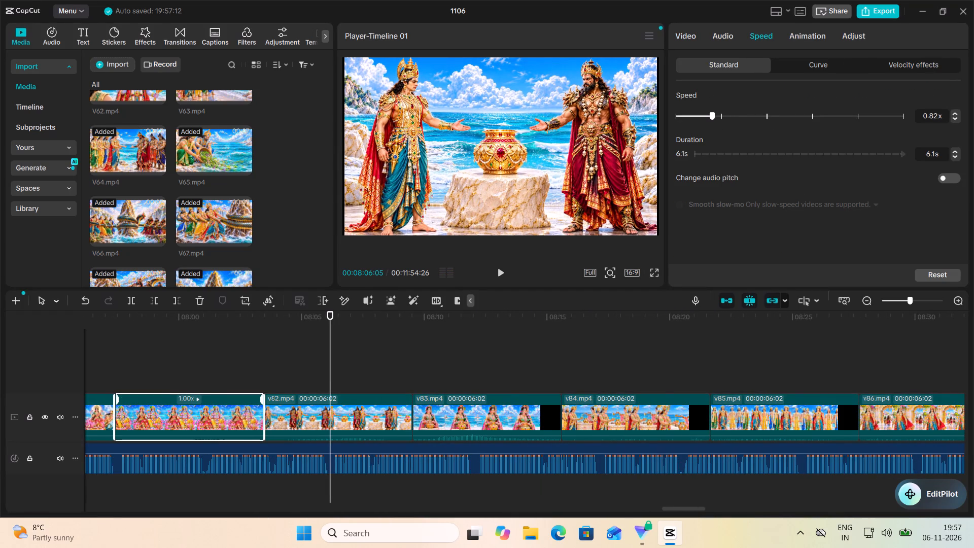
left_click(707, 117)
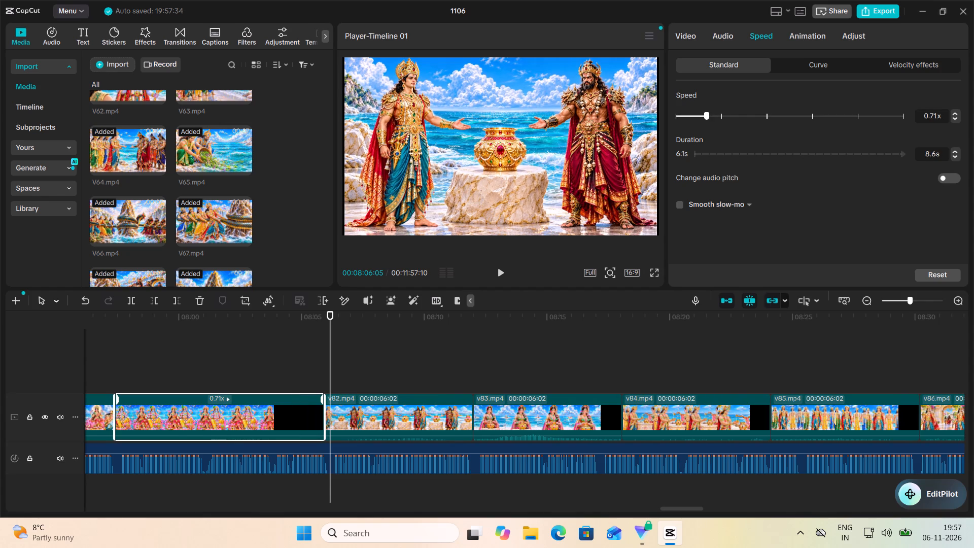
left_click(706, 116)
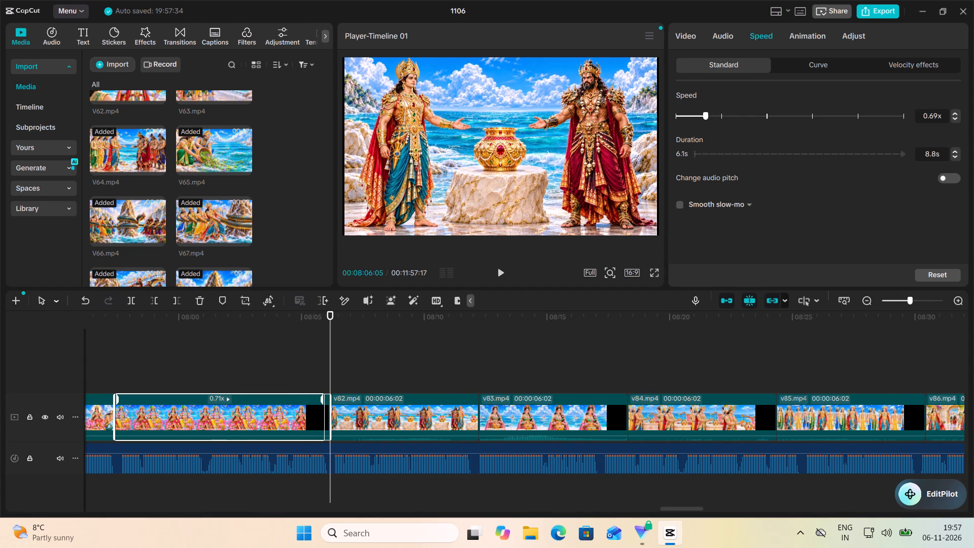
left_click(225, 364)
Play from the start of v82.mp4 into v83.mp4 against the narration to check the clip timing.
left_click(507, 277)
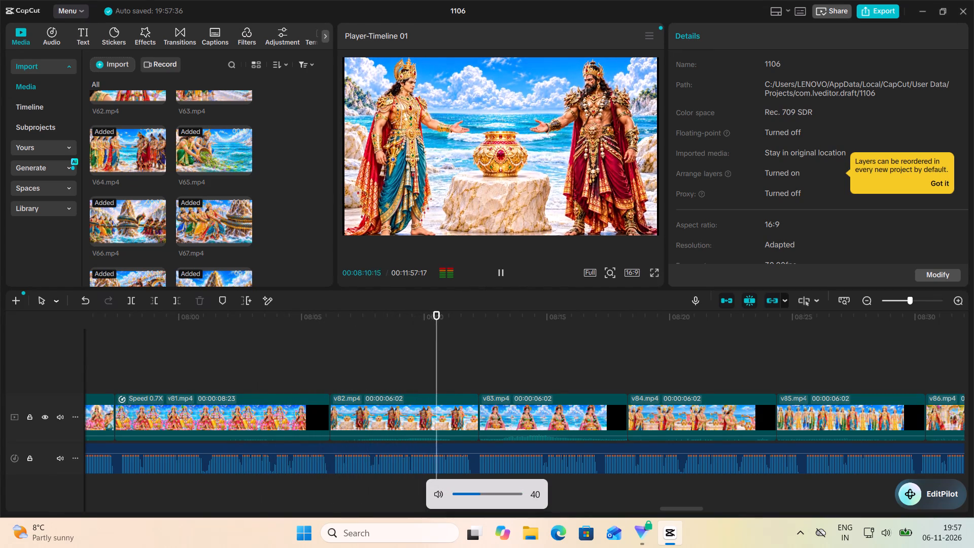
left_click(500, 273)
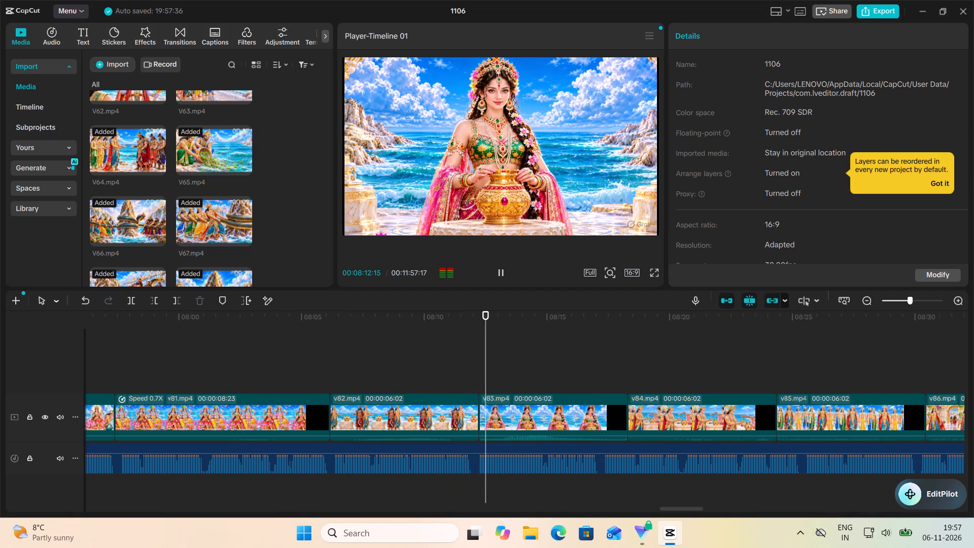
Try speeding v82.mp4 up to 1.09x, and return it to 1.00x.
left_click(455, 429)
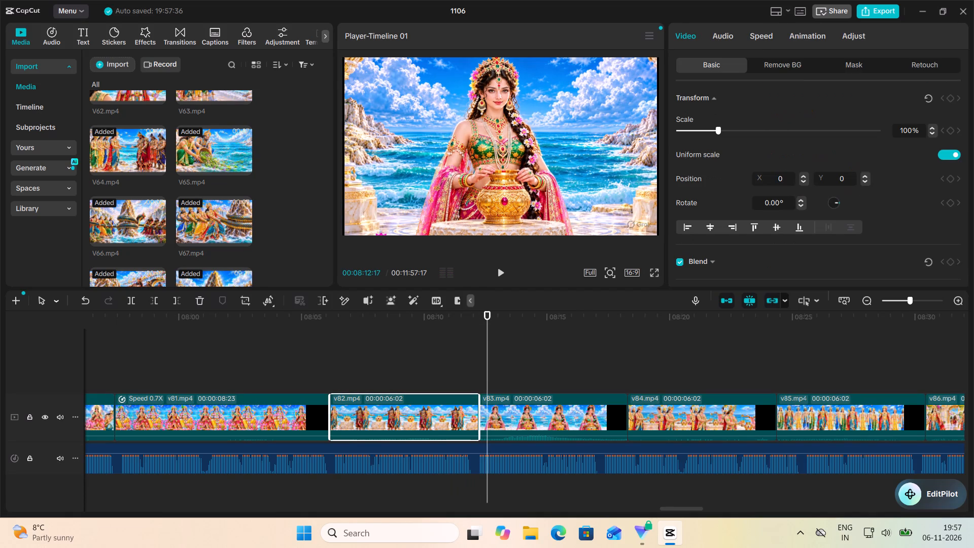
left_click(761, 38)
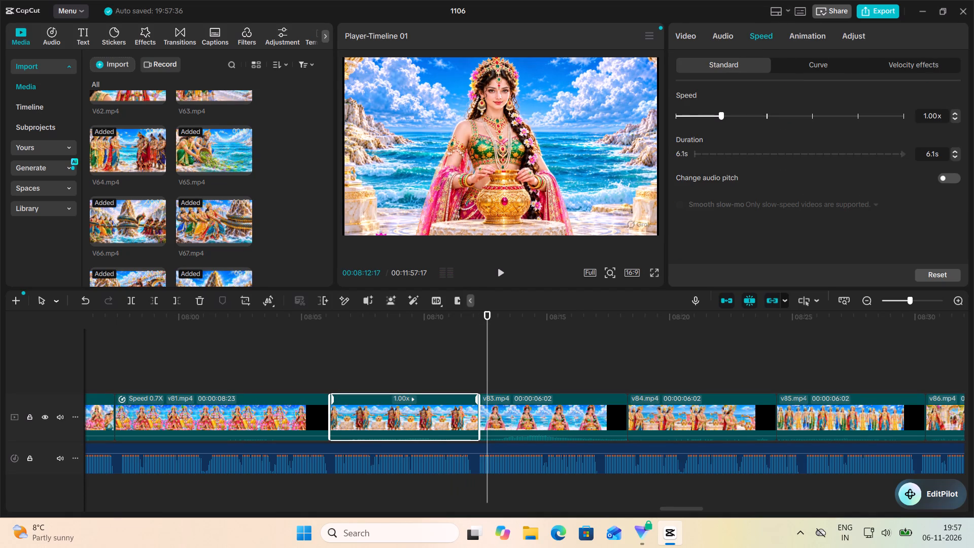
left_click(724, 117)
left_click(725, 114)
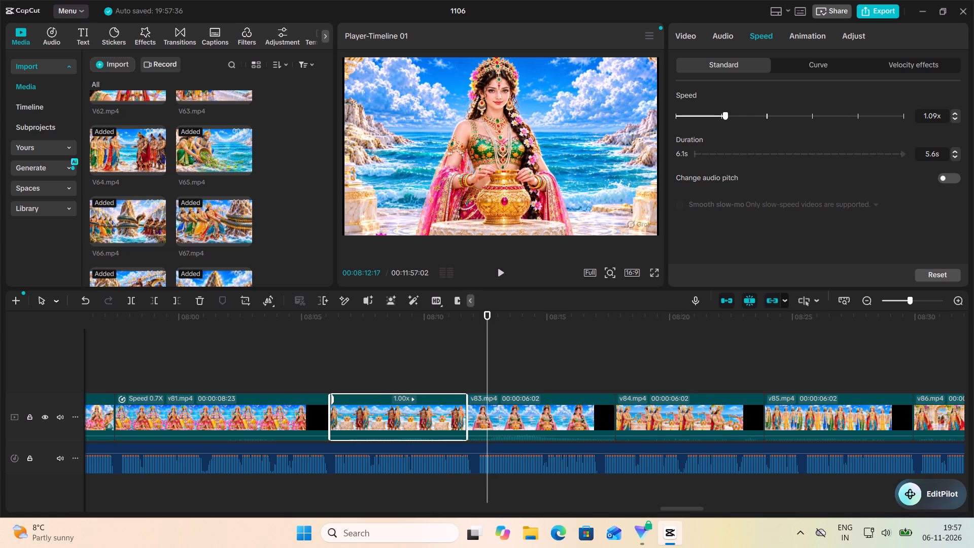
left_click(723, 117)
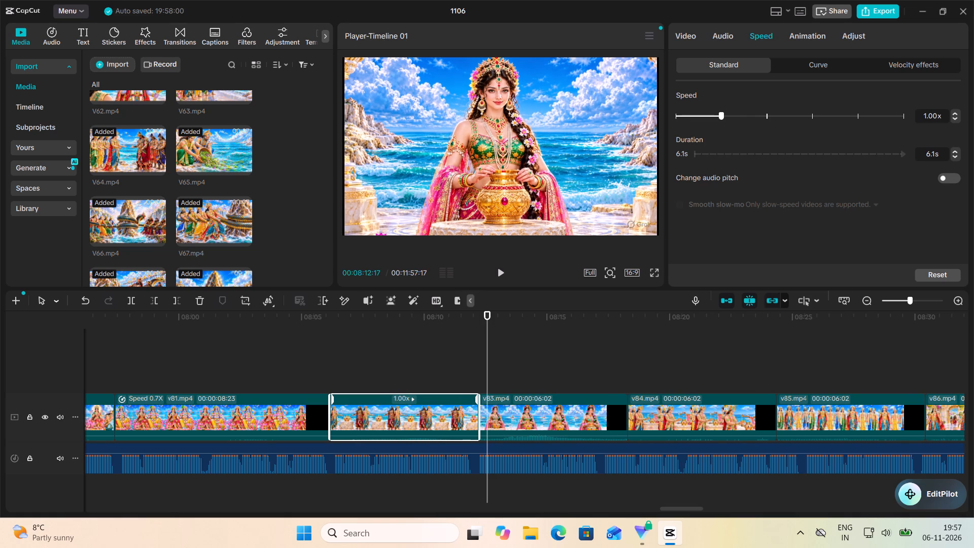
Trim the end of v82.mp4 slightly so the clip lasts 00:00:05:28.
left_click_drag(479, 415, 479, 415)
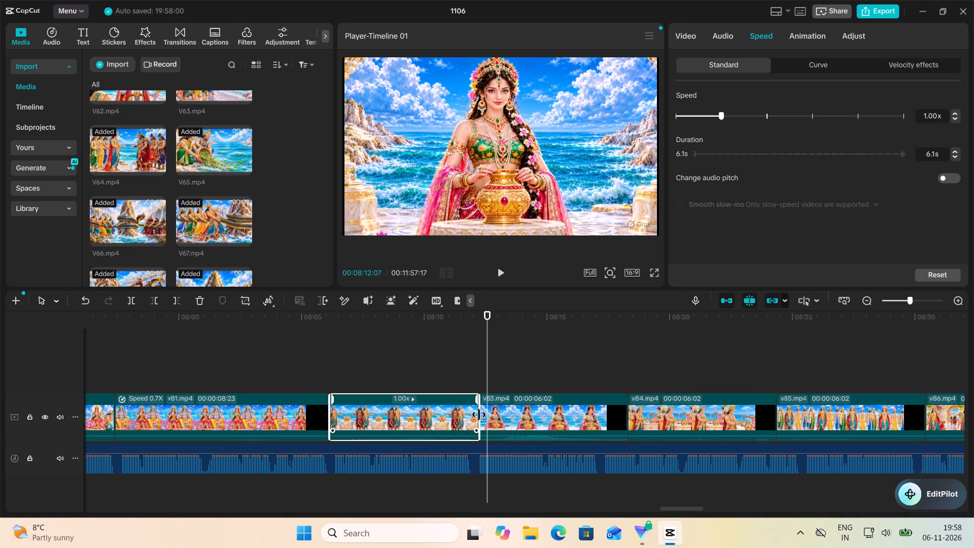
left_click_drag(479, 415, 475, 426)
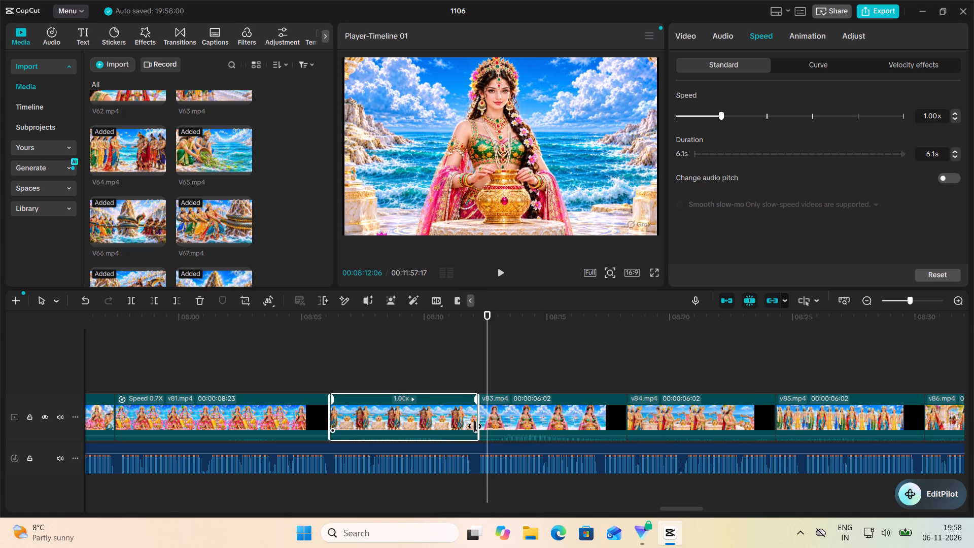
left_click_drag(475, 426, 473, 432)
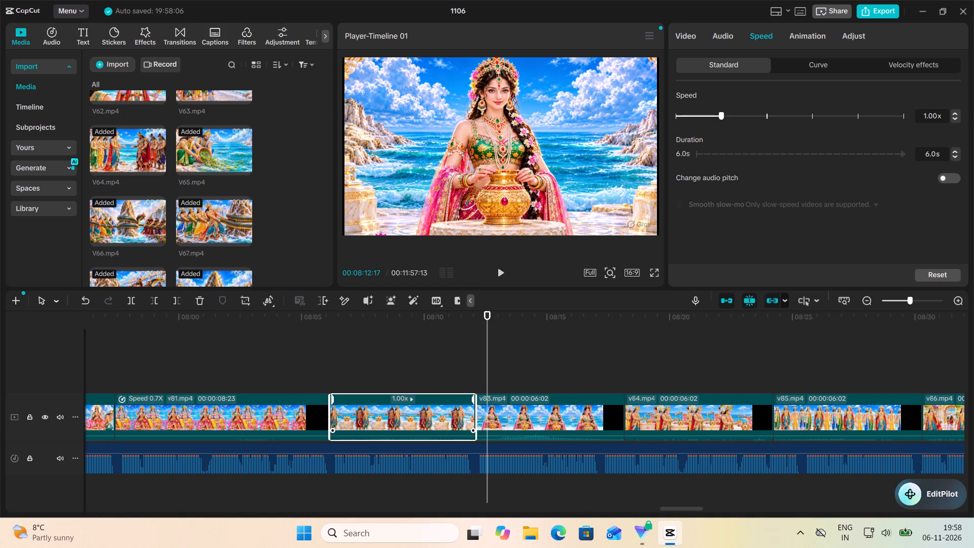
Play from the middle of v82.mp4 through most of v83.mp4 against the narration to find where v83.mp4 should end.
left_click(395, 370)
left_click(494, 272)
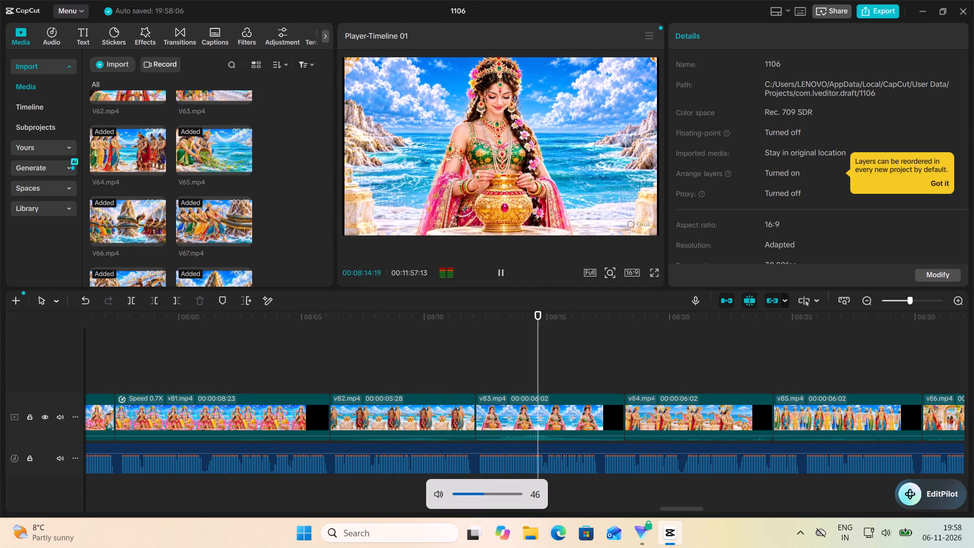
left_click(498, 270)
left_click(498, 270)
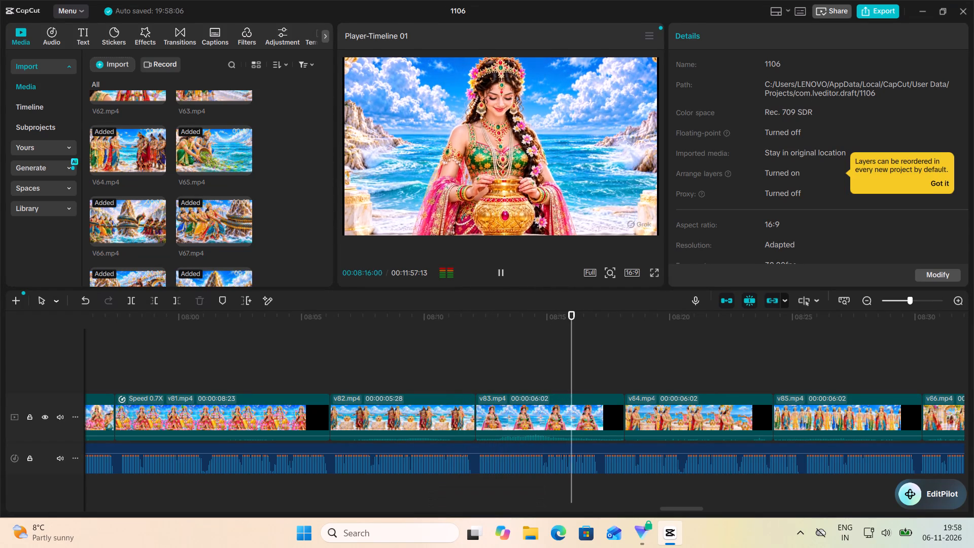
left_click(498, 270)
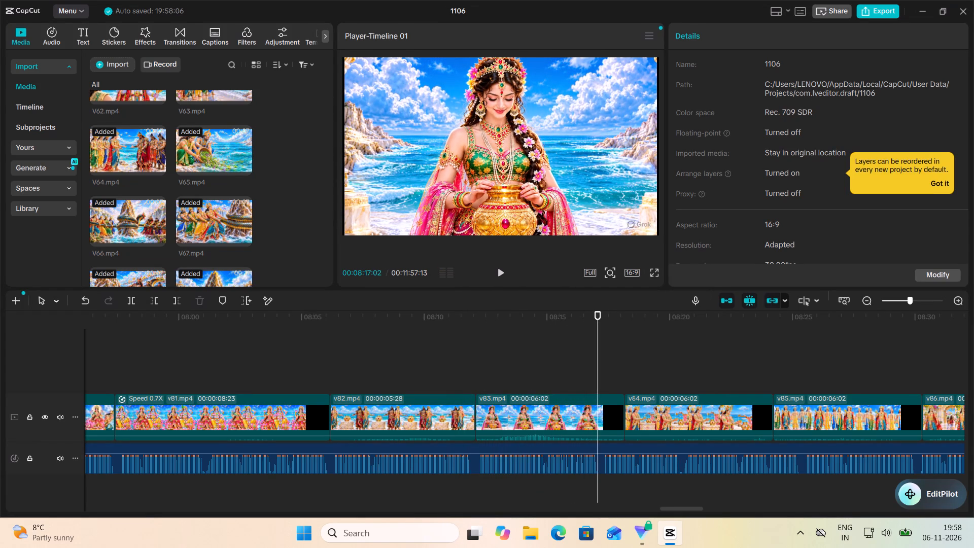
Speed v83.mp4 up to 2.27x.
scroll(483, 357, "left", 1)
left_click(299, 421)
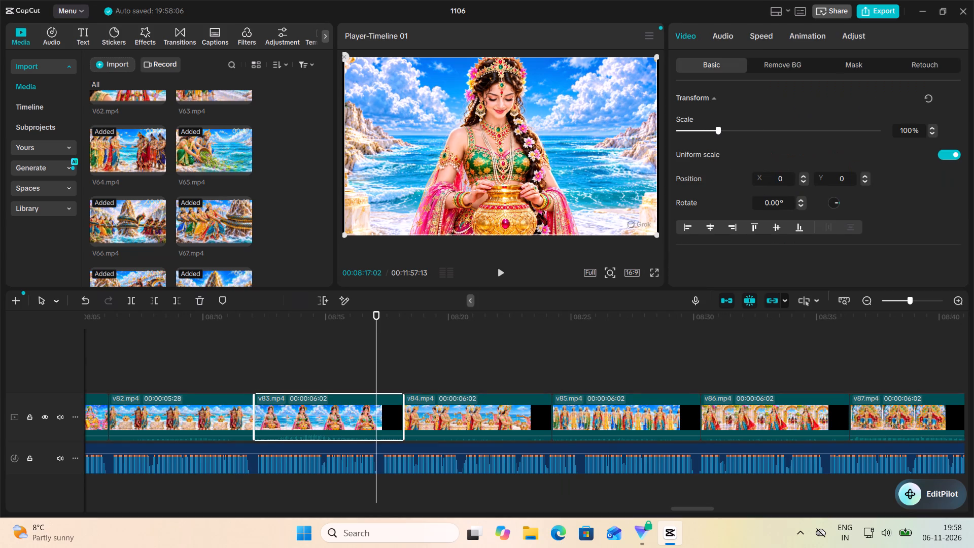
left_click(765, 39)
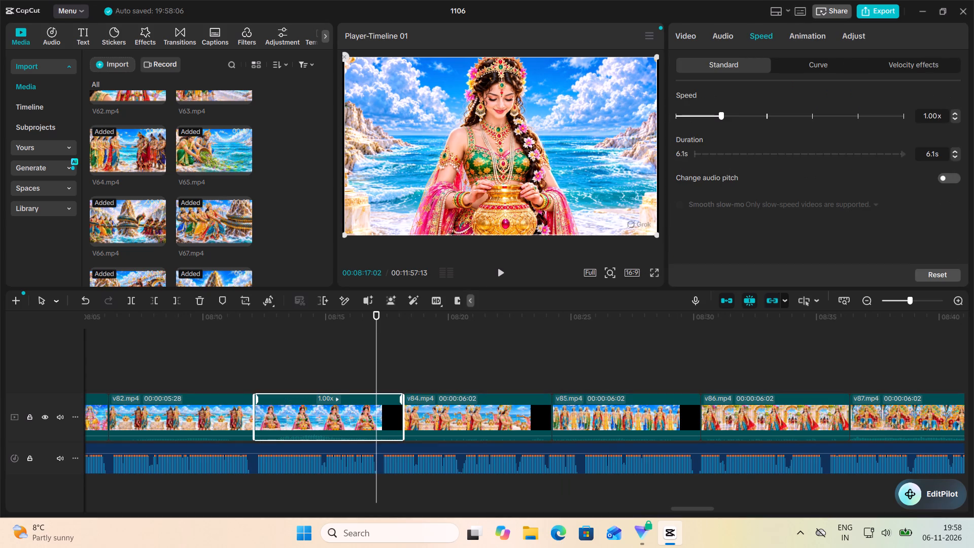
left_click(747, 117)
left_click(749, 118)
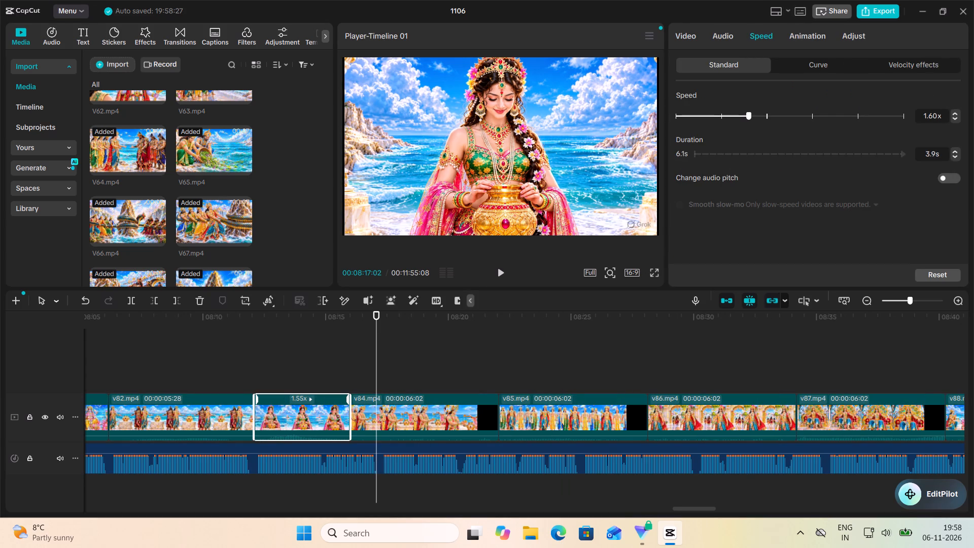
left_click(756, 116)
left_click(761, 115)
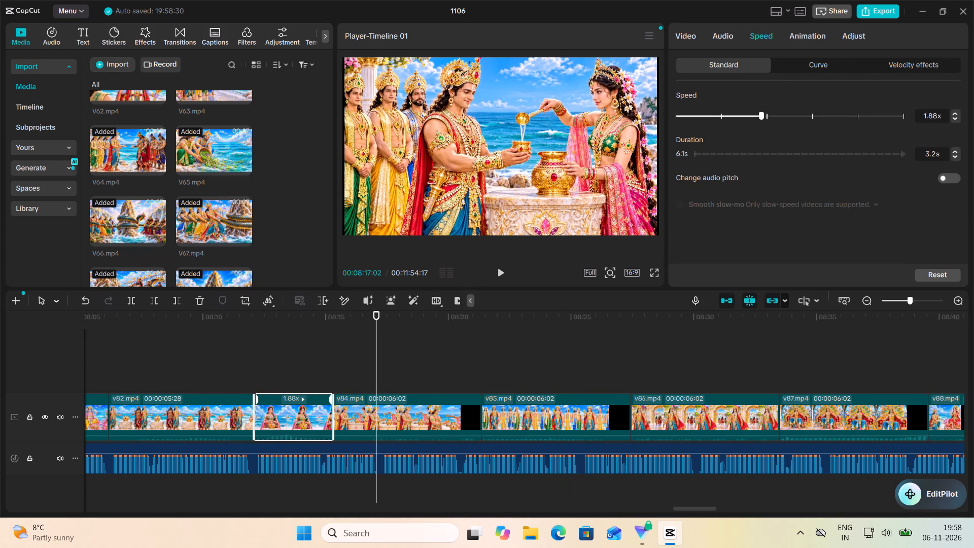
left_click(769, 113)
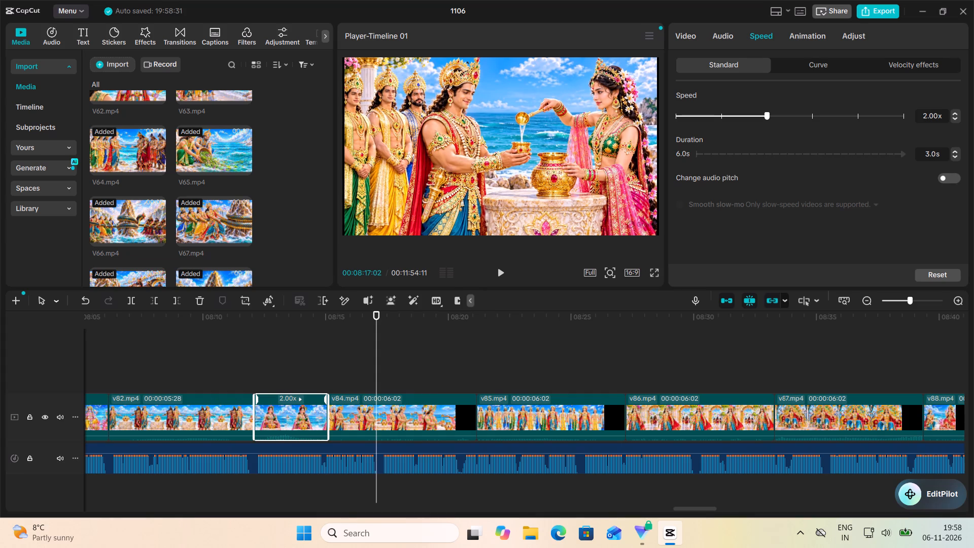
left_click(770, 115)
left_click(770, 115)
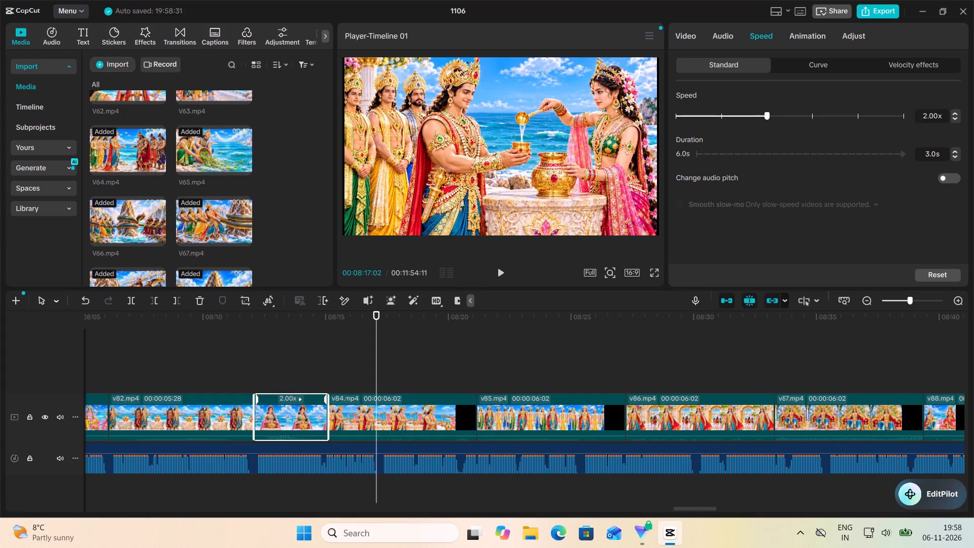
left_click(771, 116)
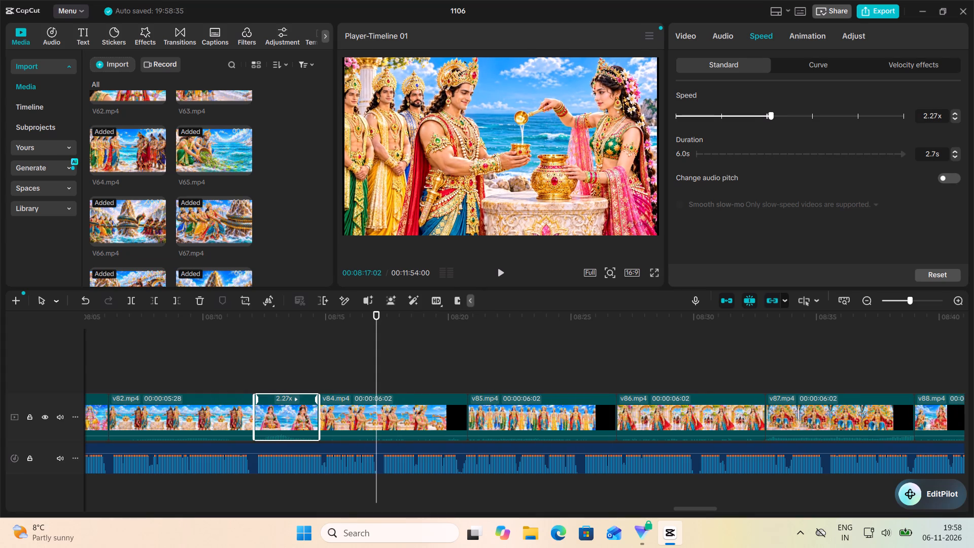
Play from the start of the sped-up v83.mp4 through v84.mp4 against the narration, and speed v84.mp4 up to 2.50x.
left_click(253, 366)
left_click_drag(500, 275, 500, 279)
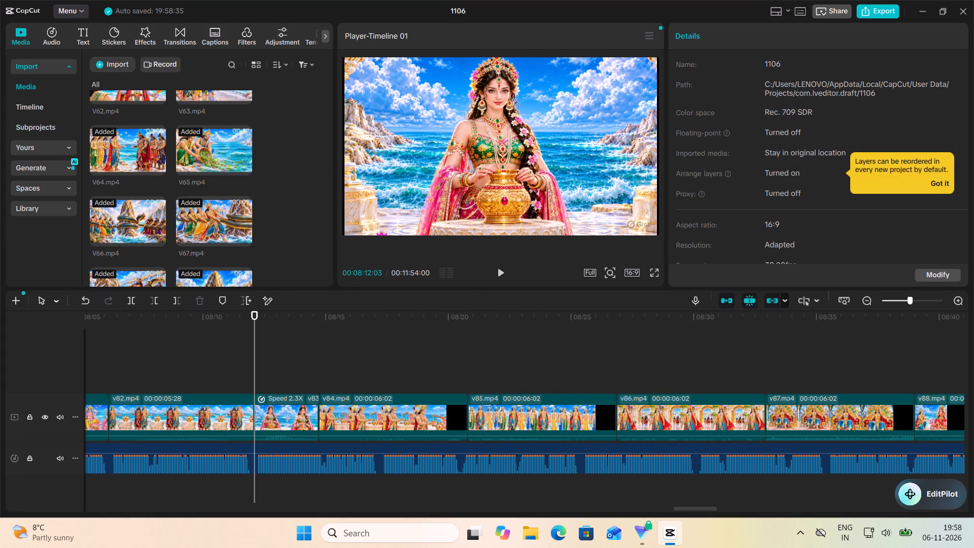
left_click_drag(500, 279, 500, 280)
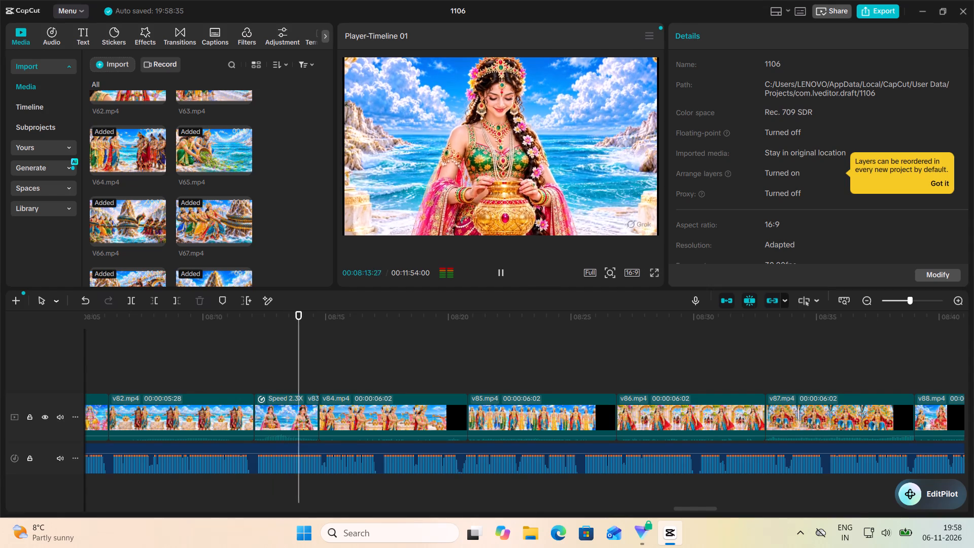
left_click(502, 273)
left_click(408, 420)
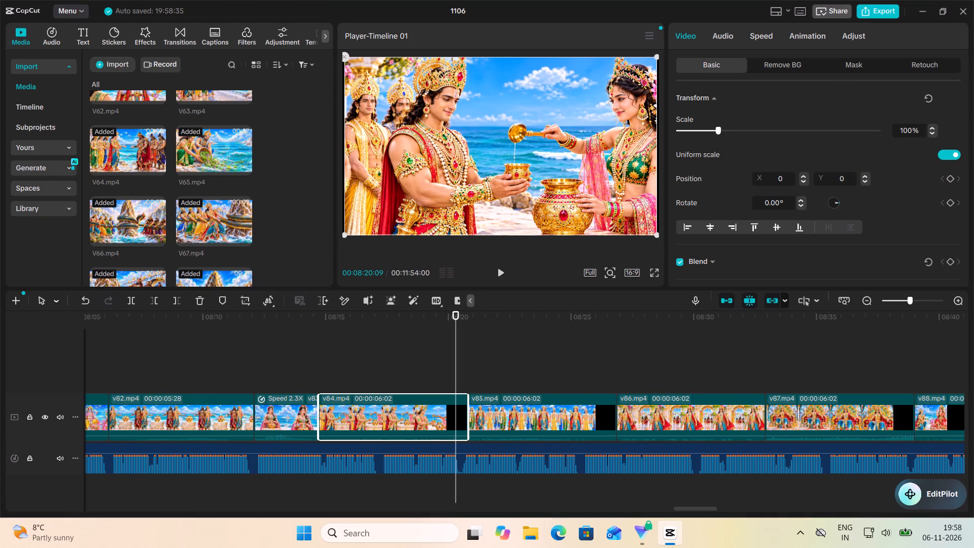
left_click(762, 33)
left_click(749, 116)
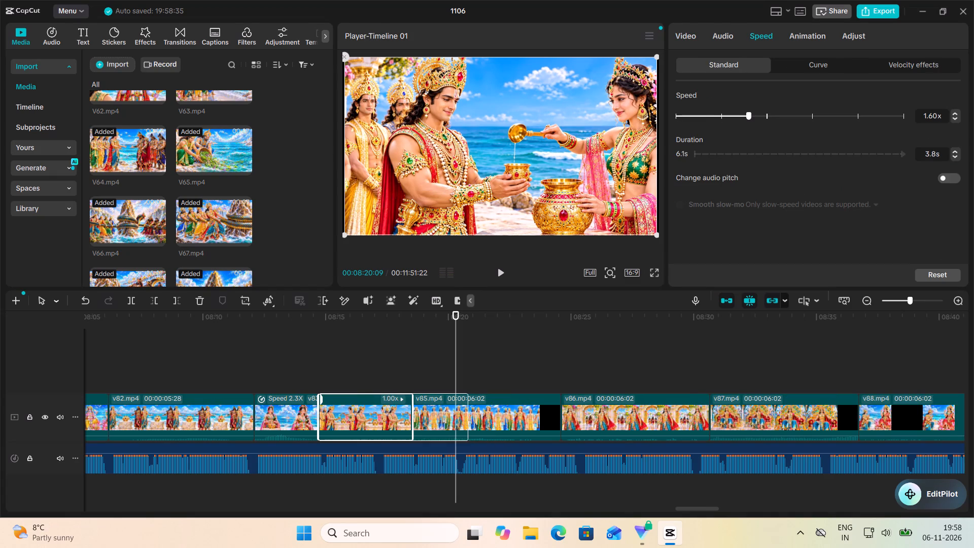
left_click(756, 111)
left_click(764, 115)
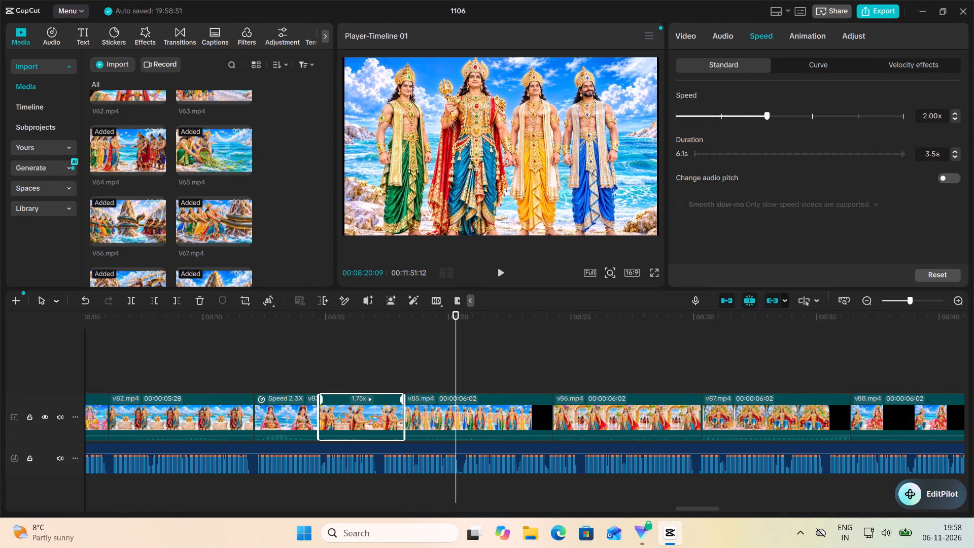
left_click(768, 118)
left_click(771, 118)
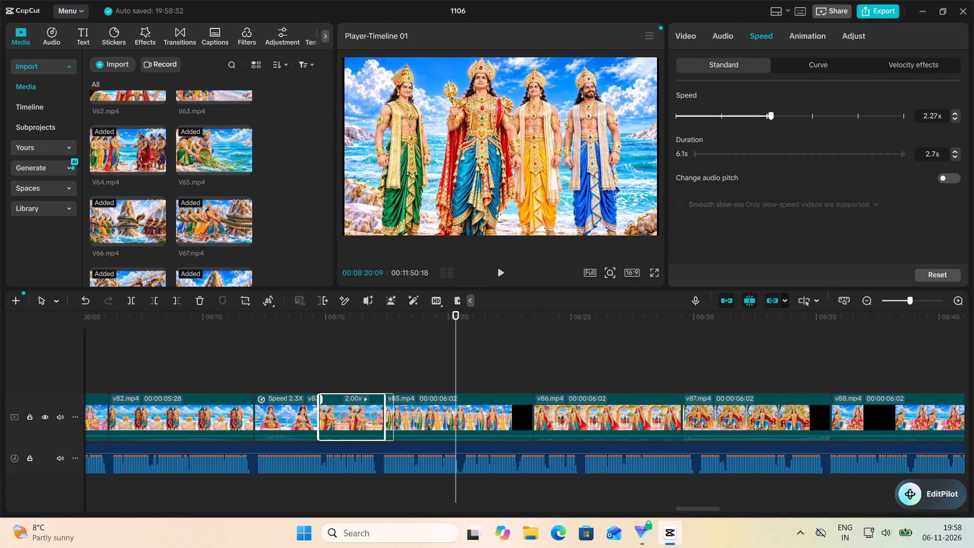
left_click(772, 117)
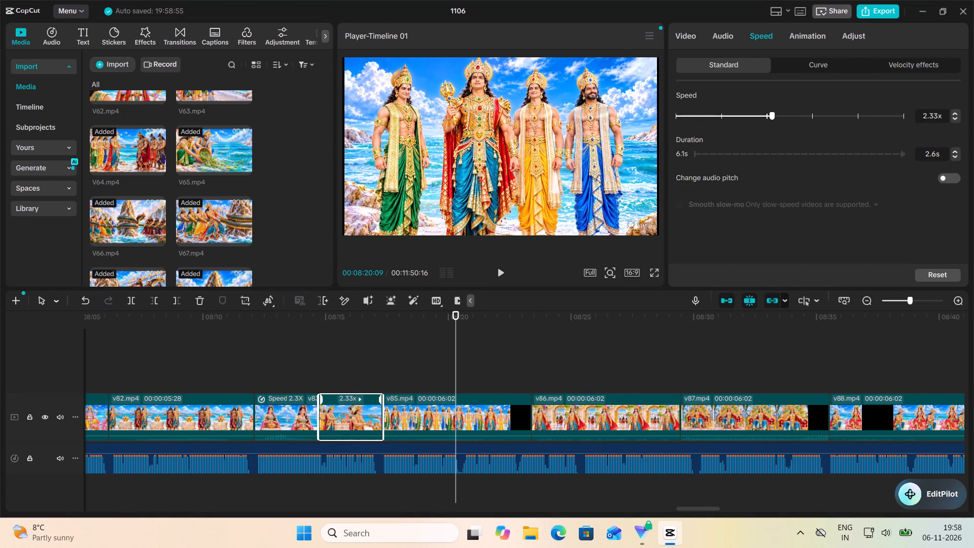
left_click(775, 113)
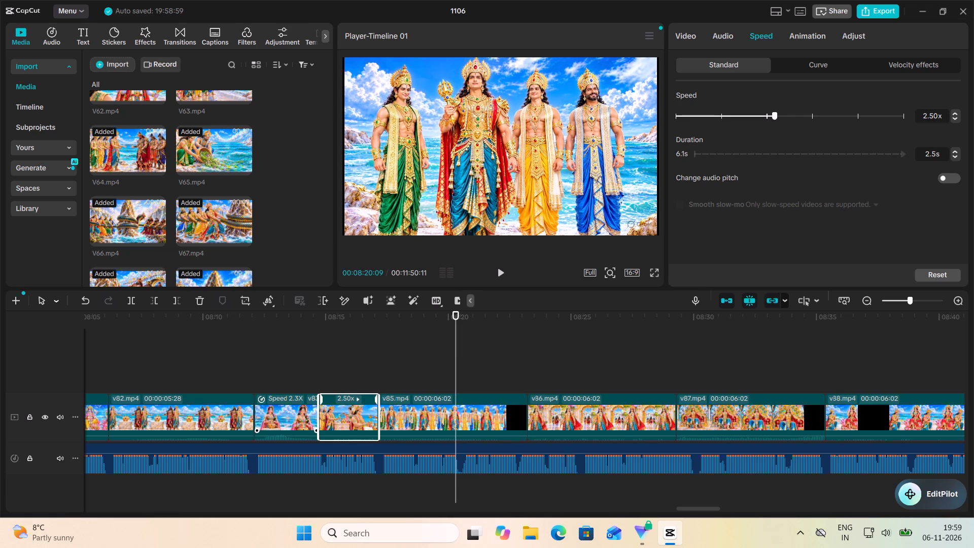
Play from the start of the sped-up v84.mp4 into v86.mp4 against the narration, and select v85.mp4 for retiming.
left_click(322, 372)
left_click(501, 273)
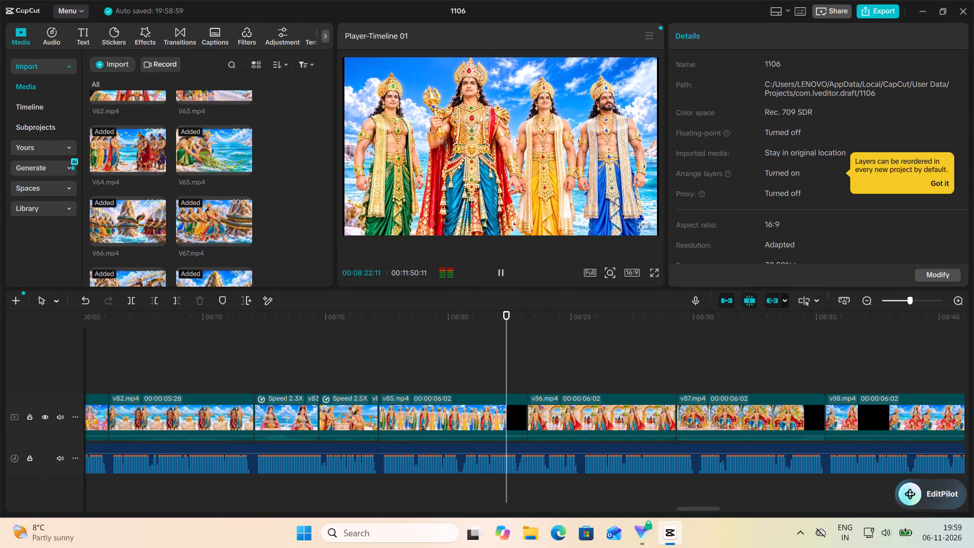
left_click(501, 273)
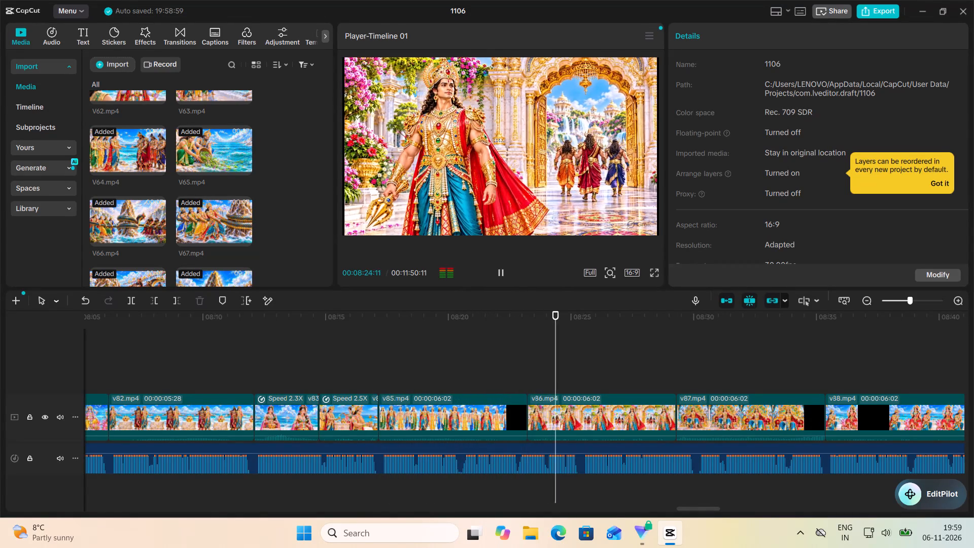
left_click(426, 375)
left_click(447, 417)
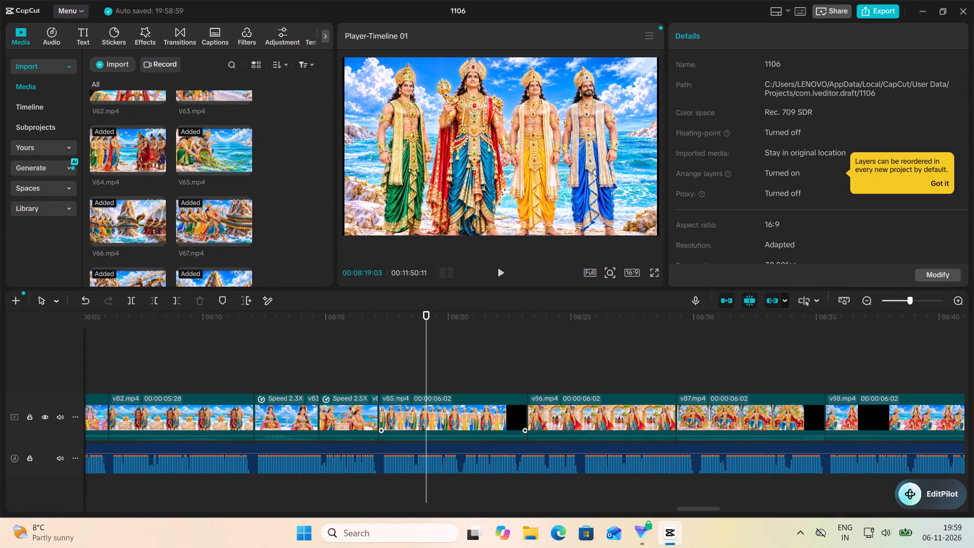
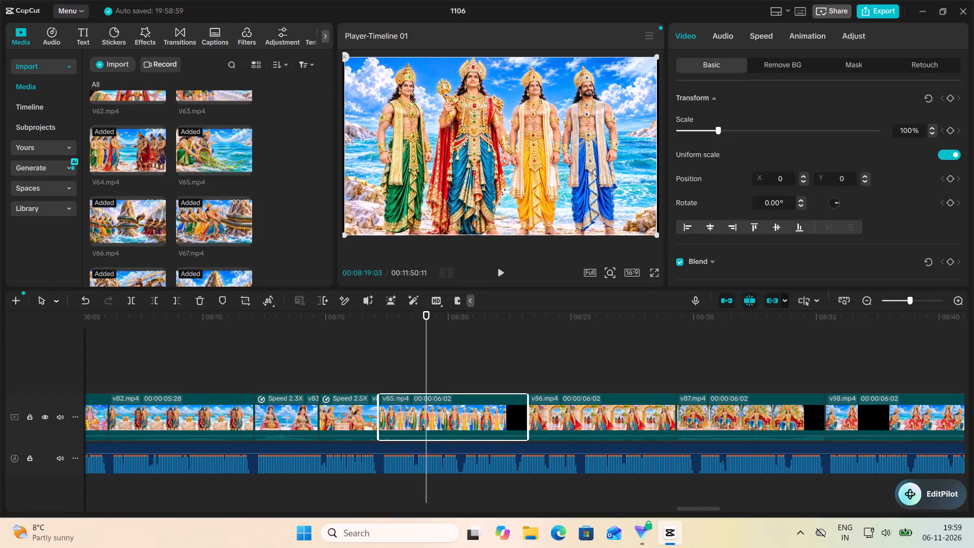
Play the middle of v85.mp4 against the narration to find its end point, and speed the clip up to 1.75x.
left_click(499, 269)
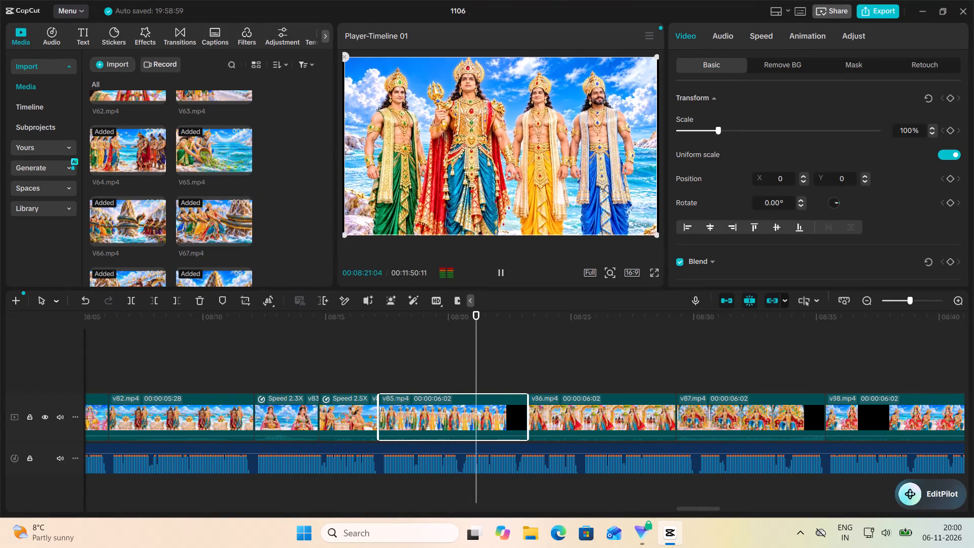
left_click(502, 271)
left_click(502, 271)
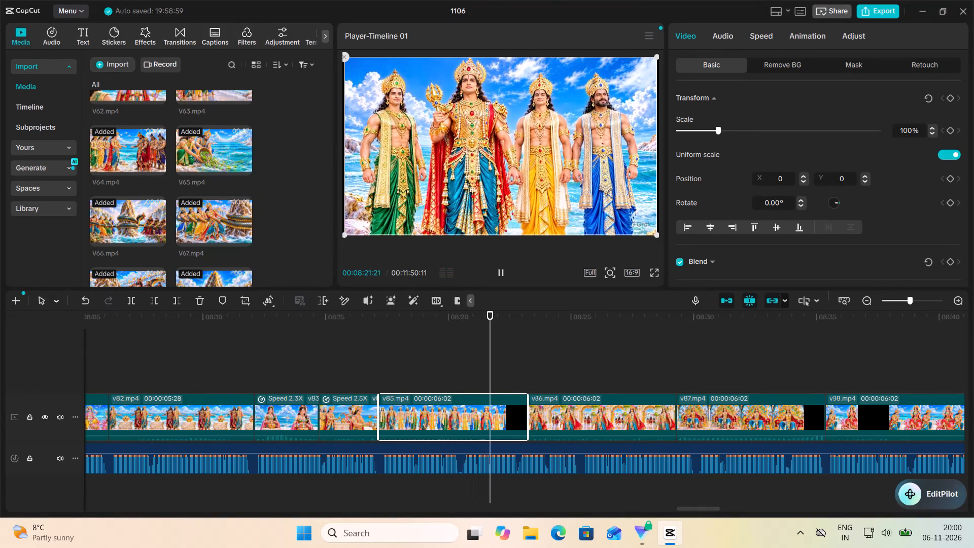
left_click(502, 271)
left_click(444, 411)
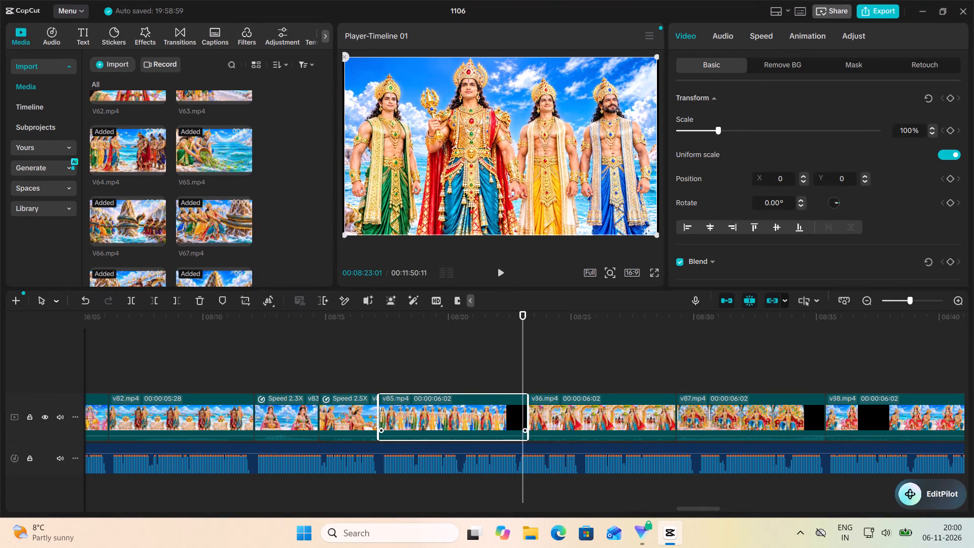
left_click(759, 30)
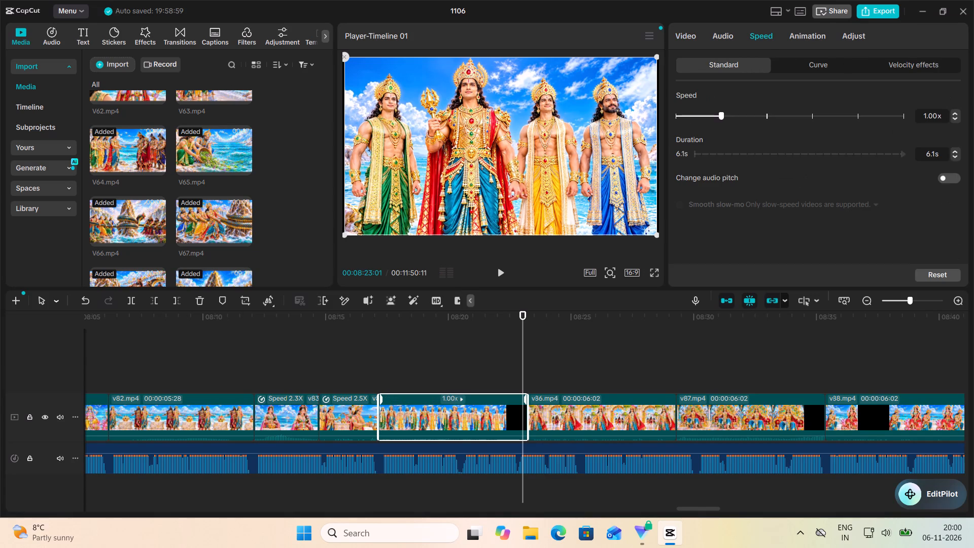
left_click(756, 117)
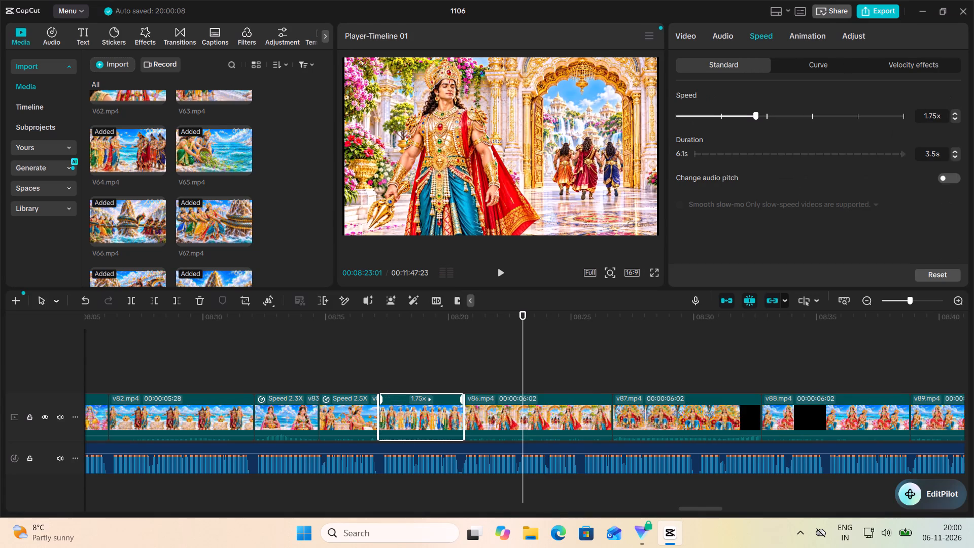
Play from the start of the sped-up v85.mp4 into v86.mp4 against the narration, and speed v86.mp4 up to 1.25x.
left_click(390, 369)
left_click(504, 271)
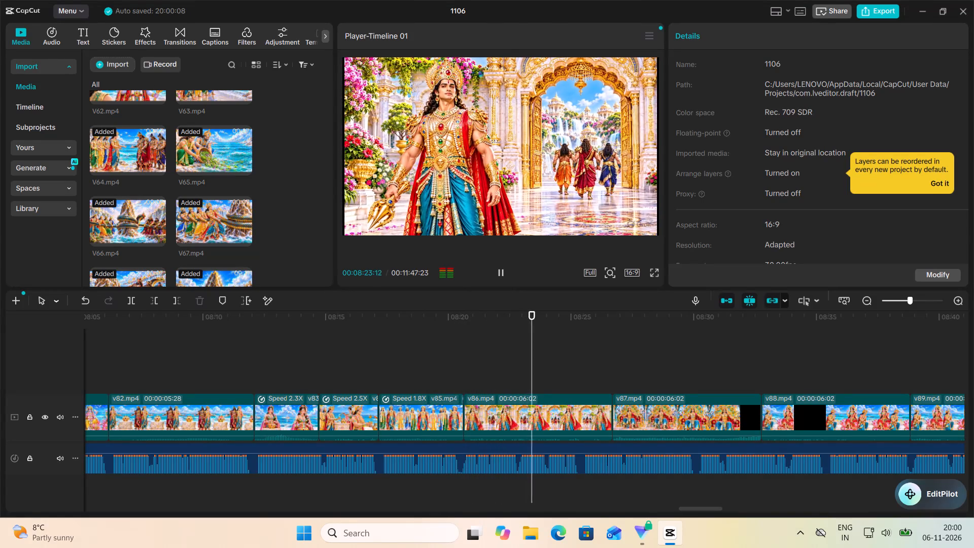
left_click(502, 271)
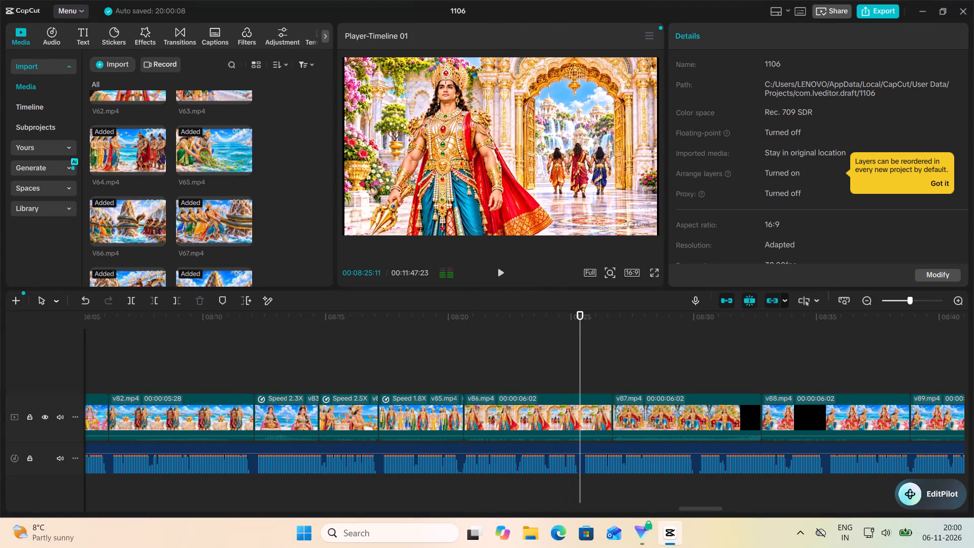
left_click(562, 413)
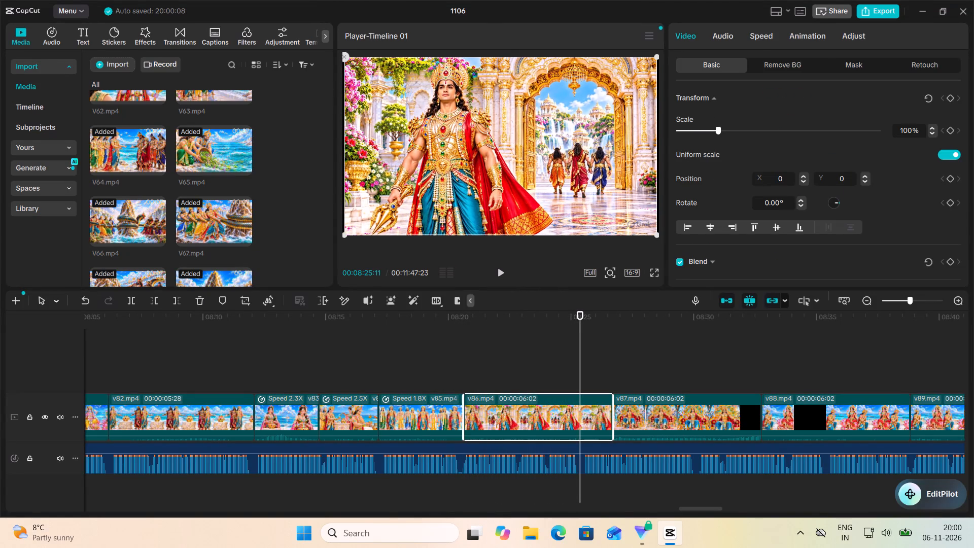
left_click(758, 34)
left_click(730, 118)
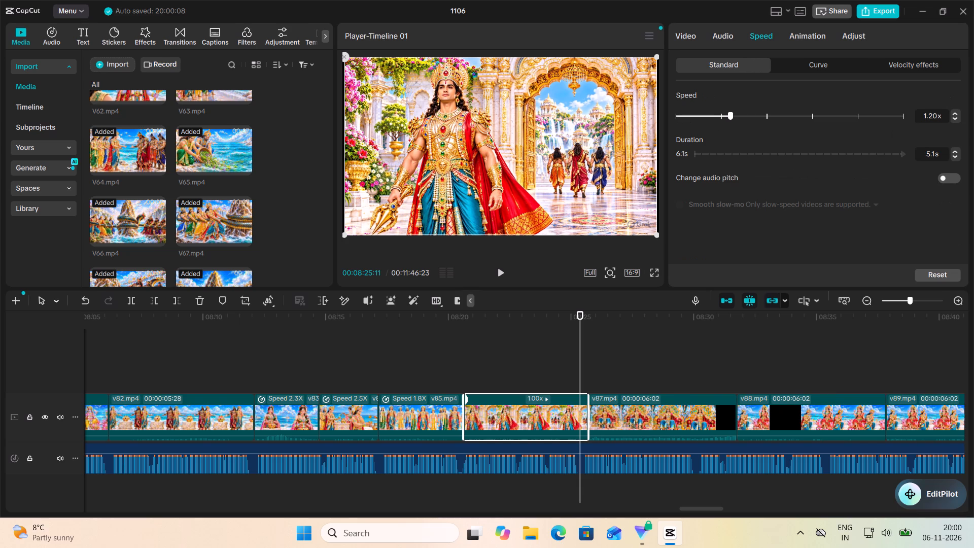
left_click(732, 117)
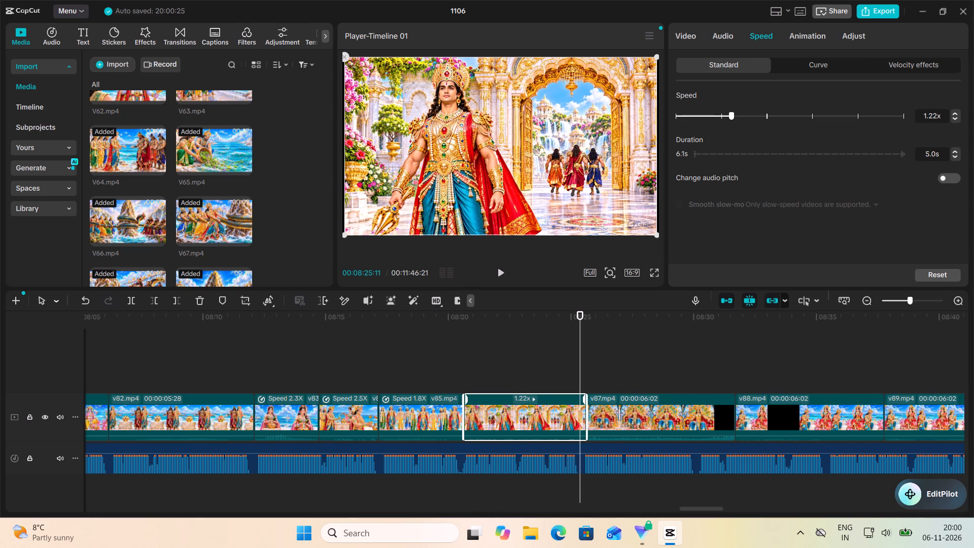
left_click(732, 117)
left_click(732, 117)
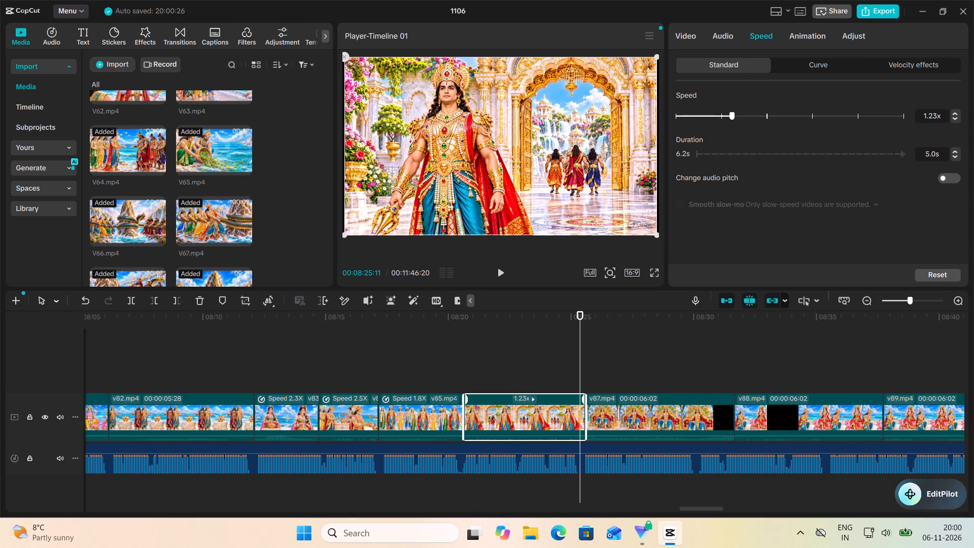
left_click(732, 117)
left_click(733, 117)
Play from the end of v86.mp4 into v88.mp4 against the narration, and slow v87.mp4 down to 0.61x.
scroll(517, 394, "left", 1)
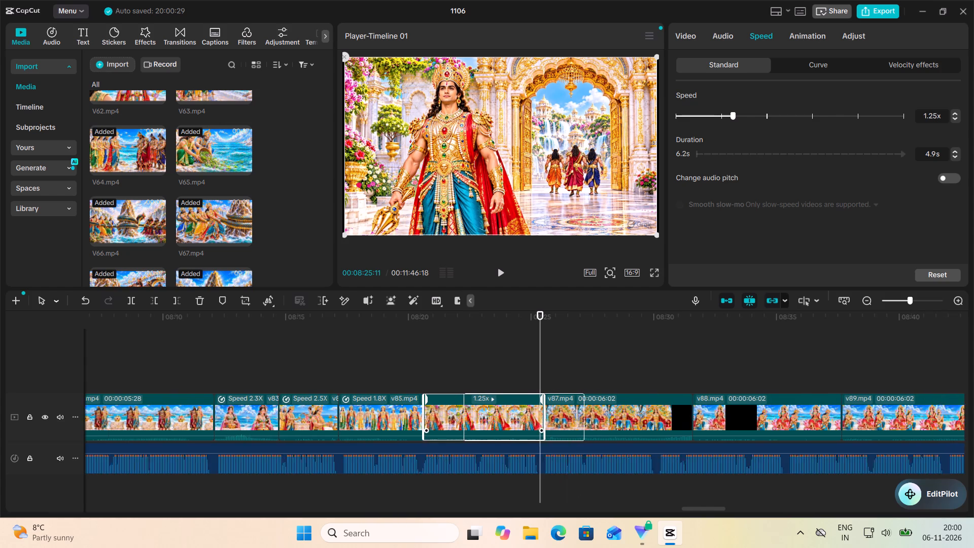
scroll(517, 394, "left", 1)
left_click(502, 279)
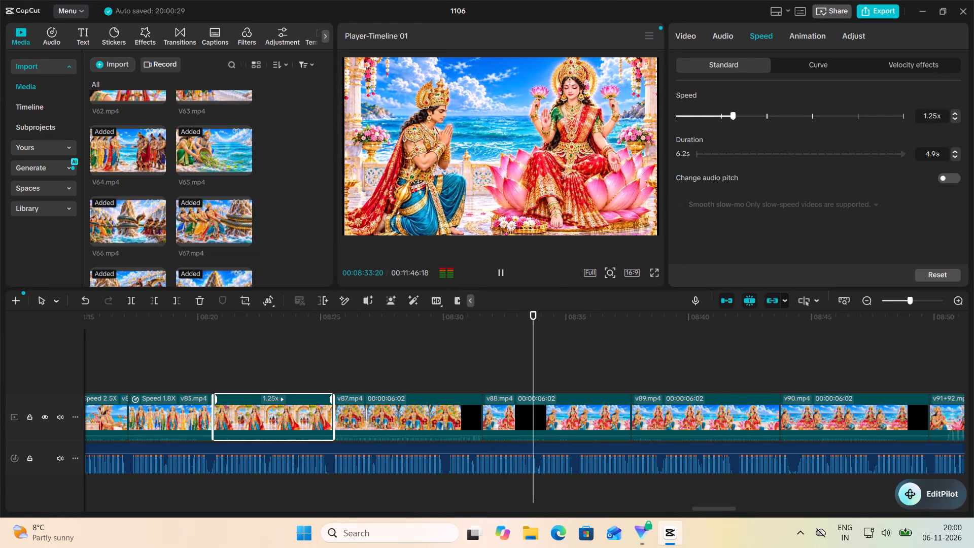
left_click(502, 279)
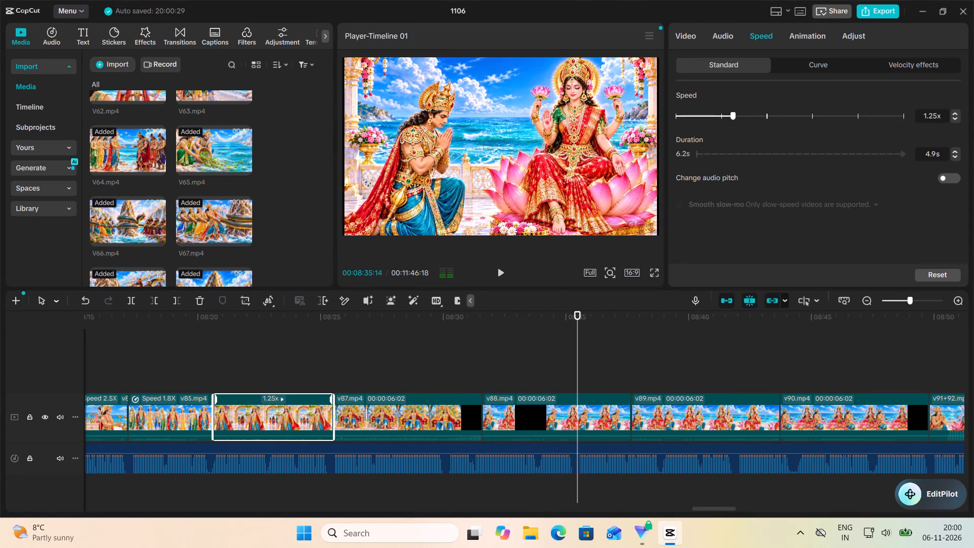
left_click(432, 424)
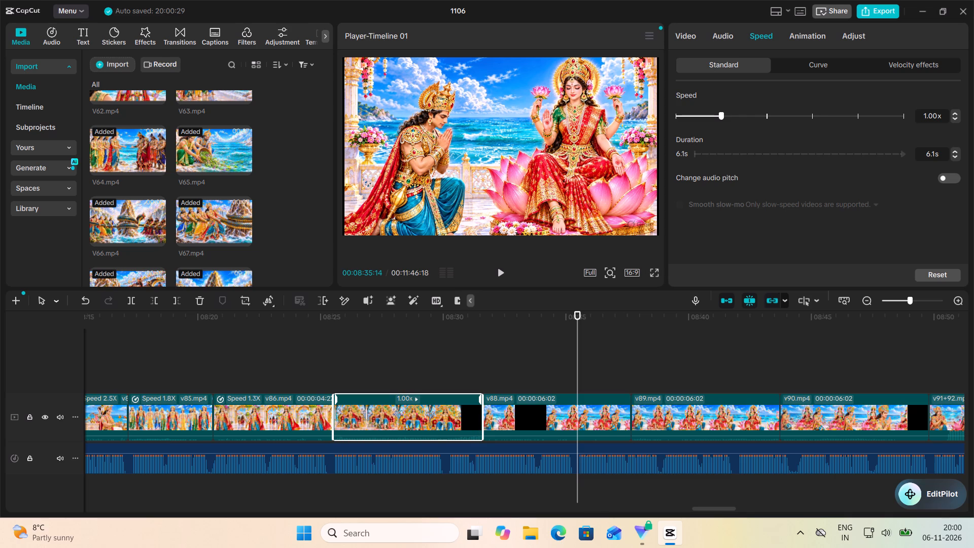
left_click(709, 117)
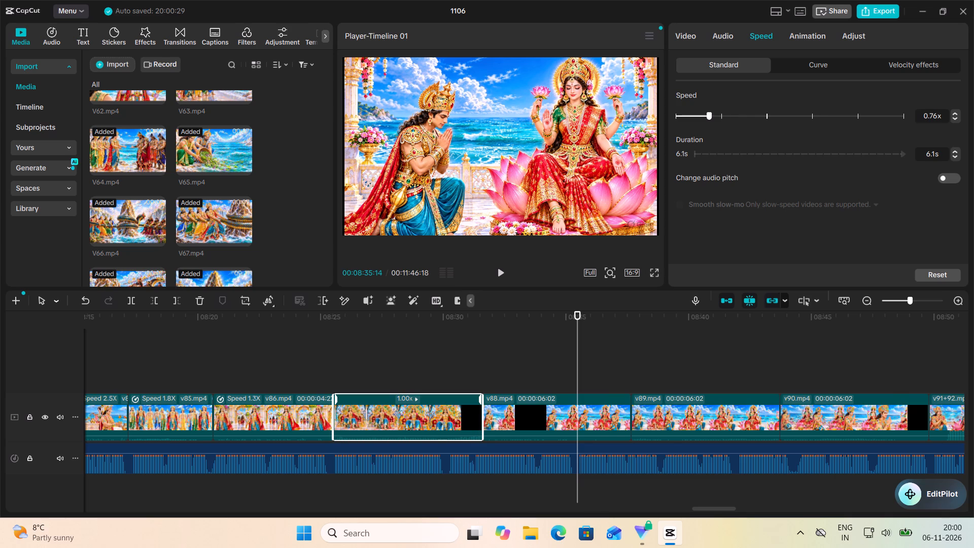
left_click(705, 119)
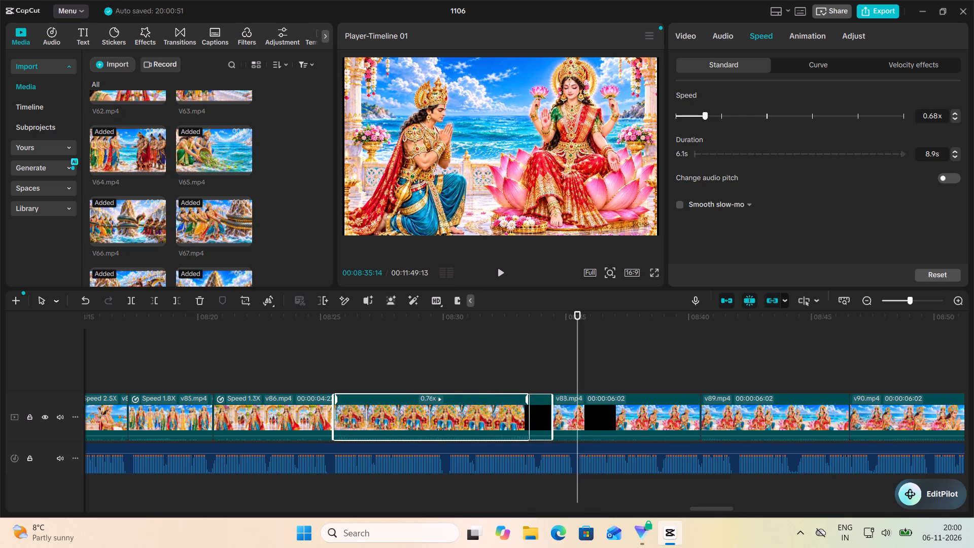
left_click(700, 116)
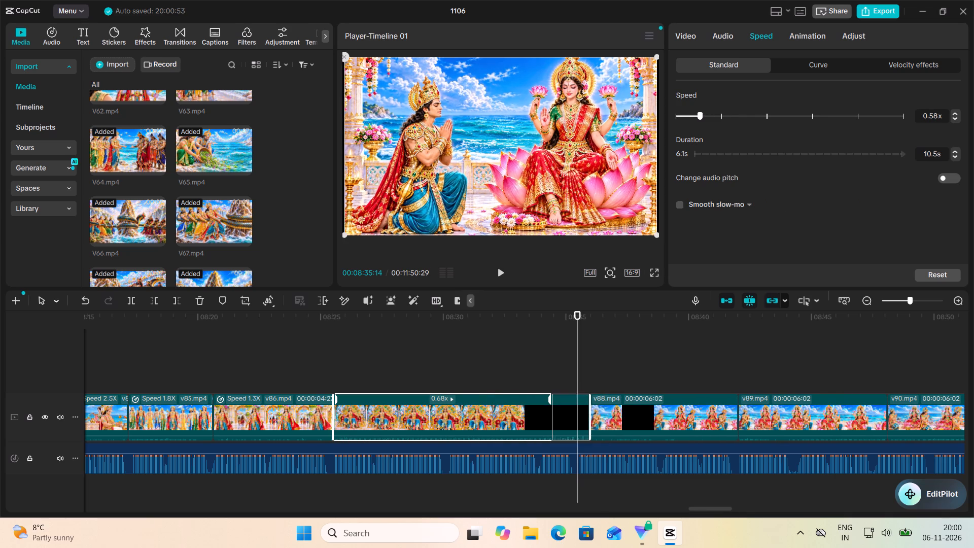
left_click(703, 116)
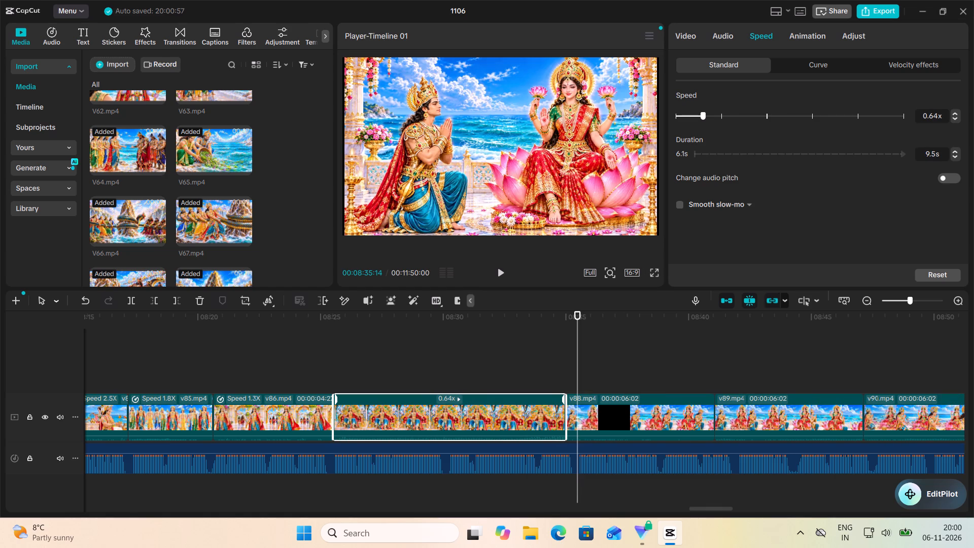
left_click(703, 116)
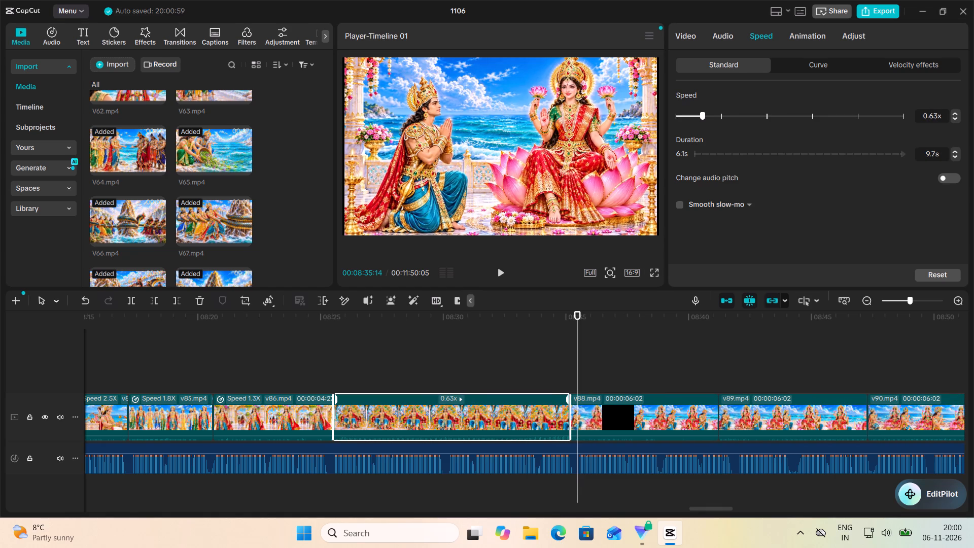
left_click(700, 117)
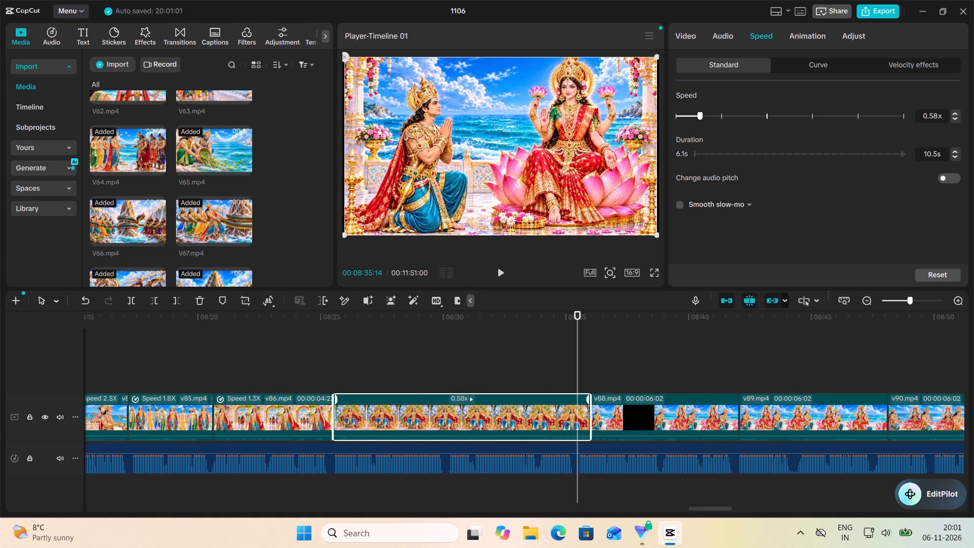
left_click(700, 117)
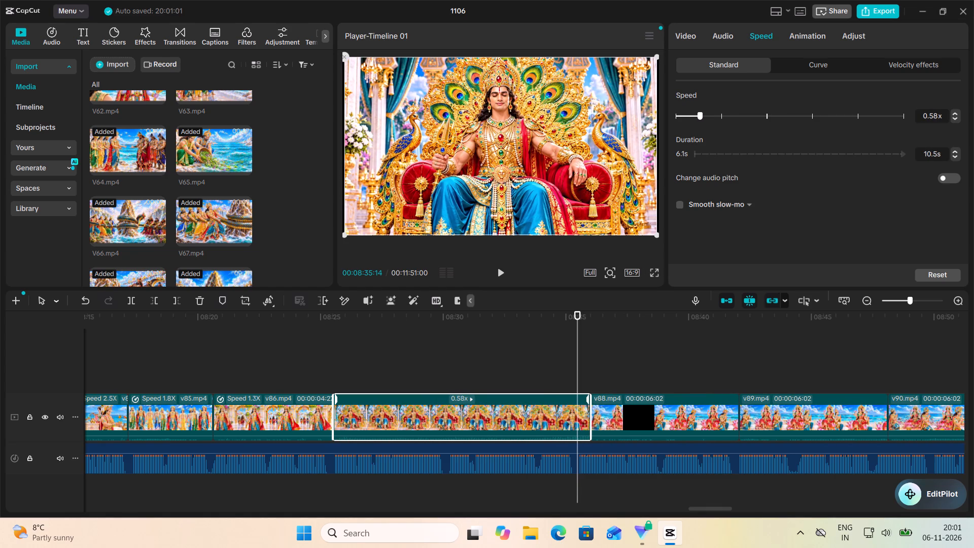
left_click(701, 116)
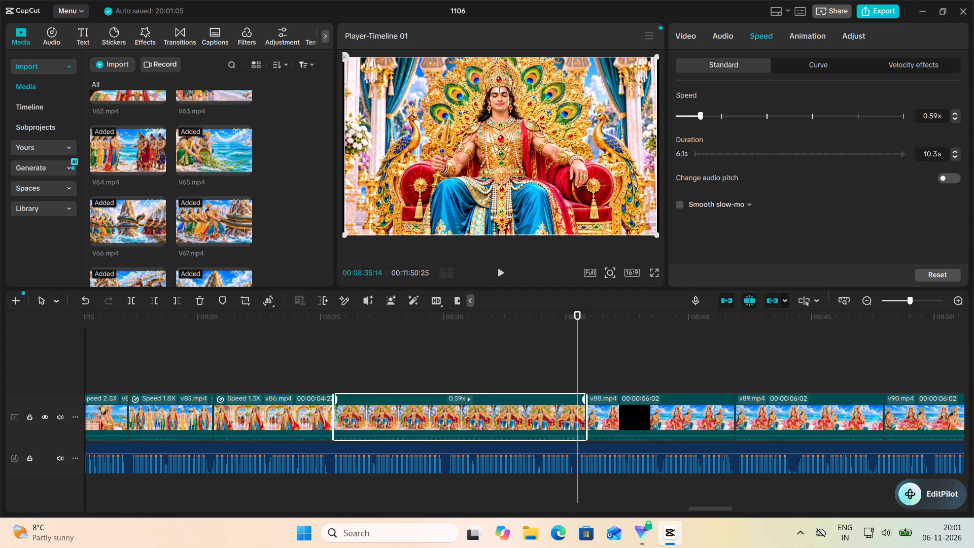
left_click(702, 116)
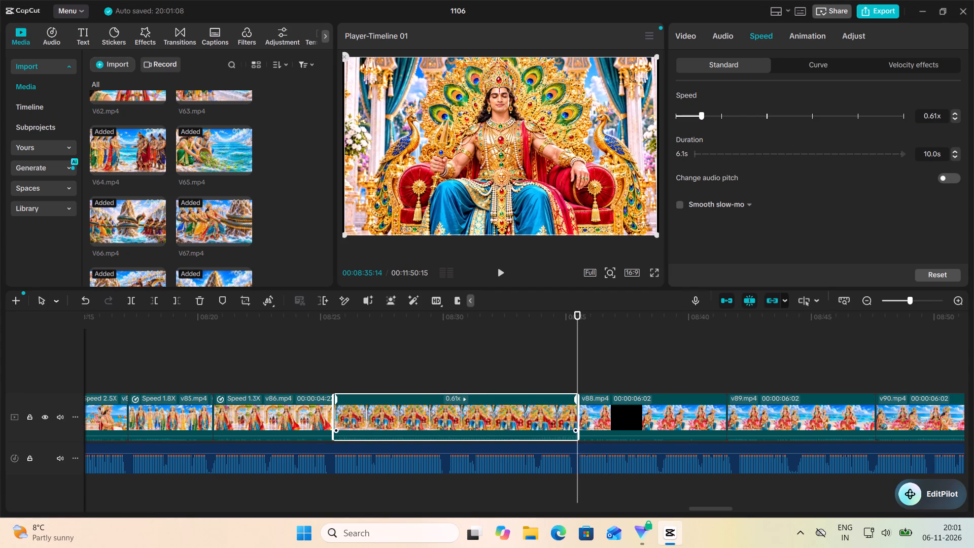
Play from the middle of the slowed v87.mp4 into v90.mp4 against the narration, replaying from late v88.mp4, to check where the clips should end.
left_click(460, 363)
left_click(505, 275)
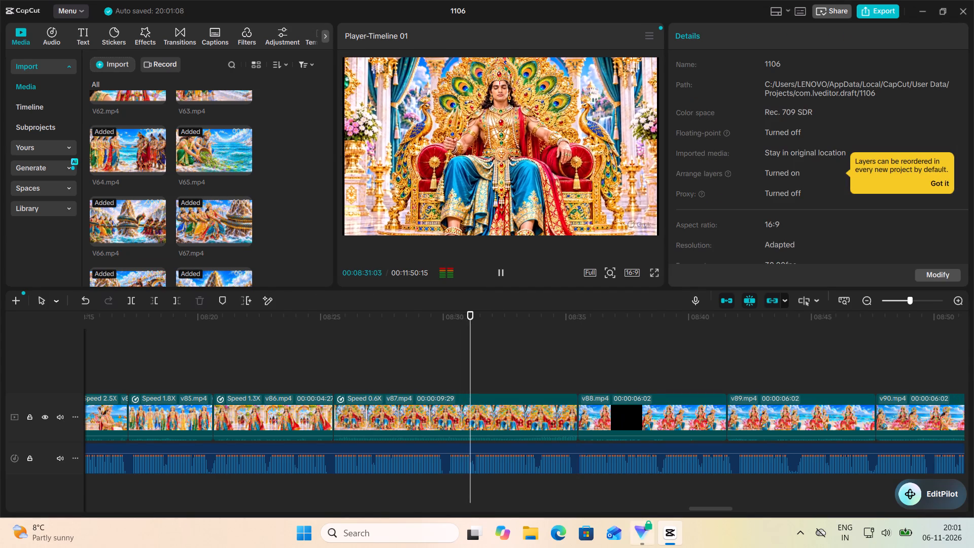
scroll(536, 319, "left", 2)
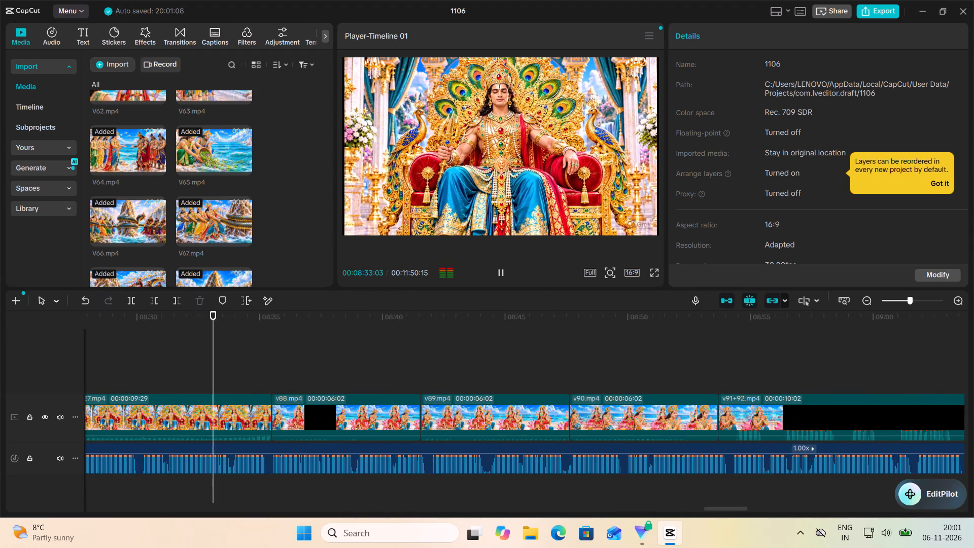
scroll(506, 337, "left", 1)
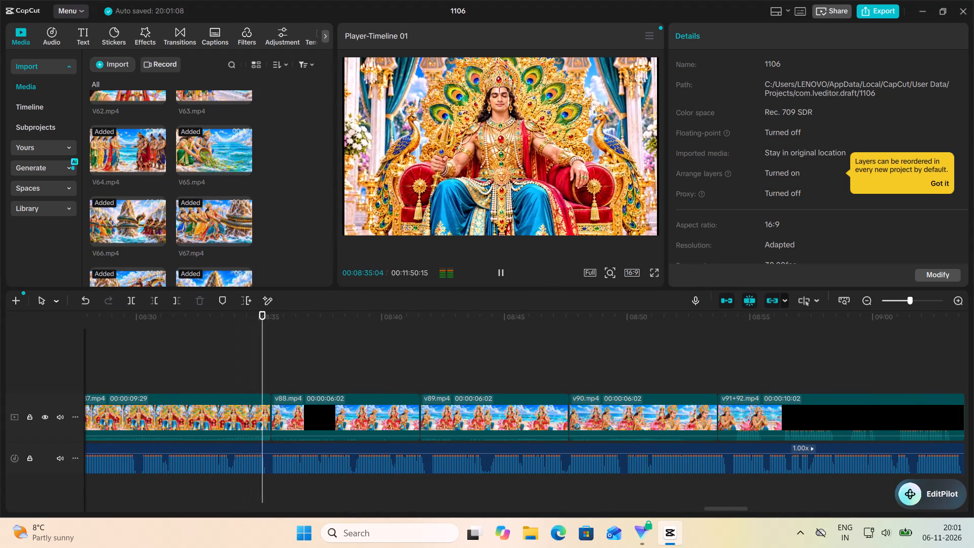
left_click(501, 274)
left_click(501, 274)
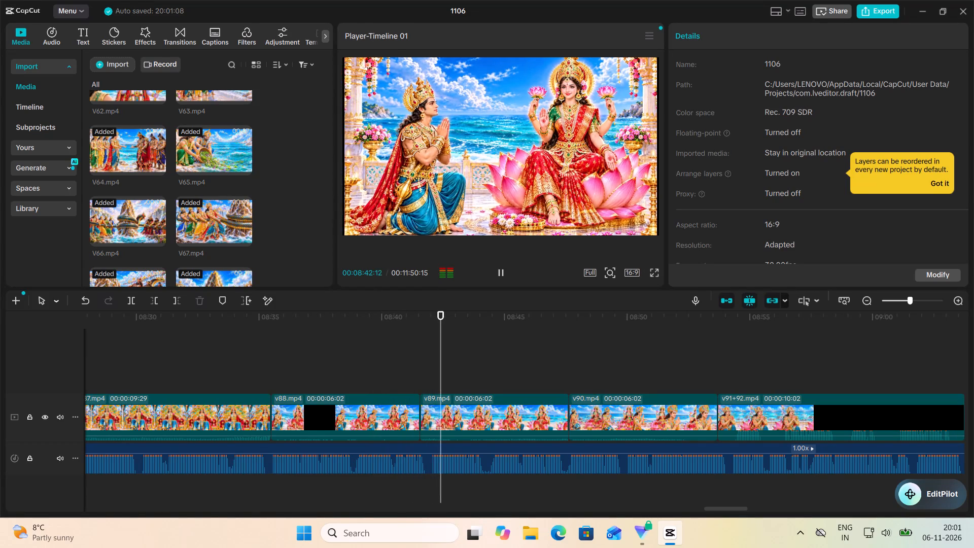
left_click(501, 274)
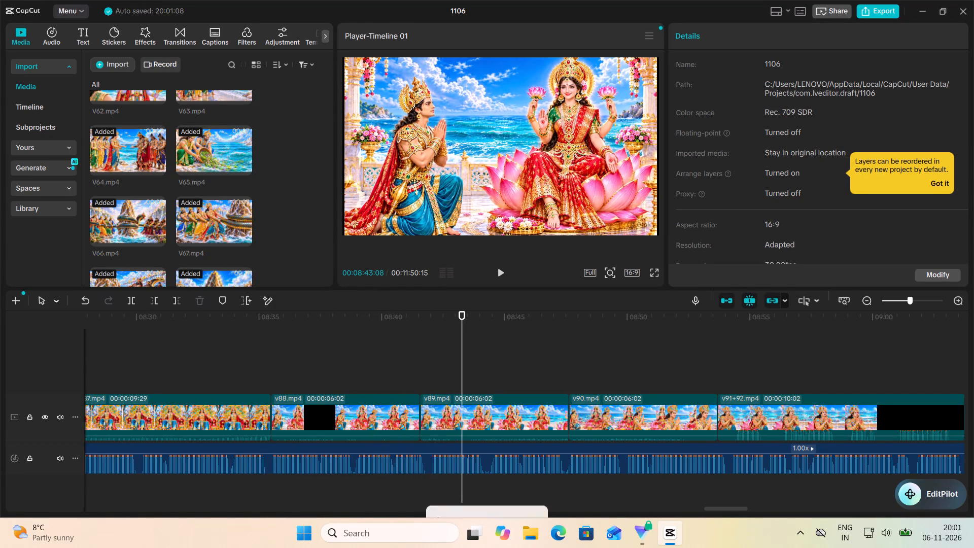
left_click(398, 387)
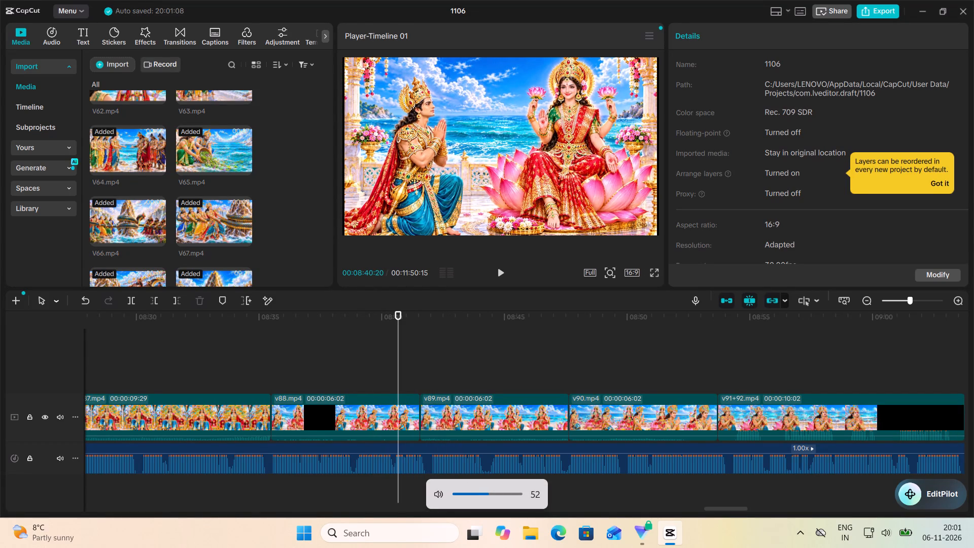
left_click(495, 273)
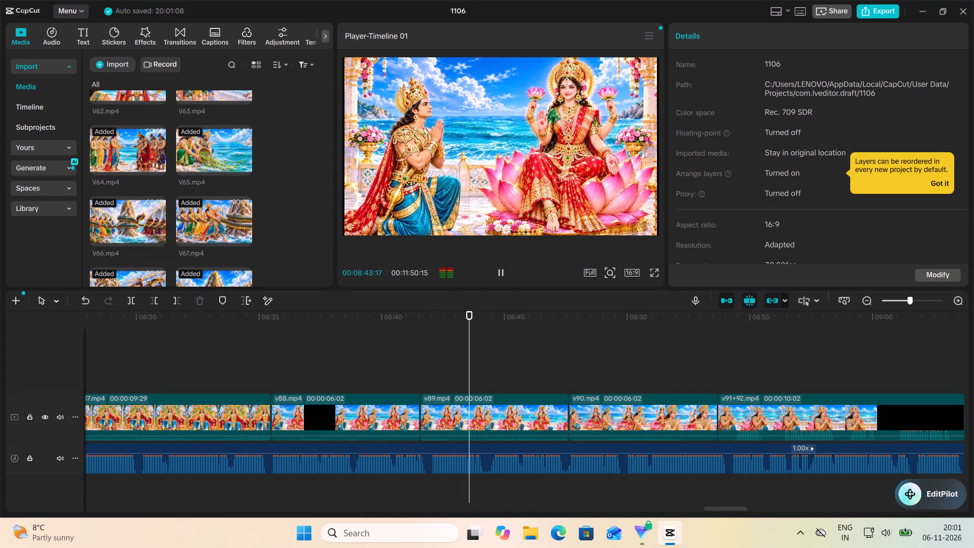
left_click(503, 275)
left_click(503, 275)
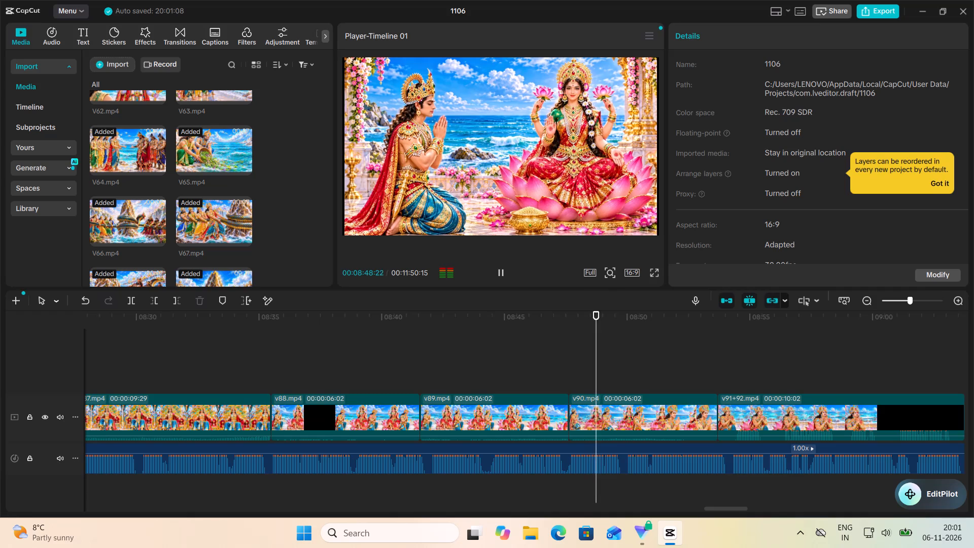
left_click(503, 275)
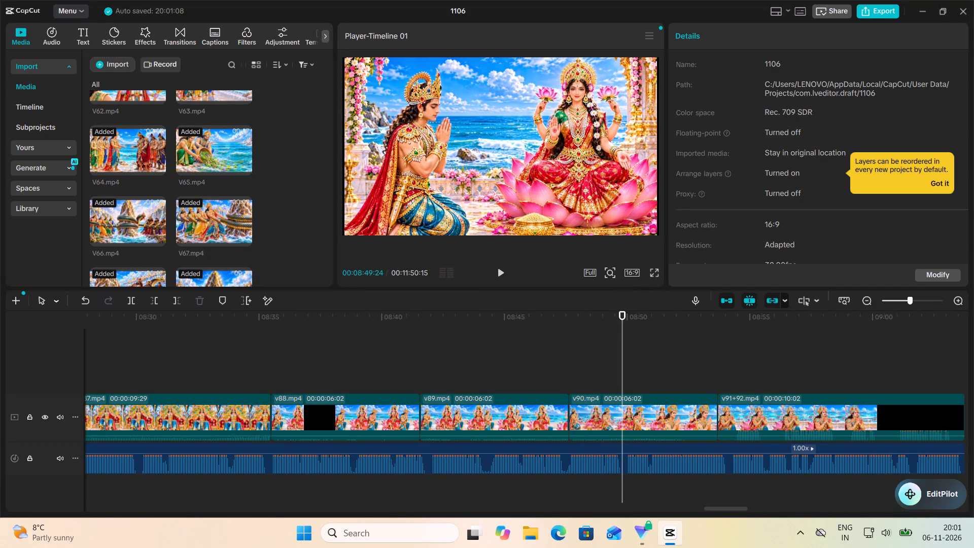
scroll(279, 379, "right", 4)
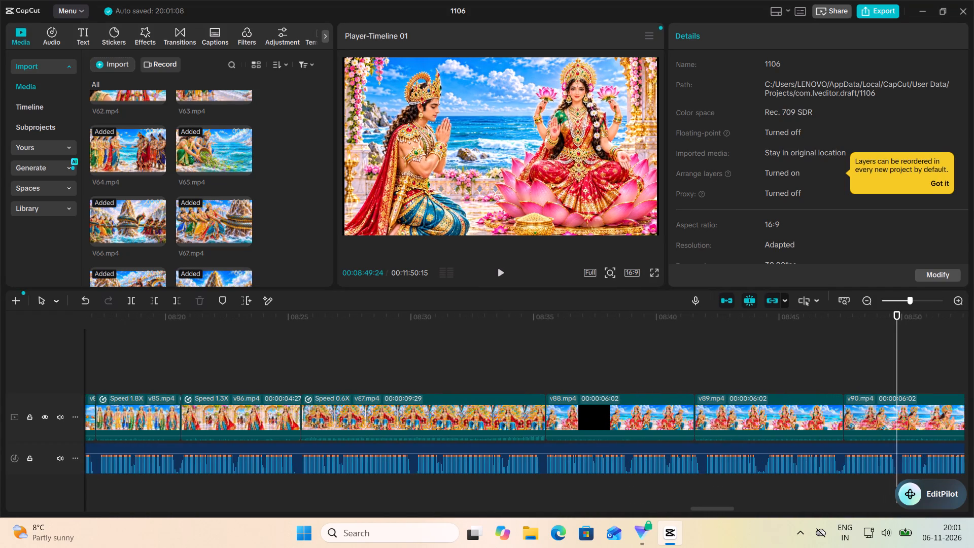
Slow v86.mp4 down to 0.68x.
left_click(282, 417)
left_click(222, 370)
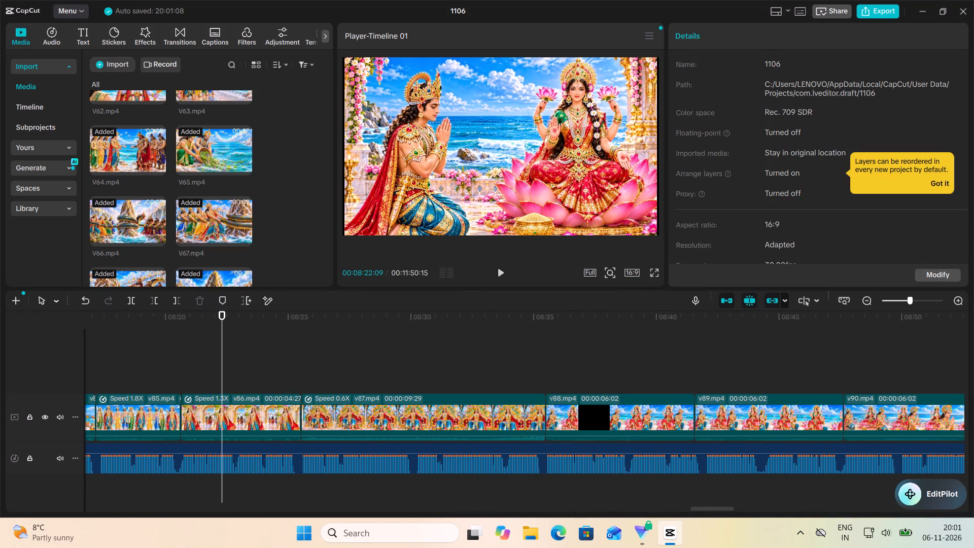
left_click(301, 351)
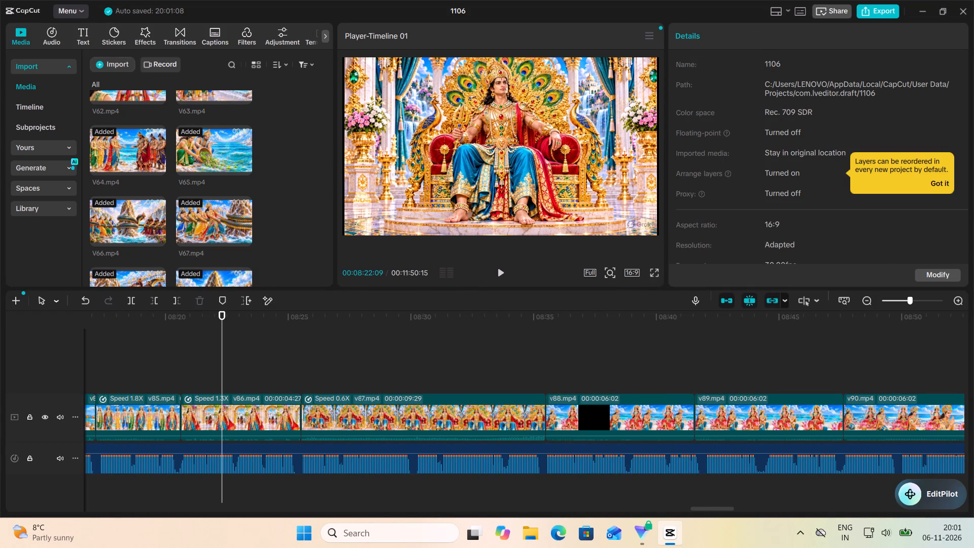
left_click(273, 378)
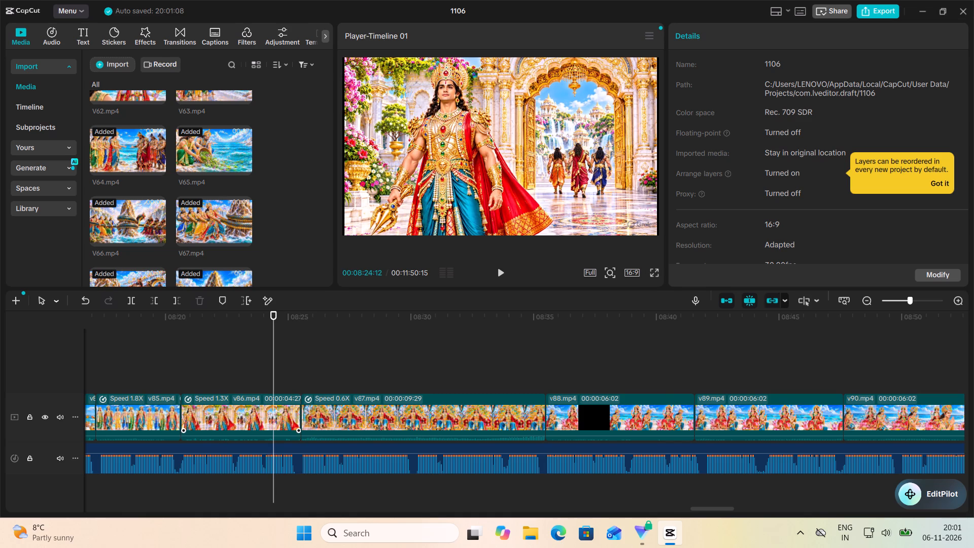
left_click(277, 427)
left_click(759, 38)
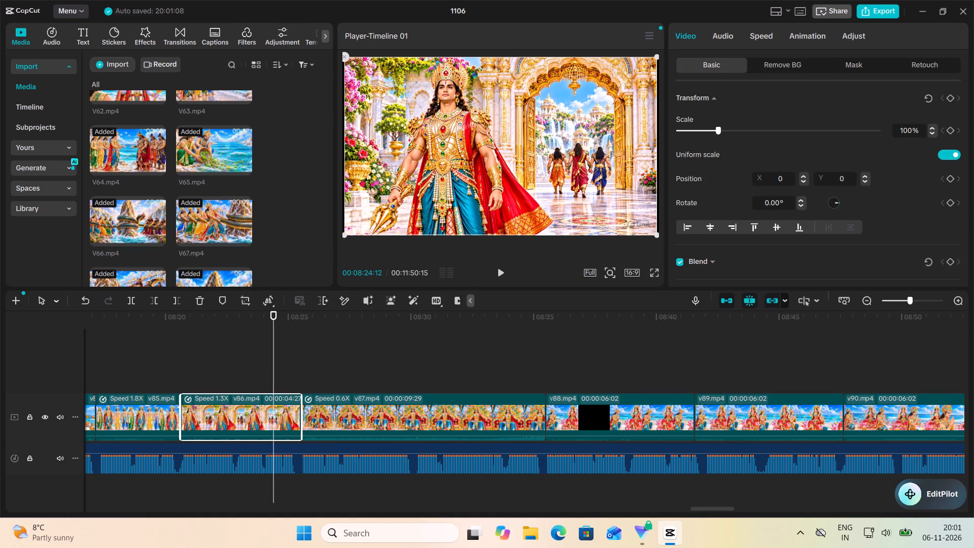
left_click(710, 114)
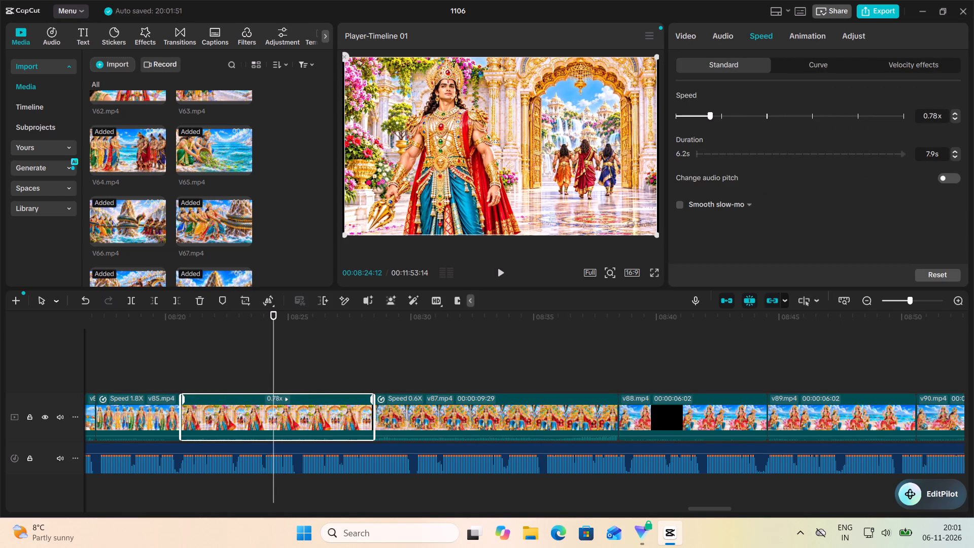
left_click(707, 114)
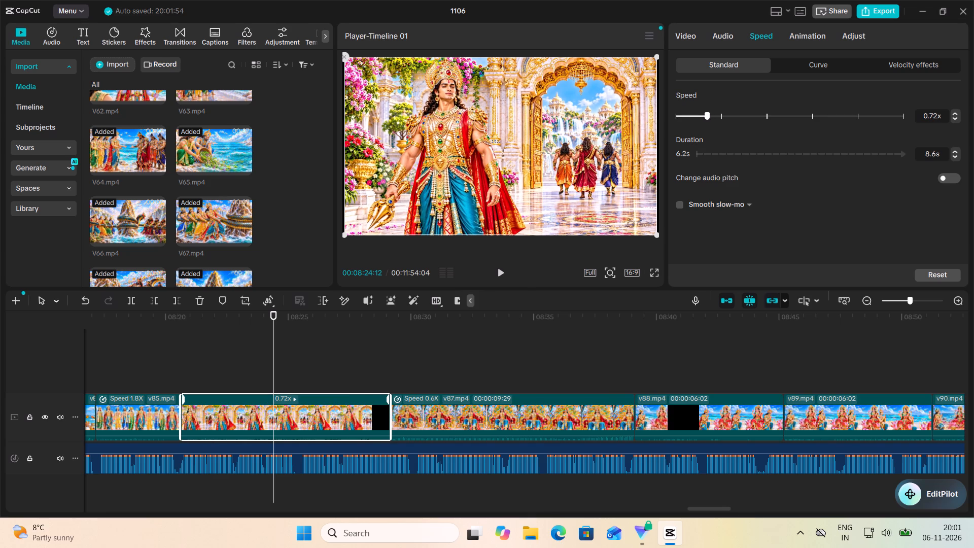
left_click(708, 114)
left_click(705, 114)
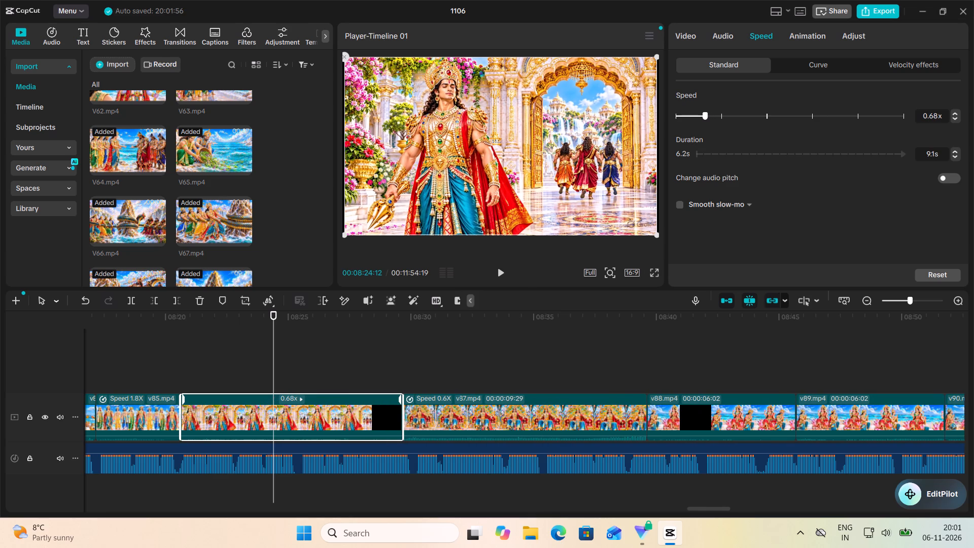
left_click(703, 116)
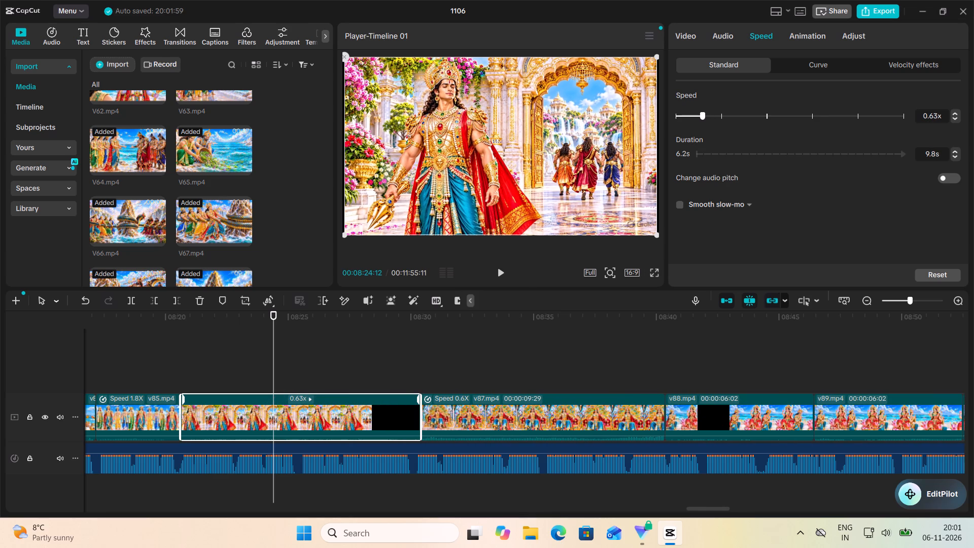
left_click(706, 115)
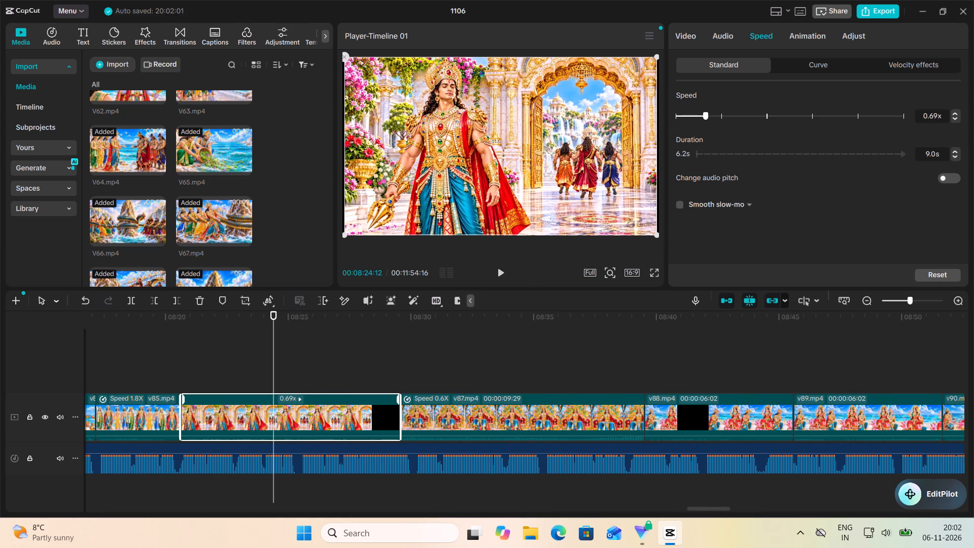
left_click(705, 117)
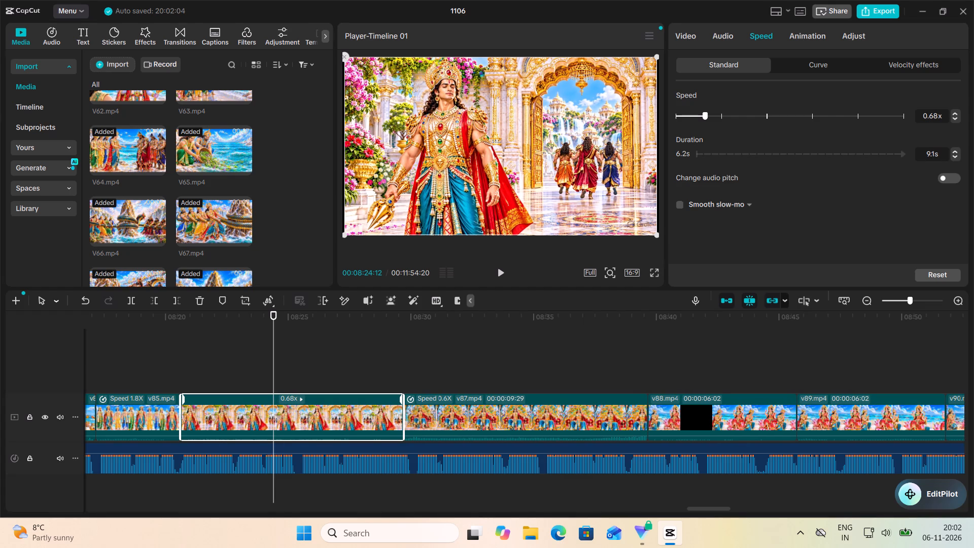
Play from early v86.mp4 into the start of v87.mp4 against the narration, and slow v86.mp4 down to 0.63x.
left_click(204, 364)
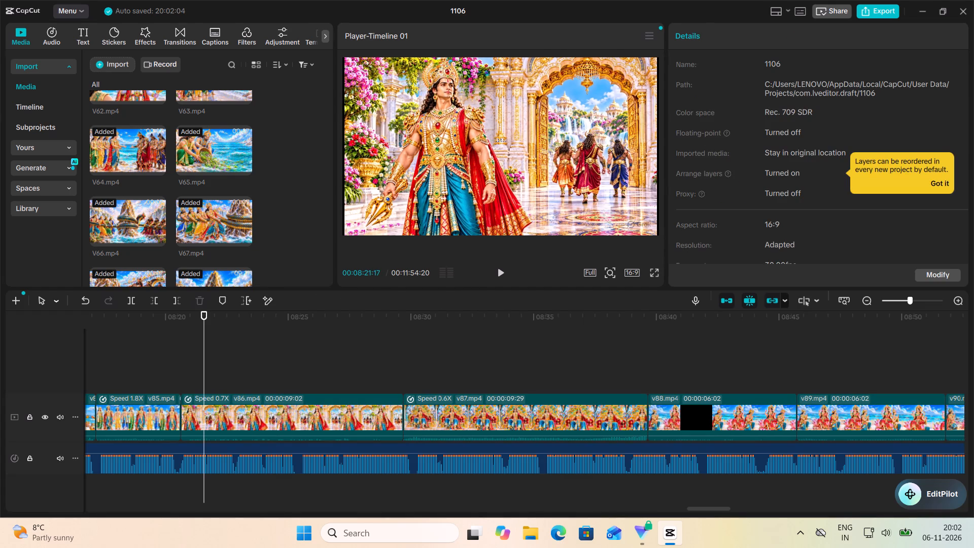
left_click(504, 270)
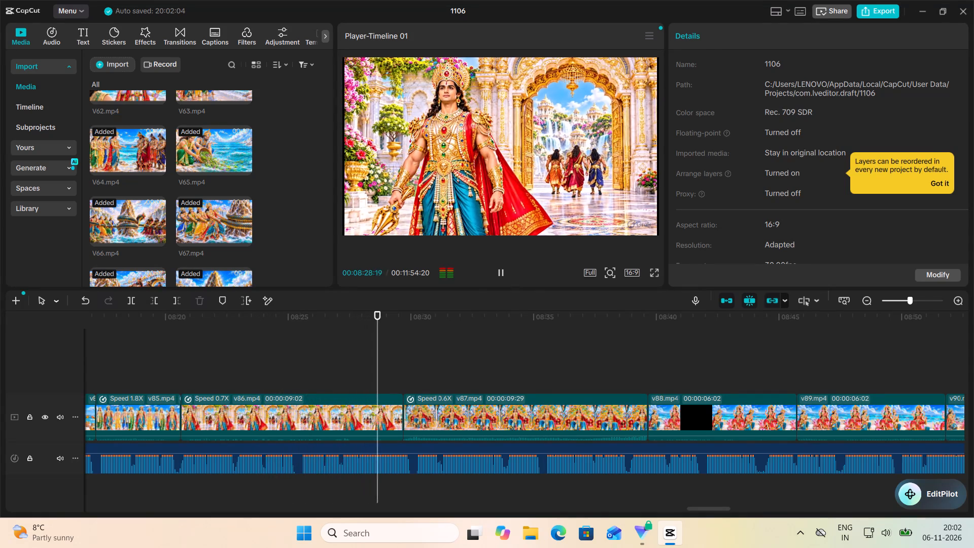
left_click(503, 272)
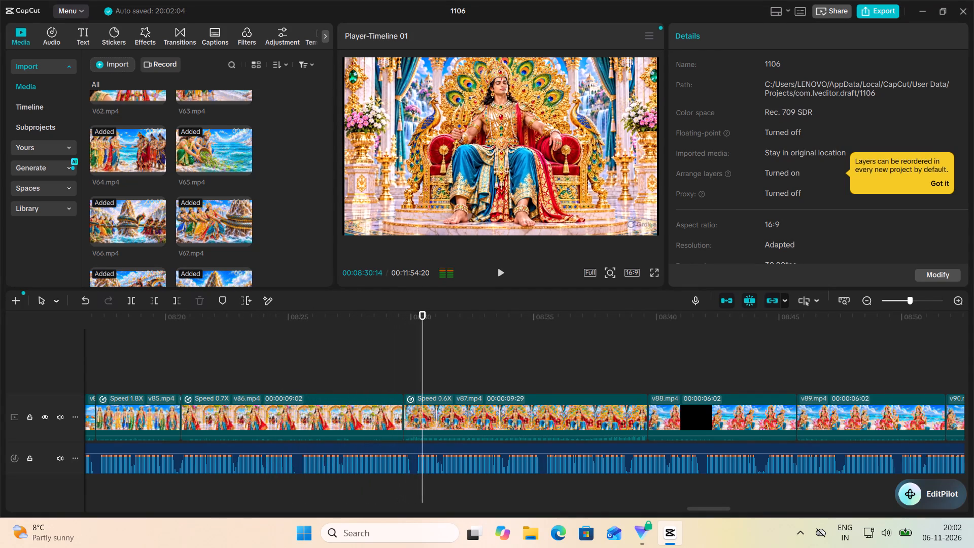
left_click(385, 408)
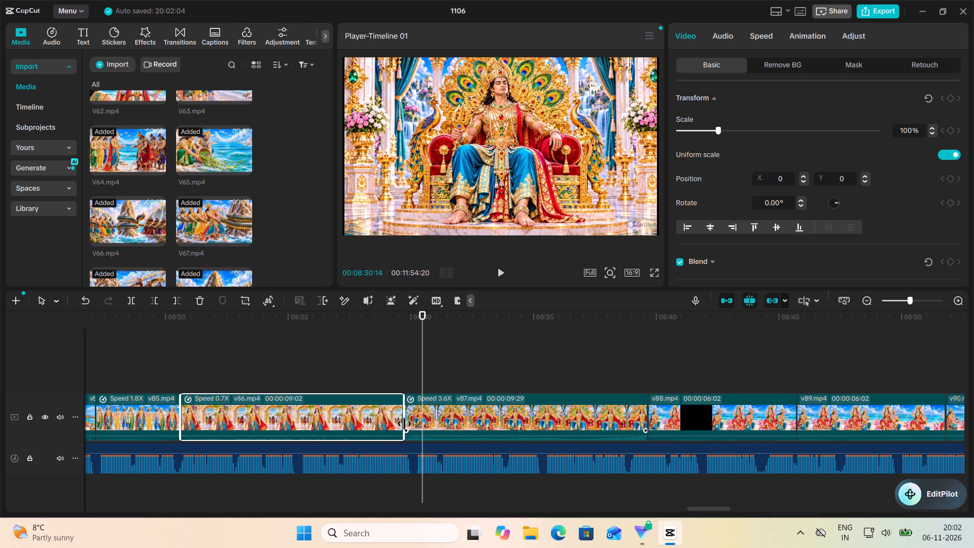
left_click(404, 424)
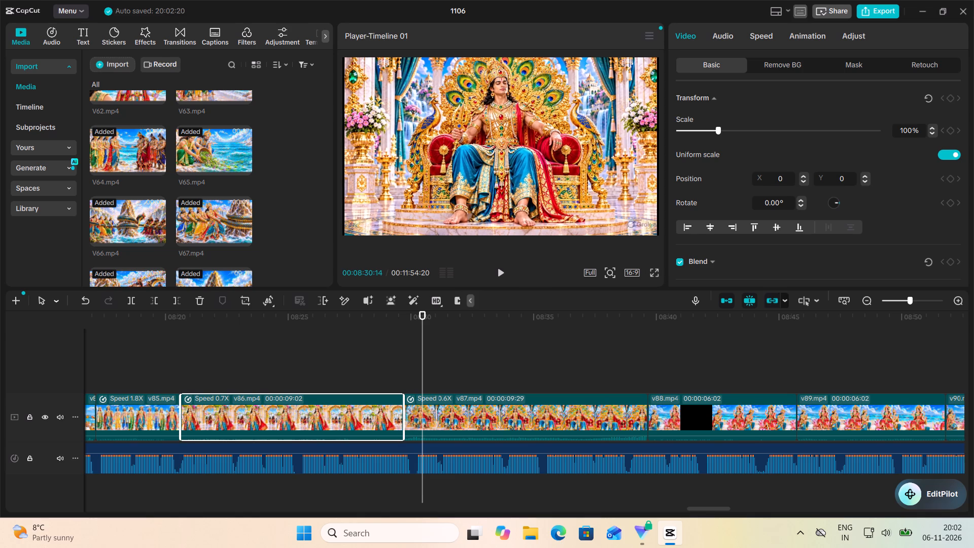
left_click(757, 33)
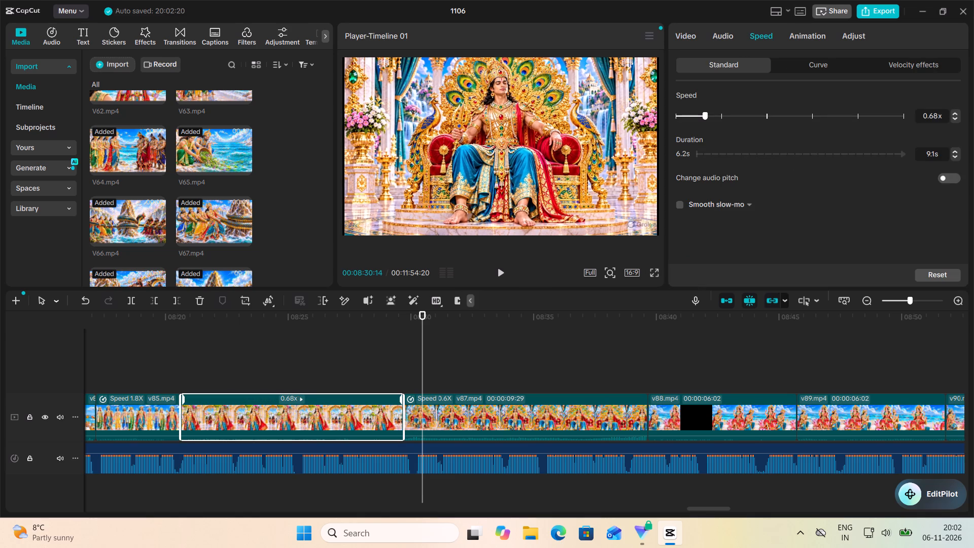
left_click(706, 117)
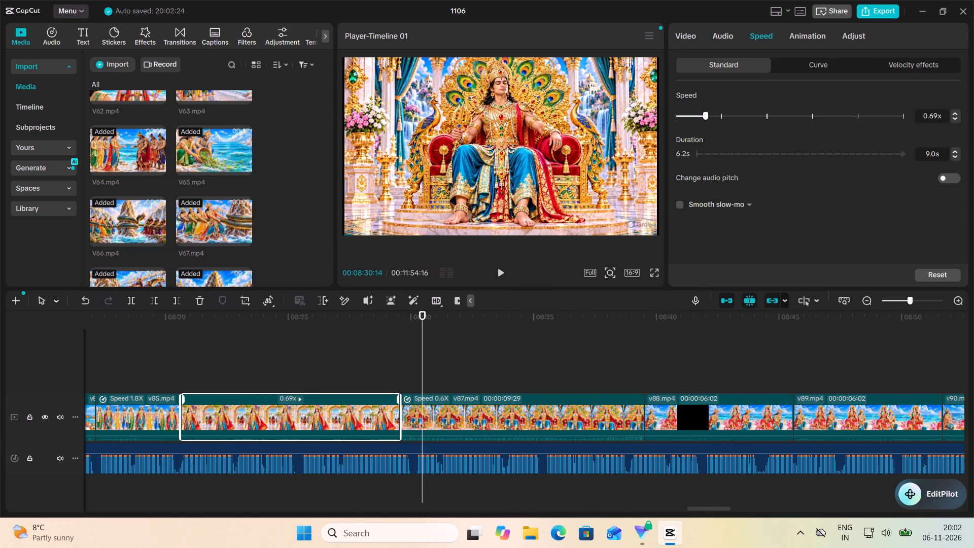
left_click(703, 116)
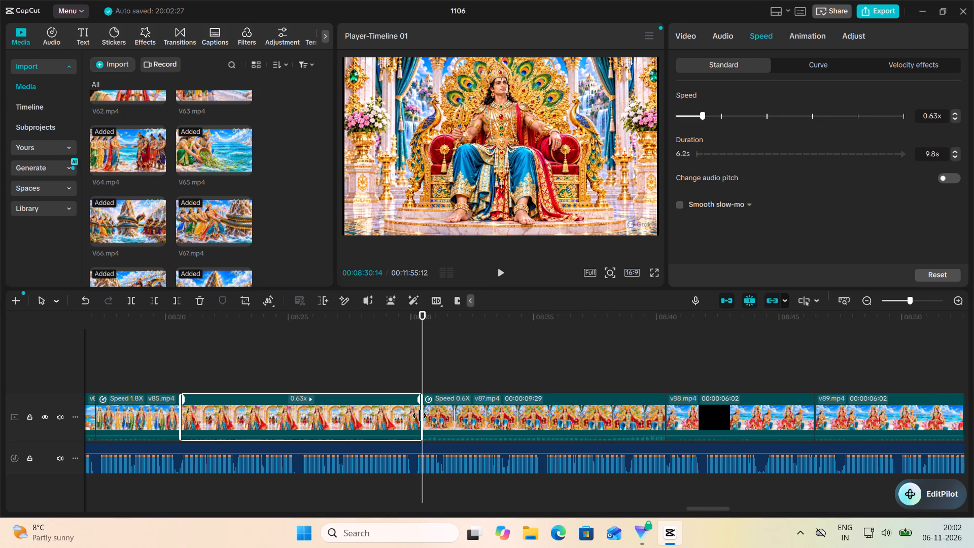
Trim the end of v86.mp4 slightly, to a duration of 00:00:09:16.
left_click_drag(420, 416, 415, 418)
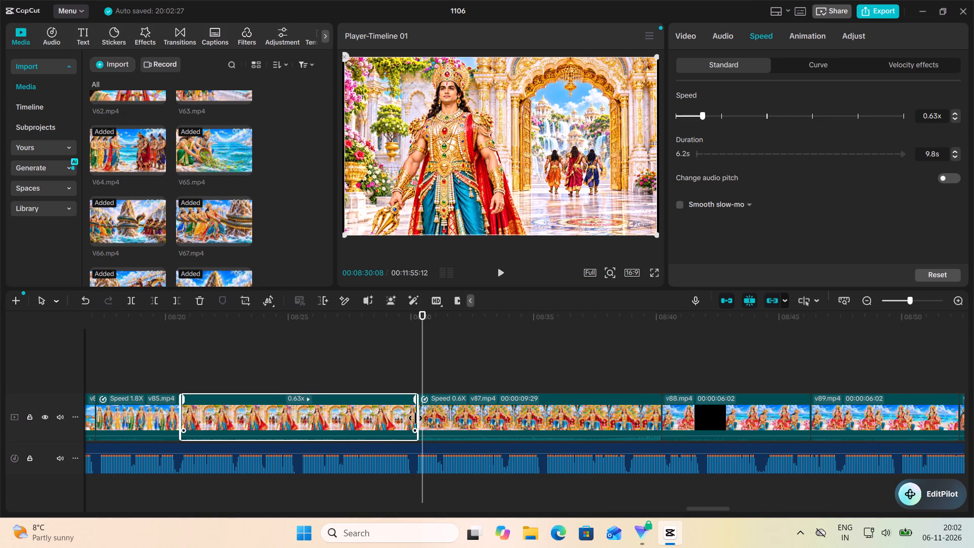
left_click_drag(415, 418, 413, 420)
Play from the end of v86.mp4 into v88.mp4 against the narration, and slow v87.mp4 down to 0.52x.
left_click(397, 361)
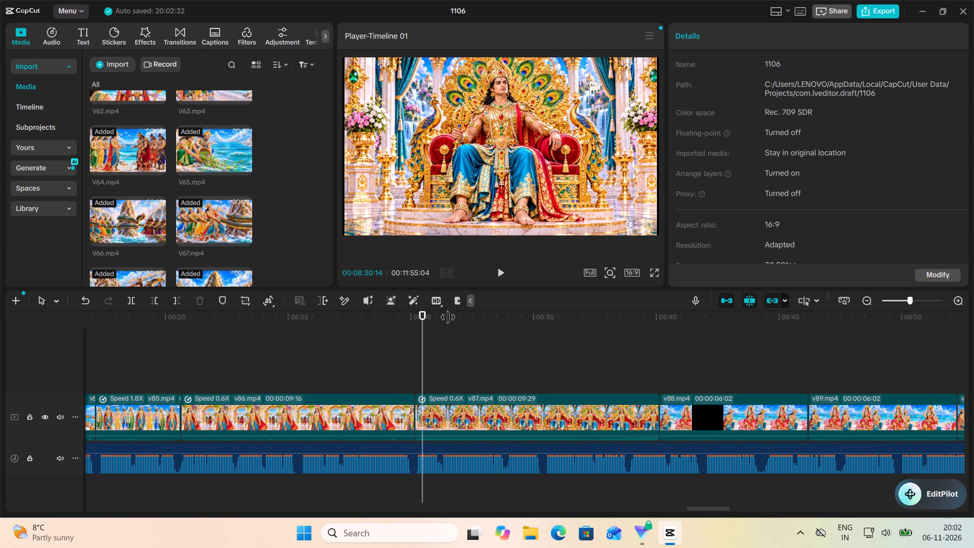
left_click(499, 277)
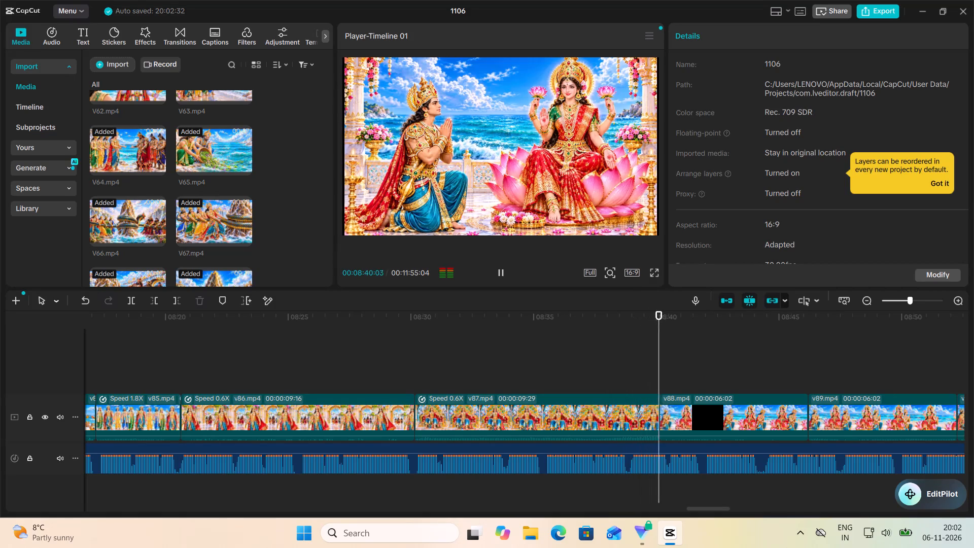
left_click(500, 277)
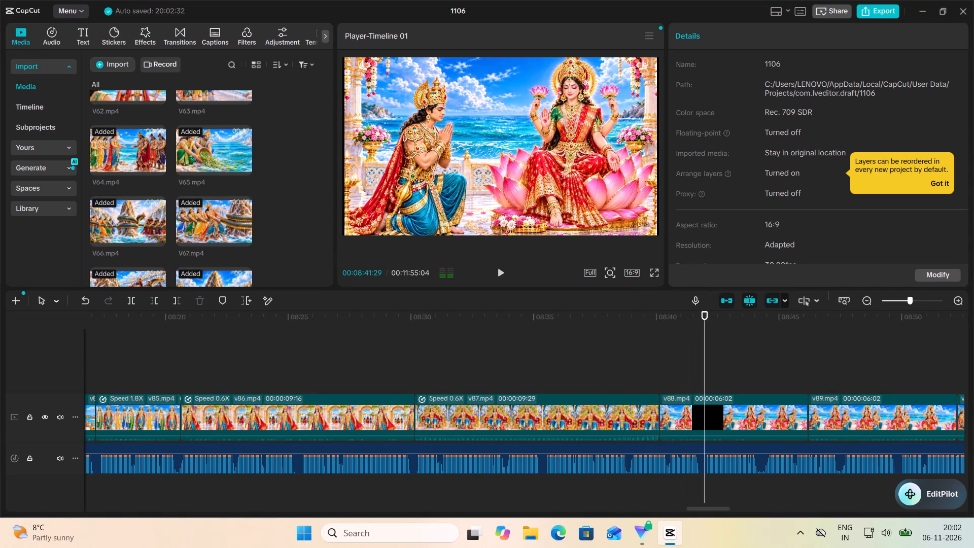
left_click(616, 415)
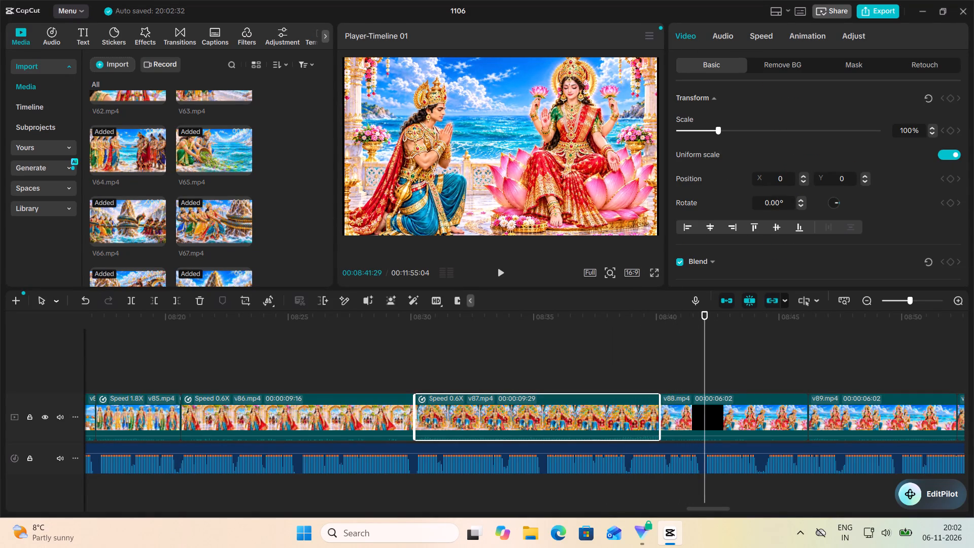
left_click(767, 36)
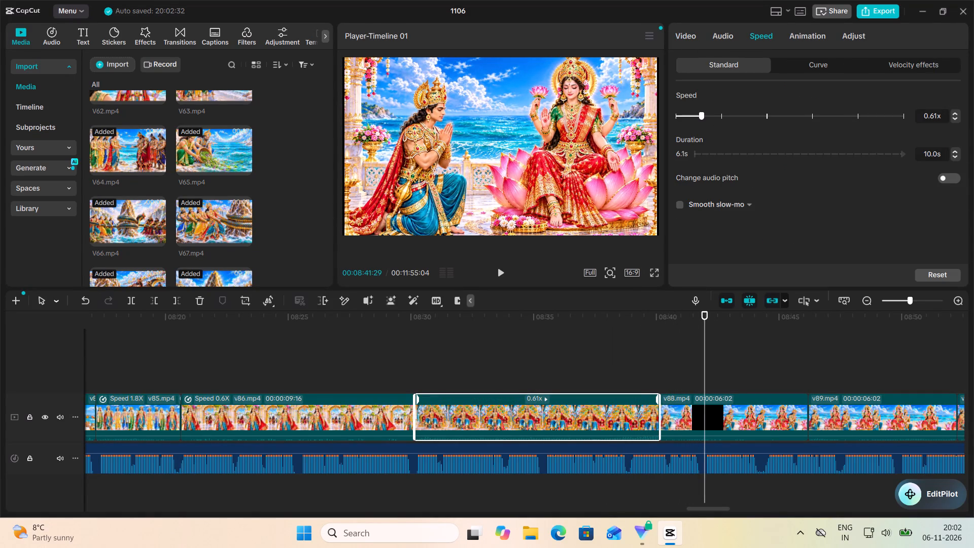
left_click(700, 115)
left_click(697, 116)
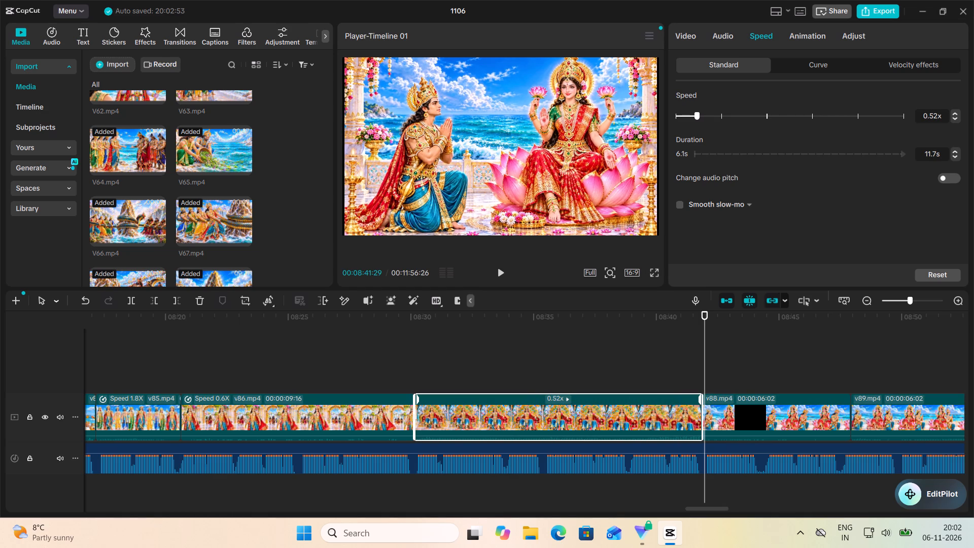
Play from the start of v88.mp4 into v91+92.mp4 to compare the clips with the narration.
scroll(588, 368, "left", 1)
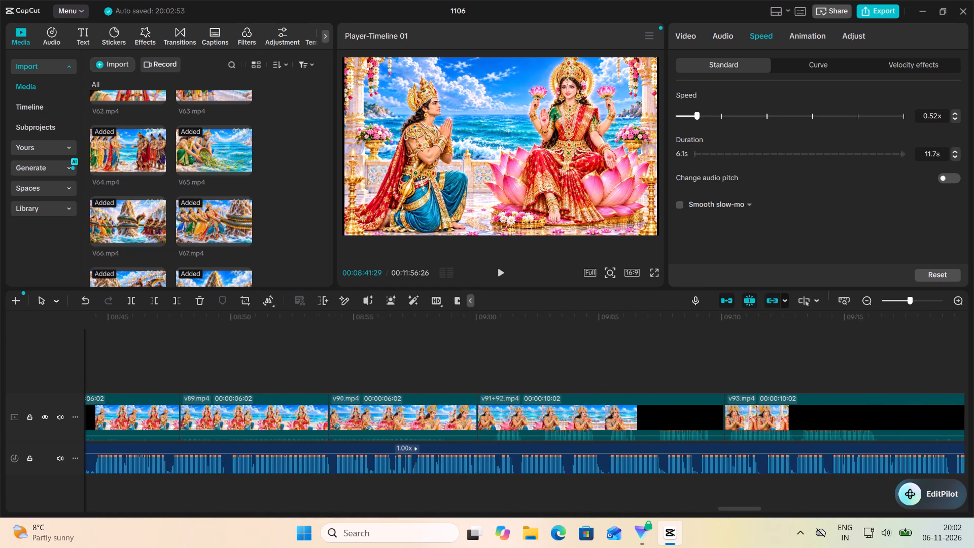
scroll(480, 385, "left", 1)
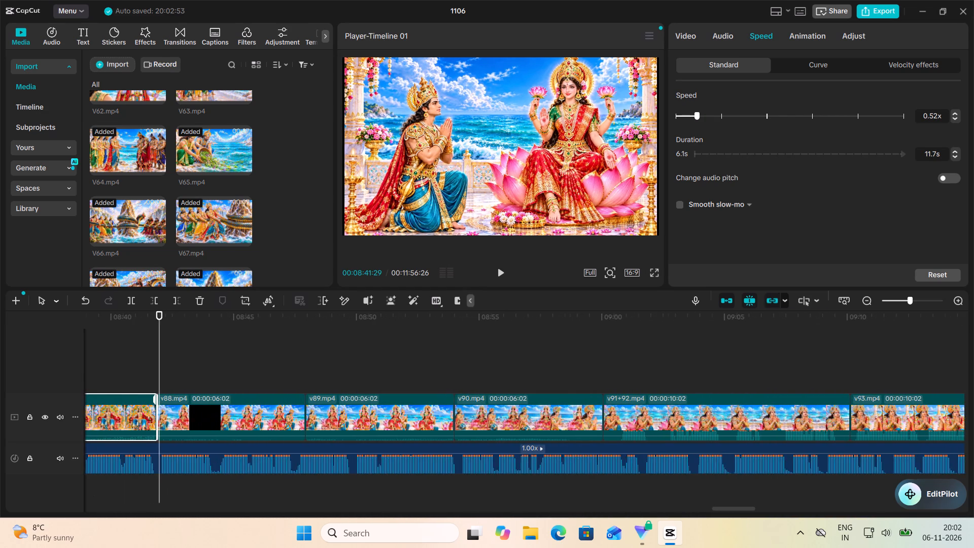
scroll(193, 340, "left", 1)
left_click(501, 282)
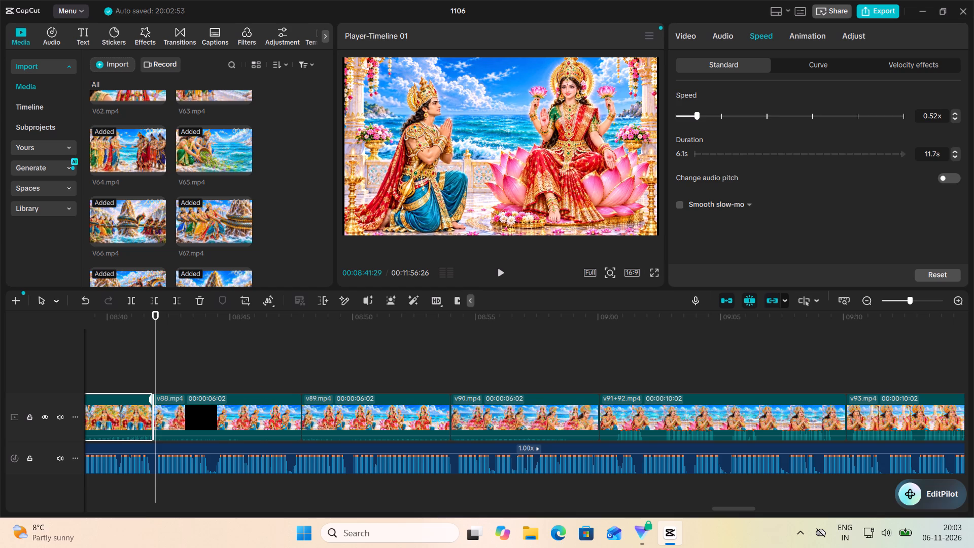
left_click(508, 273)
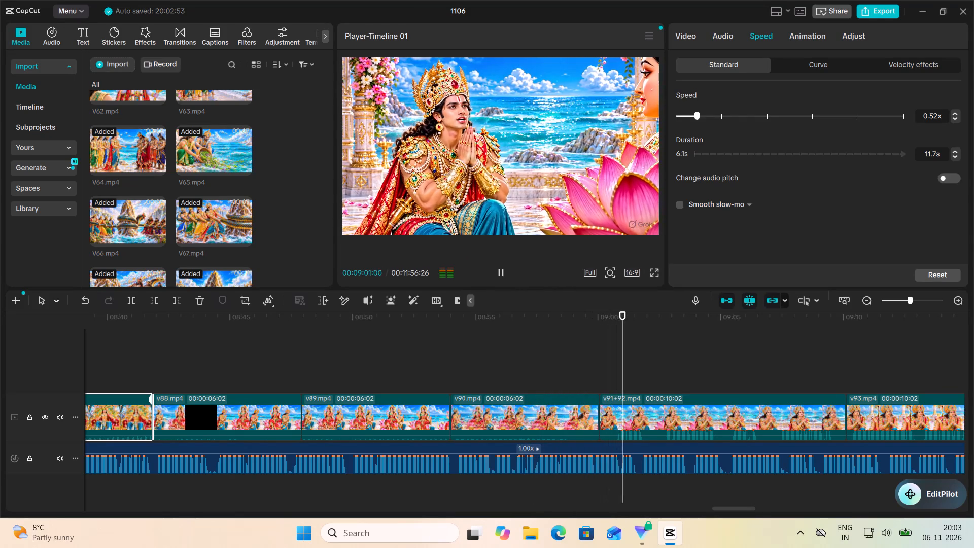
left_click(501, 277)
left_click(501, 277)
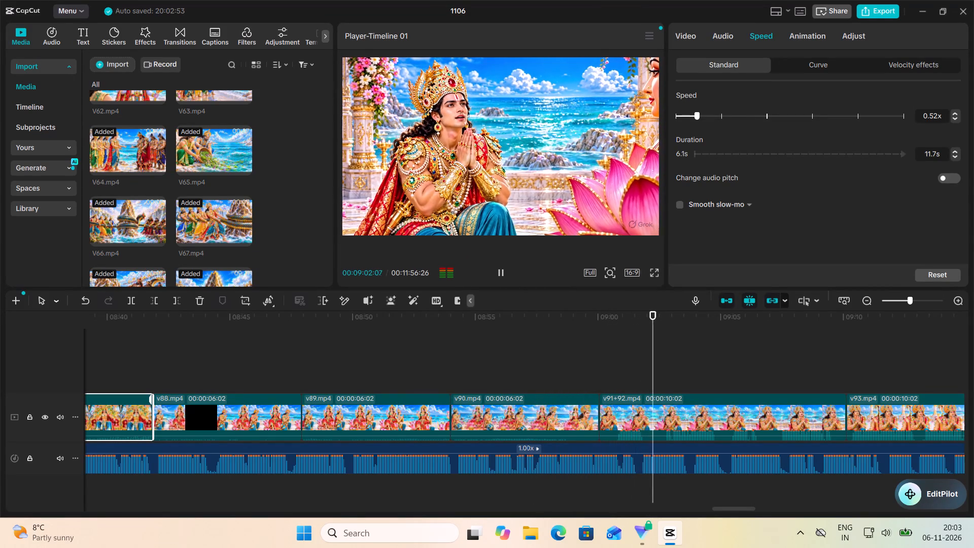
left_click(501, 277)
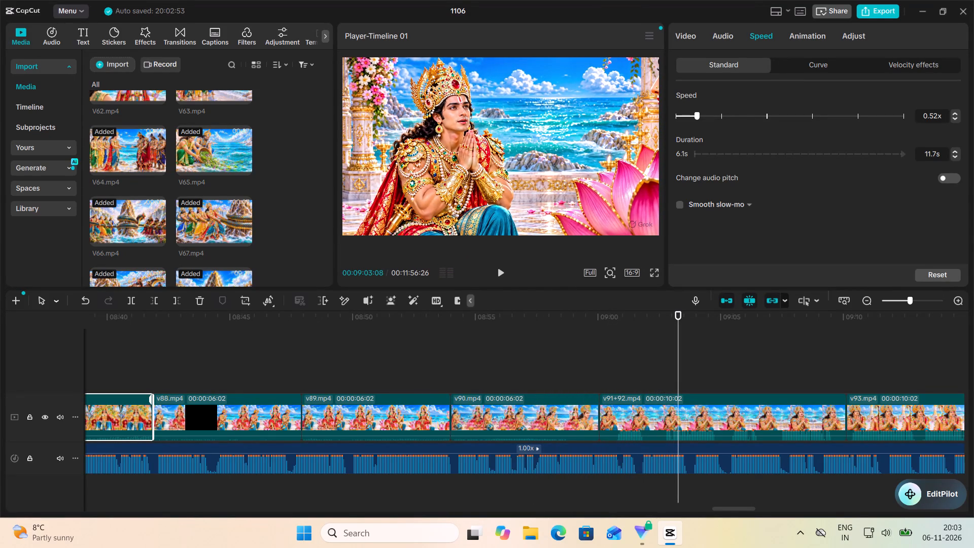
Replay the narration under v91+92.mp4 to locate the pause, and split the voice-over at 00:09:03:22.
scroll(633, 366, "left", 1)
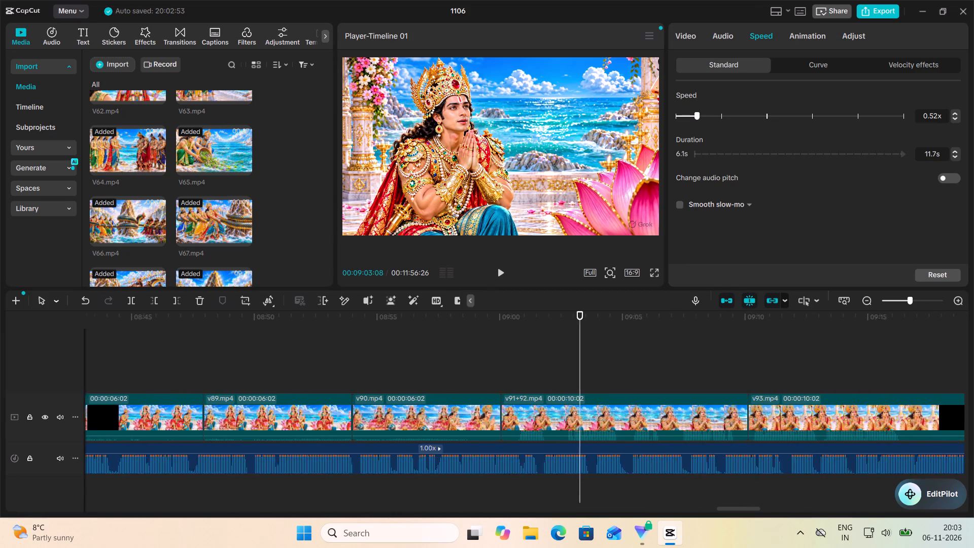
scroll(627, 369, "left", 1)
left_click(469, 387)
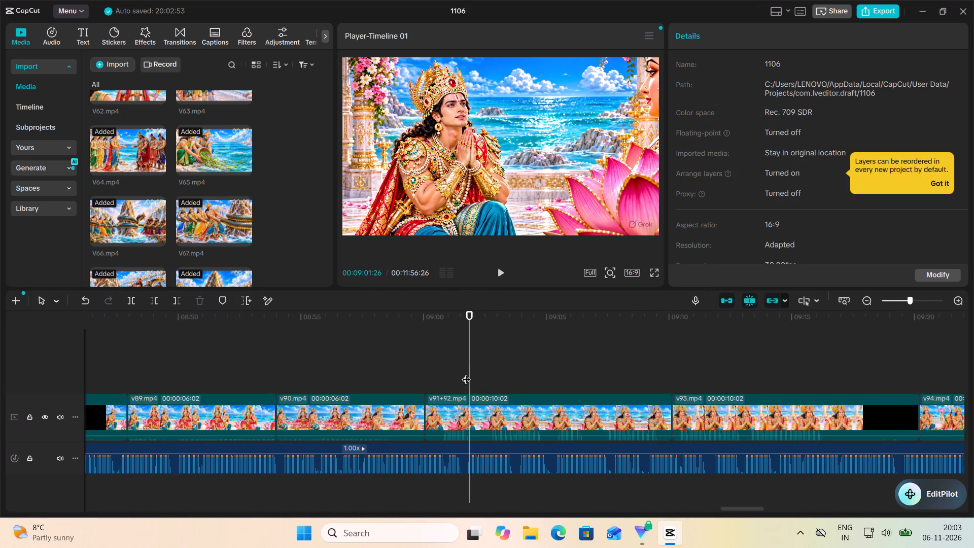
left_click(500, 271)
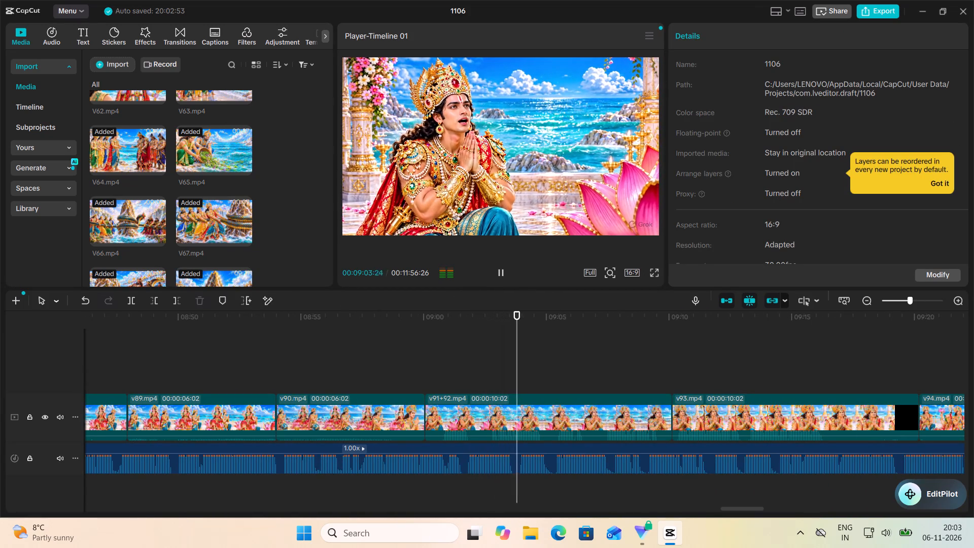
left_click(500, 274)
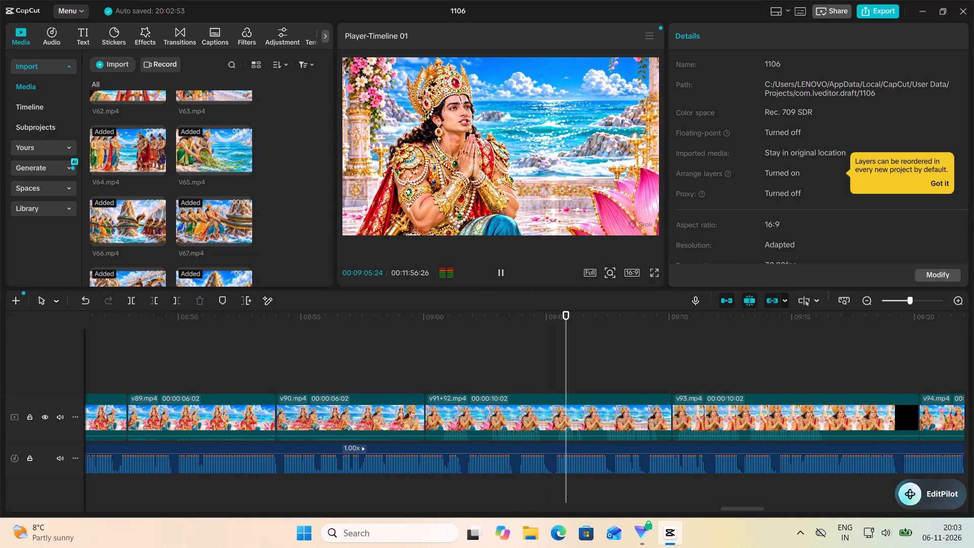
left_click(530, 370)
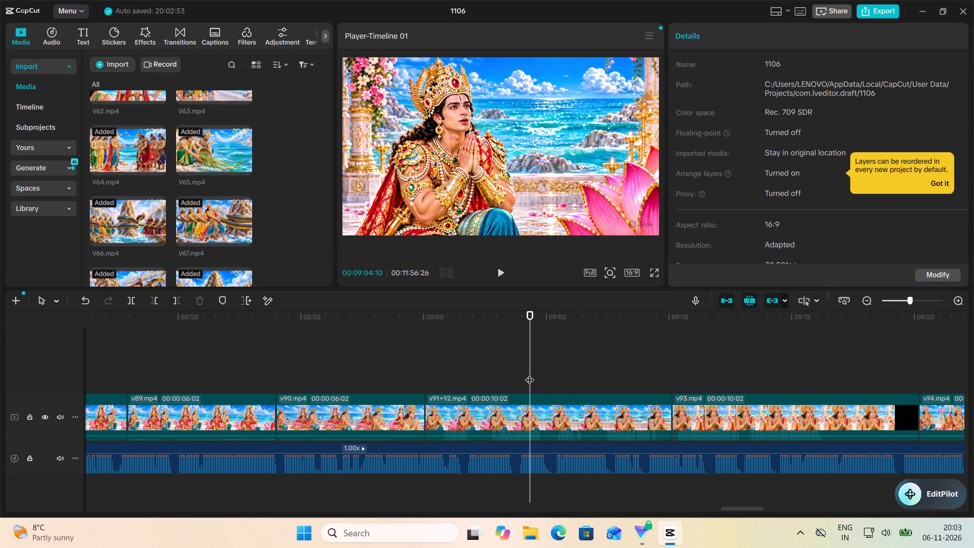
left_click(518, 381)
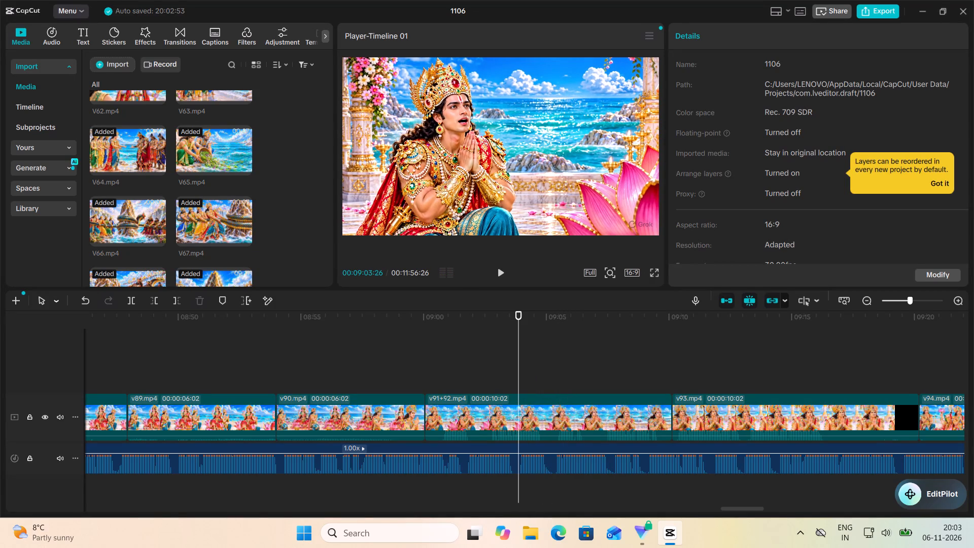
left_click(532, 464)
left_click(432, 377)
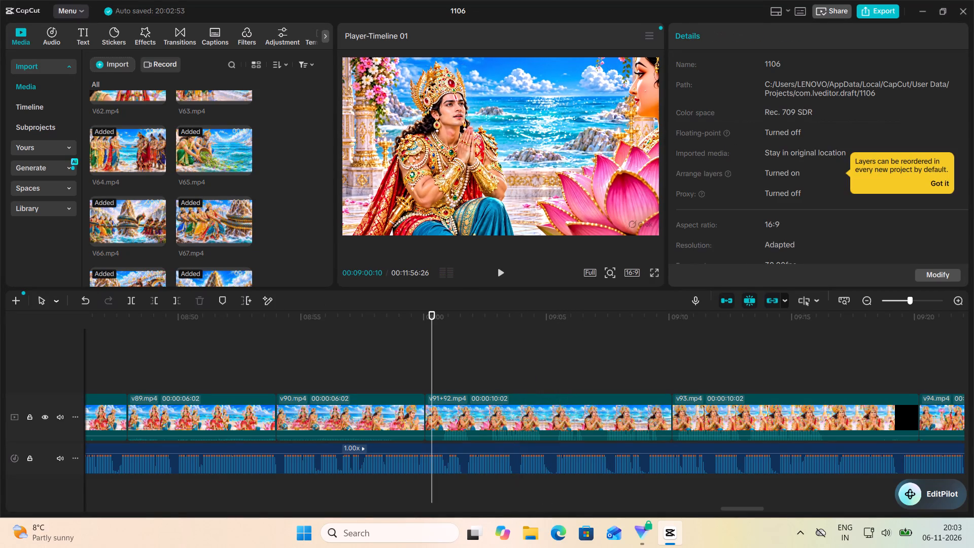
left_click(499, 273)
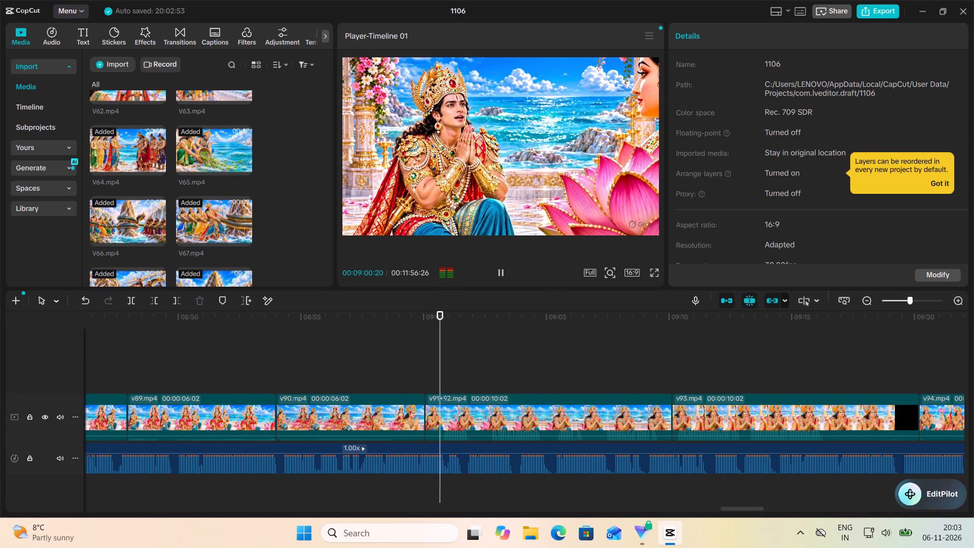
left_click(499, 273)
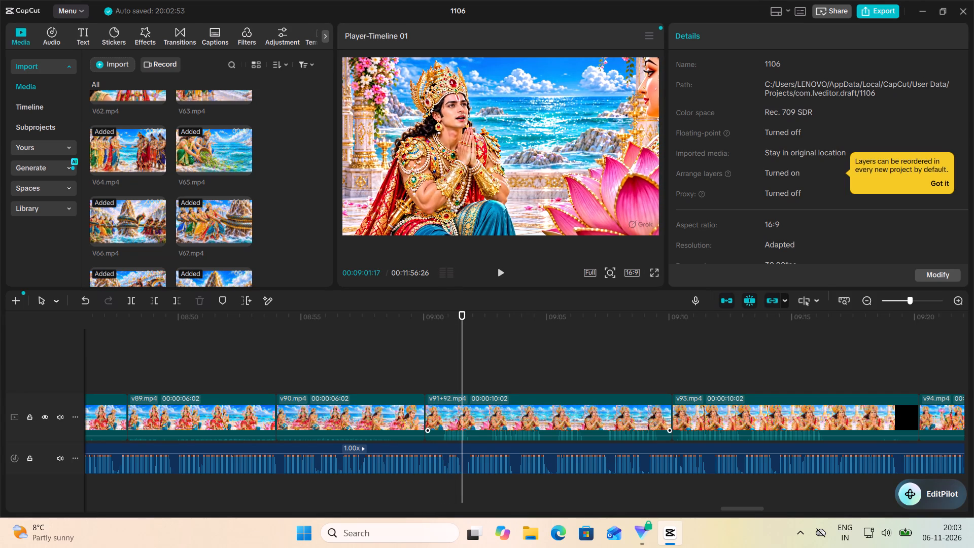
left_click(515, 385)
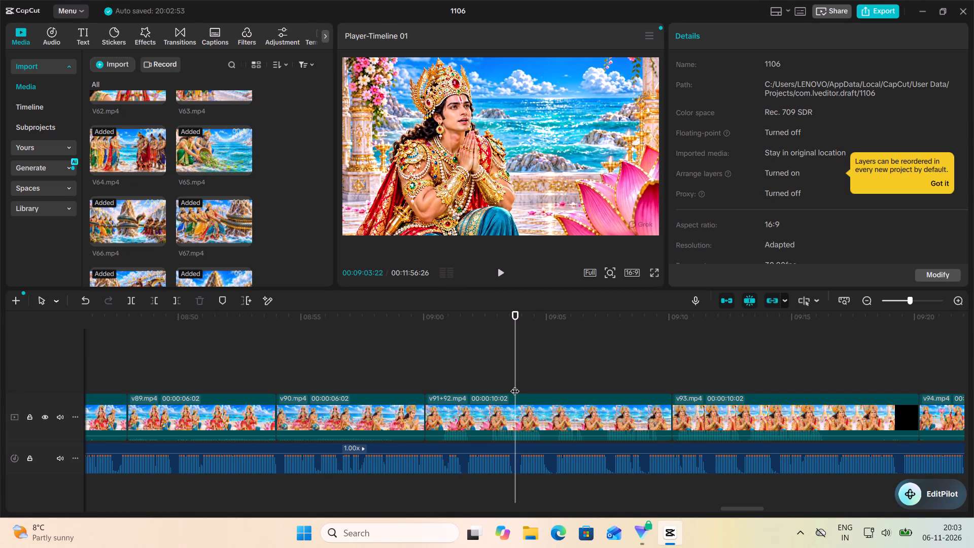
left_click(508, 458)
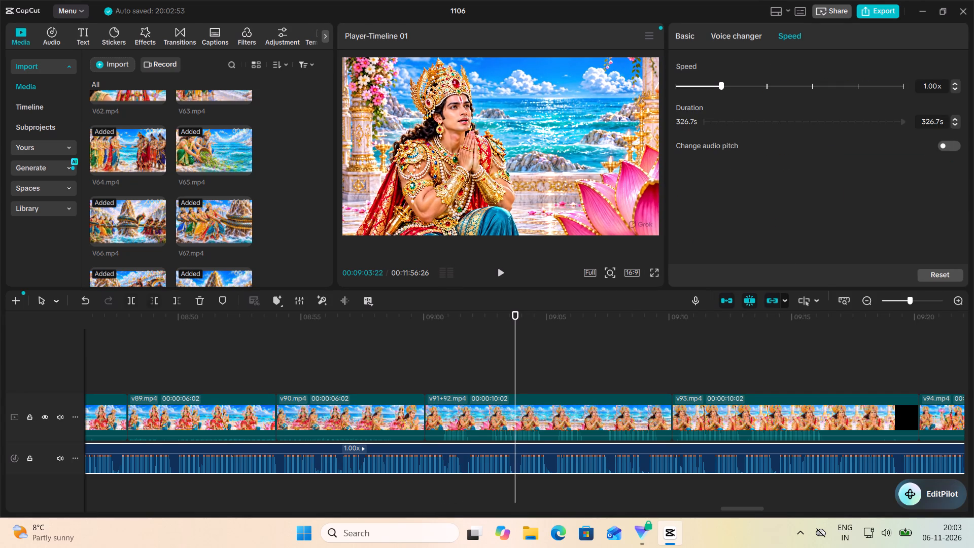
left_click(129, 296)
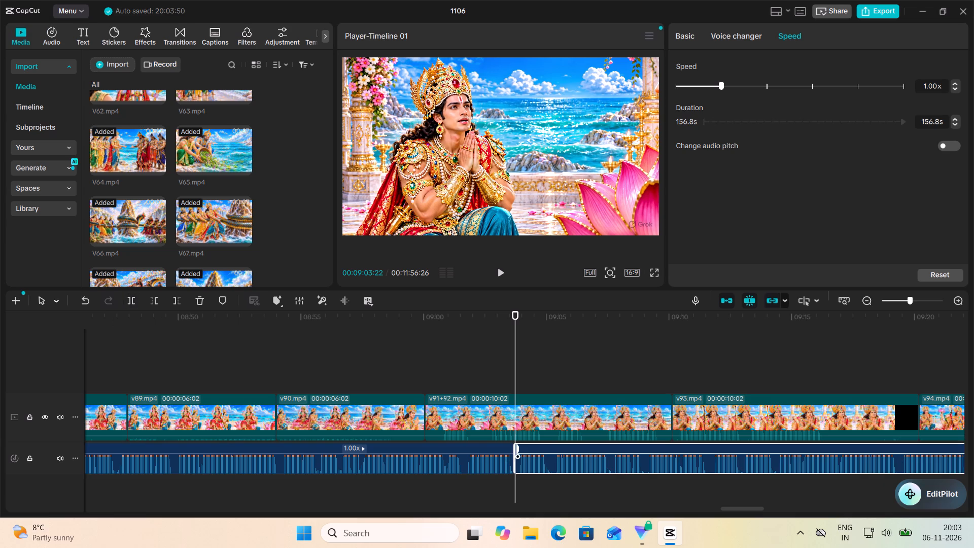
Move the voice-over part after the split about 9 seconds later, leaving a gap in the narration.
left_click_drag(666, 458, 882, 446)
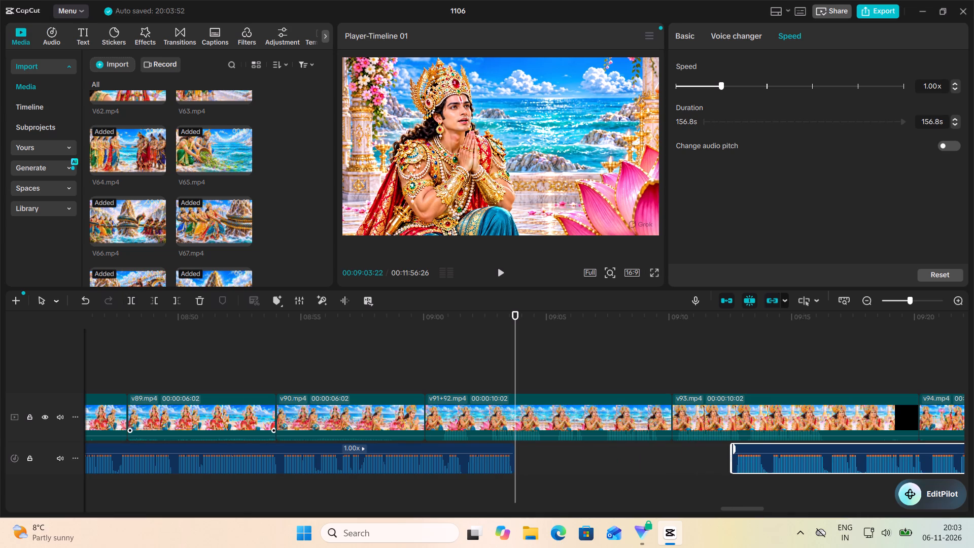
Speed v88.mp4 up to 1.09x to match its narration line.
scroll(284, 359, "right", 2)
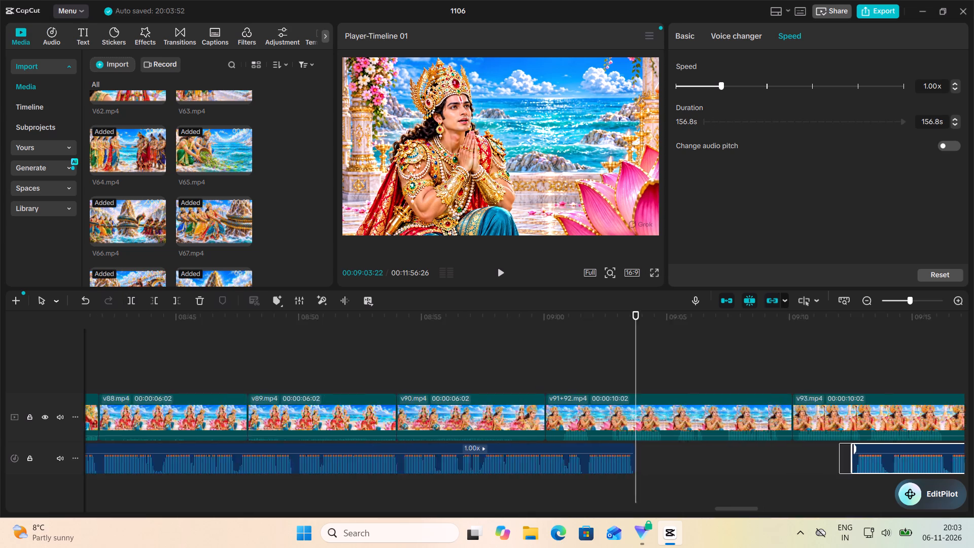
scroll(282, 360, "right", 2)
scroll(373, 380, "right", 1)
left_click(409, 412)
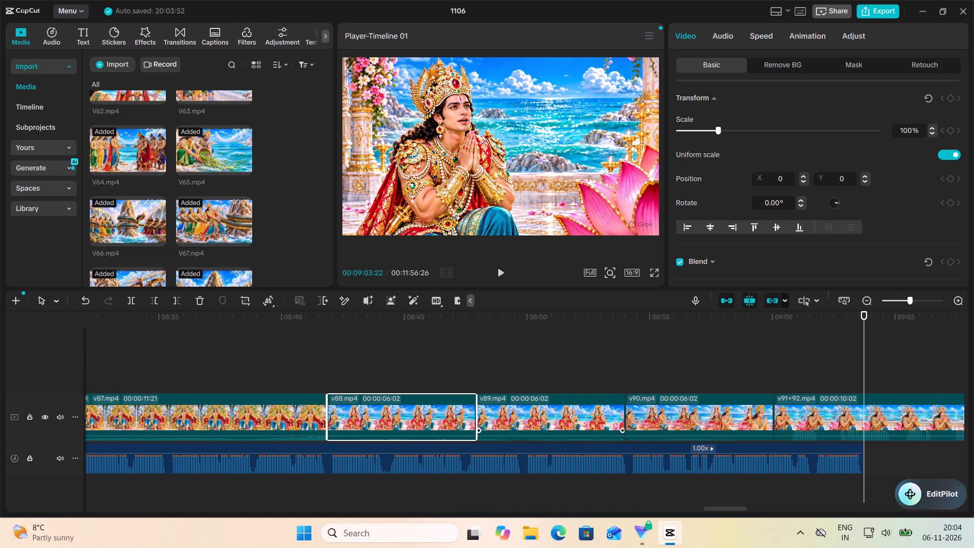
left_click(771, 36)
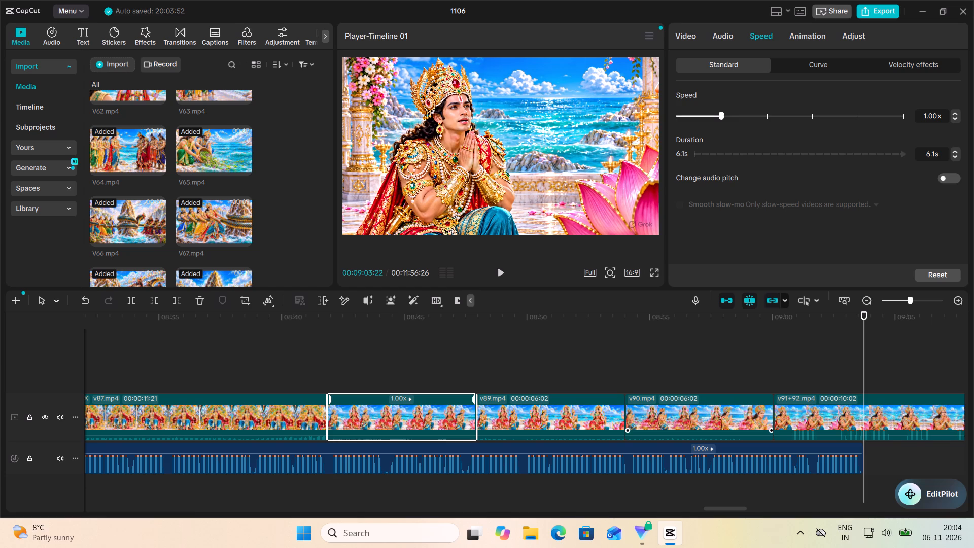
left_click(463, 420)
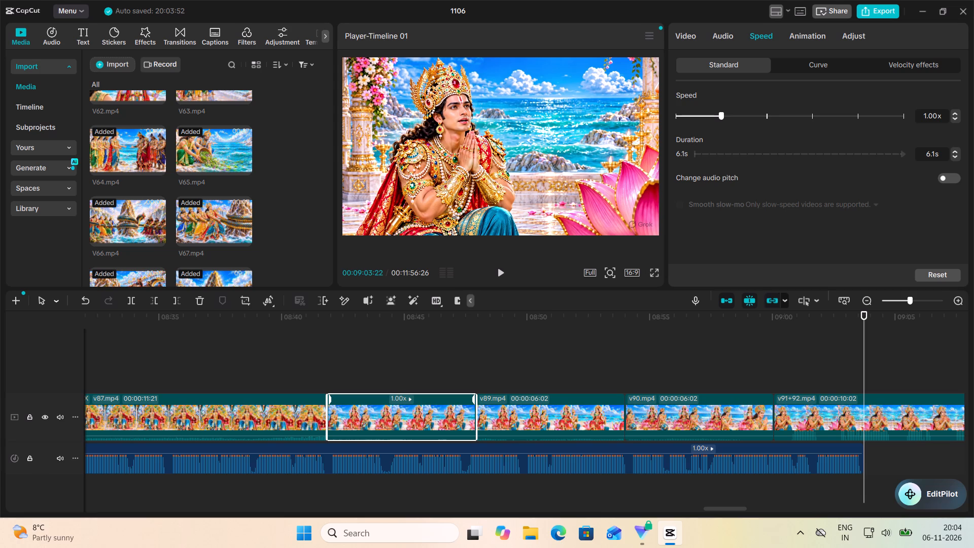
left_click(723, 116)
left_click(724, 116)
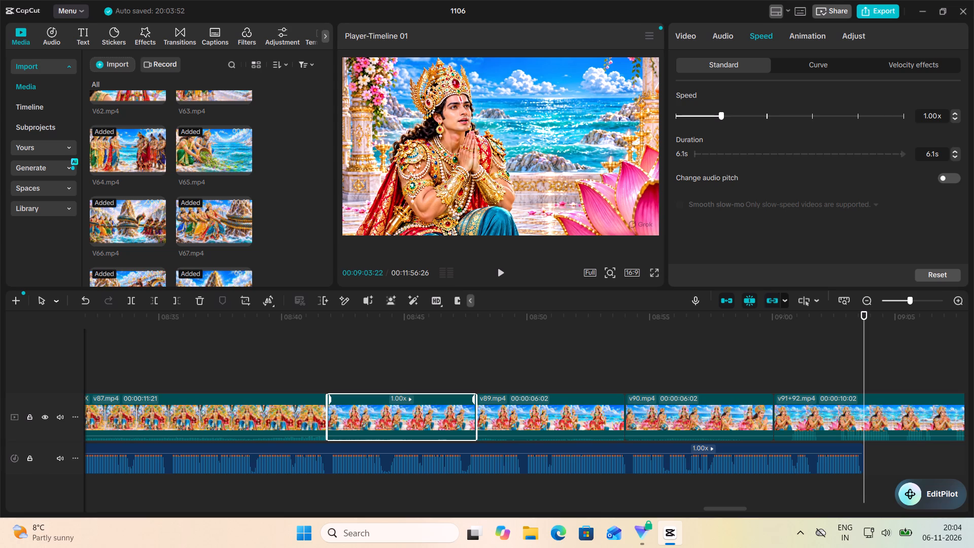
left_click(729, 113)
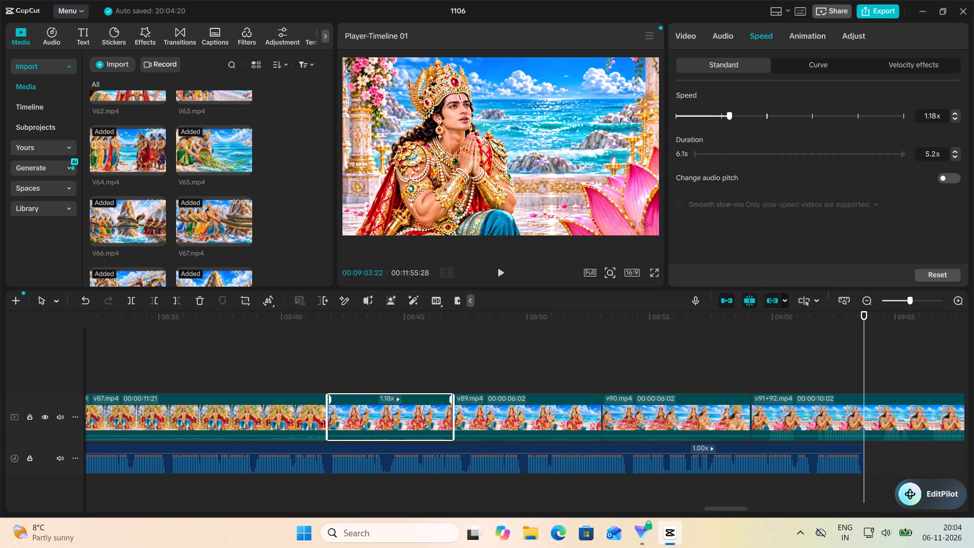
left_click(726, 115)
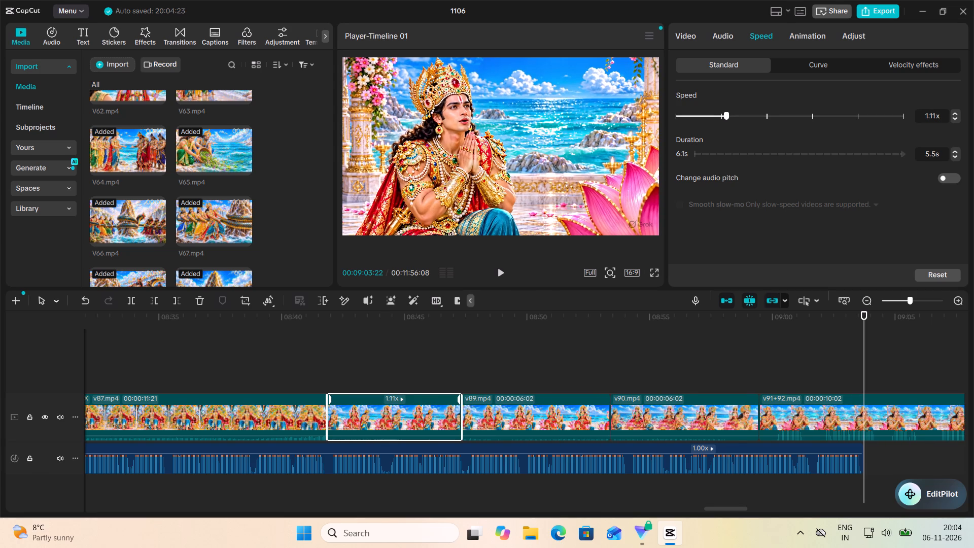
left_click(725, 116)
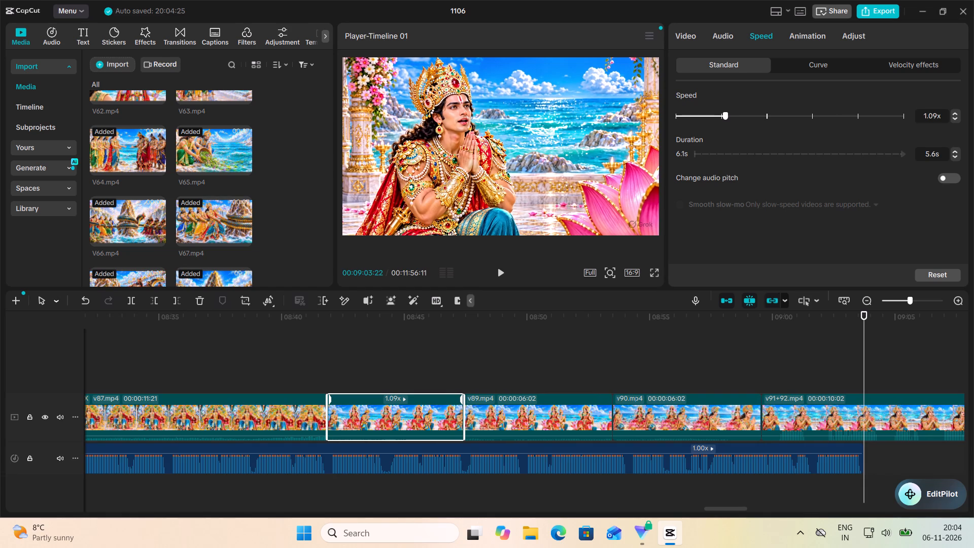
Slow v89.mp4 down to 0.92x to match its narration line.
left_click(594, 419)
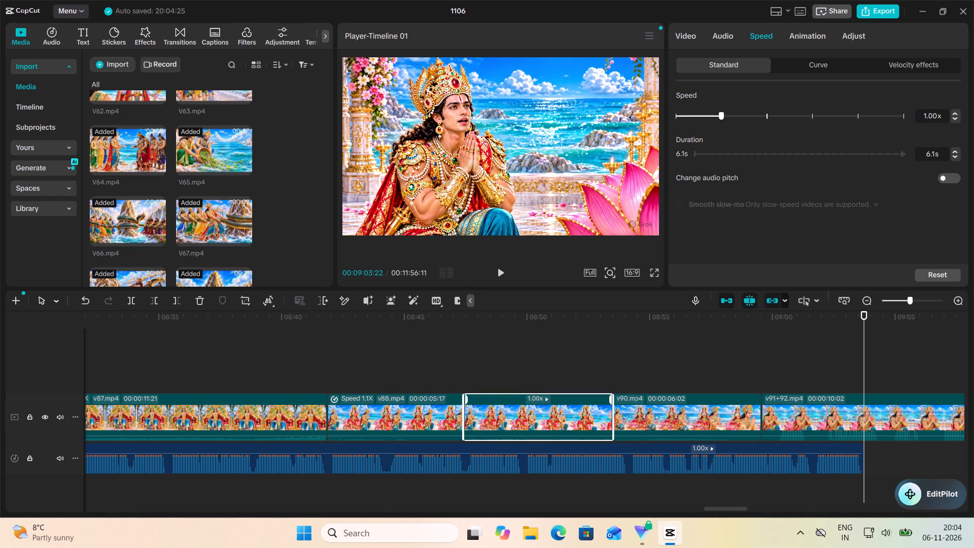
left_click(715, 114)
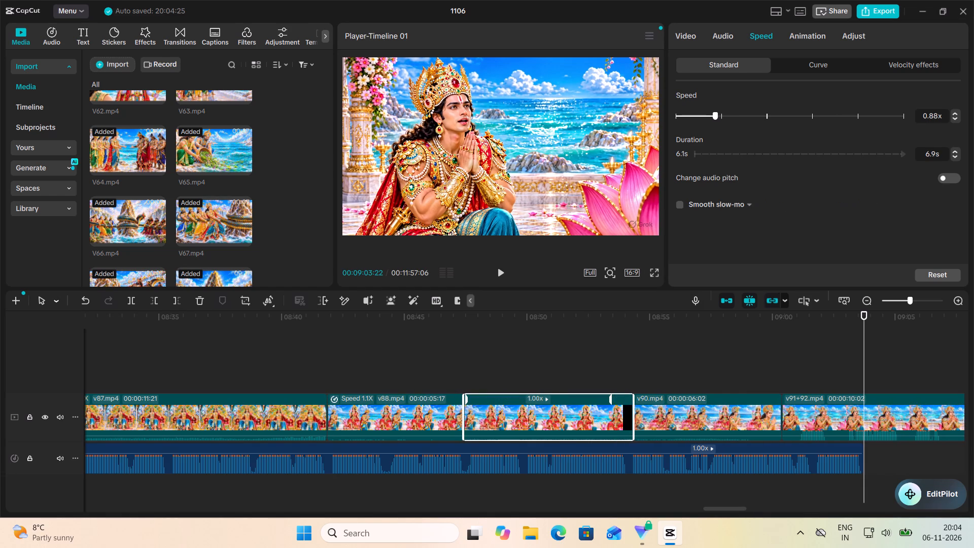
left_click(718, 114)
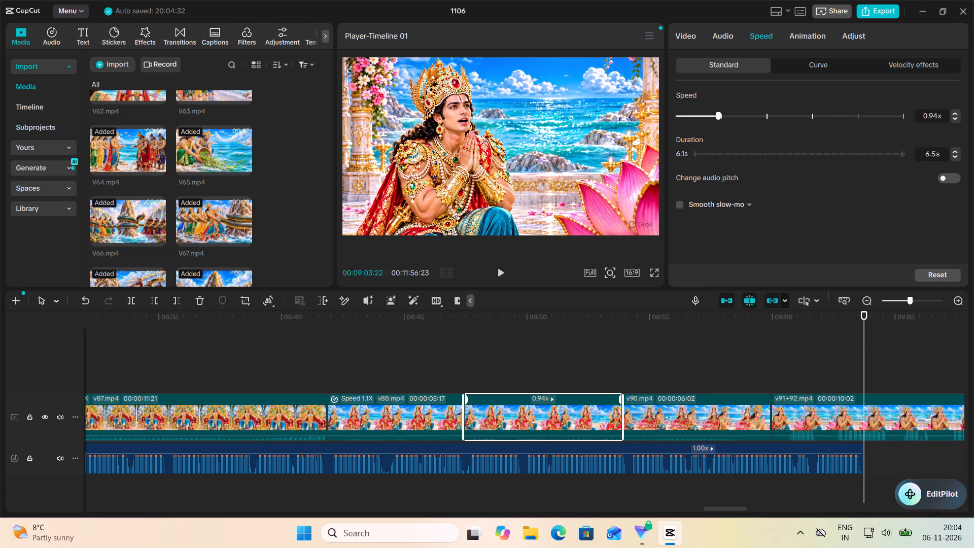
left_click(717, 114)
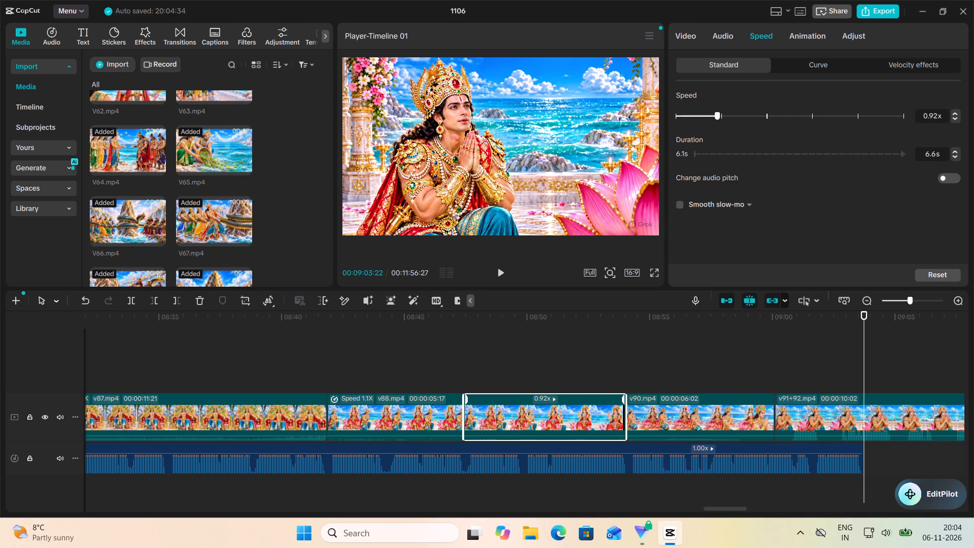
Slow v90.mp4 down to 0.63x so it ends at the voice-over split at 00:09:03:22.
left_click(750, 402)
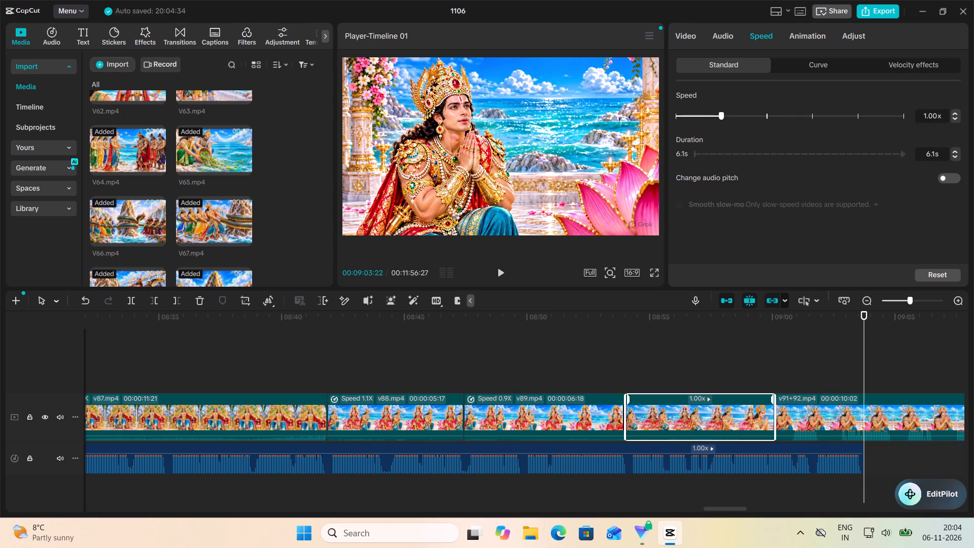
left_click(707, 118)
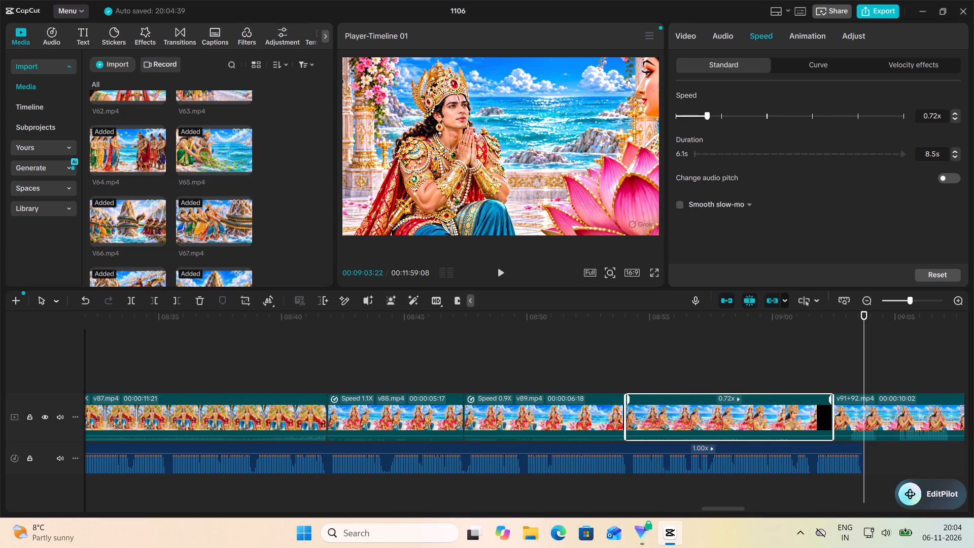
left_click(701, 114)
left_click(704, 118)
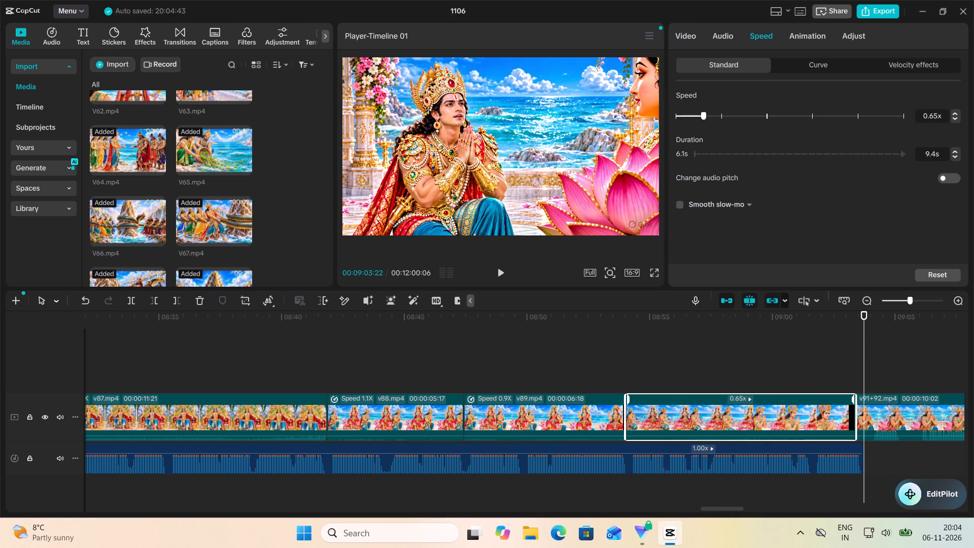
left_click(703, 112)
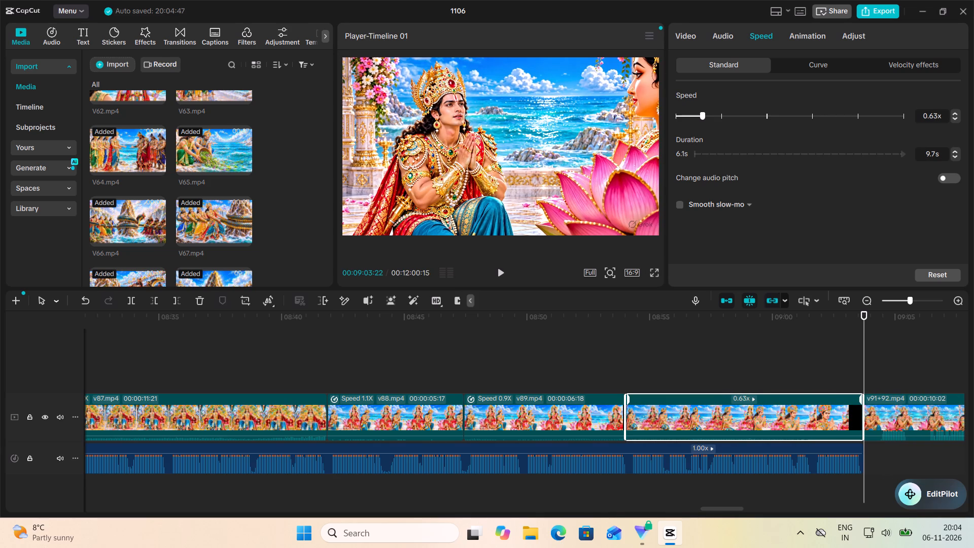
Play back v88.mp4, v89.mp4 and v90.mp4 to check their new timing against the narration up to the voice-over split.
left_click(418, 371)
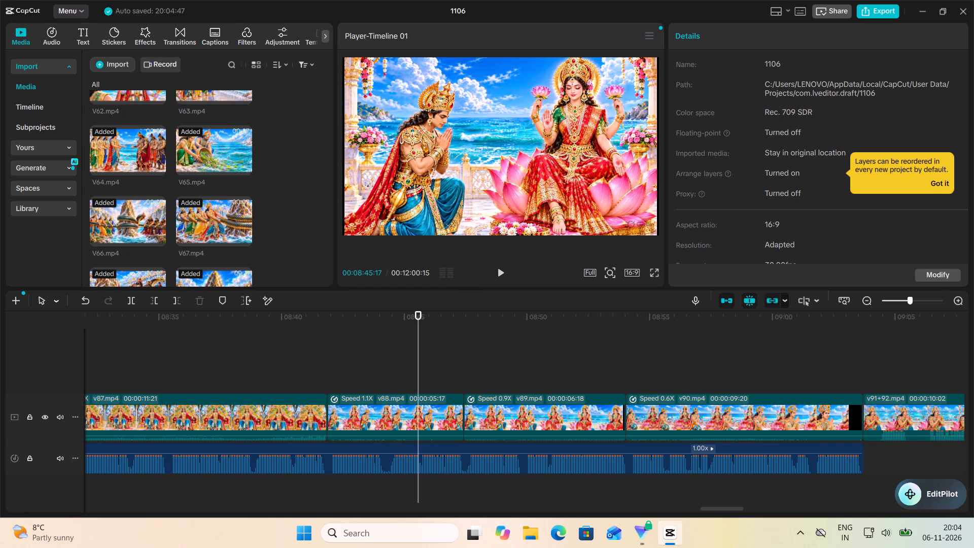
left_click(502, 268)
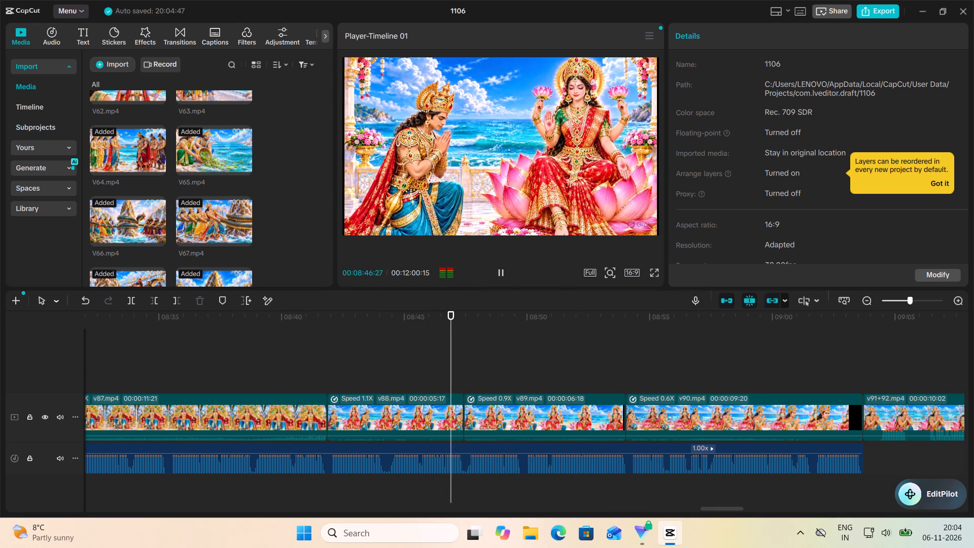
scroll(571, 292, "left", 5)
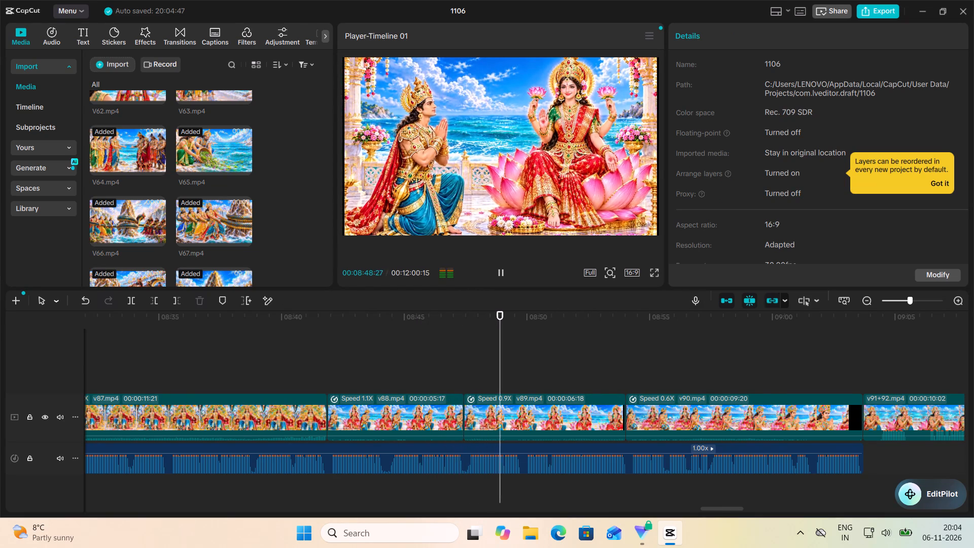
scroll(472, 324, "left", 3)
scroll(539, 314, "left", 2)
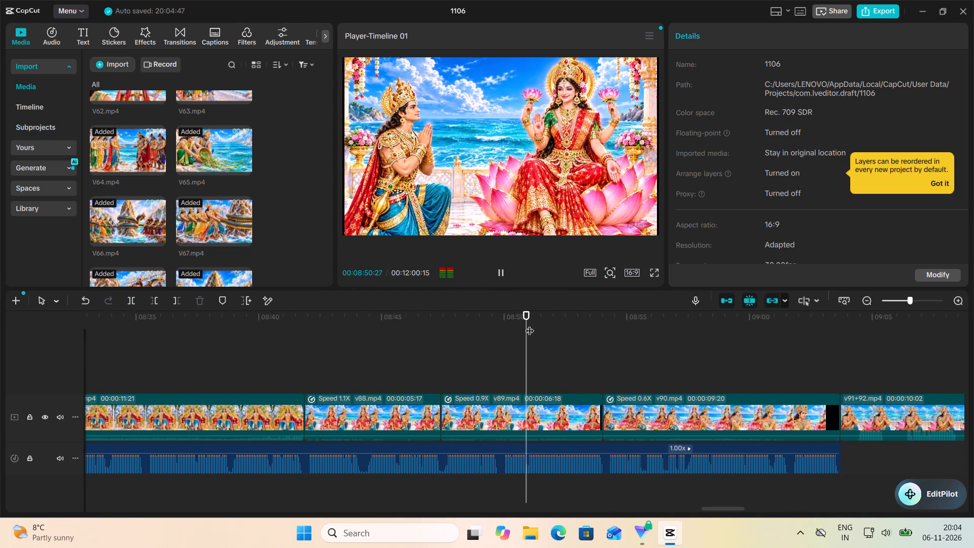
scroll(530, 324, "left", 2)
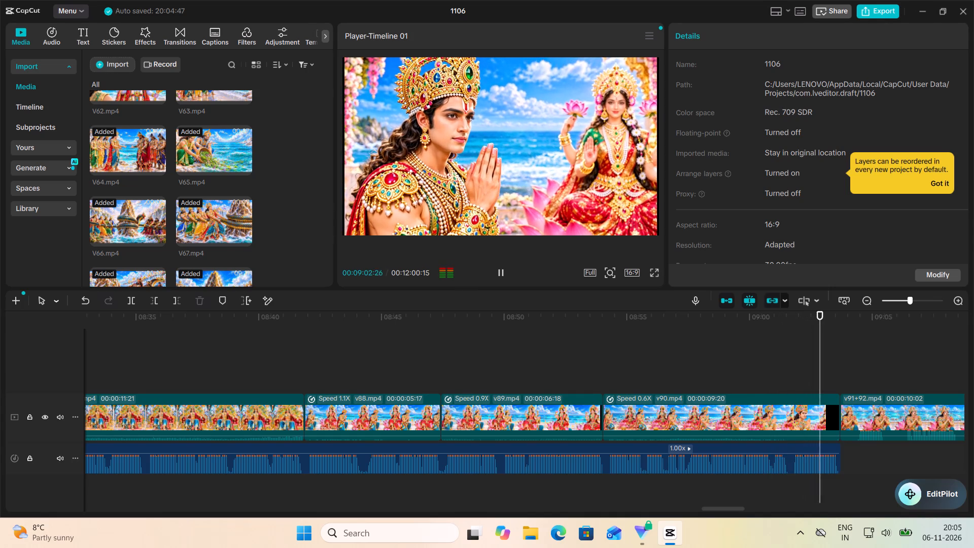
left_click(503, 272)
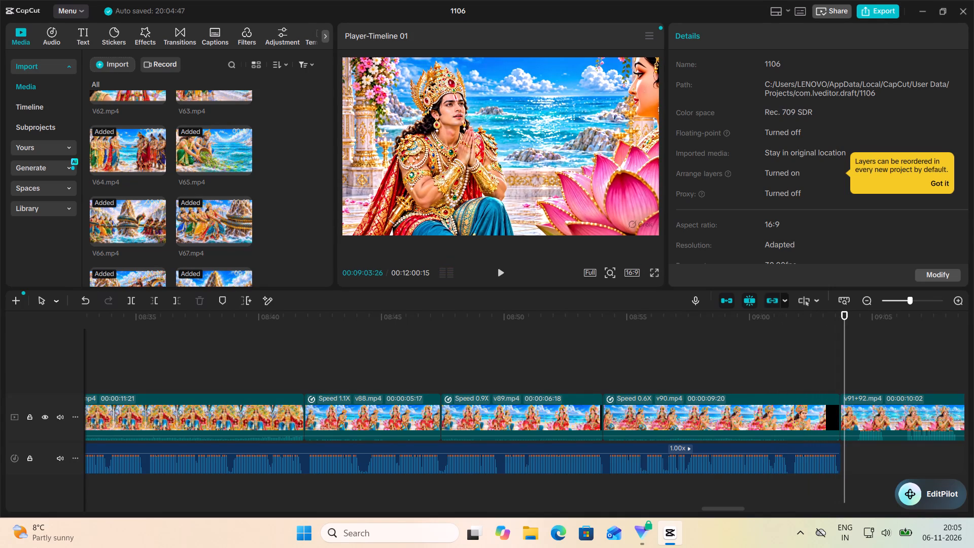
Preview v91+92.mp4 and v93.mp4 and move the second voice-over part later so it starts at 00:09:20:13, during v93.mp4.
scroll(578, 348, "left", 4)
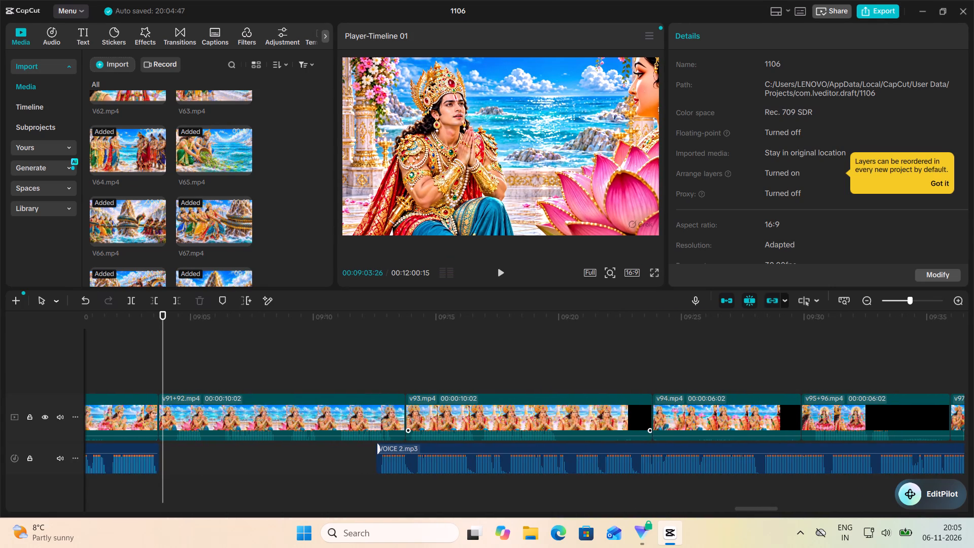
left_click(506, 471)
left_click_drag(508, 465, 595, 470)
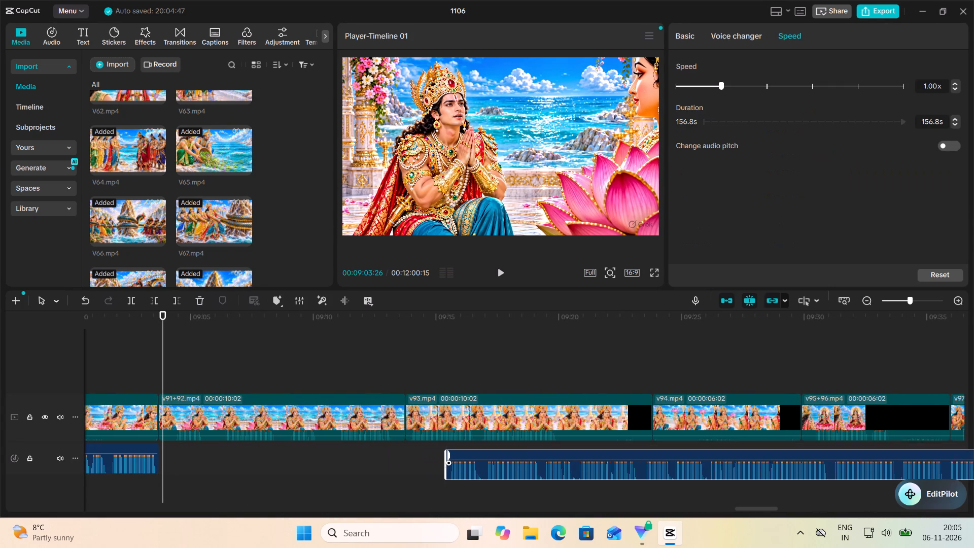
left_click_drag(595, 470, 595, 469)
left_click_drag(231, 435, 272, 400)
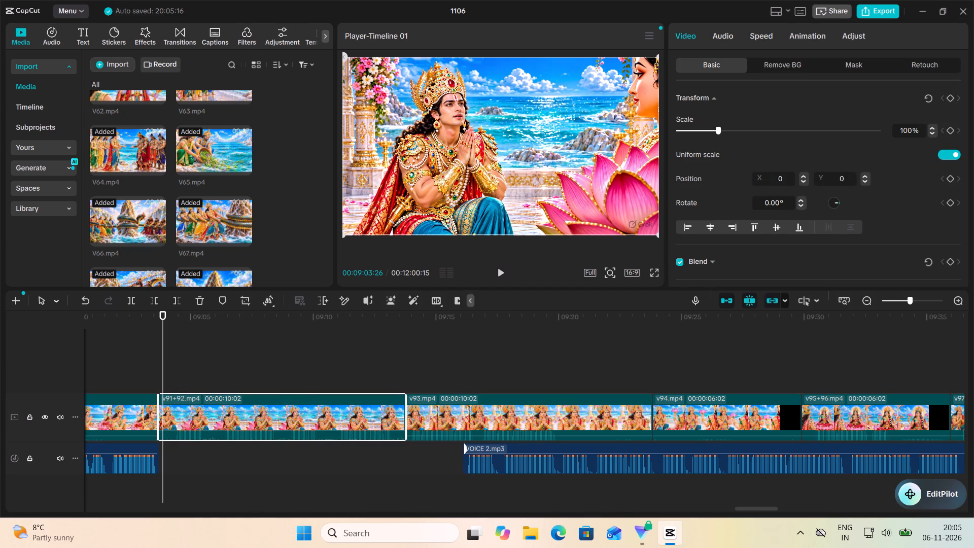
left_click(503, 275)
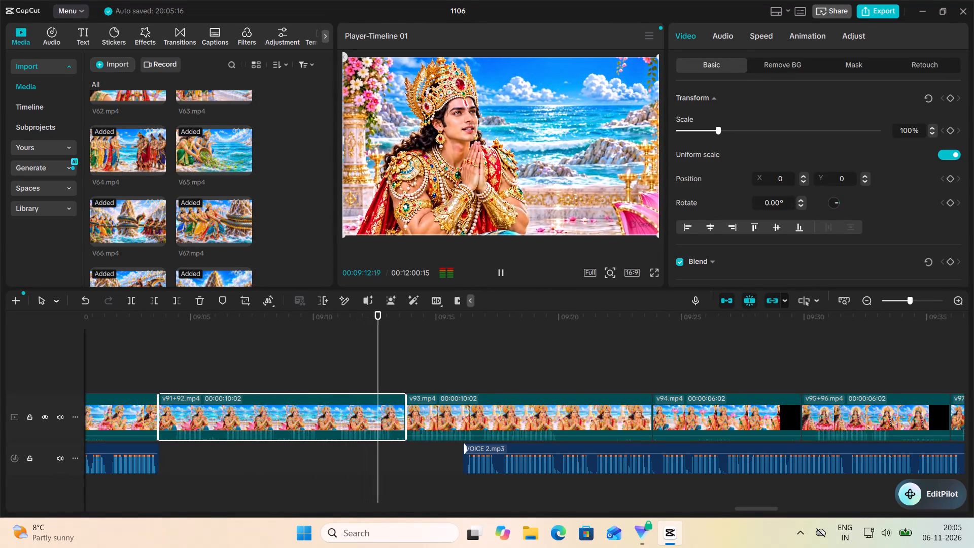
left_click(499, 276)
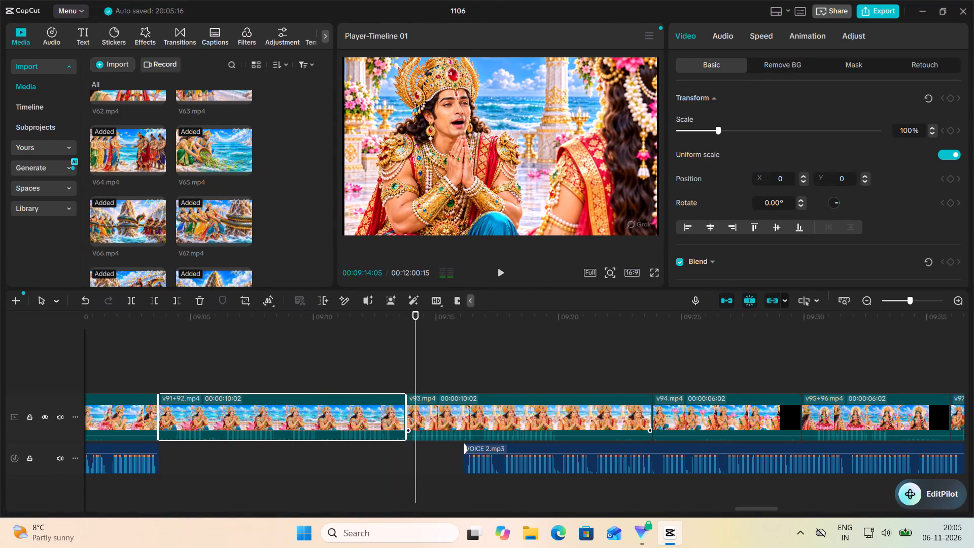
left_click_drag(445, 437, 447, 409)
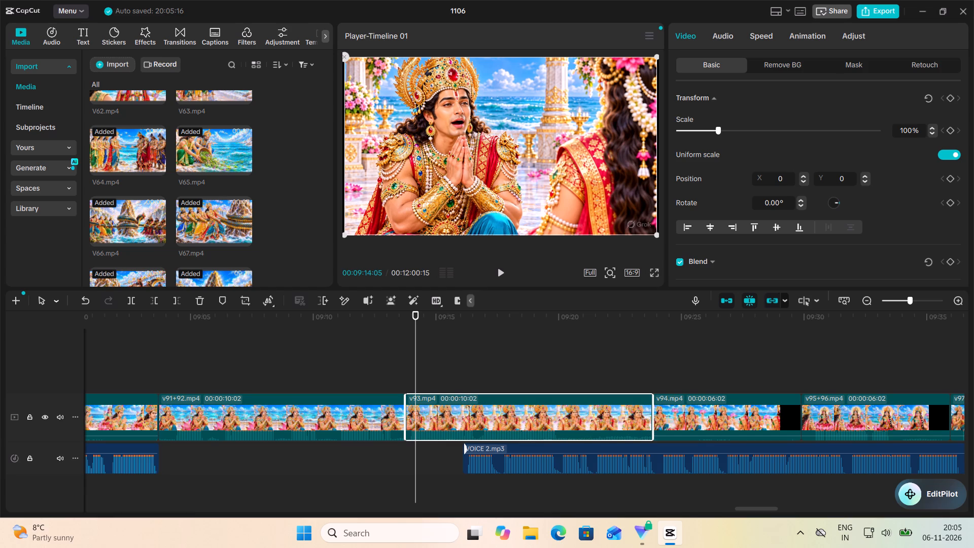
left_click_drag(539, 471, 763, 488)
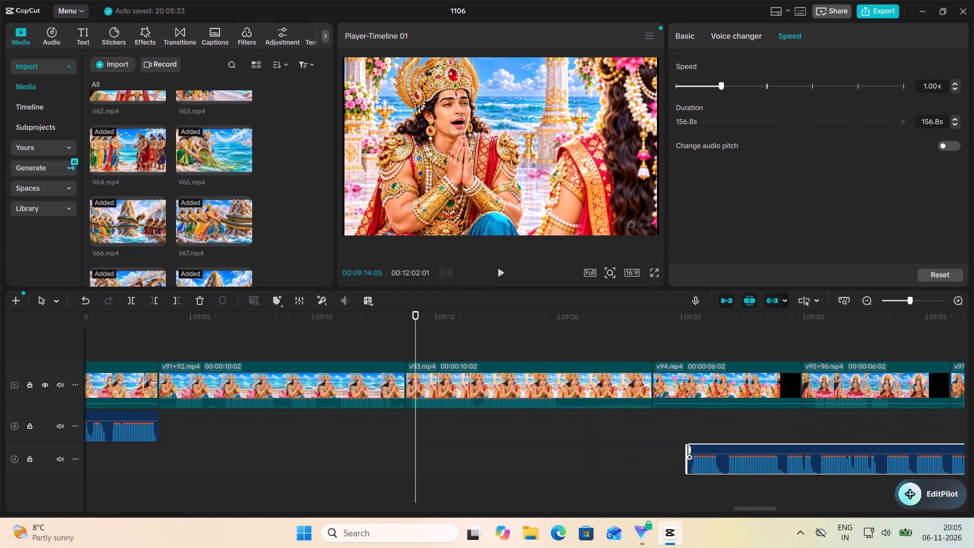
left_click(504, 279)
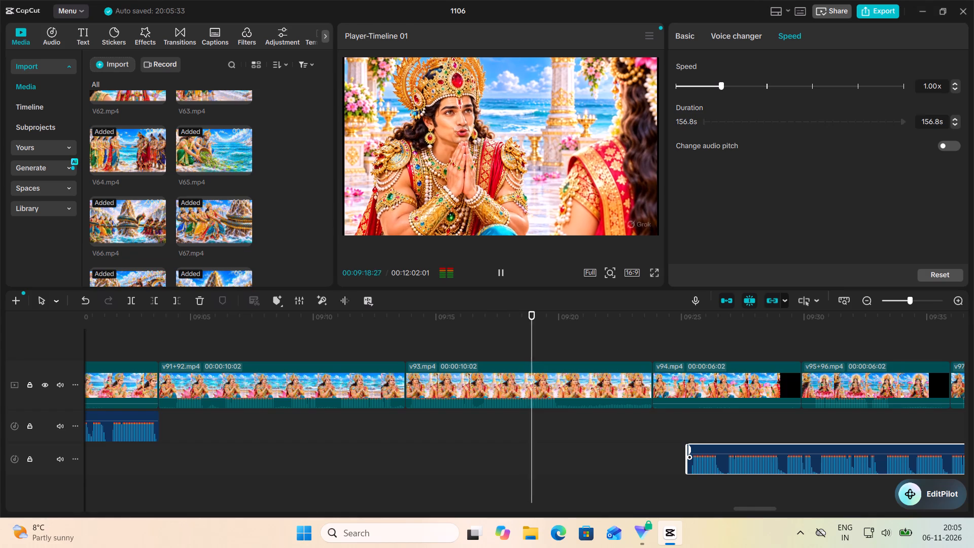
left_click(504, 273)
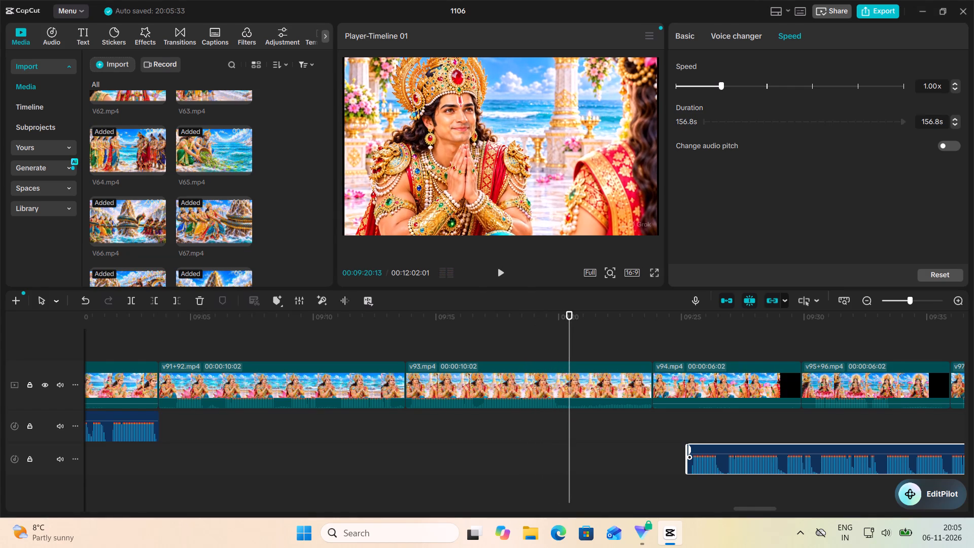
left_click(749, 470)
left_click_drag(747, 466, 725, 461)
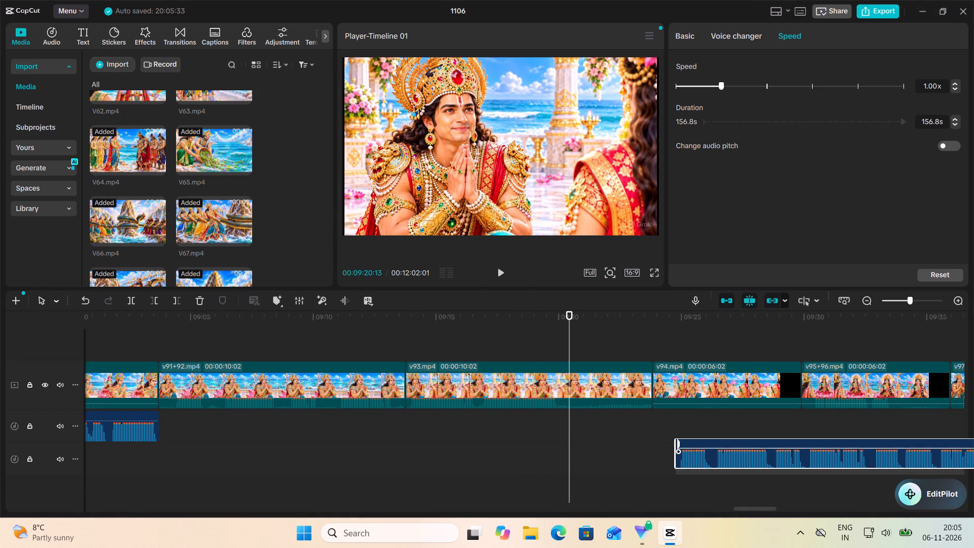
left_click_drag(725, 461, 633, 432)
Preview v94.mp4 and v95+96.mp4 with the moved narration, and mute the video track's clip audio.
left_click(497, 272)
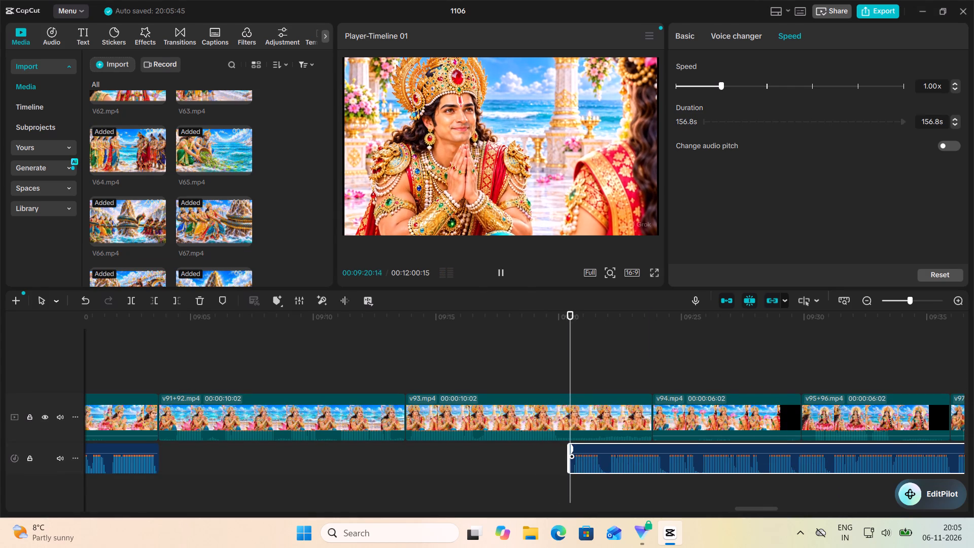
scroll(474, 324, "left", 3)
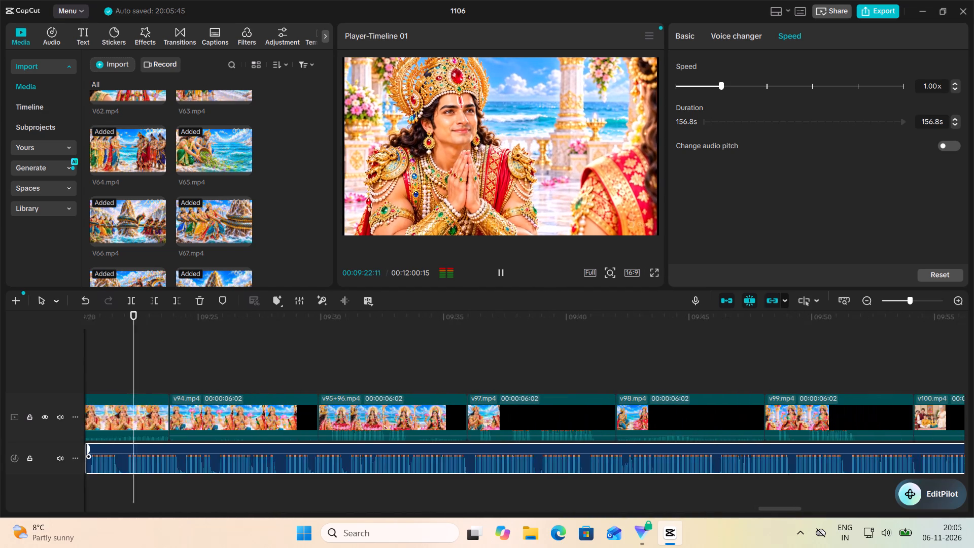
scroll(470, 333, "left", 1)
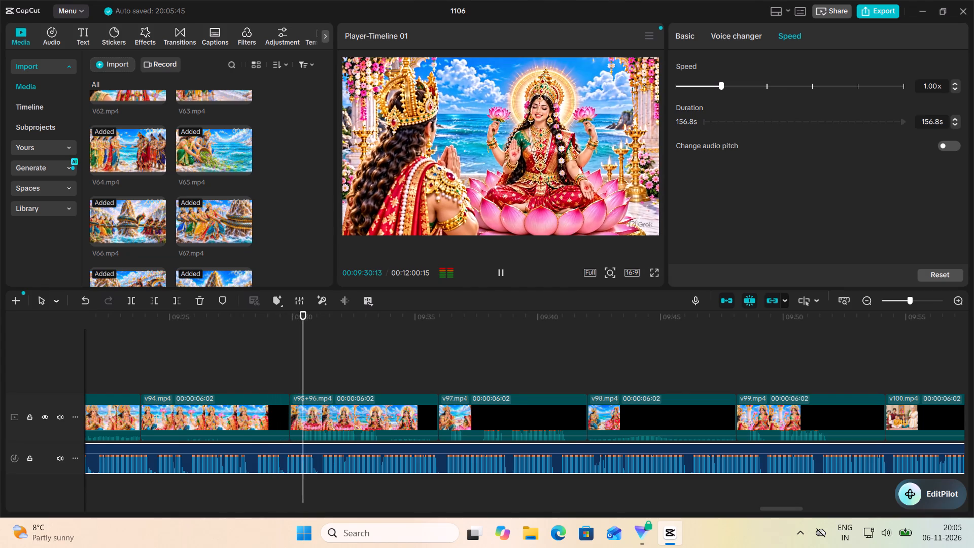
left_click(501, 274)
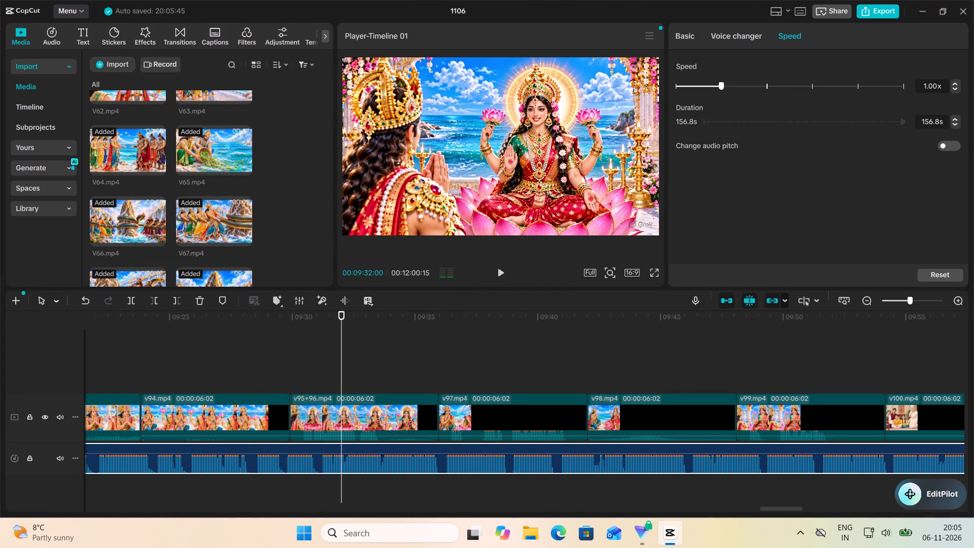
left_click(61, 417)
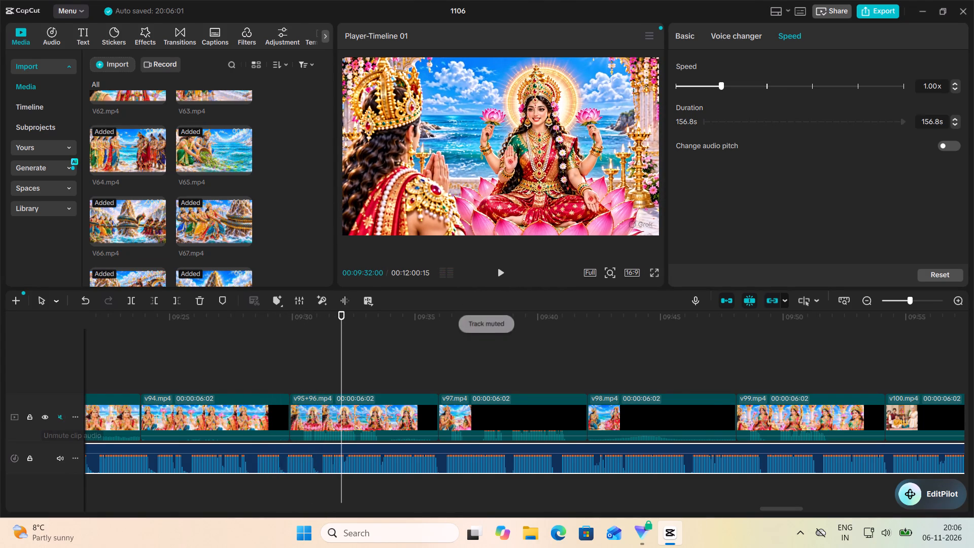
Split the voice-over at 00:09:35:29, where v97.mp4 starts.
left_click(502, 279)
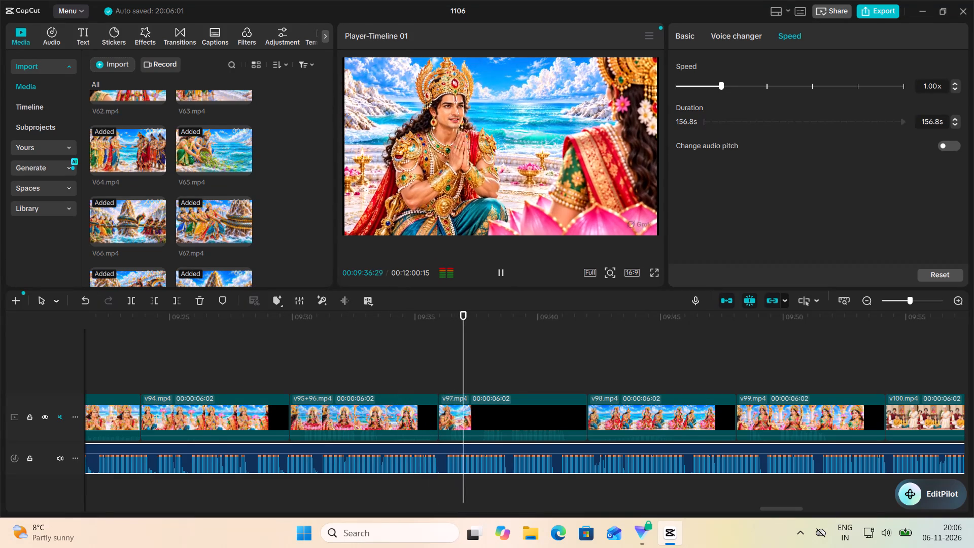
left_click(500, 277)
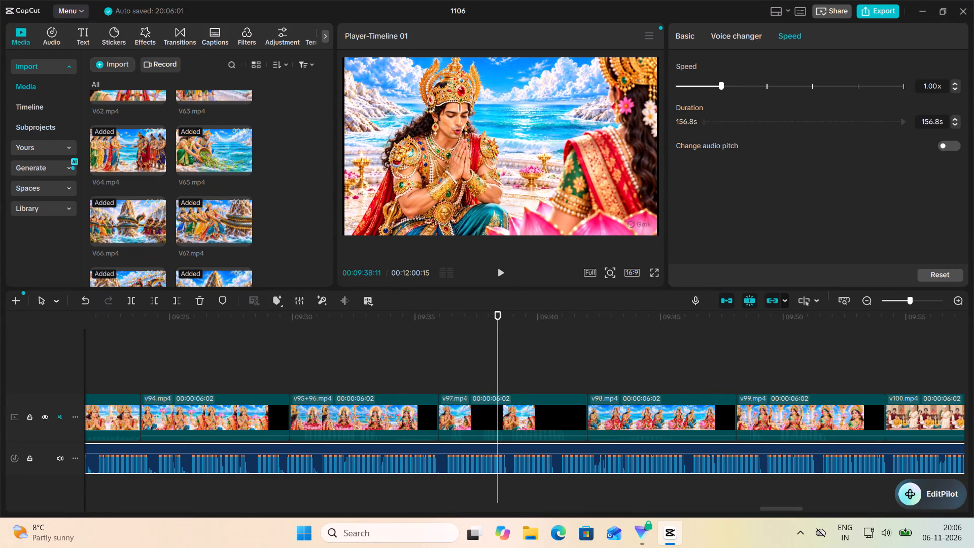
left_click(440, 360)
left_click(414, 463)
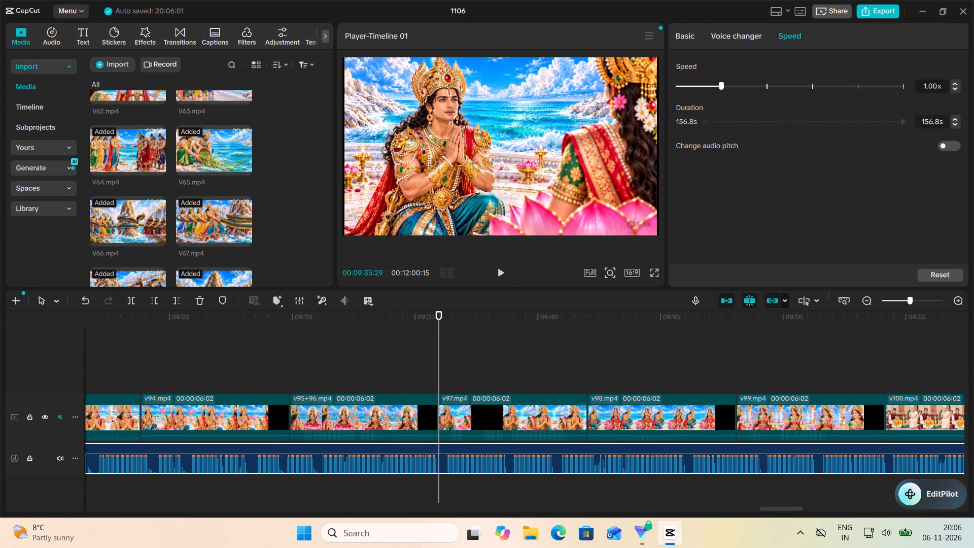
left_click(127, 299)
Move the voice-over piece before the new split back to the start of v91+92.mp4, right after the preceding narration on the same track.
scroll(348, 467, "right", 1)
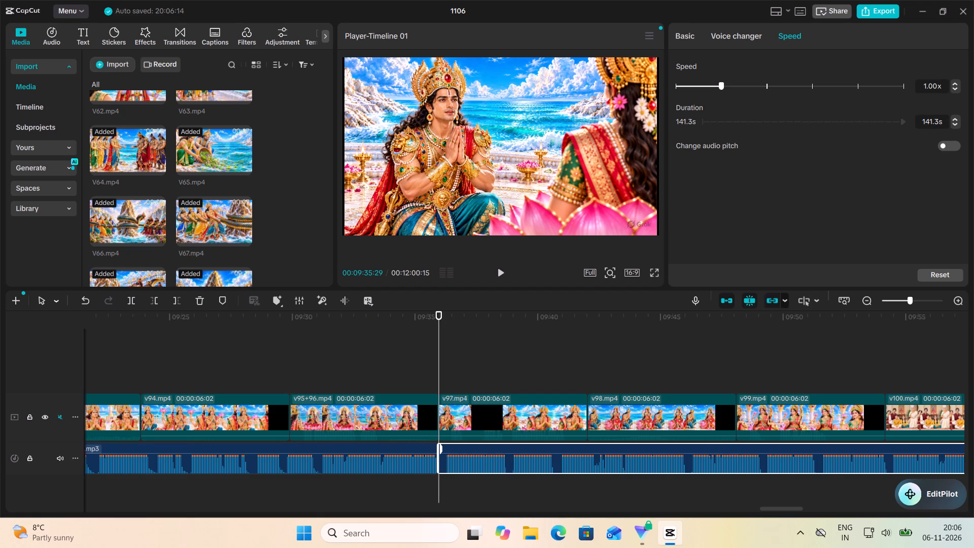
scroll(345, 467, "right", 2)
left_click_drag(359, 462, 198, 467)
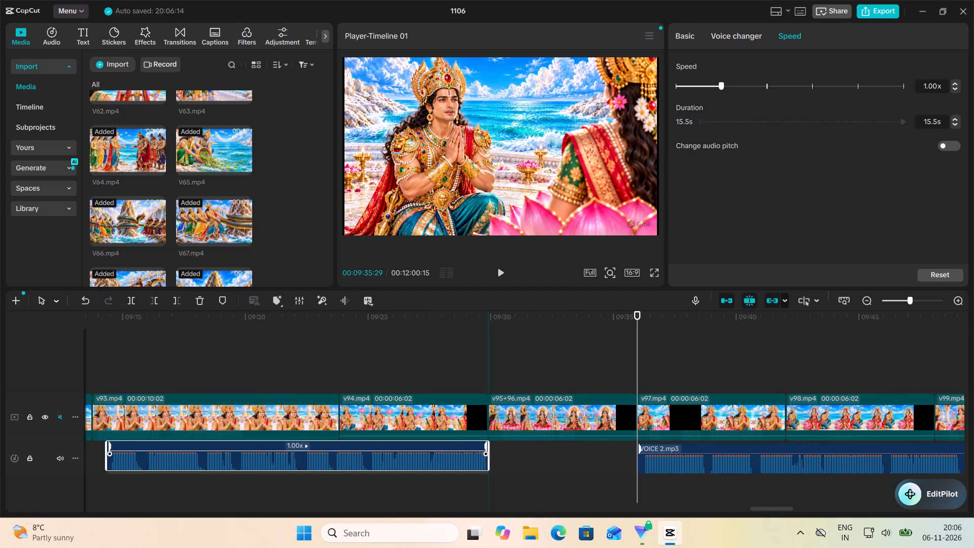
left_click_drag(198, 467, 335, 490)
scroll(201, 466, "right", 3)
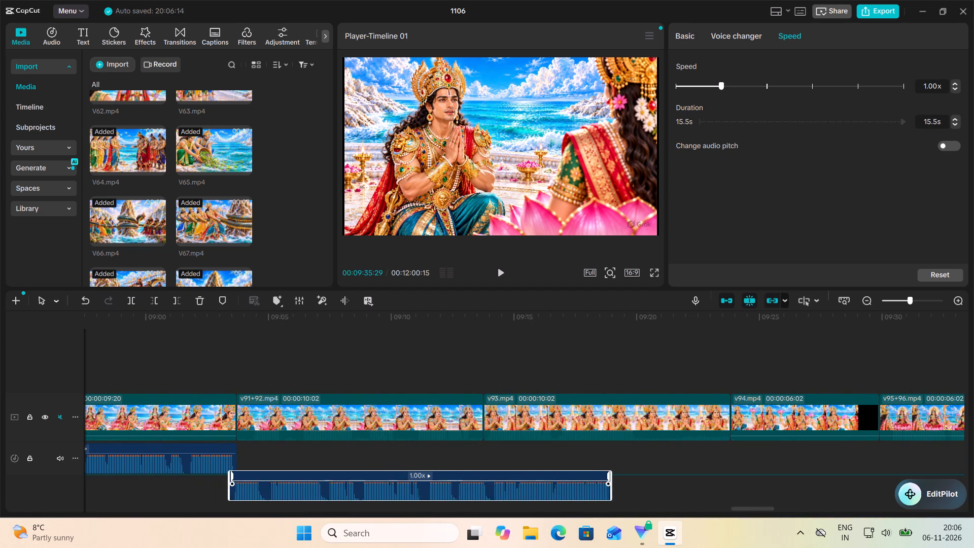
left_click_drag(335, 490, 339, 461)
left_click_drag(383, 456, 383, 455)
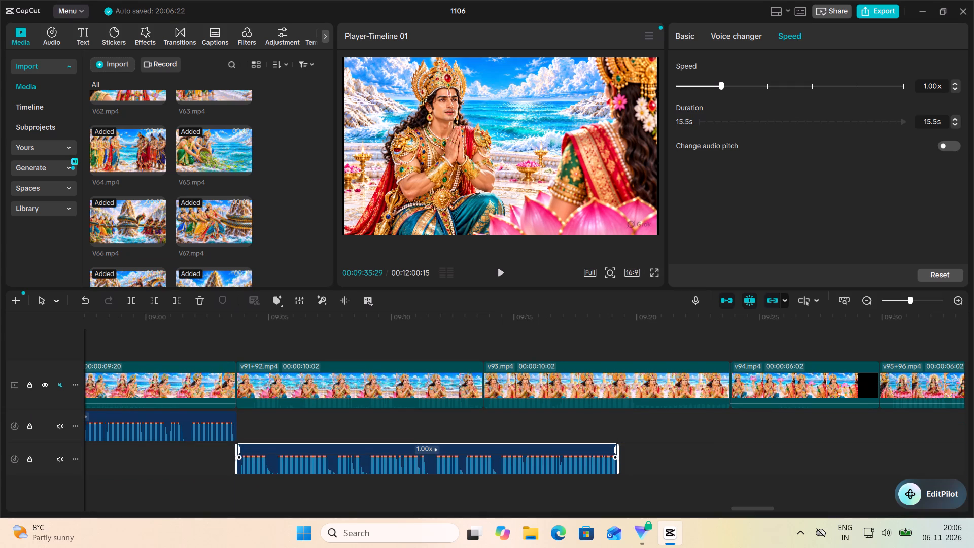
left_click_drag(383, 455, 389, 423)
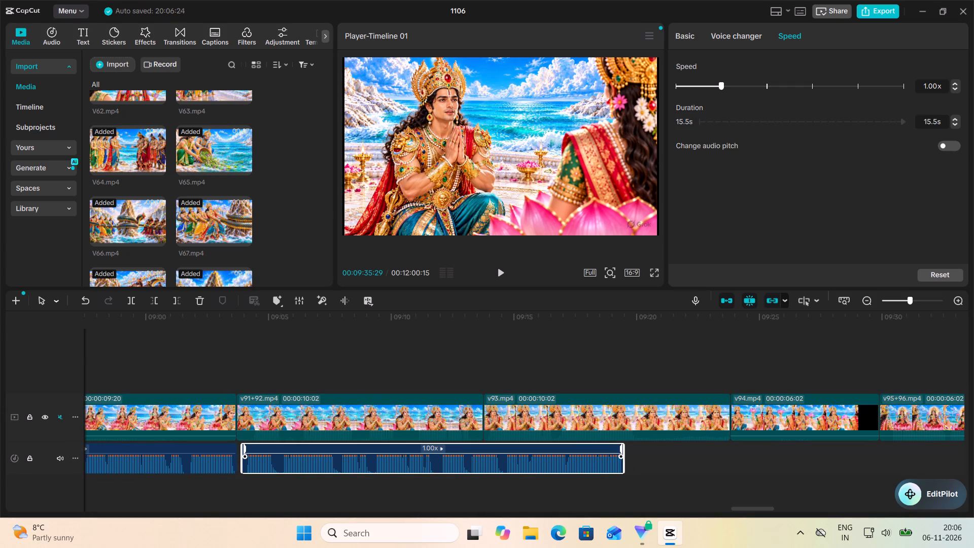
Move the voice-over piece at v97.mp4 earlier so it starts at about 00:09:21, during v93.mp4, leaving a gap after the preceding piece.
scroll(670, 474, "left", 1)
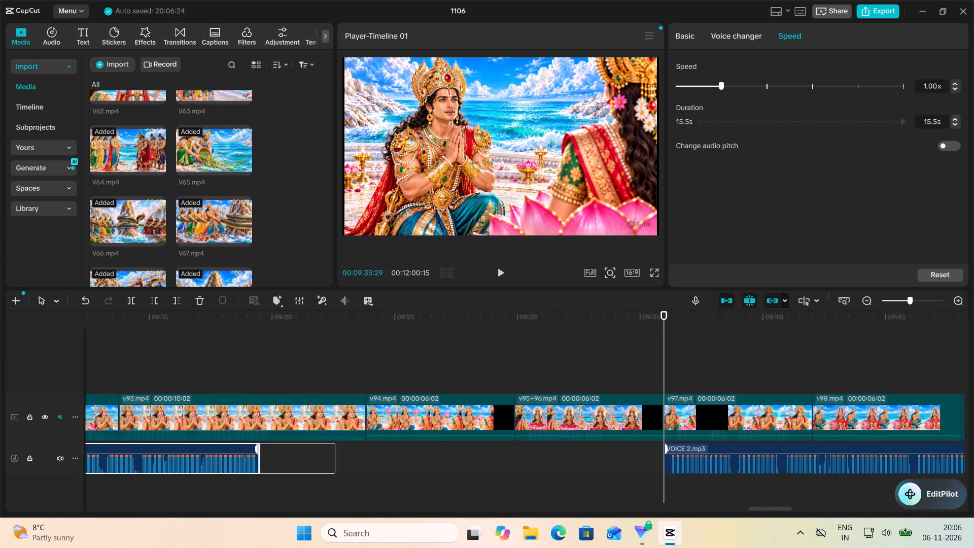
scroll(688, 479, "left", 1)
left_click(499, 471)
left_click_drag(499, 471, 449, 466)
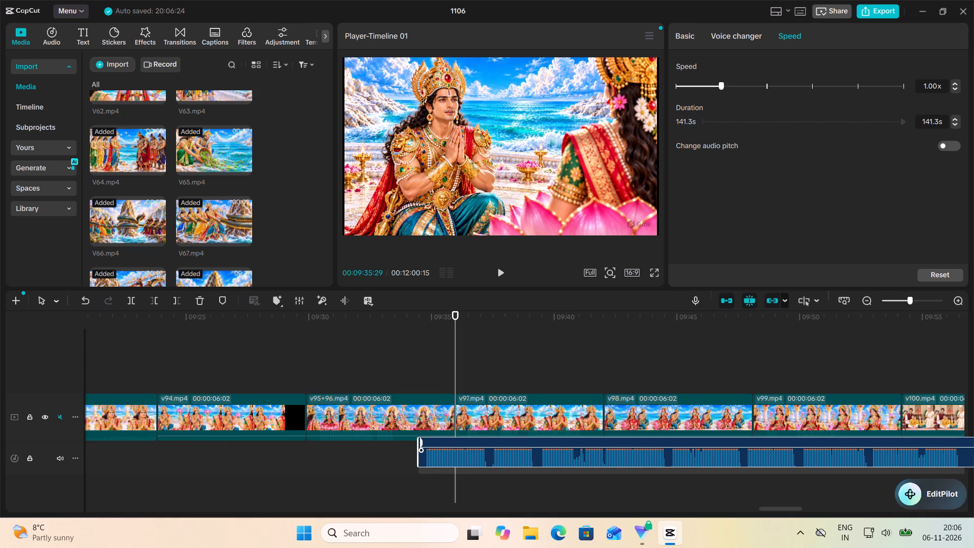
left_click_drag(449, 466, 362, 475)
scroll(391, 471, "right", 2)
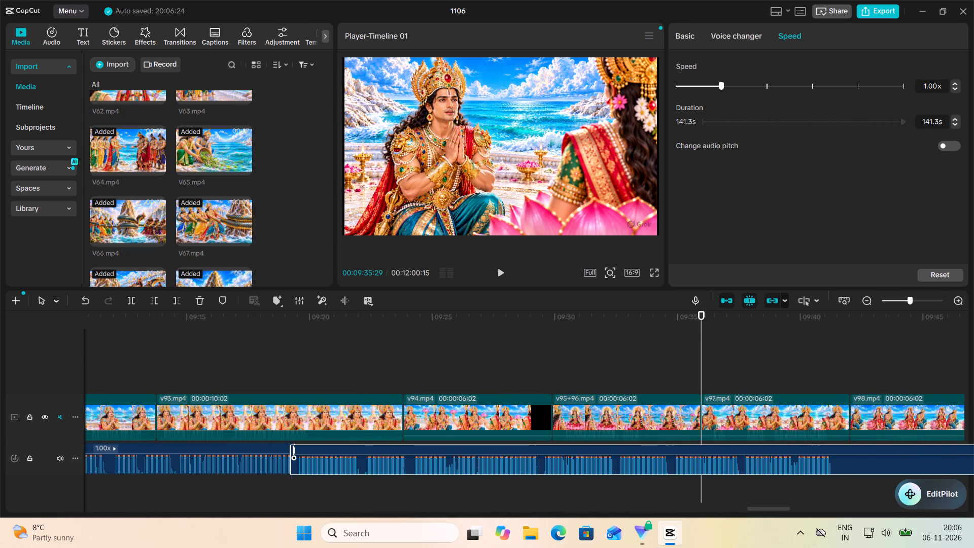
left_click_drag(362, 475, 458, 466)
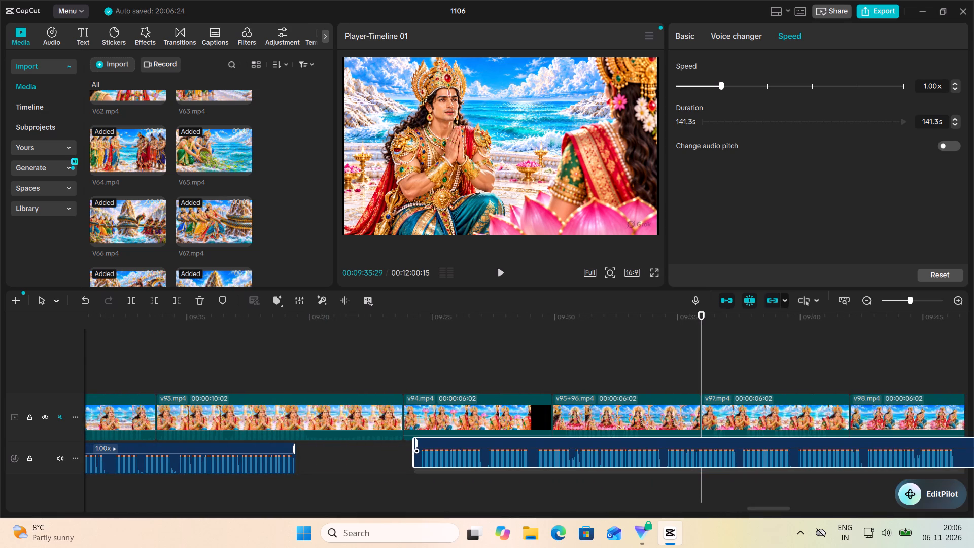
left_click_drag(458, 466, 408, 464)
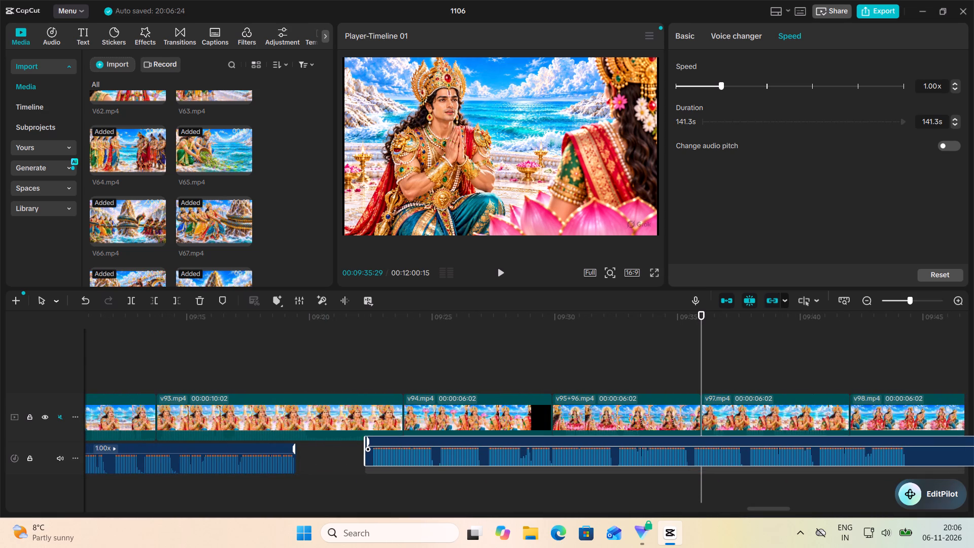
left_click_drag(408, 464, 395, 475)
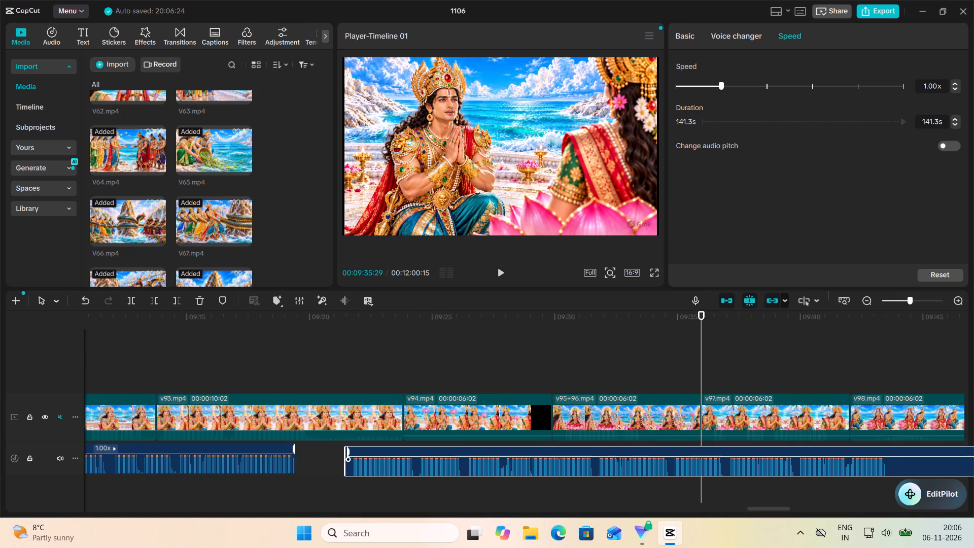
left_click_drag(395, 475, 393, 471)
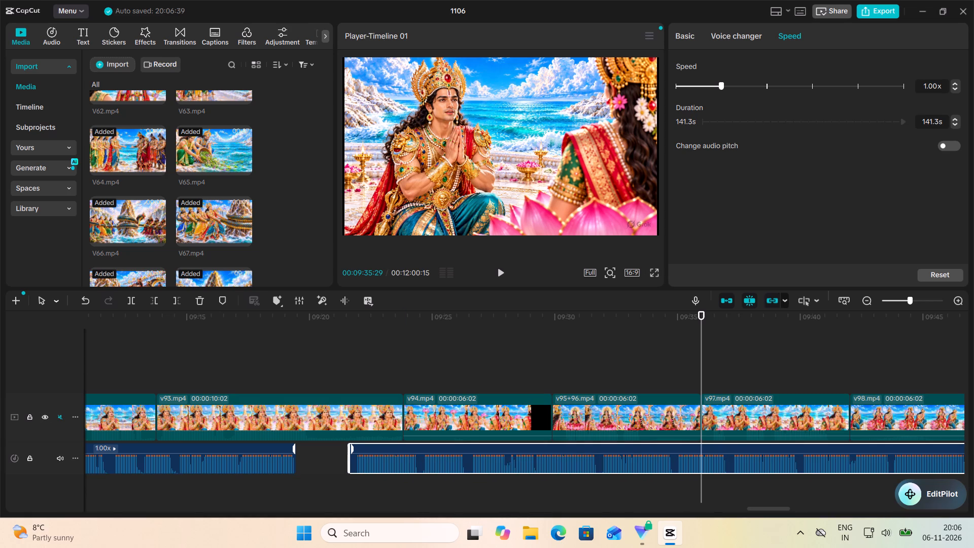
Unmute the video track's clip audio and preview v93.mp4 from 00:09:19:05 through the gap in the voice-over.
left_click(54, 418)
left_click(61, 416)
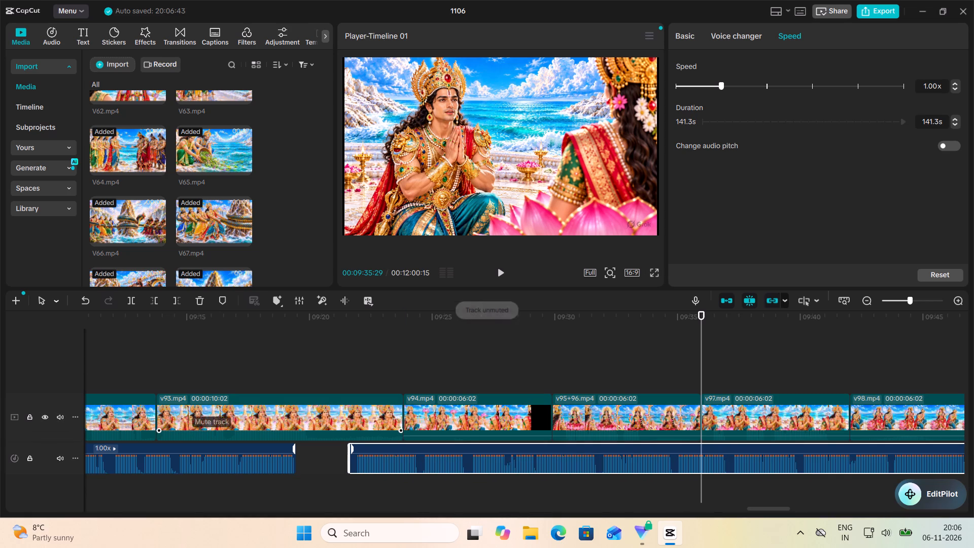
left_click(289, 380)
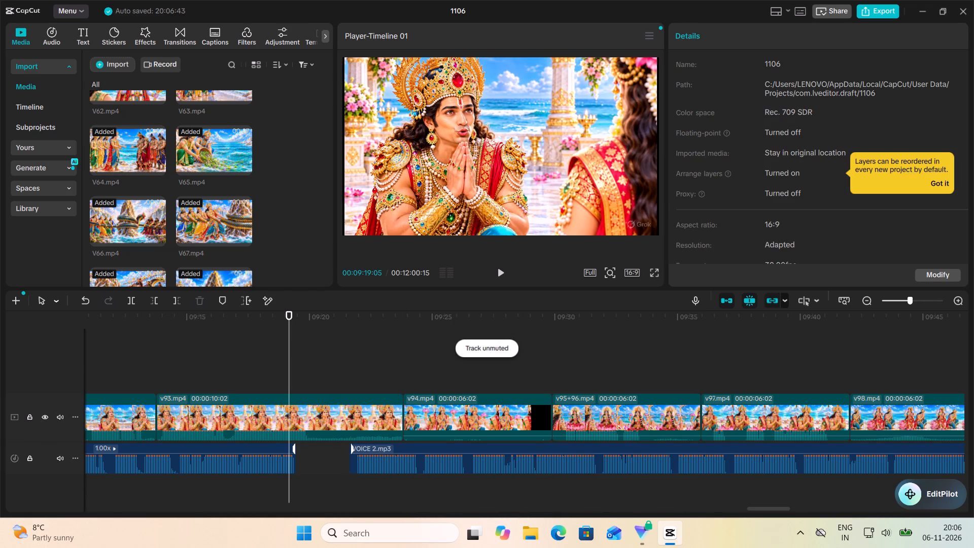
left_click(507, 274)
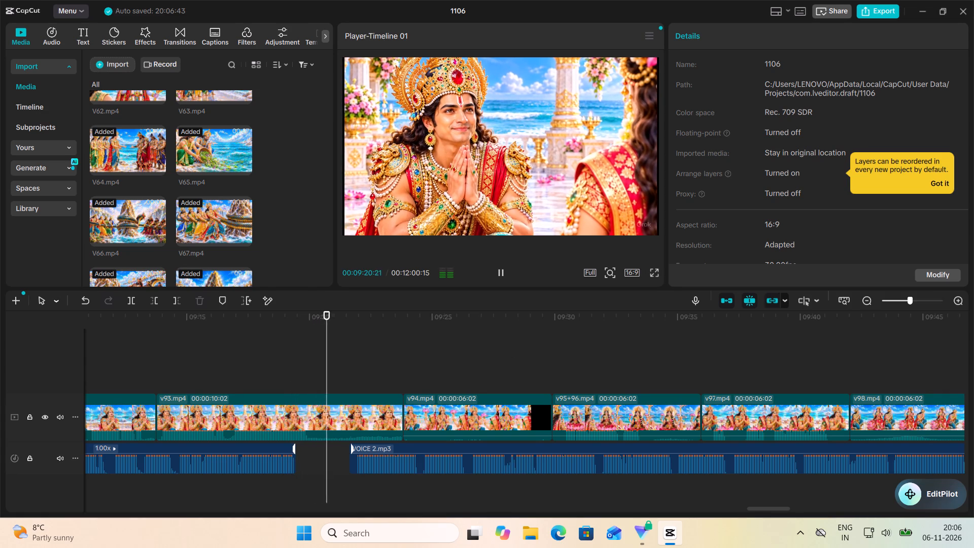
left_click(504, 270)
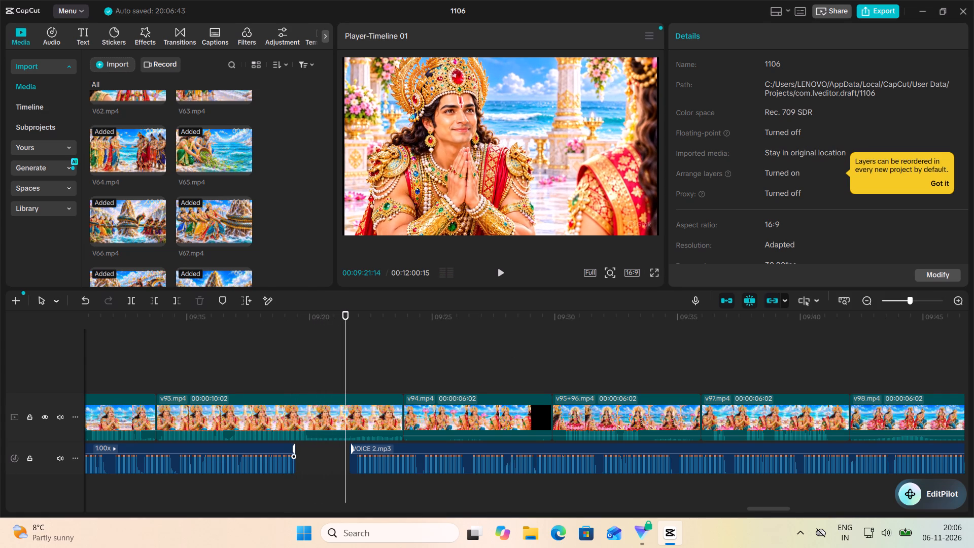
Lower the volume of the 15.5 s voice-over piece under v91+92.mp4 and v93.mp4 all the way to silence.
left_click_drag(251, 454, 230, 494)
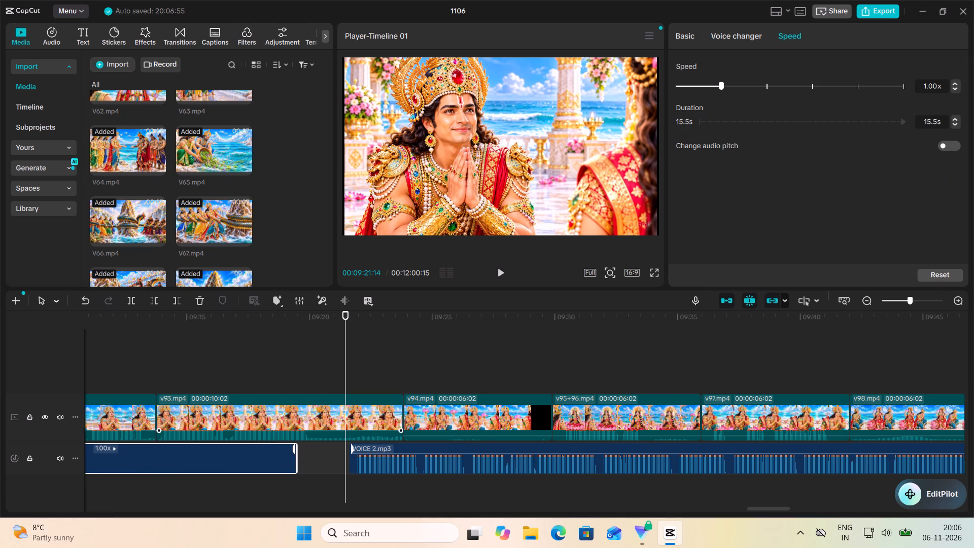
scroll(236, 391, "left", 2)
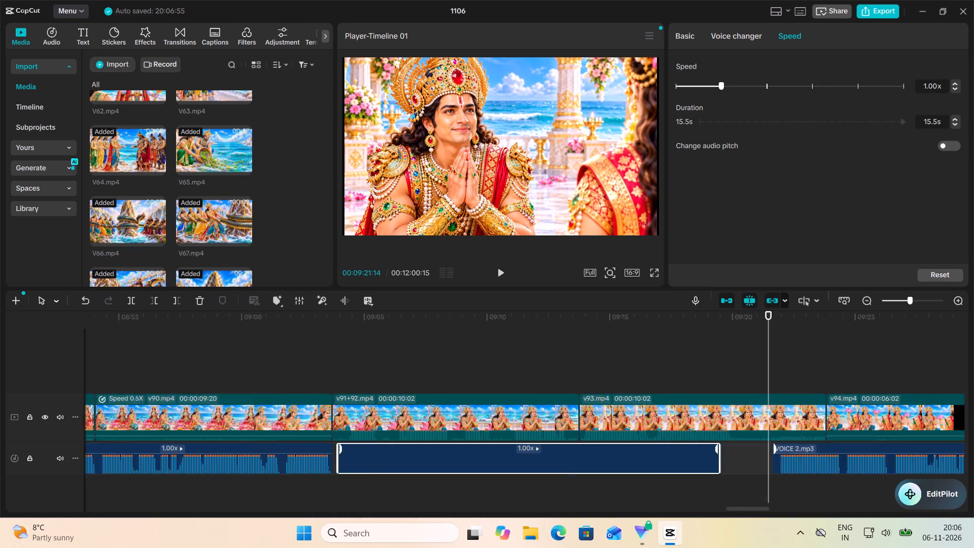
scroll(241, 391, "left", 1)
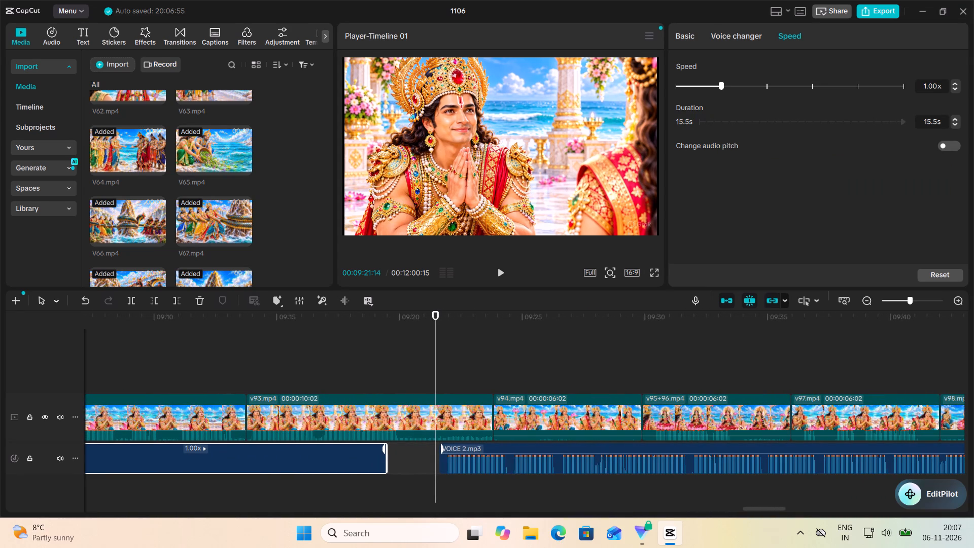
Preview the end of v93.mp4, v94.mp4 and the start of v95+96.mp4 together with the voice-over.
left_click(490, 266)
left_click(500, 271)
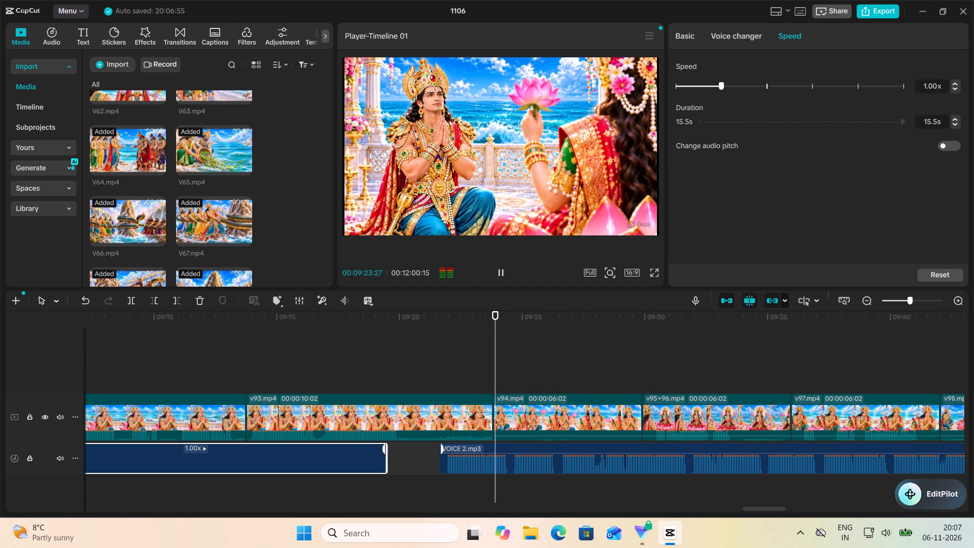
left_click(500, 271)
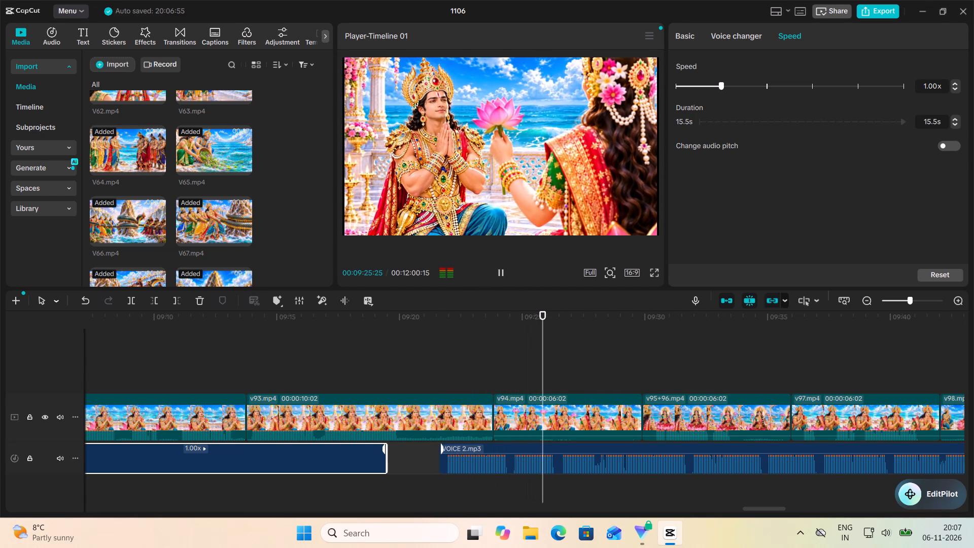
left_click(651, 368)
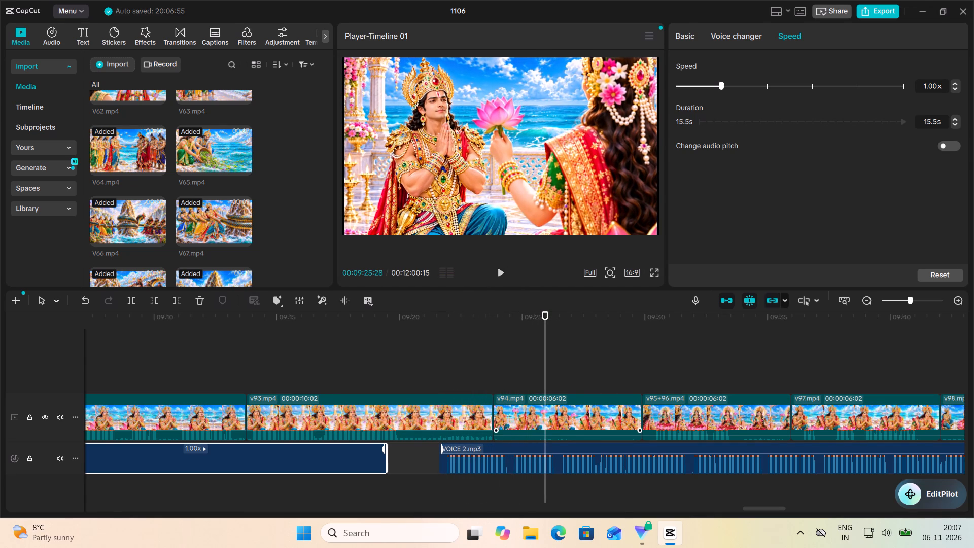
left_click(498, 275)
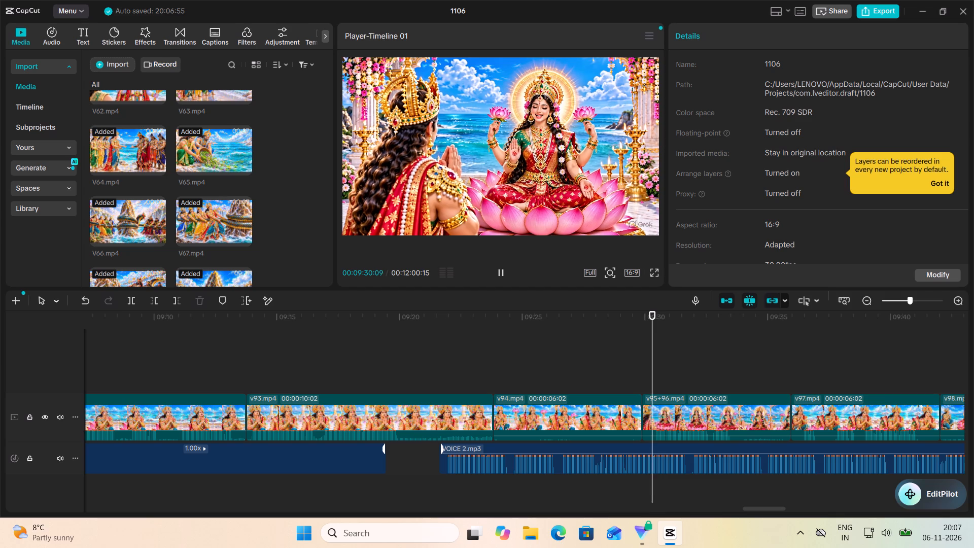
left_click(498, 275)
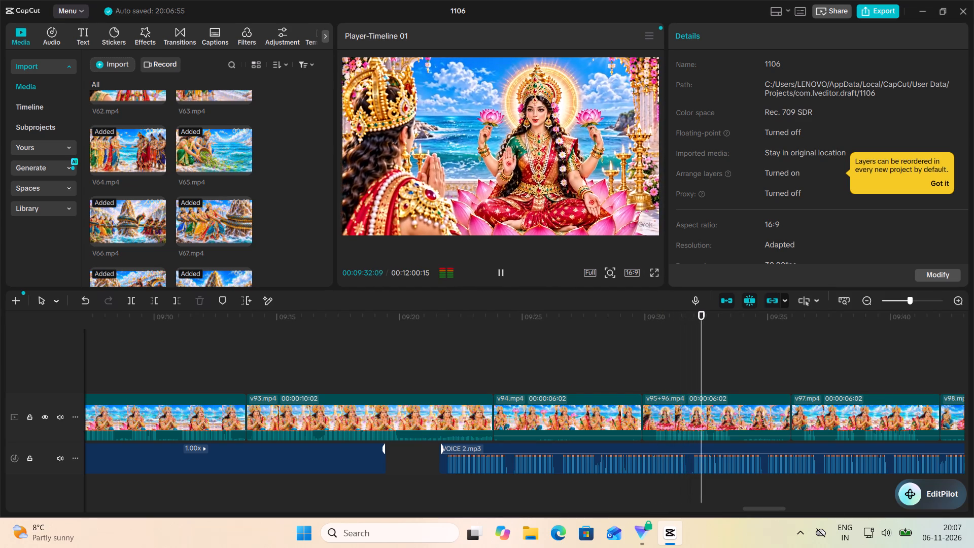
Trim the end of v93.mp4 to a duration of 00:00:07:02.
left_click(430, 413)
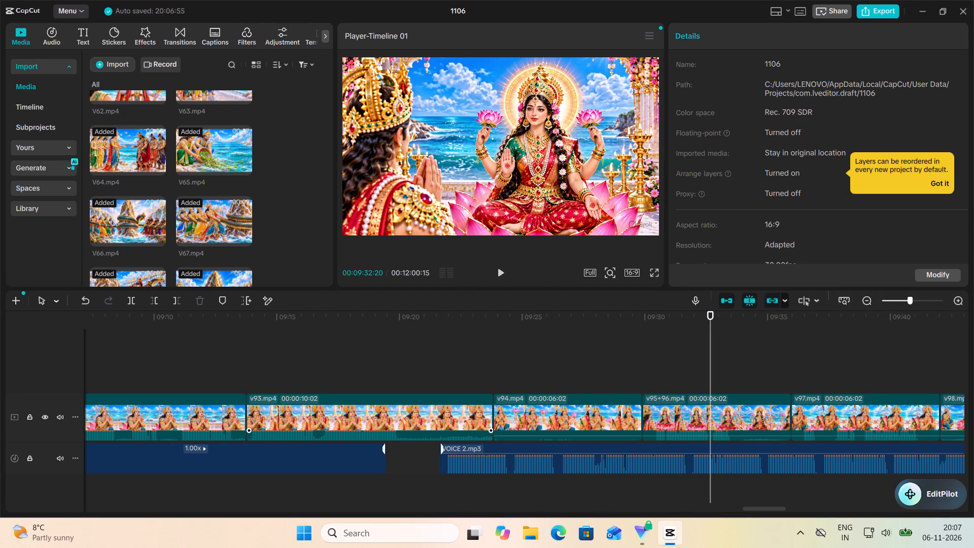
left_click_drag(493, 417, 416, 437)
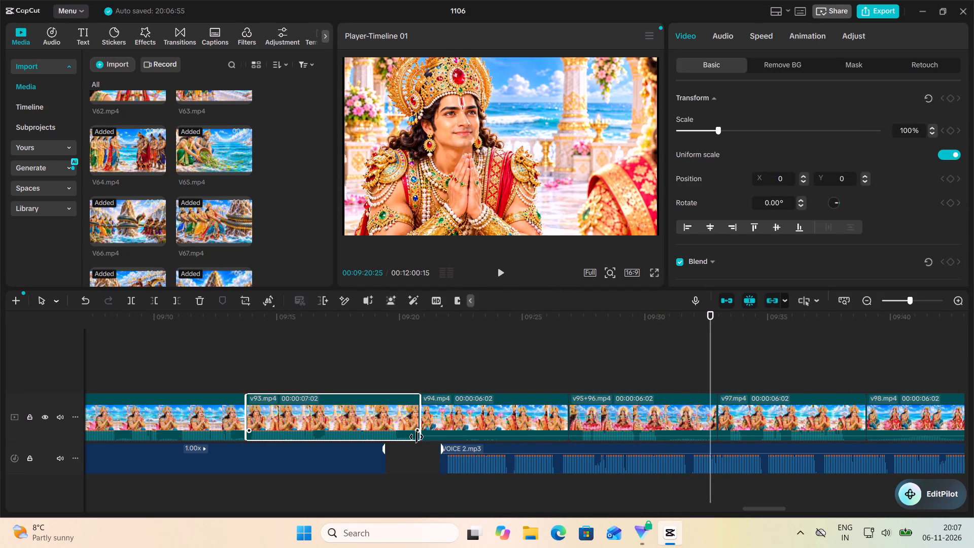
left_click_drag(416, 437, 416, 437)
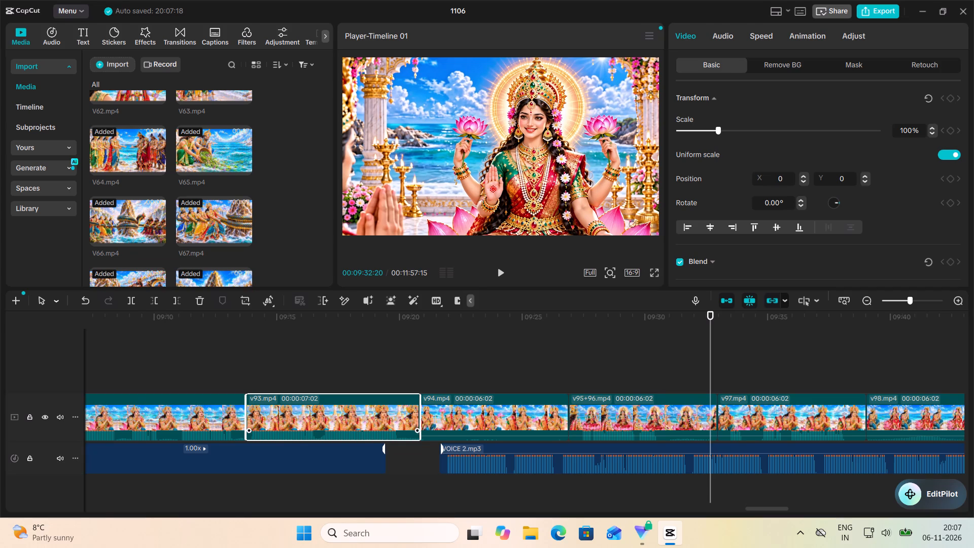
Move the last voice-over piece earlier so it directly follows the silenced piece.
left_click(461, 459)
left_click_drag(470, 462, 440, 474)
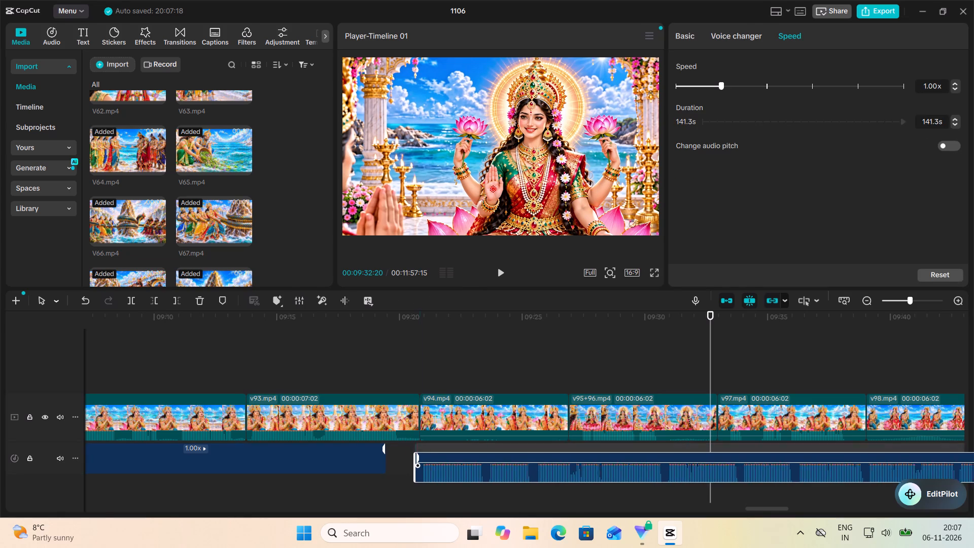
left_click_drag(440, 474, 417, 467)
Extend the end of v93.mp4 to a duration of 00:00:08:19.
left_click(409, 418)
left_click_drag(419, 418, 432, 424)
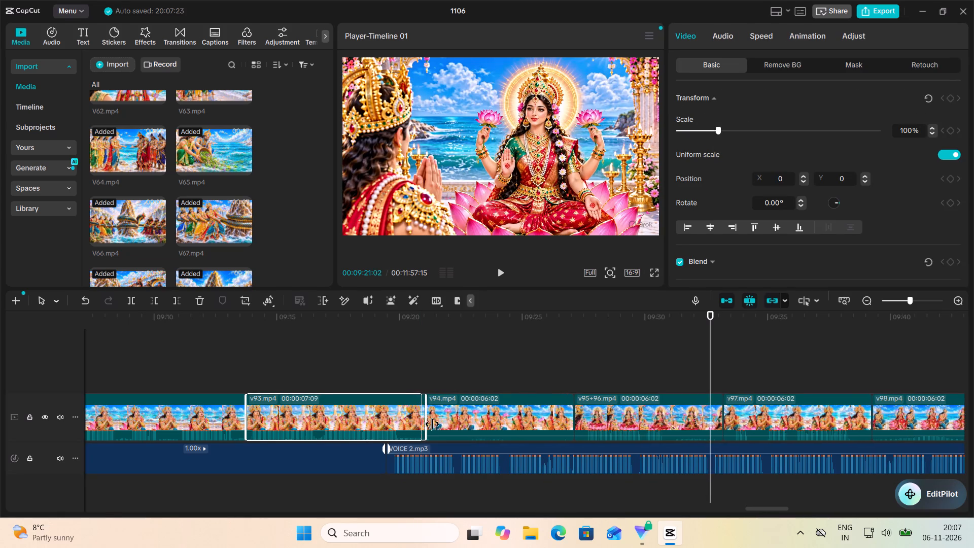
left_click_drag(432, 424, 459, 432)
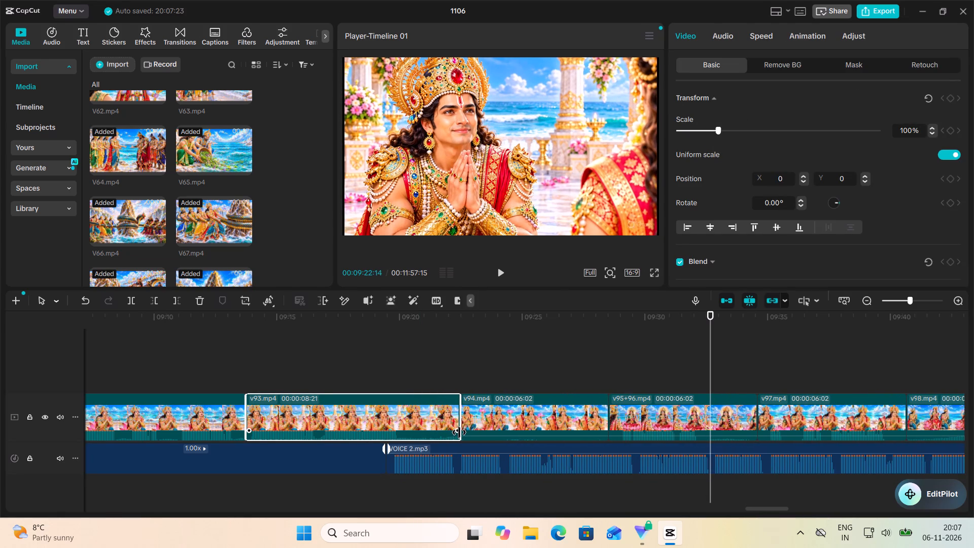
left_click_drag(459, 432, 458, 435)
Split the last voice-over piece at 00:09:22:12, where v94.mp4 starts.
left_click(464, 361)
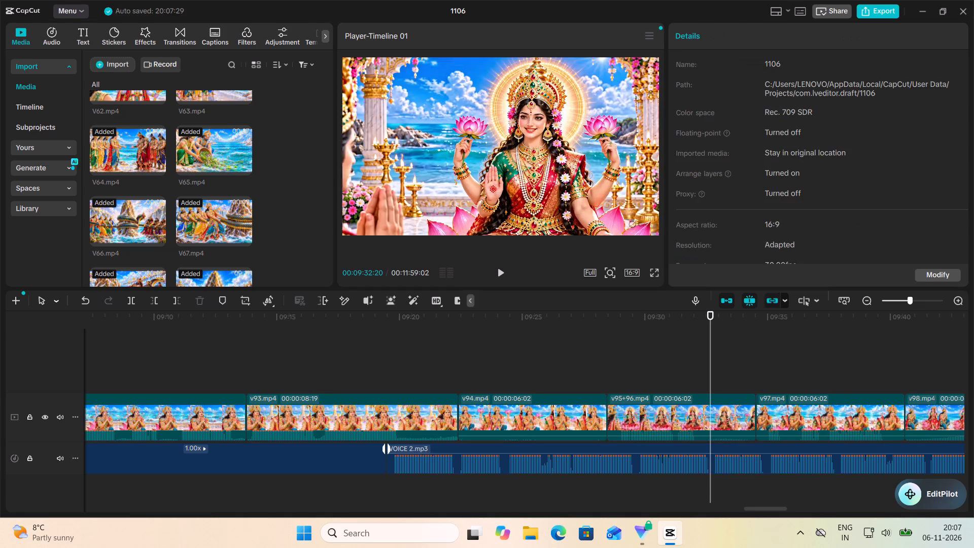
left_click(453, 367)
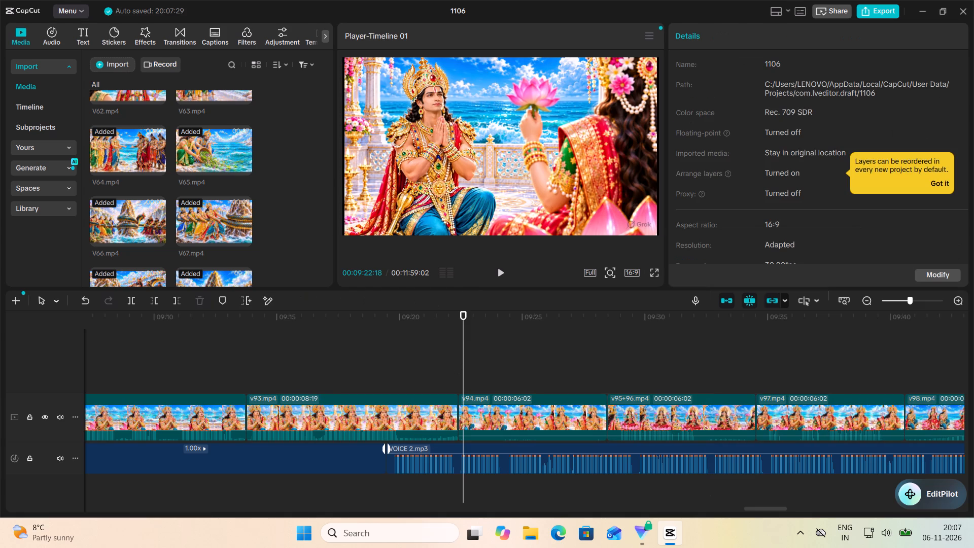
left_click(457, 367)
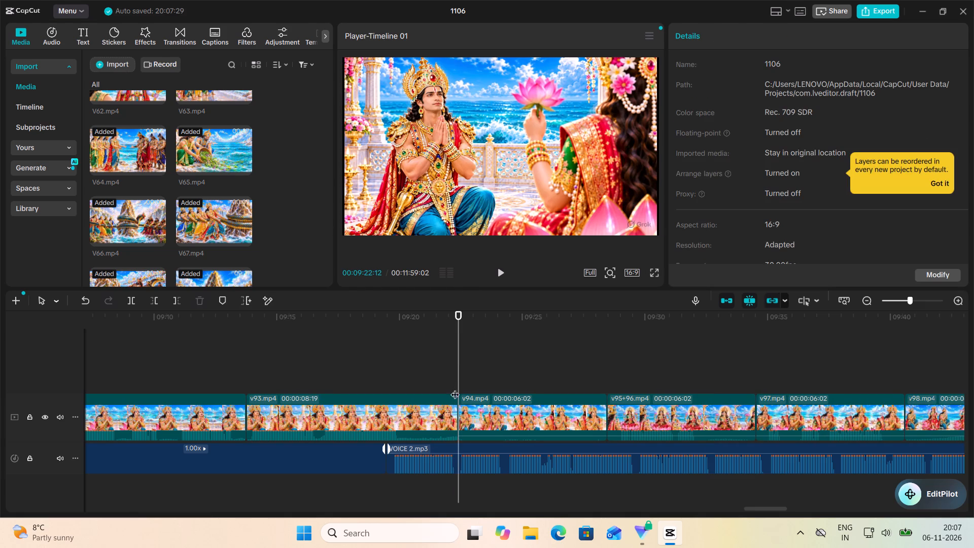
left_click(449, 474)
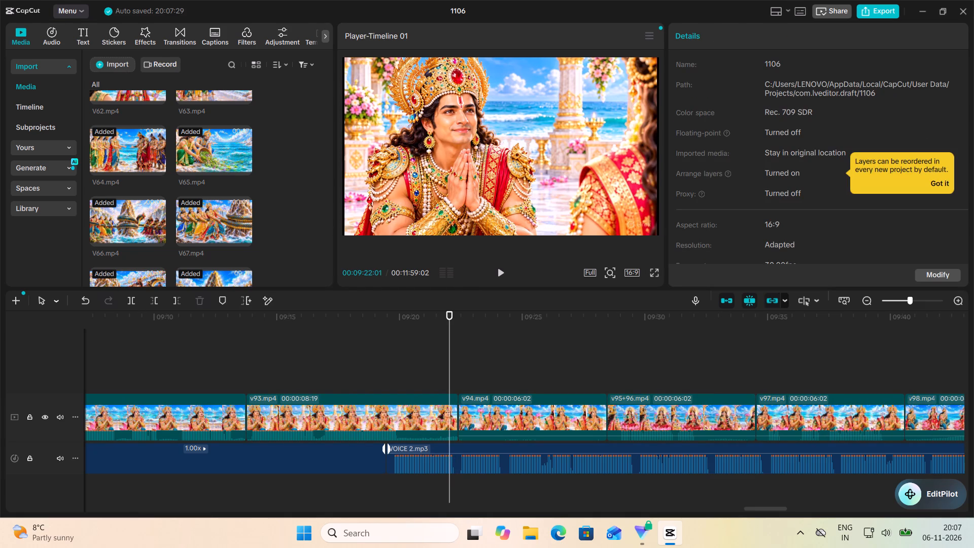
left_click(456, 377)
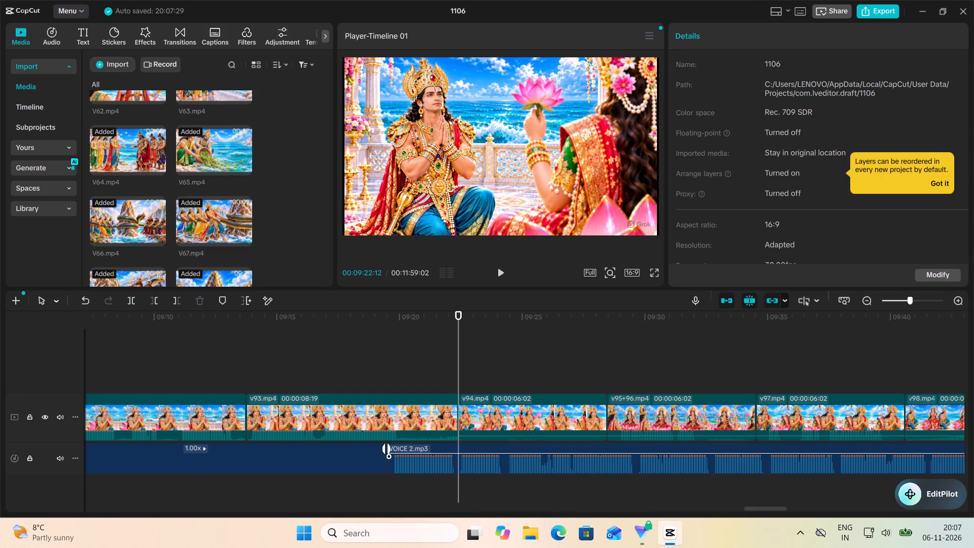
left_click(461, 463)
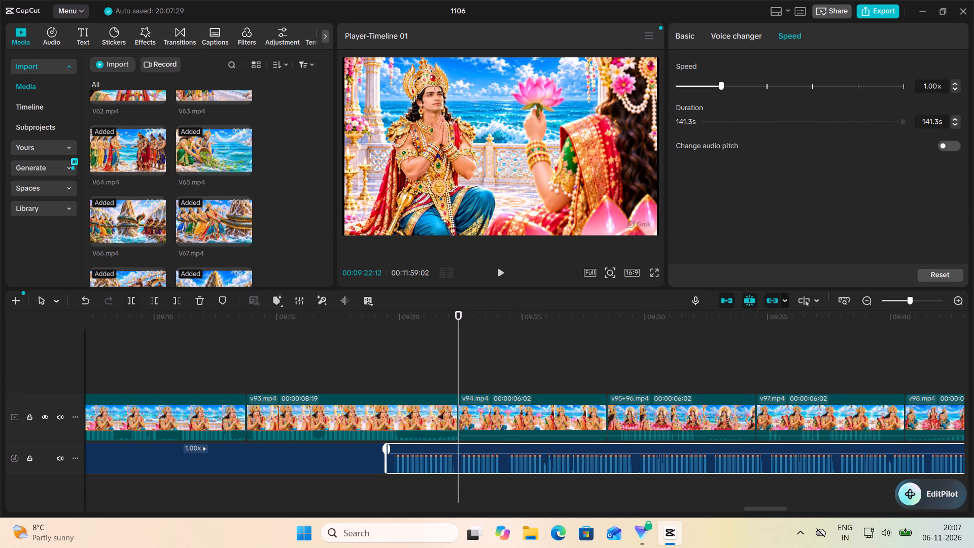
left_click(131, 301)
Move the voice-over piece after the split to a separate audio track, starting at about 00:09:35 under v97.mp4.
left_click_drag(558, 464, 716, 474)
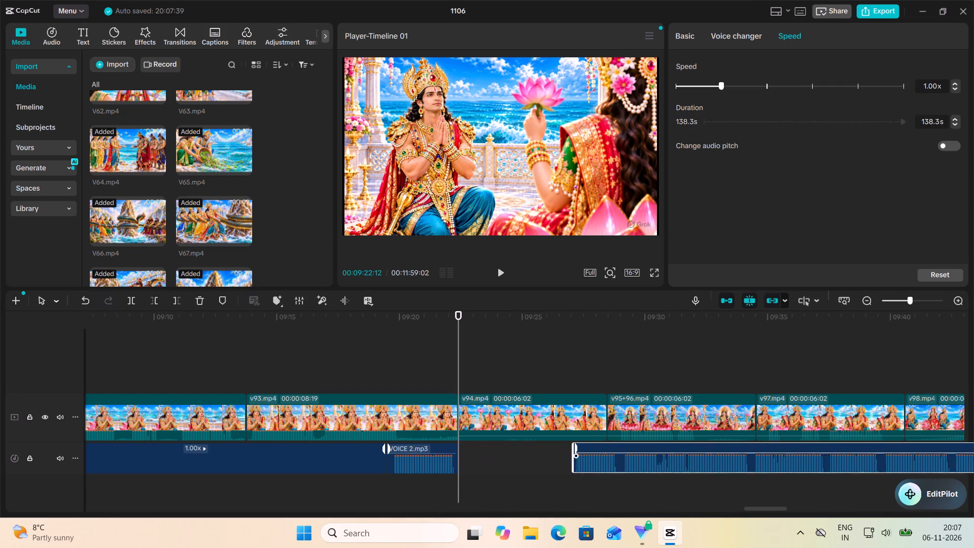
left_click_drag(716, 474, 878, 492)
Shorten v93.mp4 from its end to a duration of 00:00:06:25.
left_click(558, 401)
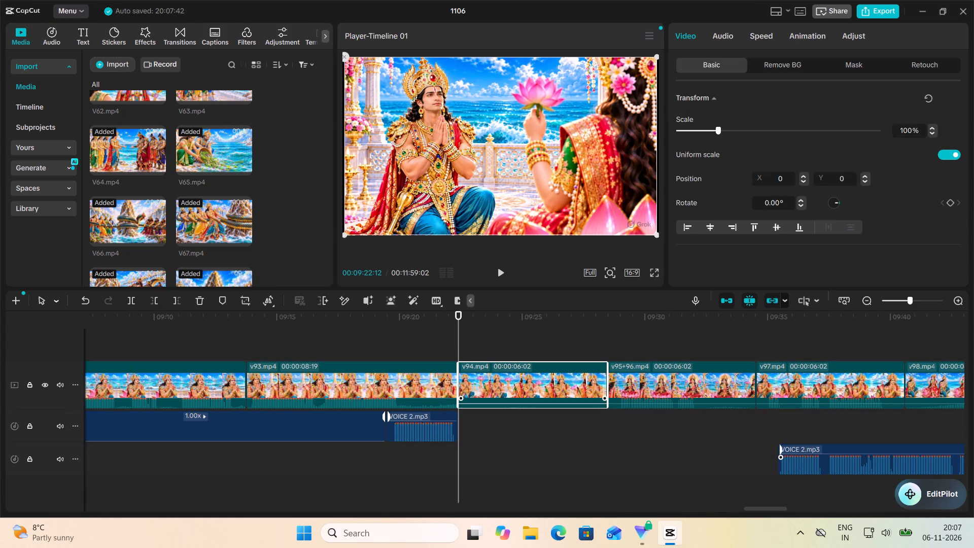
left_click(435, 376)
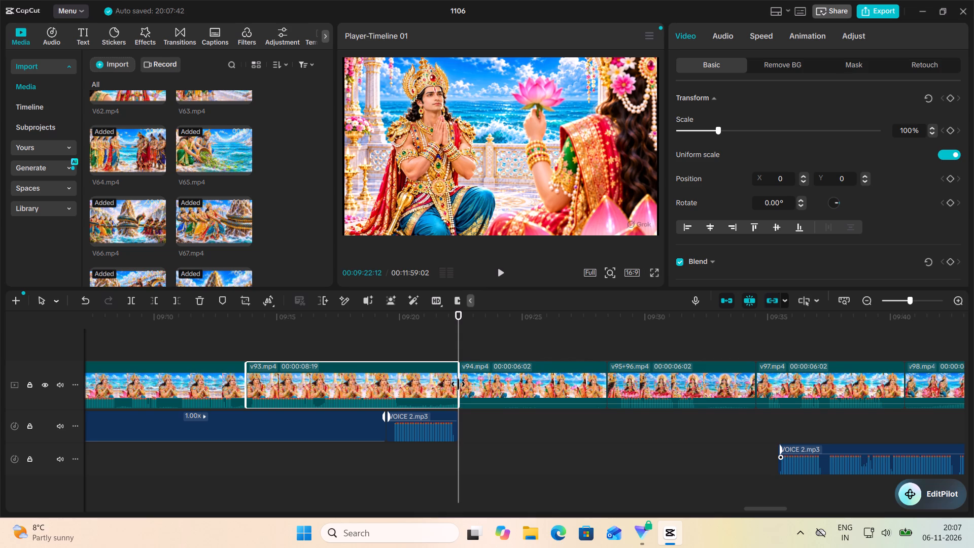
left_click_drag(458, 384, 415, 402)
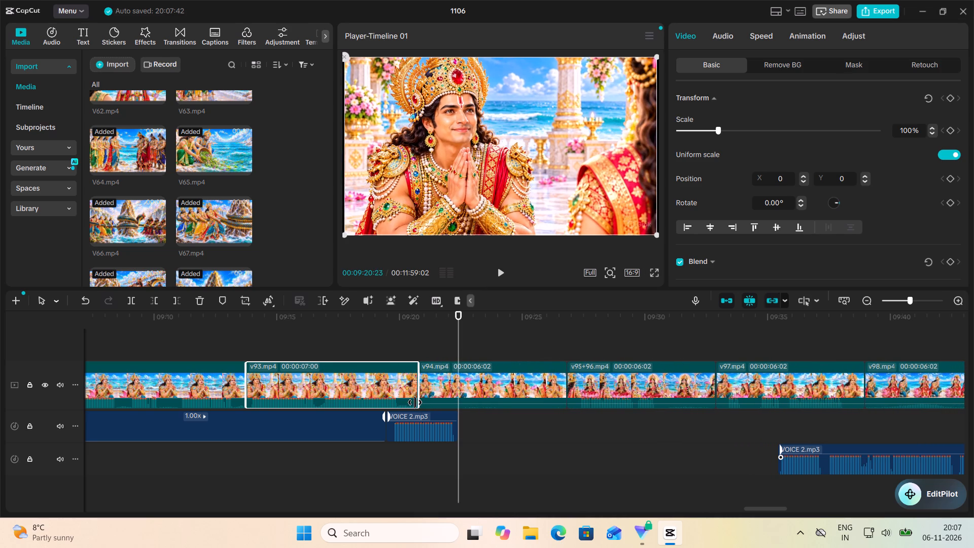
left_click_drag(415, 402, 410, 404)
Speed up v94.mp4 to 1.87x and play it back against the narration.
left_click(456, 389)
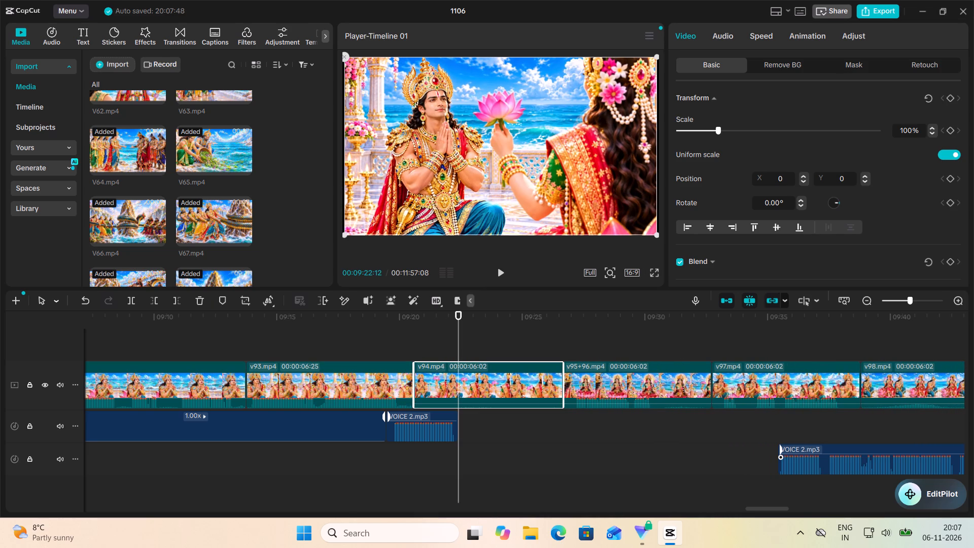
left_click(754, 36)
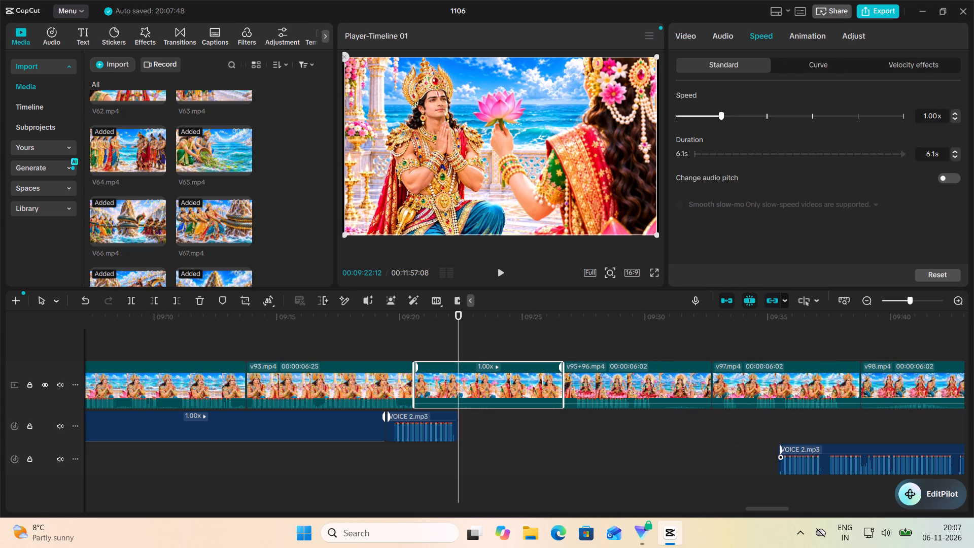
left_click(745, 117)
left_click(761, 115)
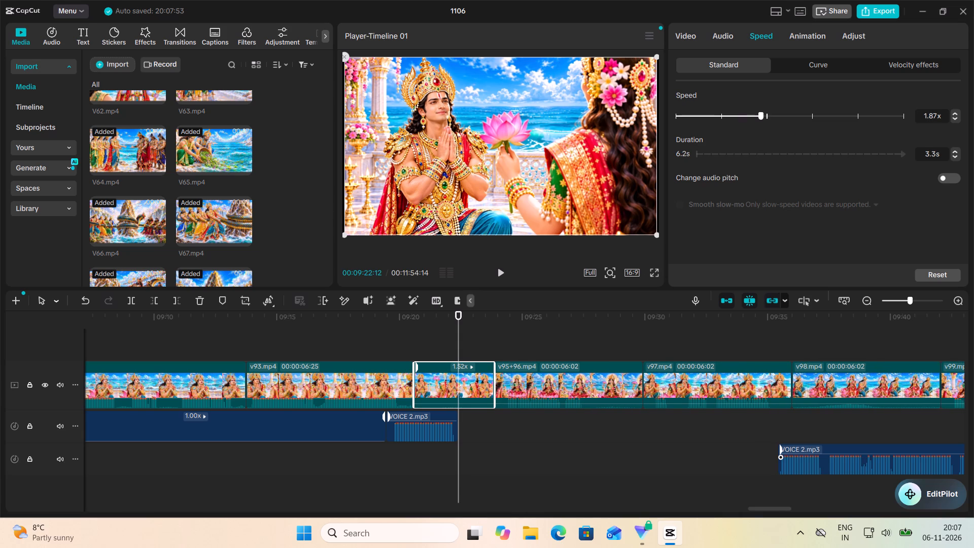
left_click(414, 344)
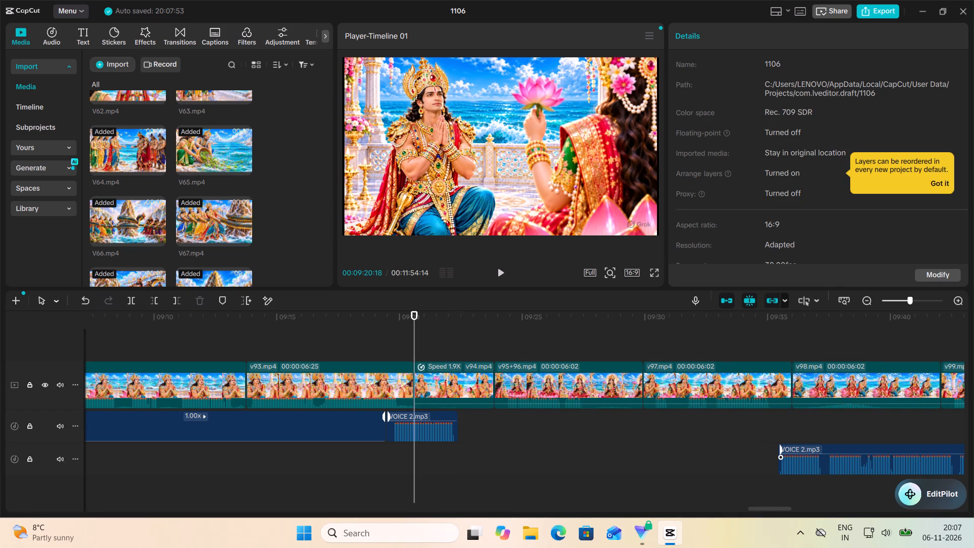
left_click(504, 275)
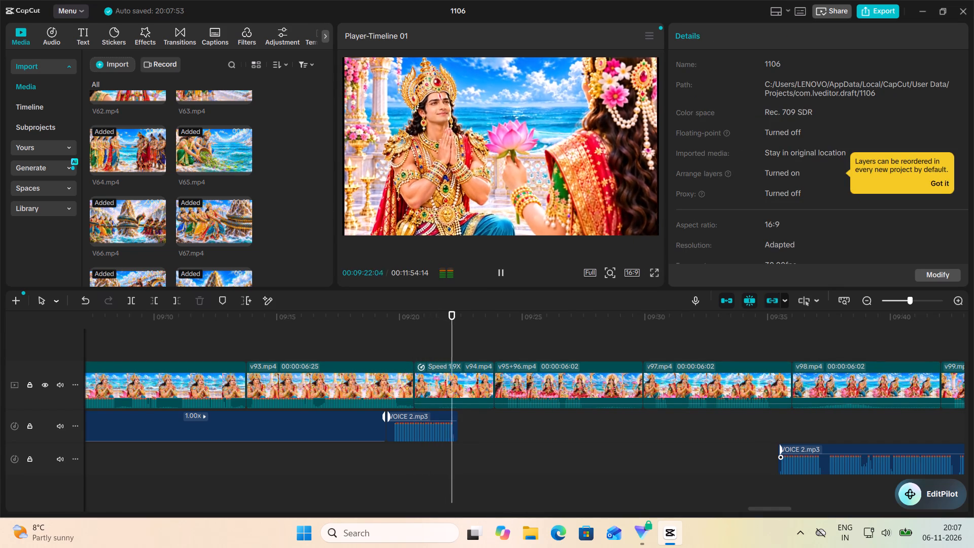
left_click(501, 277)
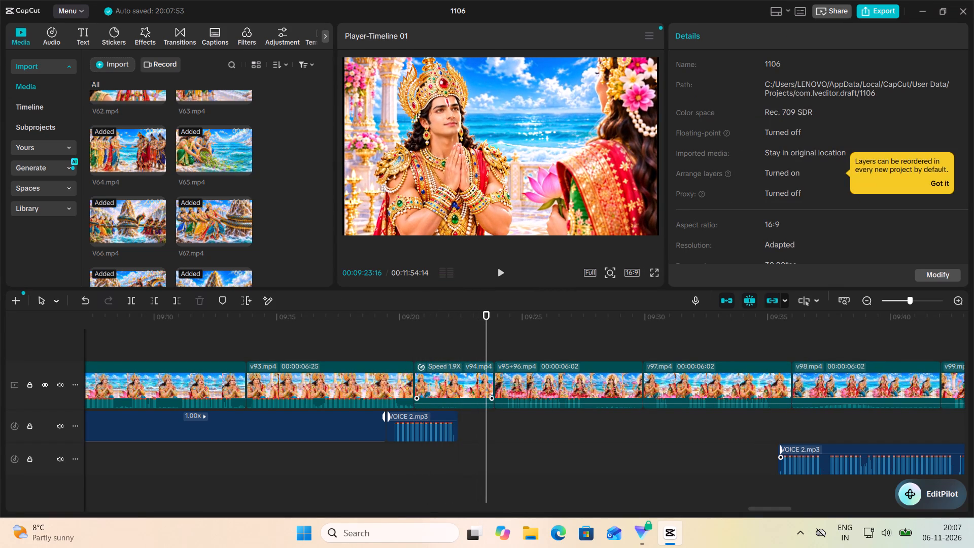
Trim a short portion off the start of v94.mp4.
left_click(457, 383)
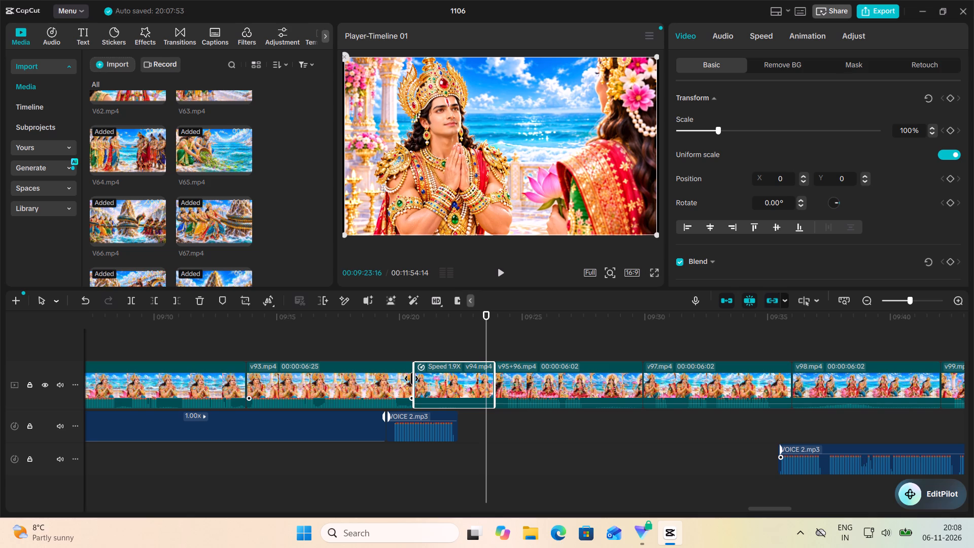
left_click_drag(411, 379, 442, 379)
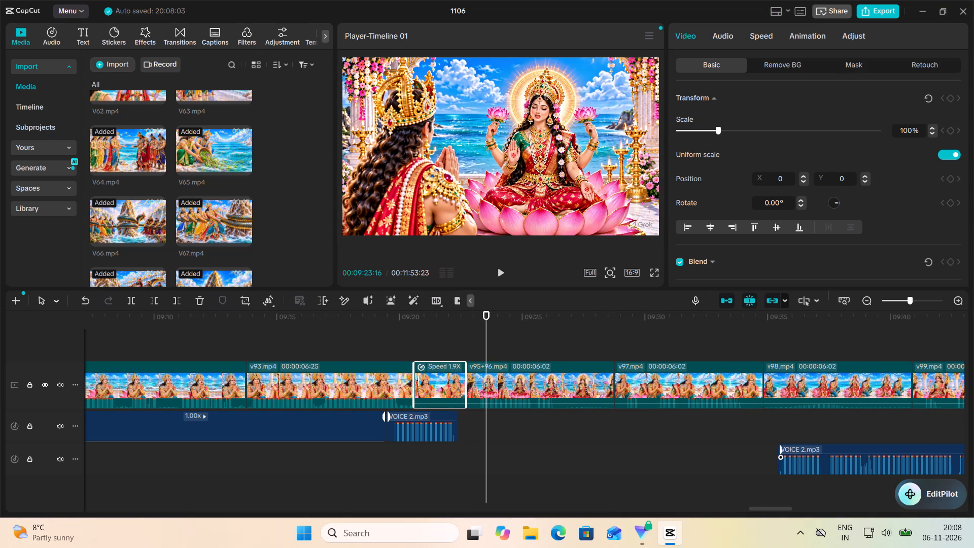
Move the short voice-over piece under v94.mp4 later so it starts at 00:09:20:07.
left_click(405, 344)
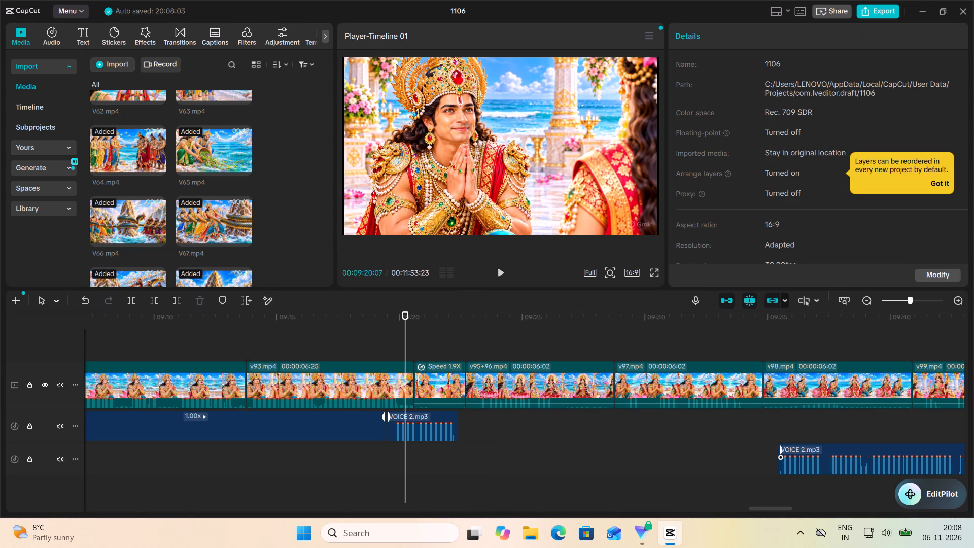
left_click_drag(418, 430, 420, 430)
left_click_drag(420, 430, 437, 430)
Extend the end of the silenced voice-over piece to 16.3 s so it meets the moved piece.
left_click(382, 424)
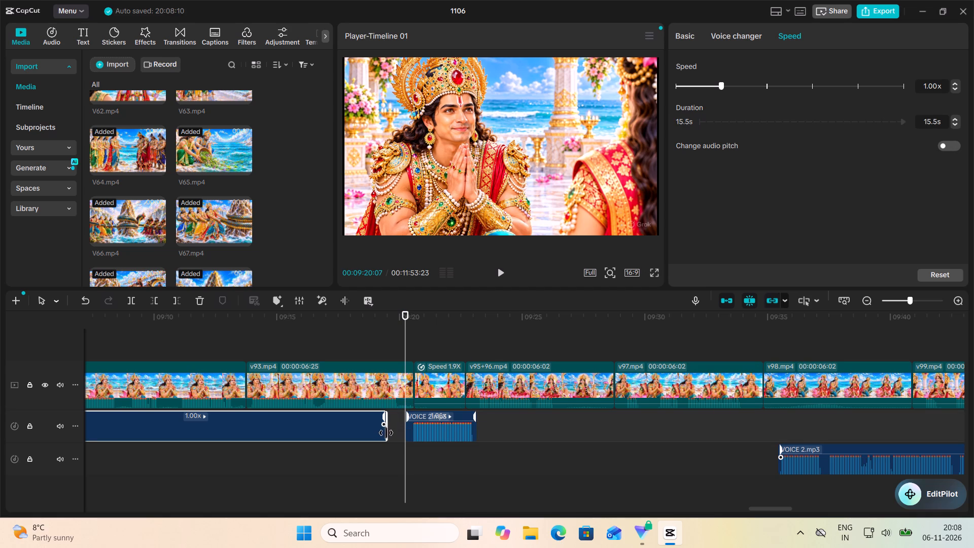
left_click_drag(387, 433, 408, 435)
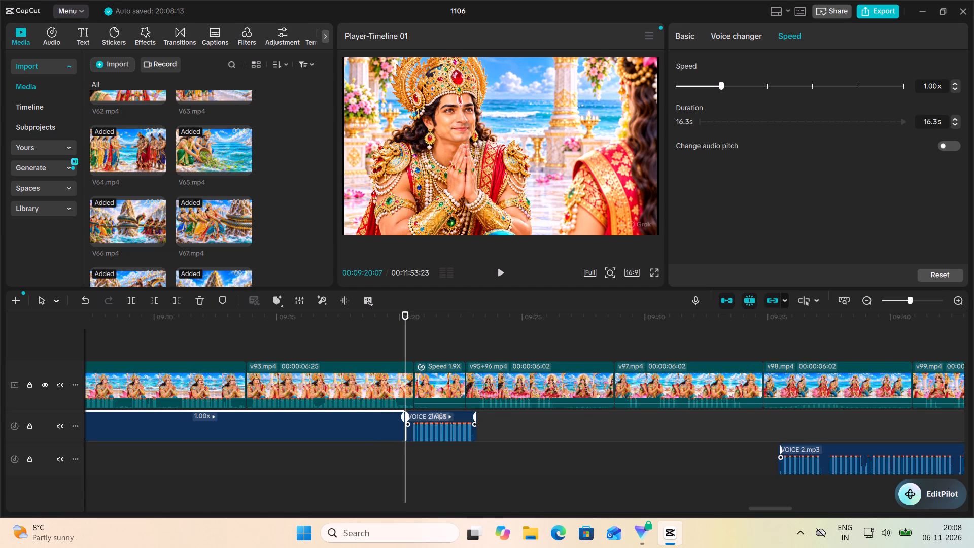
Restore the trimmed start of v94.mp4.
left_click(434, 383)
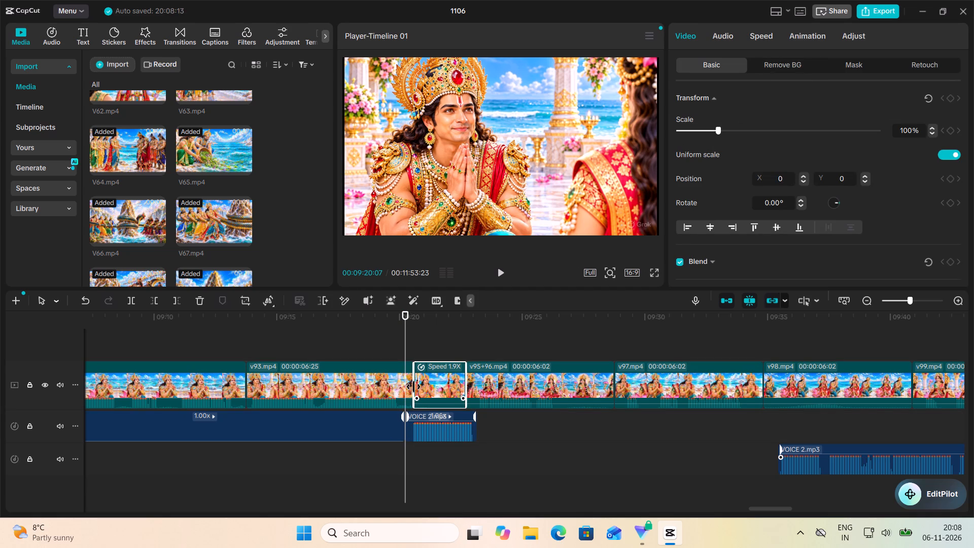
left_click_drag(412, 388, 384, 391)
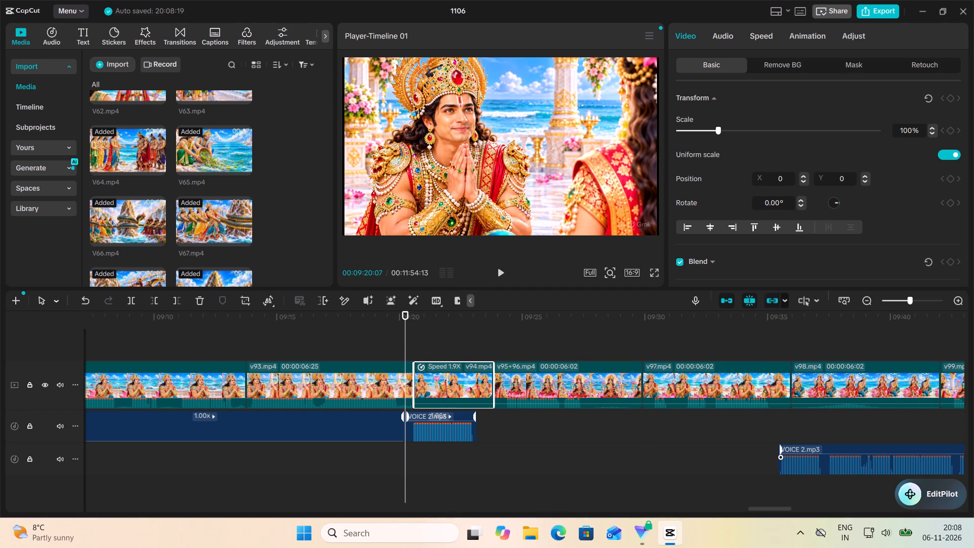
Play v94.mp4 against the narration and trim about 9 frames off its end.
left_click(498, 275)
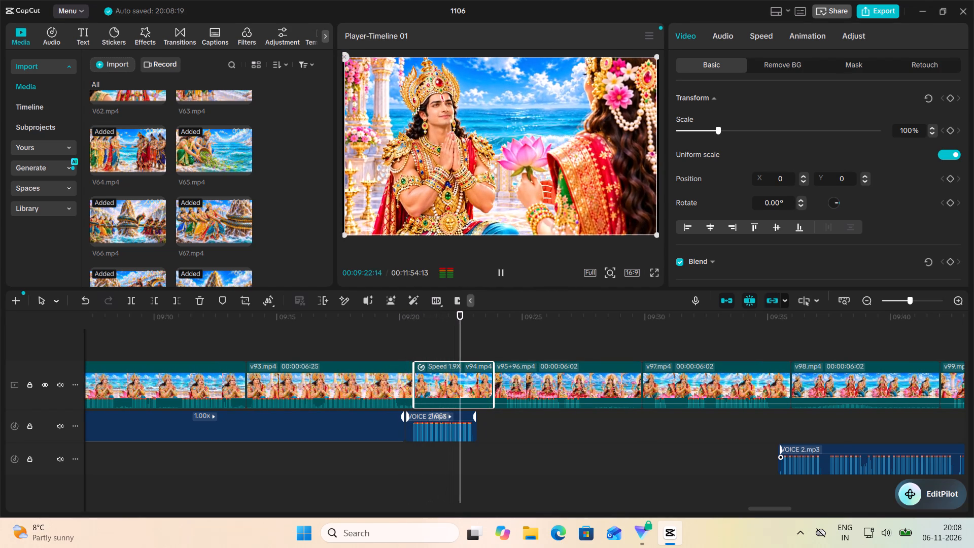
left_click(498, 274)
left_click(475, 389)
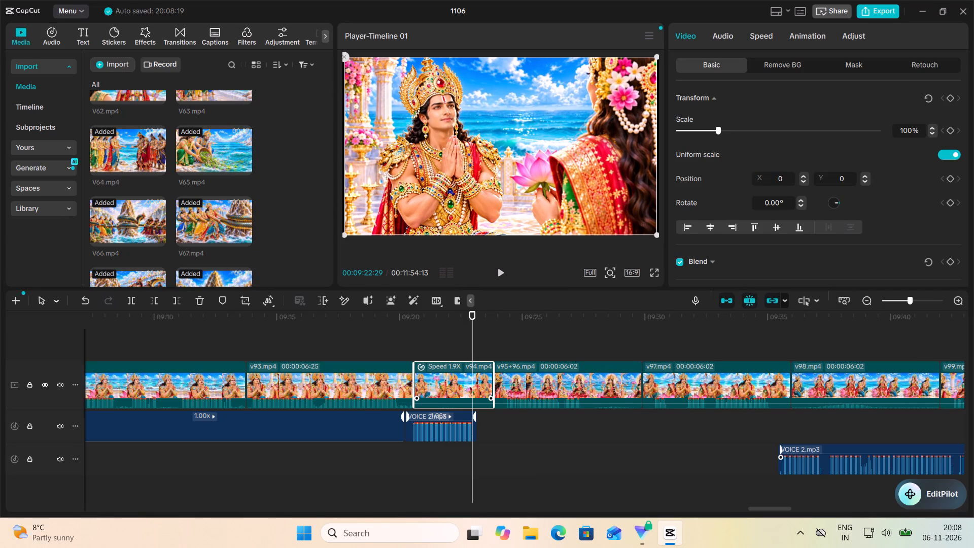
left_click_drag(493, 385, 484, 388)
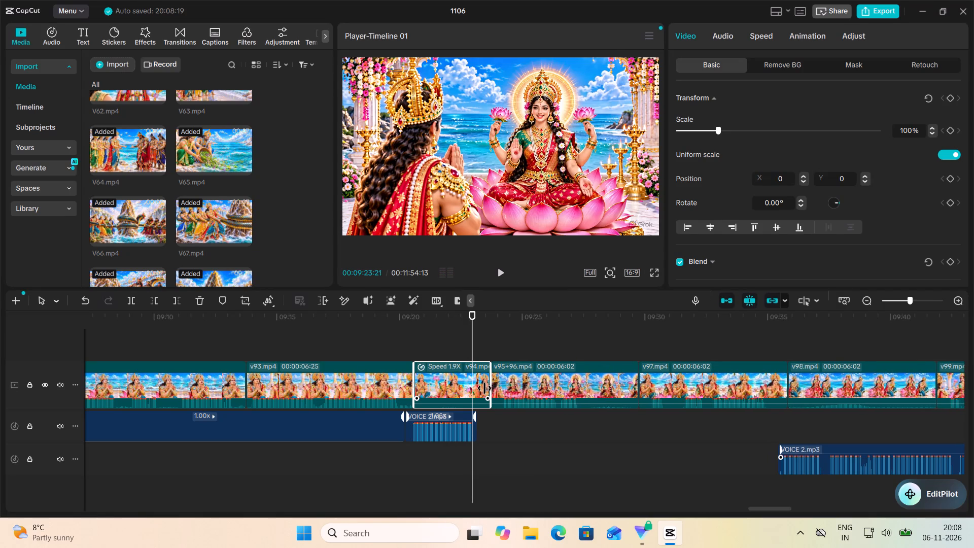
left_click_drag(484, 388, 483, 392)
Slow v95+96.mp4 down to 0.80x speed, checking its playback.
left_click(502, 270)
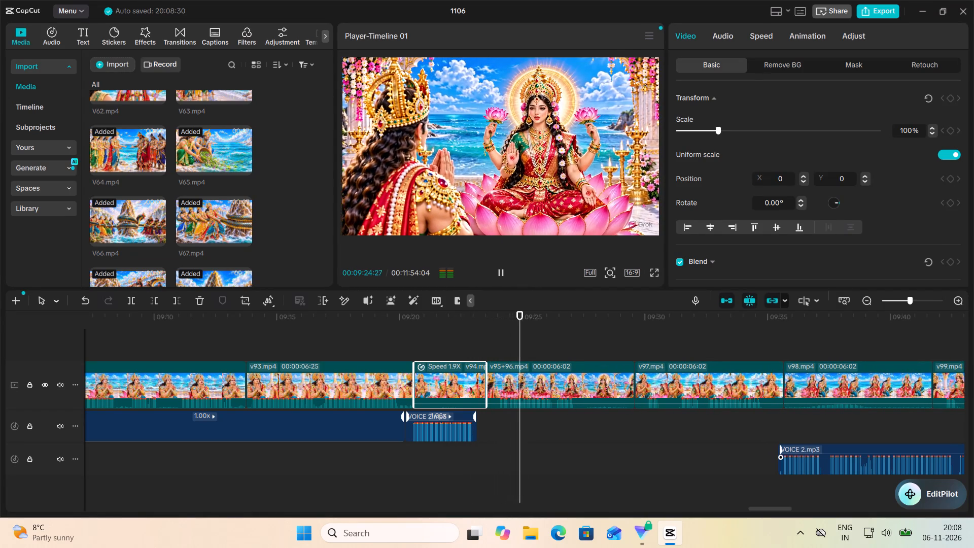
left_click(502, 270)
left_click(577, 378)
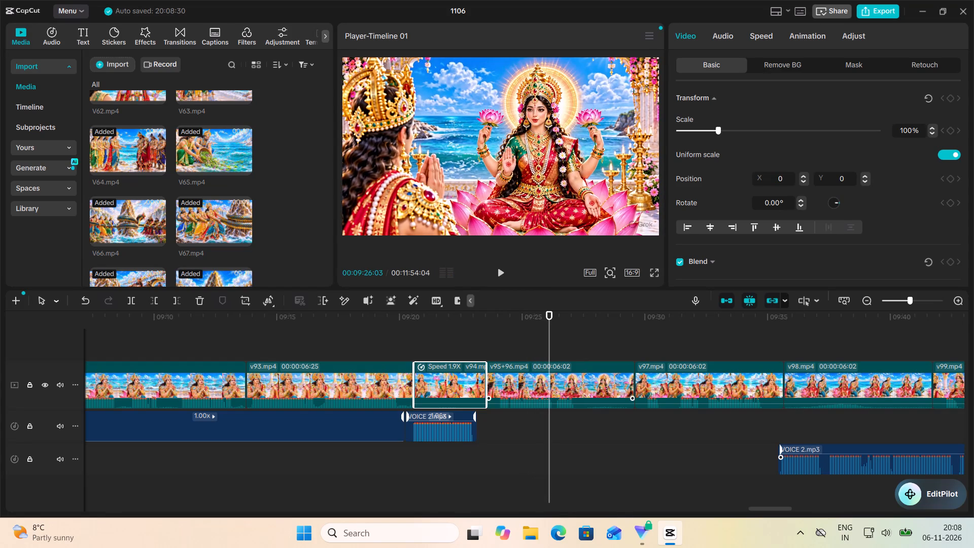
left_click(772, 39)
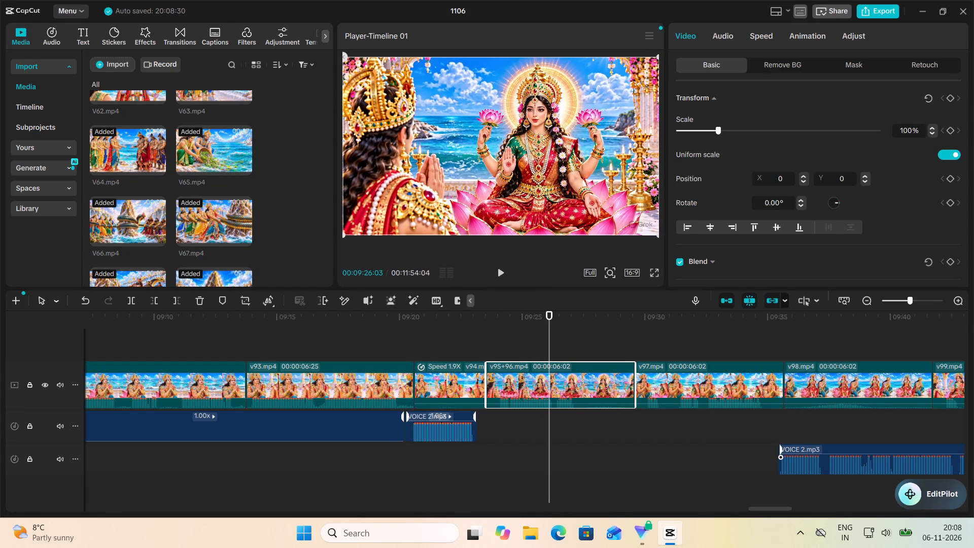
left_click(958, 119)
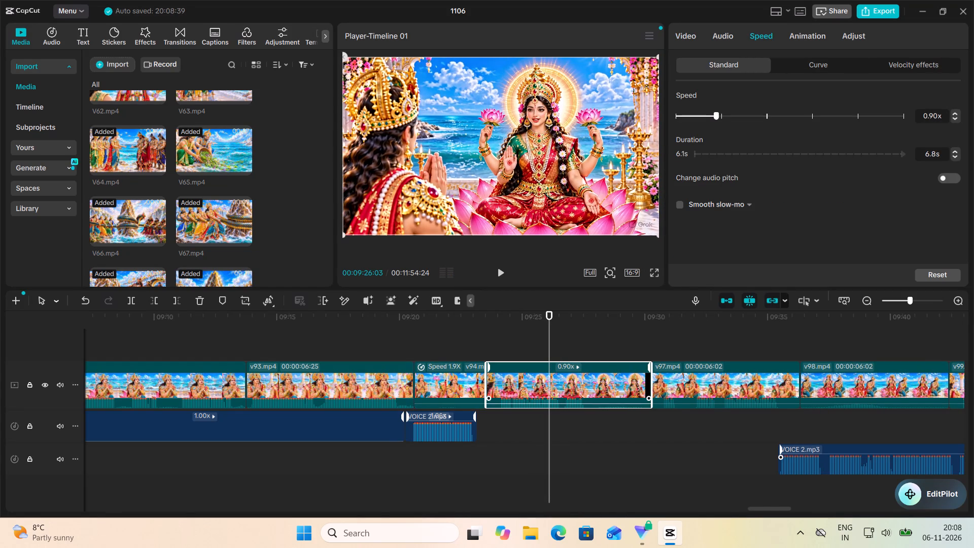
left_click_drag(528, 405, 528, 373)
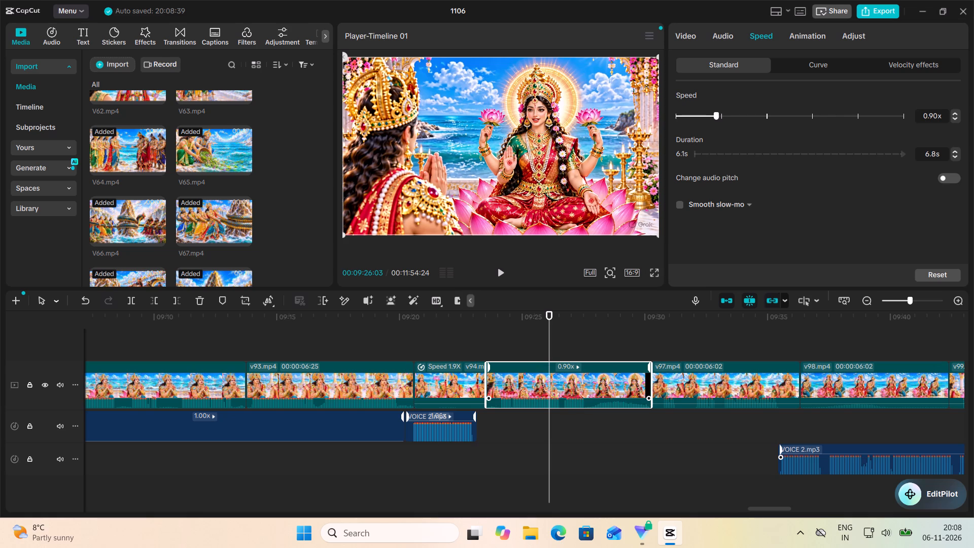
left_click(478, 328)
left_click(501, 270)
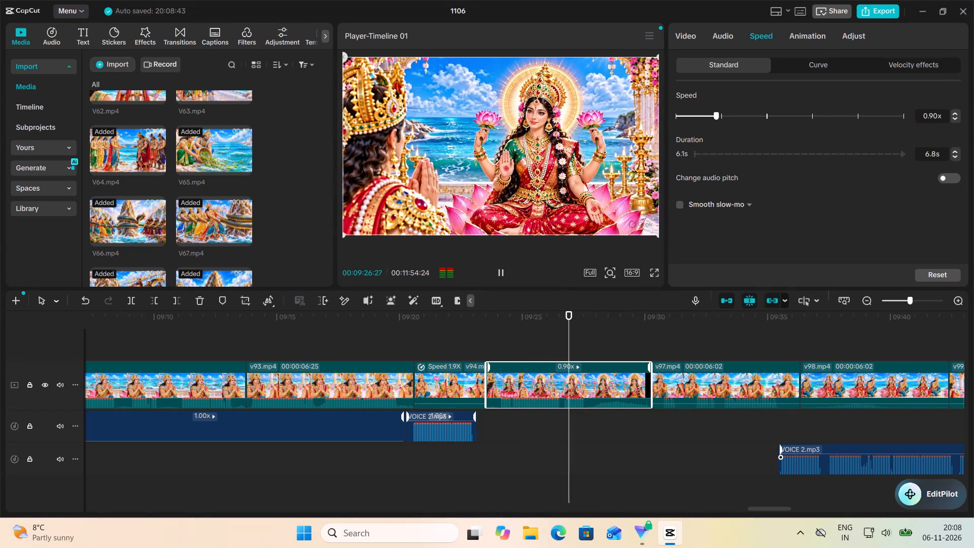
left_click(501, 270)
left_click(542, 379)
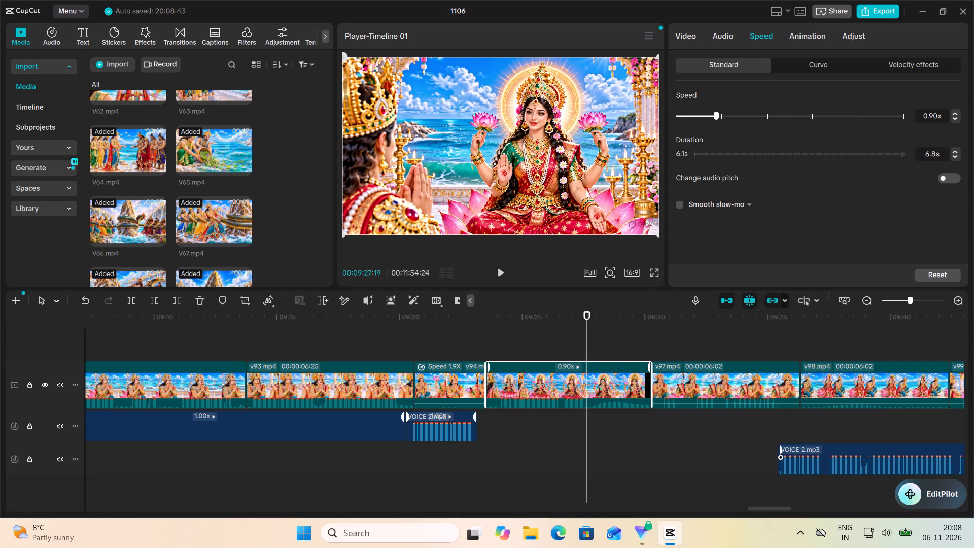
left_click(953, 118)
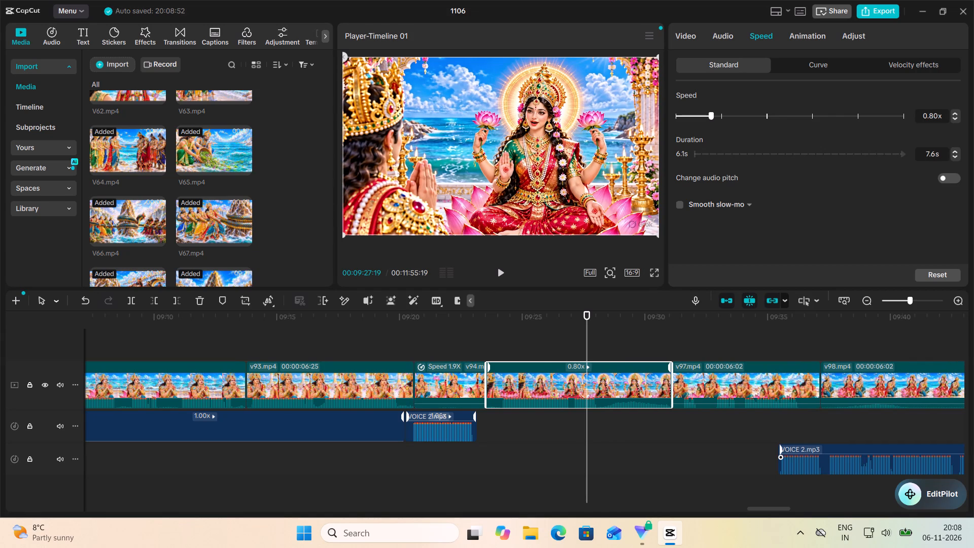
Move the last voice-over piece back to the main audio track, starting at 00:09:28:05 under v95+96.mp4.
left_click(484, 344)
left_click(499, 276)
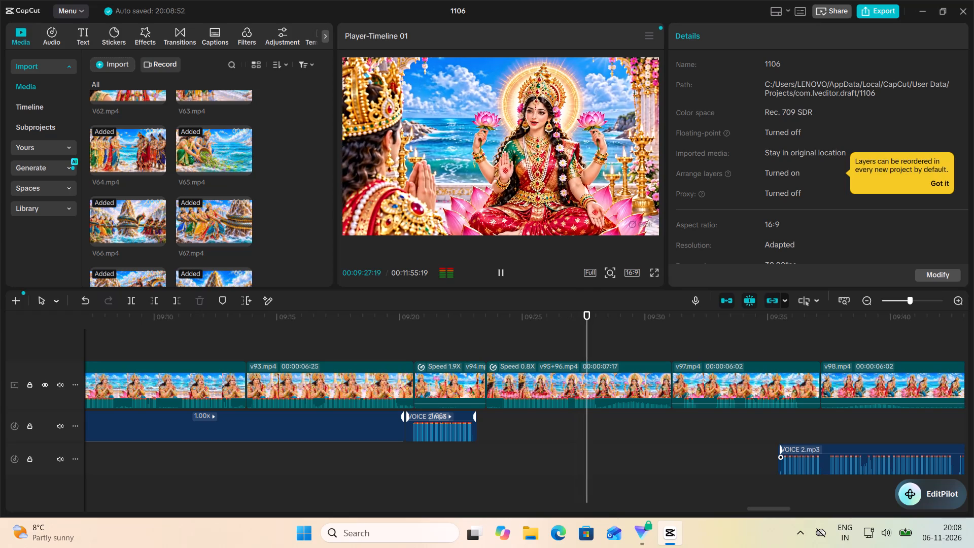
left_click(499, 276)
left_click(821, 461)
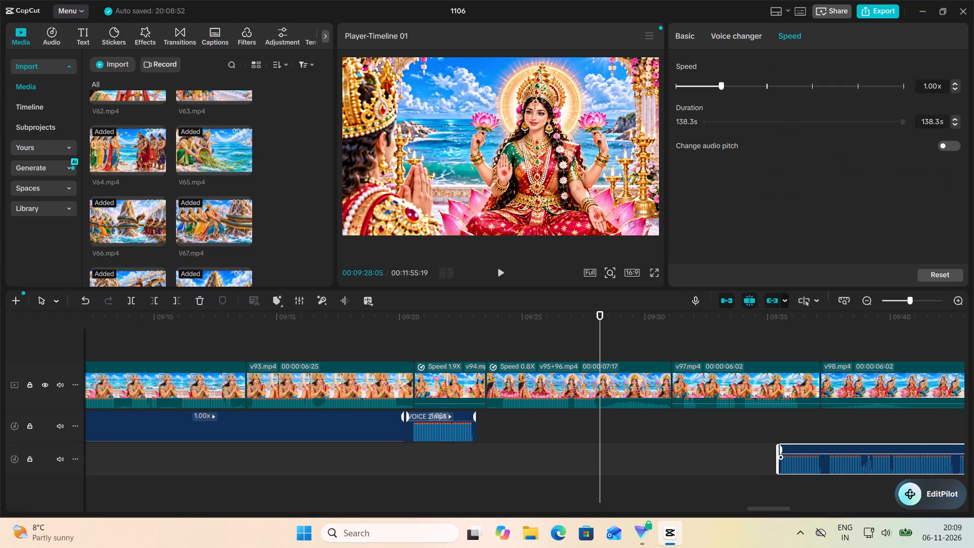
left_click_drag(812, 460, 633, 426)
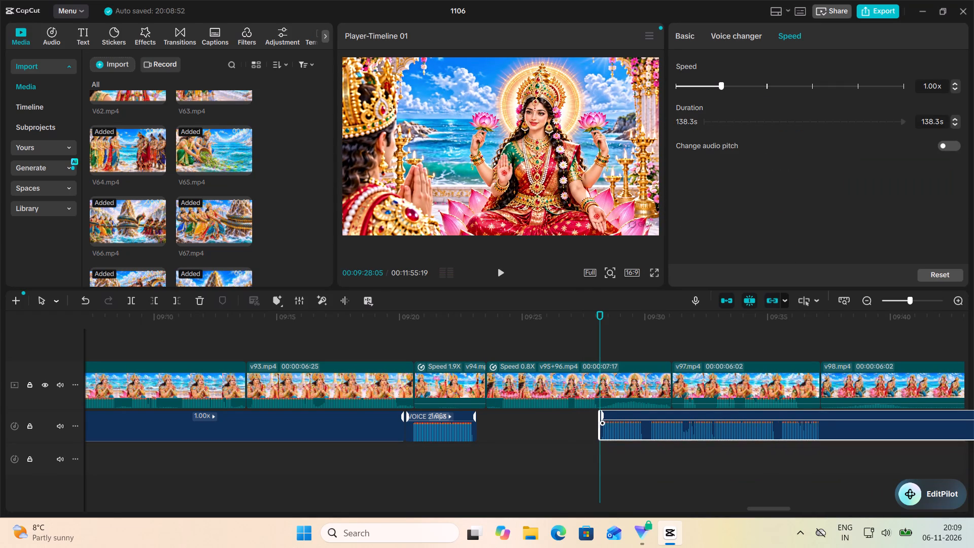
Split the last voice-over piece at 00:09:30:03, near the end of v95+96.mp4.
left_click(647, 359)
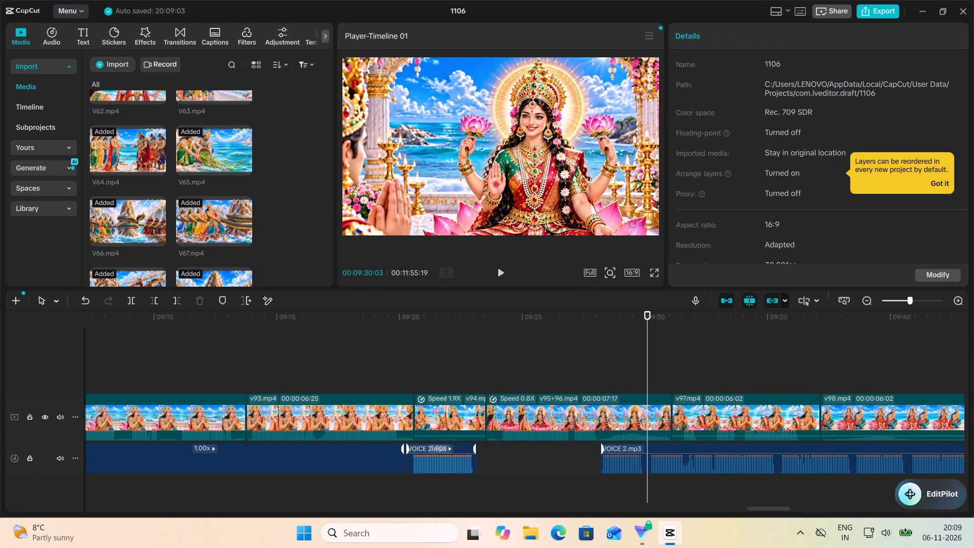
left_click(623, 464)
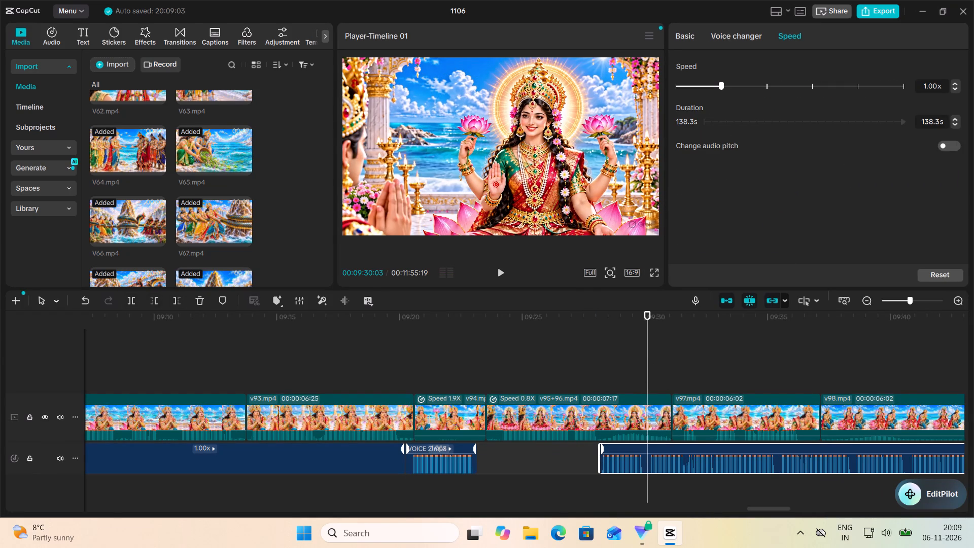
left_click(128, 299)
Move the 1.9 s voice-over piece earlier so it directly follows the piece under v94.mp4.
left_click(621, 463)
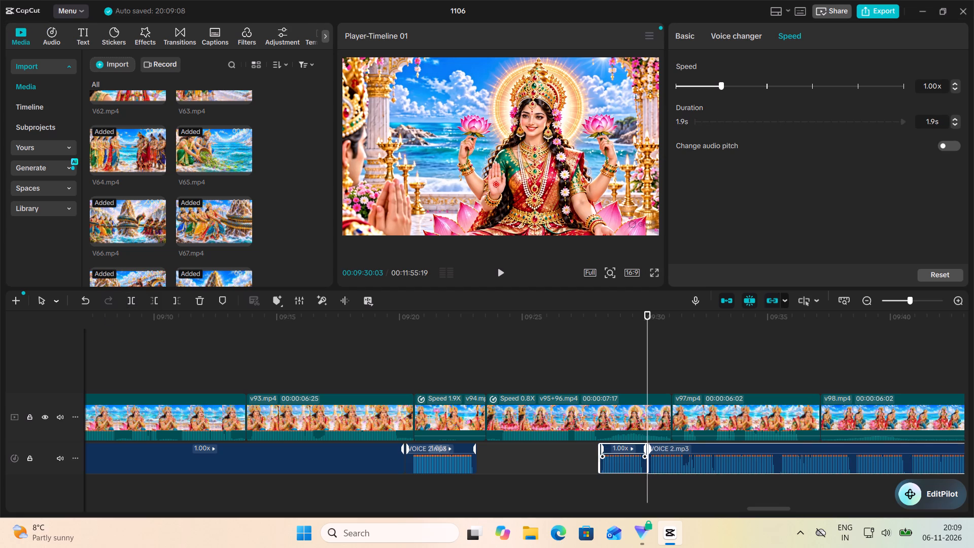
left_click_drag(621, 463, 497, 459)
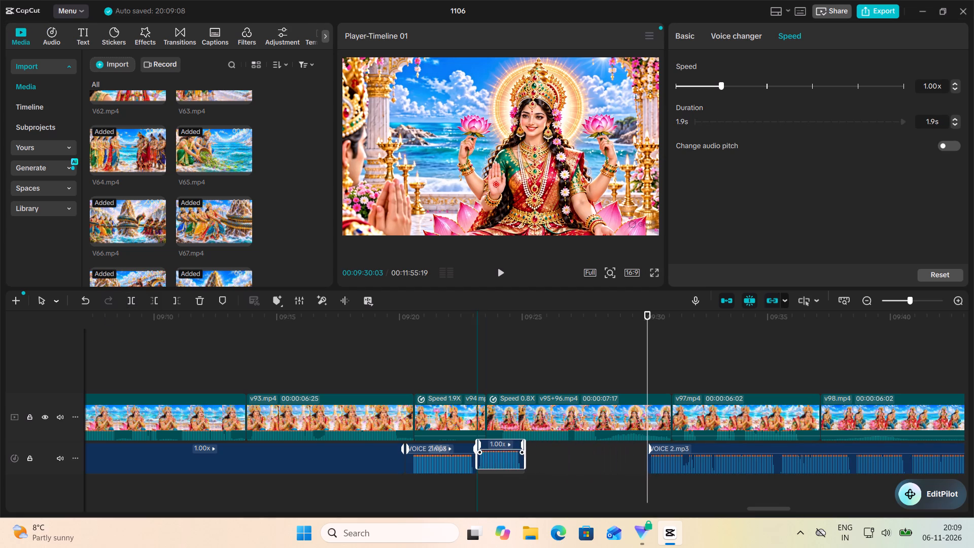
Extend the end of the 1.9 s voice-over piece under v95+96.mp4 to a length of 5.6 s.
left_click_drag(524, 462, 528, 462)
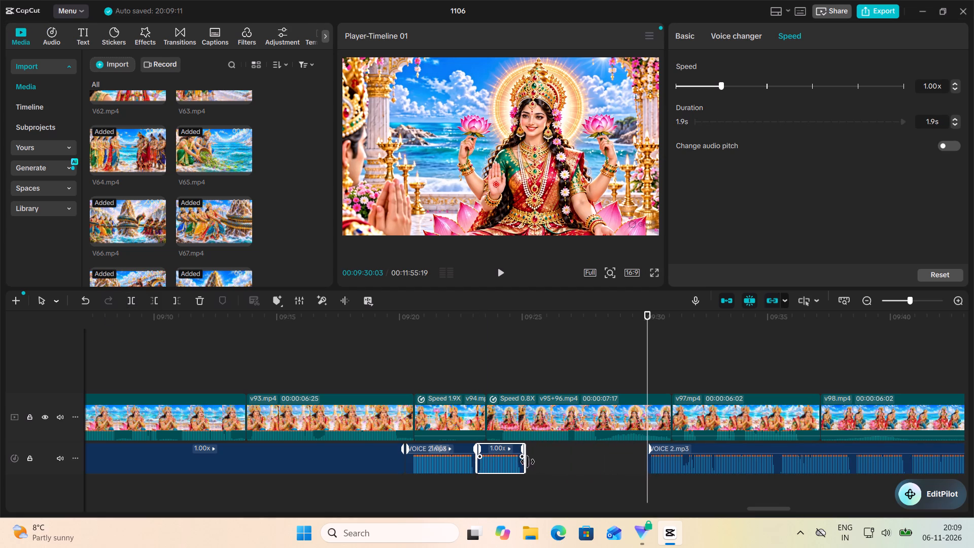
left_click_drag(528, 462, 615, 462)
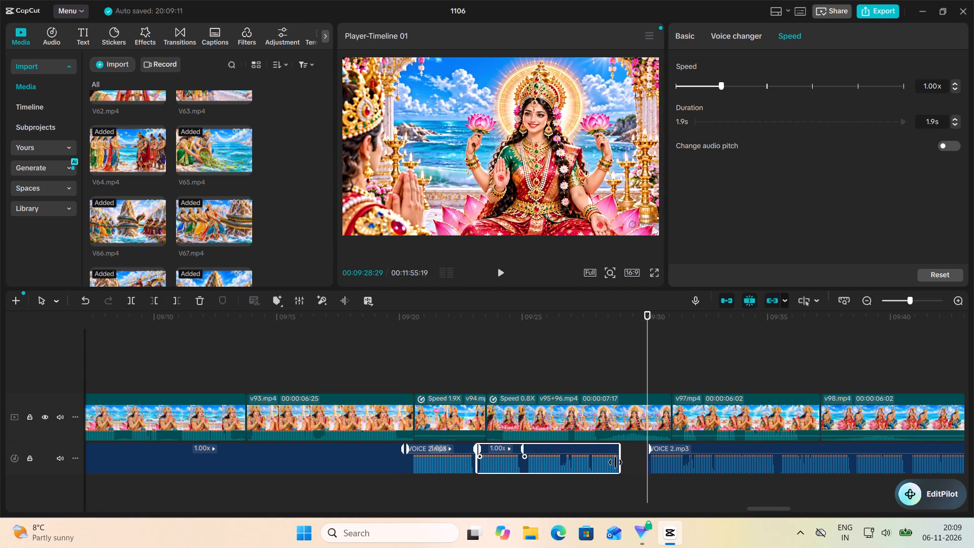
left_click_drag(615, 462, 612, 463)
Trim the end of v93.mp4 to a length of 00:00:06:14.
left_click(407, 420)
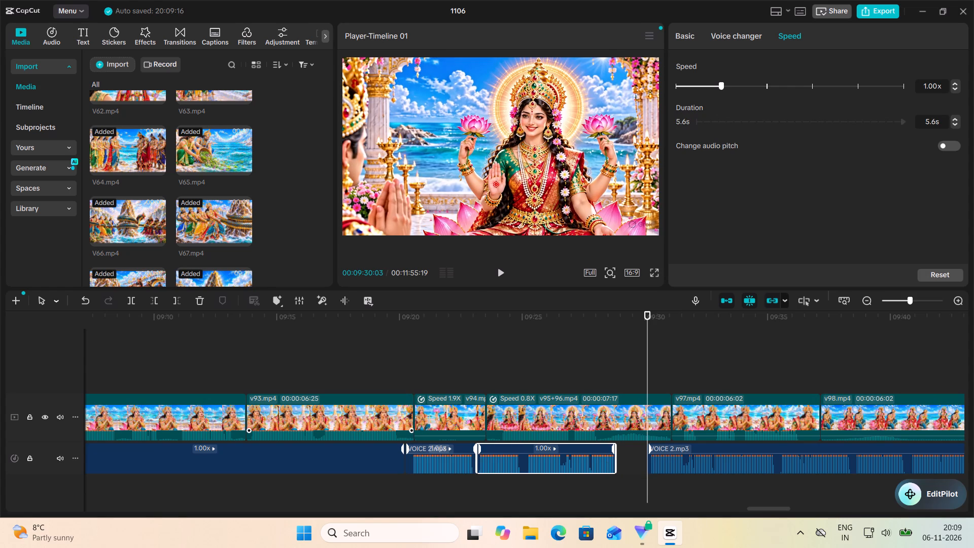
left_click_drag(415, 422, 406, 426)
left_click(403, 364)
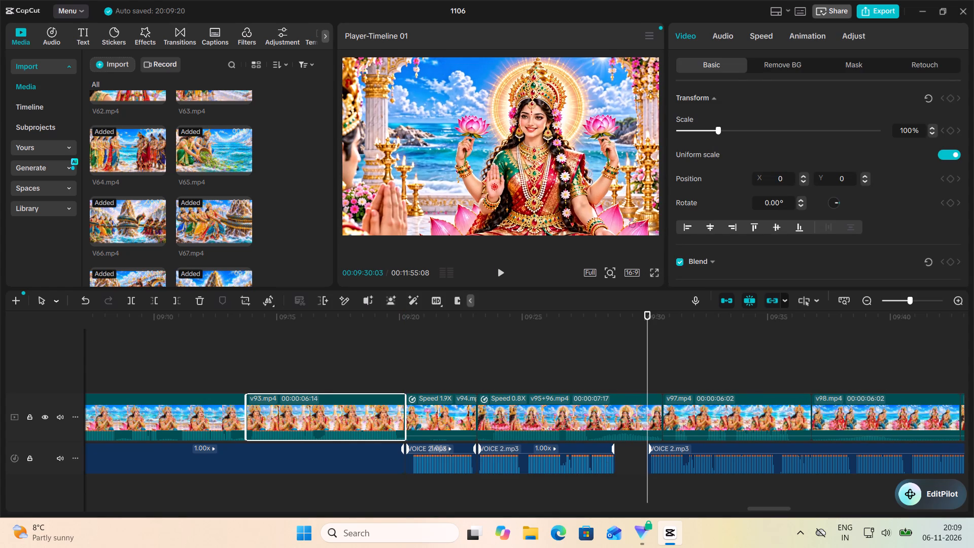
Move the last voice-over piece earlier so it directly follows the 5.6 s piece under v95+96.mp4.
left_click(497, 275)
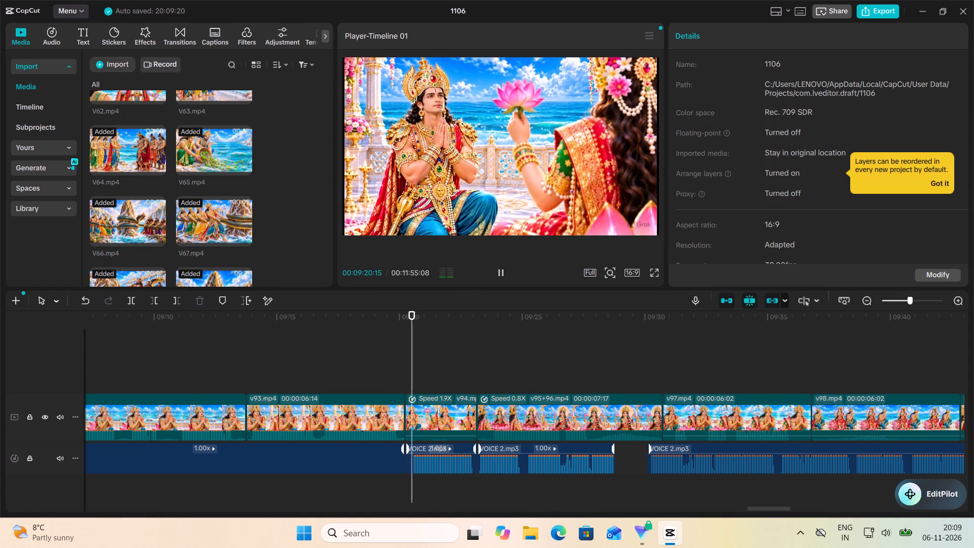
left_click(712, 472)
left_click_drag(709, 470, 662, 471)
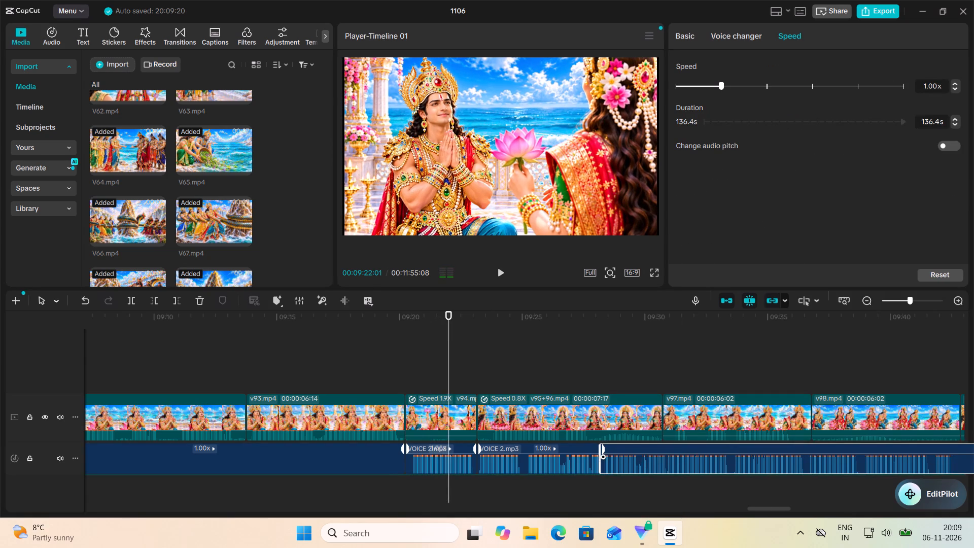
left_click_drag(662, 471, 676, 470)
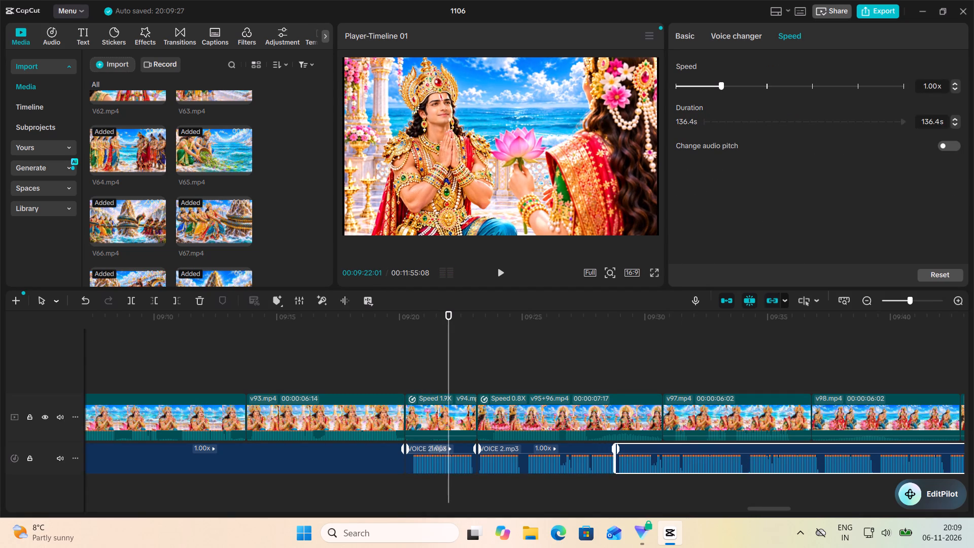
Play back the narration under v95+96.mp4 and lower the 5.6 s voice-over piece's volume to -∞ dB.
left_click(498, 271)
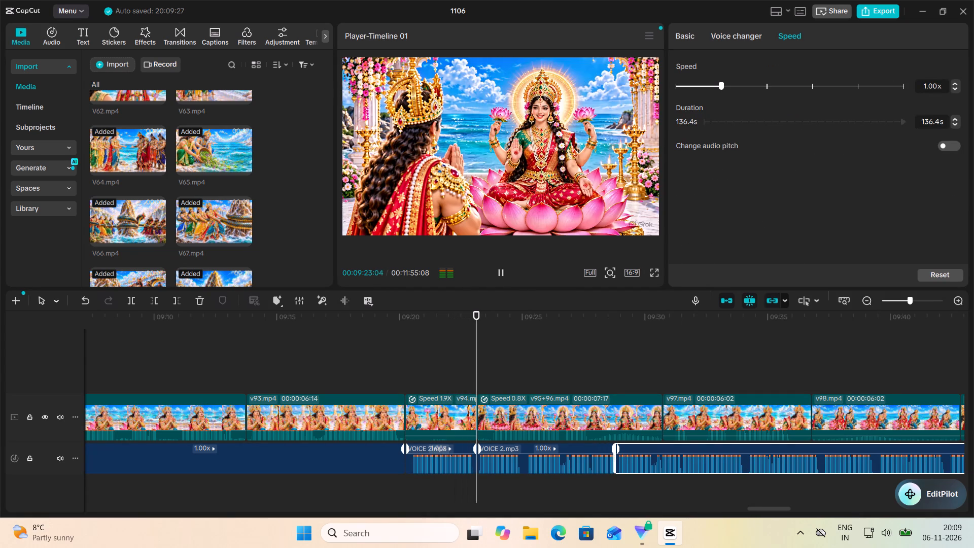
left_click(500, 278)
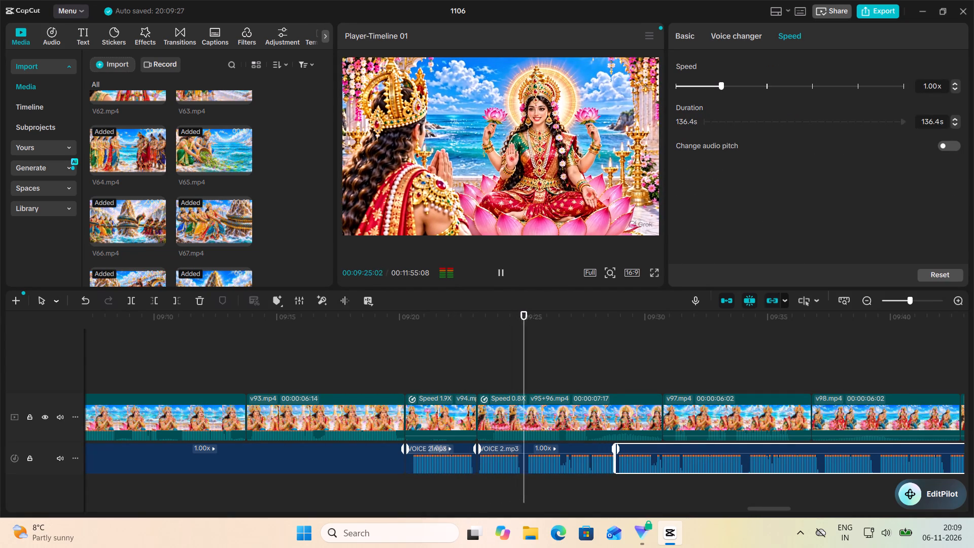
left_click(558, 470)
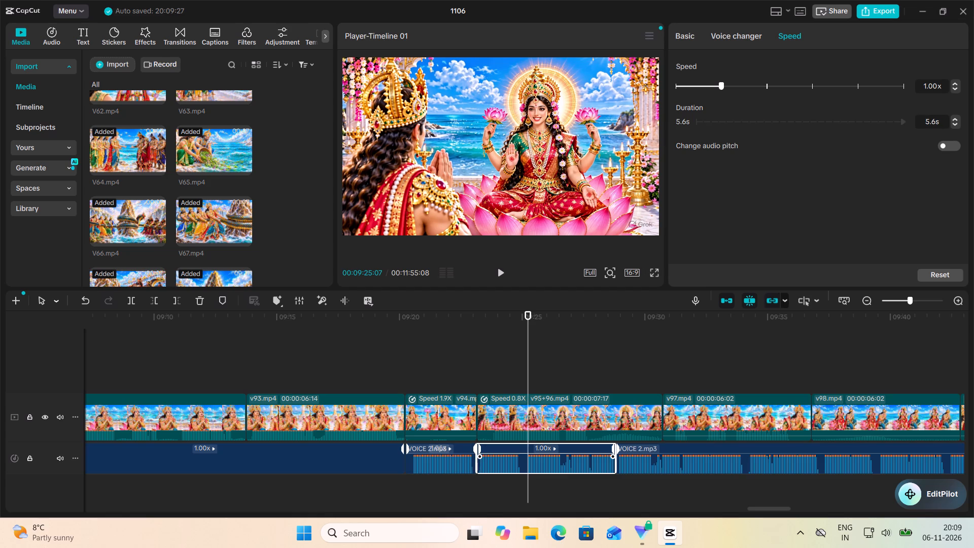
left_click(471, 362)
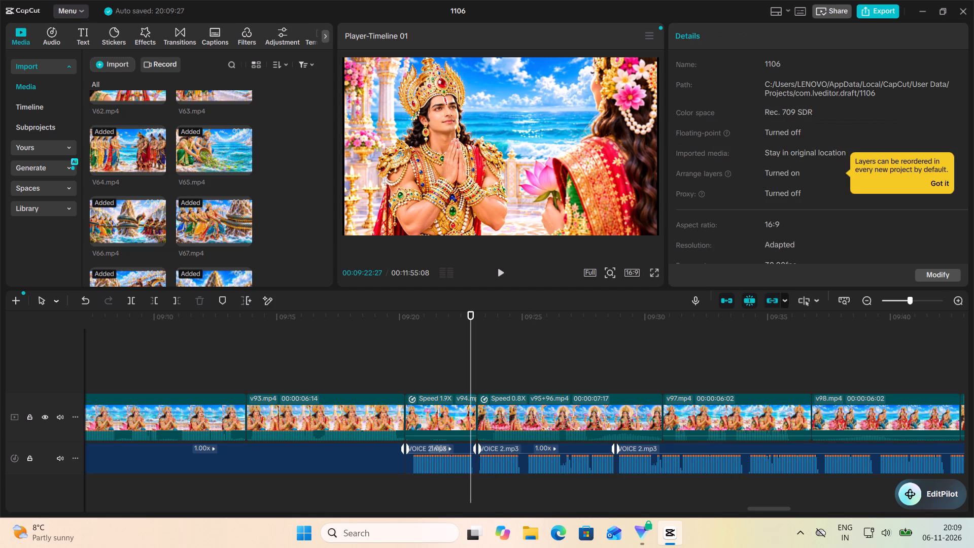
left_click(498, 274)
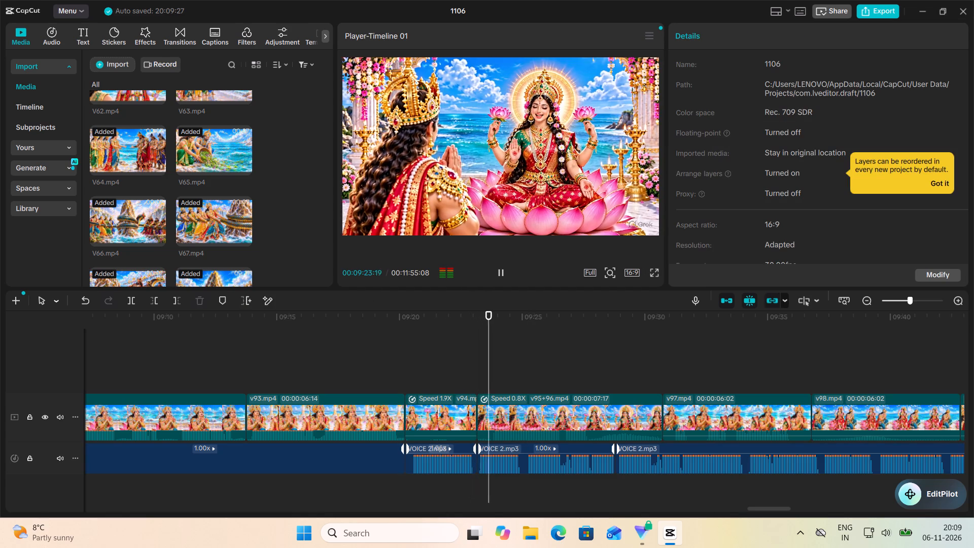
left_click(499, 274)
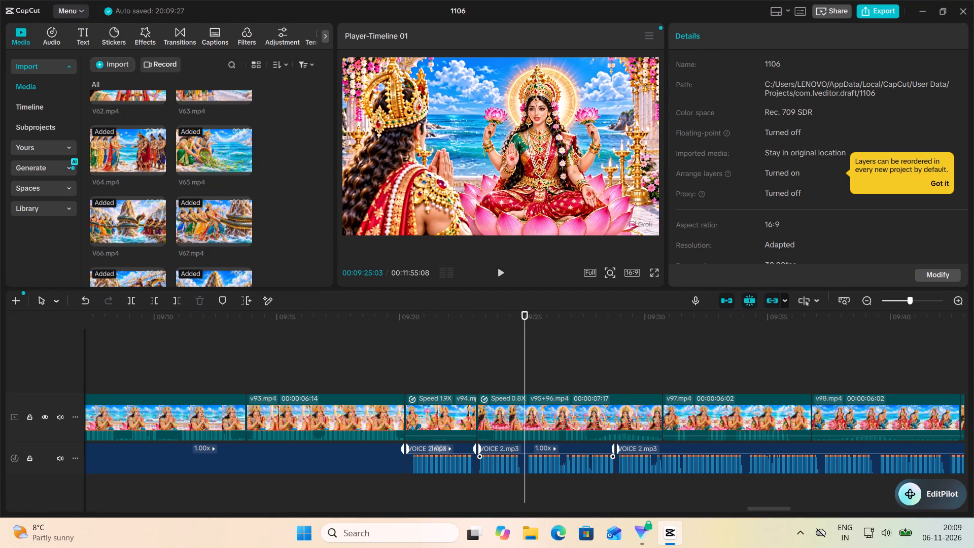
left_click_drag(495, 454, 490, 483)
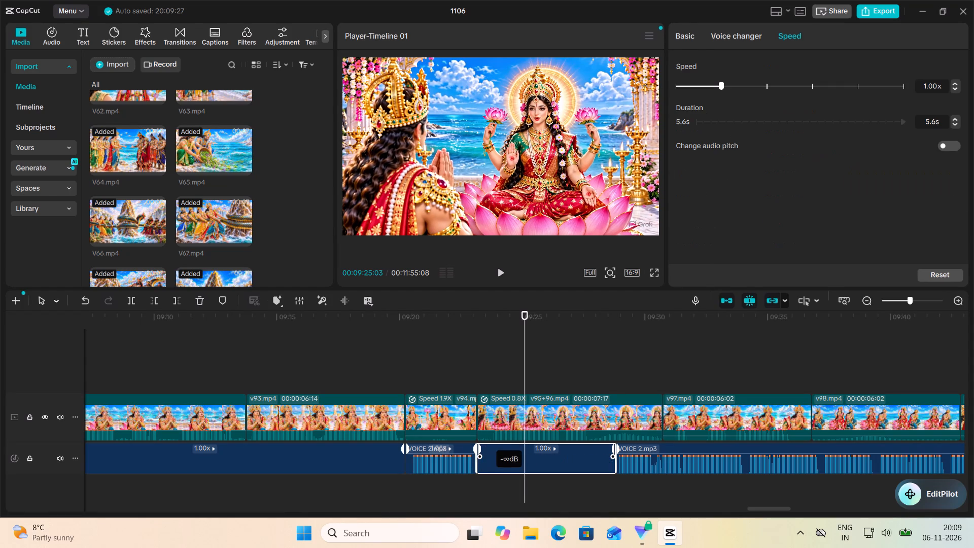
left_click(475, 360)
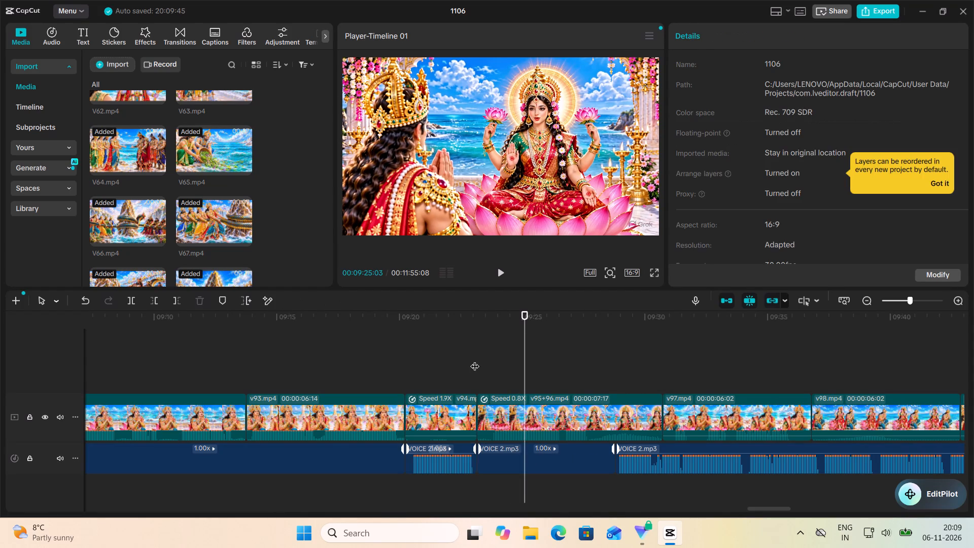
Find the narration break by playback and split the last voice-over piece at 00:09:30:05, near the end of v95+96.mp4.
left_click(416, 339)
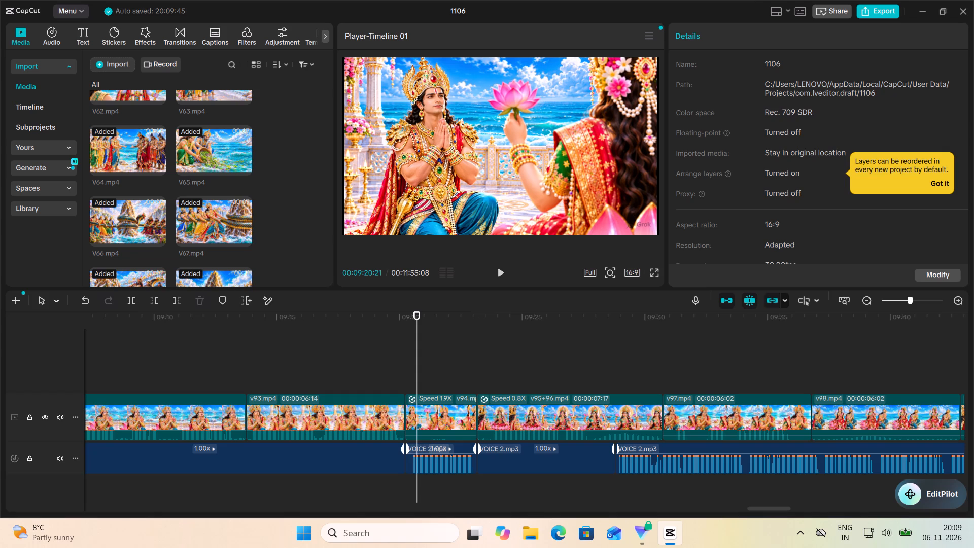
left_click(504, 272)
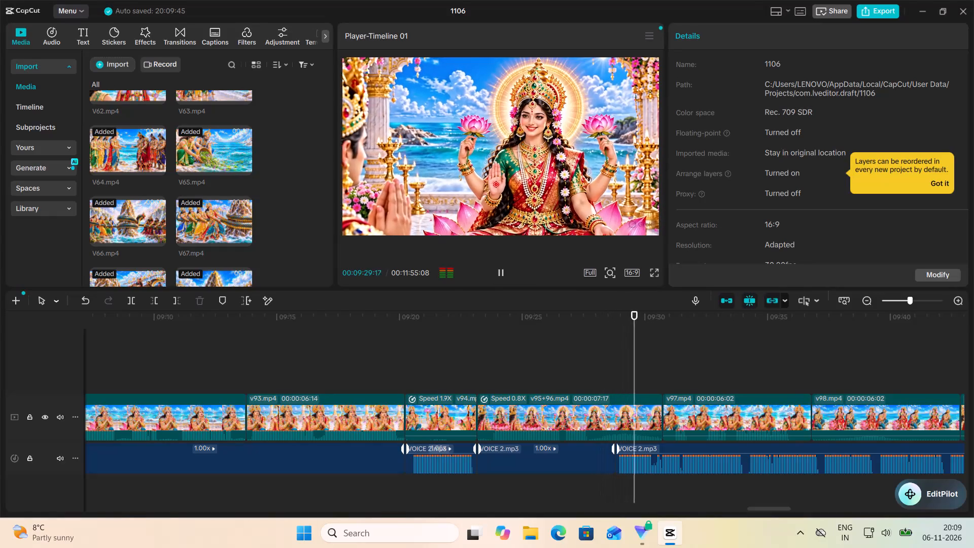
left_click(499, 275)
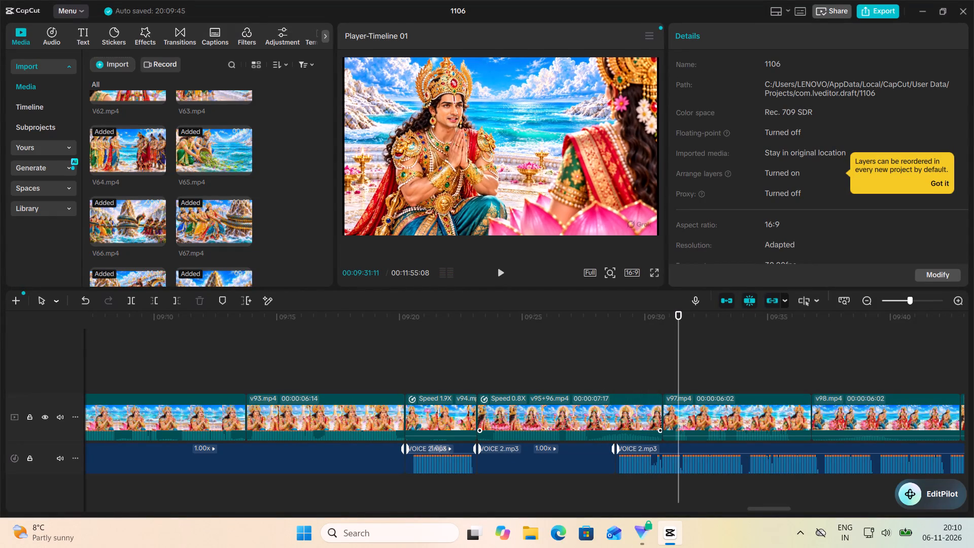
left_click(644, 344)
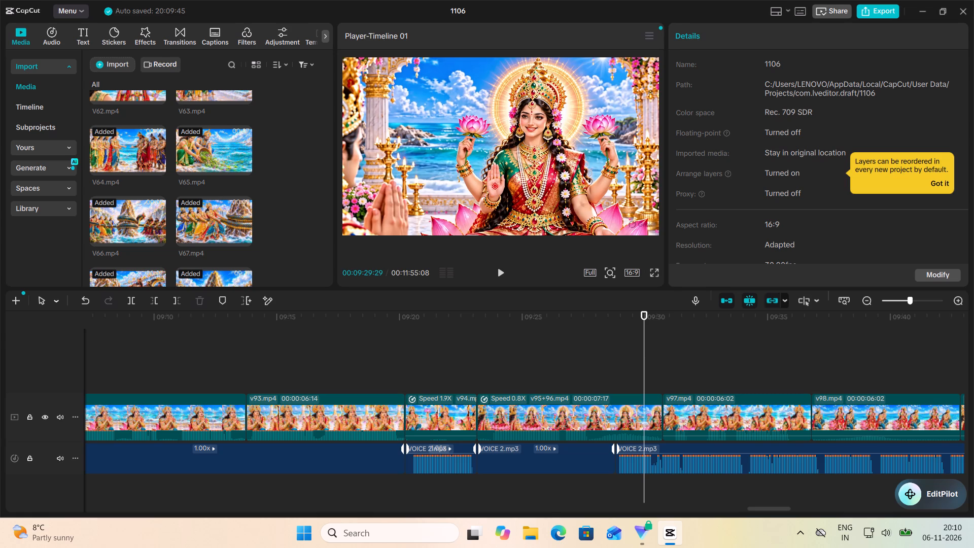
left_click(500, 276)
left_click(500, 276)
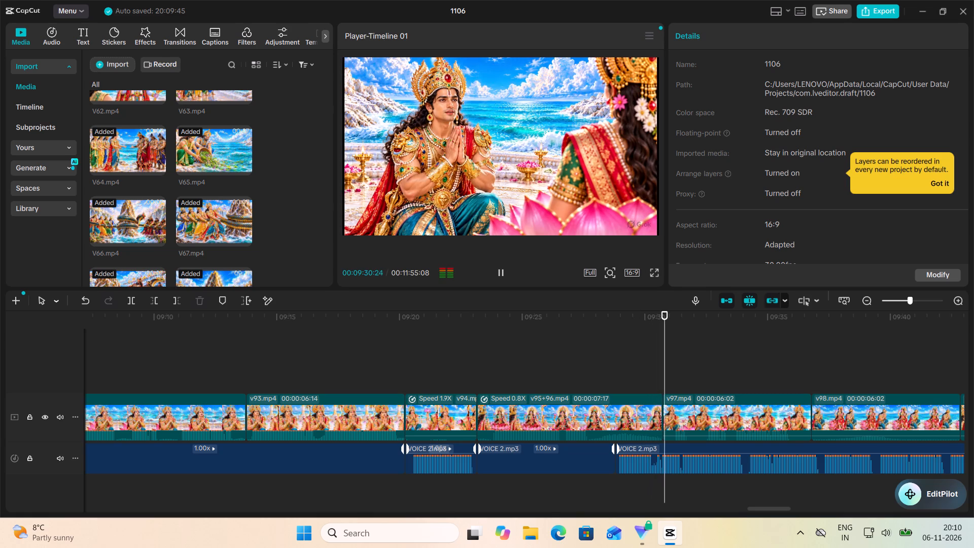
left_click(632, 373)
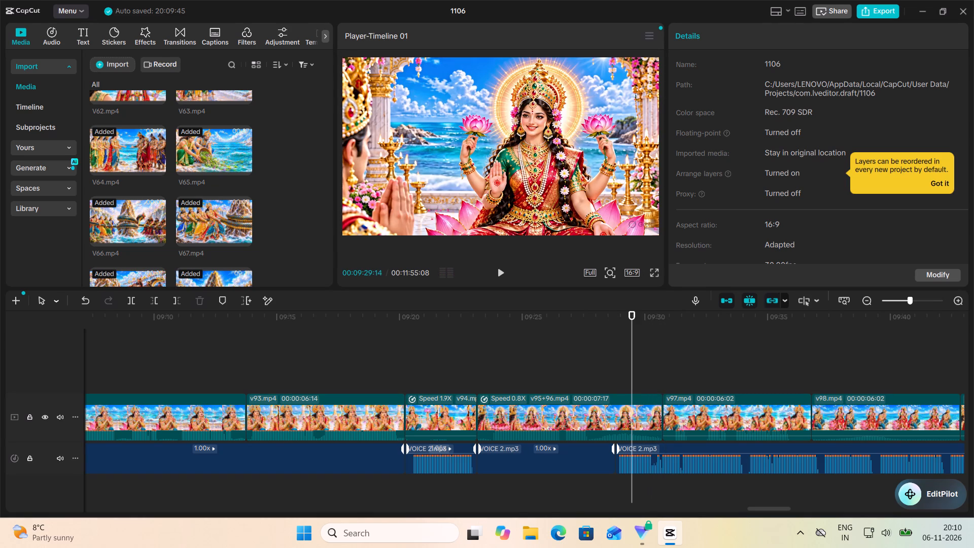
left_click(499, 272)
left_click(499, 272)
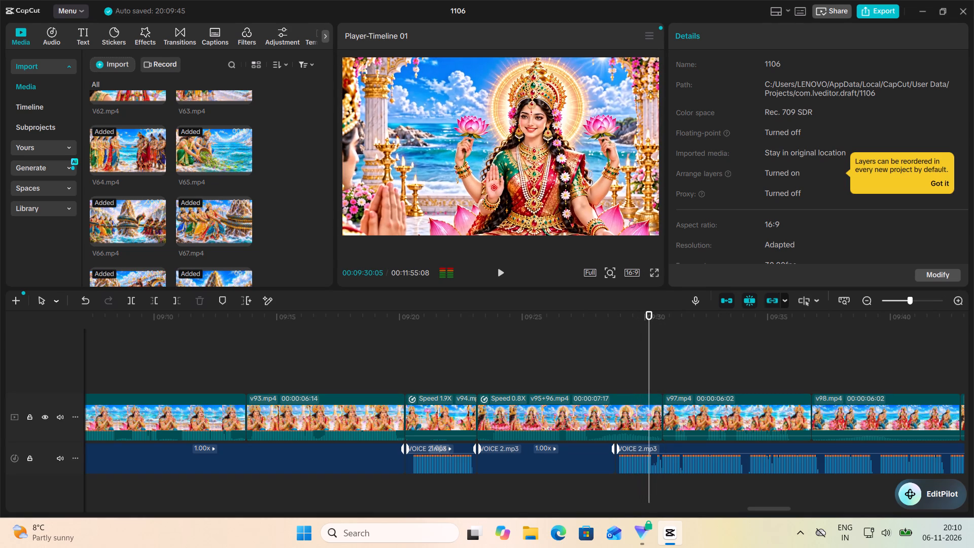
left_click(686, 461)
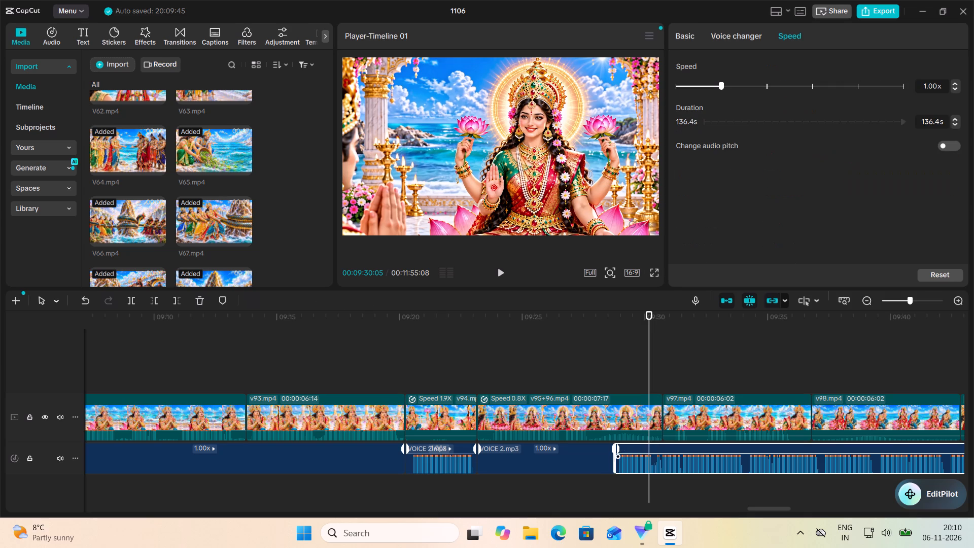
left_click(128, 299)
Move the last voice-over piece later on the main audio track, starting under the beginning of v98.mp4.
left_click_drag(723, 456, 839, 469)
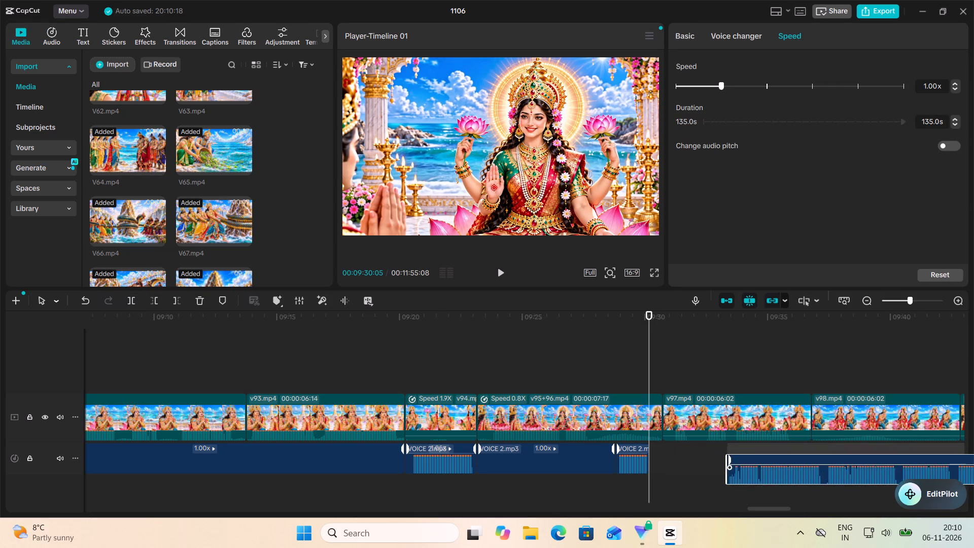
left_click_drag(839, 469, 901, 461)
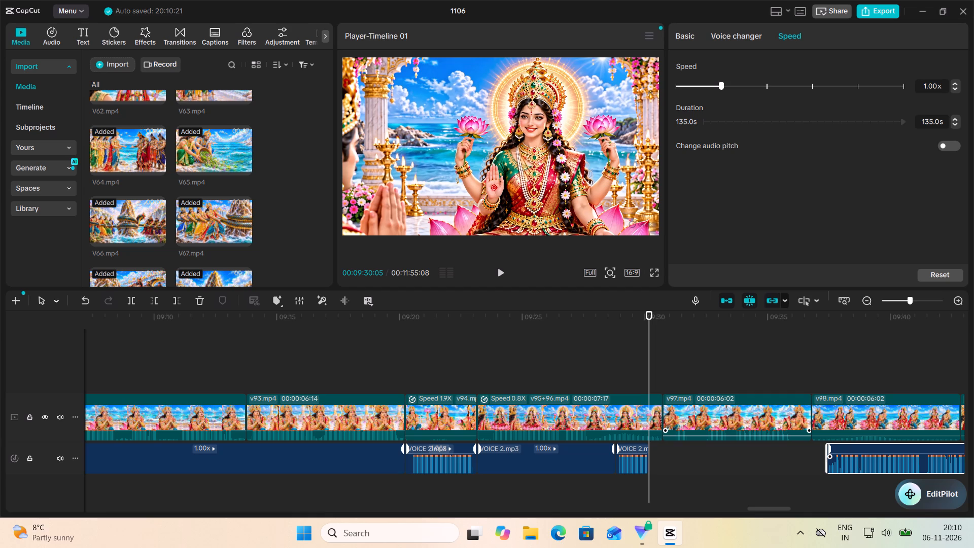
Trim the end of v95+96.mp4 to 00:00:07:00, matching the end of the short voice-over piece below it.
left_click_drag(671, 436, 677, 409)
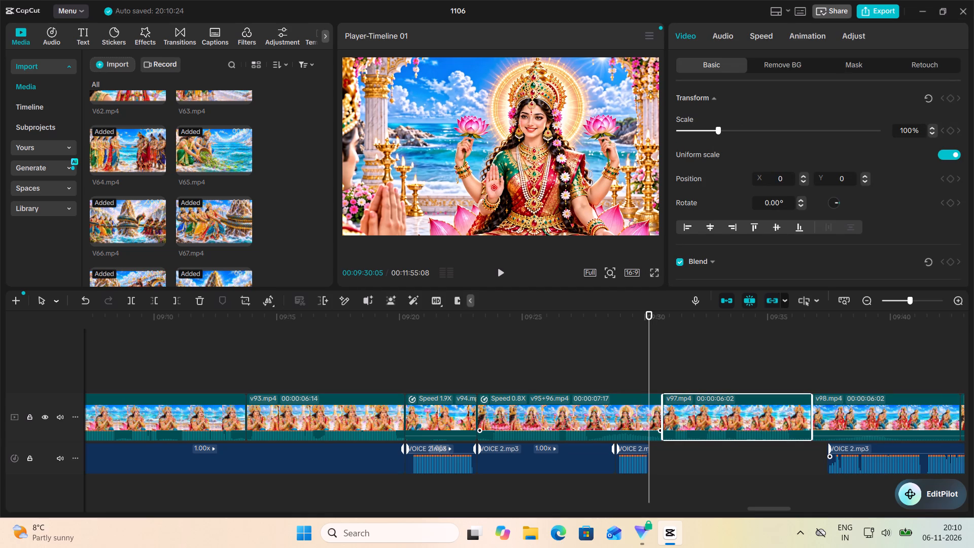
left_click(647, 404)
left_click_drag(665, 420, 645, 428)
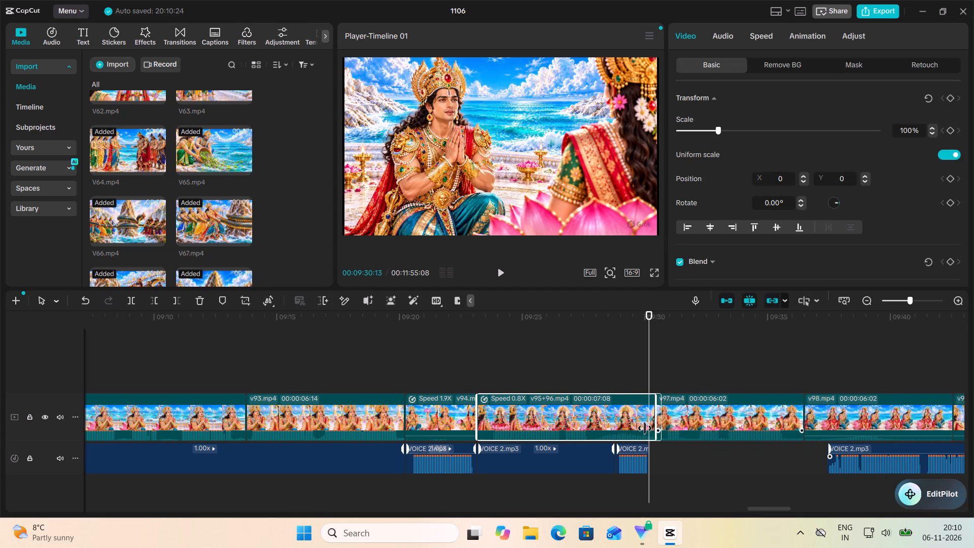
left_click_drag(645, 428, 652, 436)
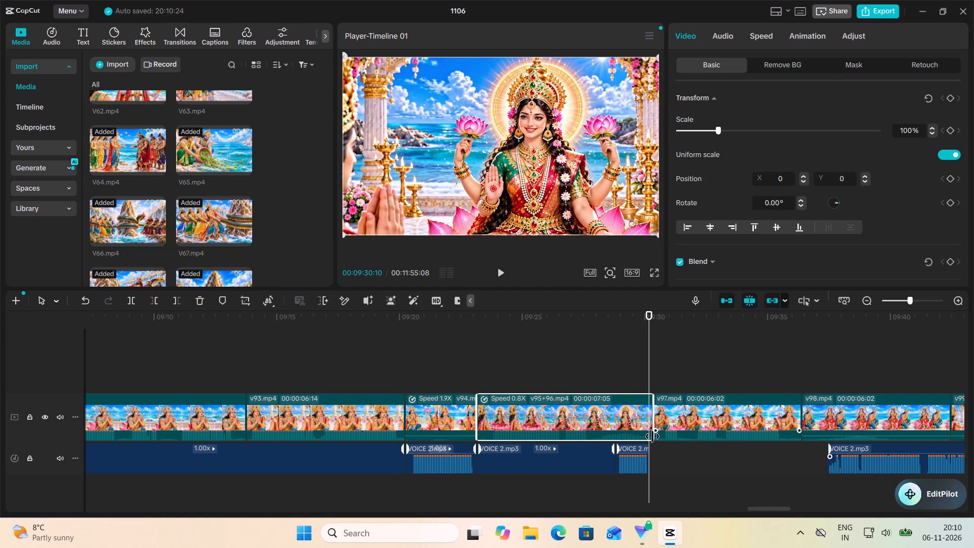
left_click_drag(652, 436, 649, 438)
left_click(589, 363)
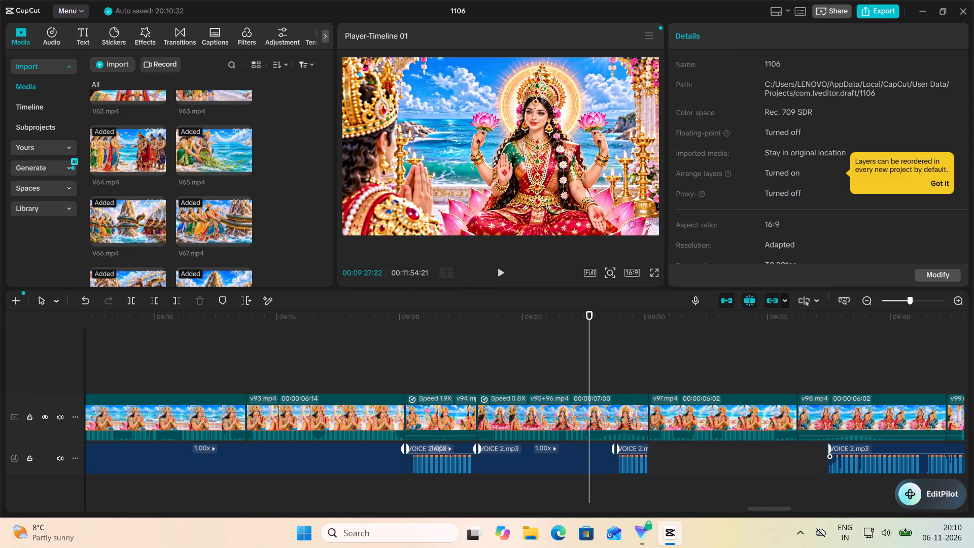
Slow v97.mp4 down to 0.90x speed, checking playback before and after the change.
left_click(501, 268)
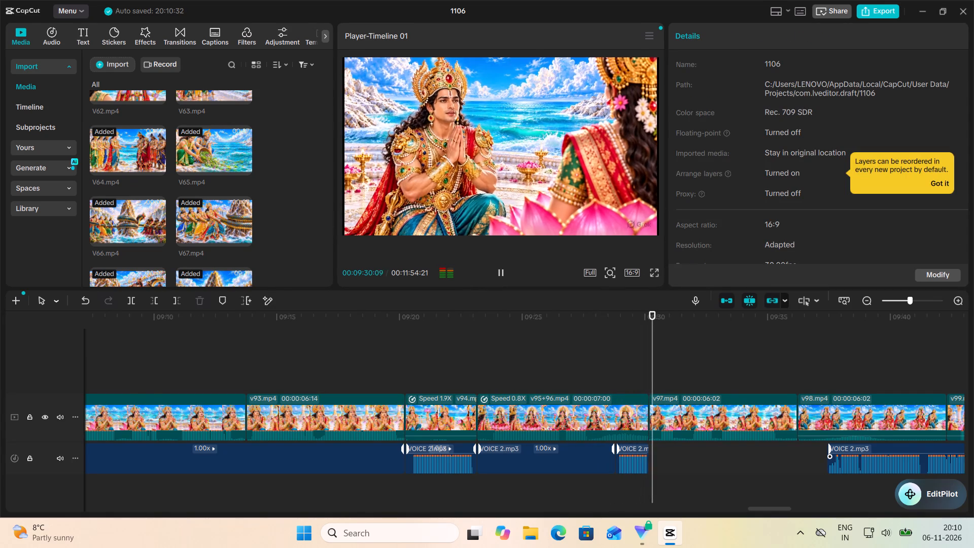
scroll(505, 343, "left", 2)
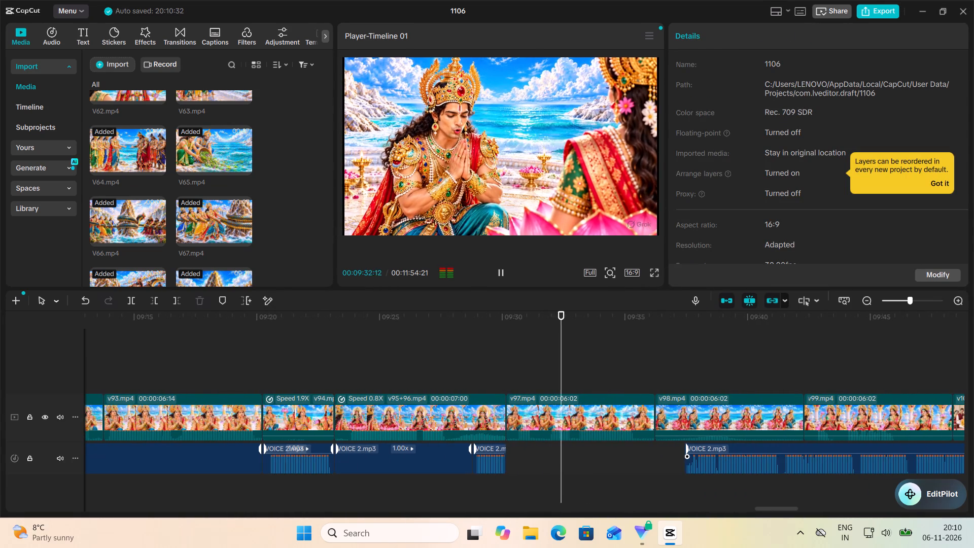
left_click(501, 270)
left_click(621, 422)
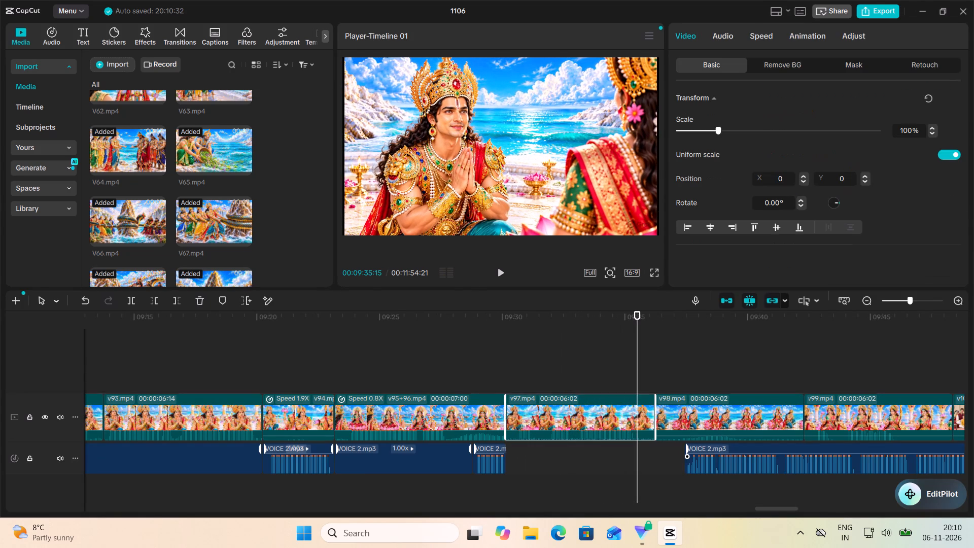
left_click(771, 33)
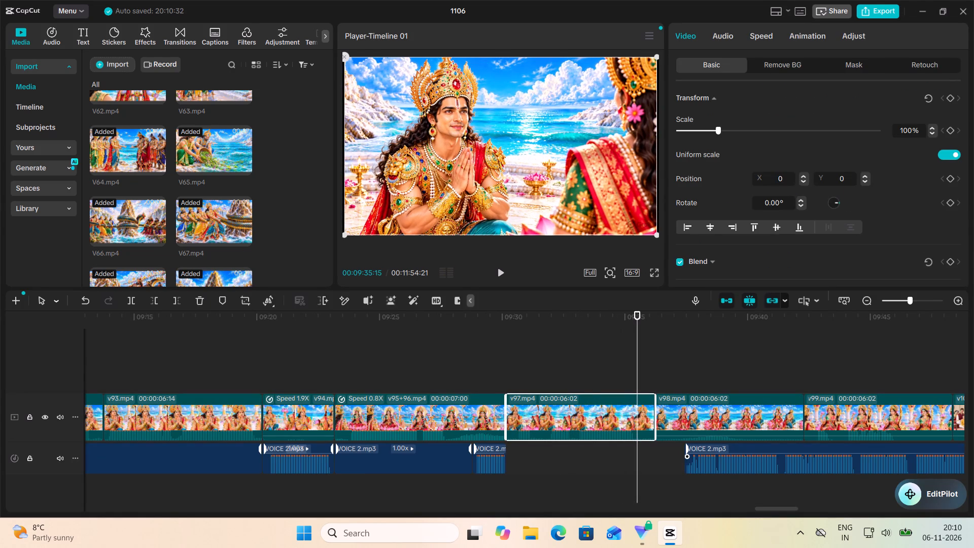
left_click(955, 119)
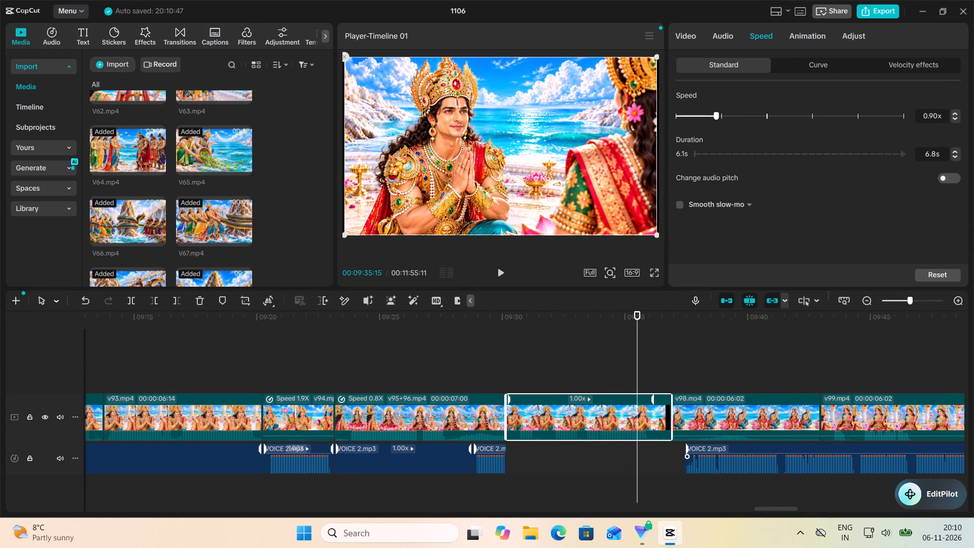
left_click(510, 378)
left_click(502, 272)
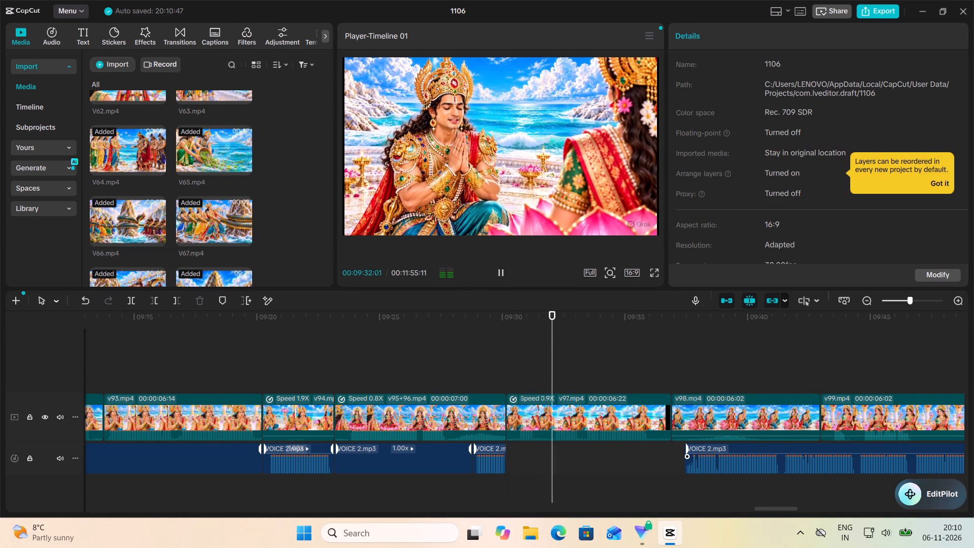
Check playback through v97.mp4 and shift the last voice-over piece earlier, starting just before the beginning of v98.mp4.
scroll(656, 357, "left", 1)
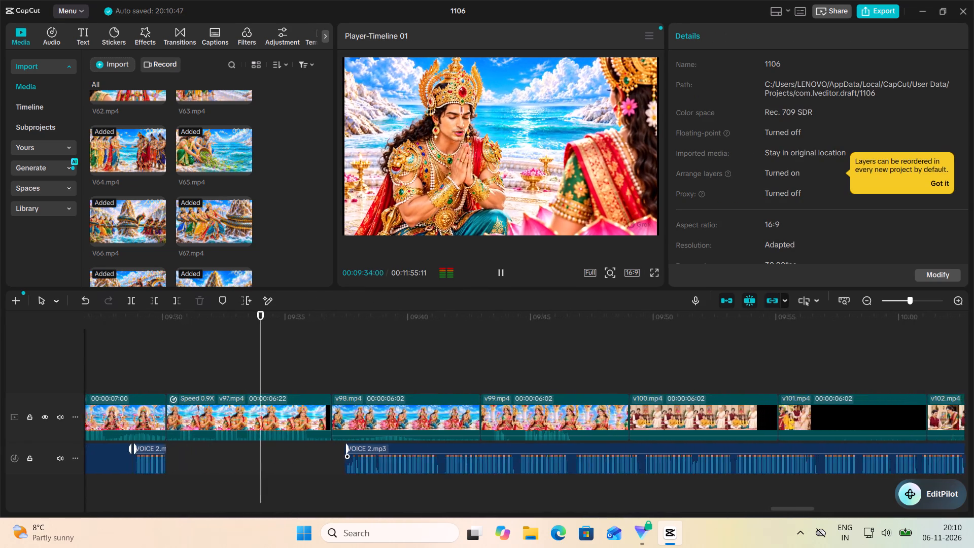
scroll(473, 378, "left", 1)
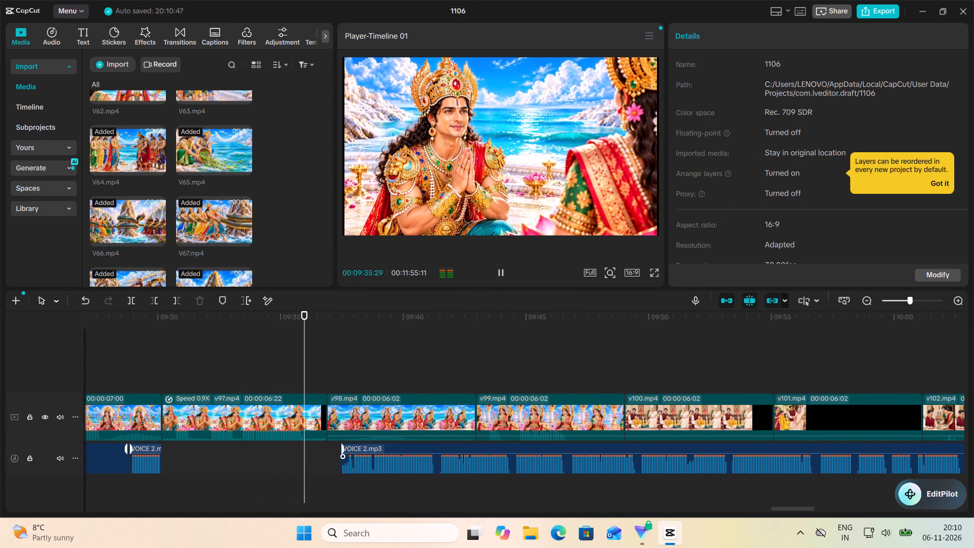
left_click(500, 272)
left_click(450, 467)
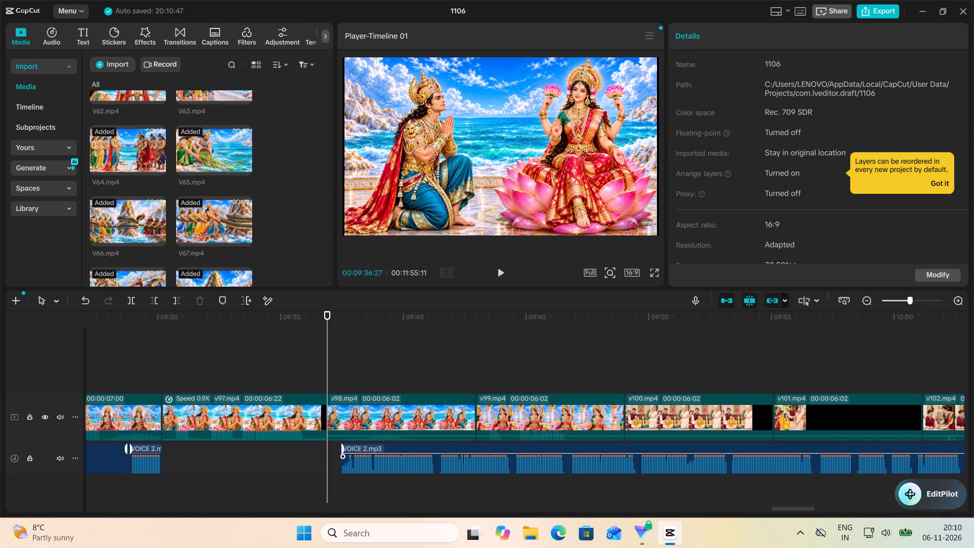
left_click_drag(445, 467, 429, 459)
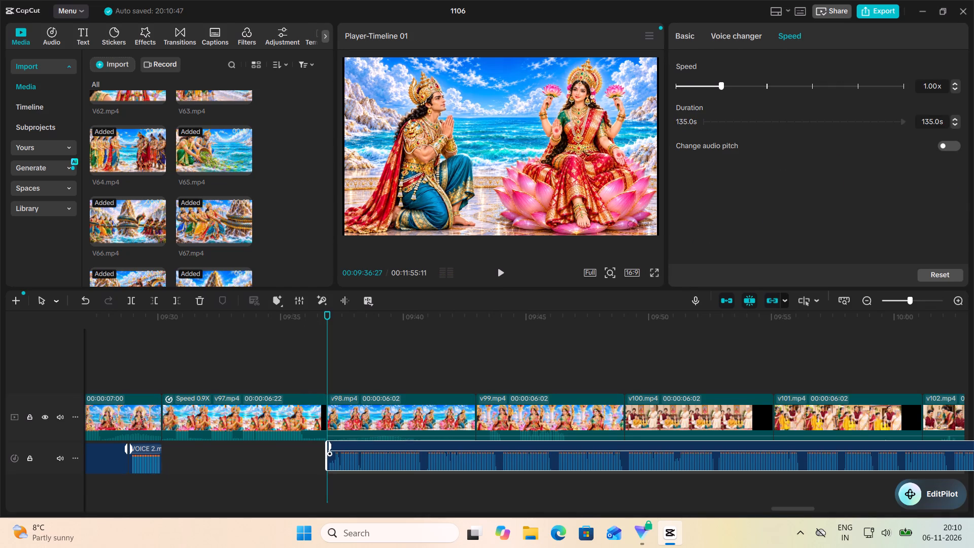
left_click_drag(429, 459, 426, 460)
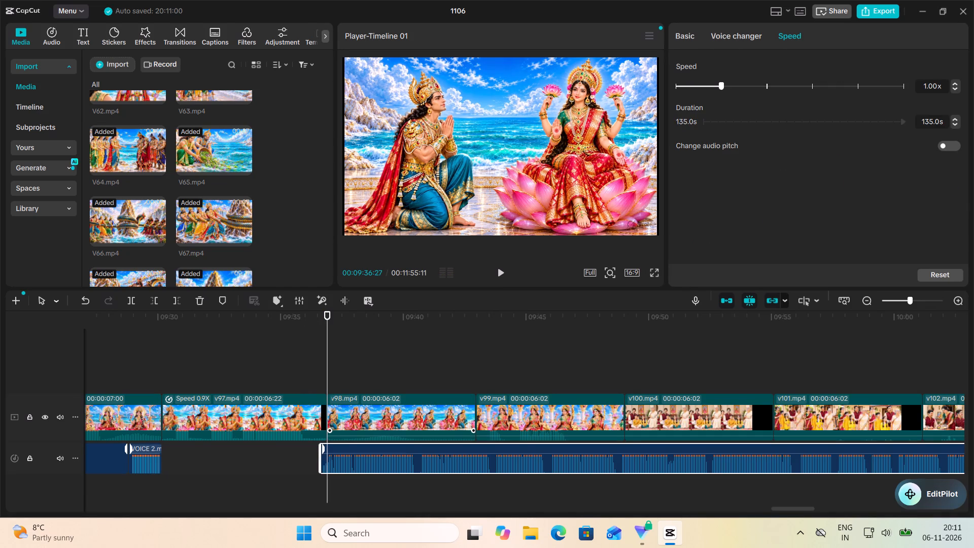
Find the narration break by playback, split the voice-over at 00:09:45:27 within v99.mp4, and move the remainder later under v100.mp4.
left_click(302, 358)
left_click(501, 273)
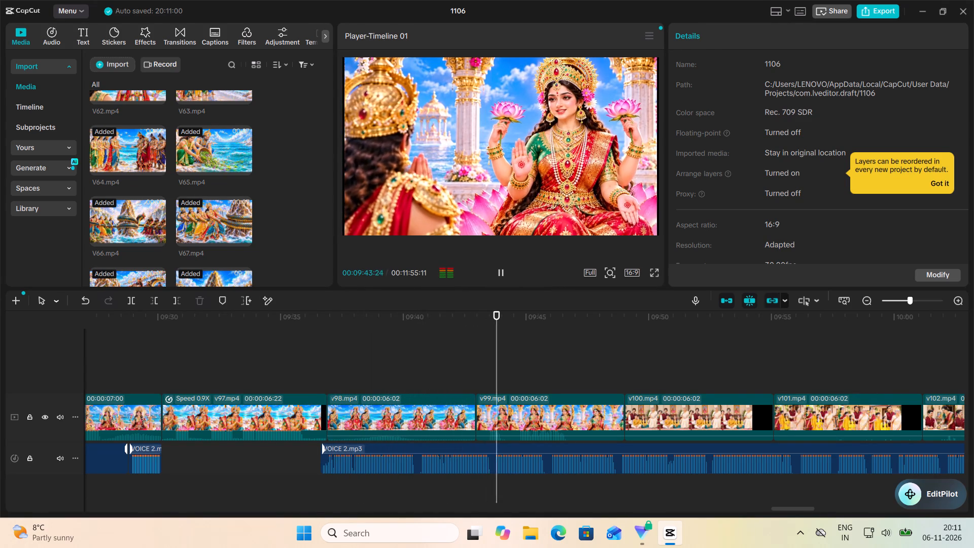
left_click(501, 273)
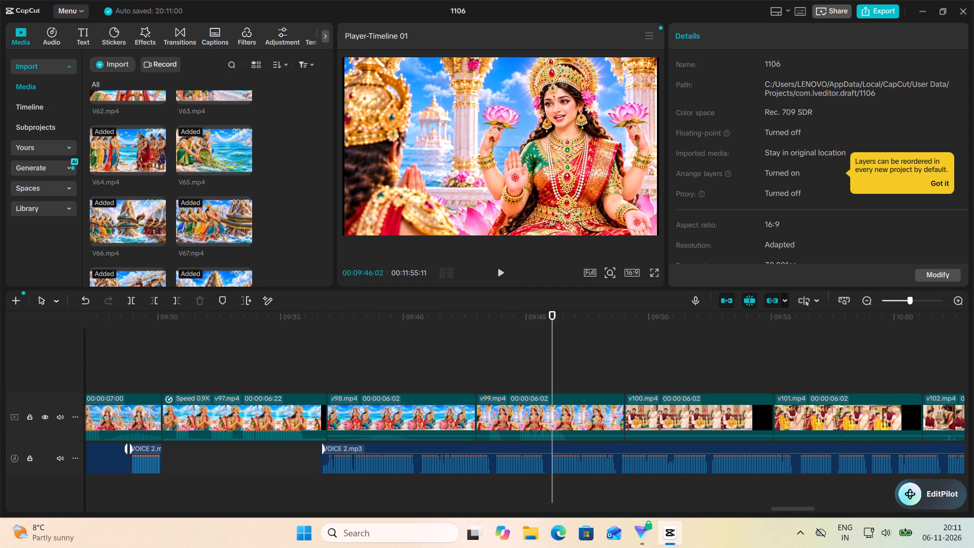
left_click(548, 377)
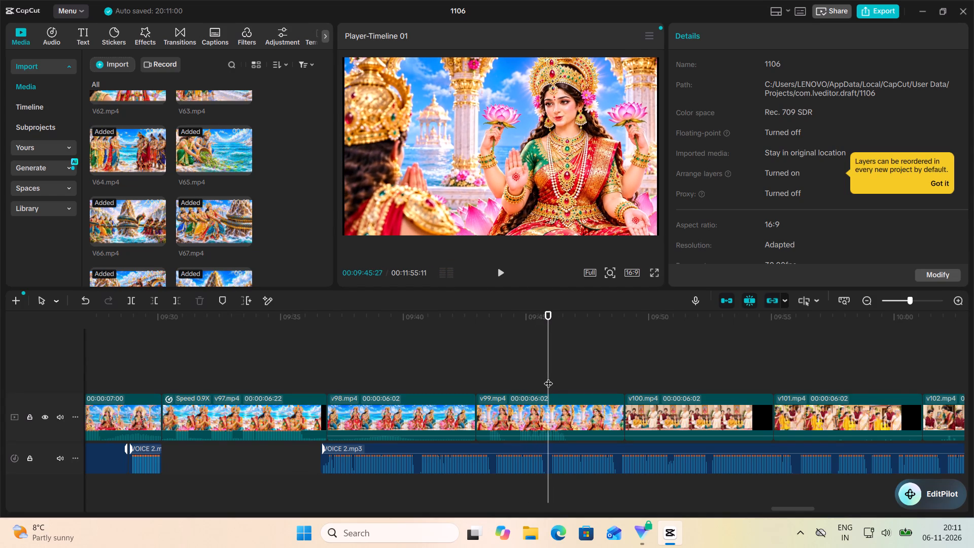
left_click(515, 466)
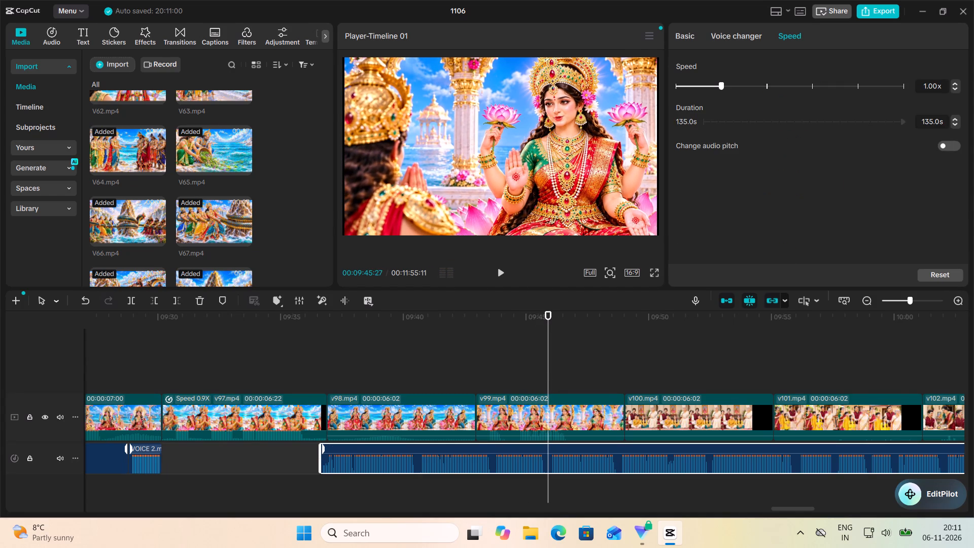
left_click(129, 300)
left_click_drag(565, 462, 692, 465)
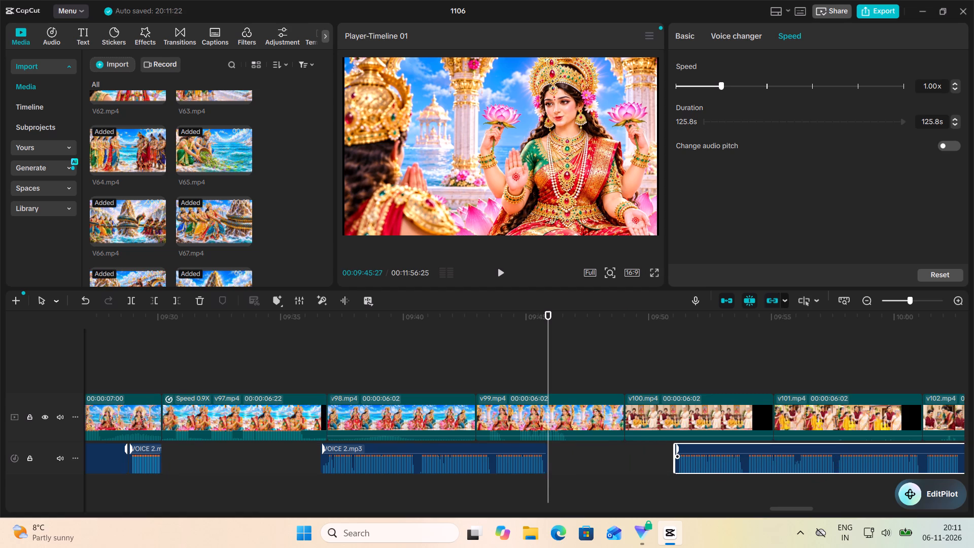
Shift the 9.3-second voice-over piece beneath v98.mp4 slightly earlier on its track and check the timing by playback.
left_click(339, 455)
left_click_drag(337, 465, 325, 475)
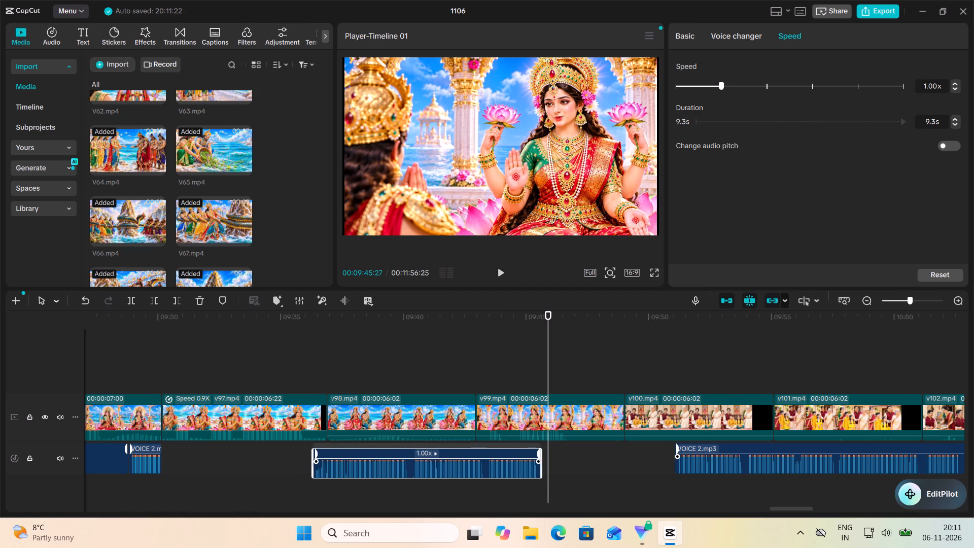
left_click_drag(325, 475, 332, 464)
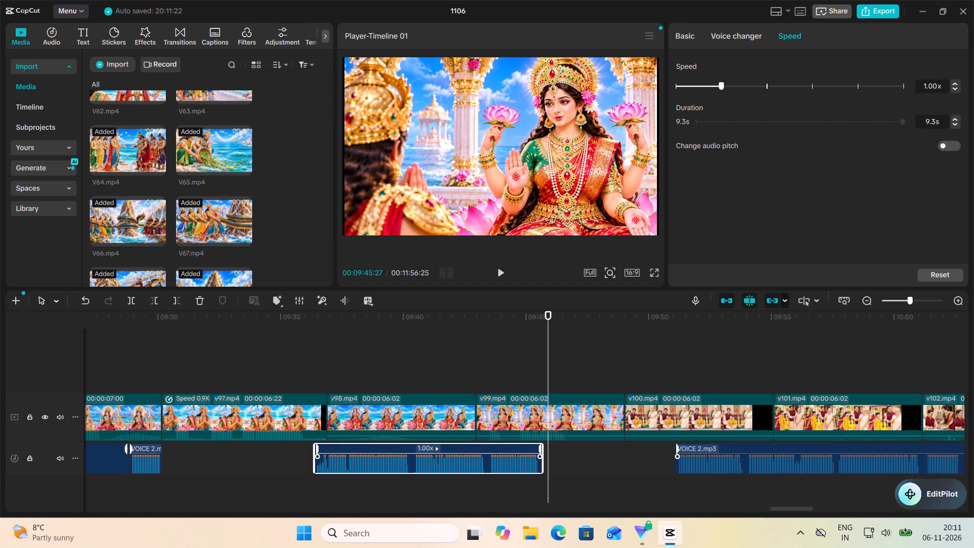
left_click(306, 360)
left_click(504, 276)
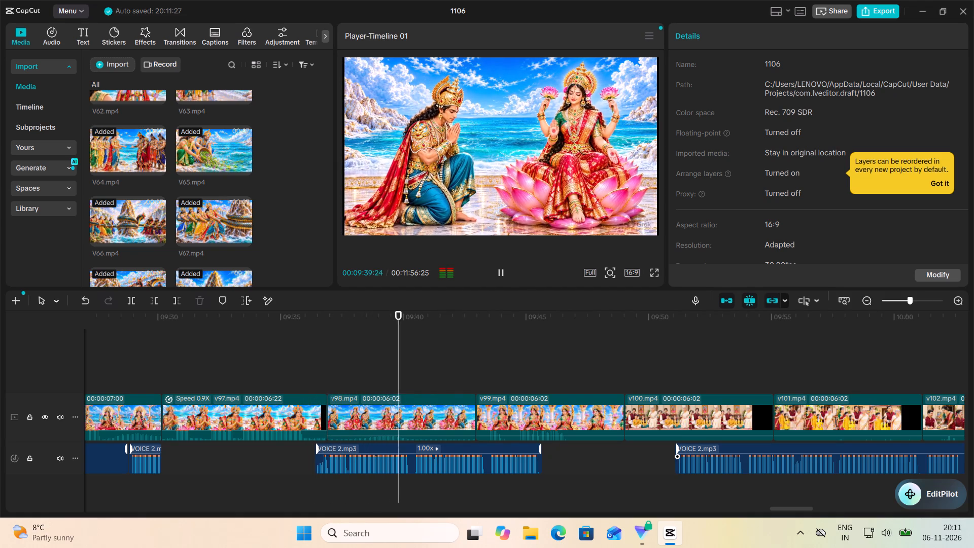
left_click(498, 278)
left_click(254, 355)
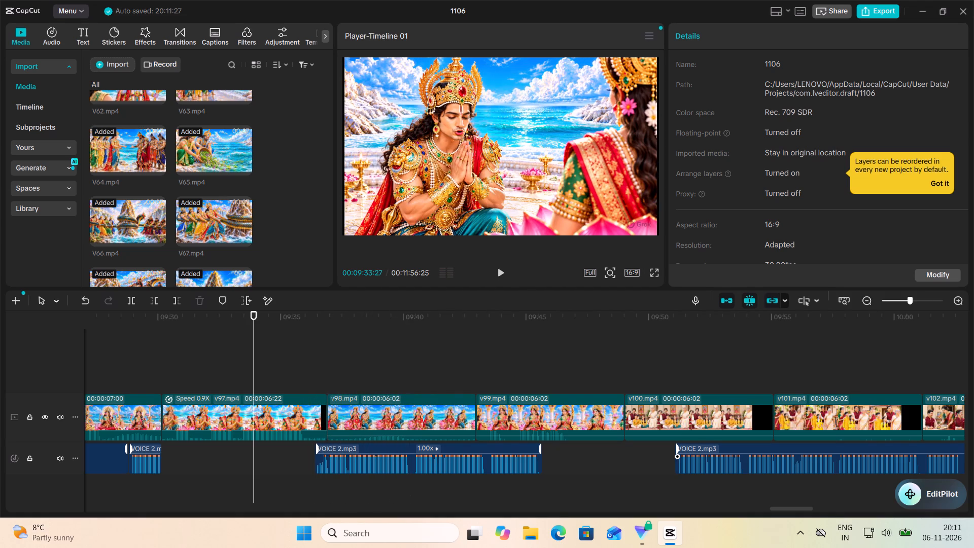
left_click(502, 272)
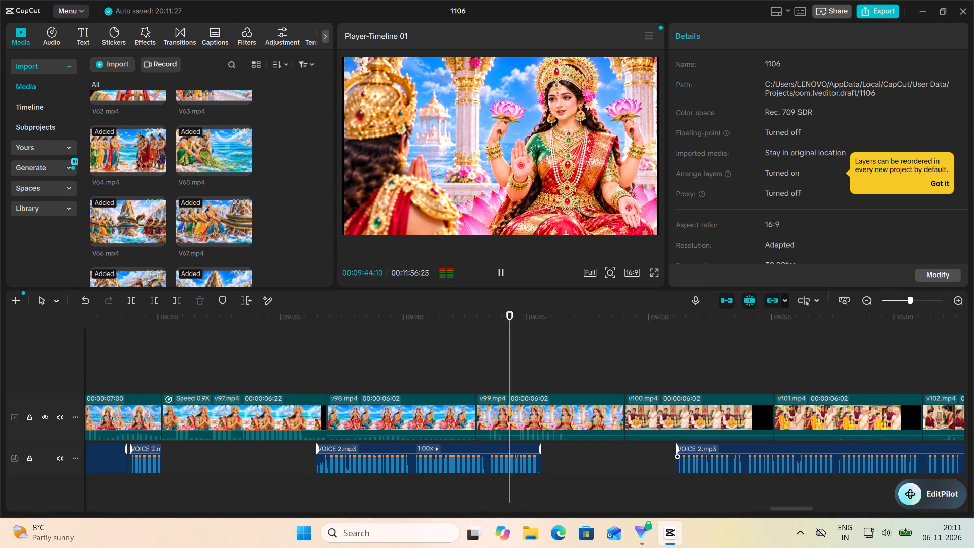
left_click(502, 272)
Slow v98.mp4 down to 0.69x speed, stretching it to the end of the voice-over piece below.
left_click(429, 426)
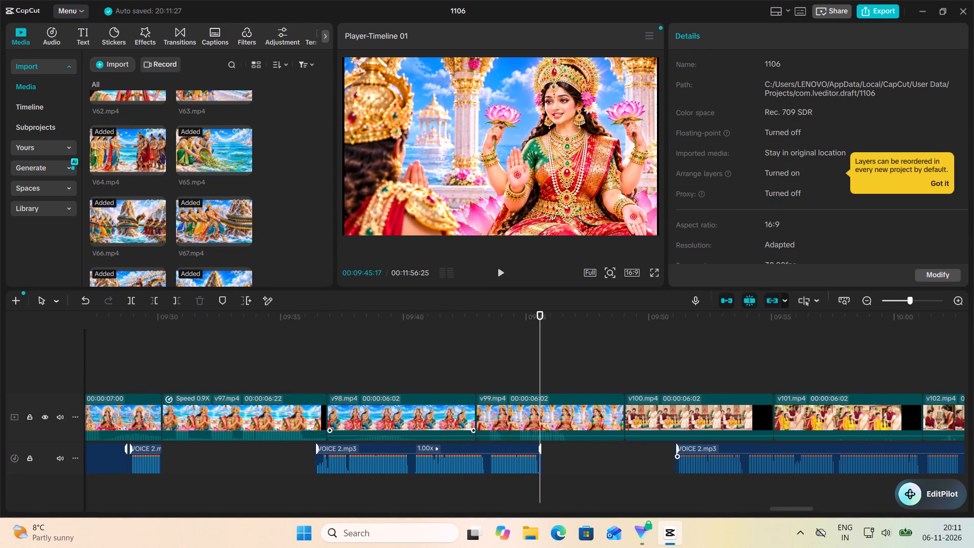
left_click(752, 33)
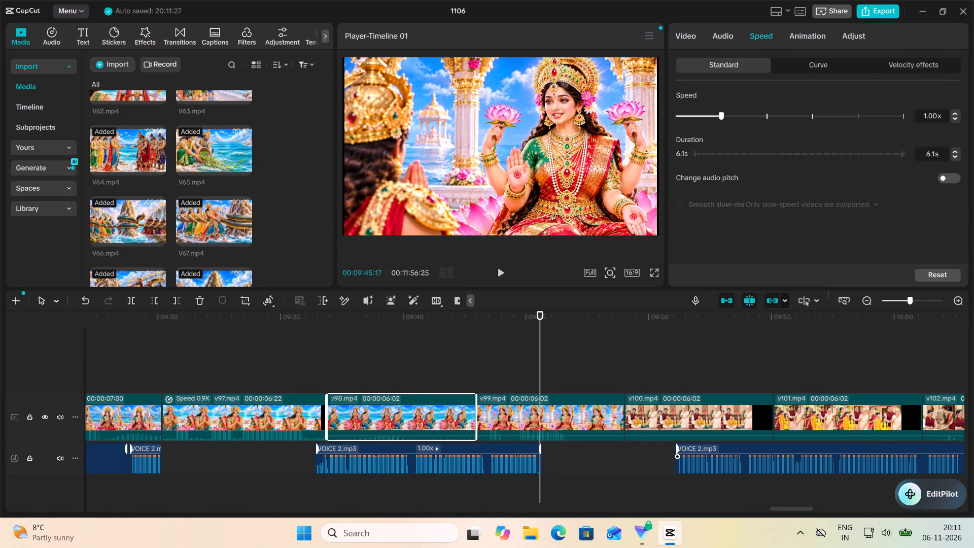
left_click(714, 115)
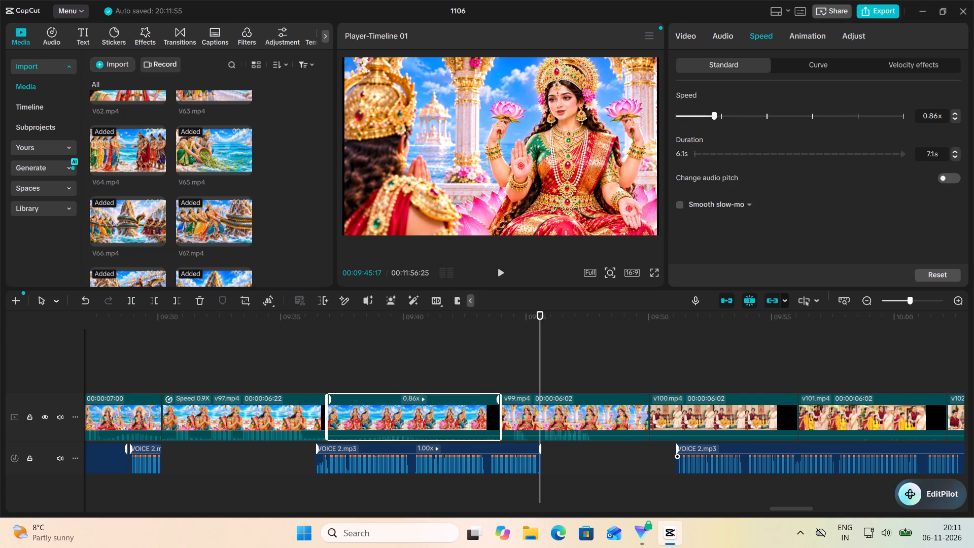
left_click(706, 117)
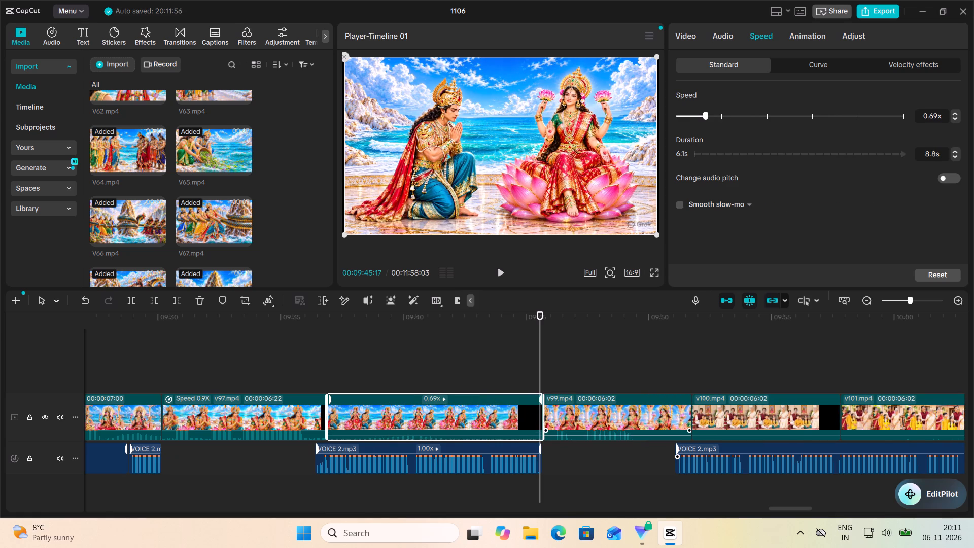
Play the narration, split the last voice-over piece at 00:09:53:24 under v100.mp4, and move its short front part to a separate audio track.
left_click_drag(587, 436, 589, 420)
scroll(618, 485, "left", 1)
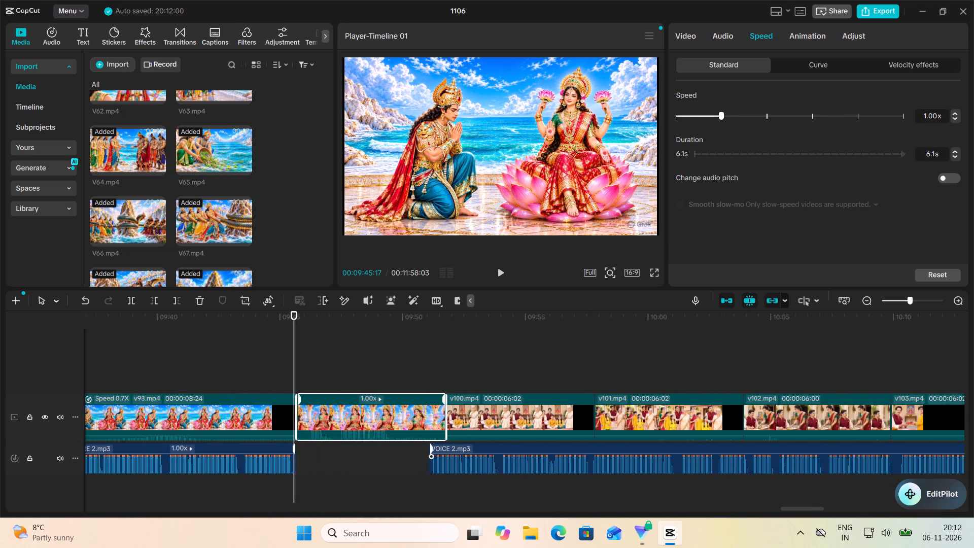
scroll(421, 455, "left", 1)
left_click(377, 373)
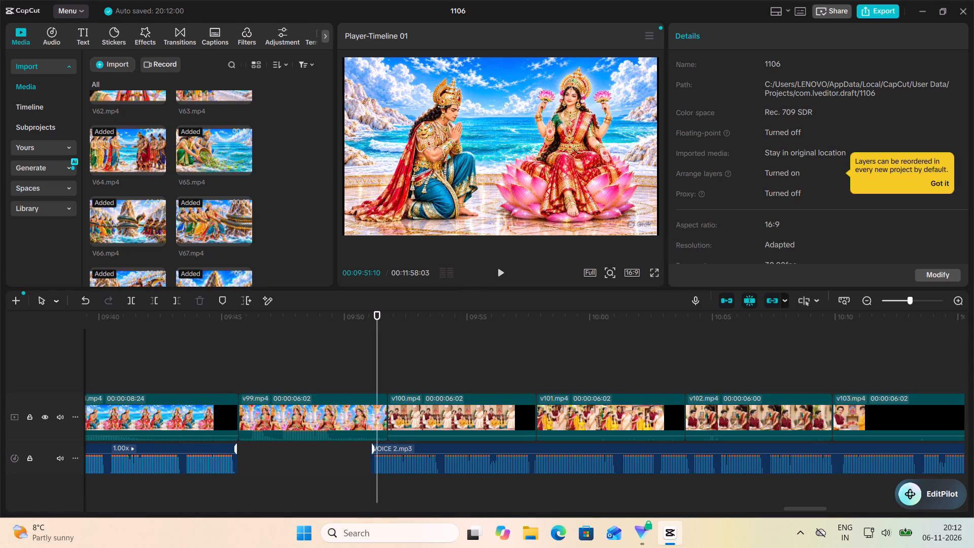
left_click(505, 275)
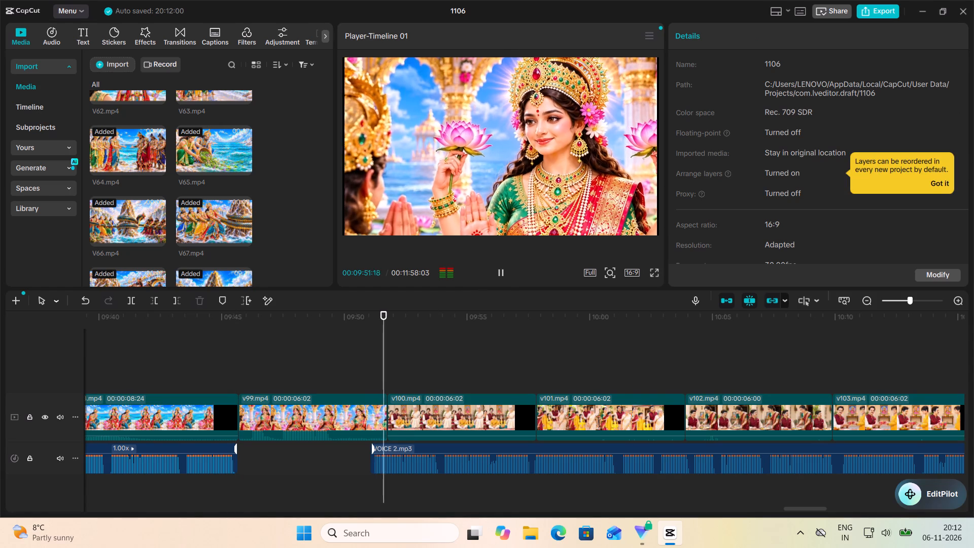
left_click(501, 272)
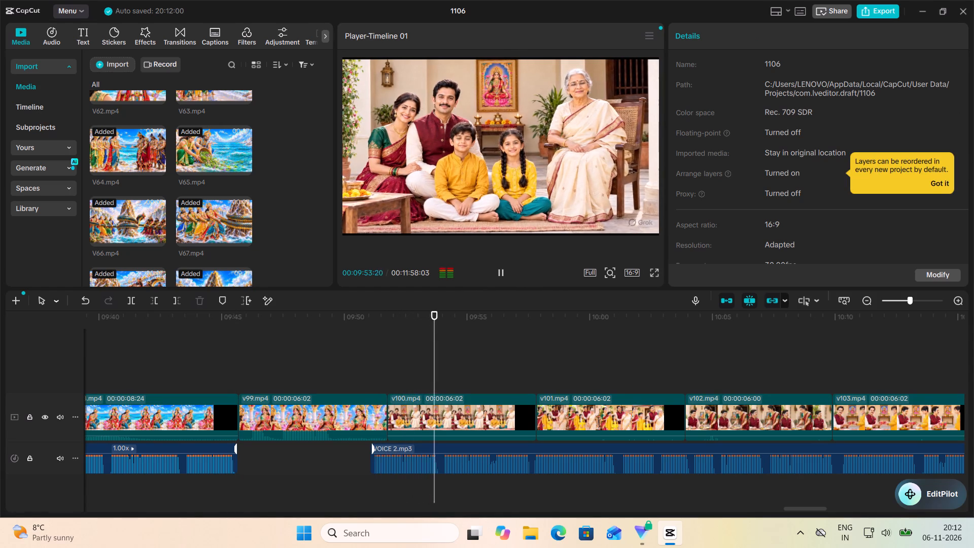
left_click(413, 460)
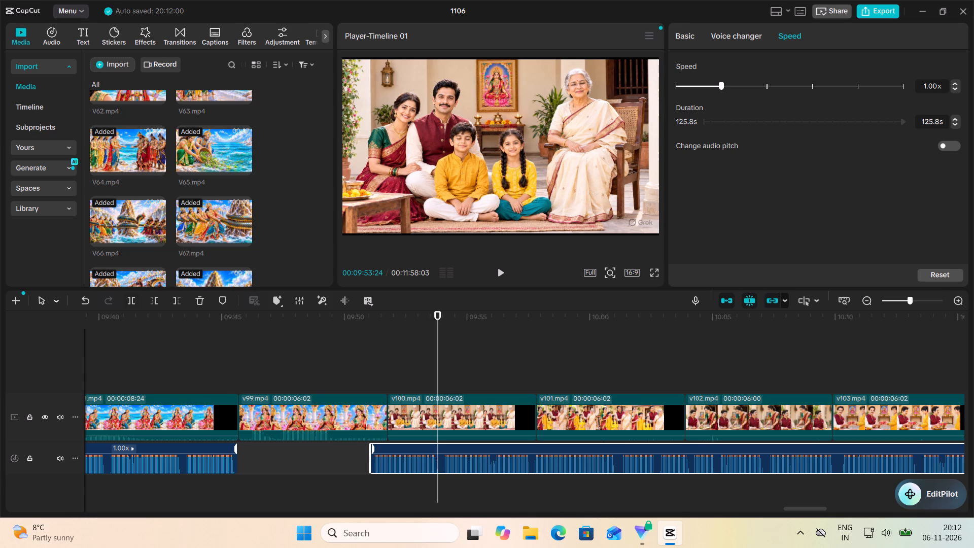
left_click(132, 297)
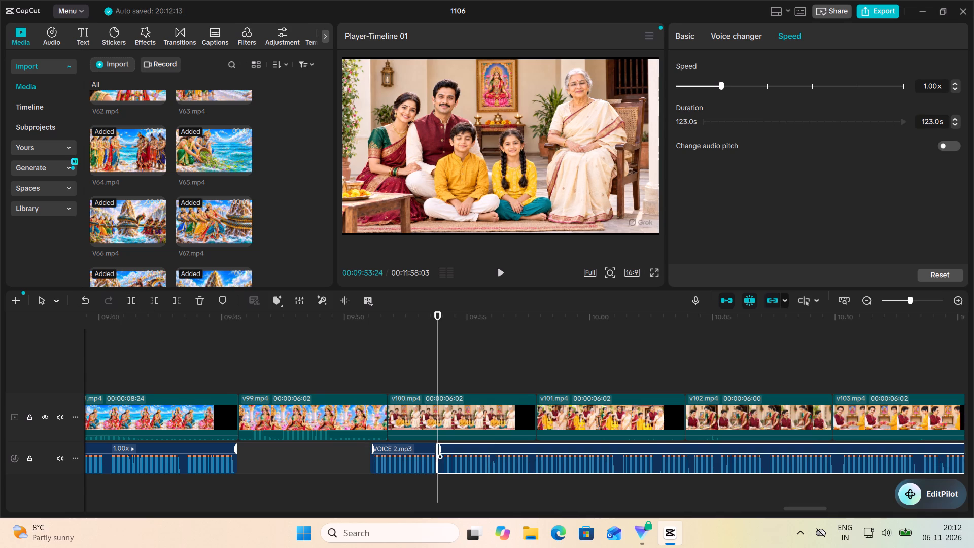
left_click_drag(408, 460, 393, 492)
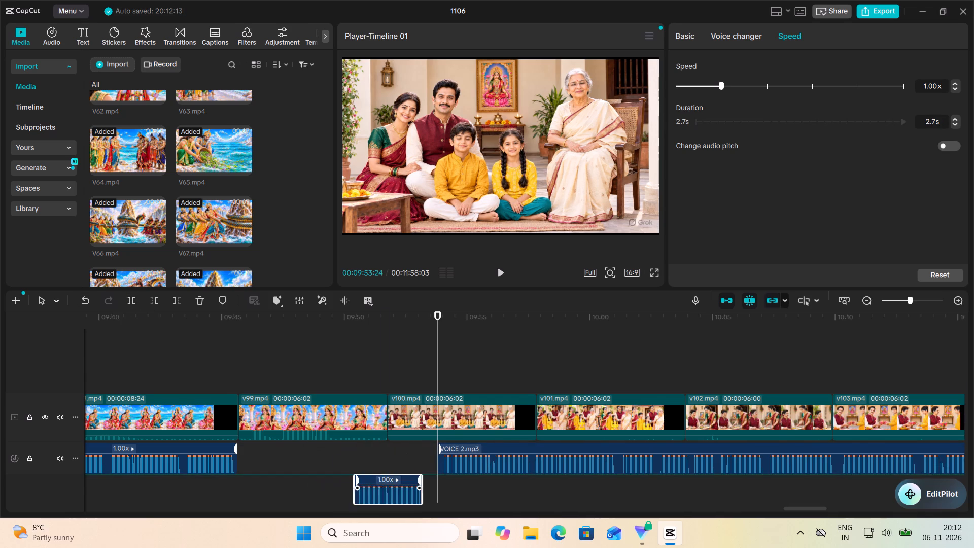
Split v99.mp4 at 00:09:49:23 and move its short end part ahead of the rest of v99.mp4.
left_click(349, 342)
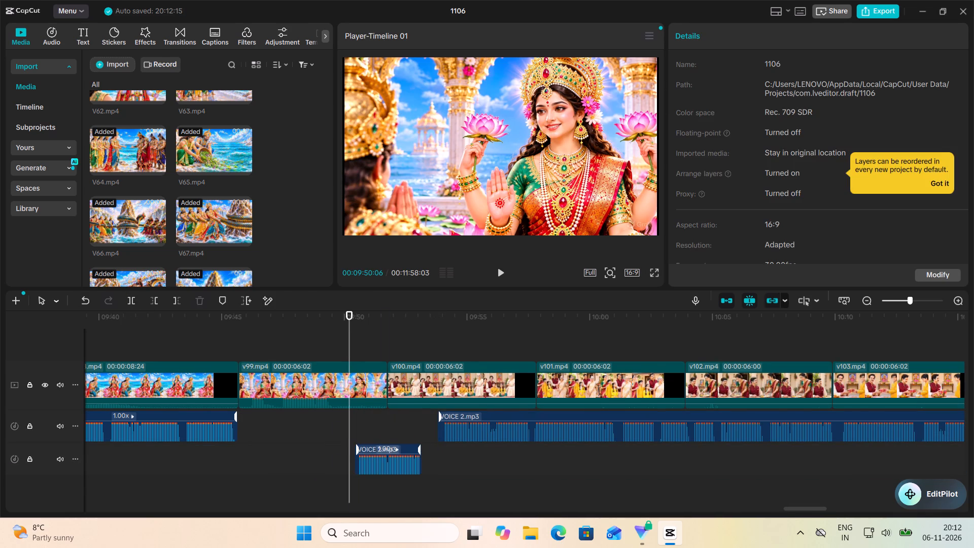
left_click(338, 334)
left_click(362, 392)
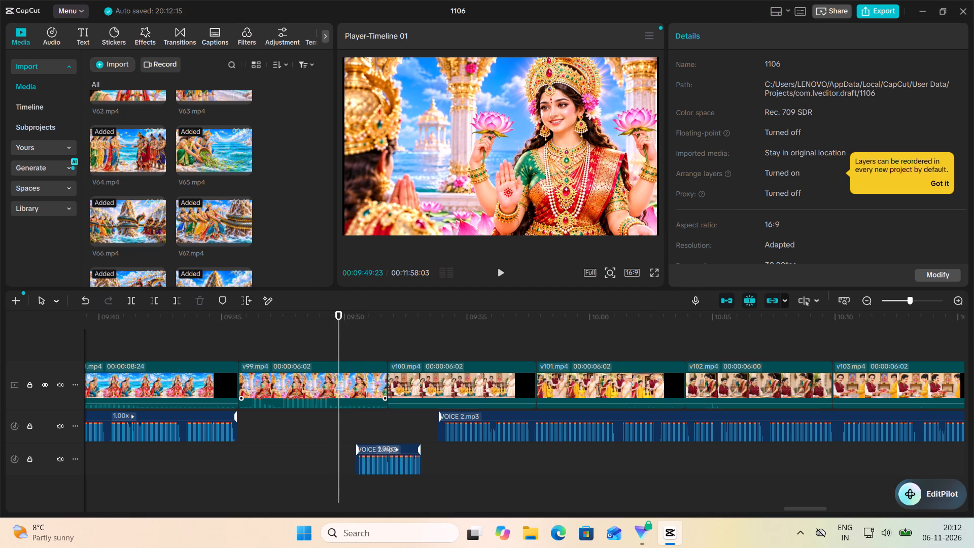
left_click(126, 300)
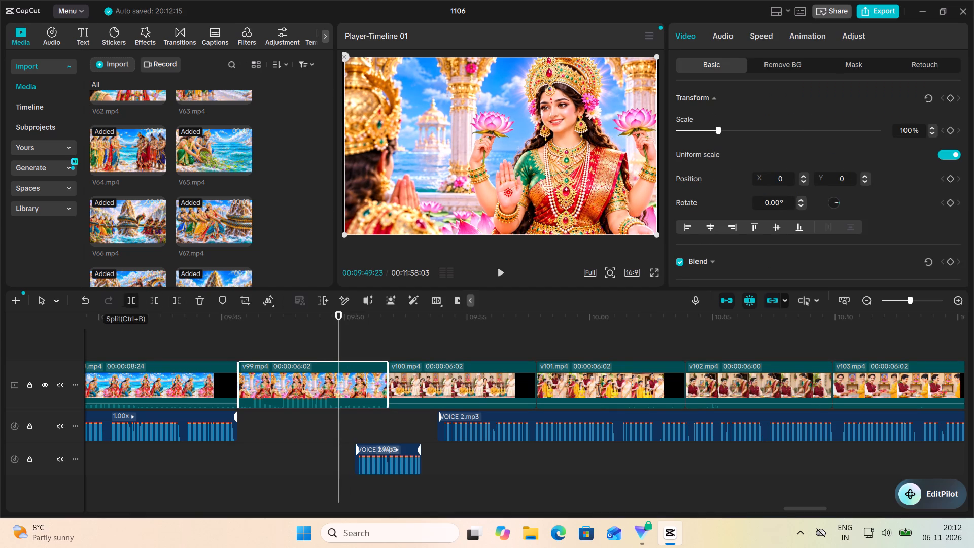
left_click_drag(358, 381, 263, 379)
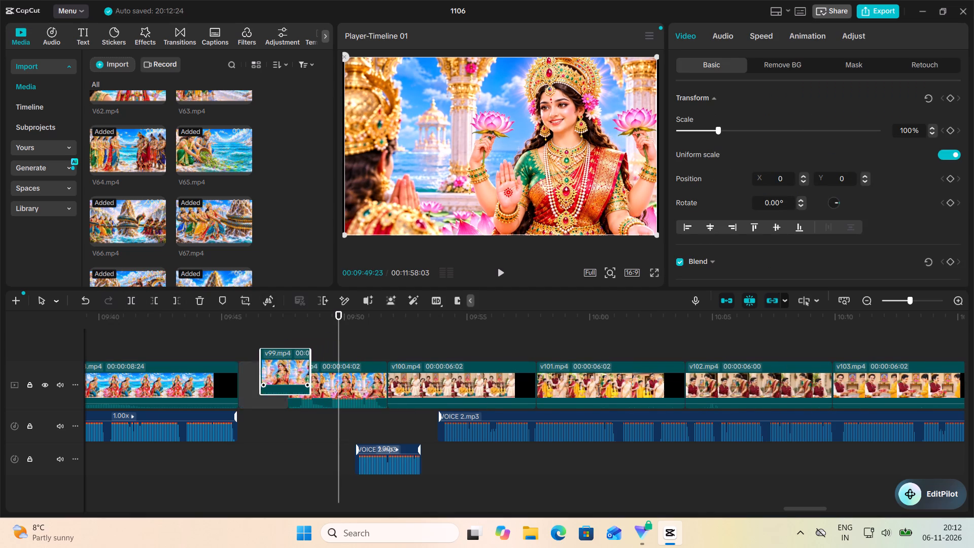
left_click_drag(263, 379, 257, 386)
Move the 2.7-second voice-over piece back to the main audio track, starting at the beginning of the first v99.mp4 part.
left_click(398, 463)
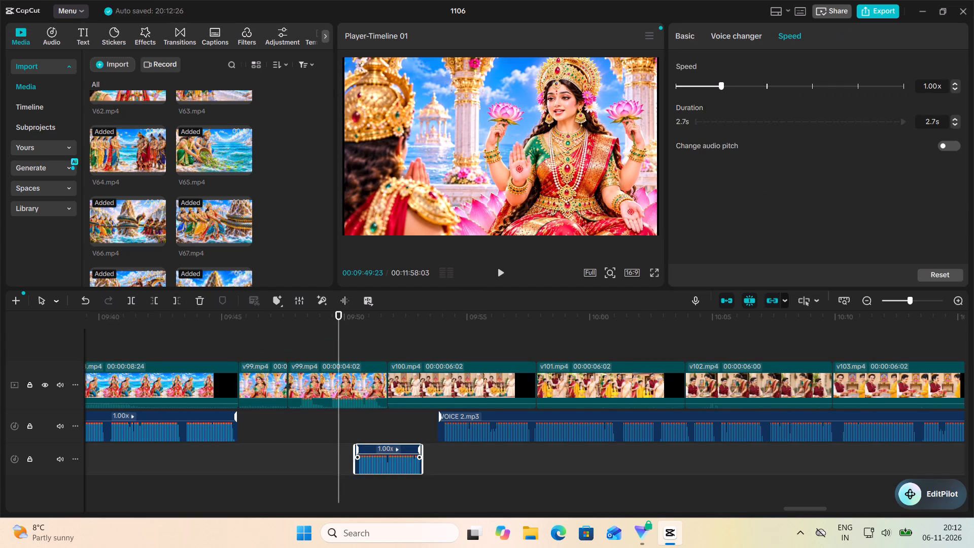
left_click_drag(396, 463, 273, 437)
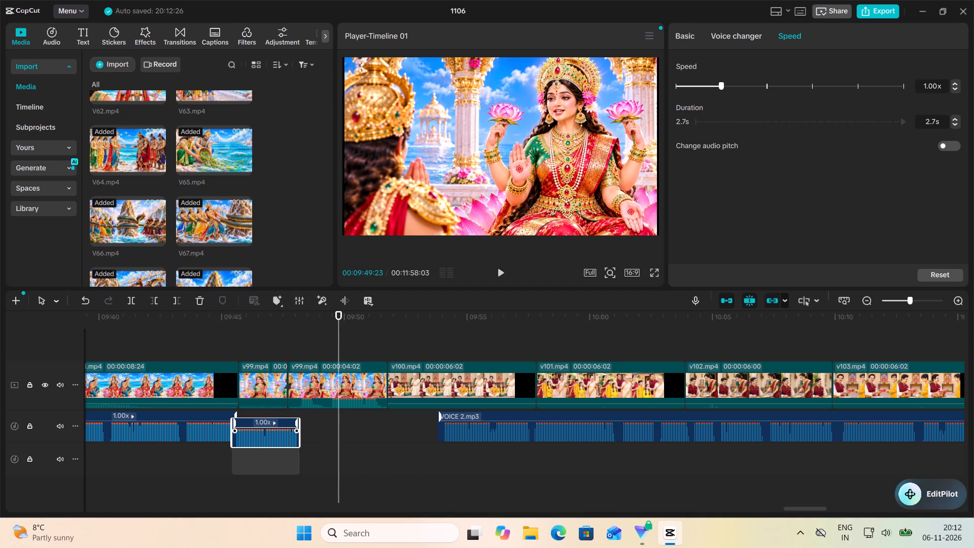
left_click_drag(273, 437, 281, 435)
Slow the short first part of v99.mp4 down to 0.79x speed.
left_click(270, 405)
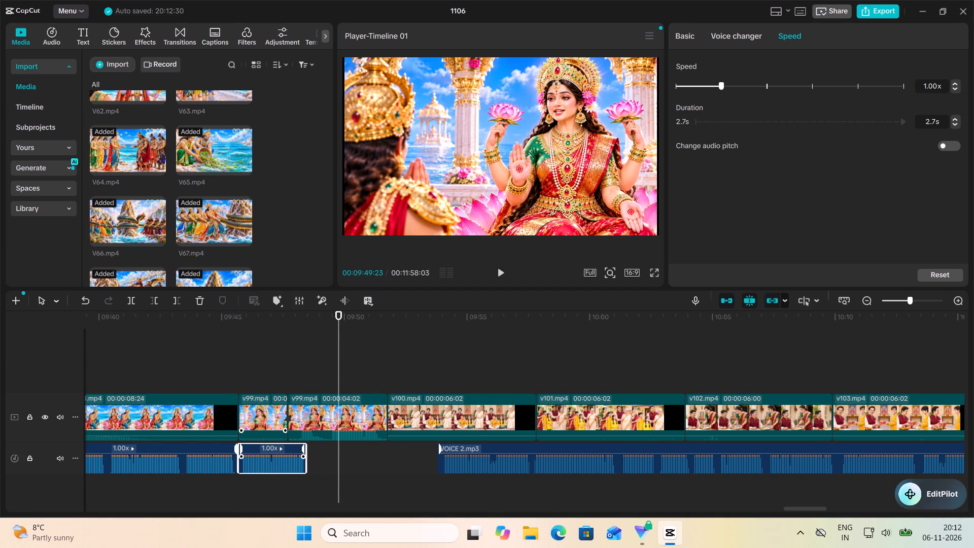
left_click(762, 37)
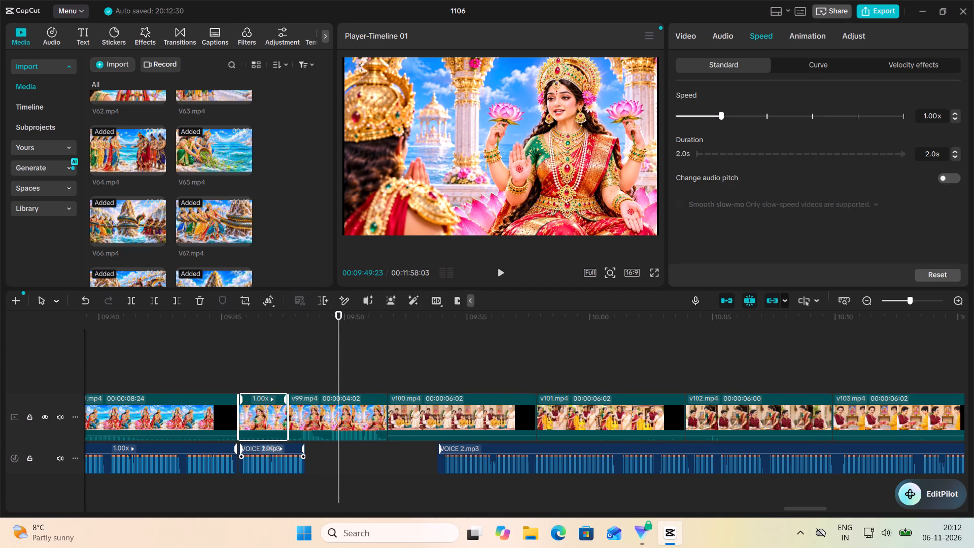
left_click(711, 117)
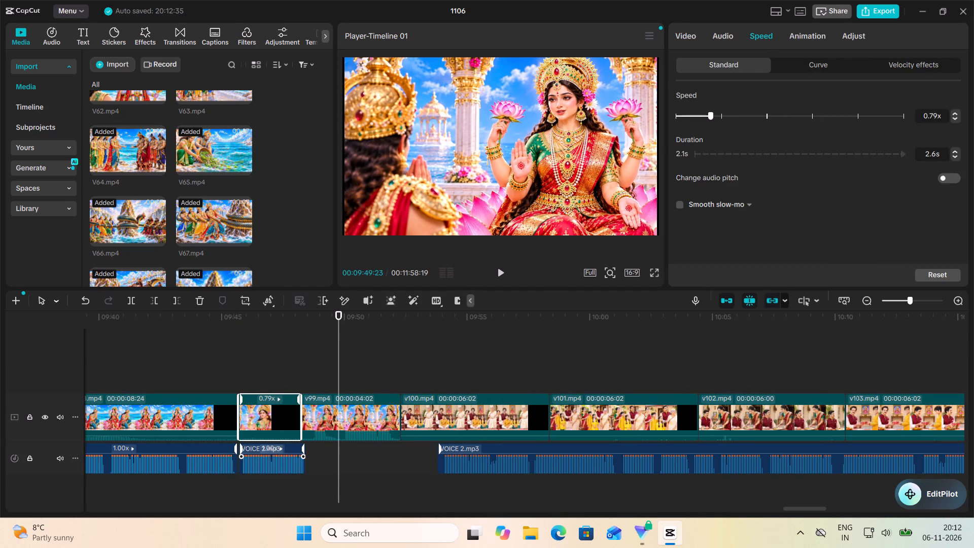
Slow the short first part of v99.mp4 down further to 0.72x speed.
left_click(707, 118)
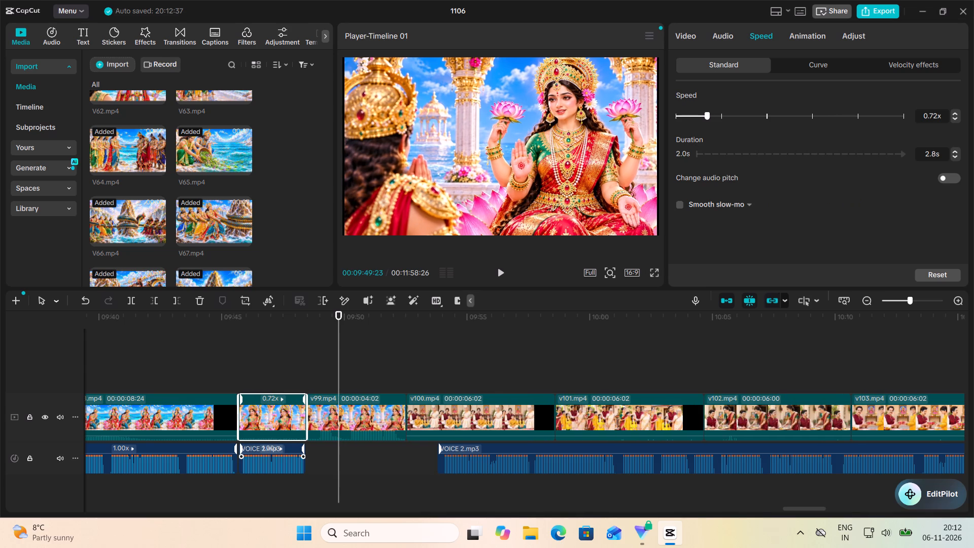
left_click(236, 360)
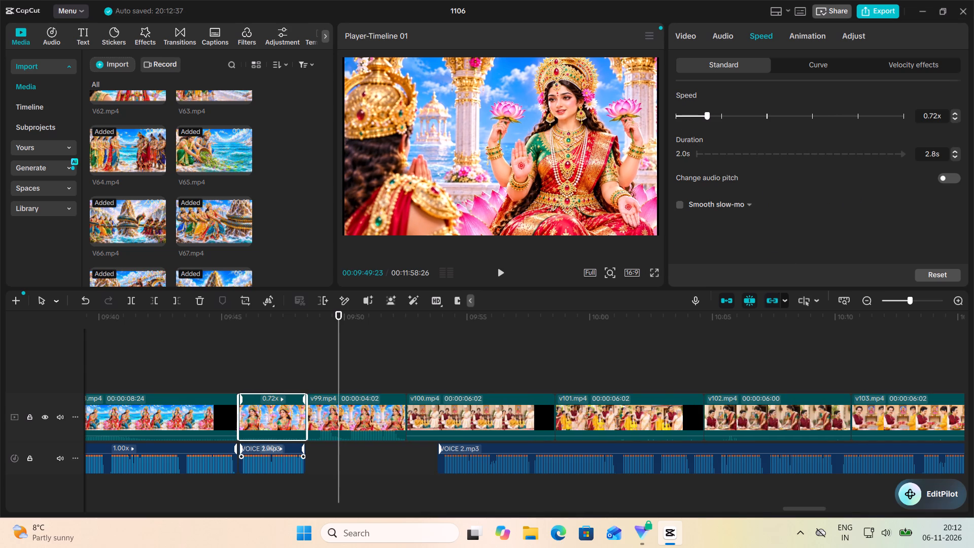
Play back the remaining part of v99.mp4 and slow that part down to 0.90x speed.
left_click(499, 274)
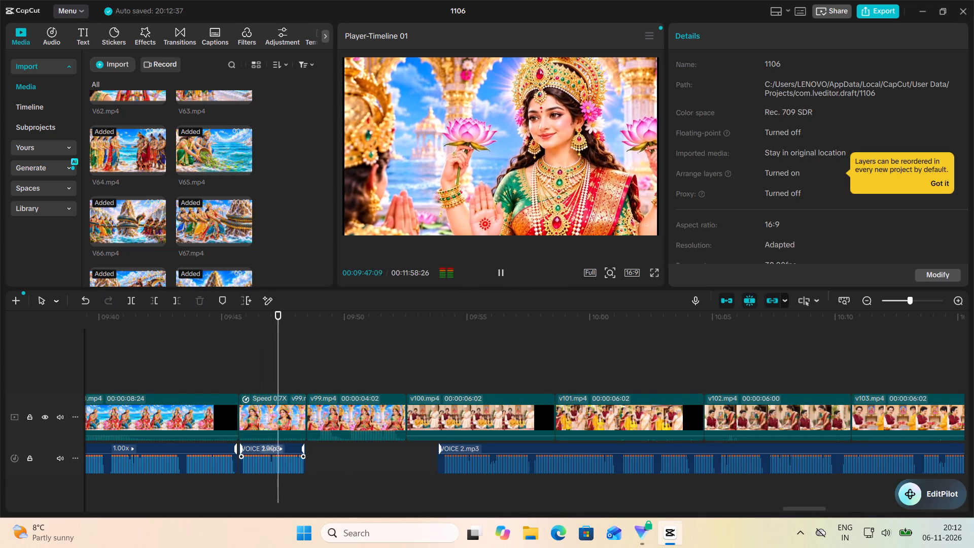
left_click(502, 274)
left_click(346, 404)
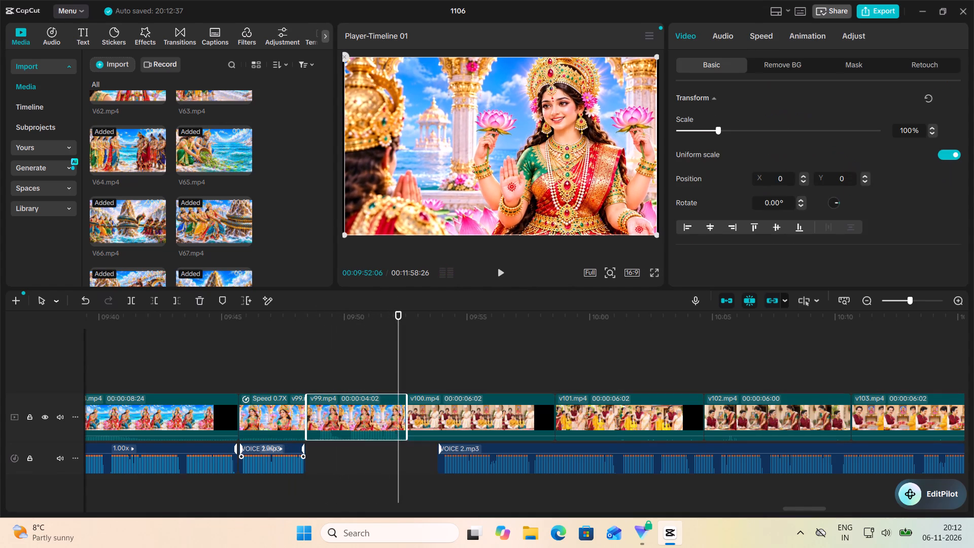
left_click(764, 37)
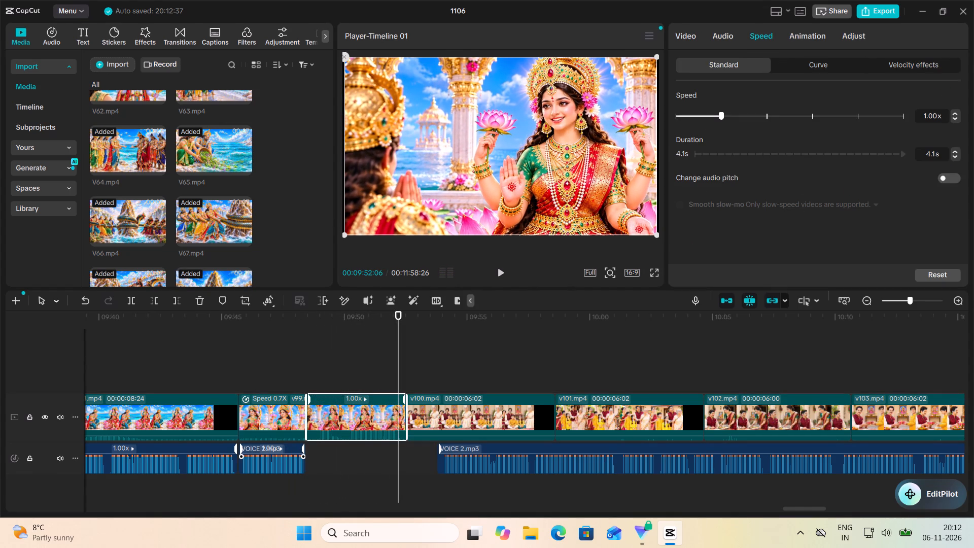
left_click(955, 118)
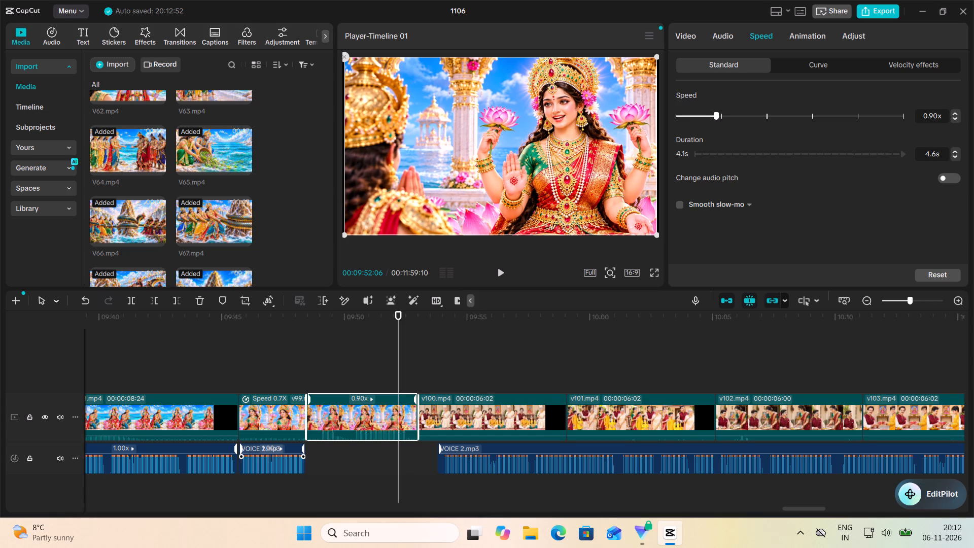
Play through the retimed v99.mp4 parts and move the long last voice-over piece earlier, starting at the beginning of v100.mp4.
left_click(301, 368)
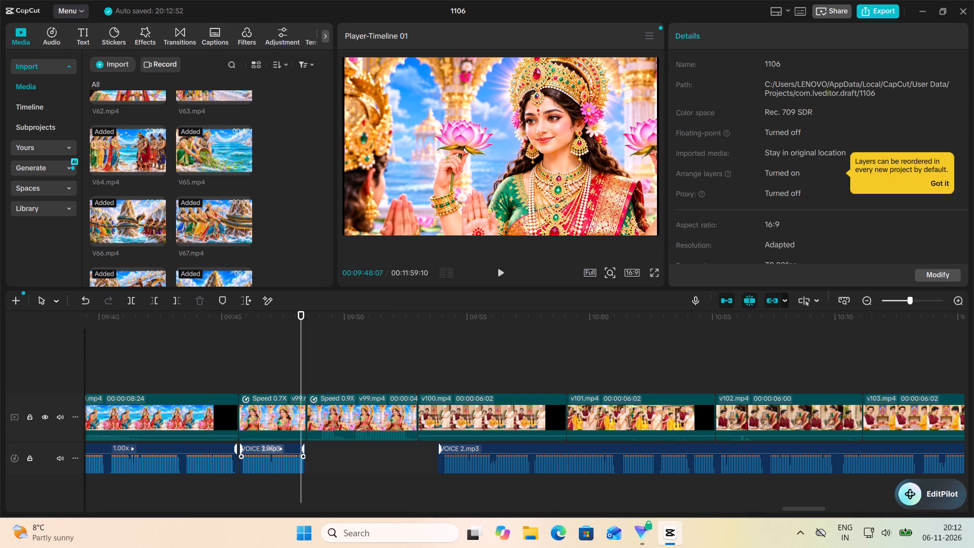
left_click(499, 275)
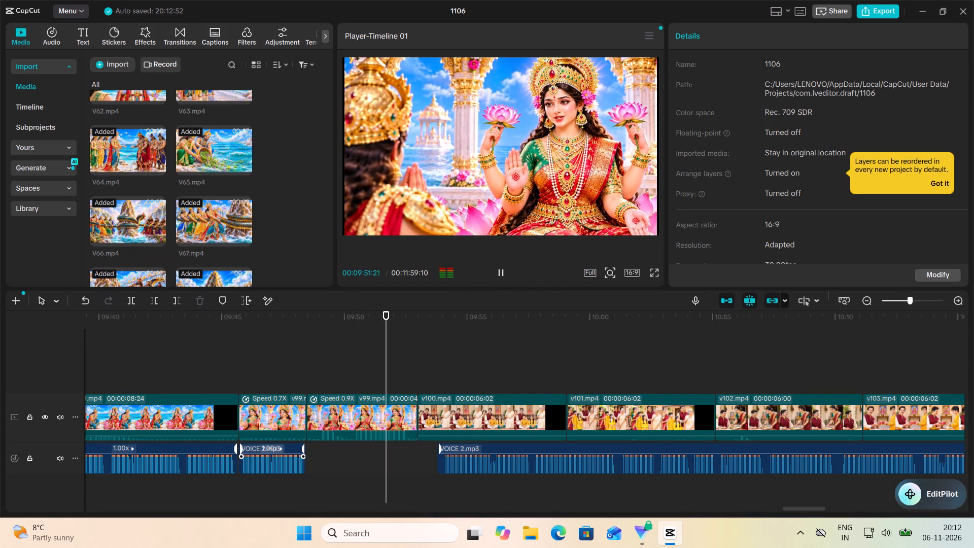
left_click(499, 275)
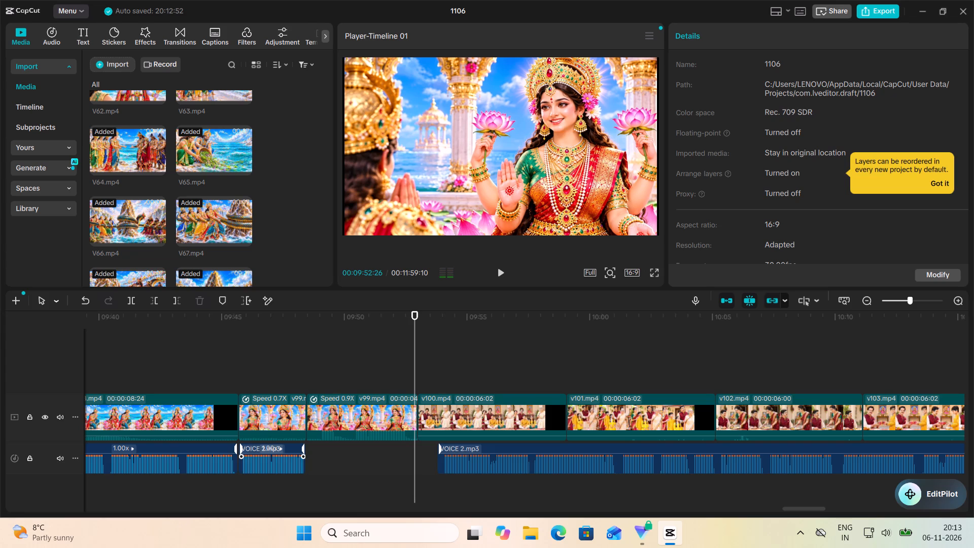
left_click_drag(493, 471, 497, 467)
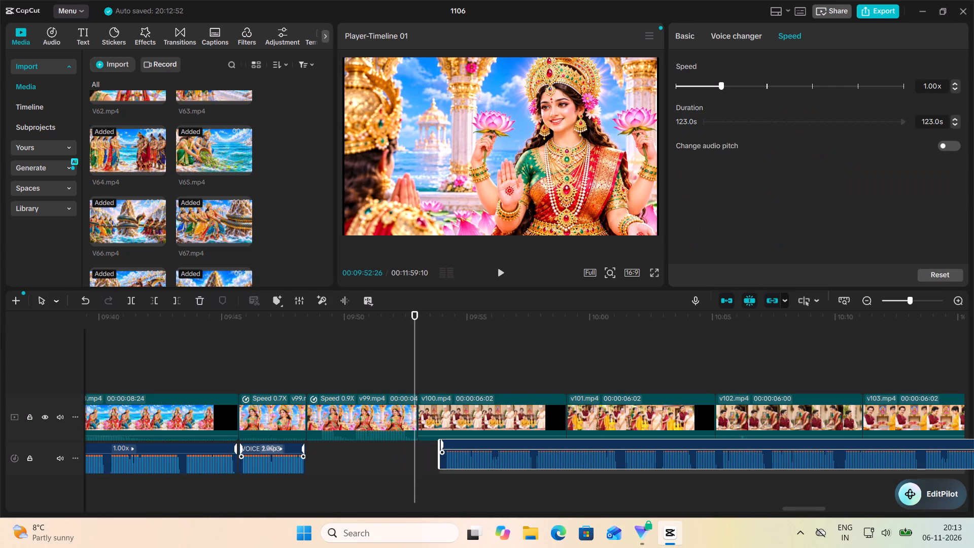
left_click_drag(497, 467, 474, 470)
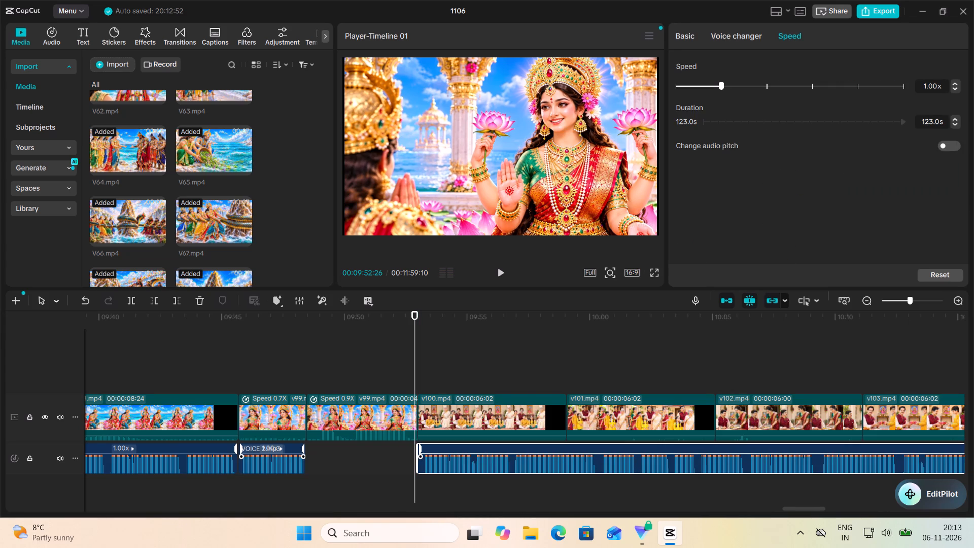
Play the narration from the start of v100.mp4 and slow v100.mp4 down to 0.81x speed to match it.
left_click(504, 275)
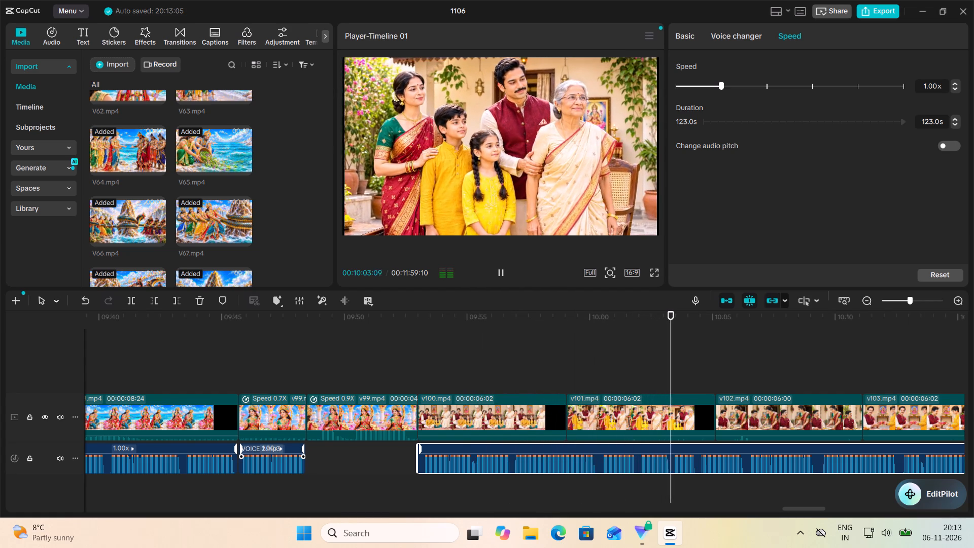
left_click(502, 278)
left_click(430, 373)
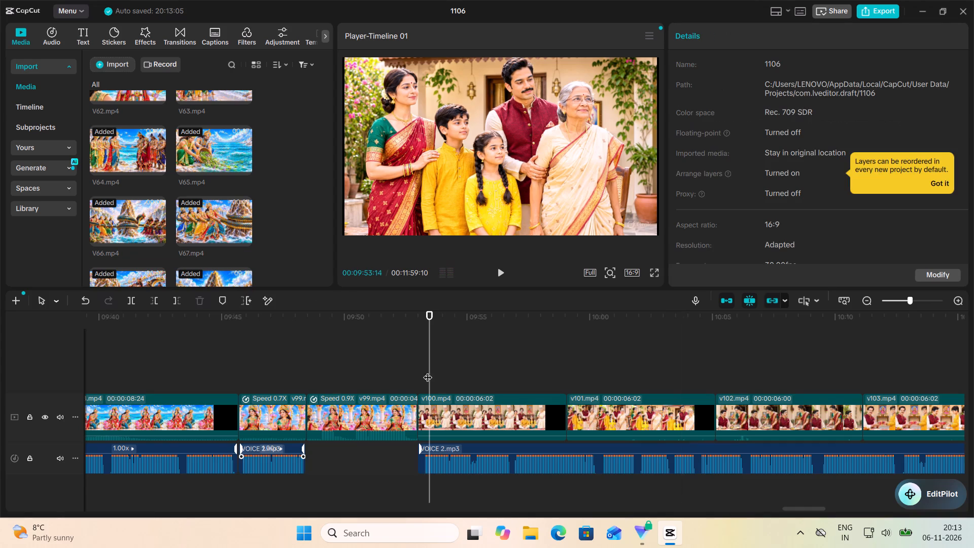
left_click(416, 361)
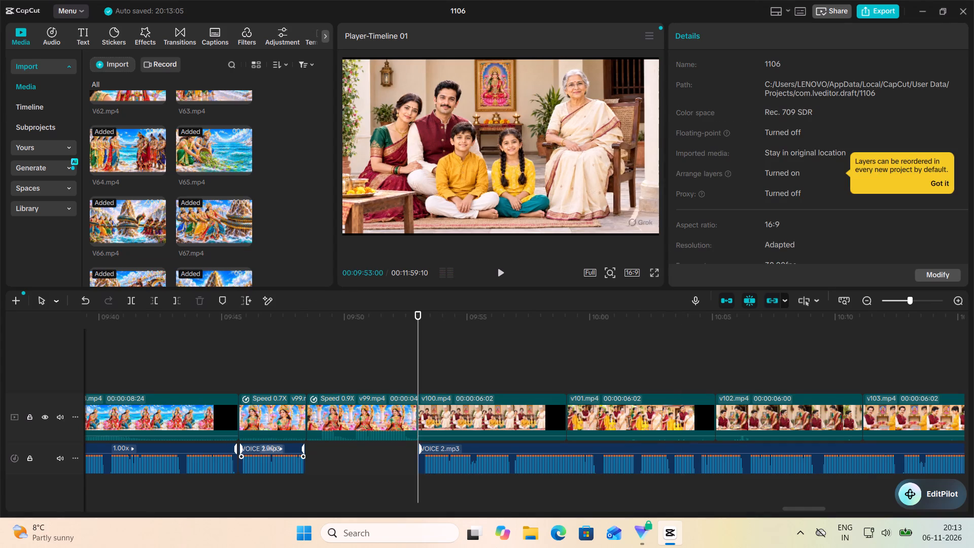
left_click(499, 271)
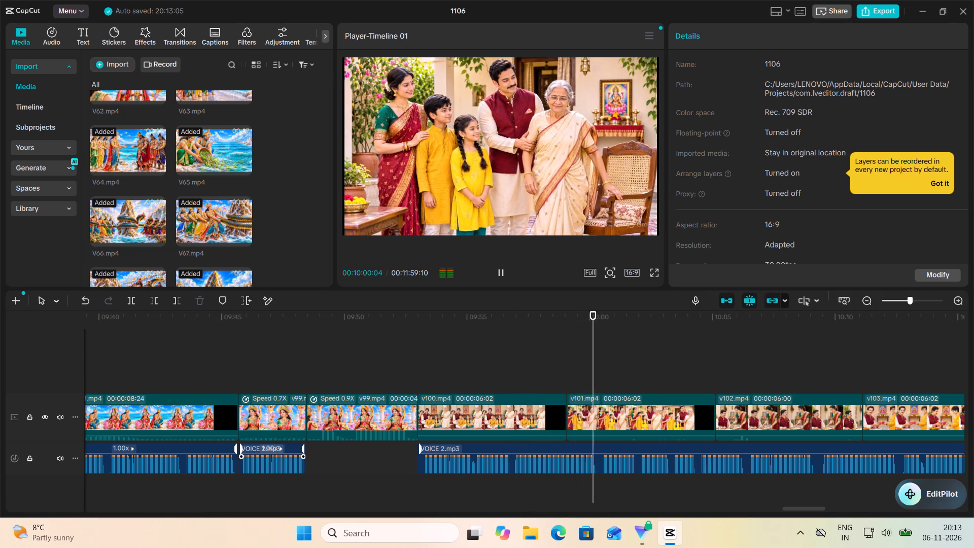
left_click(499, 271)
left_click(547, 417)
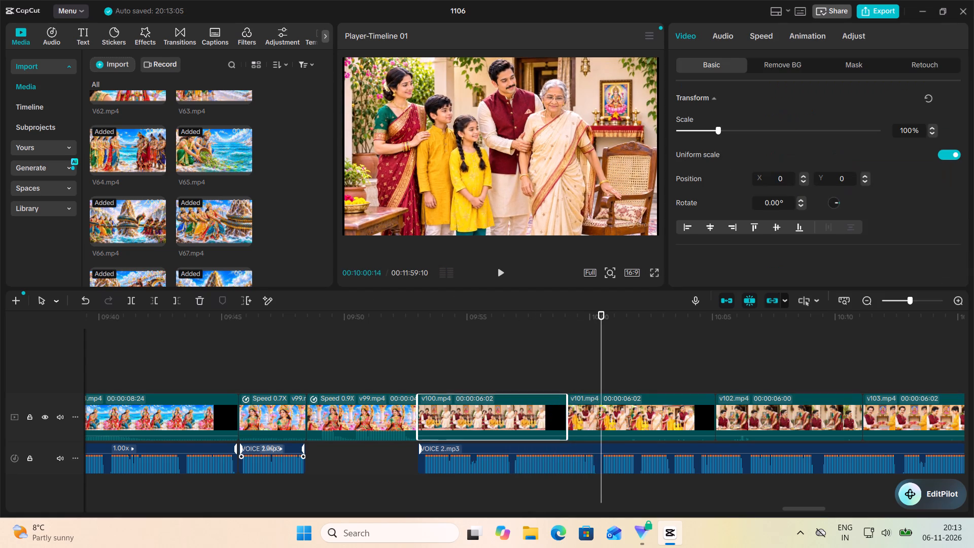
left_click(767, 33)
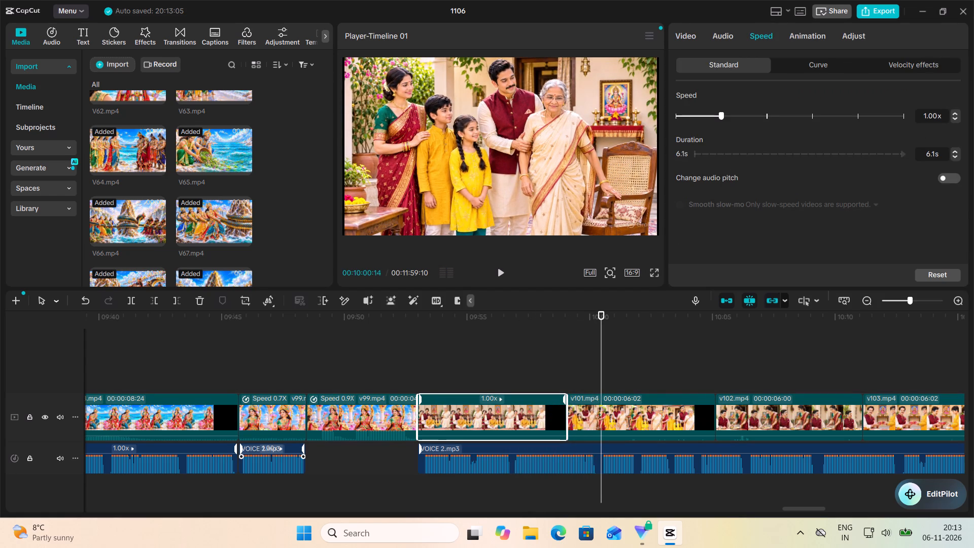
left_click(717, 118)
left_click(717, 117)
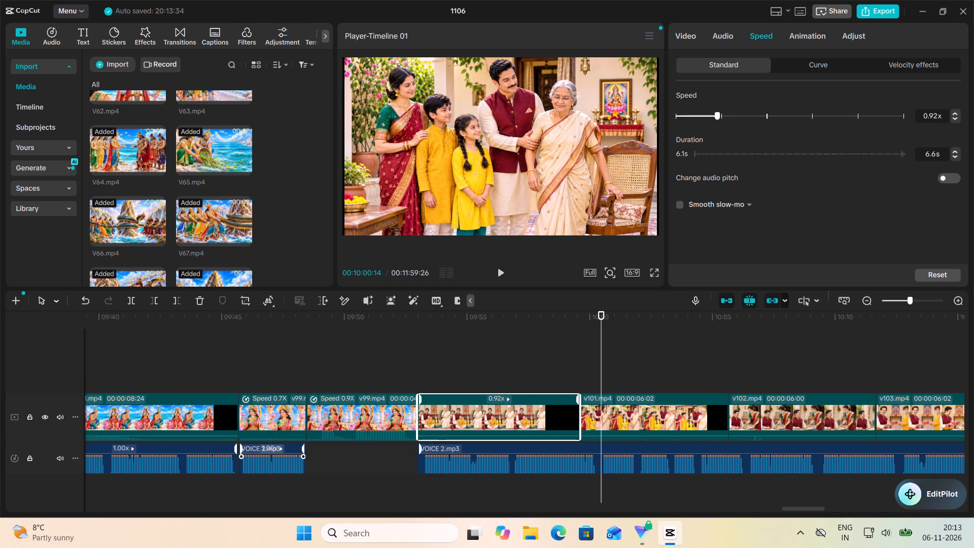
left_click(712, 114)
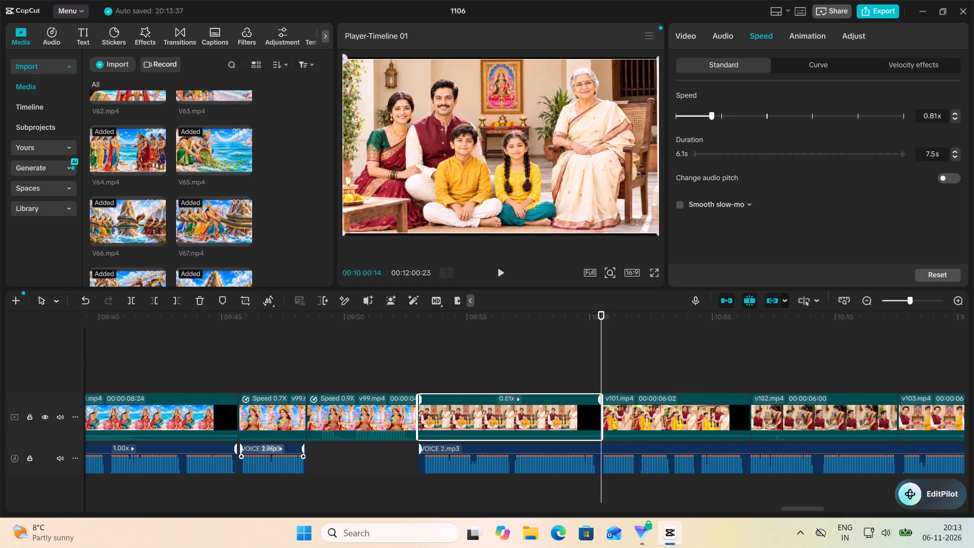
Play the narration across v101.mp4 and v102.mp4, and slow v101.mp4 down to 0.70x speed to match it.
scroll(468, 362, "left", 1)
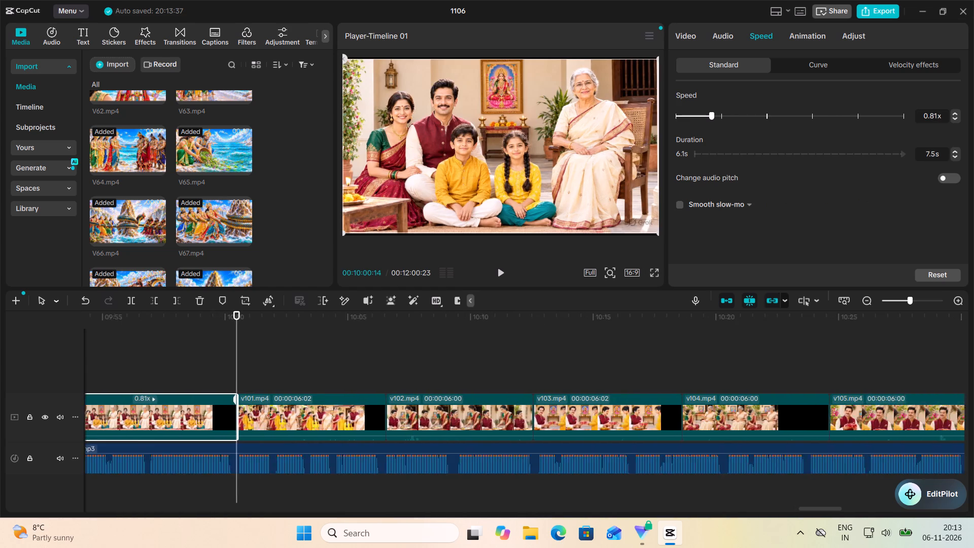
scroll(434, 384, "left", 1)
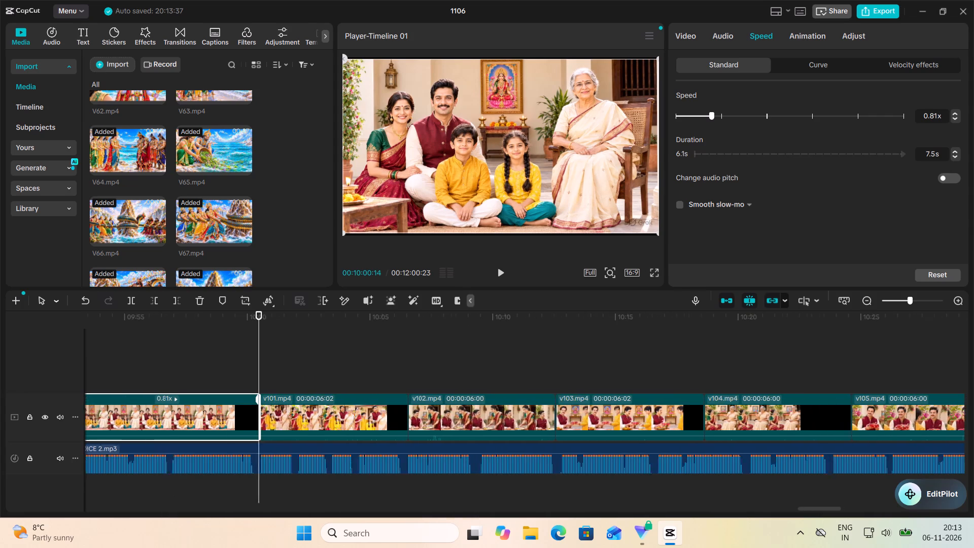
scroll(502, 324, "left", 1)
left_click(503, 271)
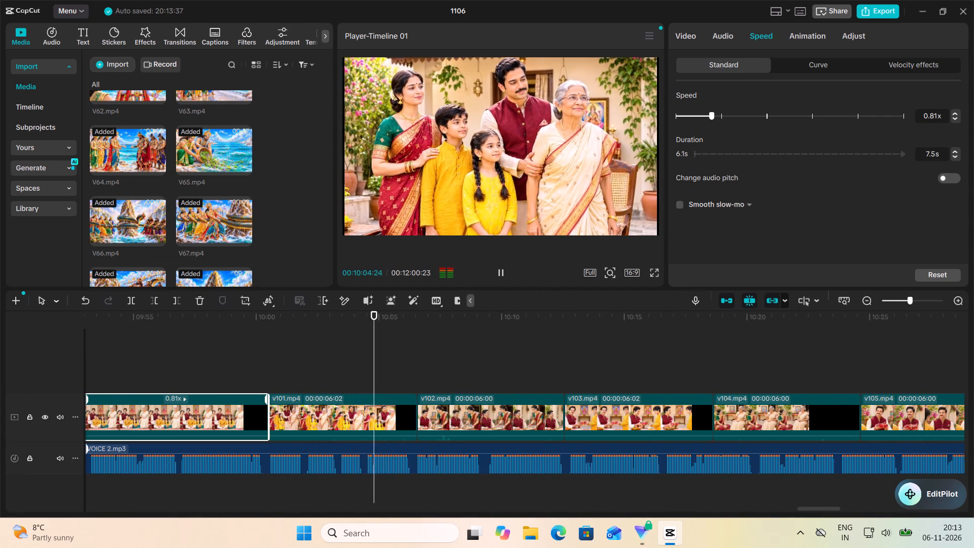
left_click(503, 271)
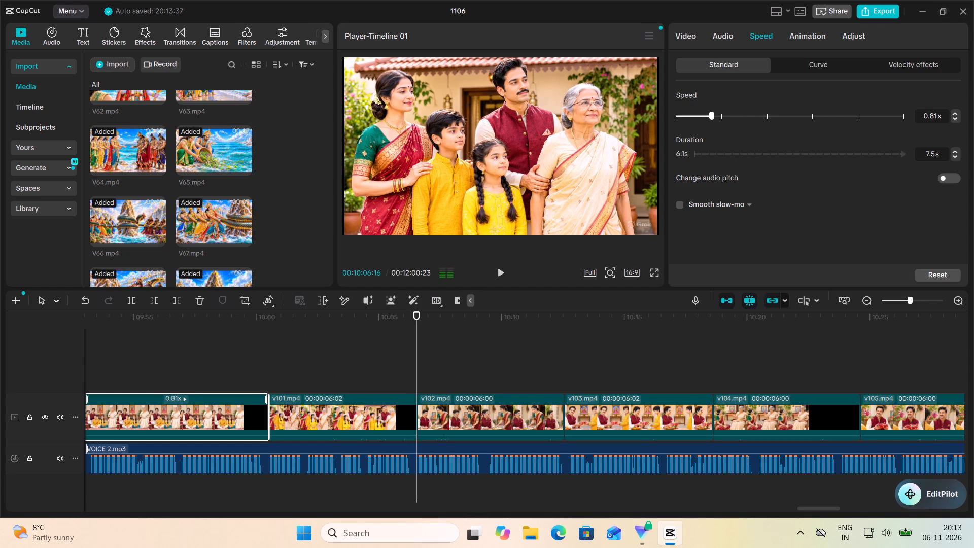
left_click(504, 271)
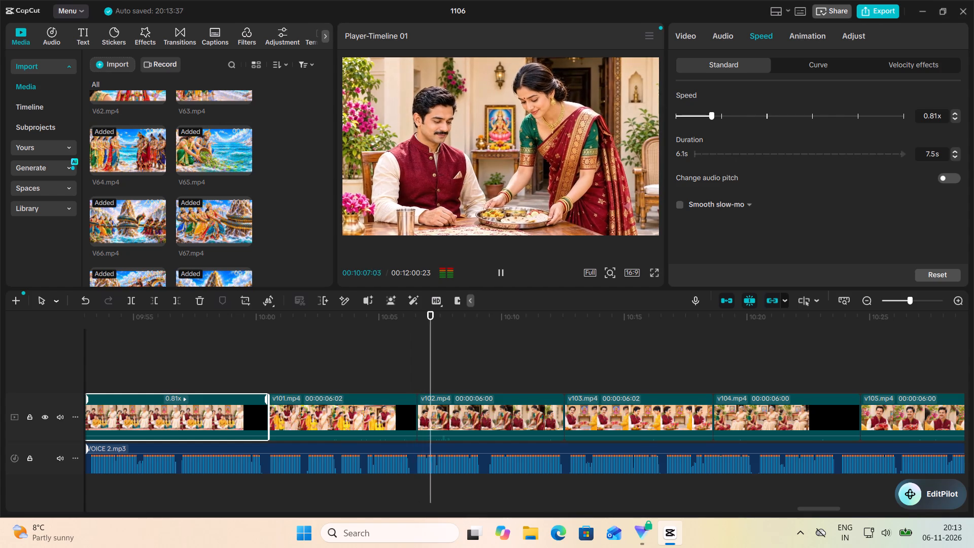
left_click(504, 271)
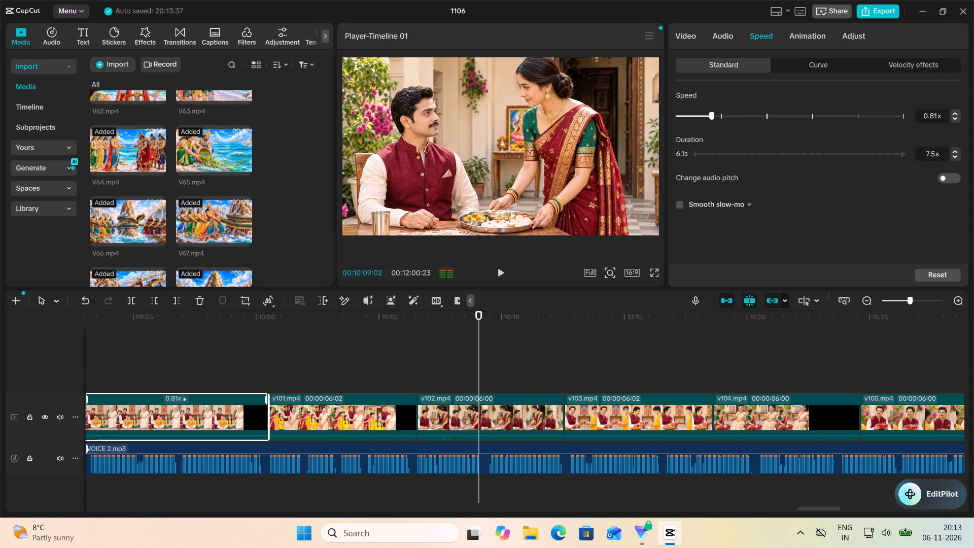
left_click(504, 271)
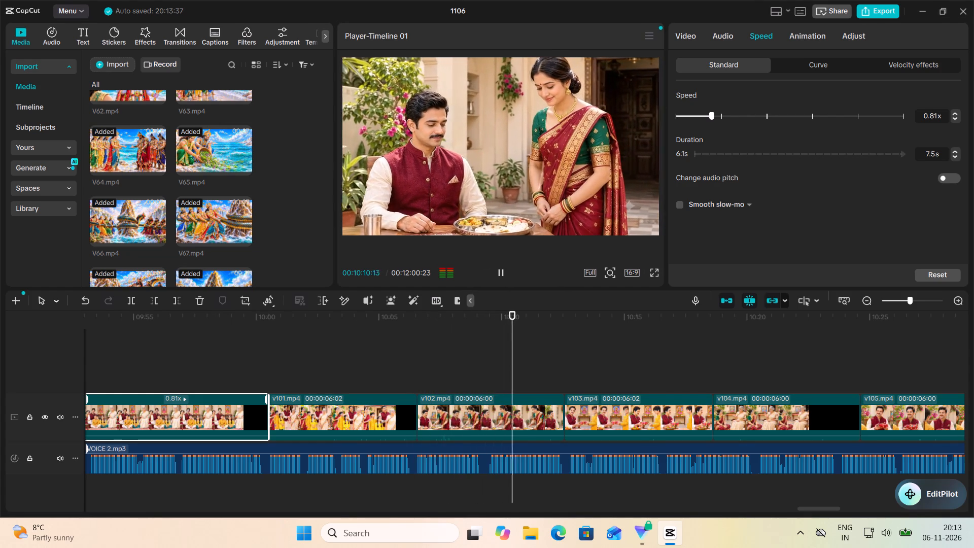
left_click(504, 271)
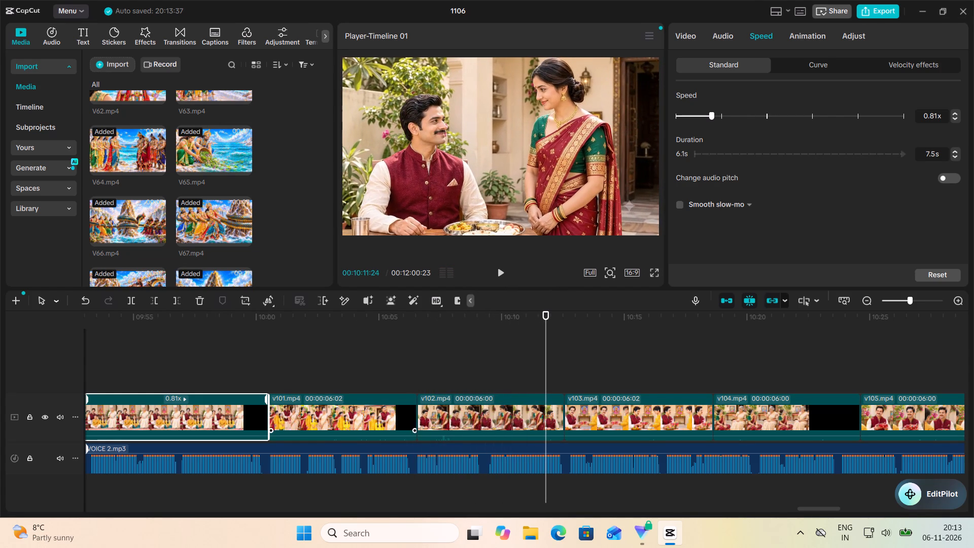
left_click(392, 417)
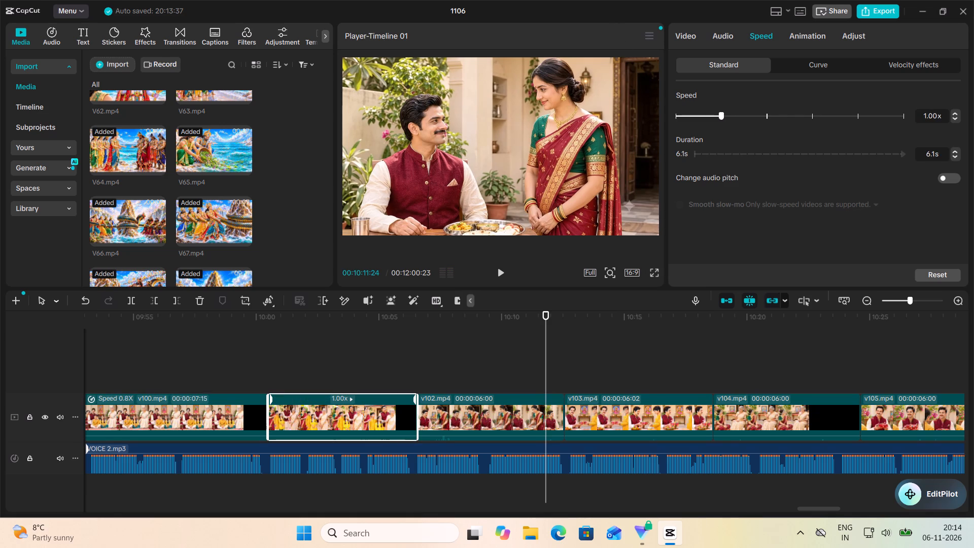
left_click(712, 116)
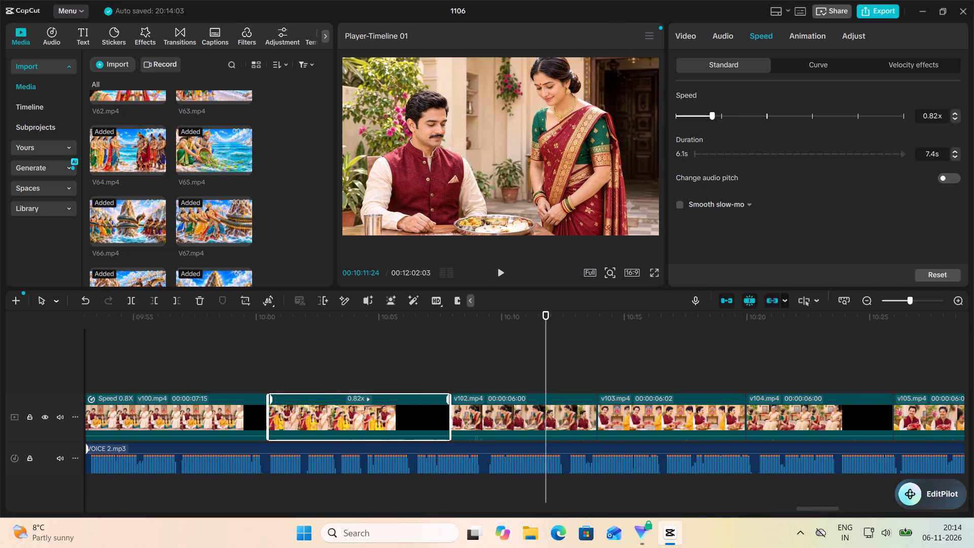
left_click(710, 116)
left_click(707, 117)
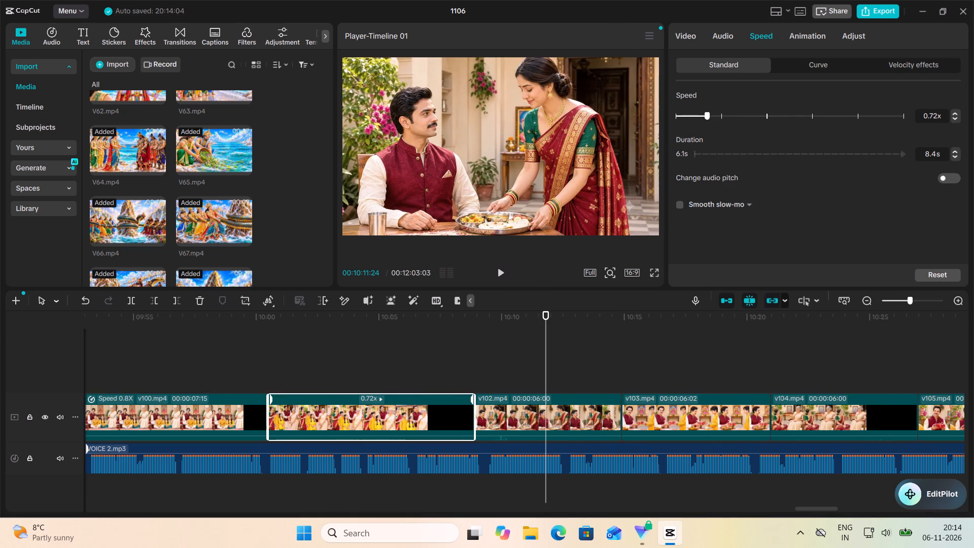
left_click(707, 117)
left_click(705, 117)
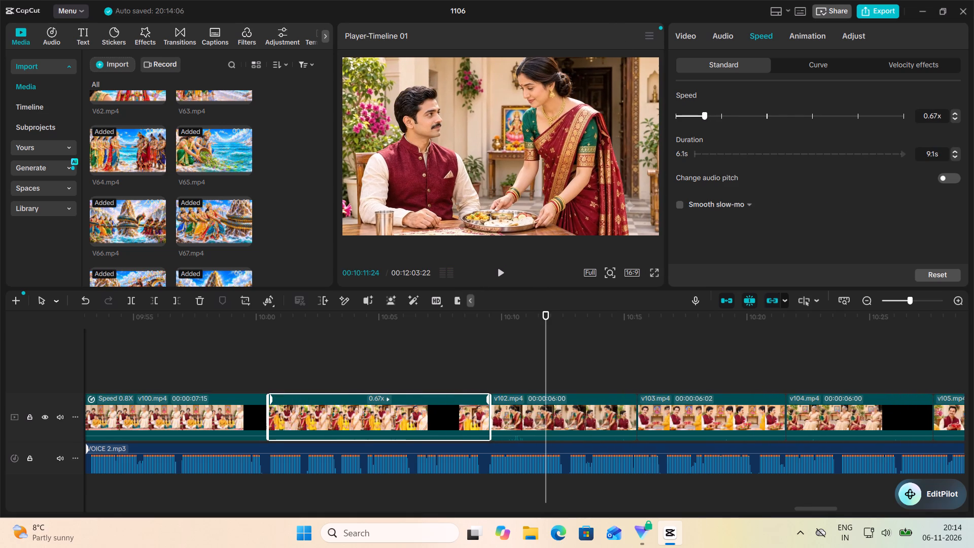
left_click(706, 116)
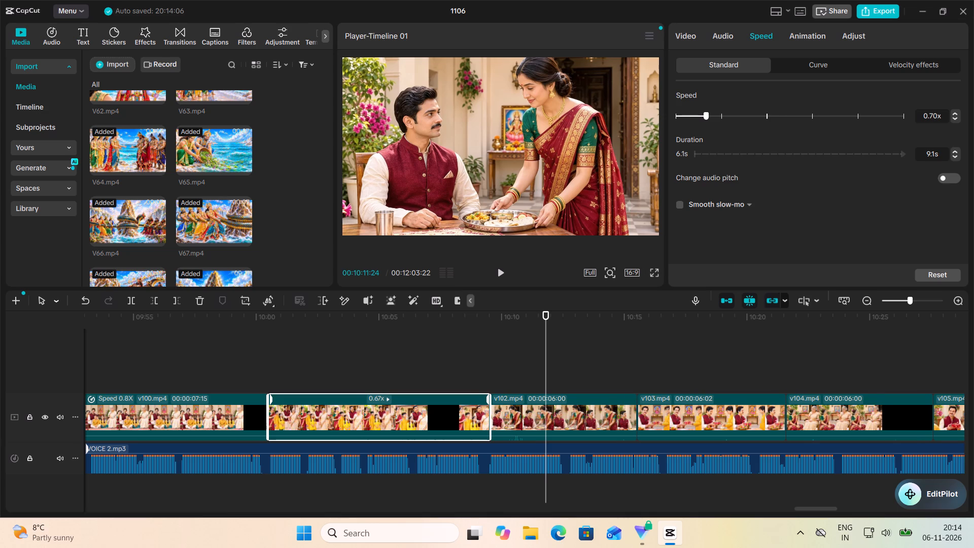
left_click(473, 366)
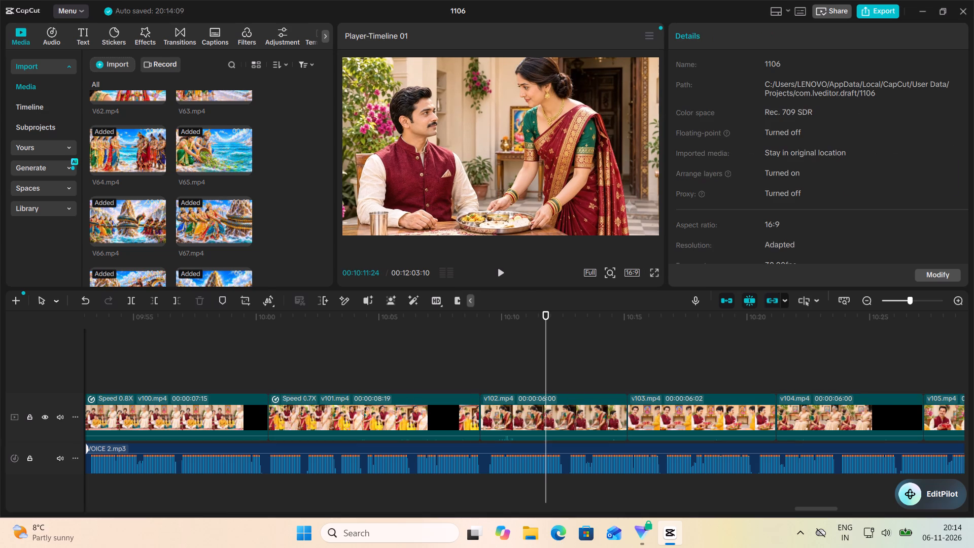
Play the narration across v102.mp4 into v103.mp4 and speed v102.mp4 up to 1.73x to match it.
left_click(499, 274)
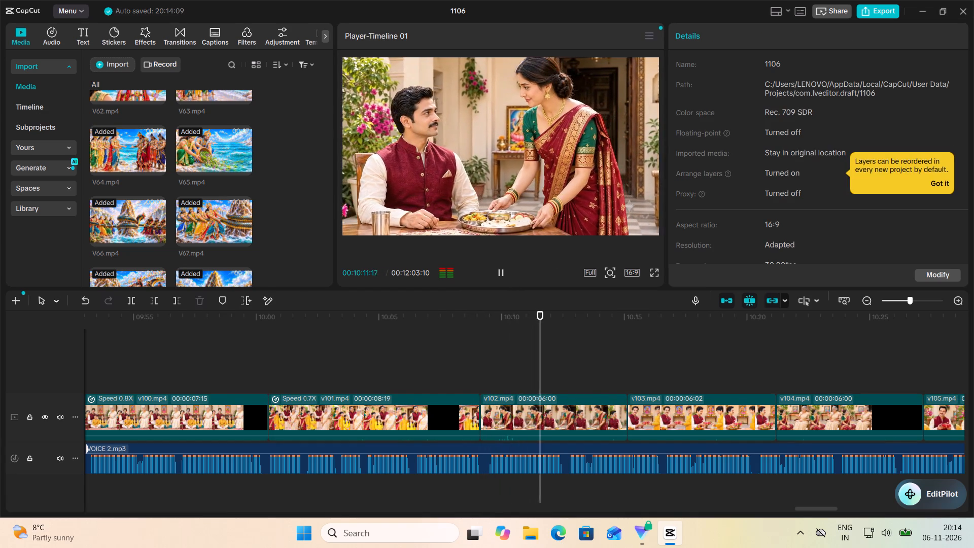
left_click(496, 277)
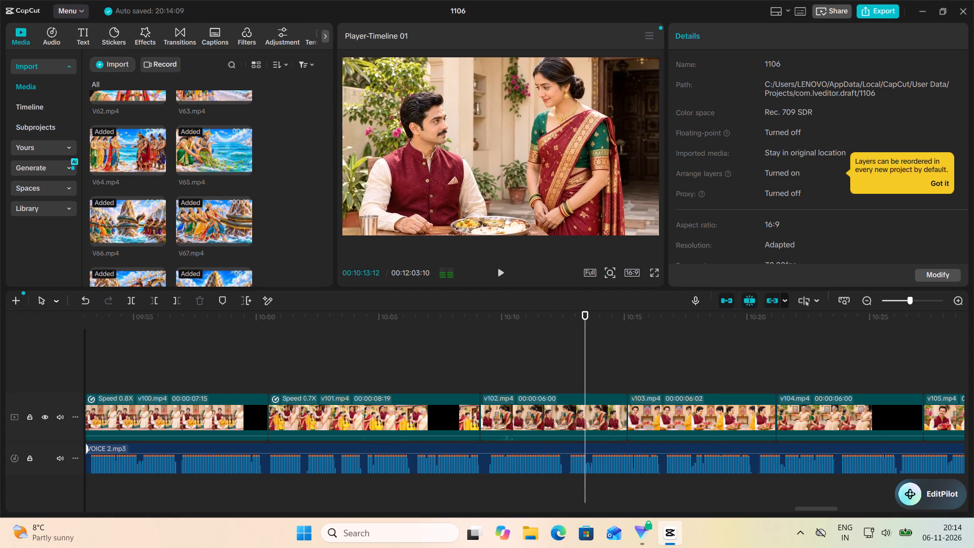
left_click(503, 272)
left_click(503, 272)
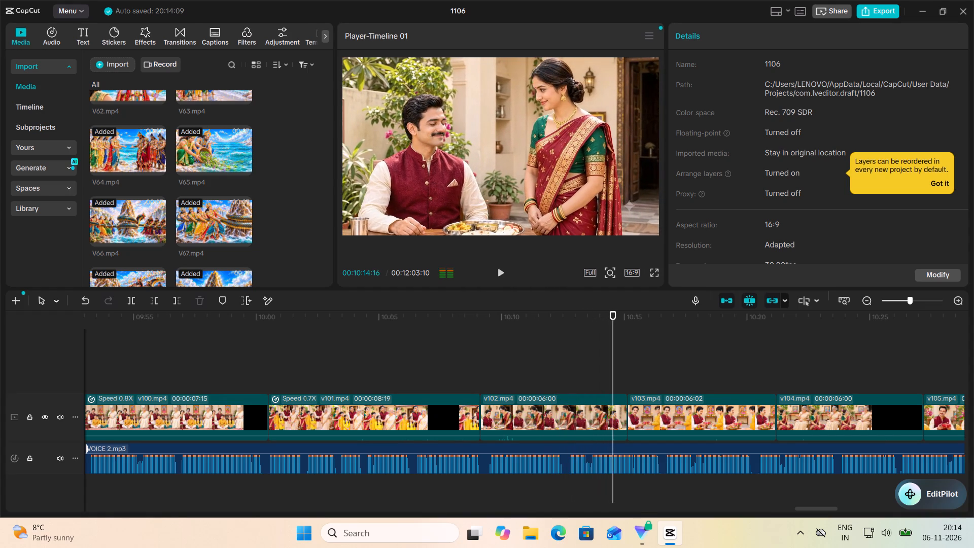
left_click(503, 272)
left_click(503, 272)
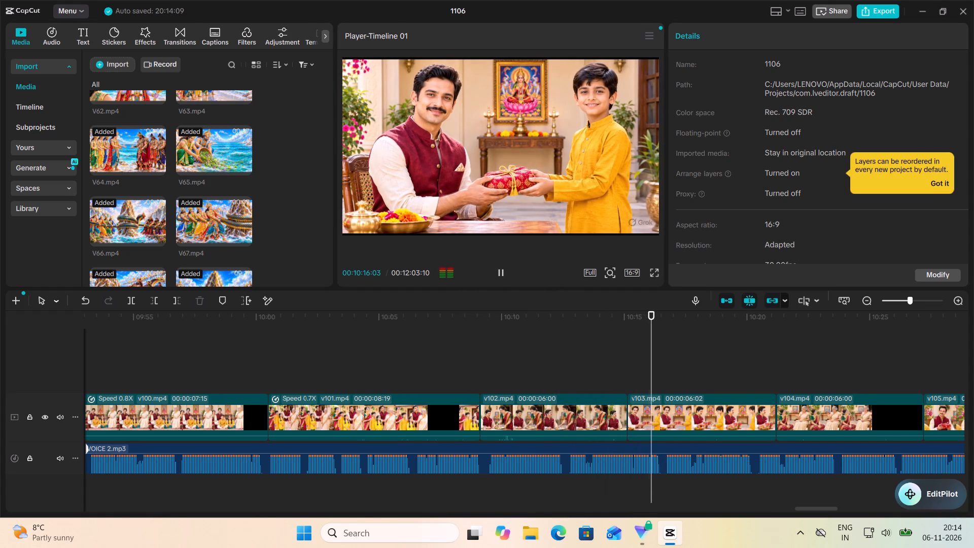
left_click(558, 410)
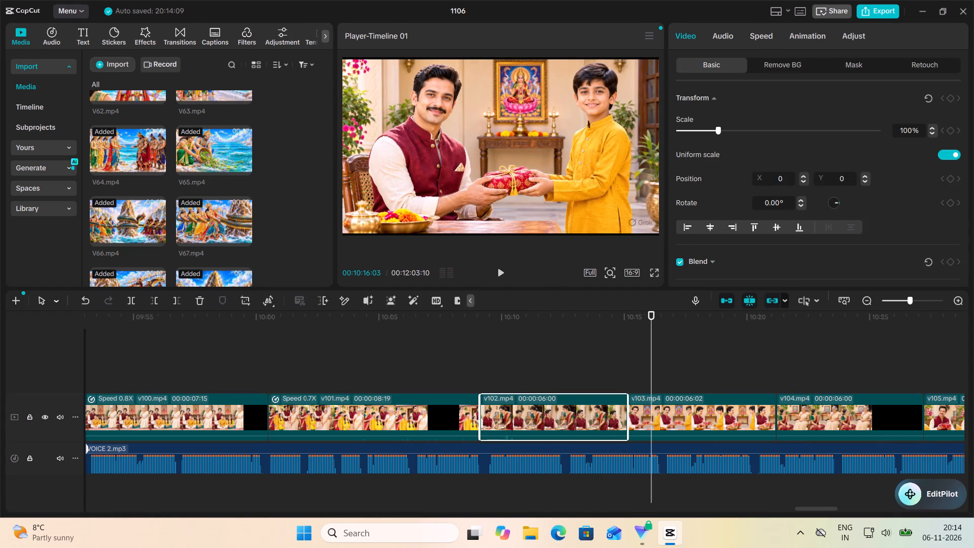
left_click(776, 30)
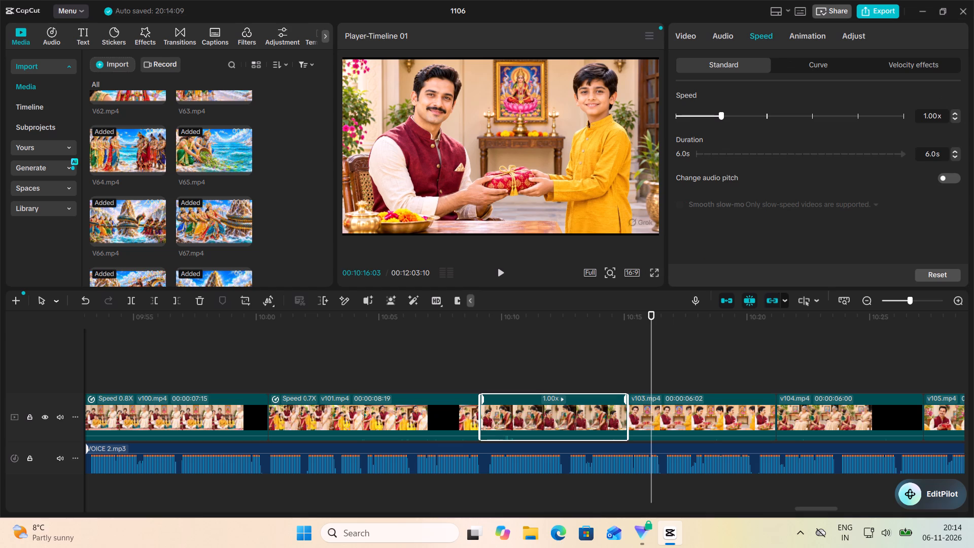
left_click(738, 118)
left_click(745, 114)
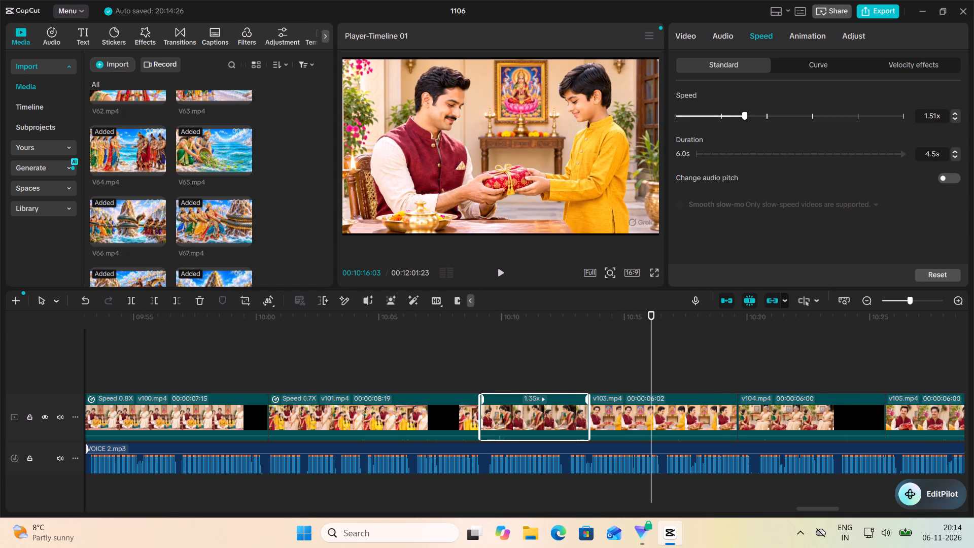
left_click(752, 115)
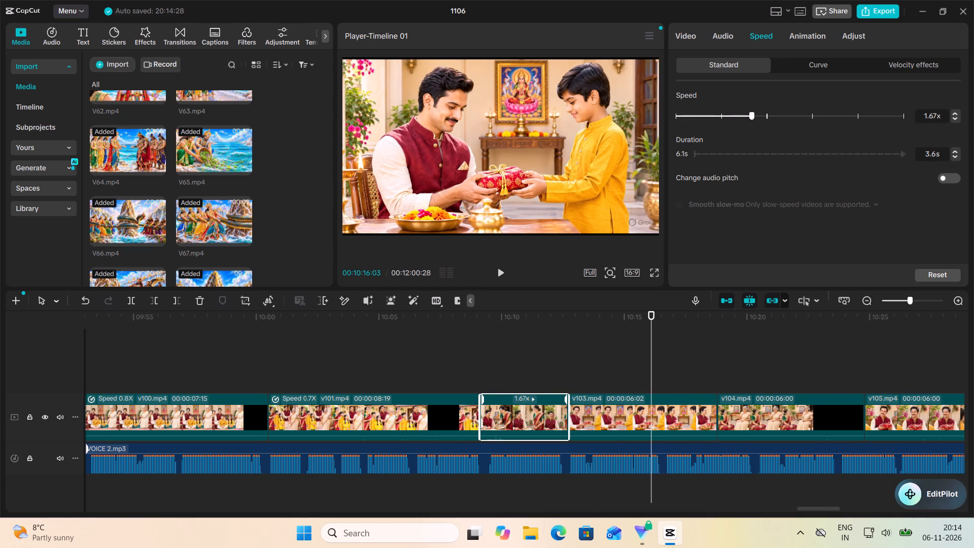
left_click(755, 115)
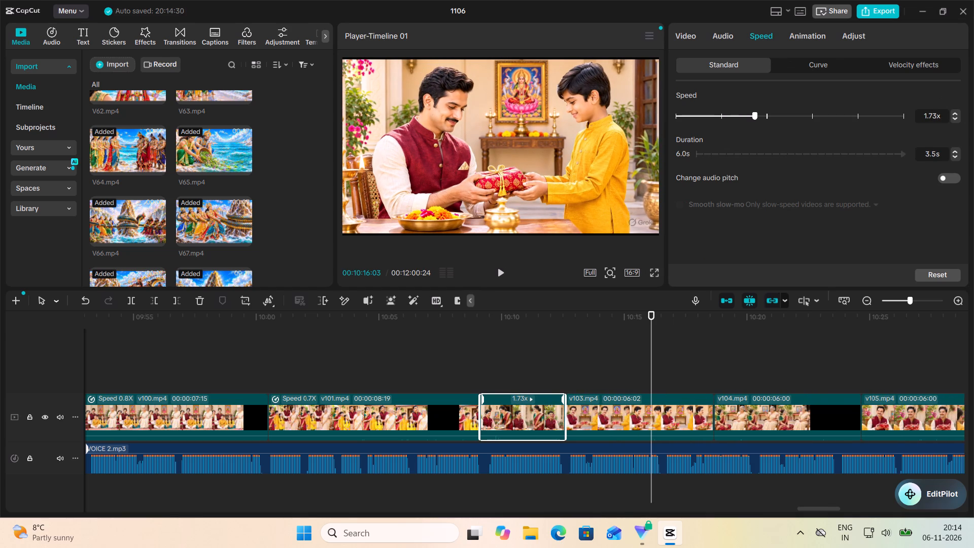
Play the narration from the start of v102.mp4 through v103.mp4 and speed v103.mp4 up to 1.50x.
left_click(489, 368)
left_click(501, 271)
scroll(536, 345, "left", 1)
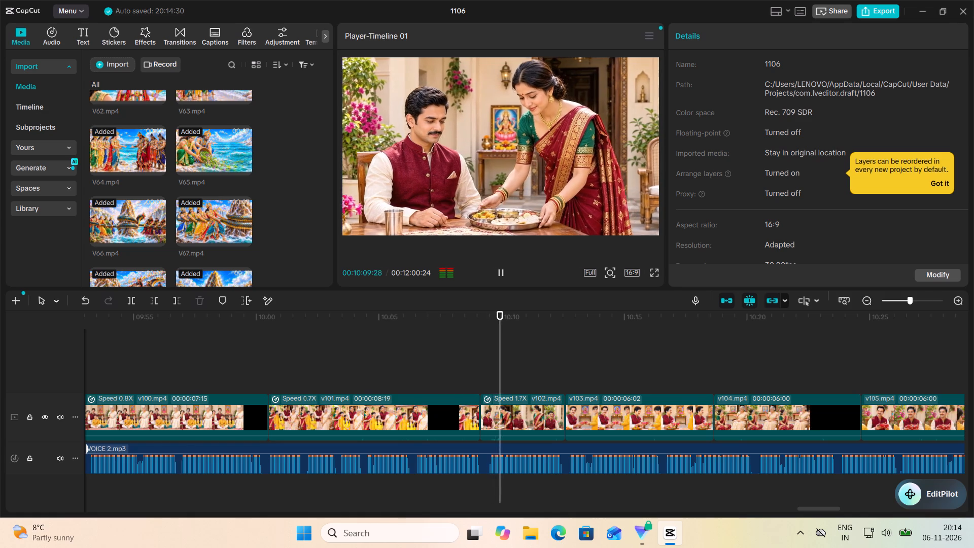
scroll(536, 344, "left", 1)
scroll(383, 329, "left", 1)
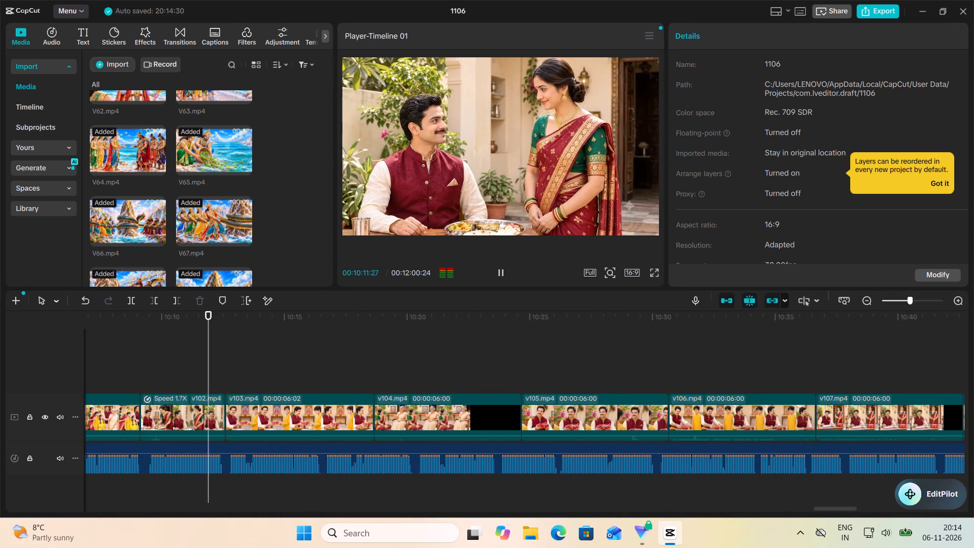
left_click(501, 273)
left_click(319, 405)
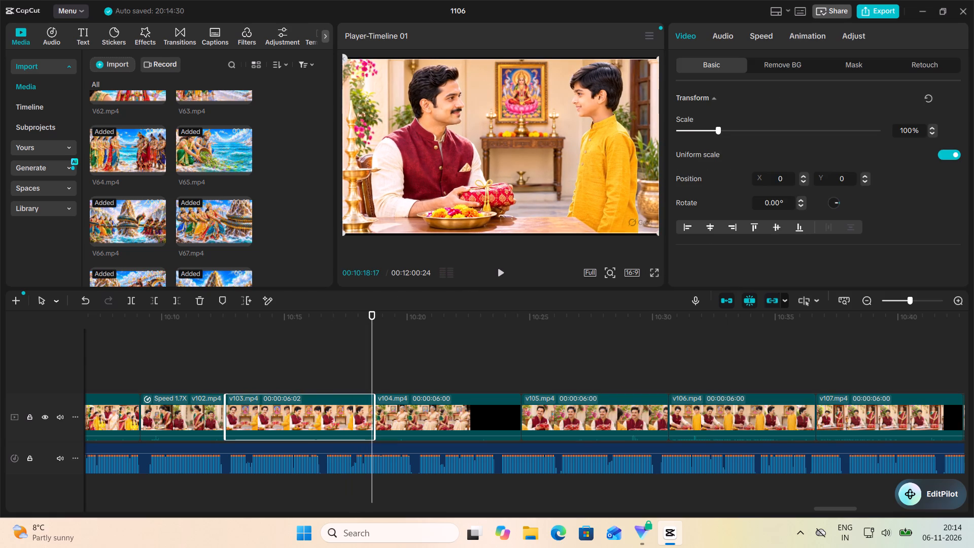
left_click(767, 37)
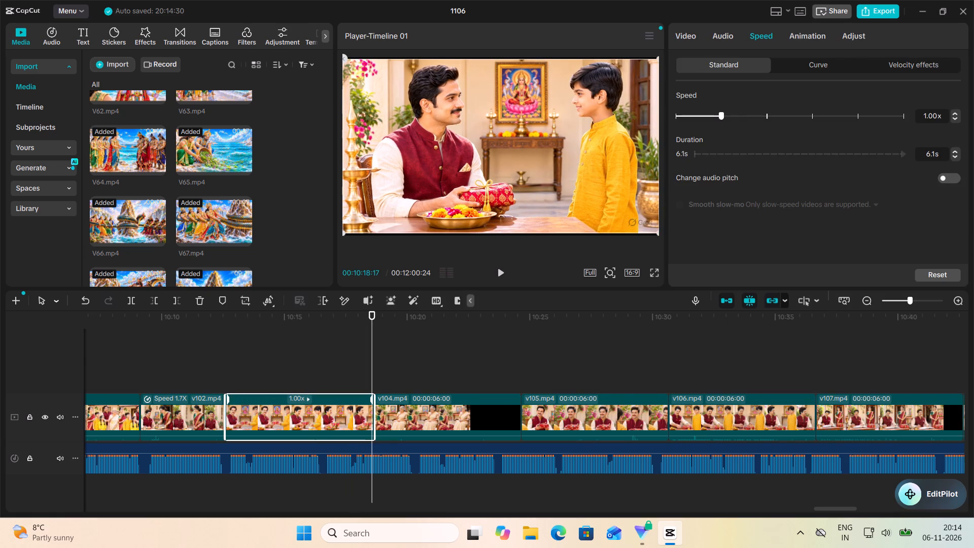
left_click(729, 112)
left_click(739, 113)
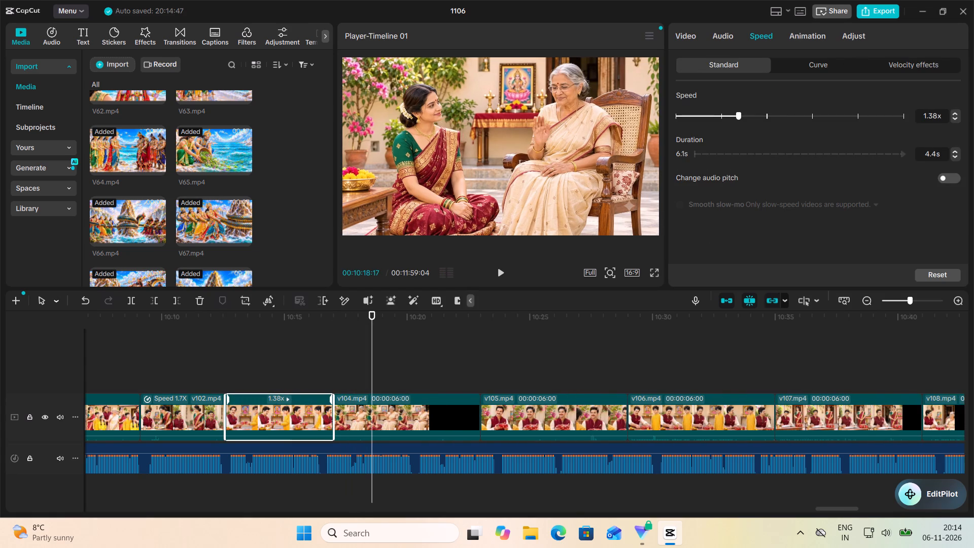
left_click(742, 113)
left_click(744, 116)
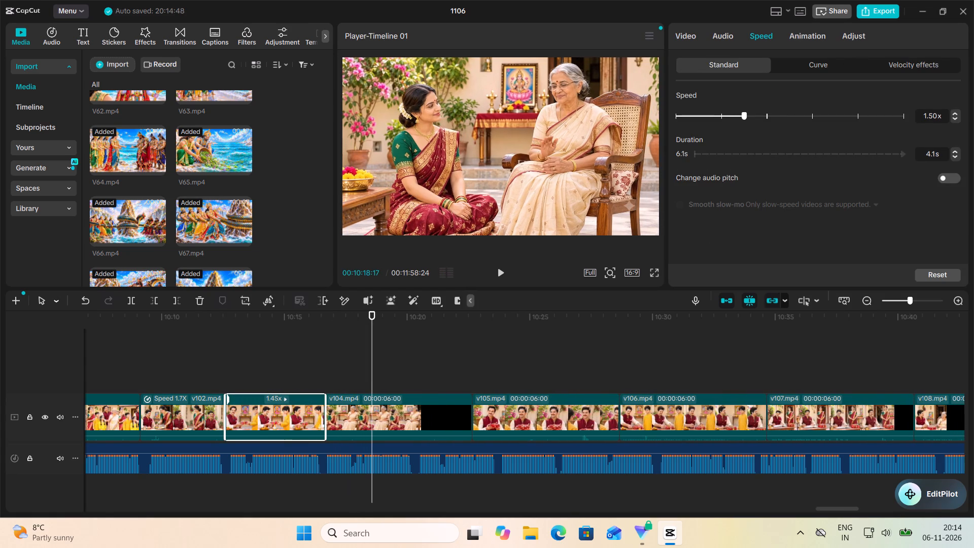
Play the narration from the end of v103.mp4 through v104.mp4 and speed v104.mp4 up to 1.59x.
left_click(323, 375)
left_click(500, 277)
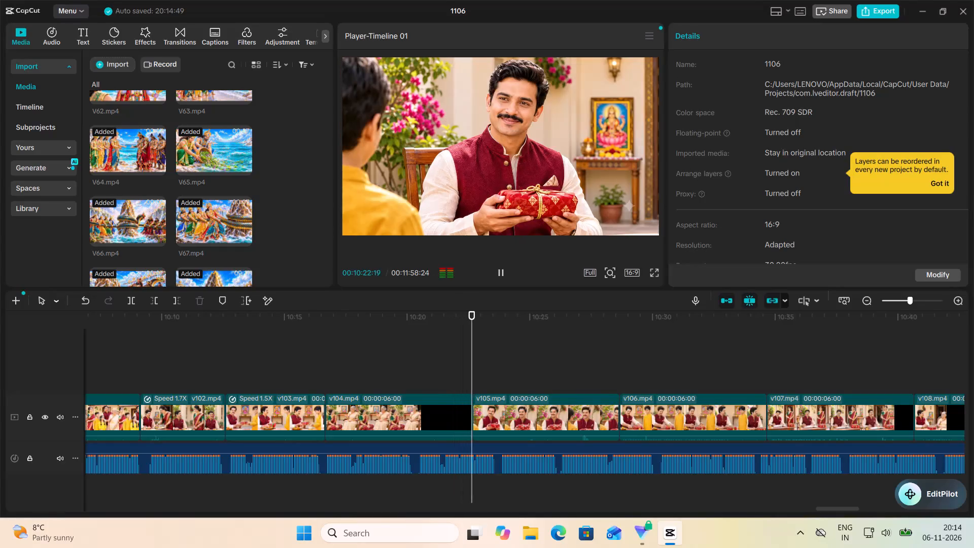
left_click(502, 276)
left_click(441, 427)
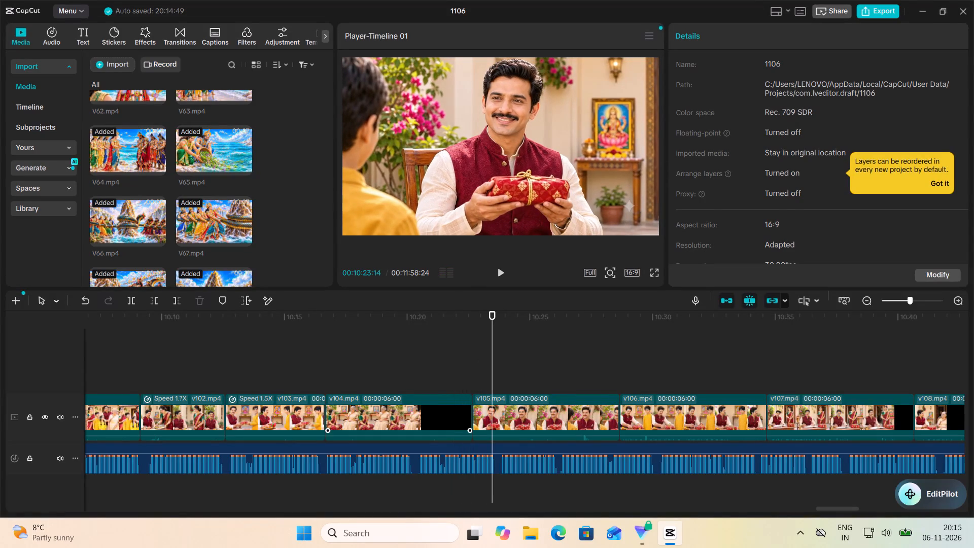
left_click(771, 32)
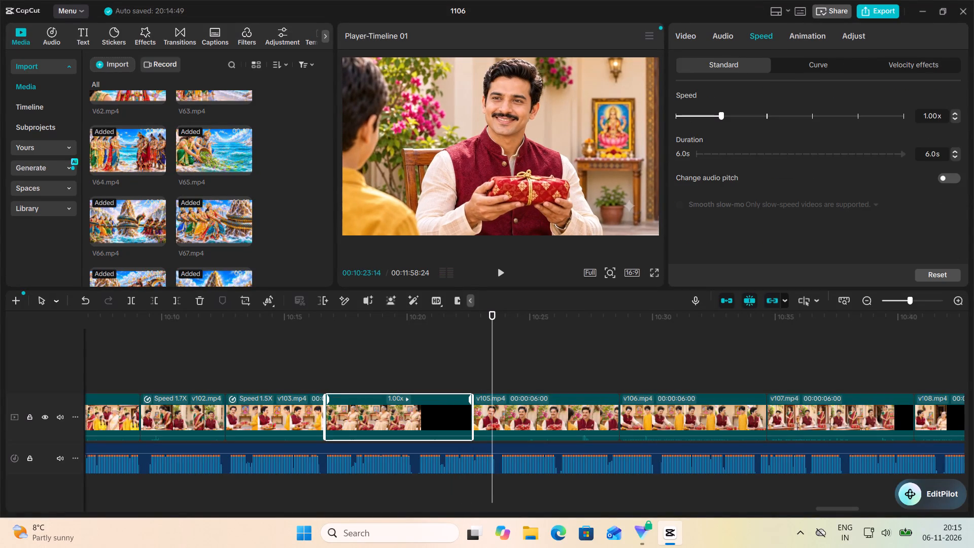
left_click(735, 114)
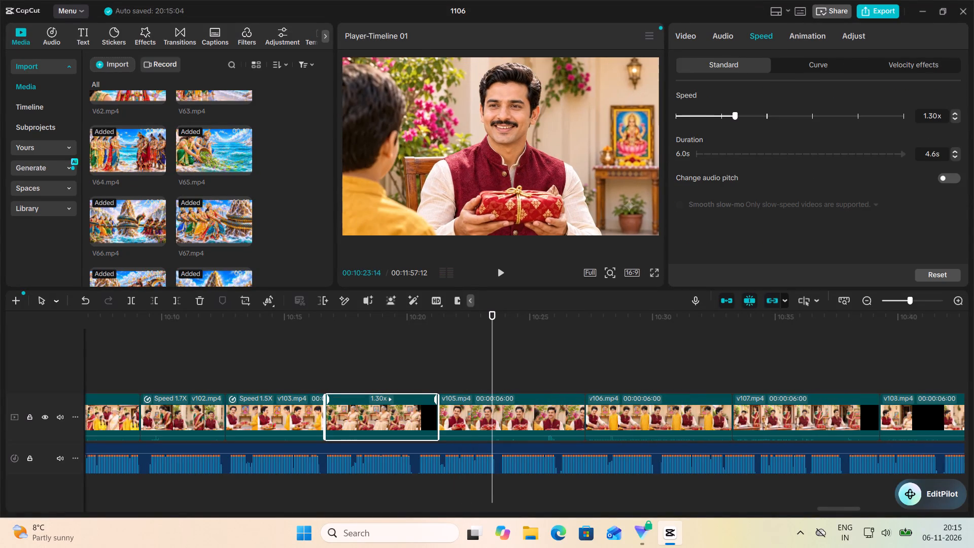
left_click(747, 114)
left_click(748, 114)
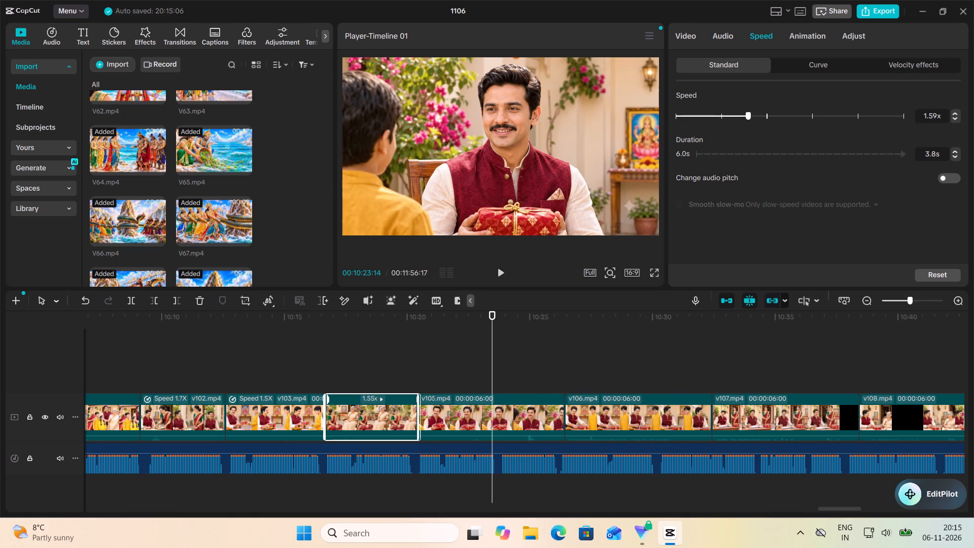
Play the narration across v105.mp4 and v106.mp4, and speed v105.mp4 up to 1.08x to match it.
left_click(413, 373)
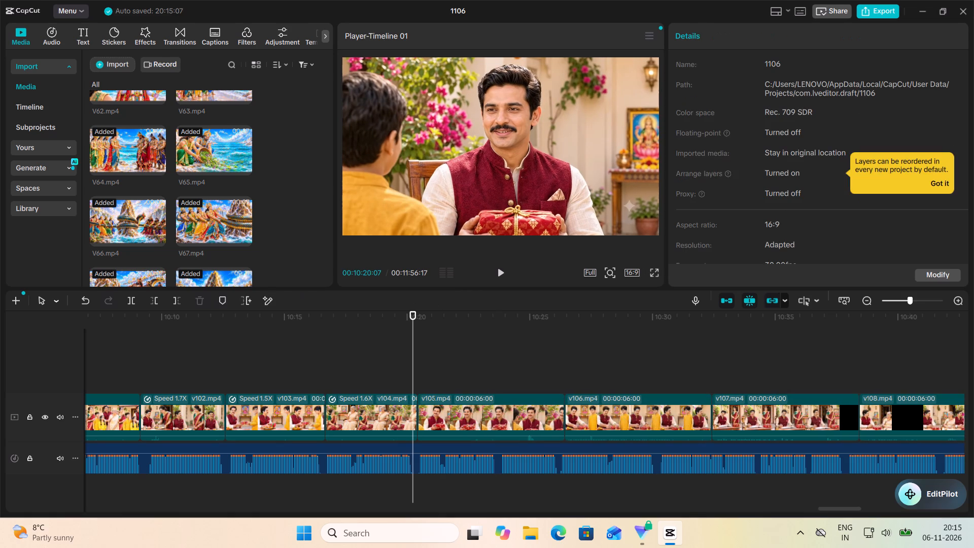
left_click(501, 273)
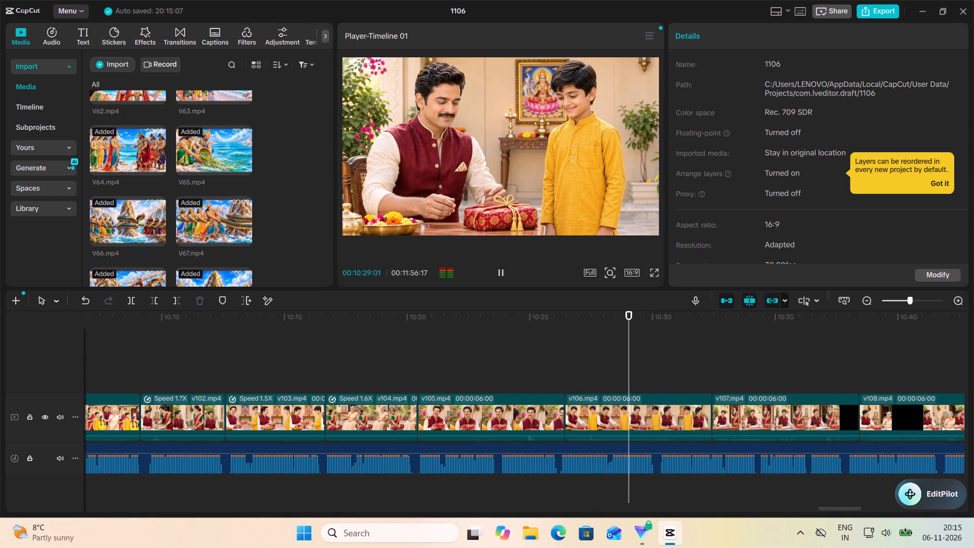
left_click(501, 273)
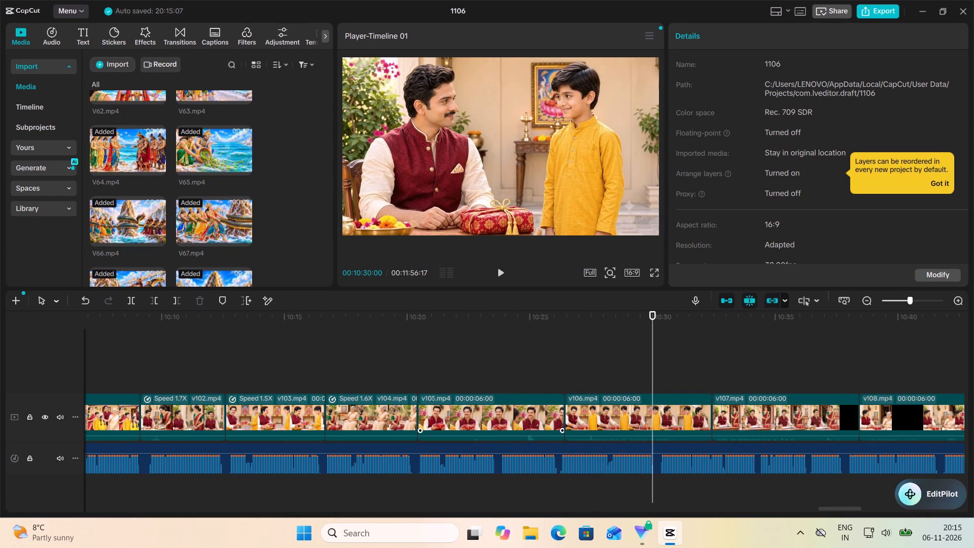
left_click(533, 413)
left_click(768, 35)
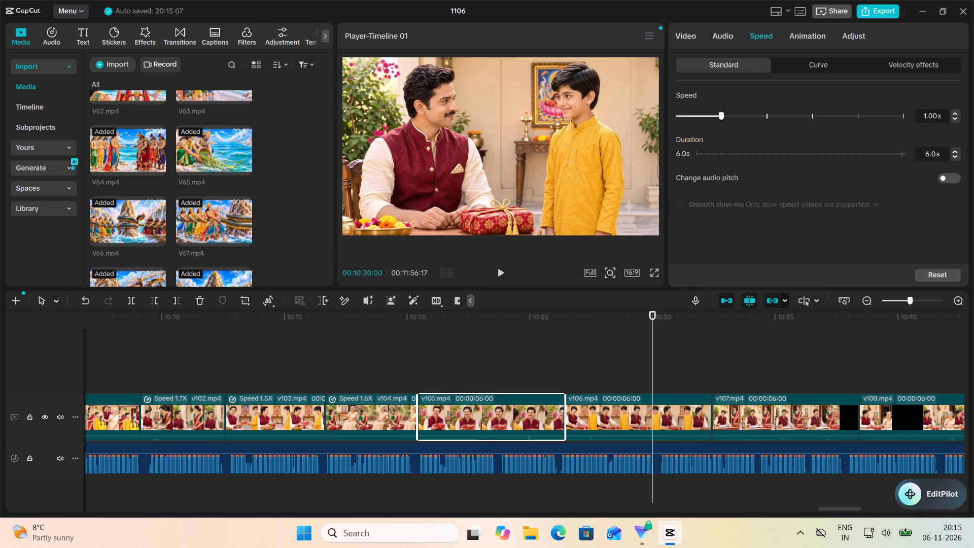
left_click(725, 115)
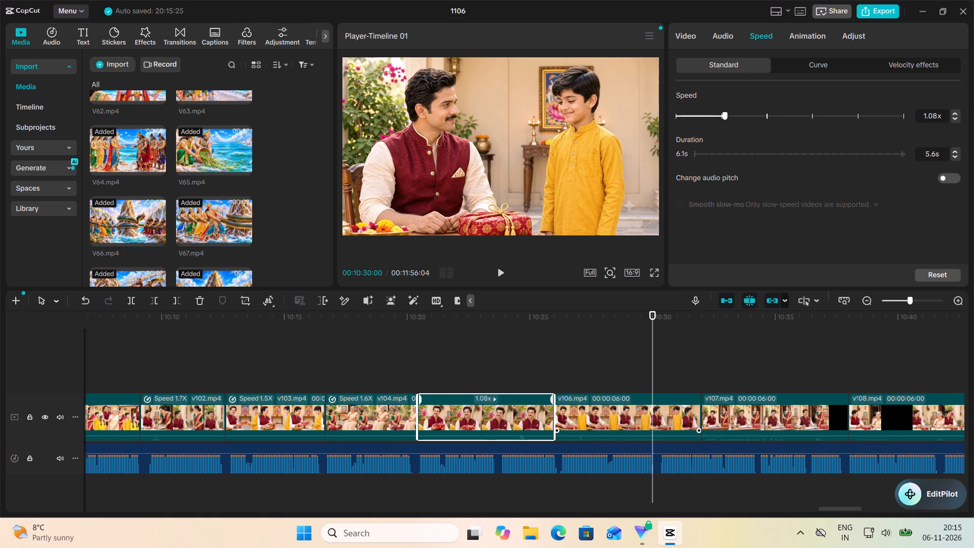
Speed v106.mp4 up to 1.42x so that it ends close to the playhead at 00:10:30:00.
left_click(661, 423)
left_click(734, 119)
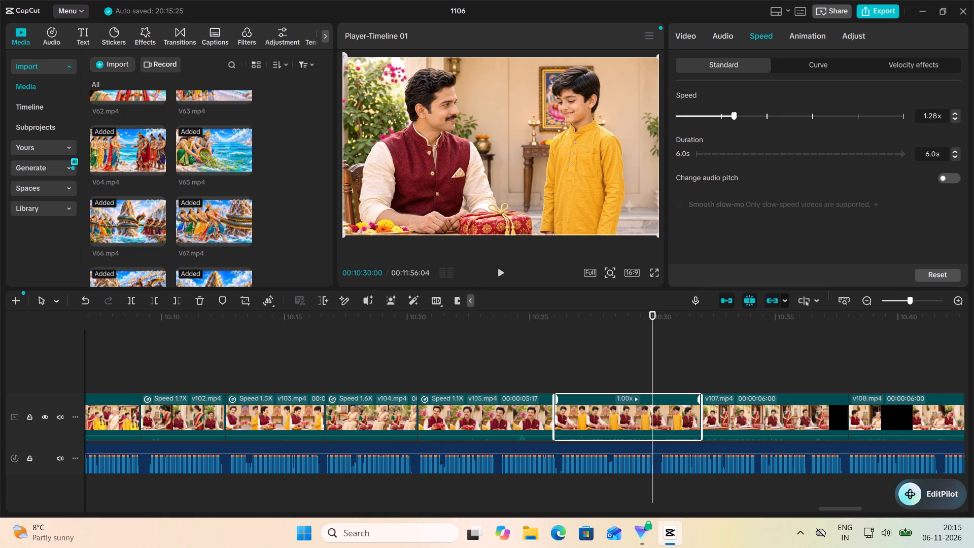
left_click(736, 118)
left_click(739, 117)
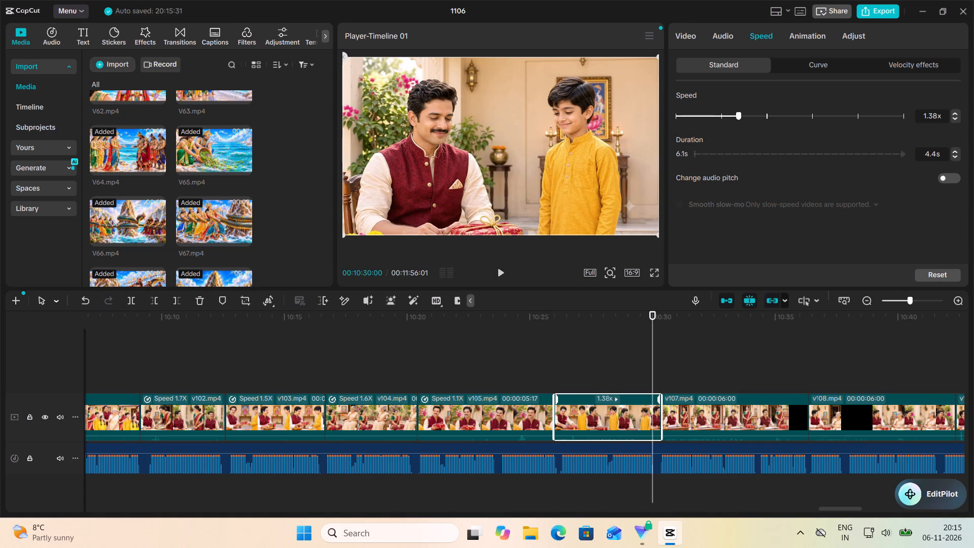
left_click(739, 116)
left_click(741, 117)
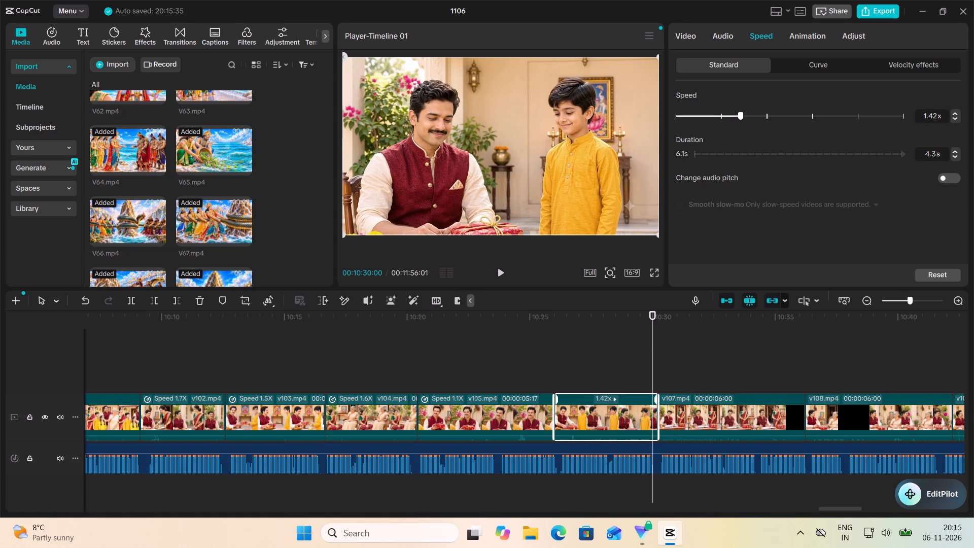
Play the narration from the end of v106.mp4 across v107.mp4 and v108.mp4 into v109.mp4, checking how the clips line up.
scroll(496, 360, "left", 1)
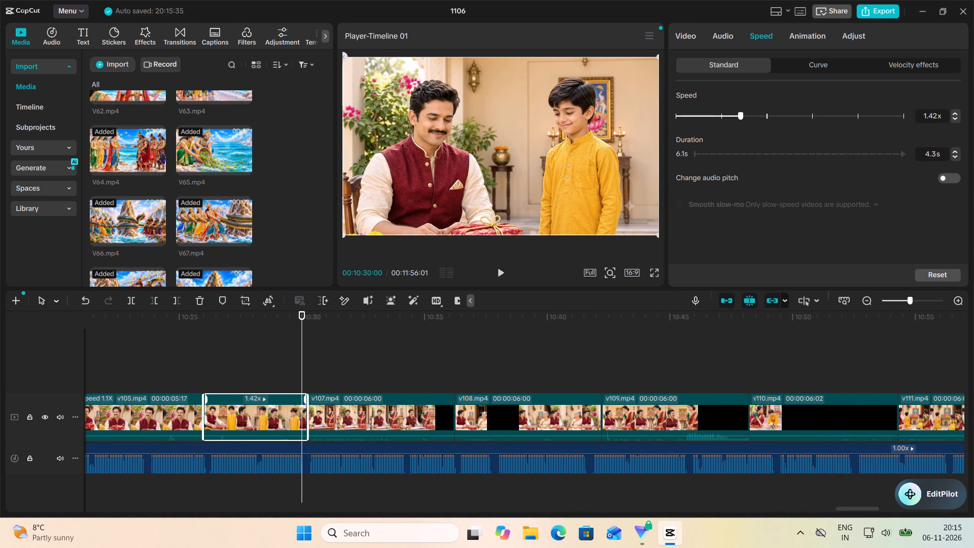
scroll(468, 304, "left", 1)
left_click(498, 281)
left_click(499, 276)
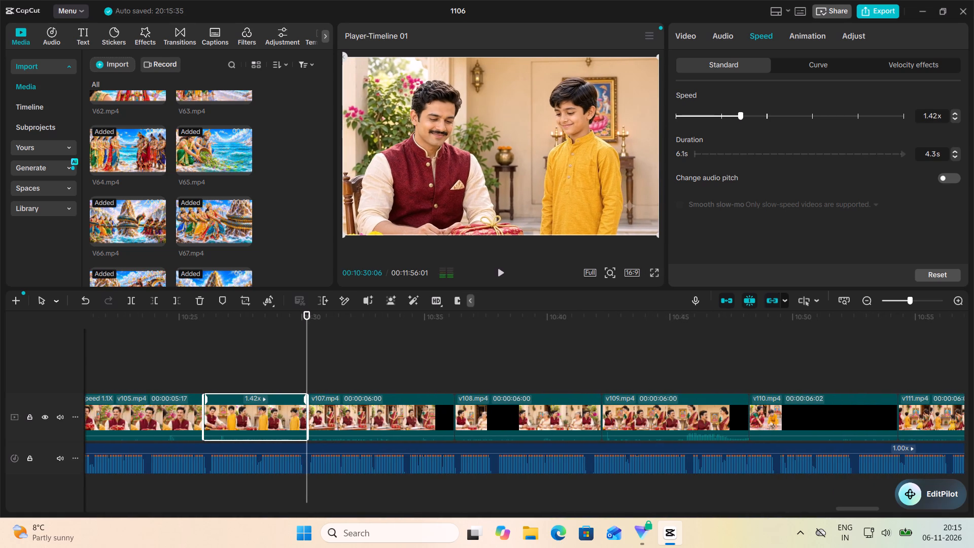
left_click(499, 276)
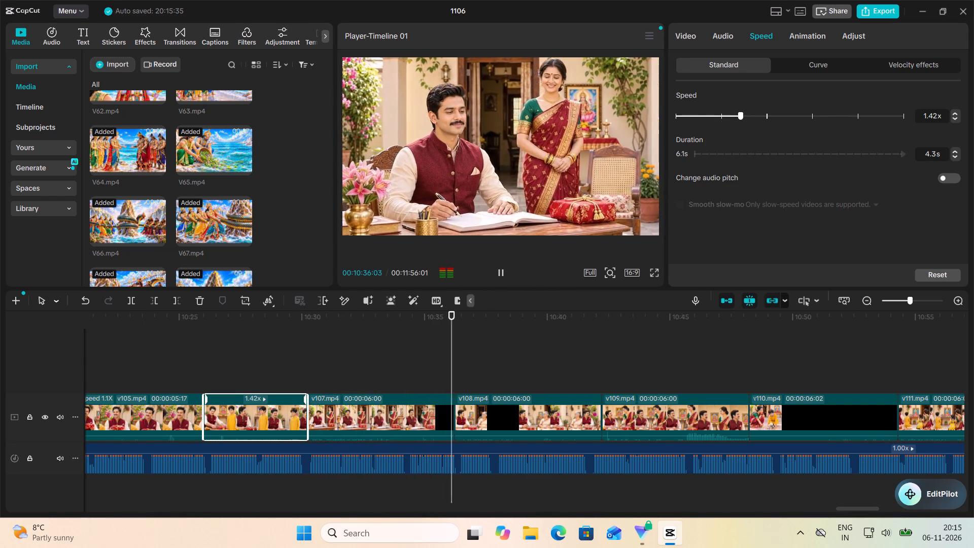
left_click(502, 272)
left_click(502, 272)
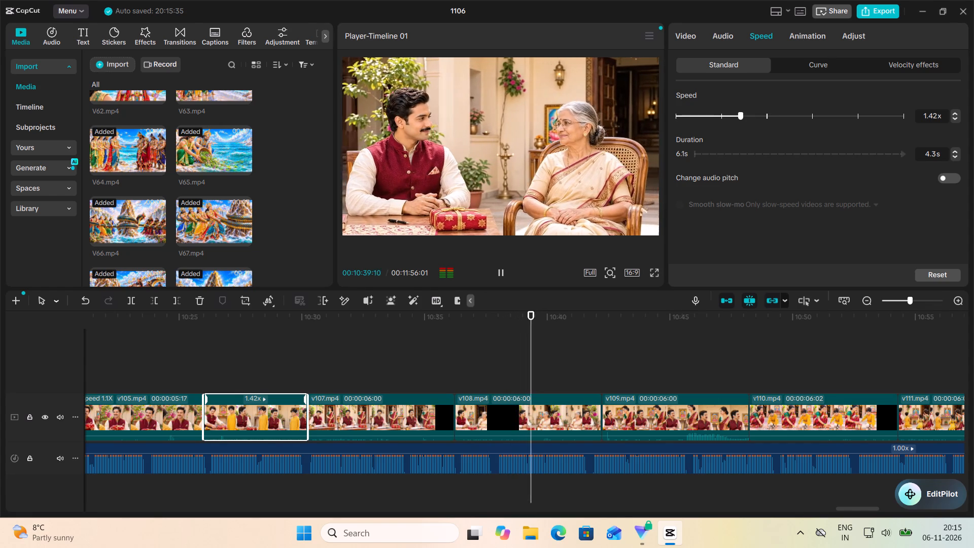
left_click(502, 272)
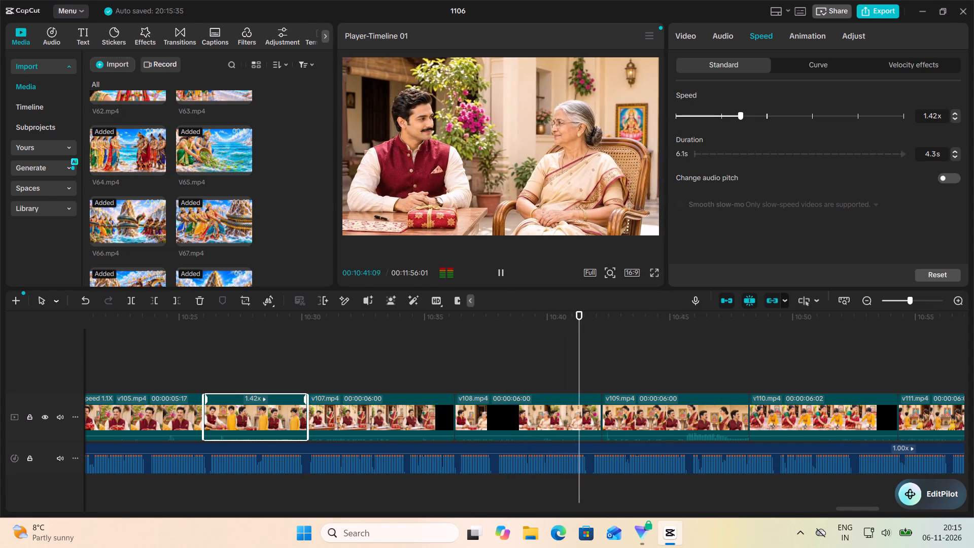
left_click(502, 272)
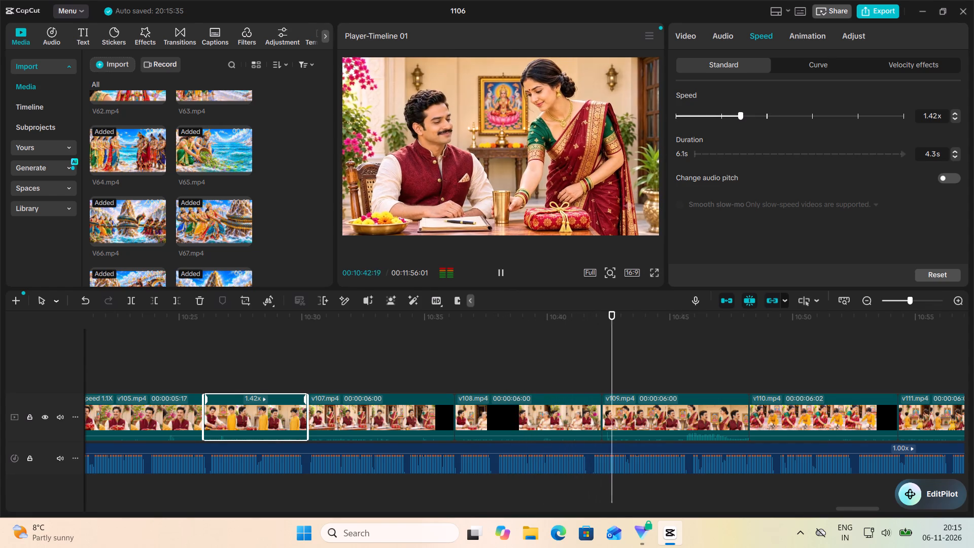
left_click(502, 272)
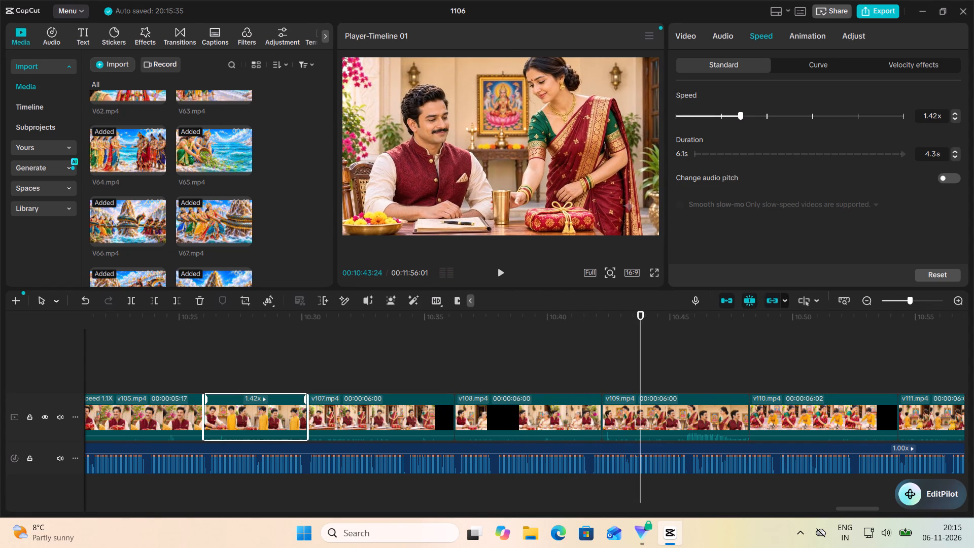
Slow v107.mp4 to about 0.8x so that it ends close to the playhead at 00:10:37:29.
left_click(497, 378)
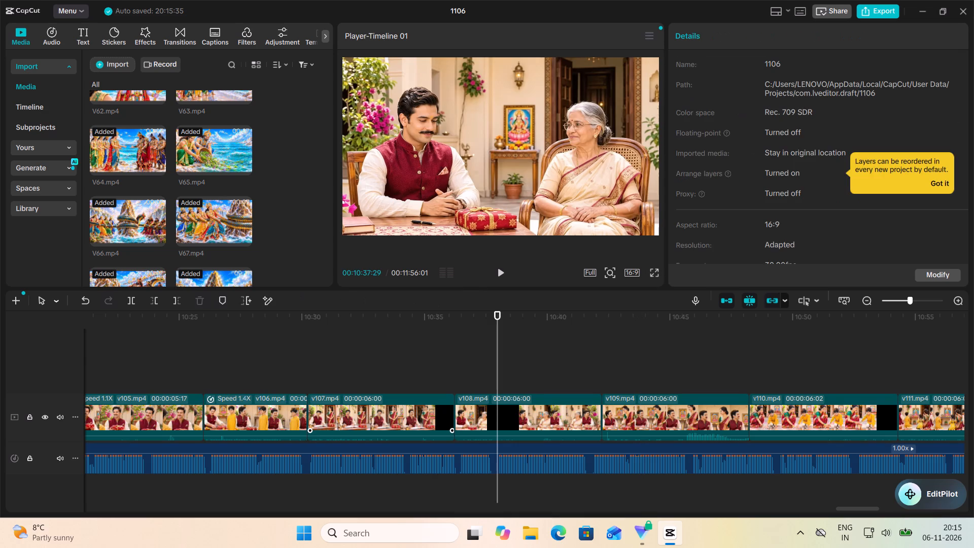
left_click(415, 420)
left_click(757, 36)
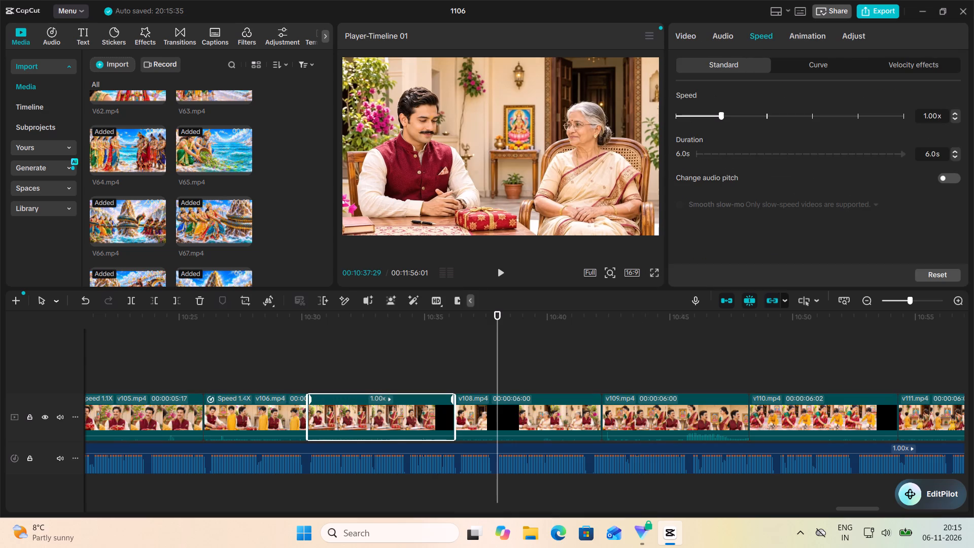
left_click(712, 117)
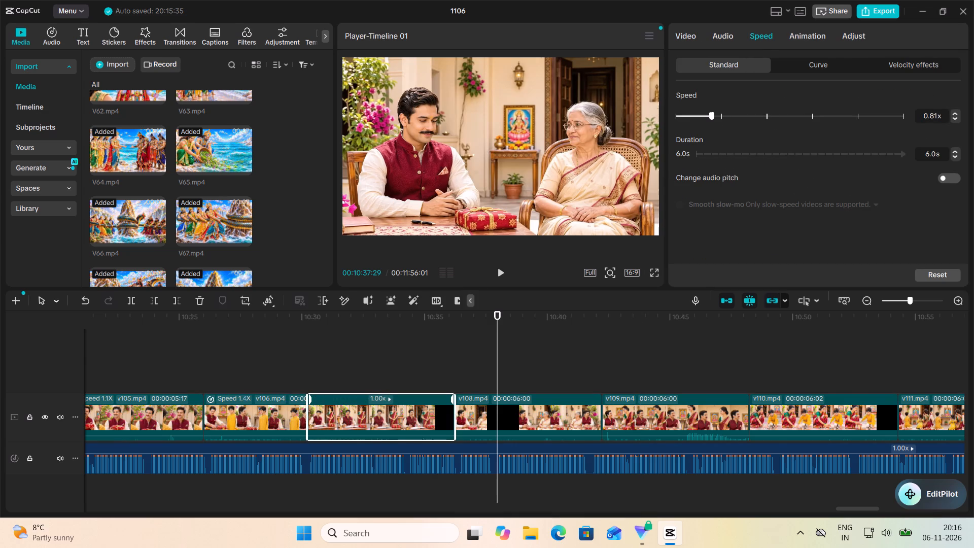
left_click(712, 117)
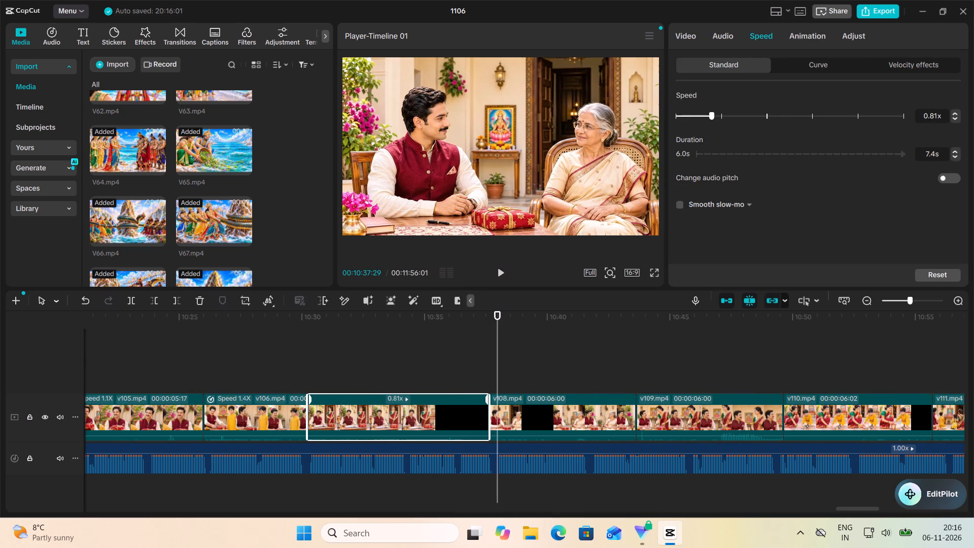
left_click(711, 117)
left_click(488, 368)
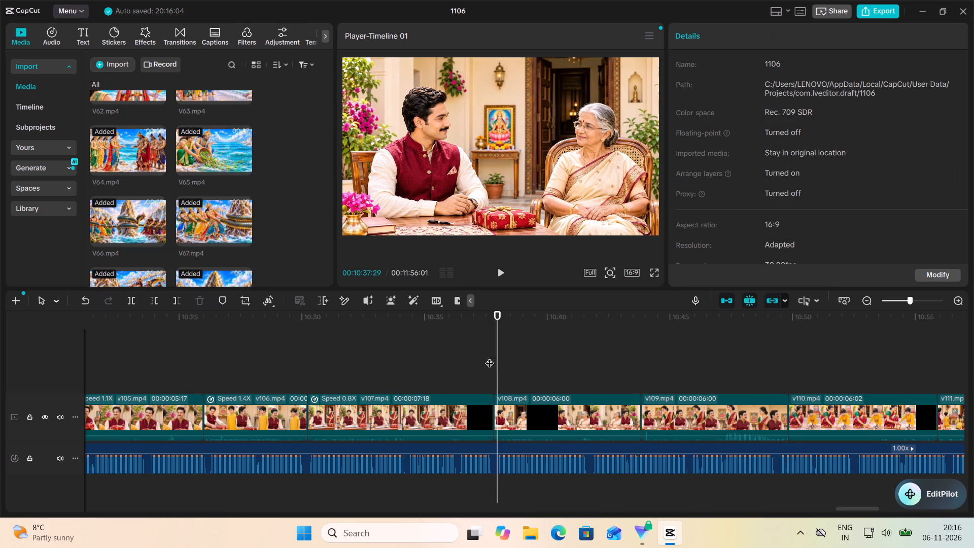
Play the narration from the start of v108.mp4 through v111.mp4 to the start of v112.mp4, checking how the clips line up.
left_click(500, 273)
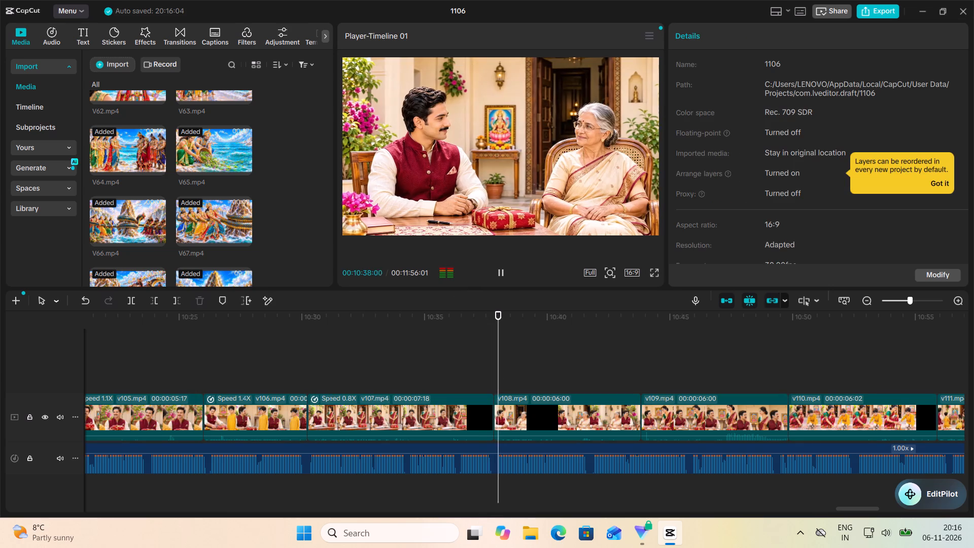
scroll(411, 378, "left", 1)
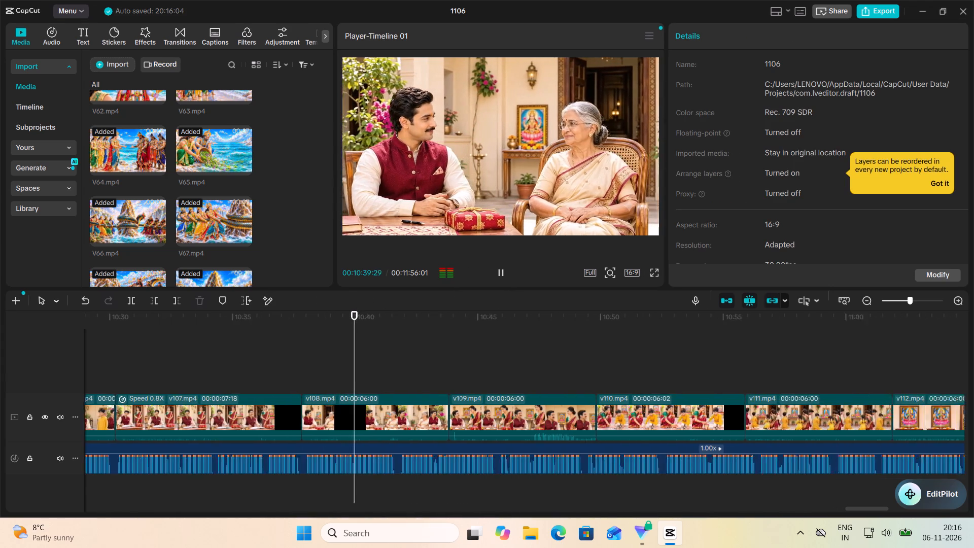
scroll(443, 366, "left", 1)
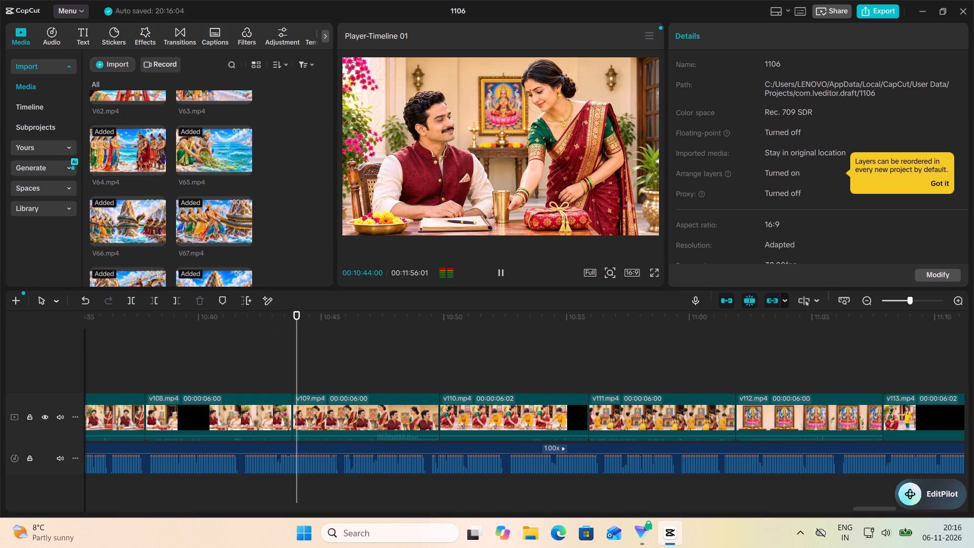
left_click(502, 276)
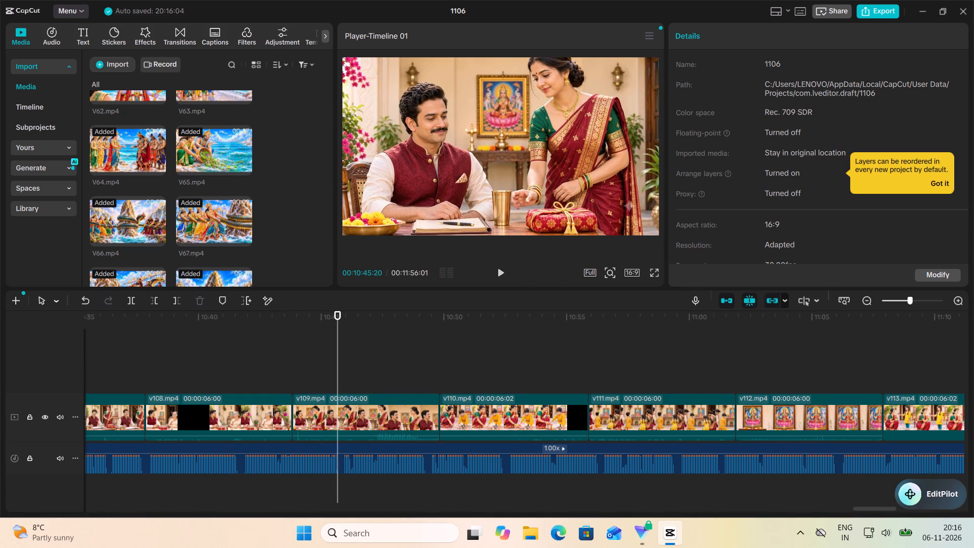
left_click(502, 276)
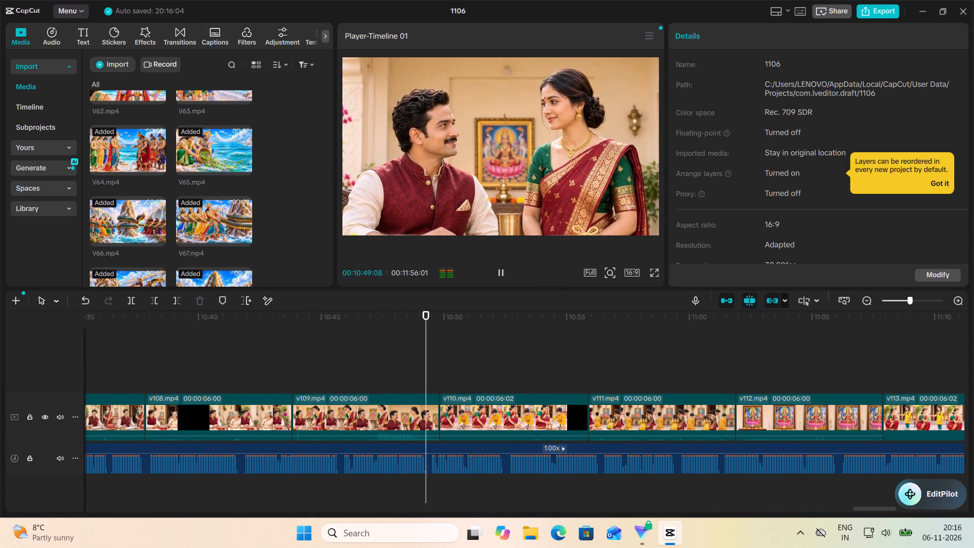
left_click(502, 276)
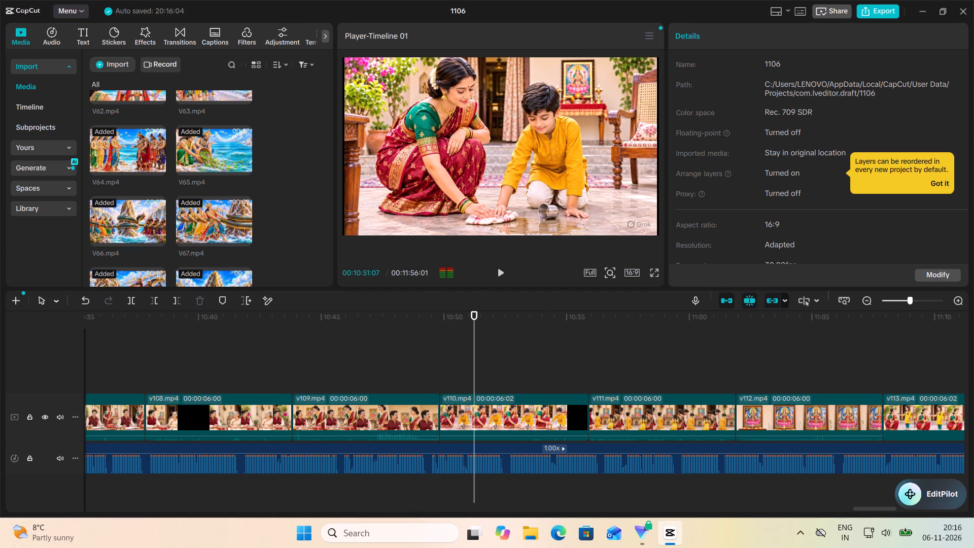
left_click(502, 276)
left_click(502, 276)
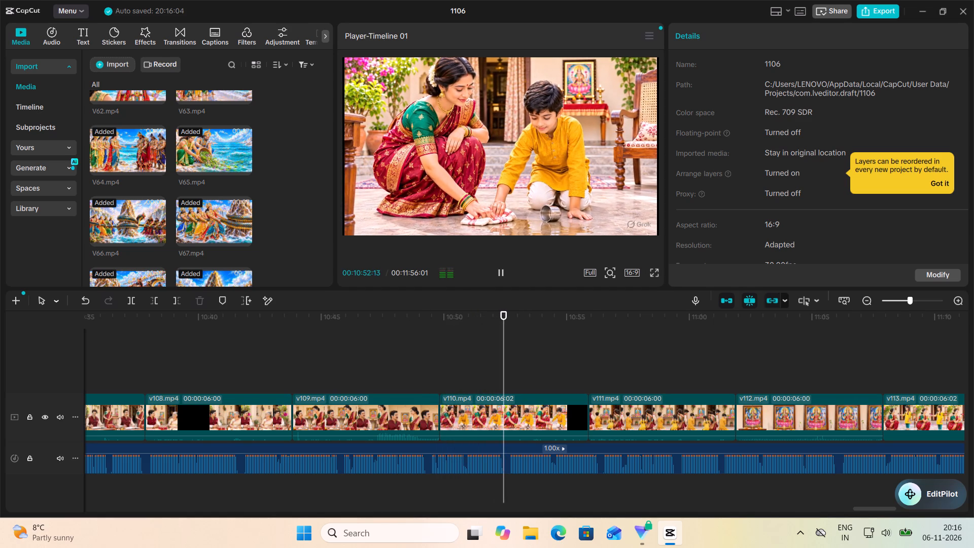
left_click(502, 276)
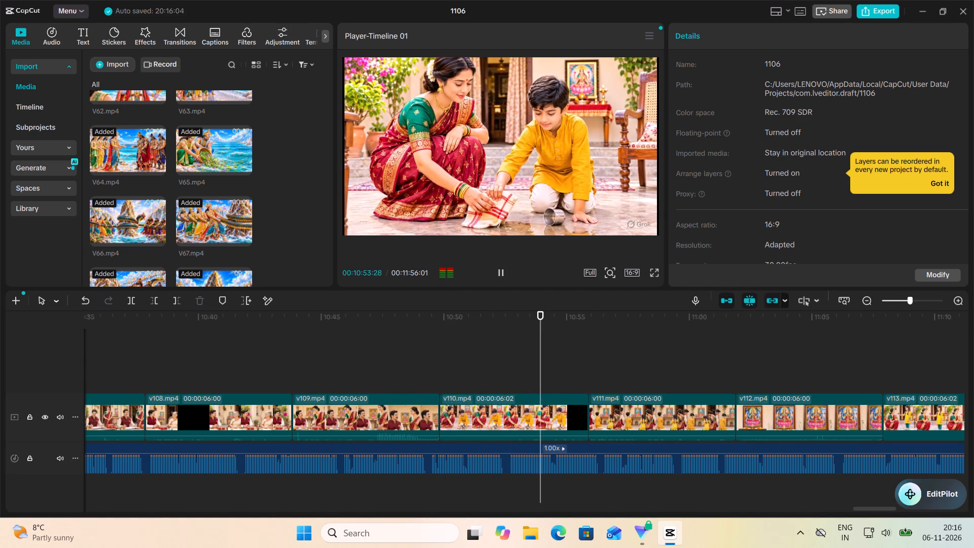
left_click(502, 276)
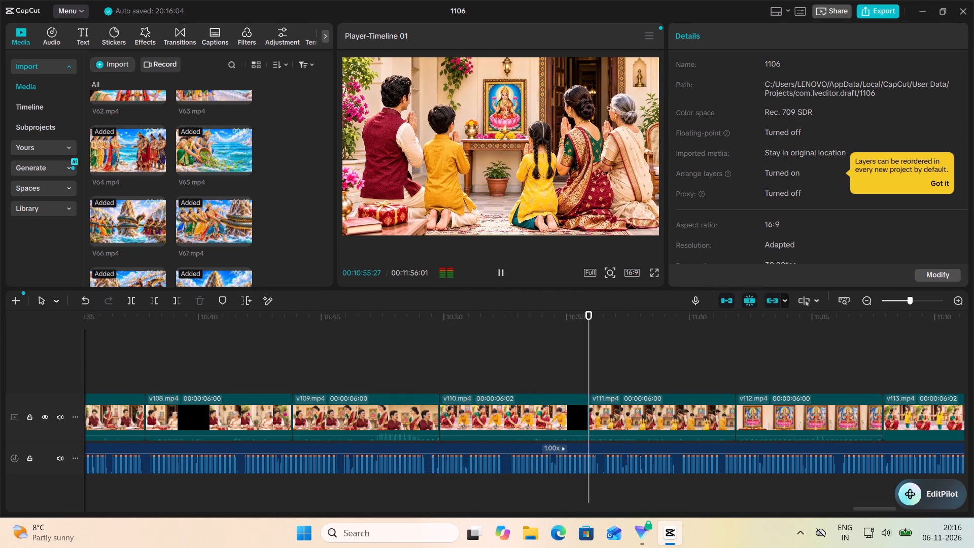
left_click(502, 276)
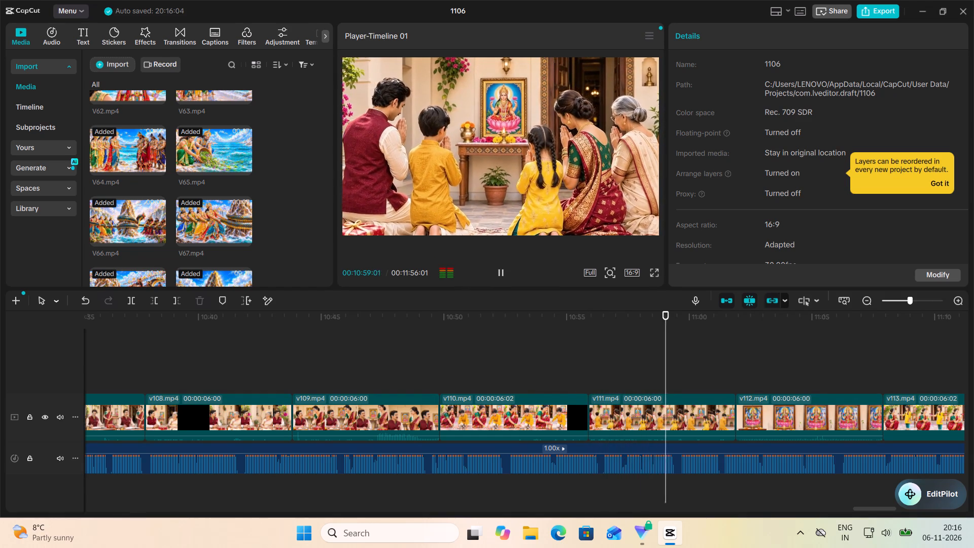
left_click(502, 276)
left_click(502, 276)
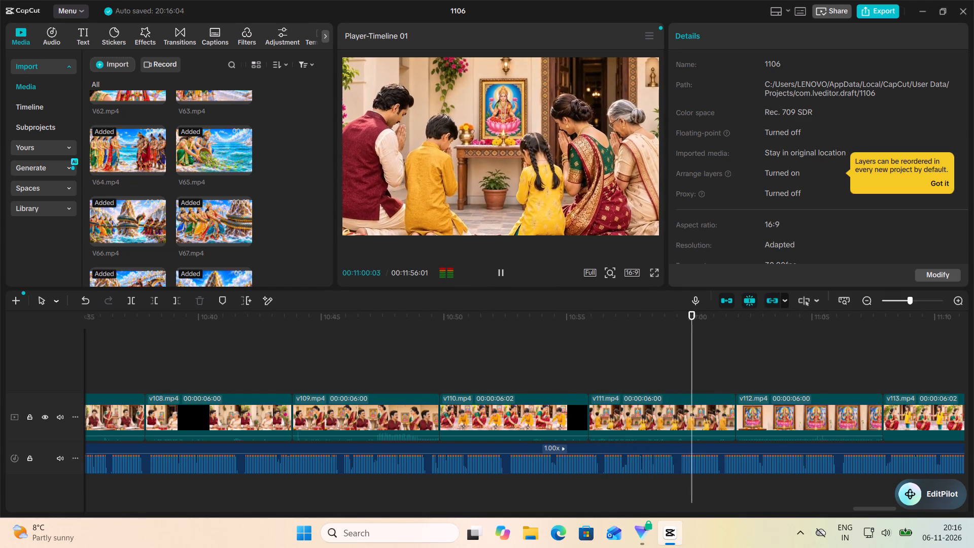
left_click(502, 276)
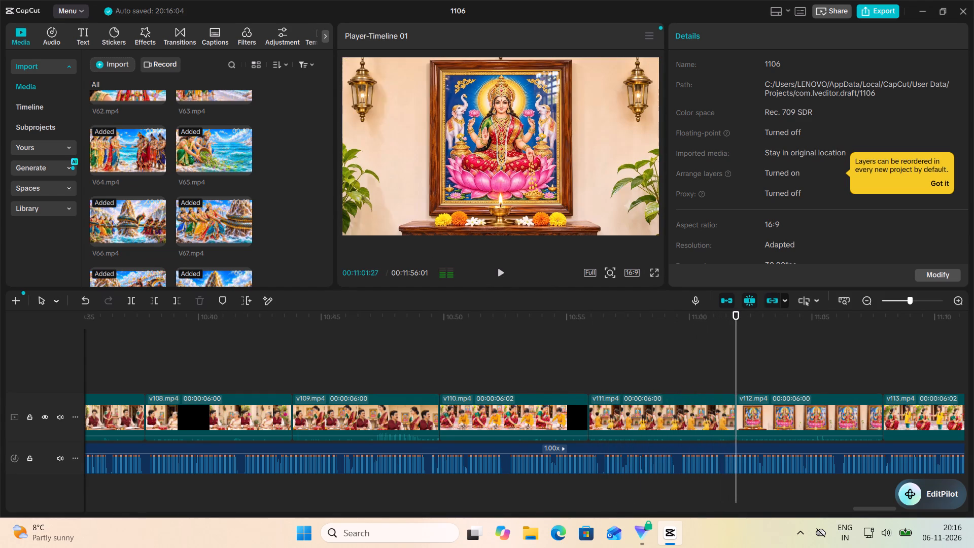
Look over the remaining clips up to v120.mp4 and replay the narration from the end of v109.mp4 into v110.mp4.
scroll(564, 368, "left", 4)
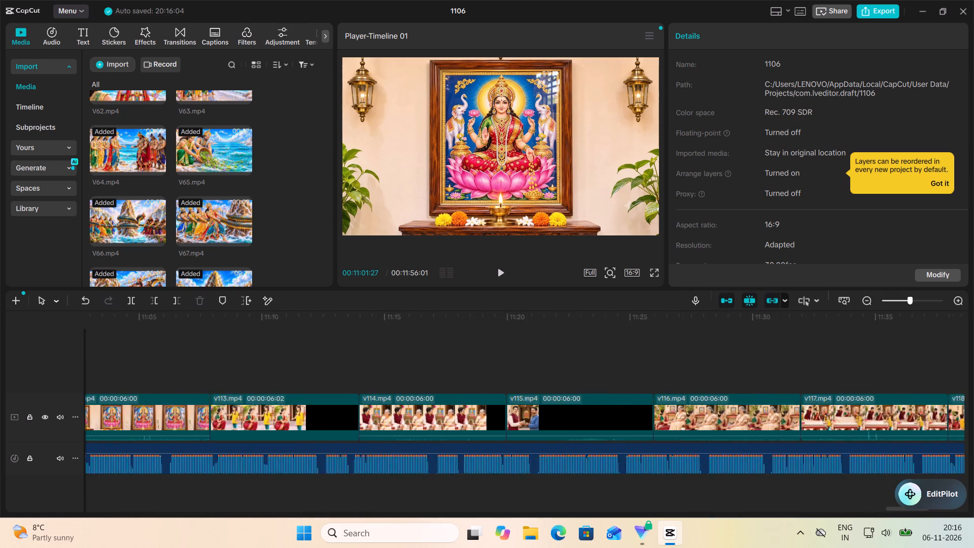
scroll(559, 379, "left", 3)
left_click(724, 357)
scroll(724, 357, "right", 1)
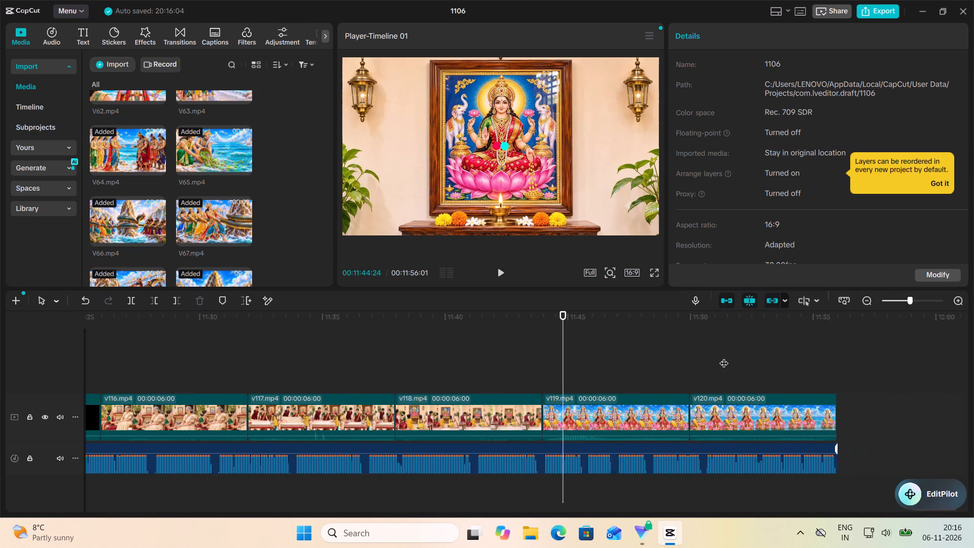
scroll(724, 357, "right", 1)
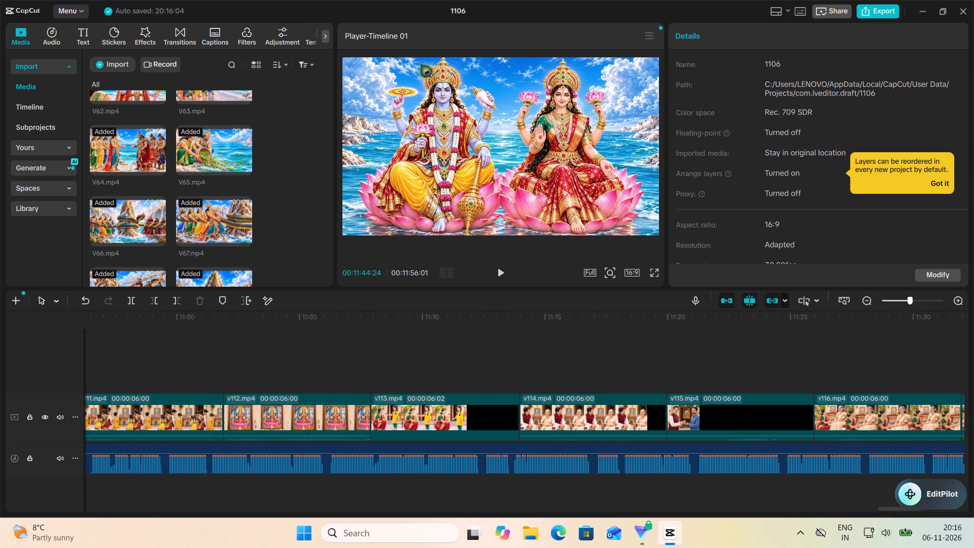
scroll(438, 372, "right", 5)
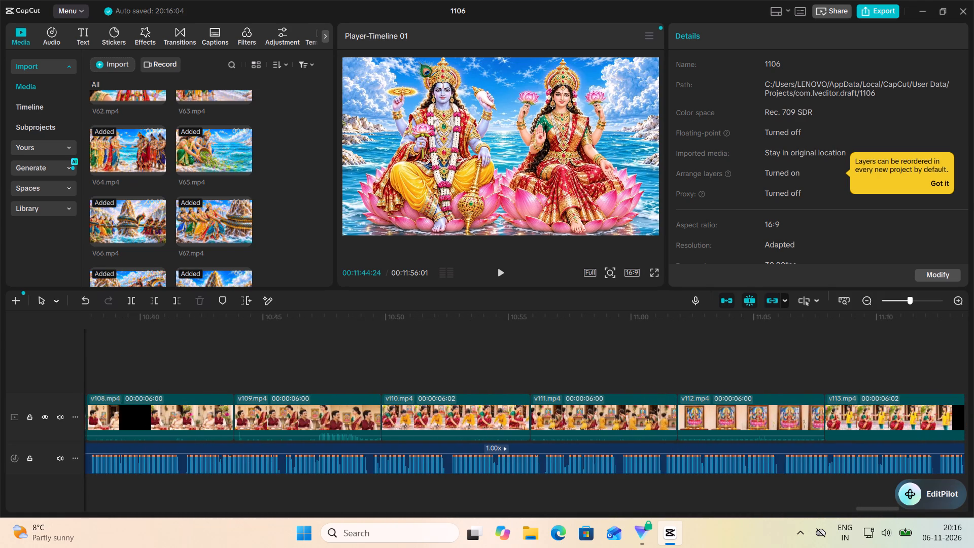
left_click(351, 365)
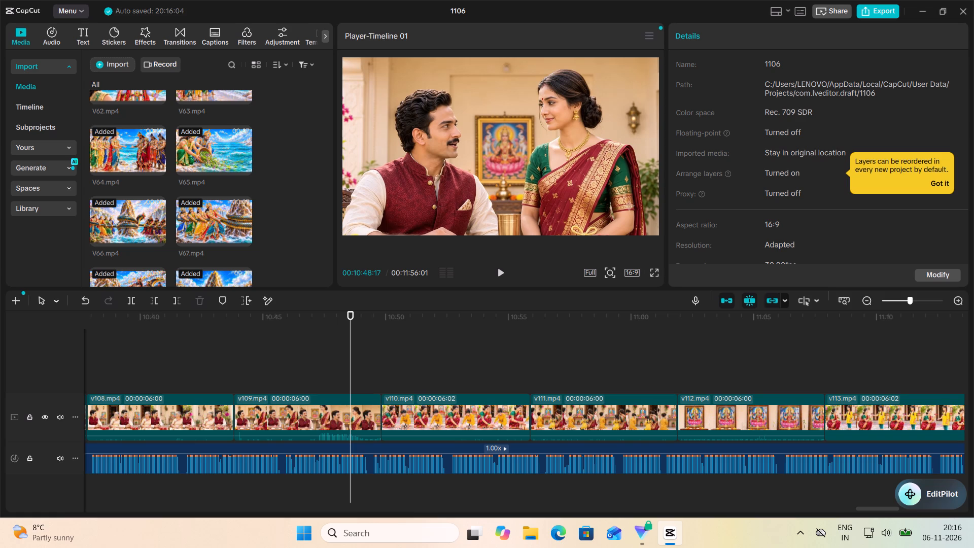
left_click(502, 270)
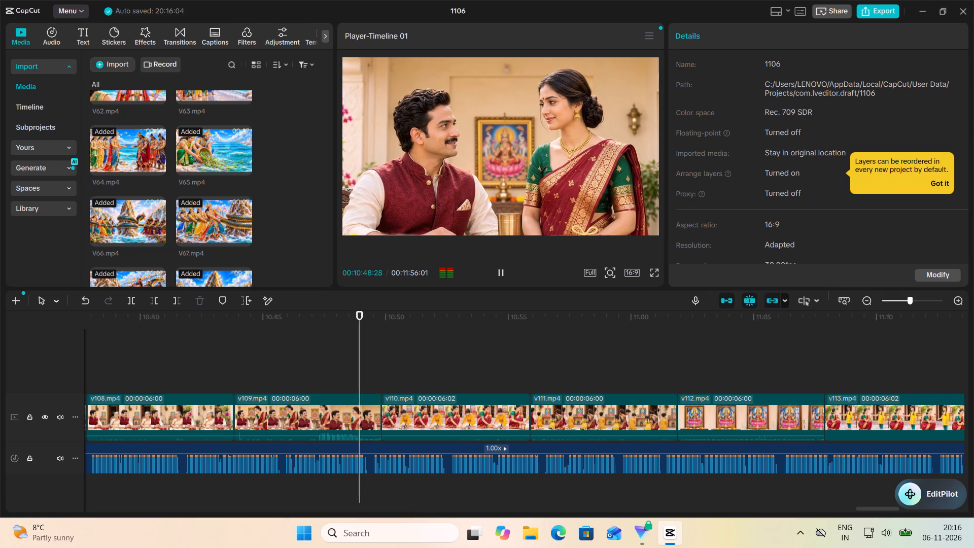
left_click(503, 271)
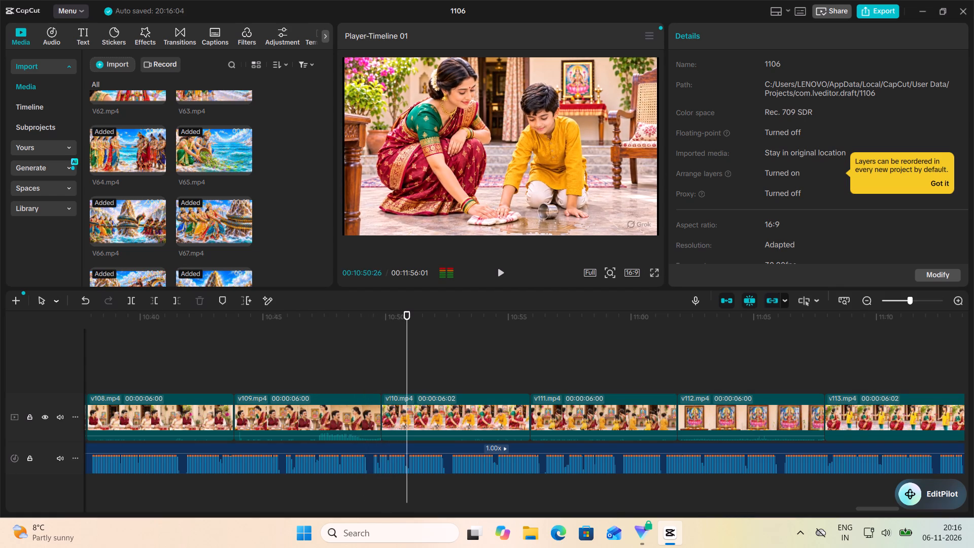
Replay the narration from the end of v107.mp4 into v109.mp4 and slow v108.mp4 to 0.75x, ending at 00:10:45:25.
left_click(250, 376)
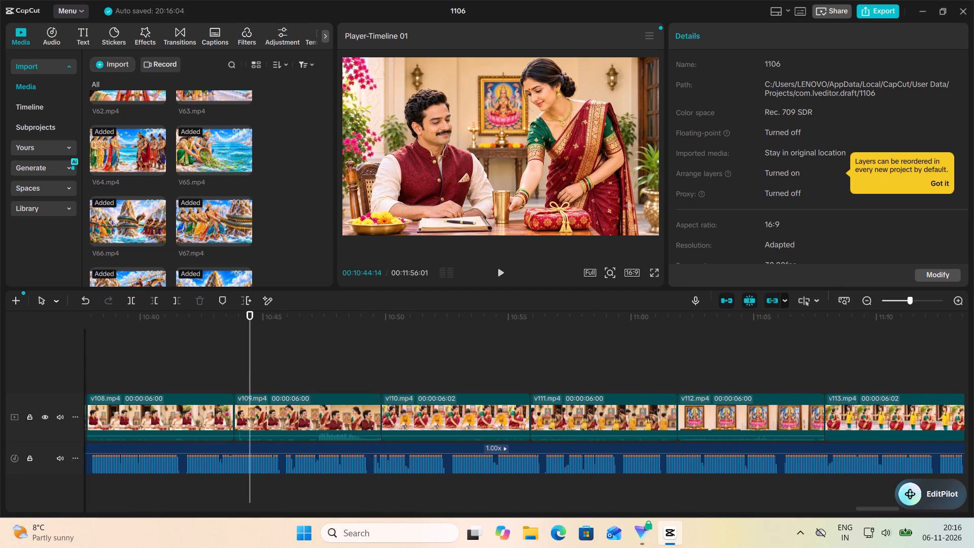
scroll(221, 385, "right", 1)
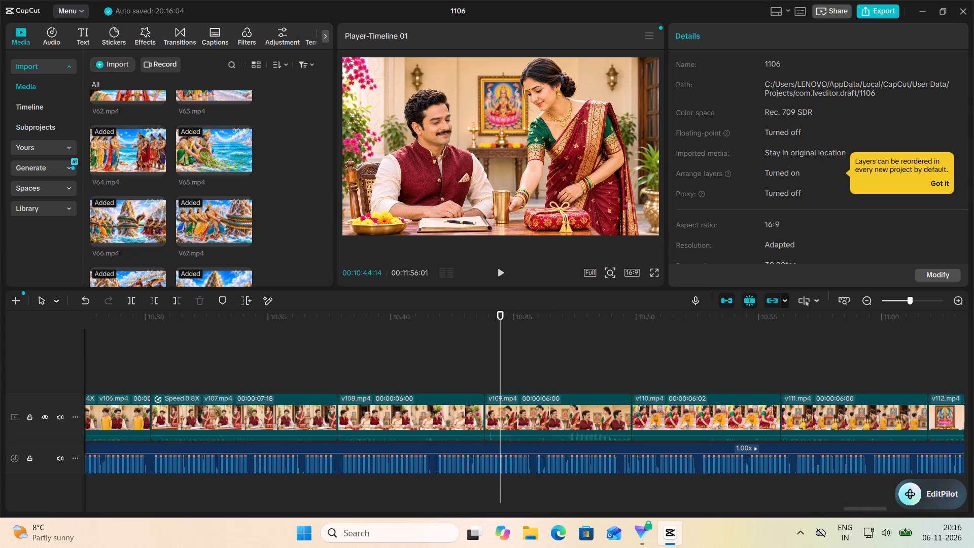
scroll(279, 370, "right", 1)
left_click(331, 363)
left_click(502, 263)
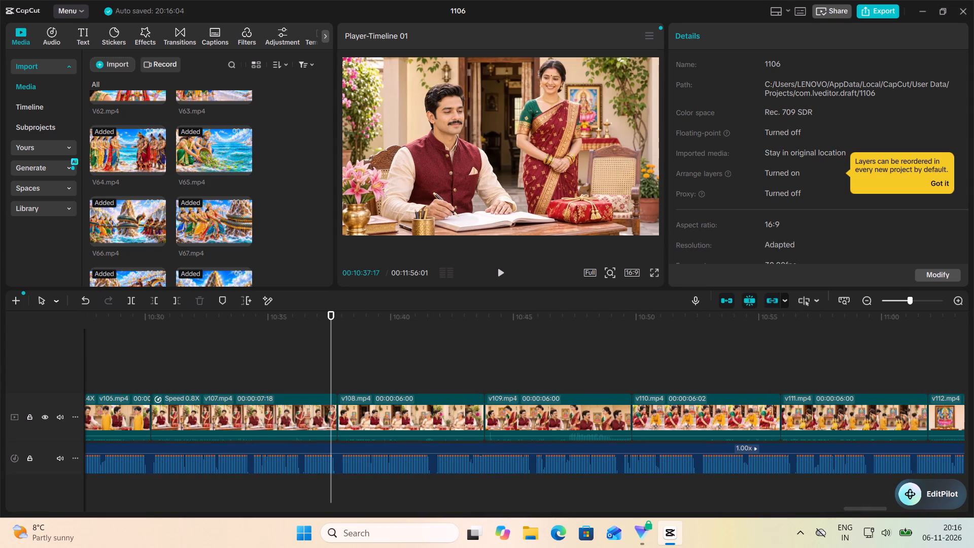
left_click(500, 277)
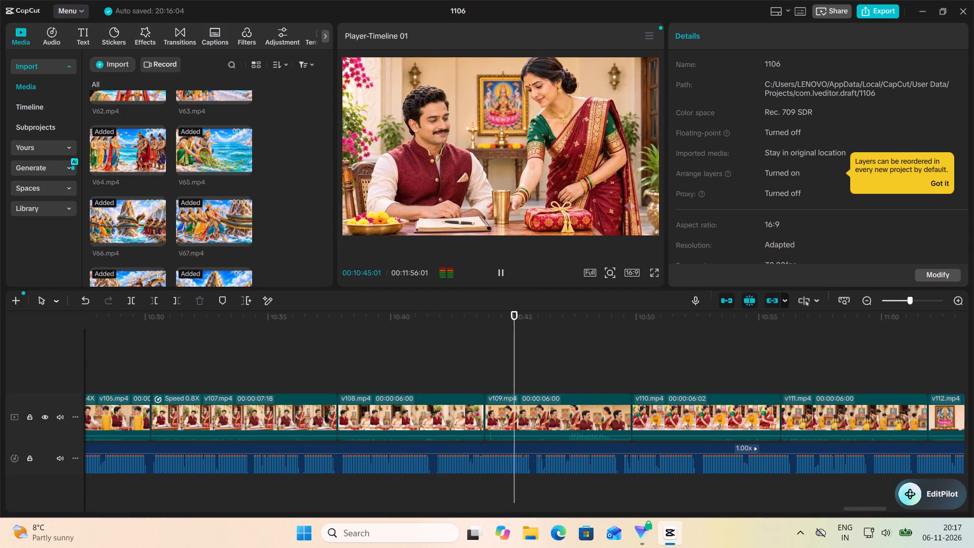
left_click(503, 276)
left_click(439, 417)
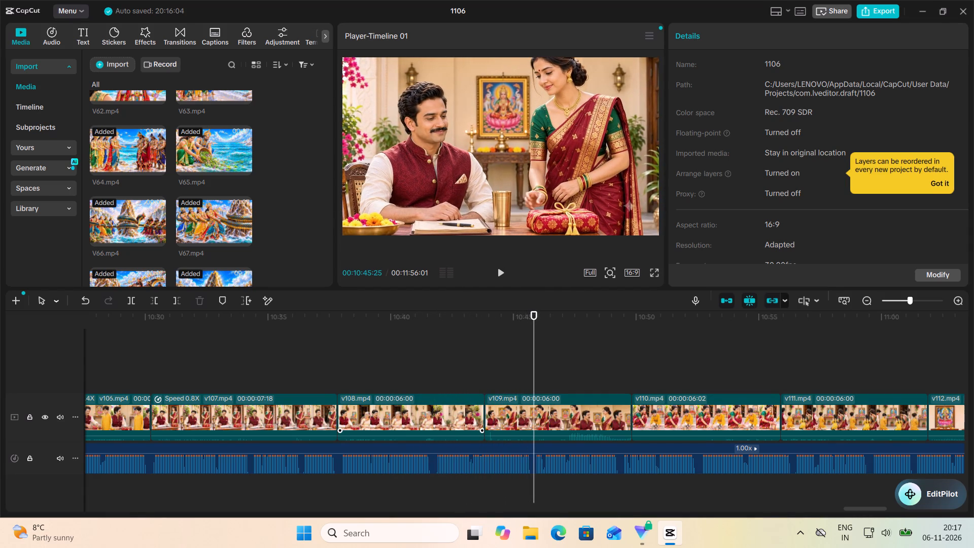
left_click(759, 32)
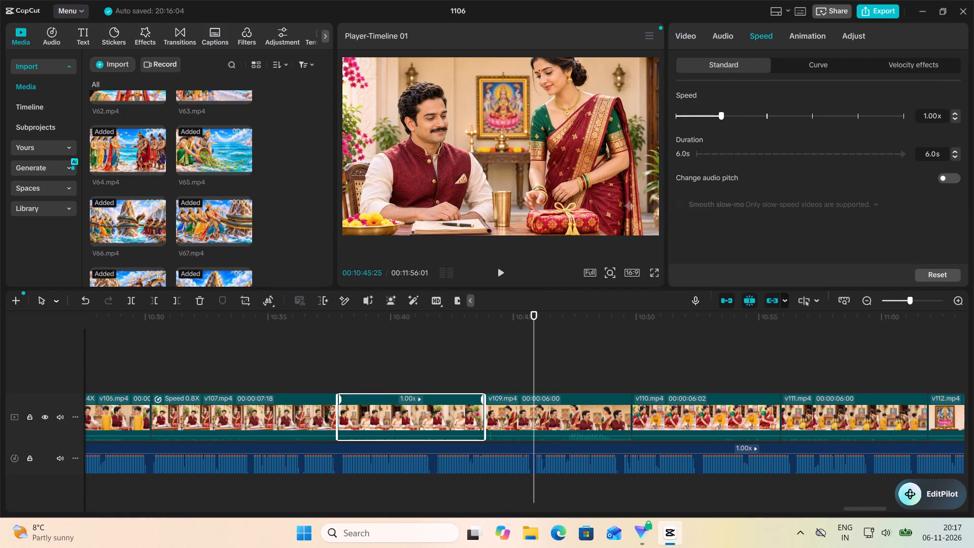
left_click(716, 116)
left_click(714, 117)
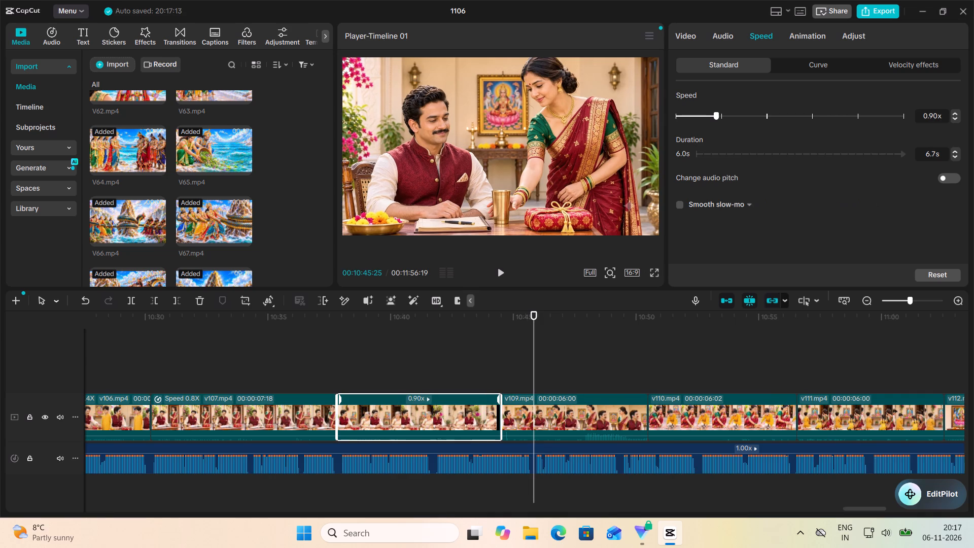
left_click(712, 117)
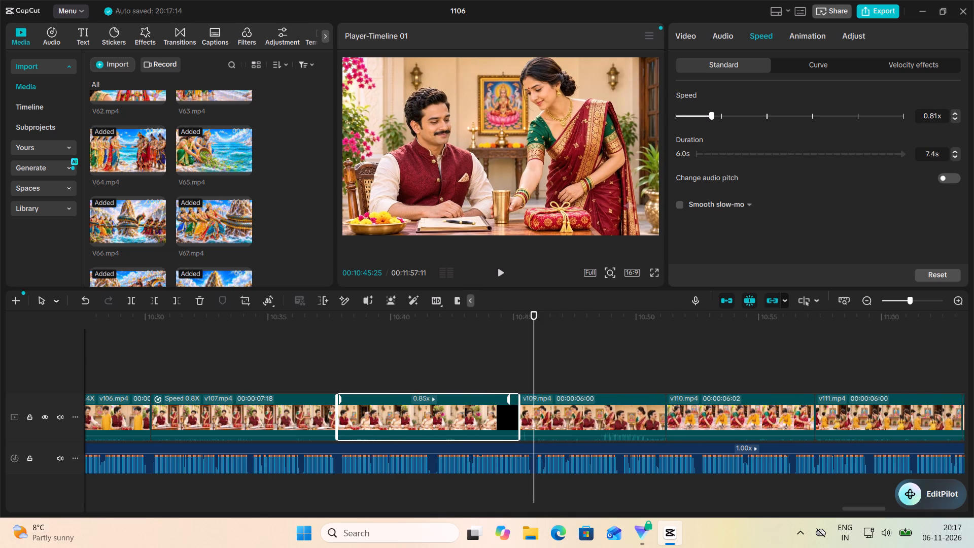
left_click(709, 118)
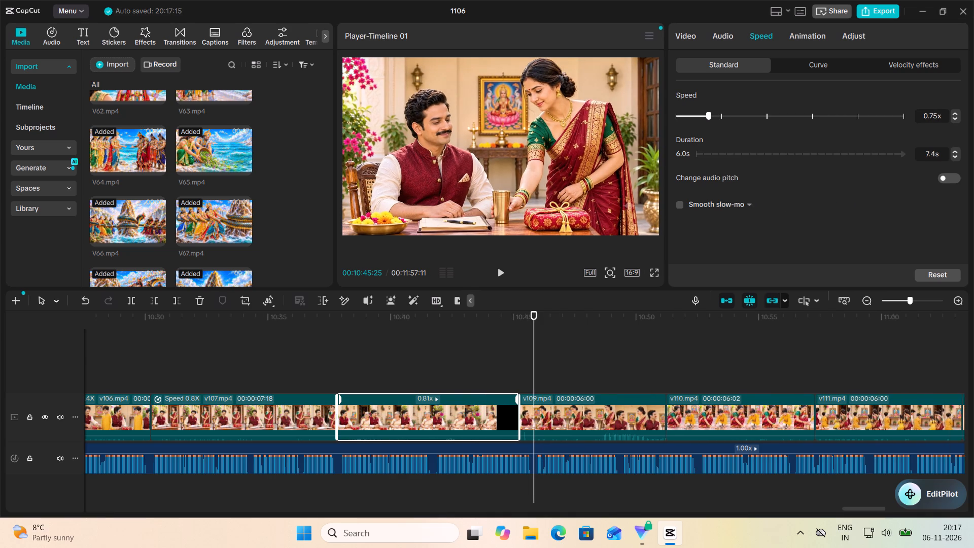
Play the narration through v109.mp4, slow that clip to 0.87x and trim its end to 00:10:52:15.
left_click(498, 267)
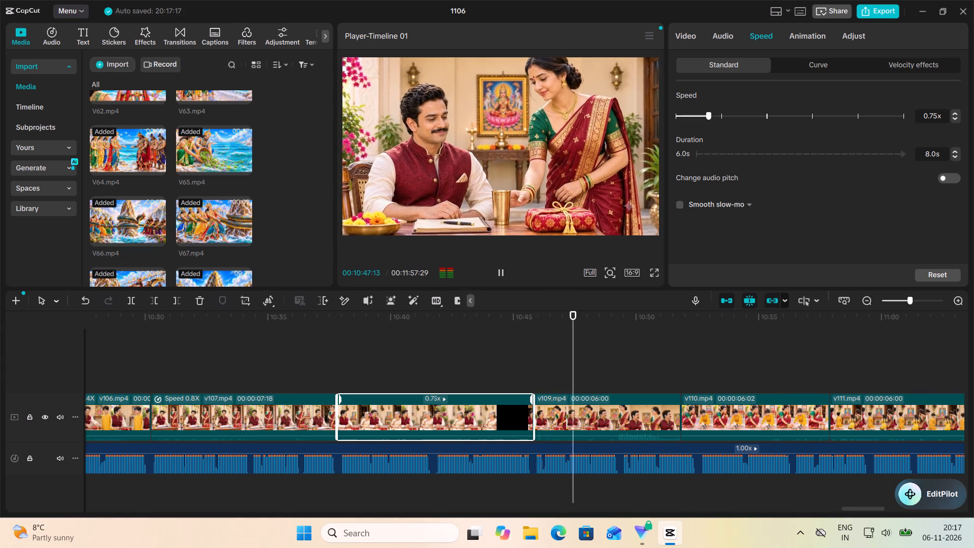
scroll(518, 339, "left", 2)
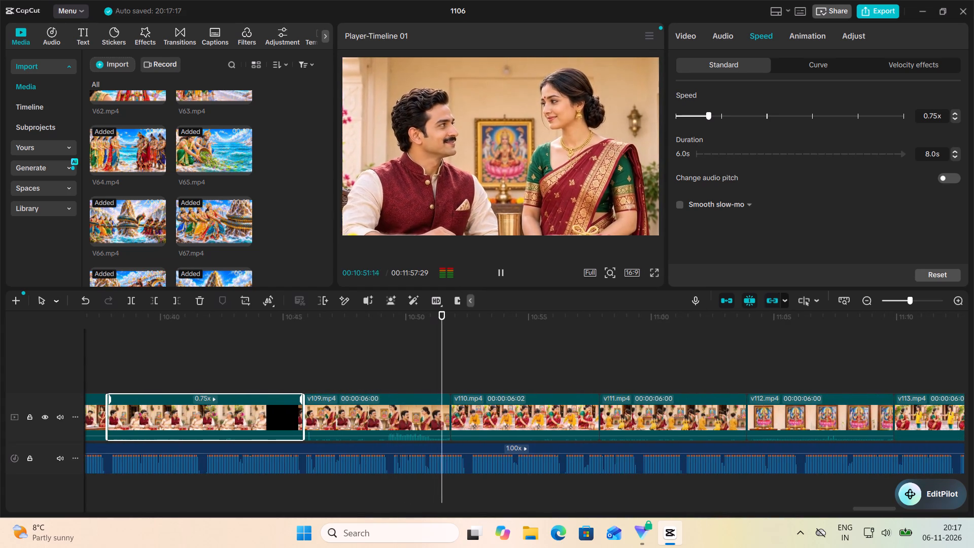
left_click(498, 272)
left_click(393, 426)
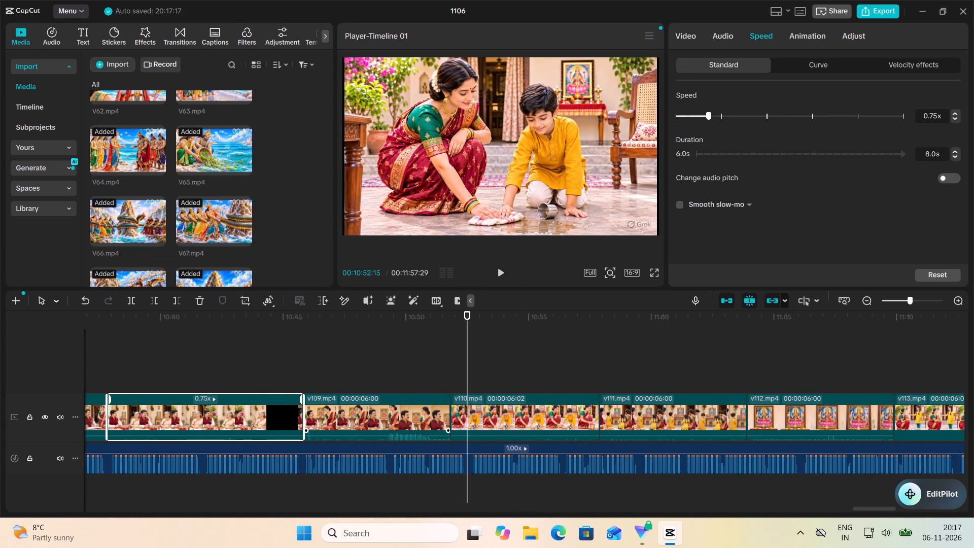
left_click(717, 117)
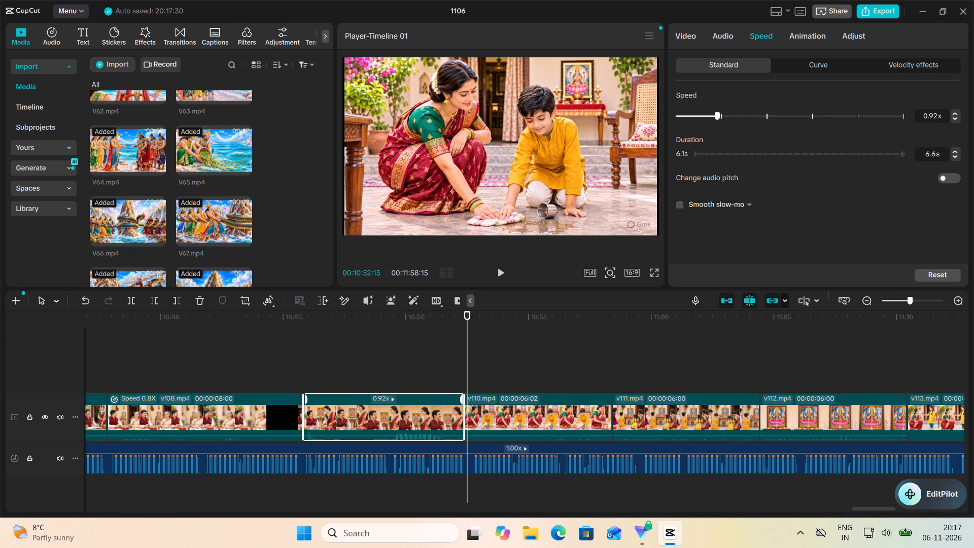
left_click(715, 116)
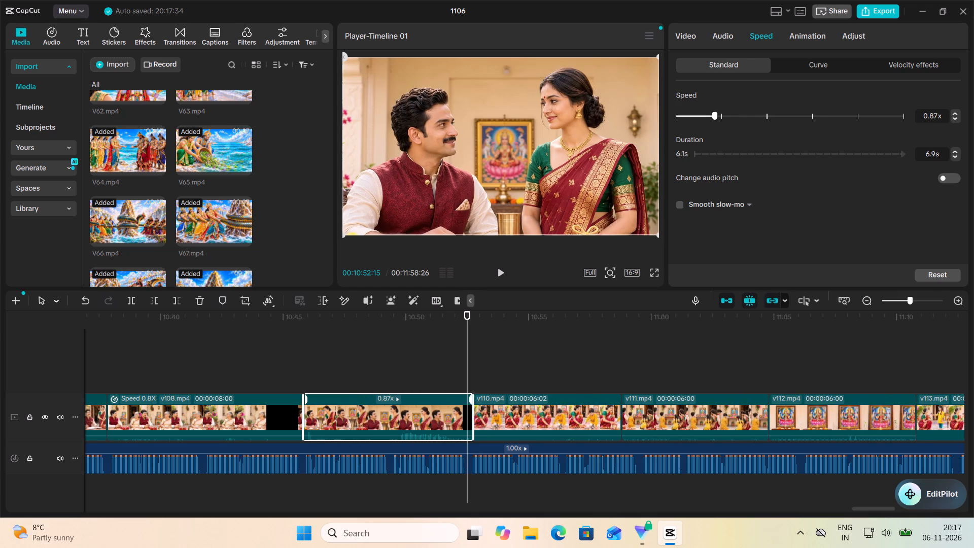
left_click_drag(474, 419, 467, 421)
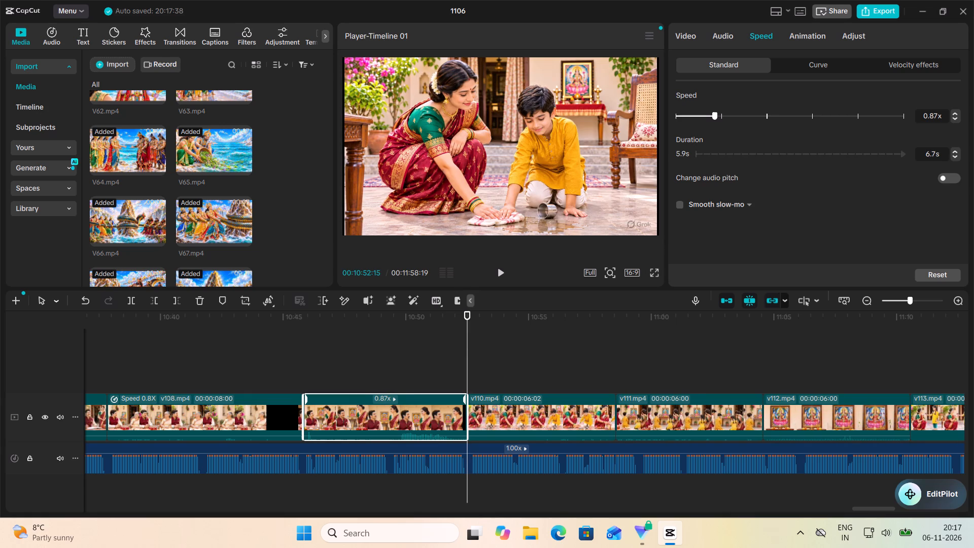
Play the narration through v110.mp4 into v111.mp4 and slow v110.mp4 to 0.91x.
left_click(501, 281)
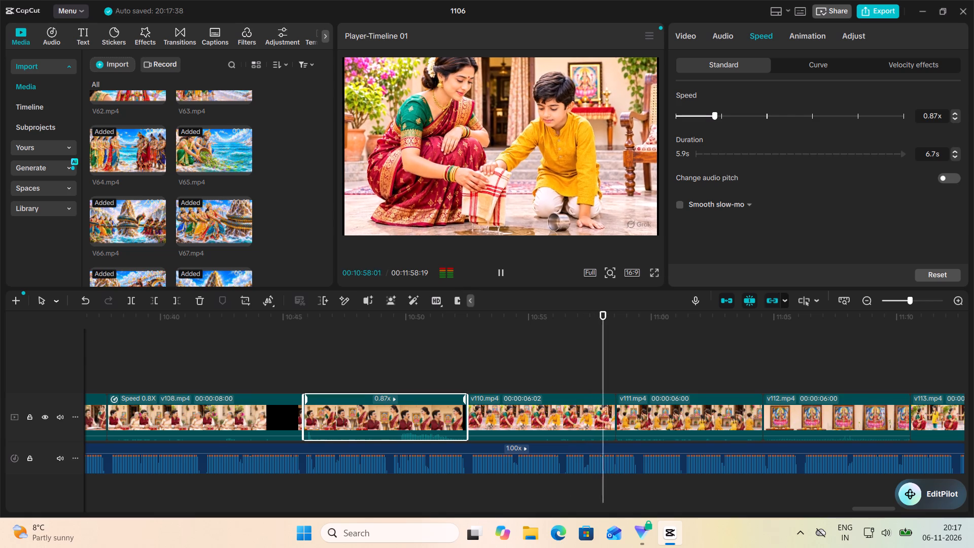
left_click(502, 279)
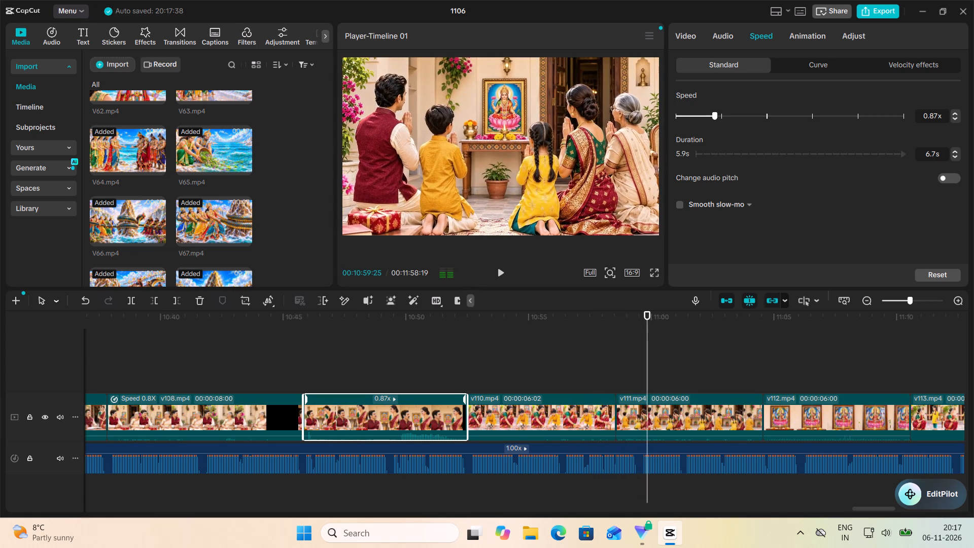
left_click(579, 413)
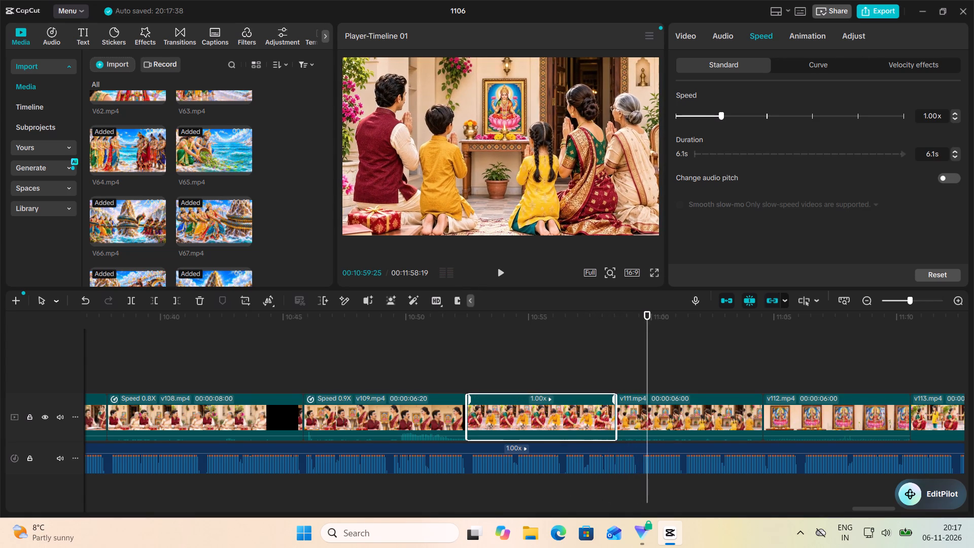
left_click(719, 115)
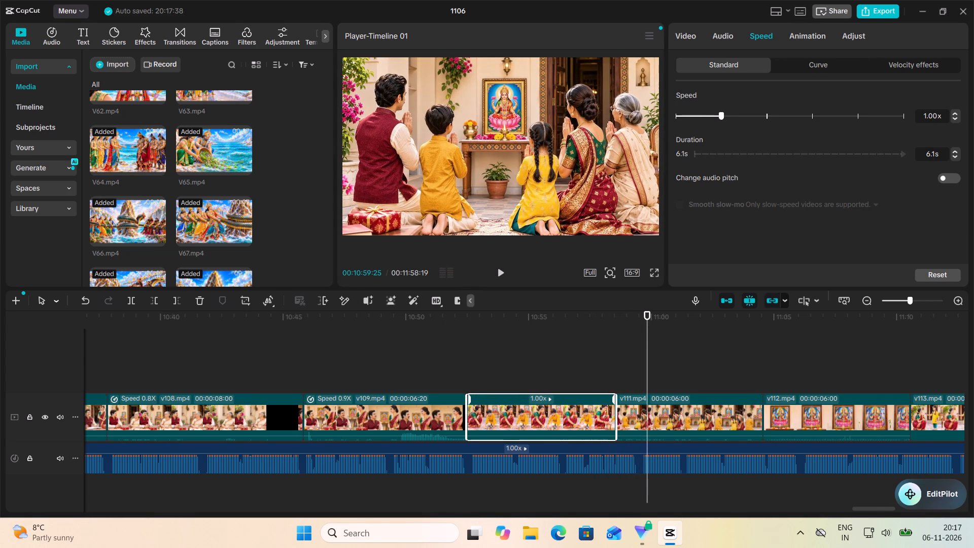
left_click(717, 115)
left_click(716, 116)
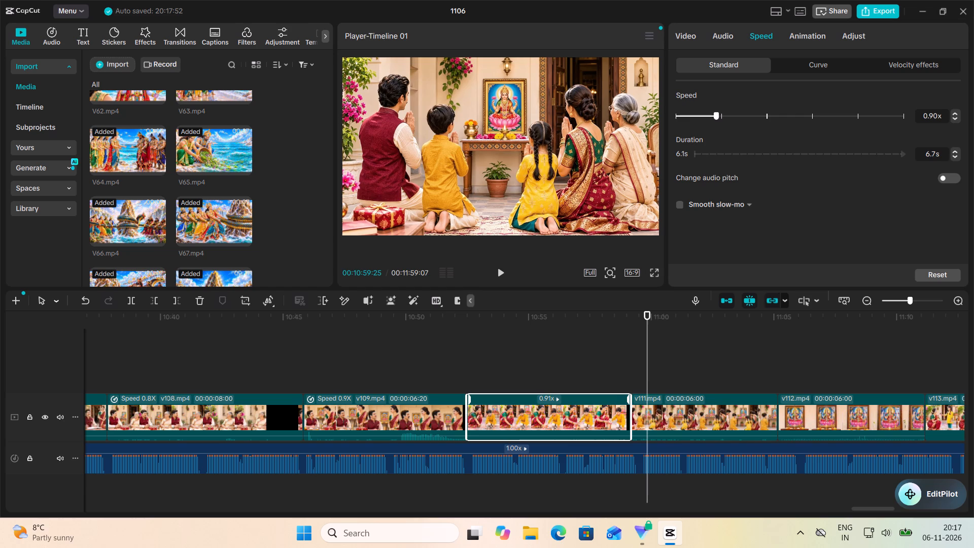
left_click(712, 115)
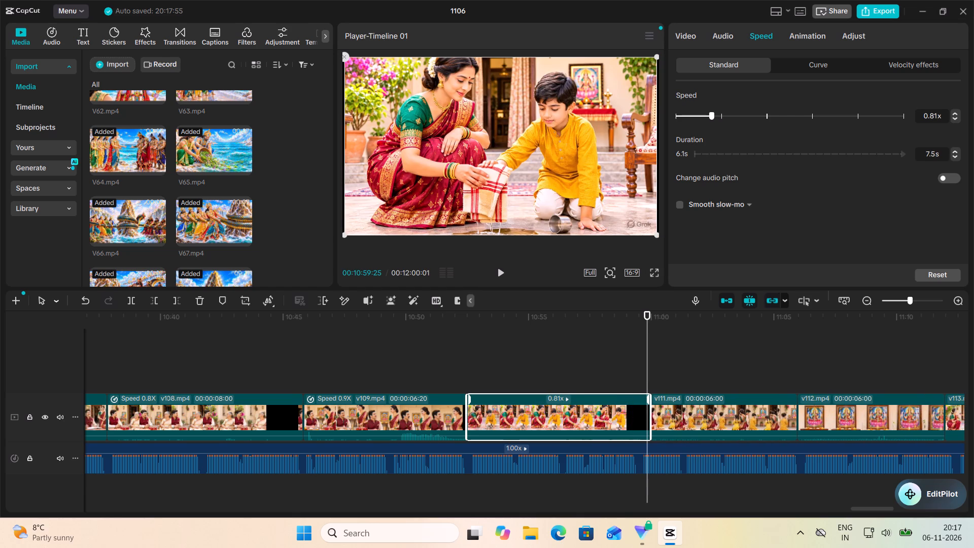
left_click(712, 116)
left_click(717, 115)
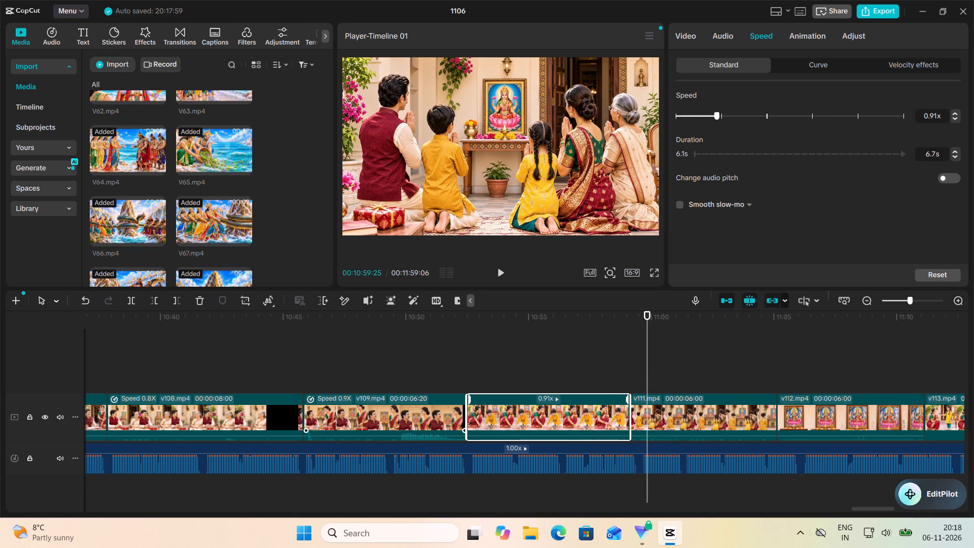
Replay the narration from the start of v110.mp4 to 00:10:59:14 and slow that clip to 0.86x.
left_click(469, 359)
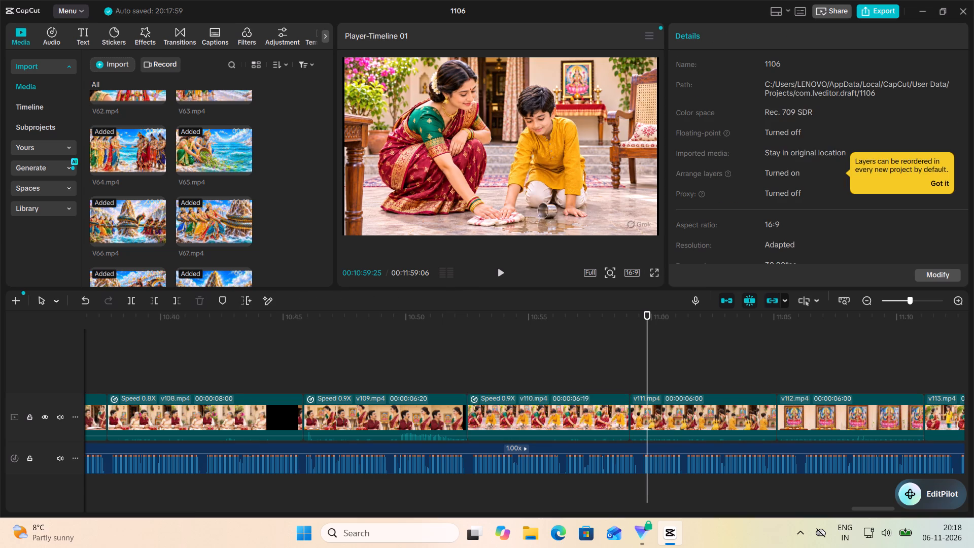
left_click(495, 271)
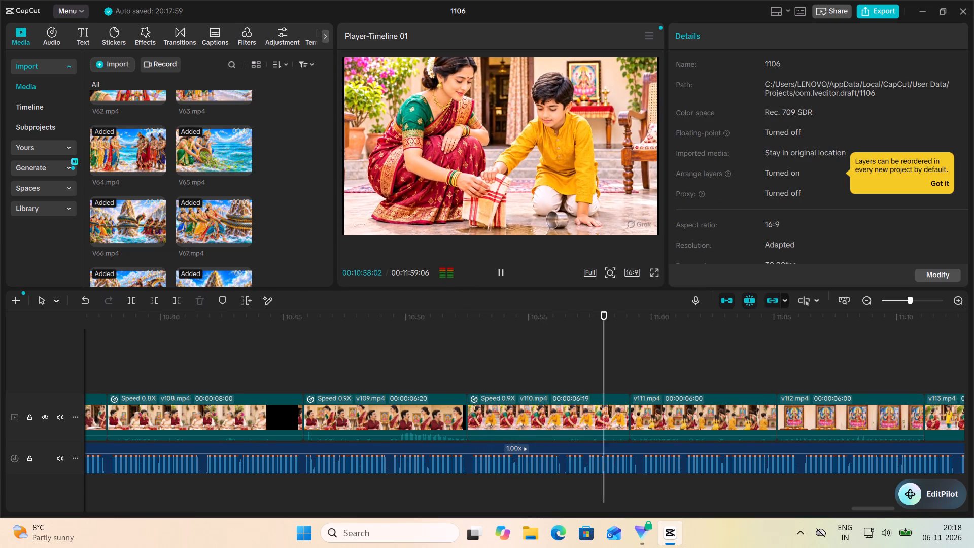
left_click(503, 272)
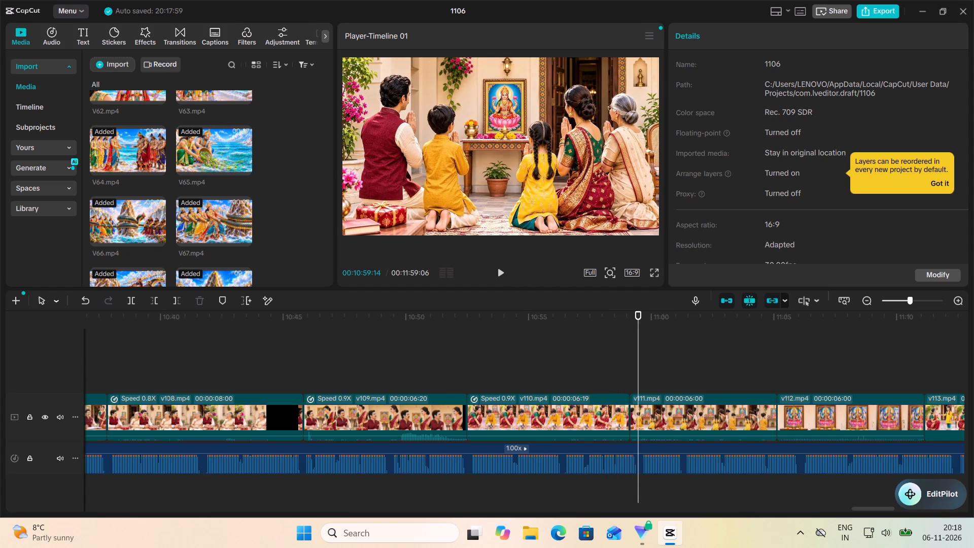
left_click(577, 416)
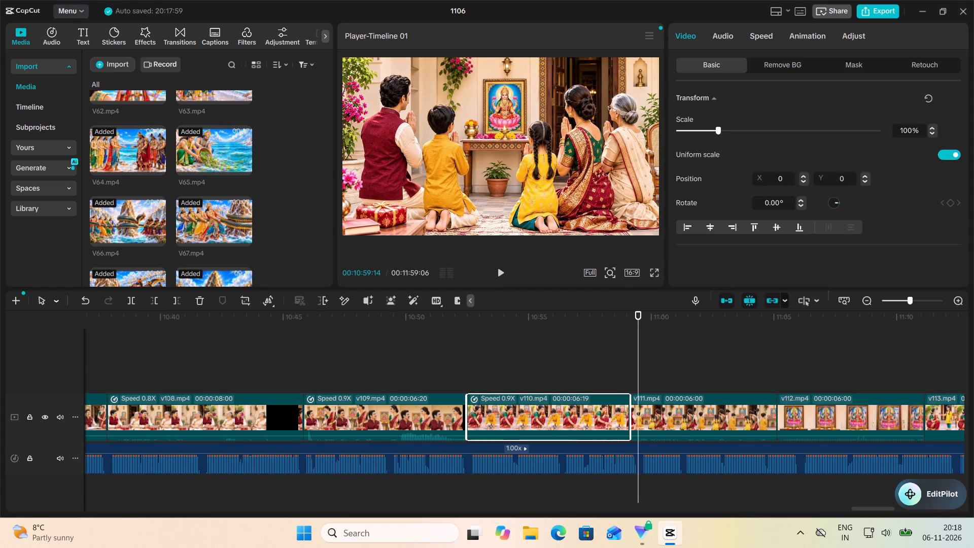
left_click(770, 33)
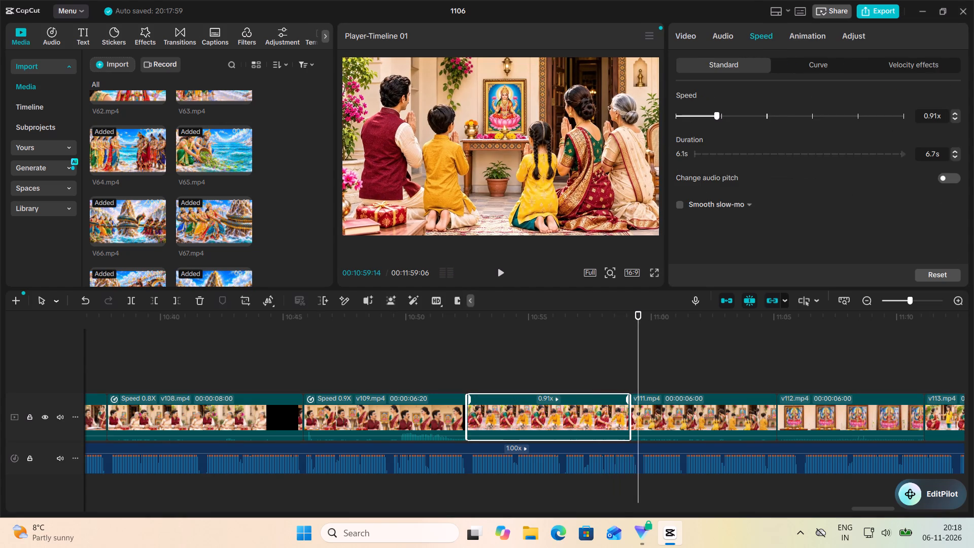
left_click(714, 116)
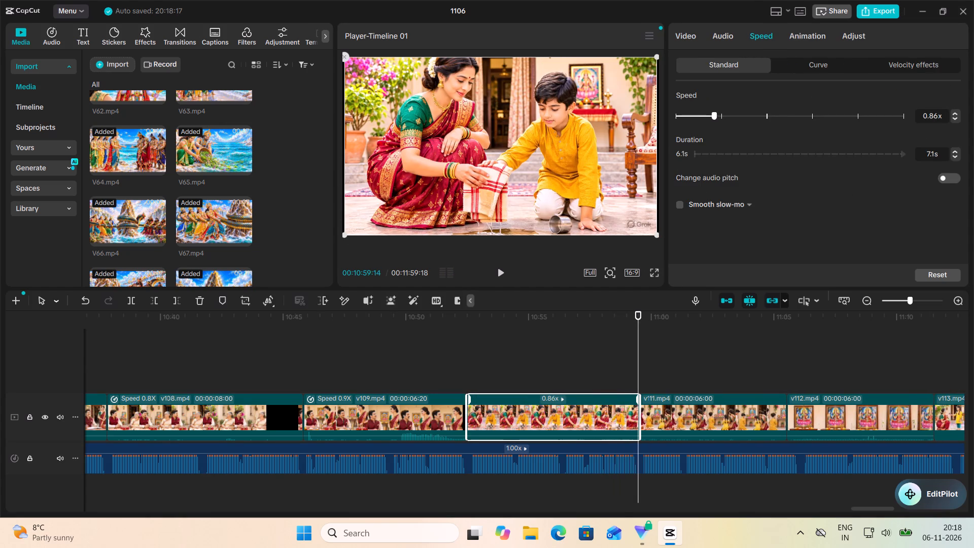
Play the narration through v111.mp4 into v112.mp4, and move v111.mp4 ahead of v110.mp4 on the main track.
left_click(504, 276)
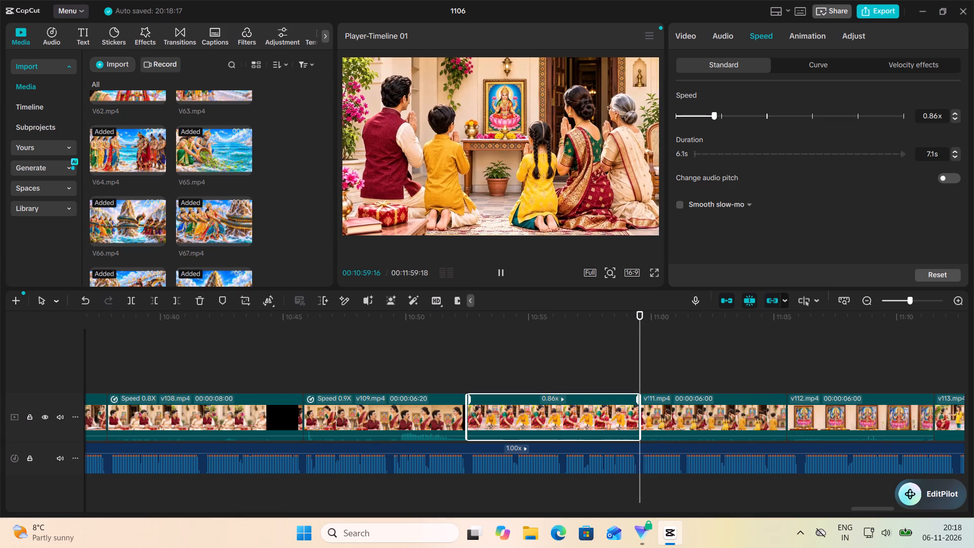
scroll(539, 324, "left", 3)
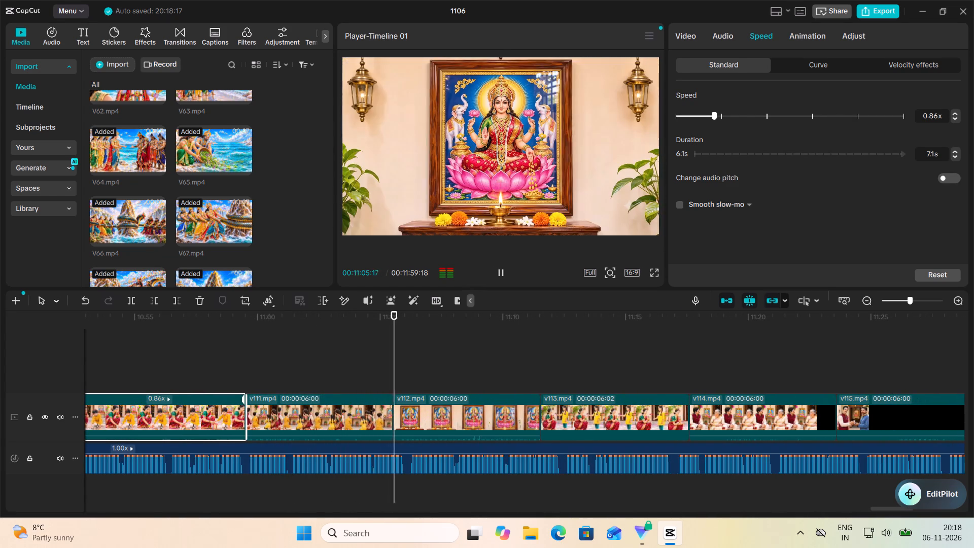
left_click(502, 272)
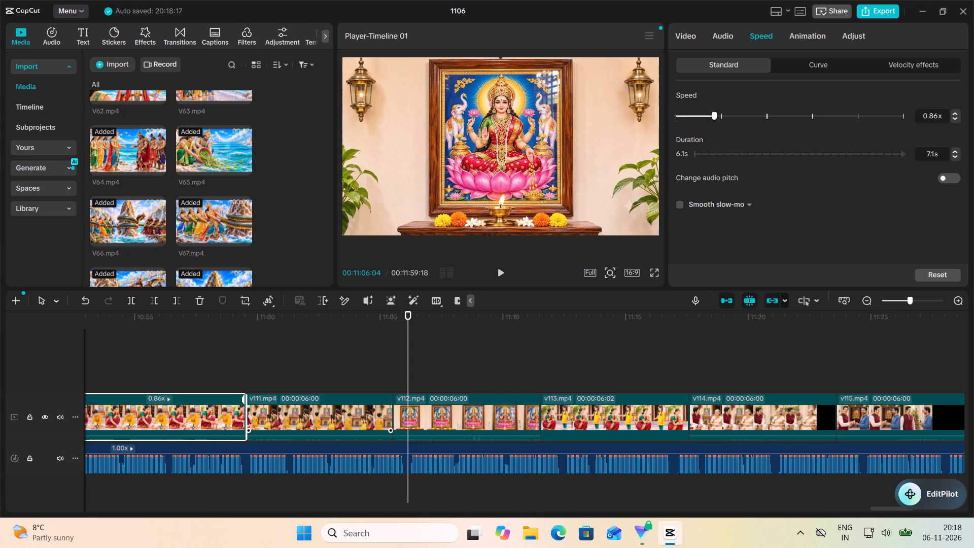
scroll(285, 418, "down", 2)
scroll(450, 416, "right", 1, "ctrl")
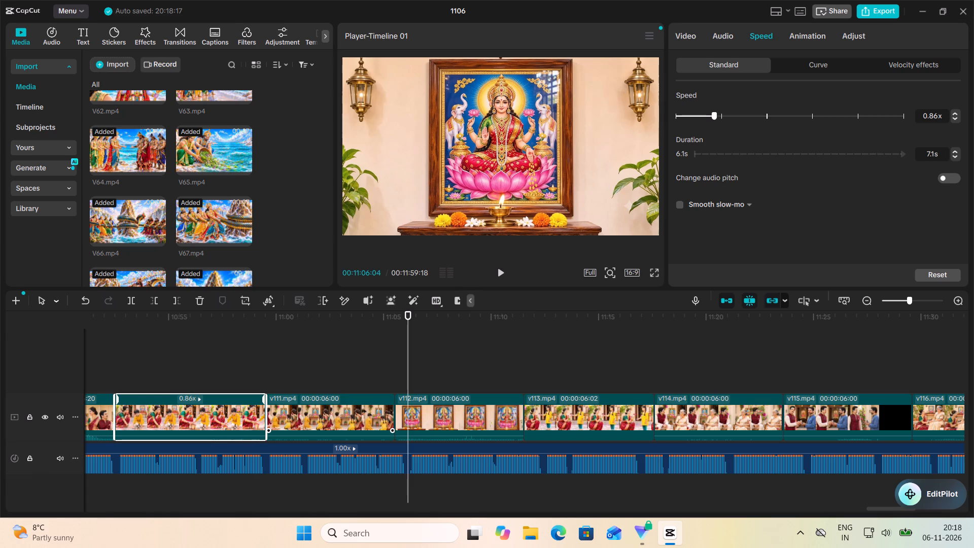
left_click_drag(295, 419, 209, 374)
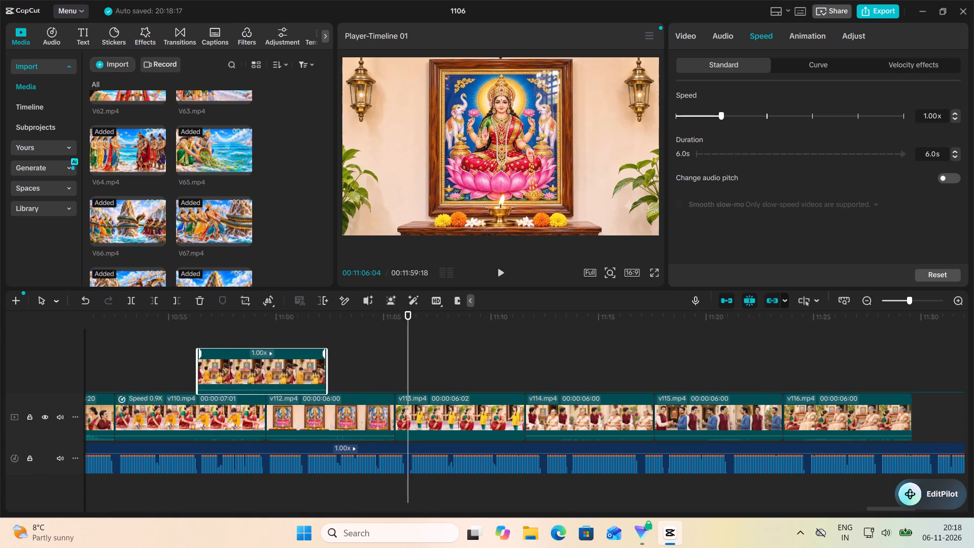
left_click_drag(209, 374, 132, 410)
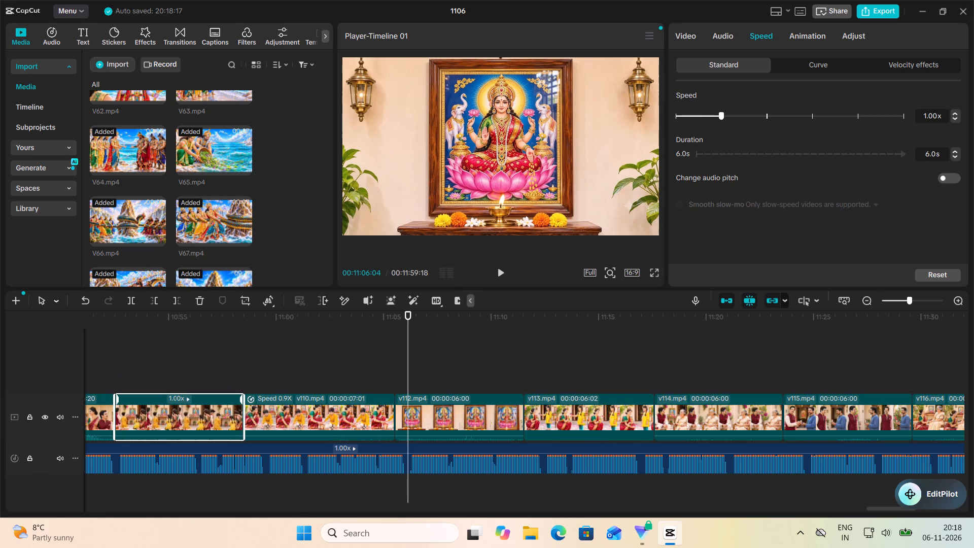
Slow v111.mp4 to 0.85x.
left_click(223, 414)
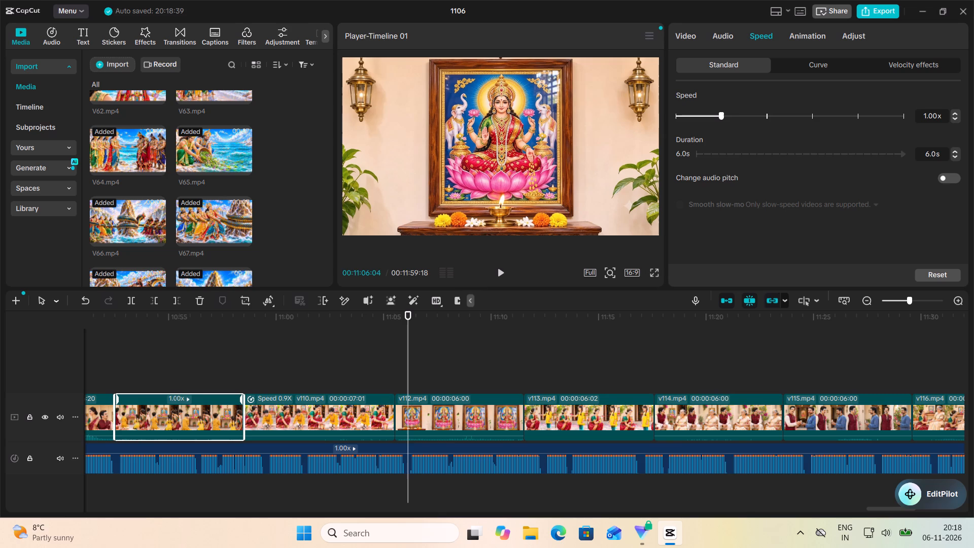
left_click(712, 115)
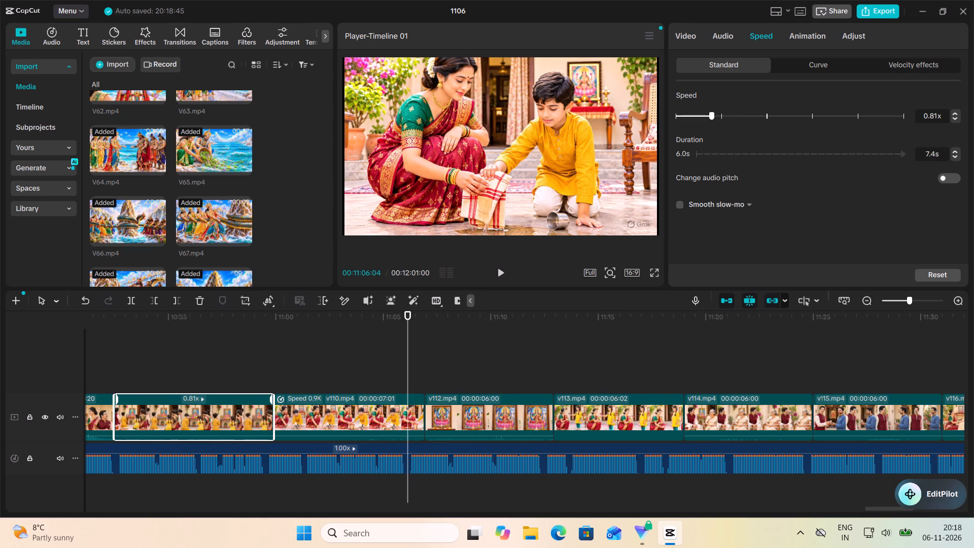
left_click(714, 114)
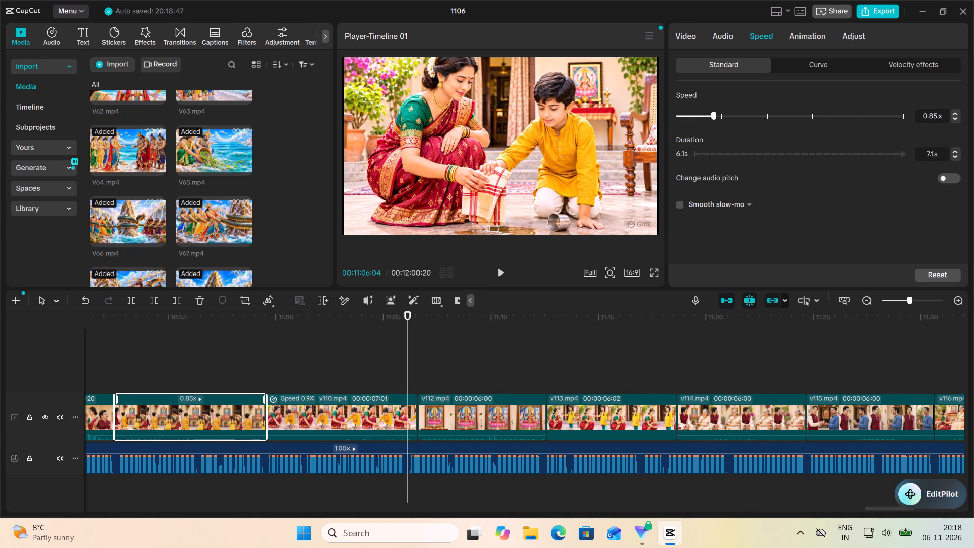
Play the narration from the end of v111.mp4 to 00:11:06:03 and set v110.mp4's speed to 0.89x.
left_click(242, 353)
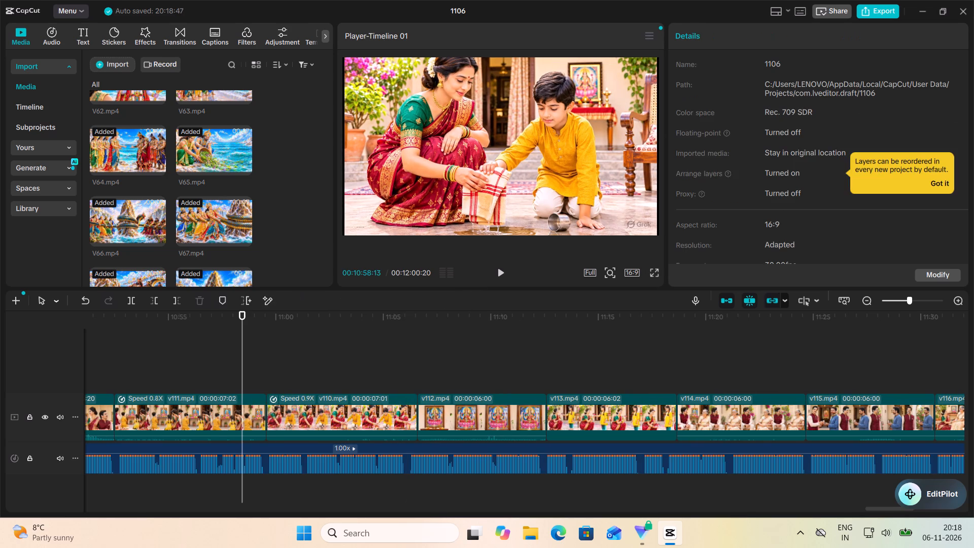
left_click(497, 271)
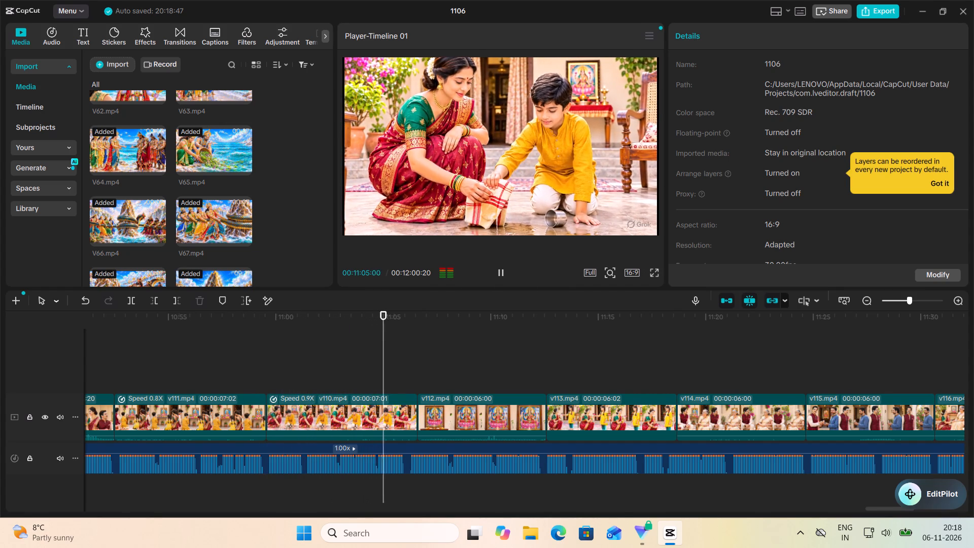
left_click(502, 277)
left_click(391, 430)
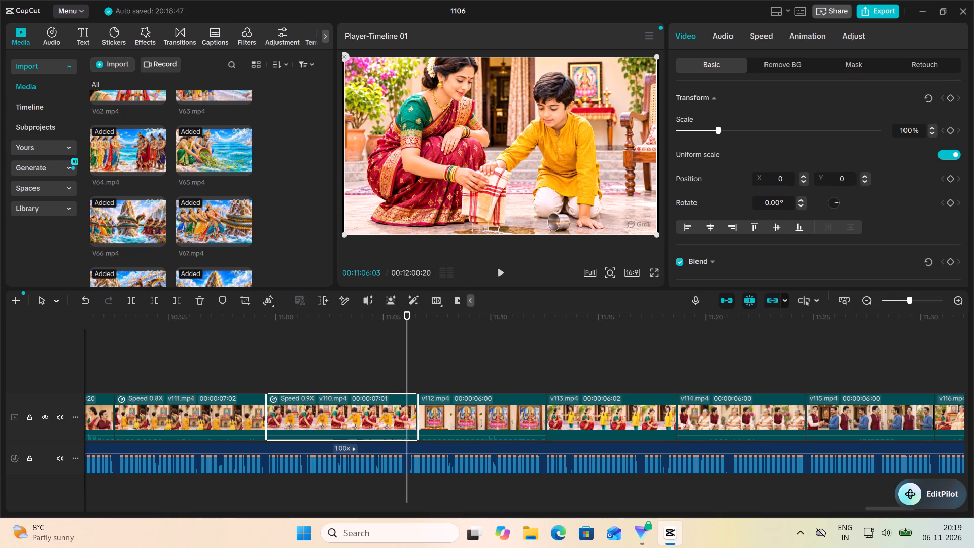
left_click(756, 36)
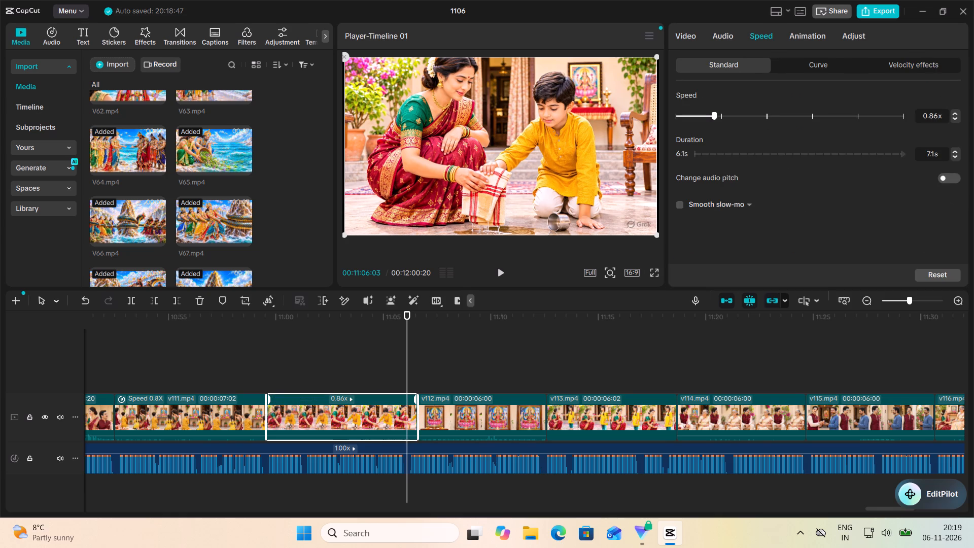
left_click(715, 116)
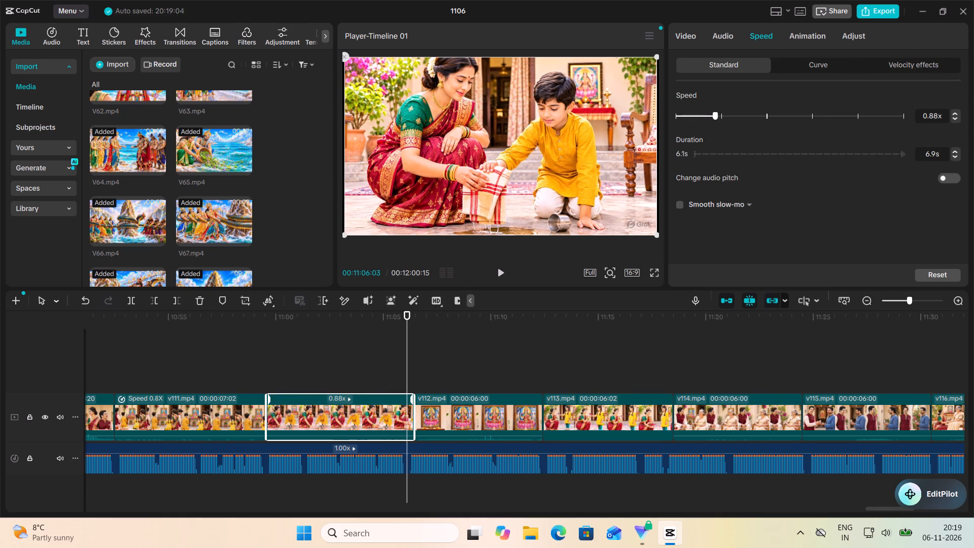
left_click(716, 116)
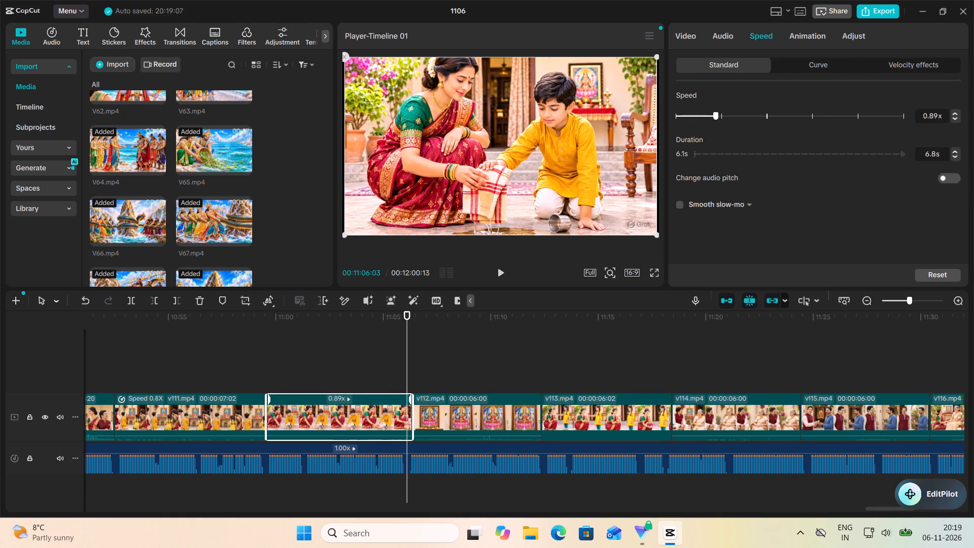
Set v110.mp4's speed to 0.90x.
left_click(716, 116)
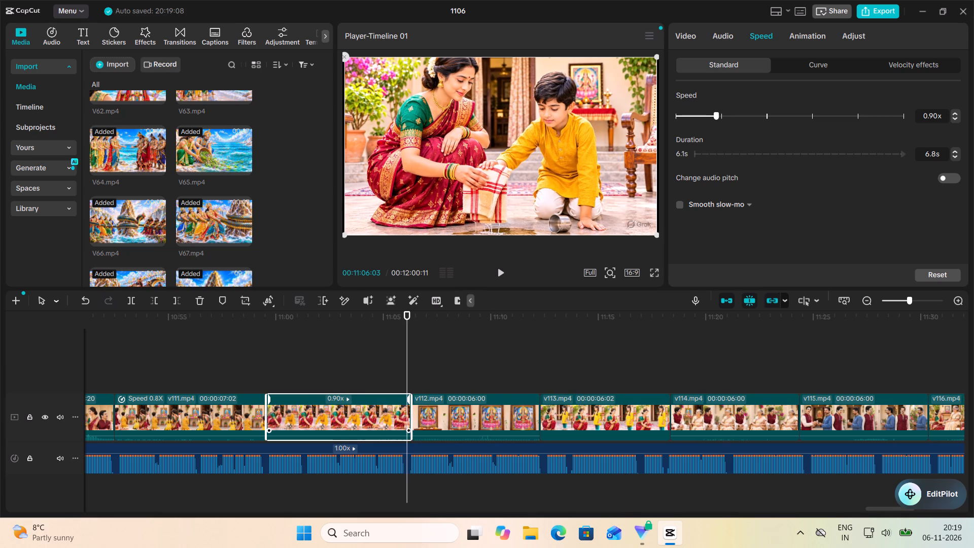
Play the narration from 00:11:06:03 through v112.mp4 to 00:11:12:11 and check v112.mp4's speed setting.
left_click(498, 272)
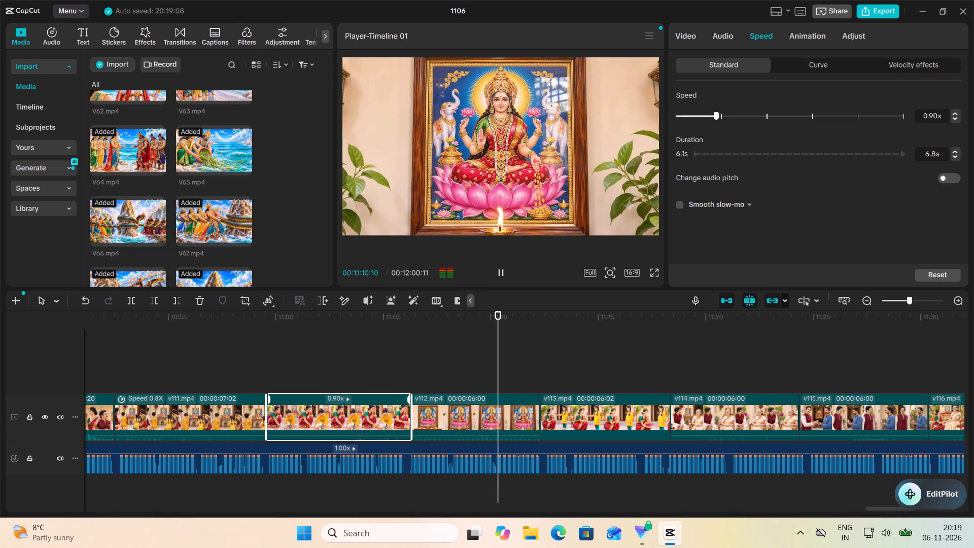
left_click(501, 273)
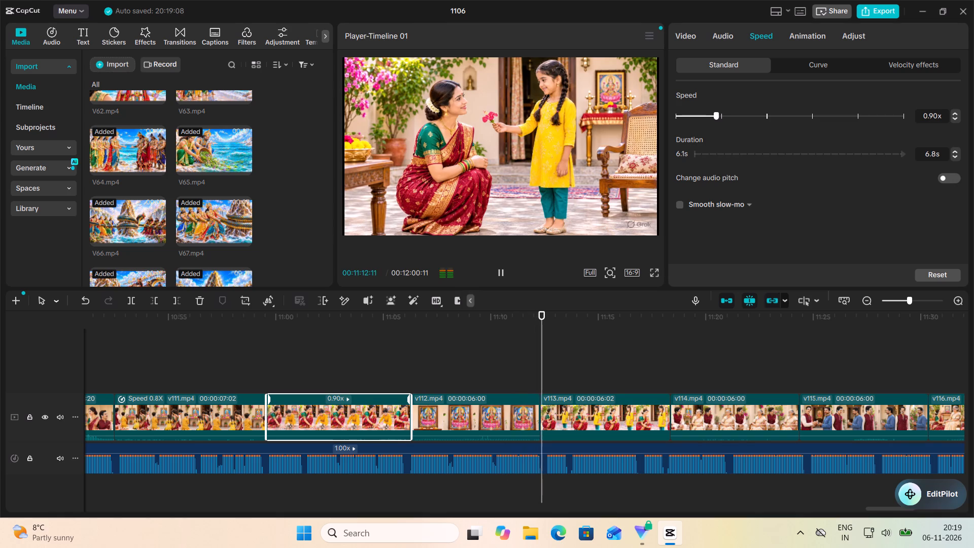
left_click(496, 410)
left_click(720, 117)
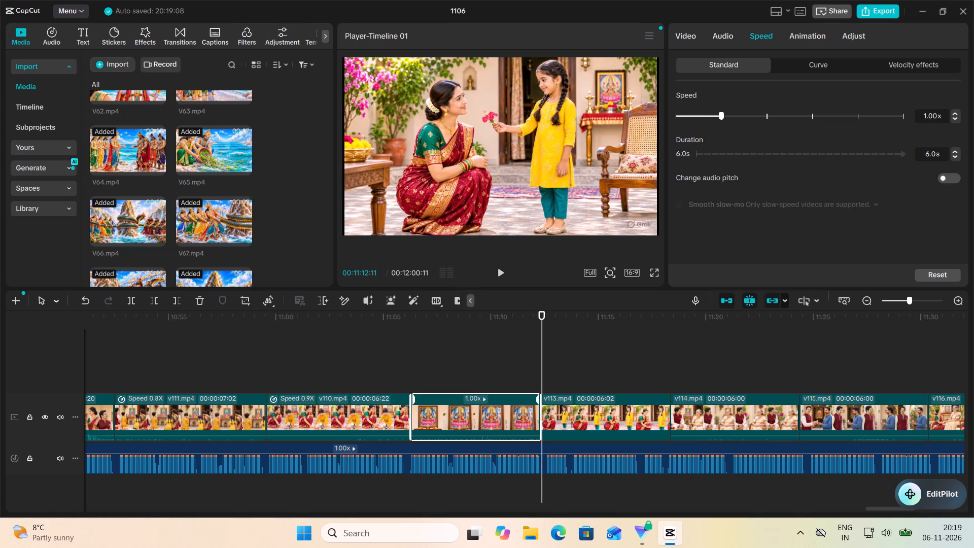
left_click(720, 117)
Play the narration through v113.mp4 into v114.mp4, and place the playhead at 00:11:17:23 near v113.mp4's end.
left_click(502, 274)
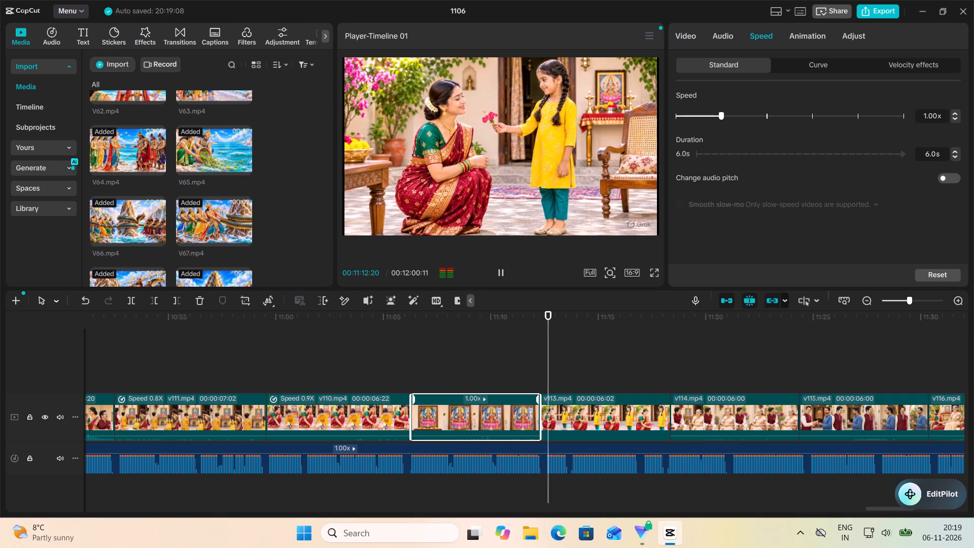
scroll(521, 342, "left", 1)
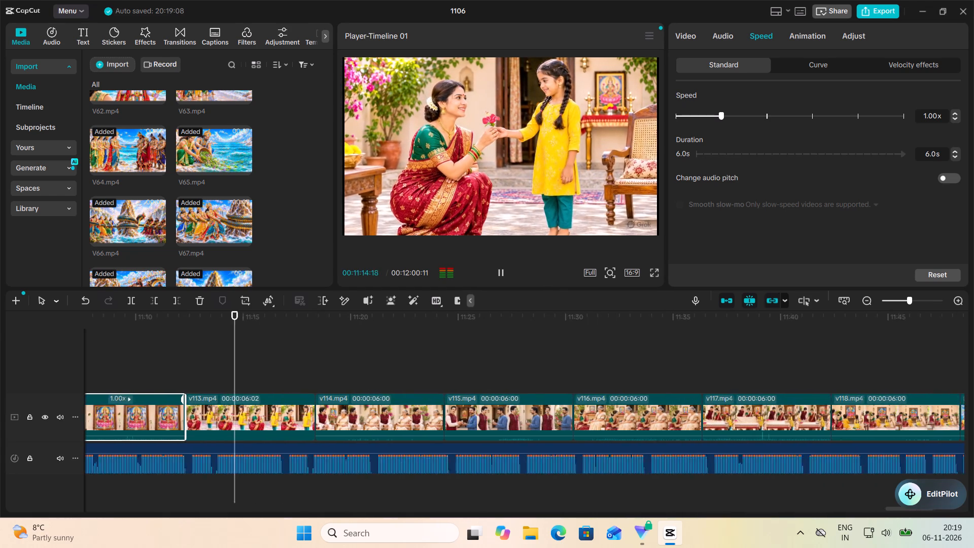
scroll(524, 353, "left", 1)
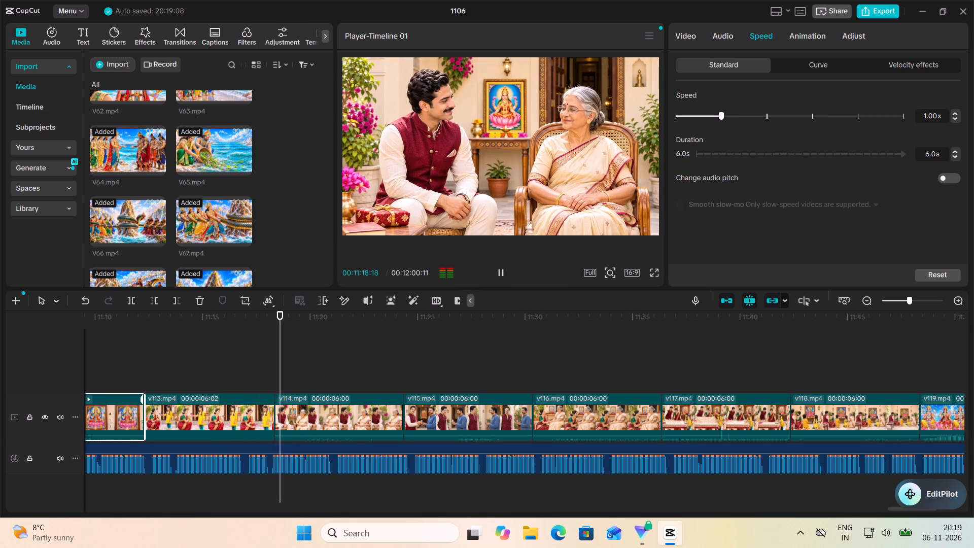
left_click(504, 274)
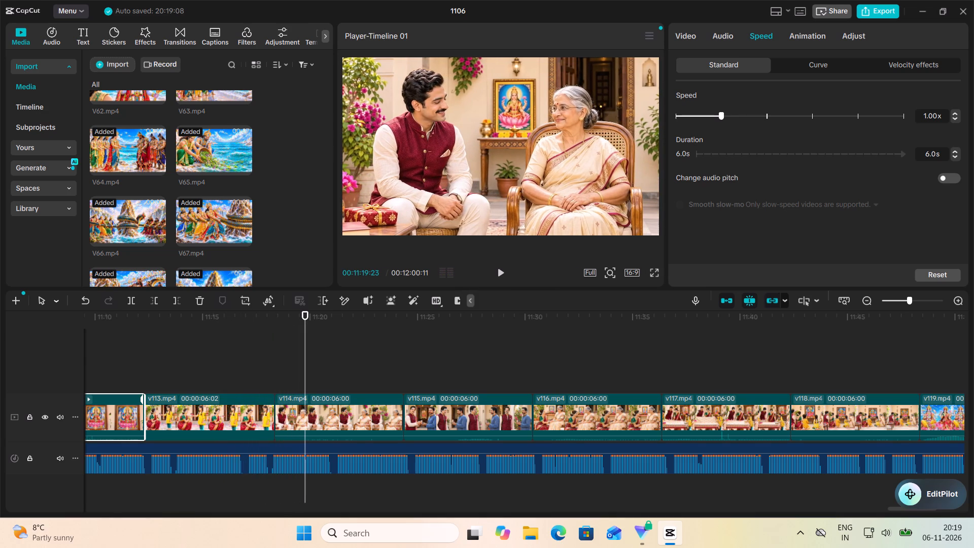
left_click(277, 381)
left_click(271, 374)
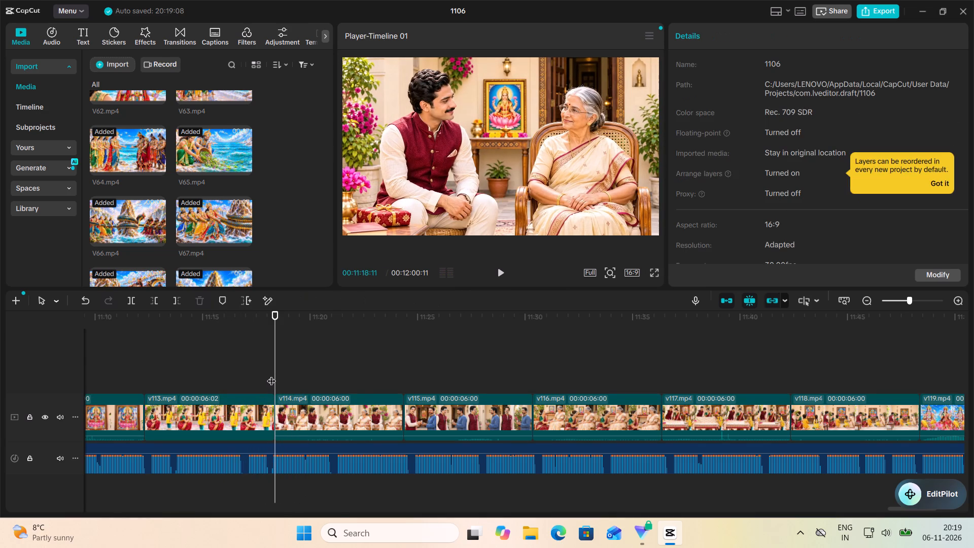
left_click(262, 381)
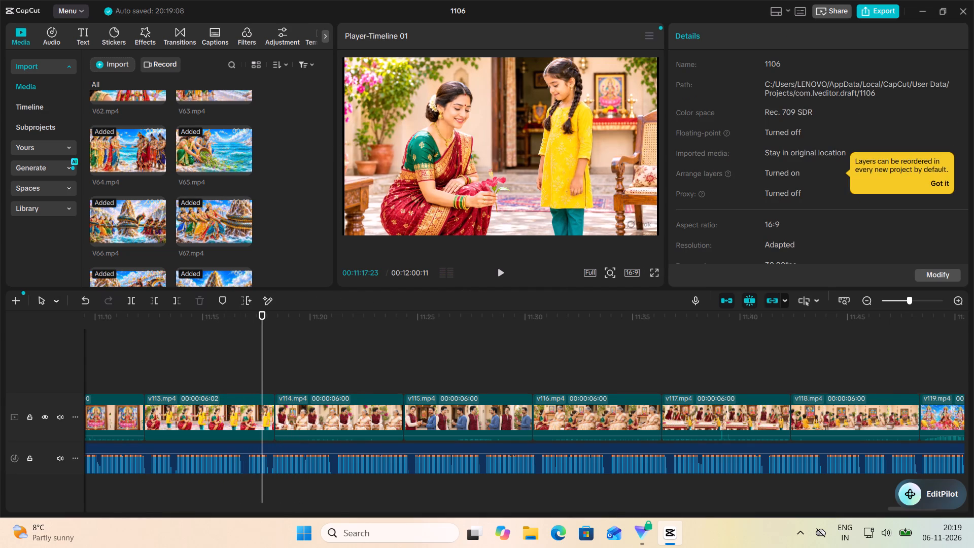
Speed up v113.mp4 to 1.31x.
scroll(766, 357, "right", 1)
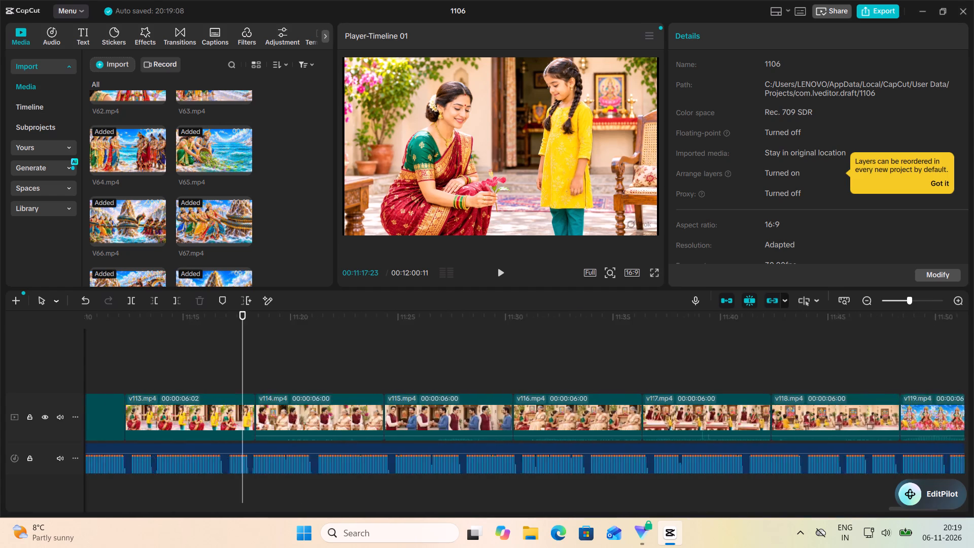
scroll(541, 374, "right", 1)
scroll(394, 406, "right", 1)
left_click(394, 406)
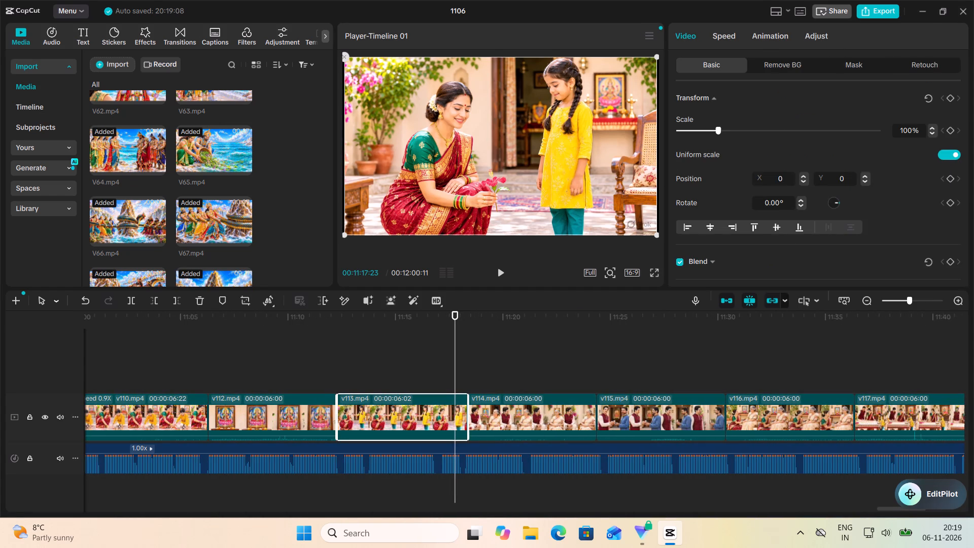
left_click(723, 38)
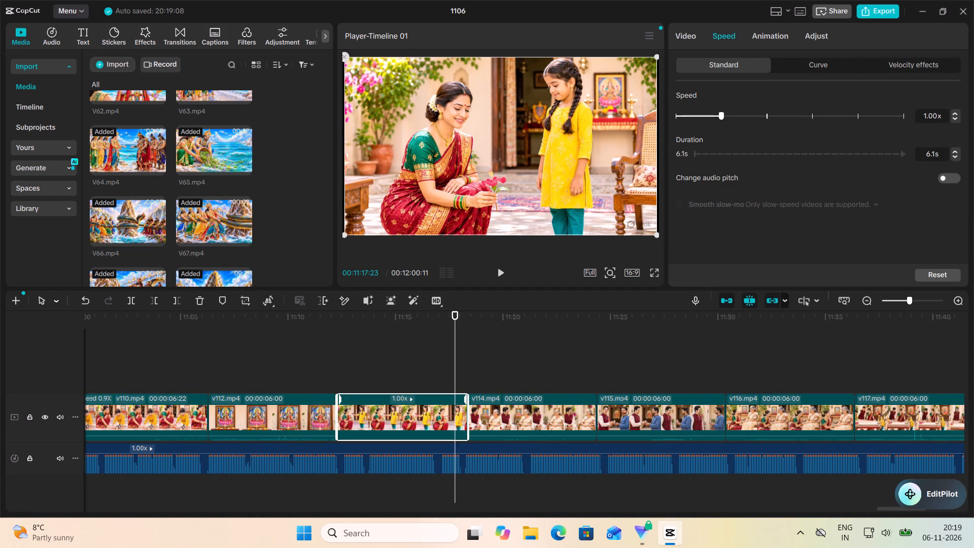
left_click(728, 115)
left_click(732, 114)
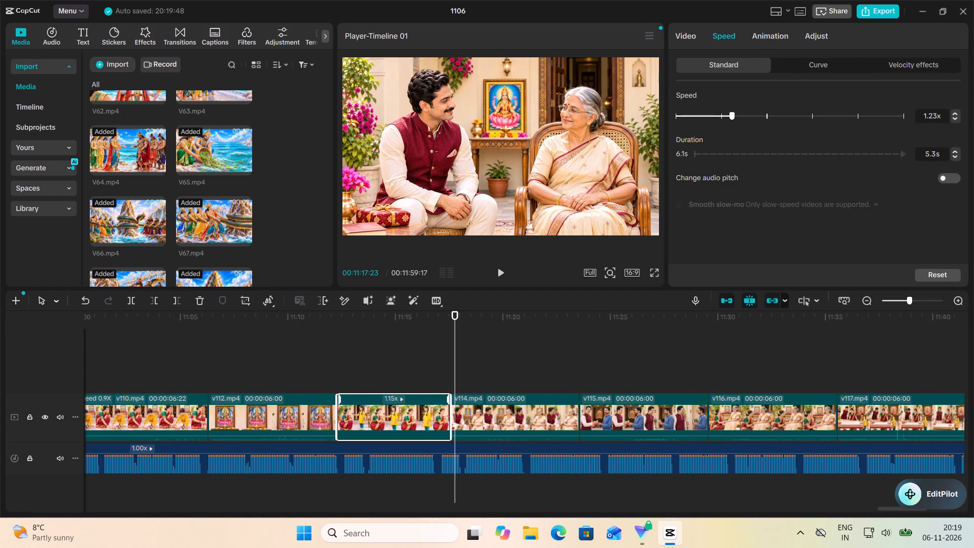
left_click(733, 114)
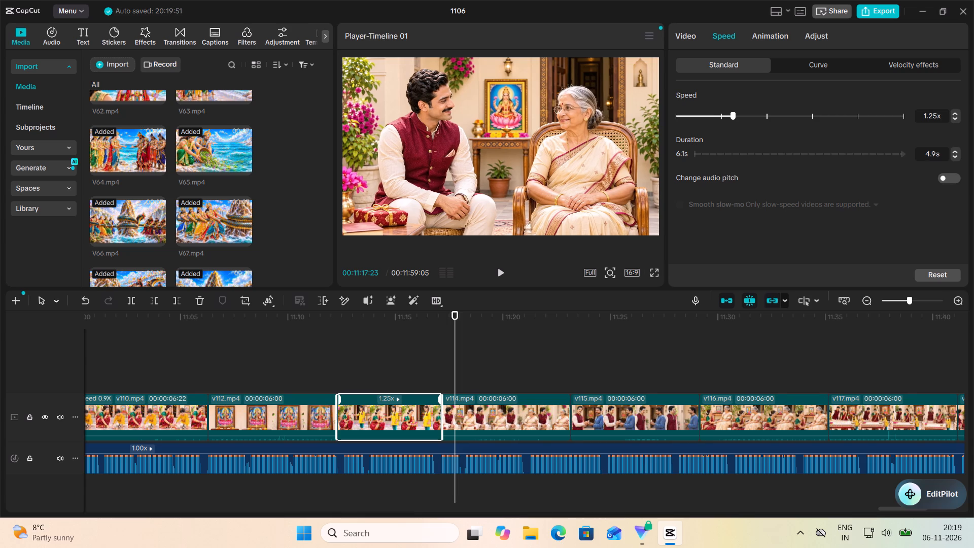
left_click(734, 114)
left_click(736, 114)
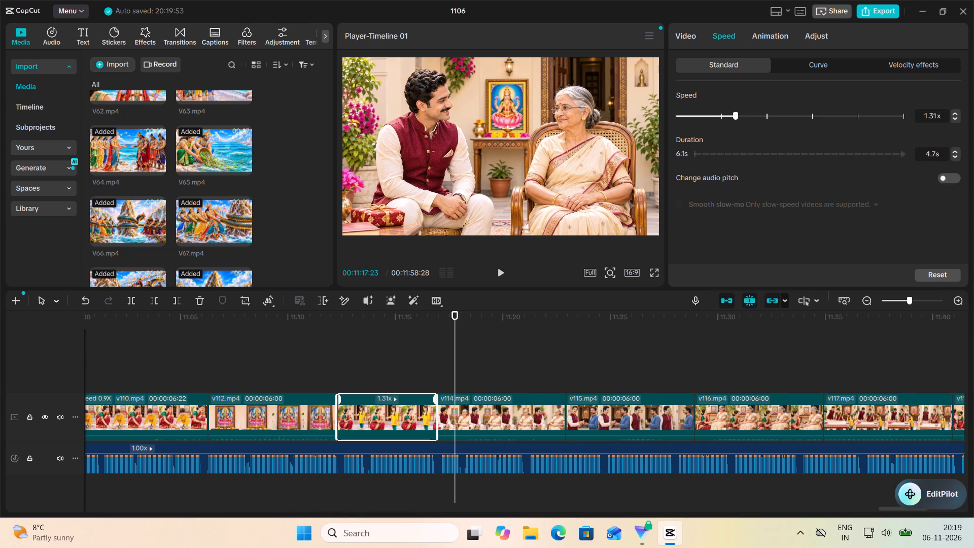
Replay the narration from 00:11:13:25 within v113.mp4.
left_click(370, 365)
left_click(503, 268)
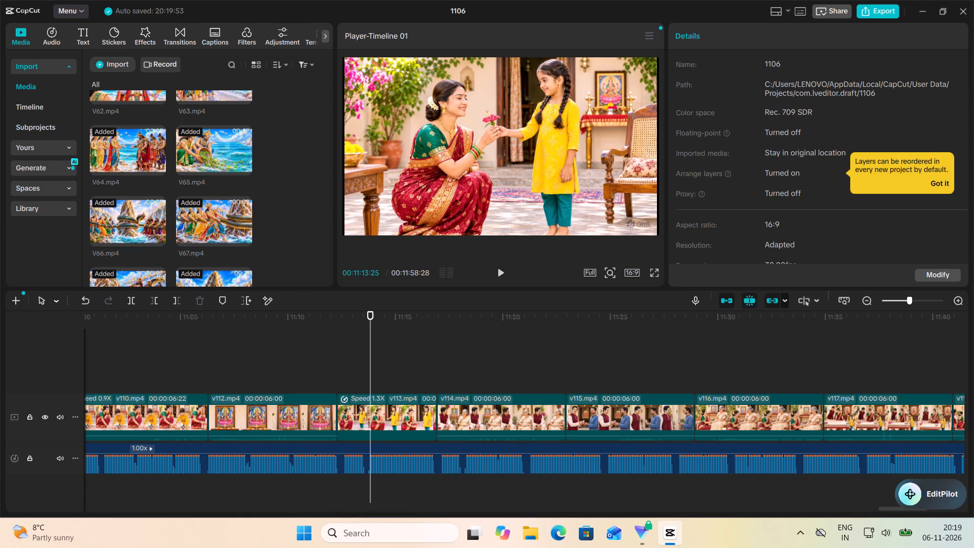